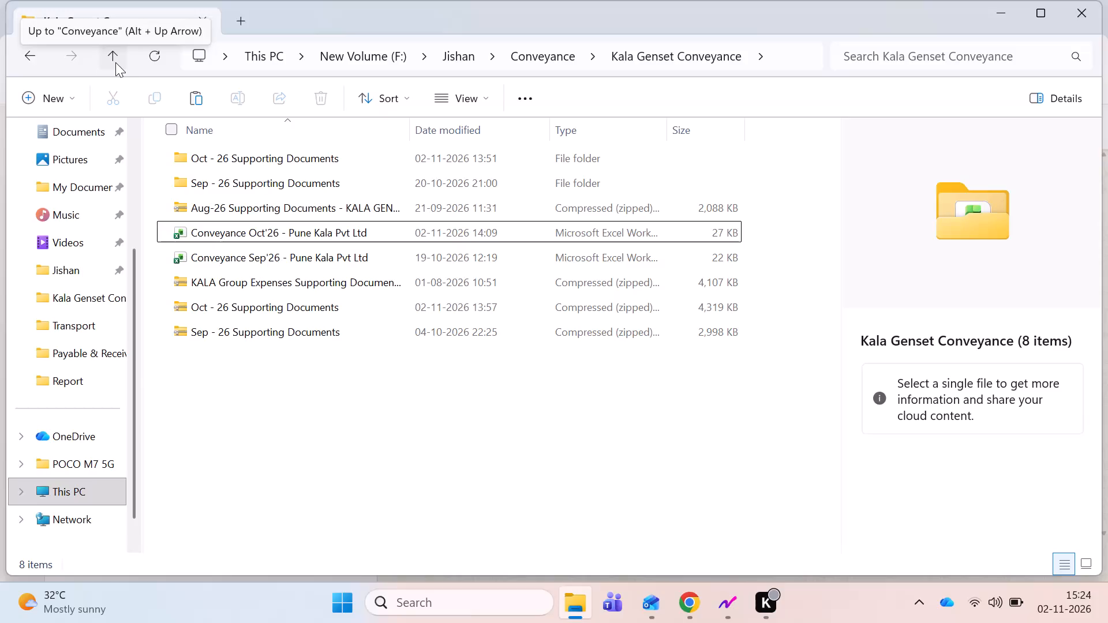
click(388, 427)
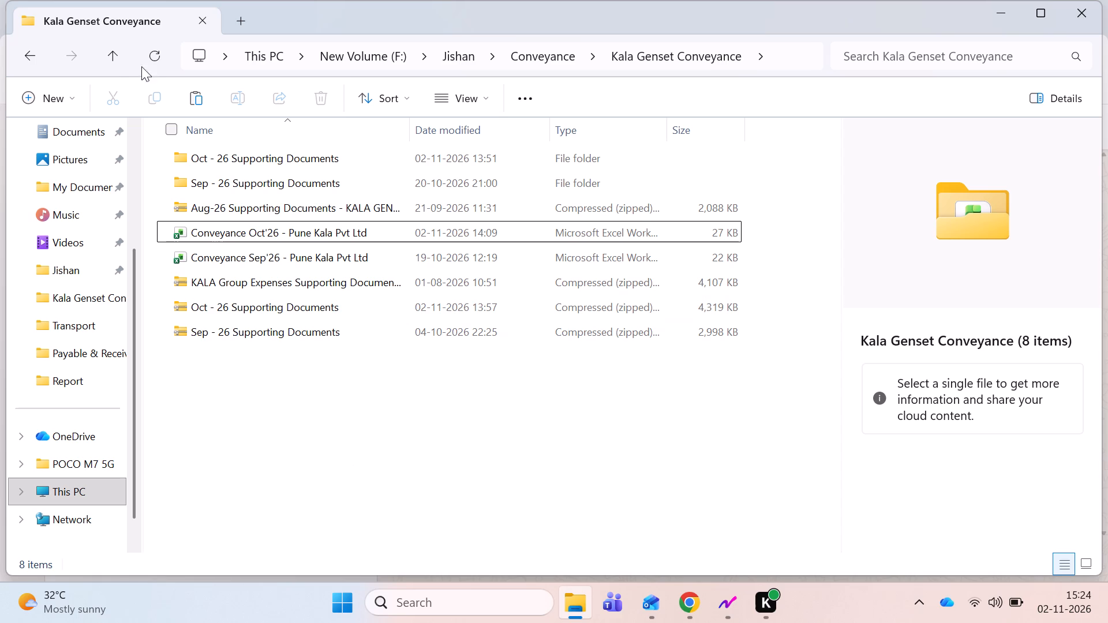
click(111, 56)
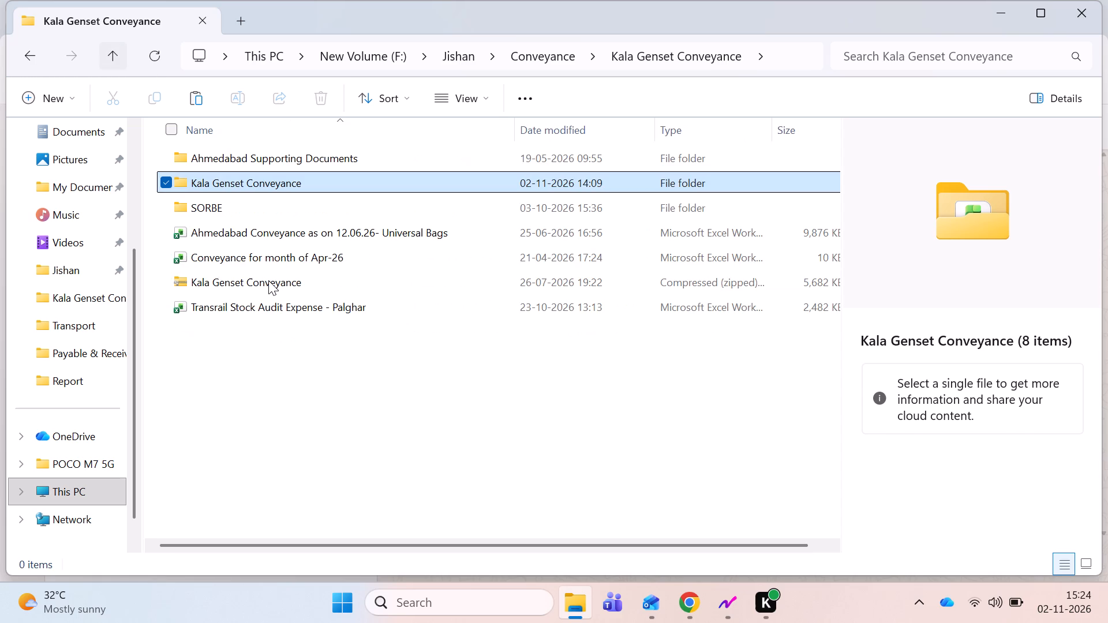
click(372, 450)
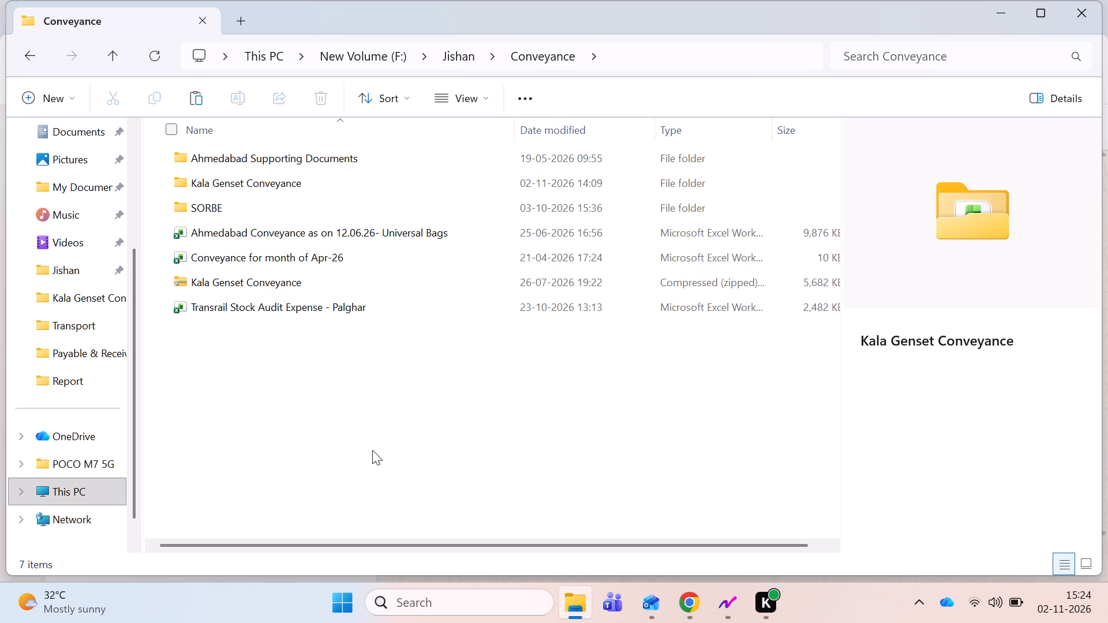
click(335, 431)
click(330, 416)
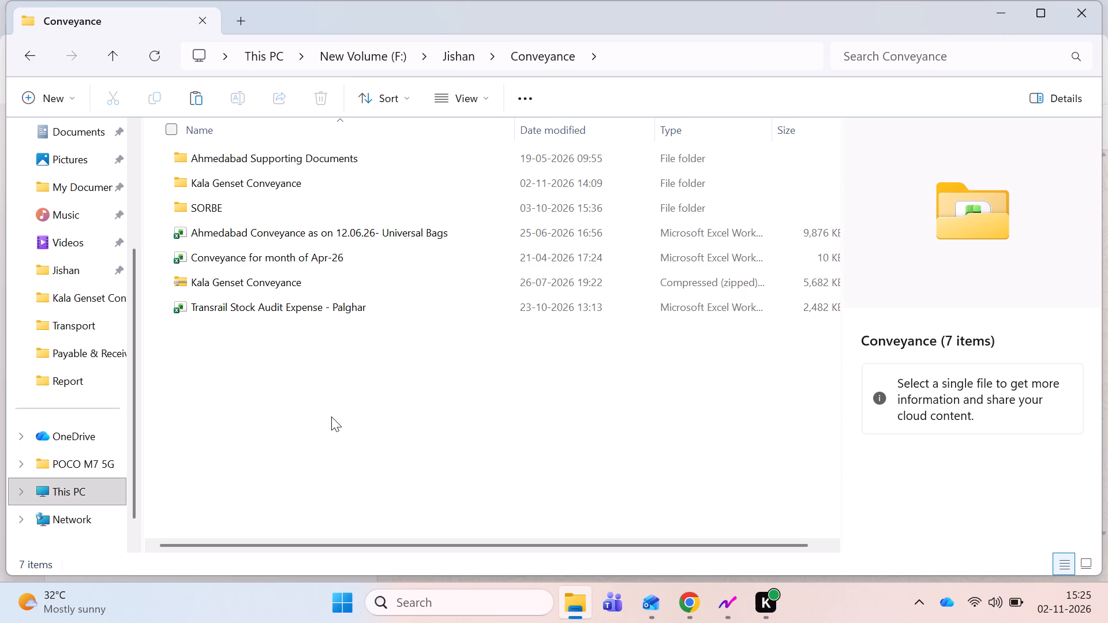
Open the KGPL Transport Charges v1 workbook from the Transport folder.
click(77, 326)
click(420, 437)
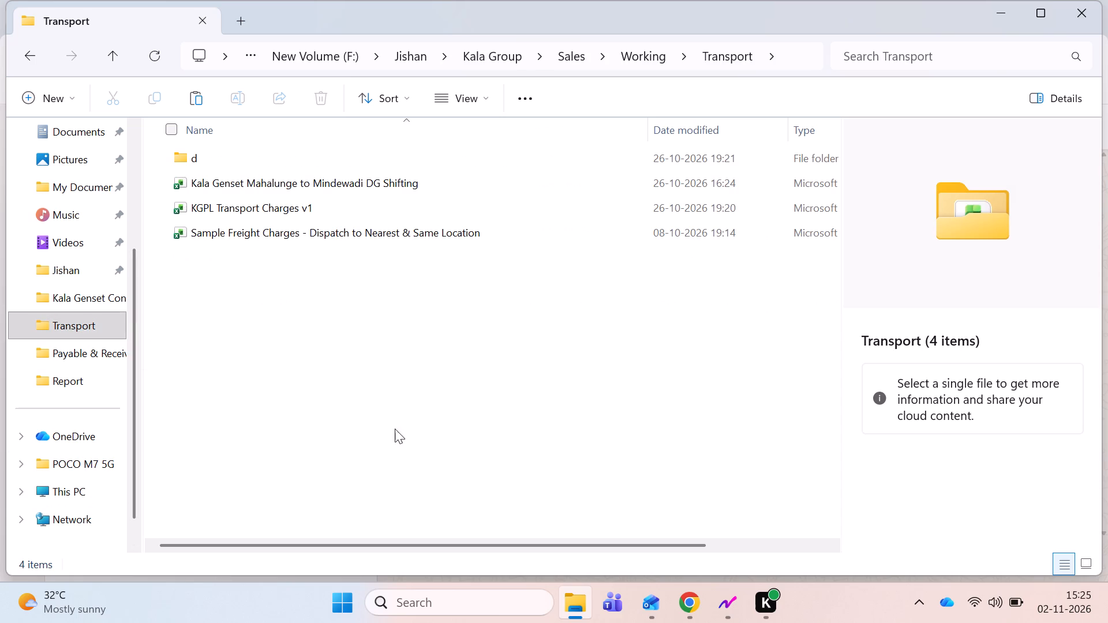
double_click(216, 162)
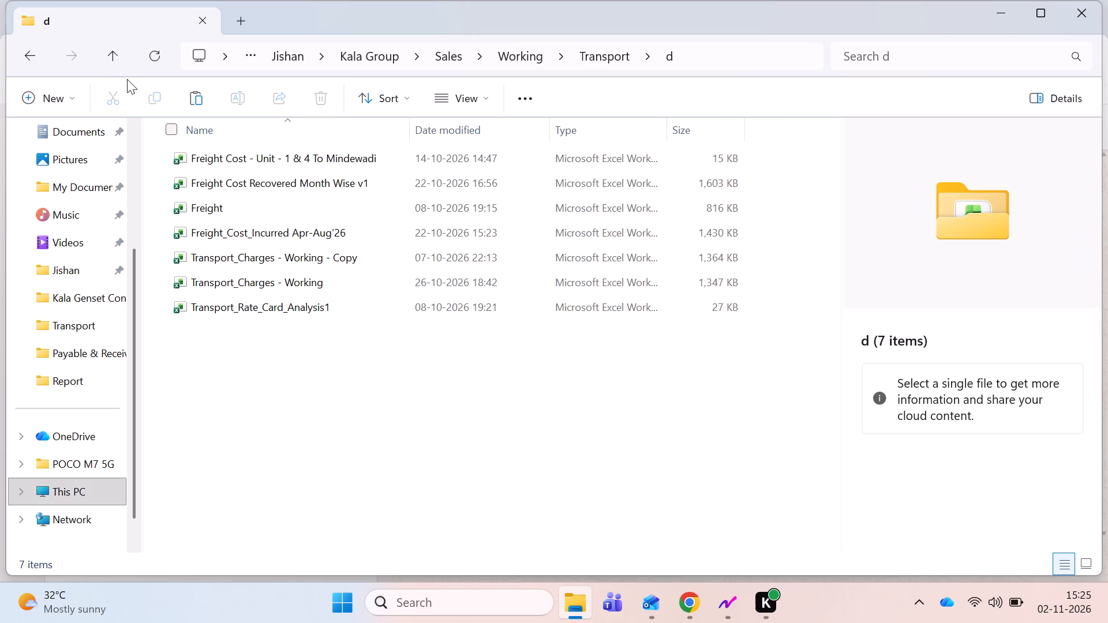
click(110, 66)
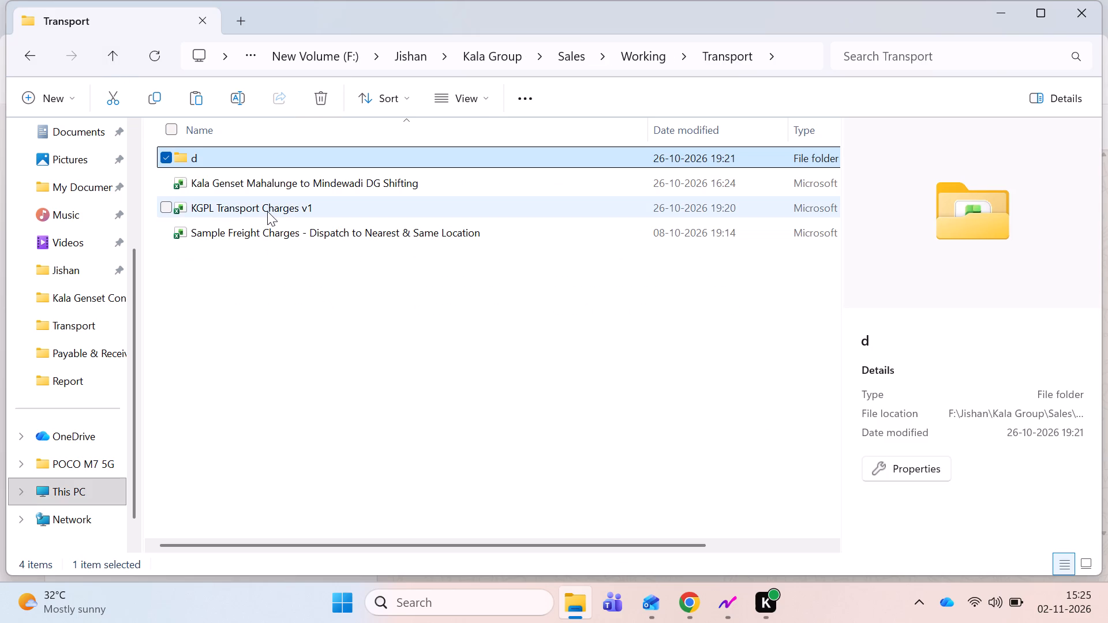
click(267, 211)
click(405, 377)
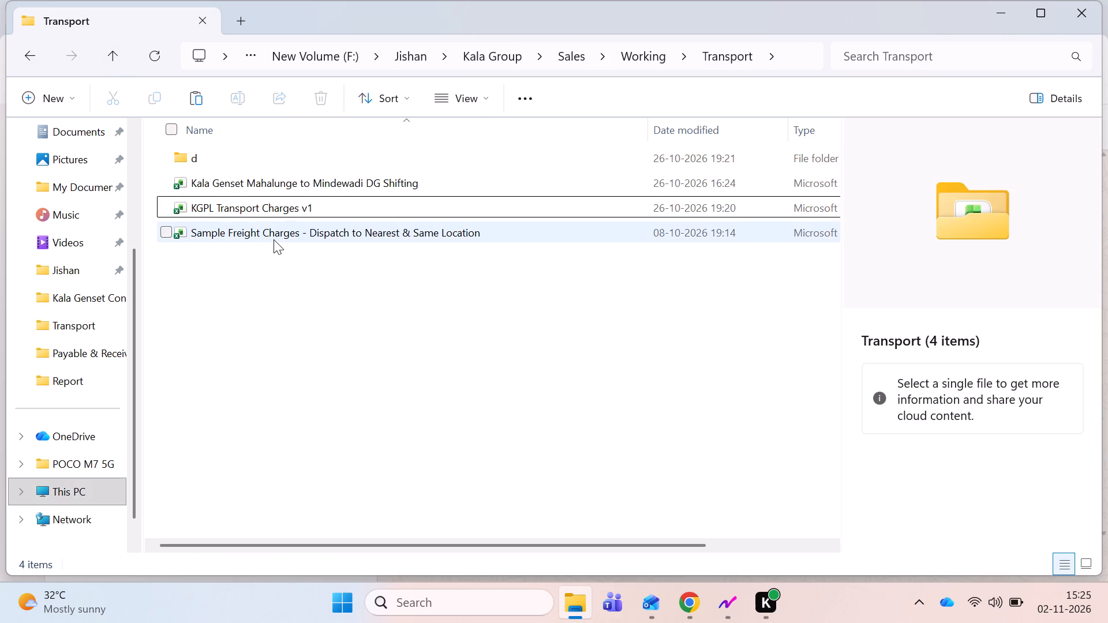
click(274, 239)
double_click(242, 197)
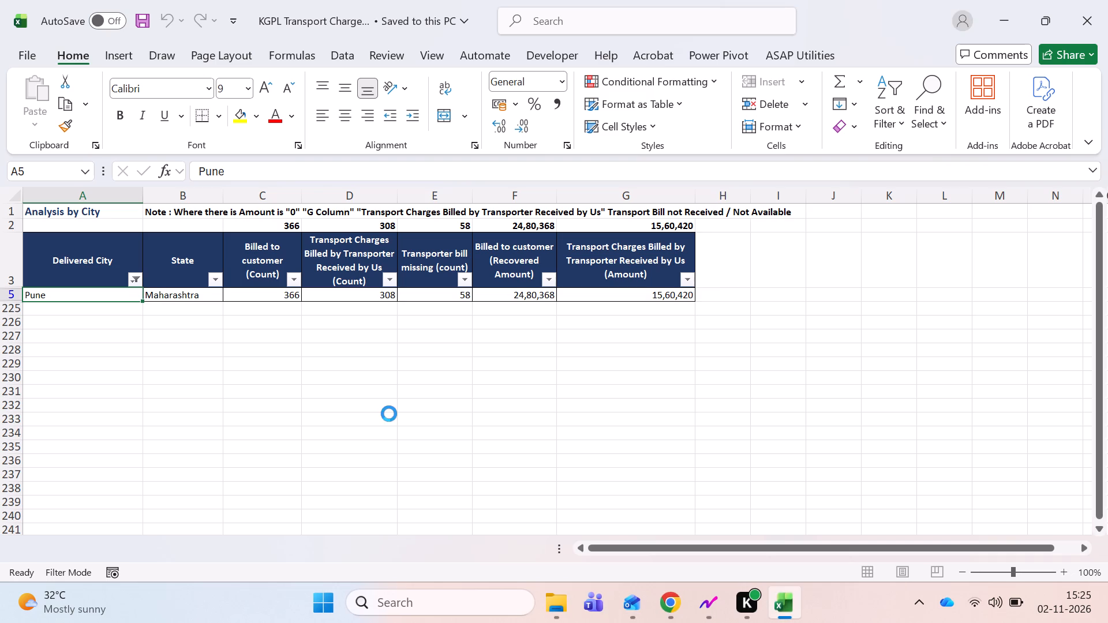
On the RAW Sales Data sheet, select all MOF Code entries from the first record down to check their count.
click(337, 277)
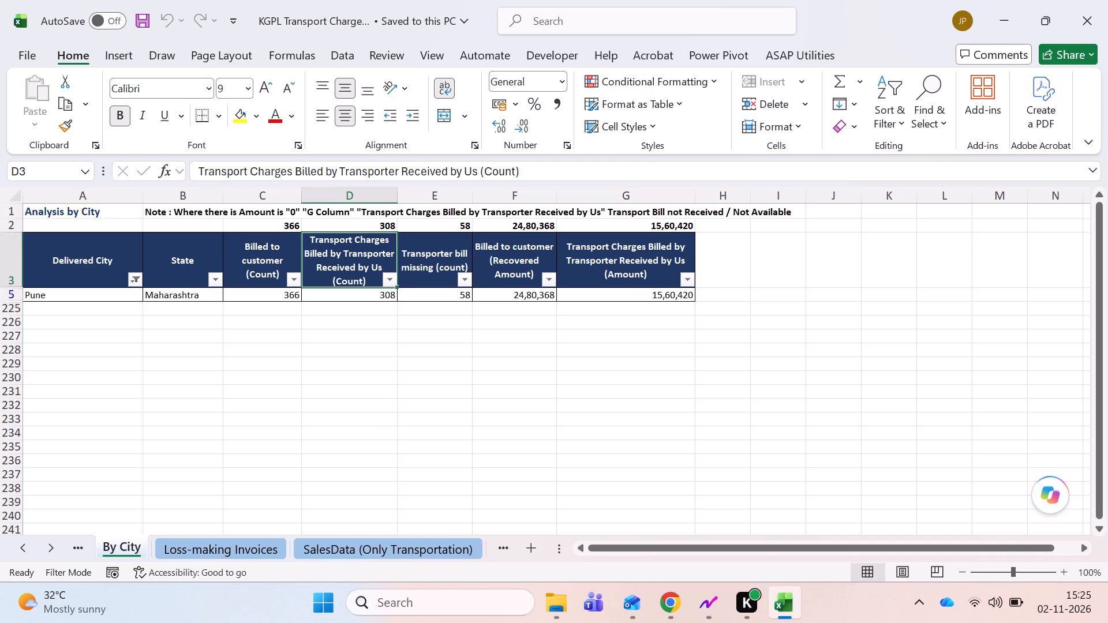
key(ctrl+Page_Down)
key(ctrl+Page_Down)
key(ctrl+Page_Down)
key(ctrl+Page_Down)
key(ctrl+Page_Down)
key(ctrl+Page_Down)
key(ctrl+Page_Down)
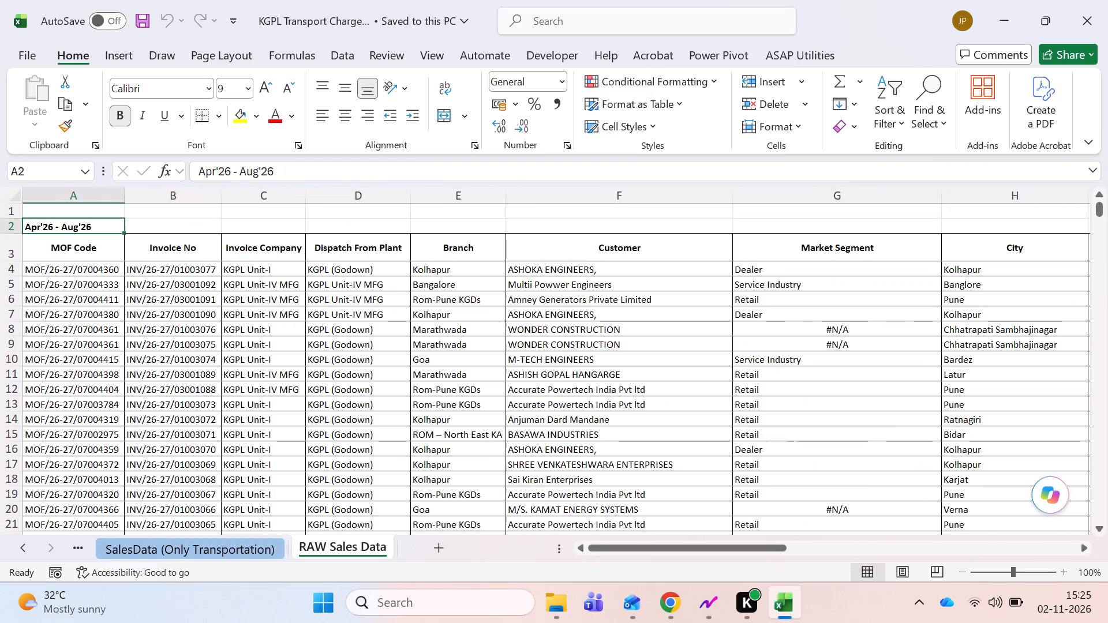
key(Down)
key(Down)
key(Down)
key(Up)
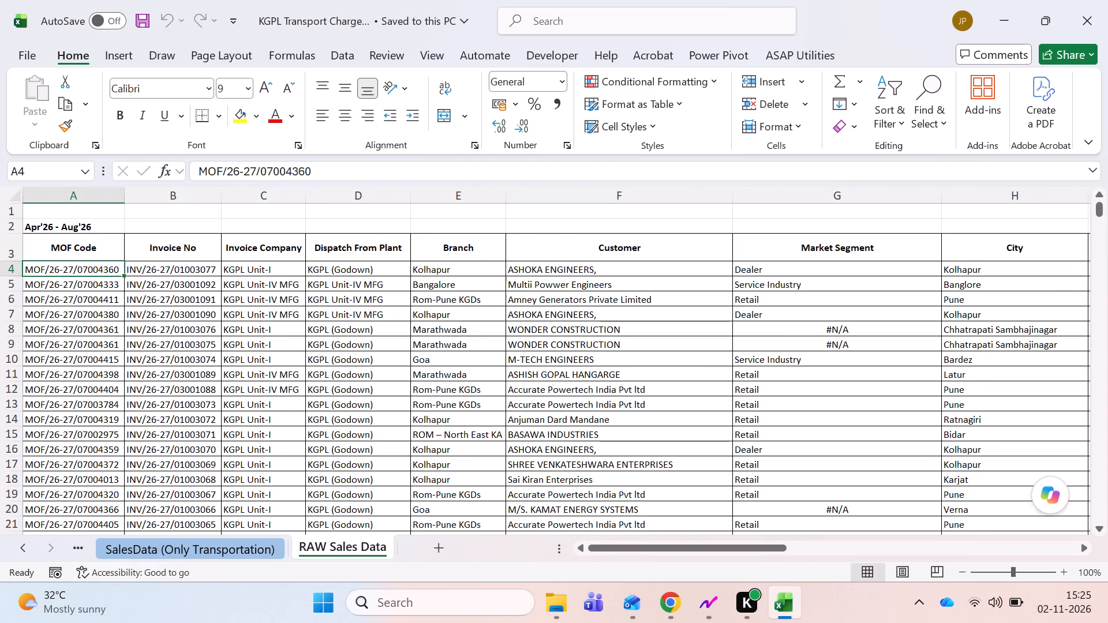
key(ctrl+shift+Down)
key(shift+Down)
key(shift+Up)
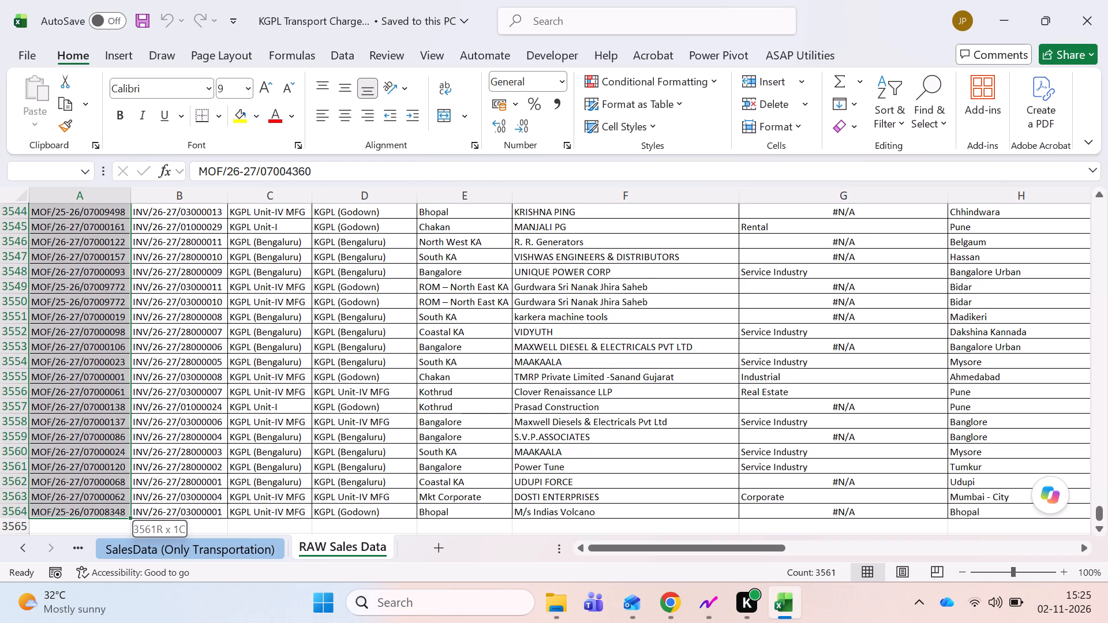
key(Up)
key(Up)
key(Down)
key(Down)
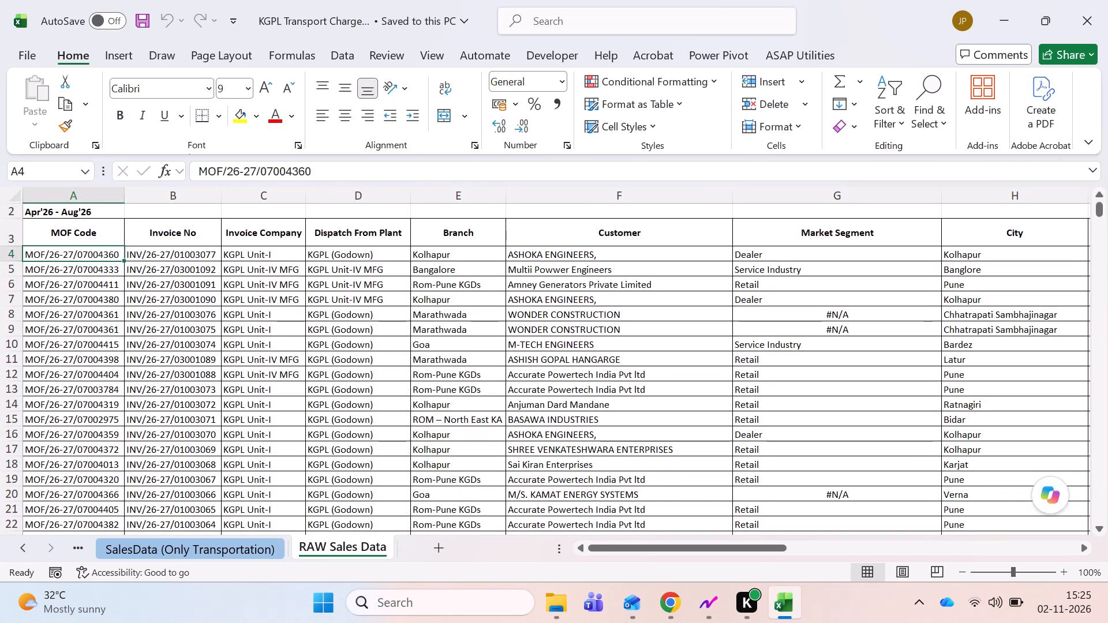
Open the Sales Data from 2020 workbook from the Kala Group Sales folder in File Explorer.
click(548, 611)
click(118, 58)
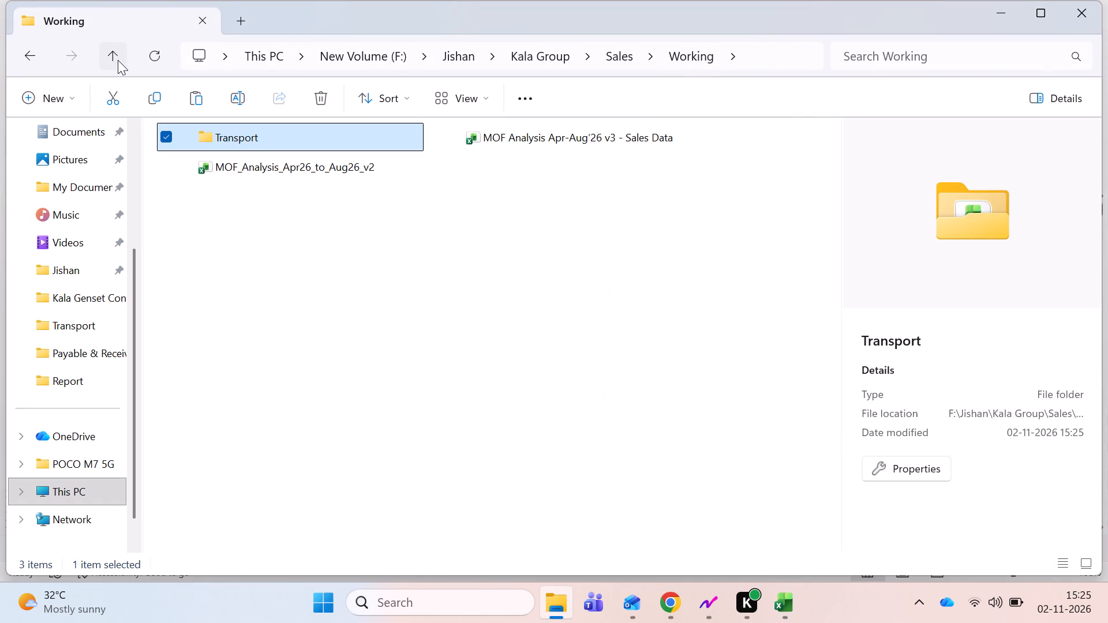
click(118, 60)
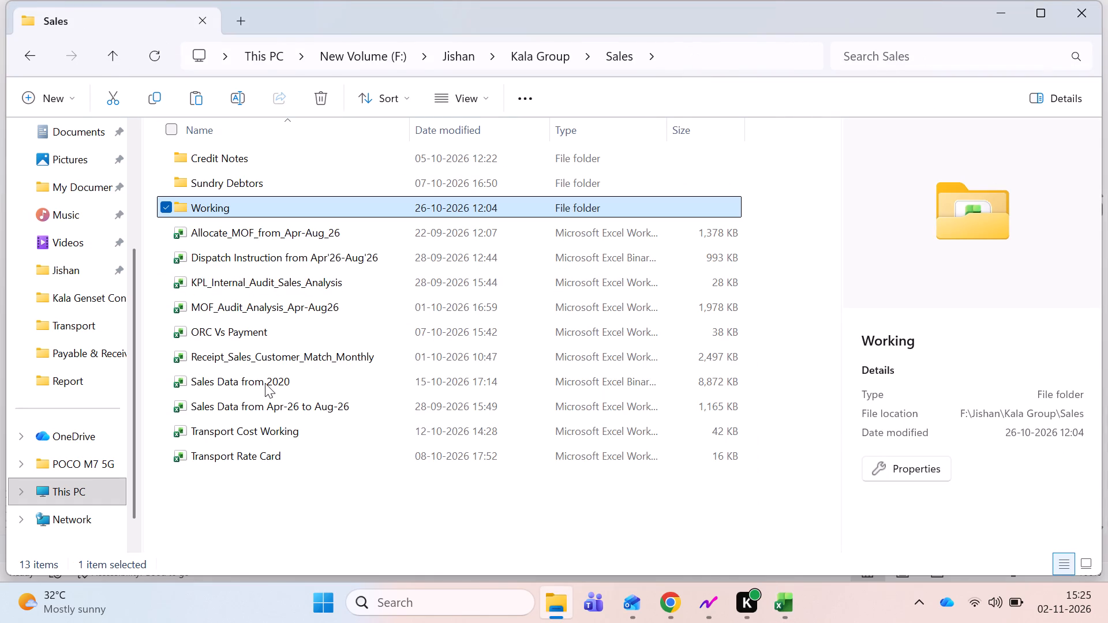
click(368, 487)
double_click(241, 384)
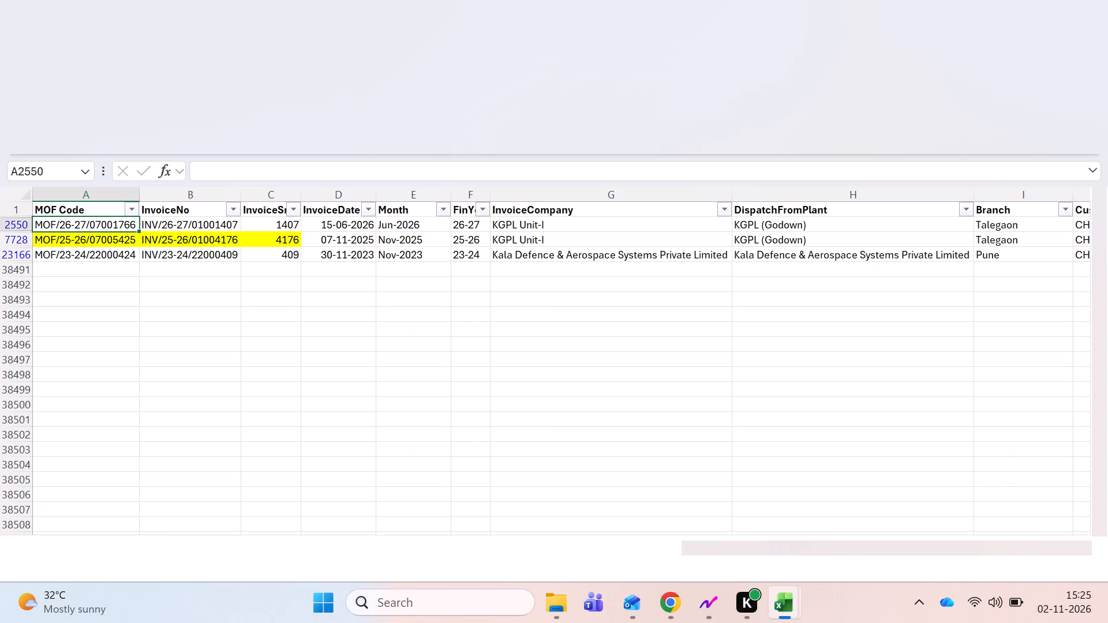
Remove the existing filters on the Sales Data sheet and reapply a fresh filter to the row 1 headers.
click(185, 223)
key(Up)
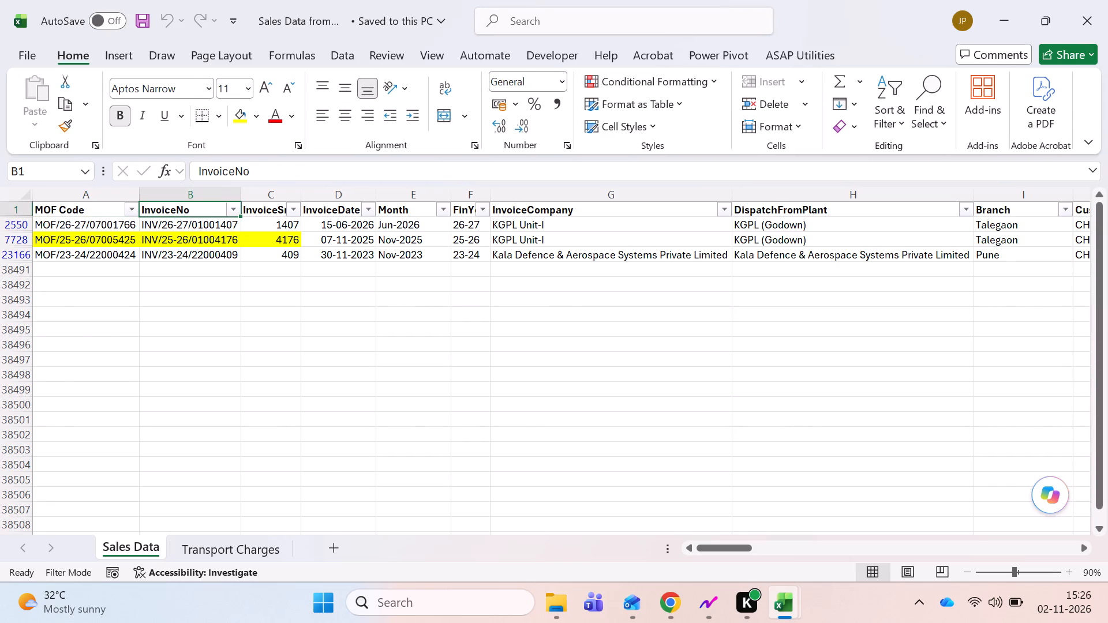
key(ctrl+shift+l)
key(shift+space)
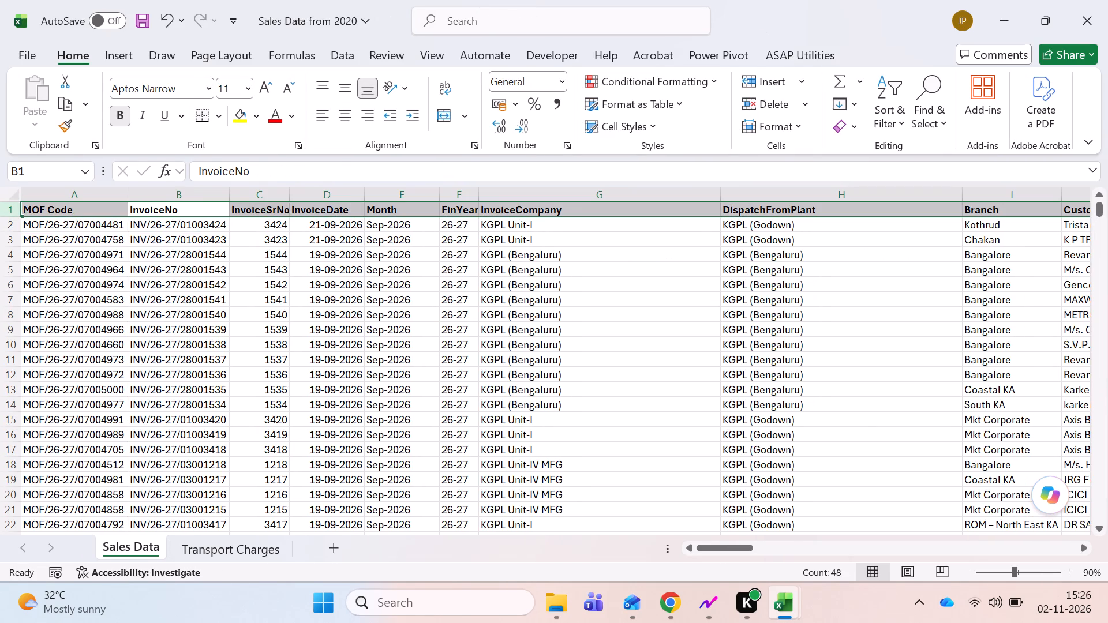
key(ctrl+shift+l)
In the Month column's filter, search for 2026 and deselect all of the search results.
key(Right)
key(Right)
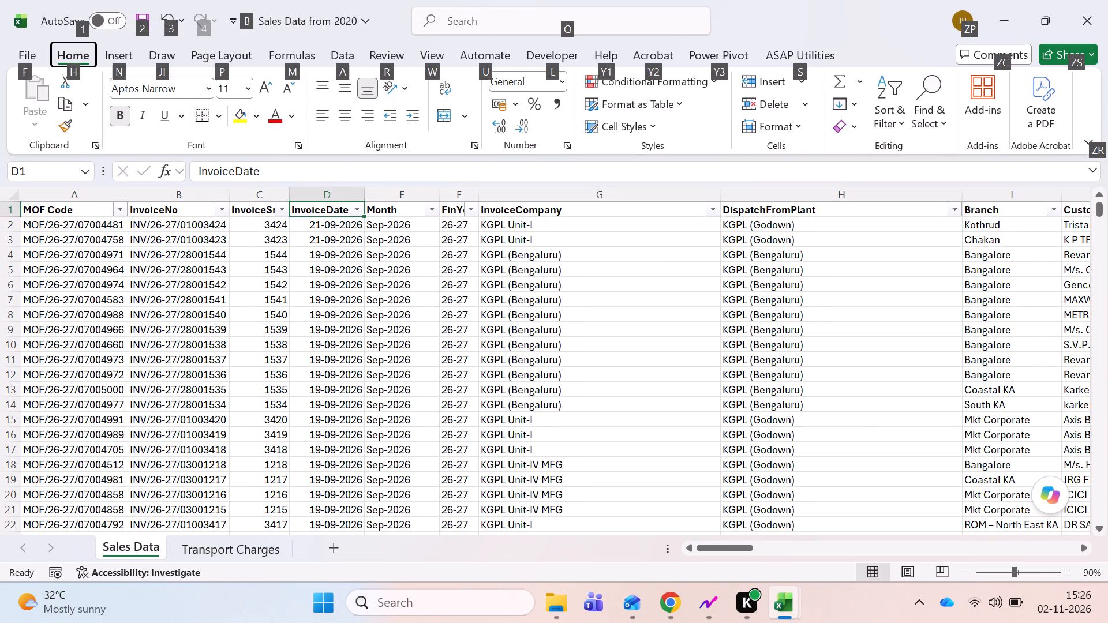
key(Right)
key(alt+Down)
key(Down)
key(Down)
key(Down)
key(Down)
key(Down)
key(Down)
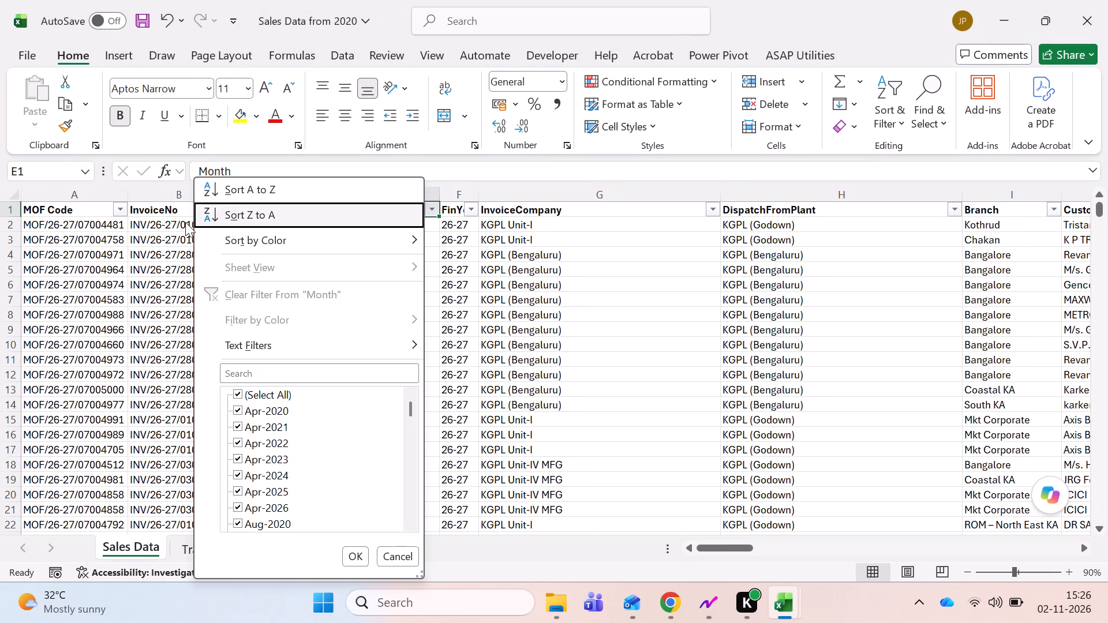
key(Down)
key(Down)
text(2026)
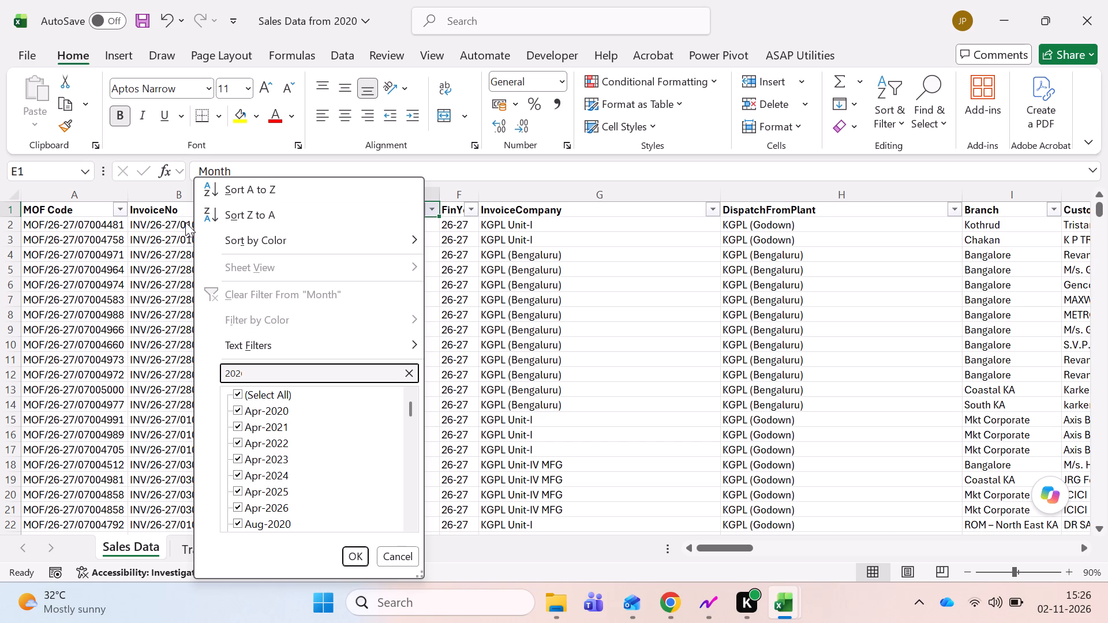
key(Down)
key(Down)
key(space)
Filter the Month column to Apr-2026, May-2026, Jun-2026, Jul-2026 and Aug-2026.
key(Down)
key(Down)
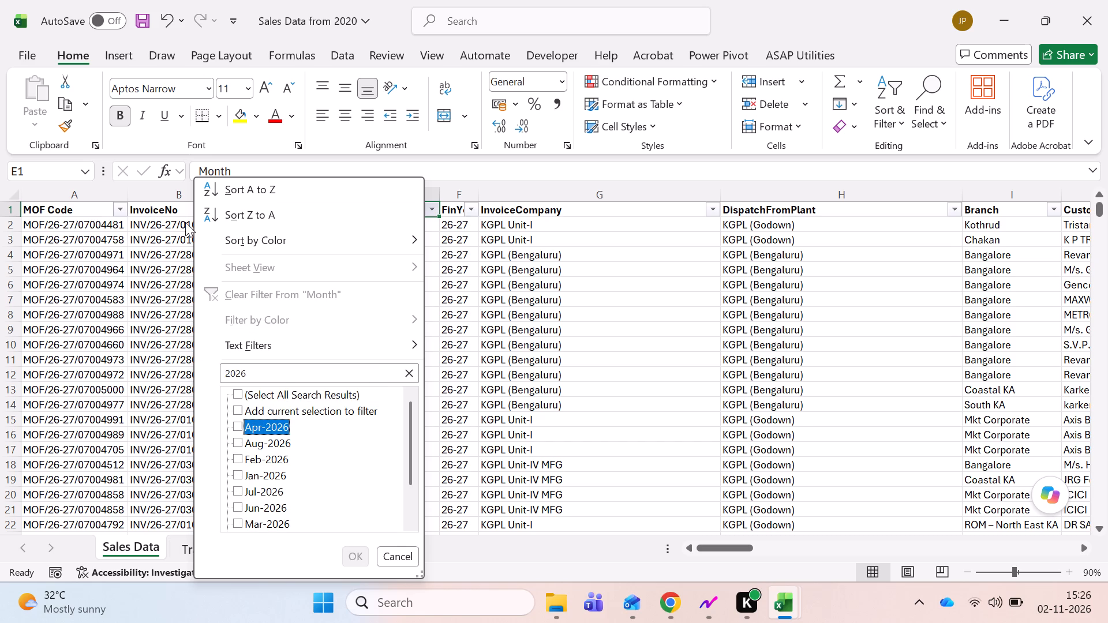
key(space)
key(Down)
key(Down)
key(Down)
key(Down)
key(Down)
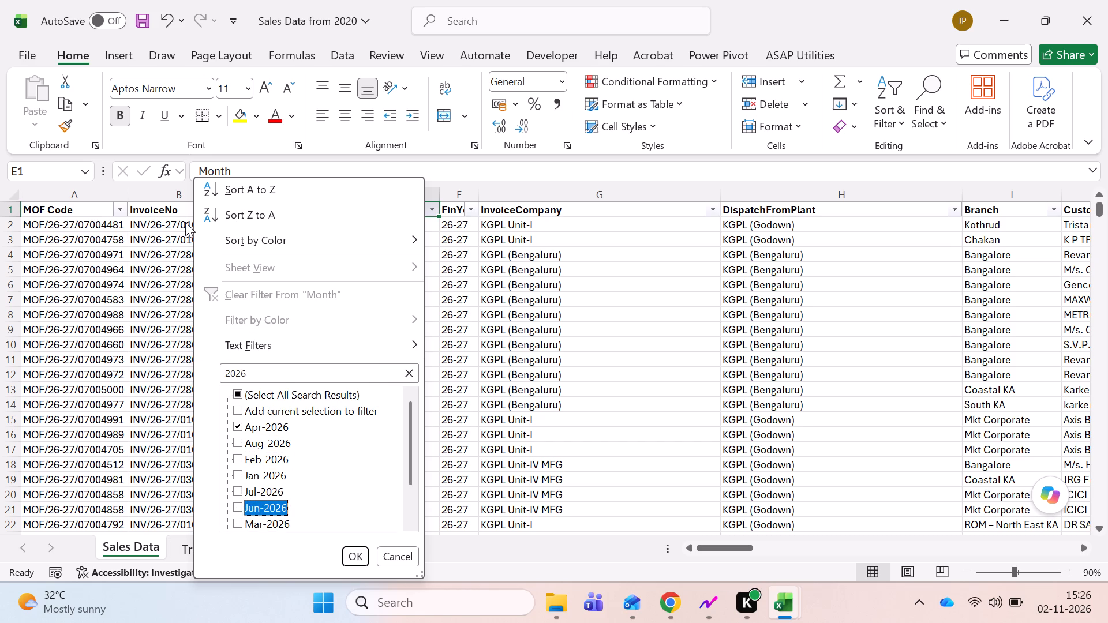
key(Down)
key(Down)
key(space)
key(Up)
key(Up)
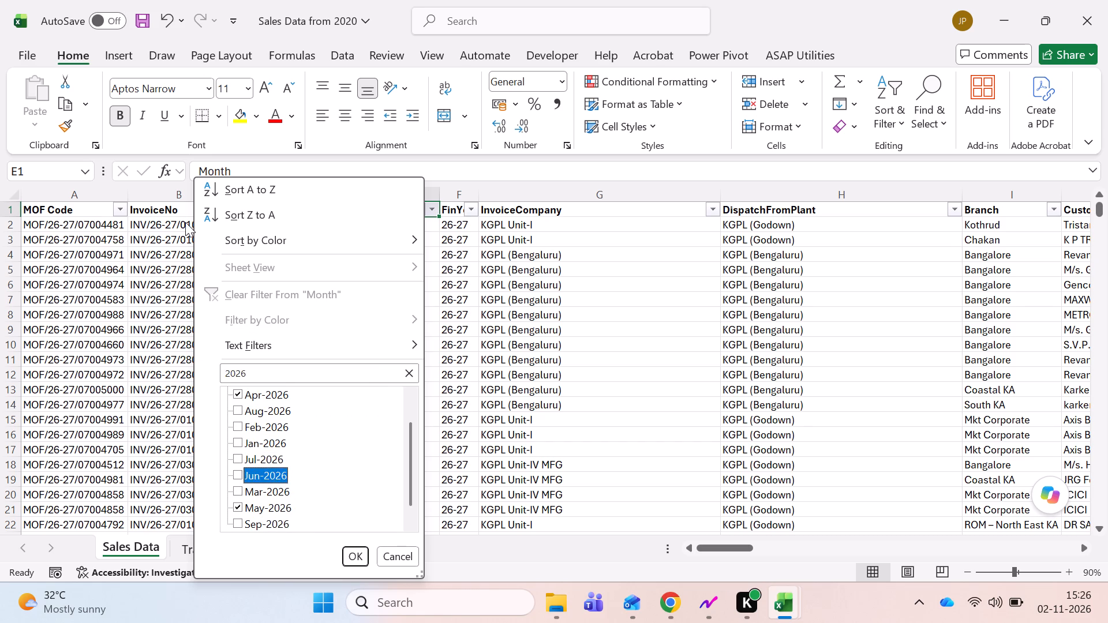
key(Up)
key(Down)
key(space)
key(Up)
key(space)
key(Up)
key(Up)
key(Up)
key(space)
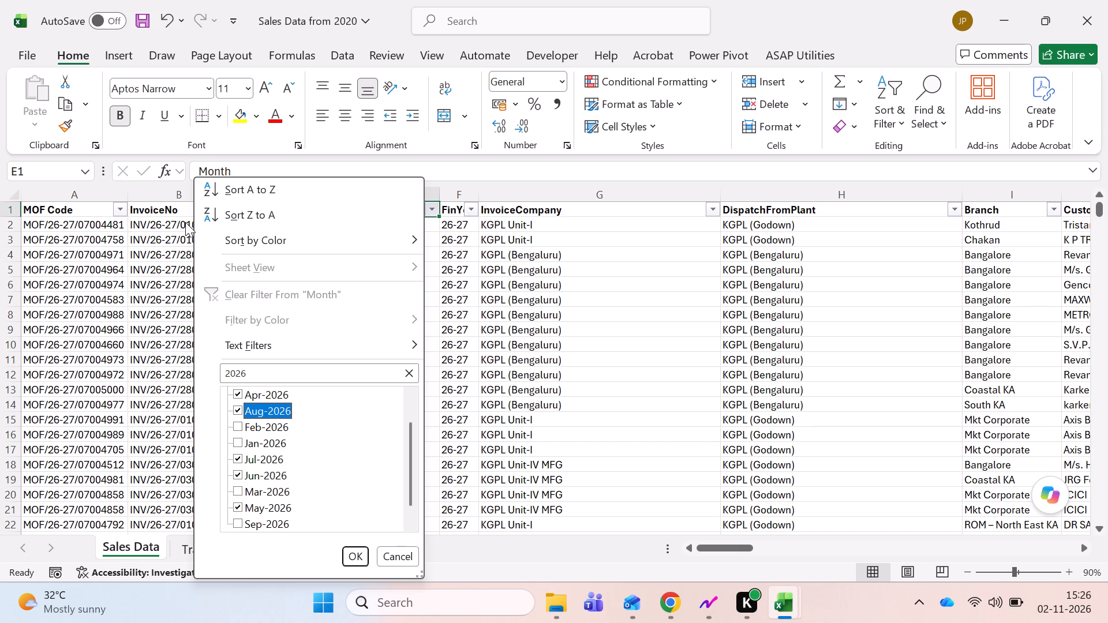
key(Down)
key(Down)
key(Down)
key(Down)
key(Down)
key(Down)
key(Down)
key(Down)
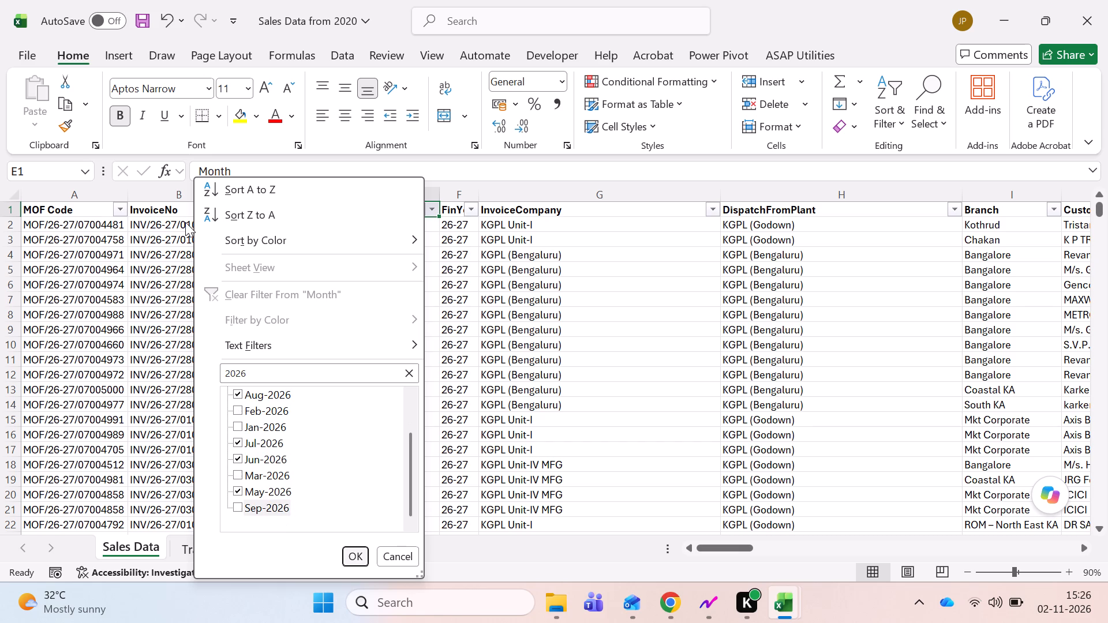
key(Up)
key(Return)
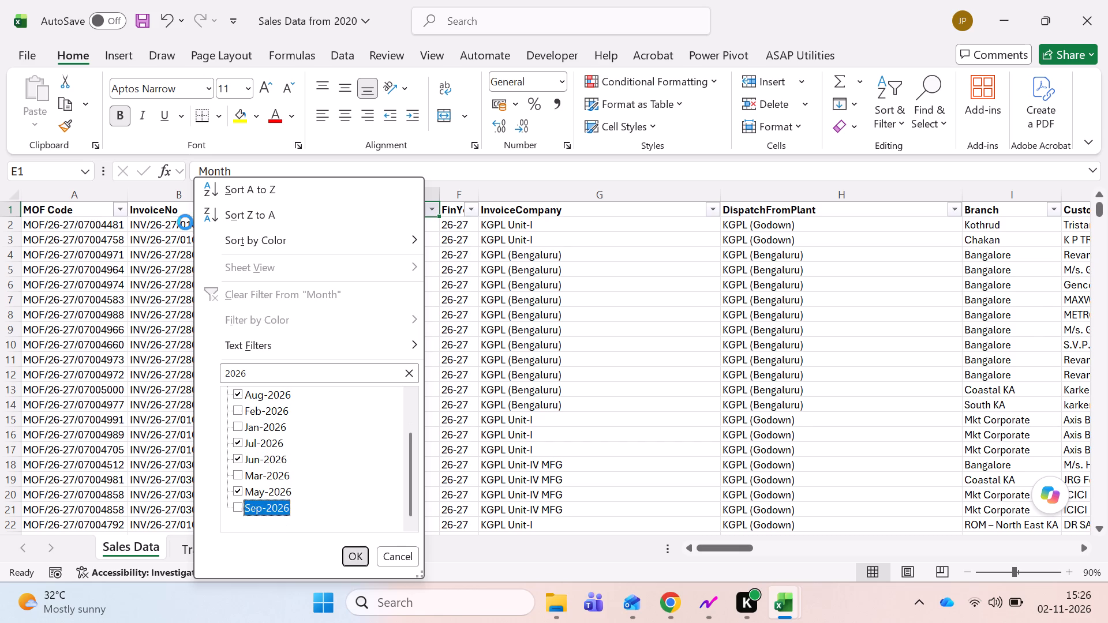
Select the filtered Month entries from the first visible record to the last to check their count.
key(Down)
key(ctrl+shift+Down)
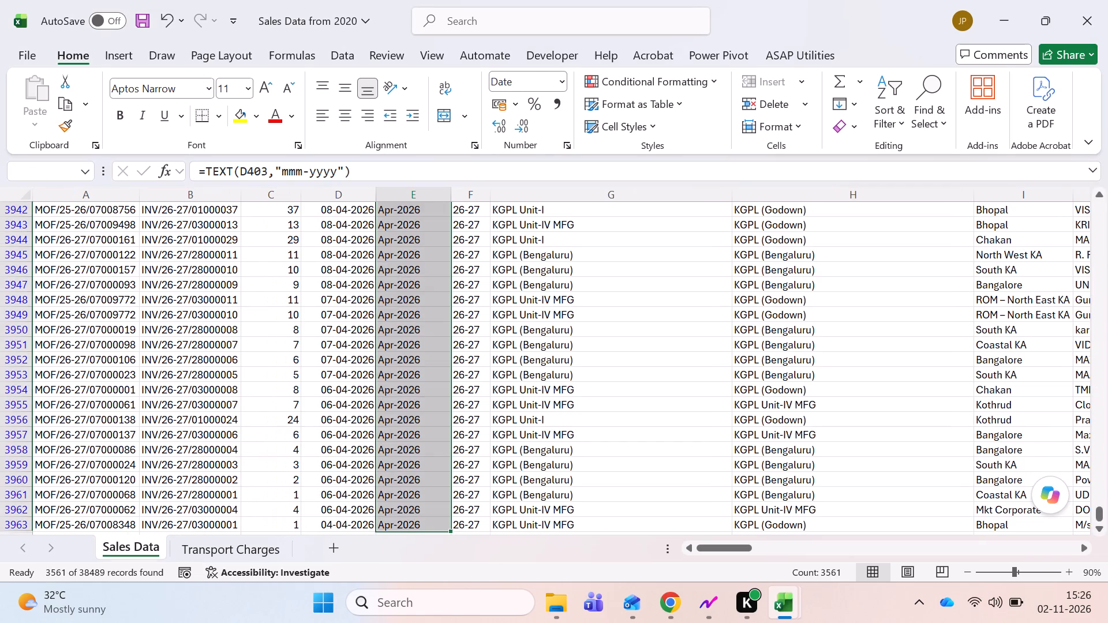
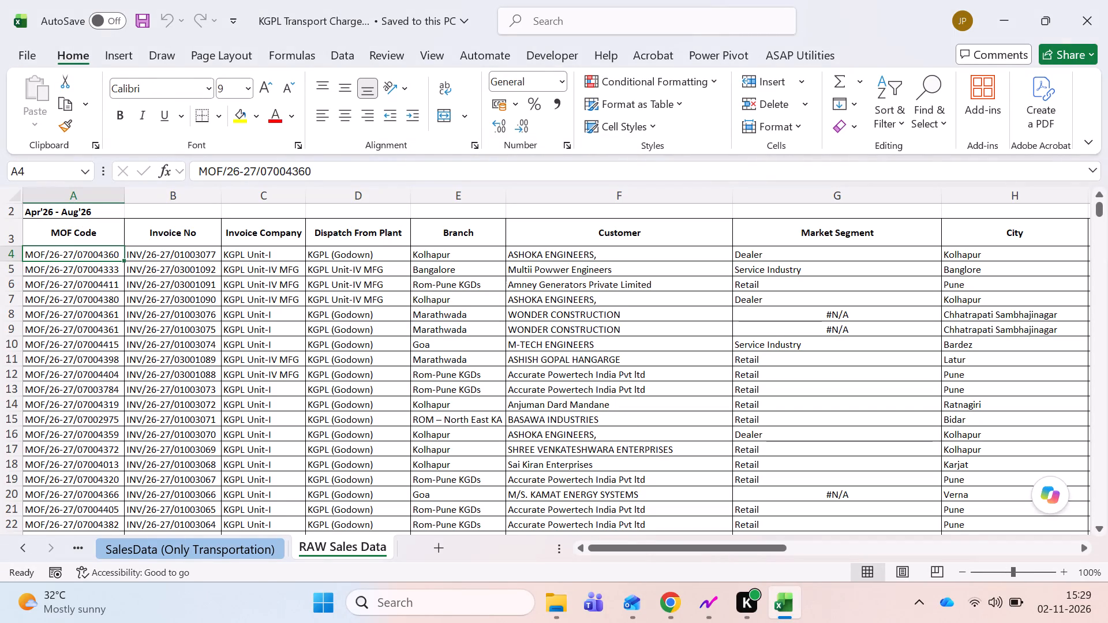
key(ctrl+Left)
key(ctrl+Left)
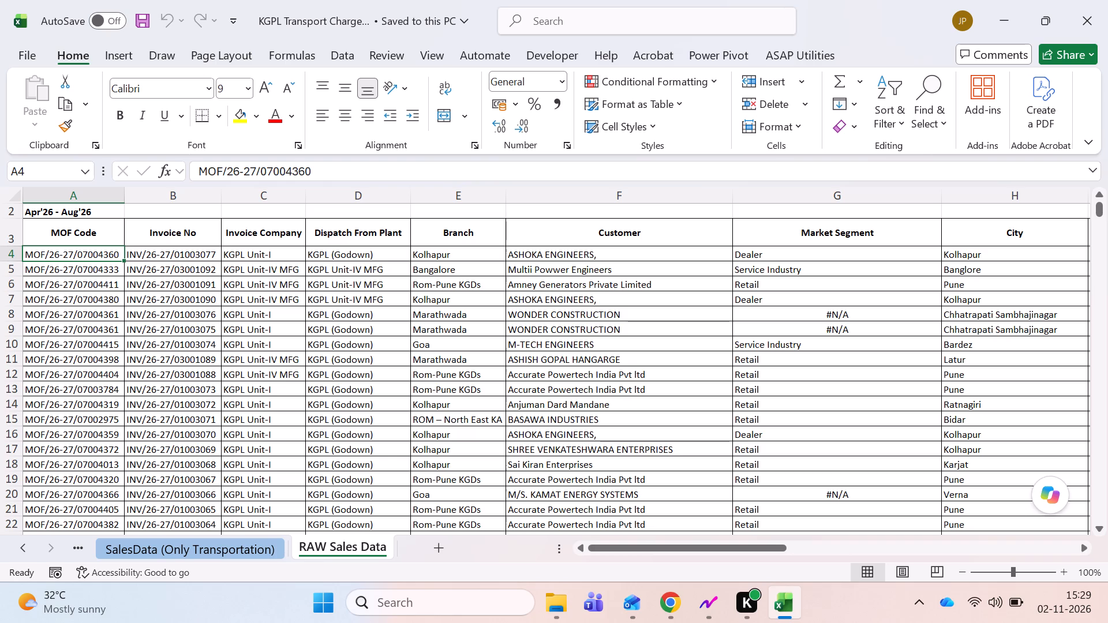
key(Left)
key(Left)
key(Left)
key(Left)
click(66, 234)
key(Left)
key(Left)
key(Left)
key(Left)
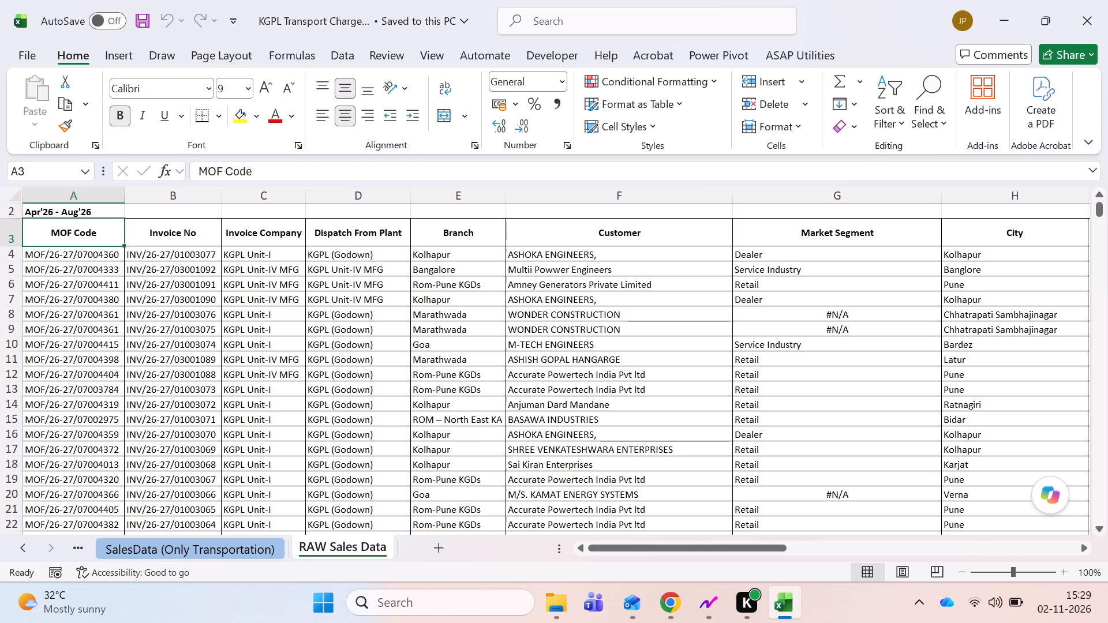
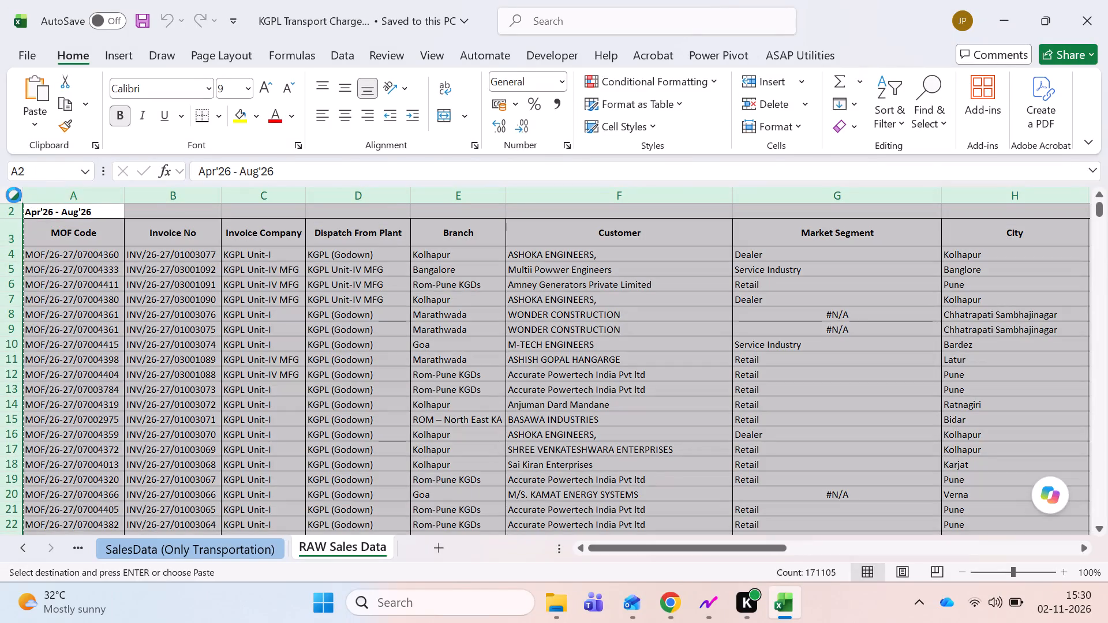
Paste the copied raw sales data over the entire blank Sheet1 of the new workbook Book1.
click(9, 197)
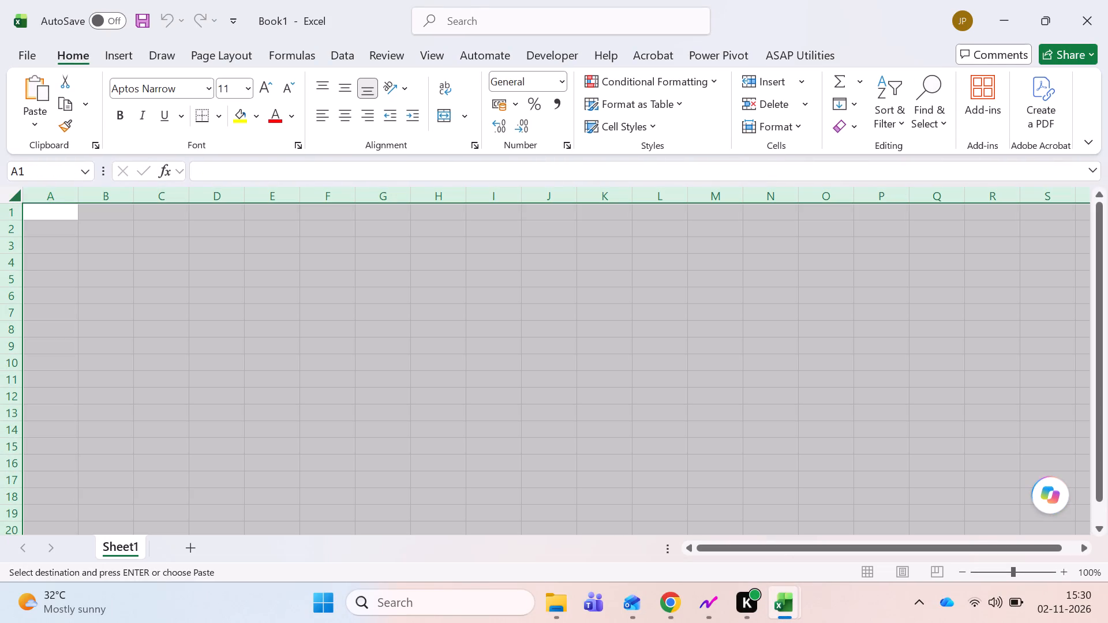
key(ctrl+v)
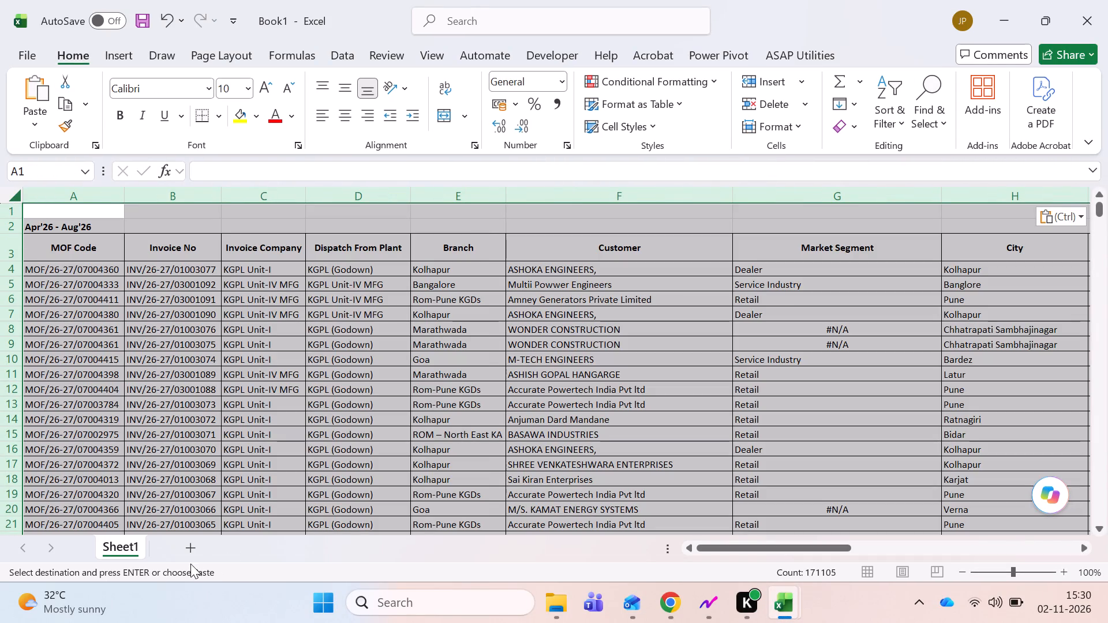
Add a second sheet and enter "total monthly units sold" in B2 and "brekup of pick up & delivery" in B3.
click(192, 554)
click(102, 232)
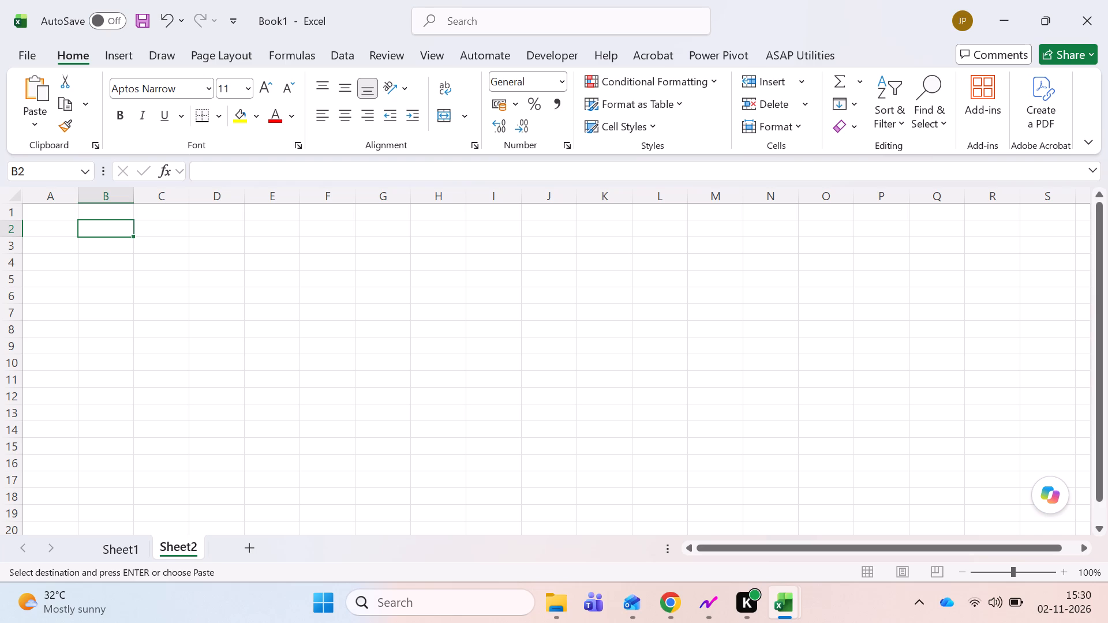
text(toa)
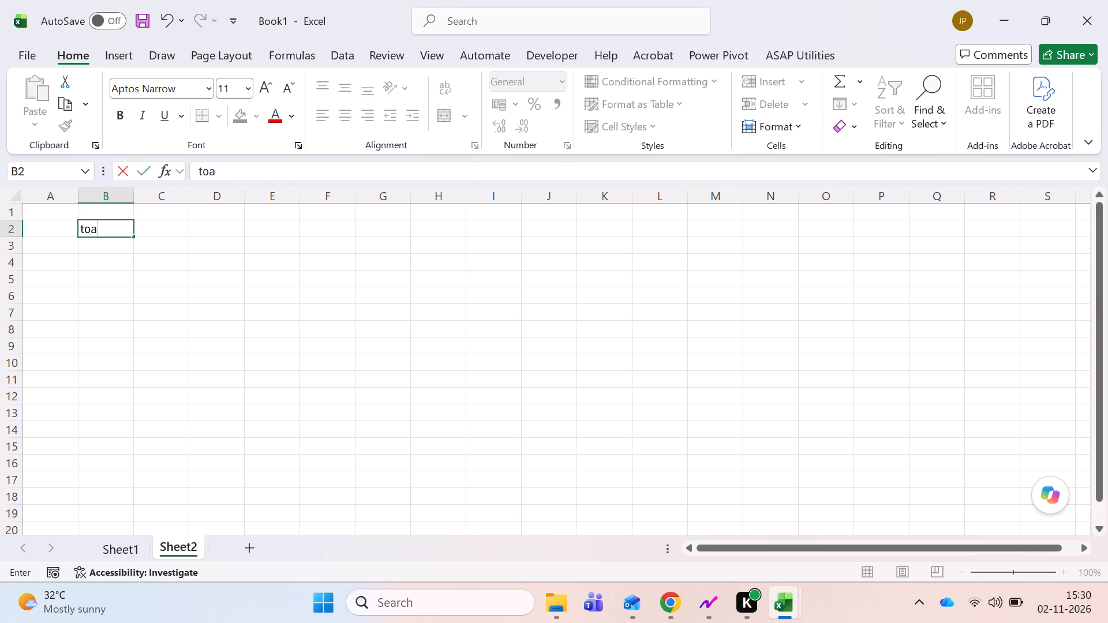
key(BackSpace)
text(tal monthly units sold)
key(Return)
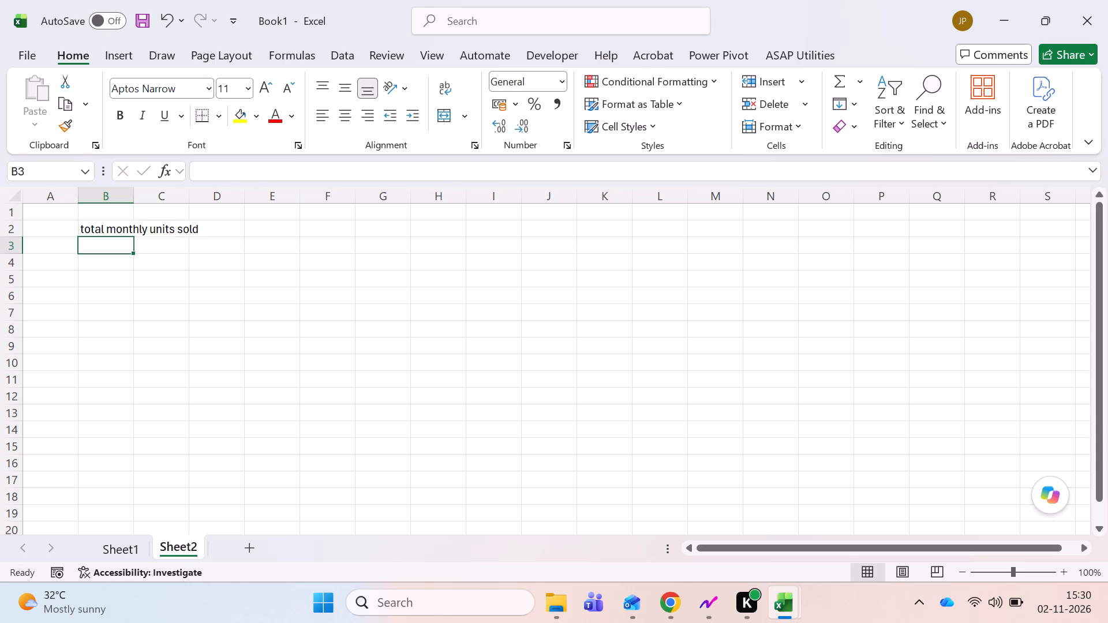
text(bre)
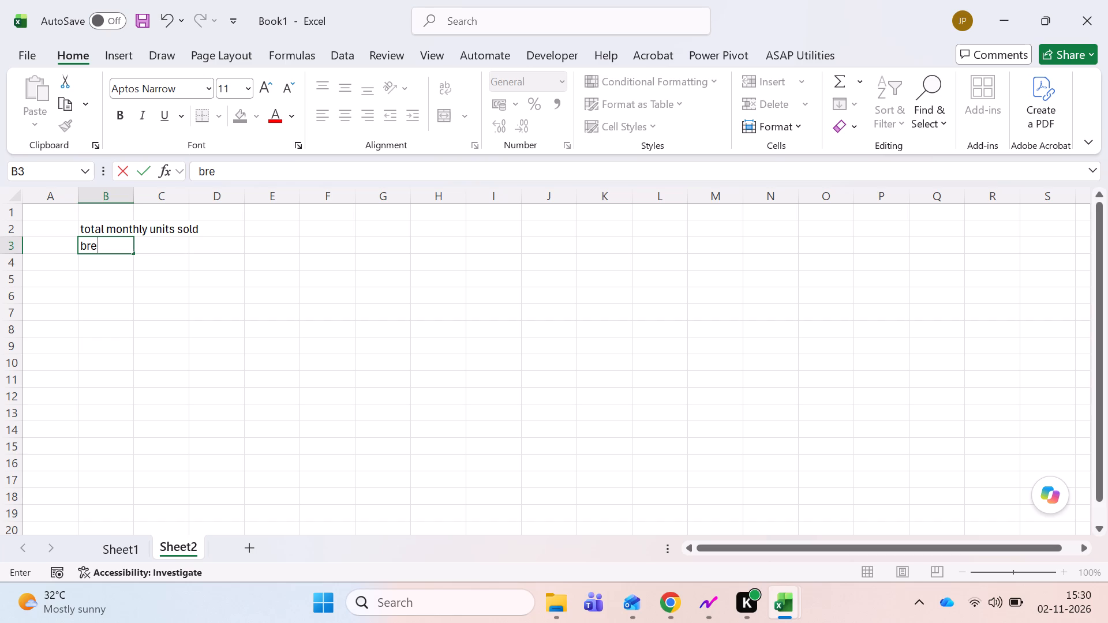
text(kup of pick up)
key(space)
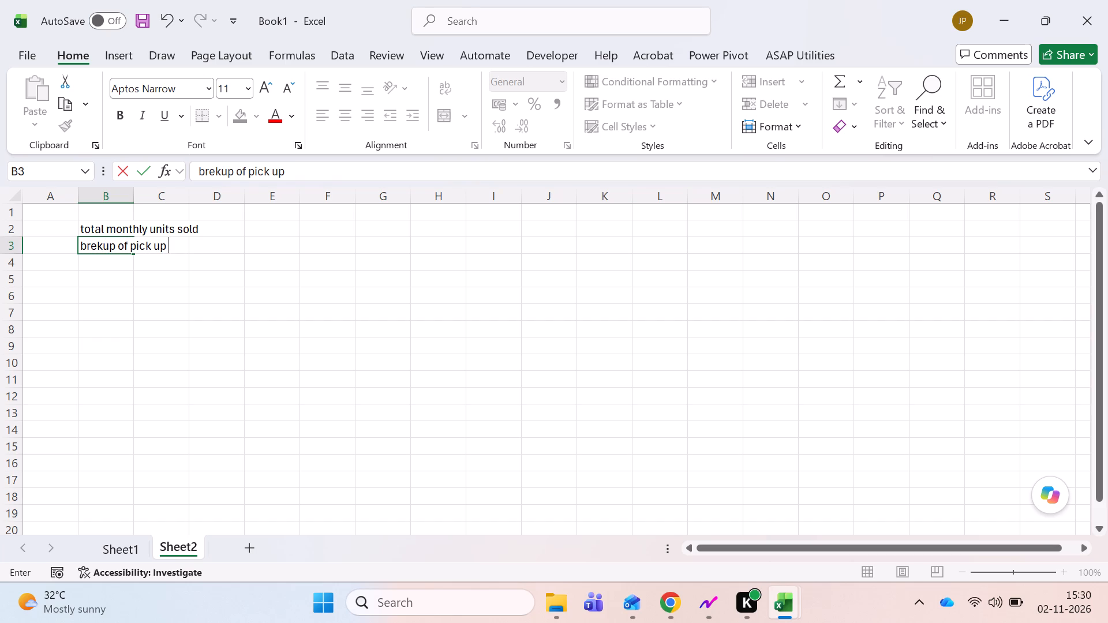
text(& delivery)
key(Return)
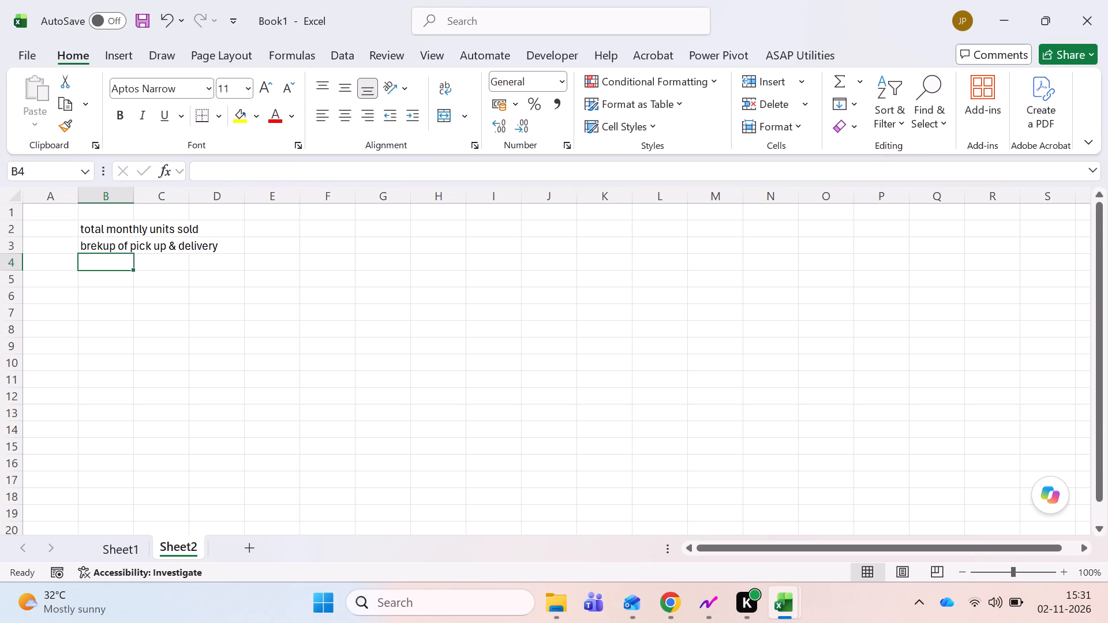
Number the two listed items 1 and 2 in cells A2 and A3.
key(Up)
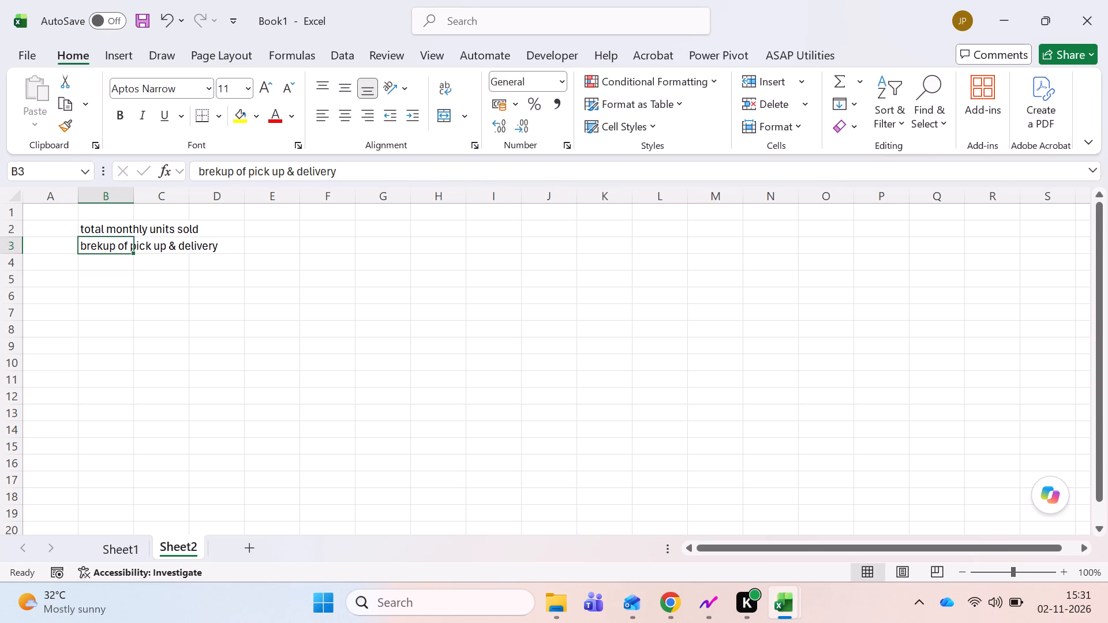
click(32, 221)
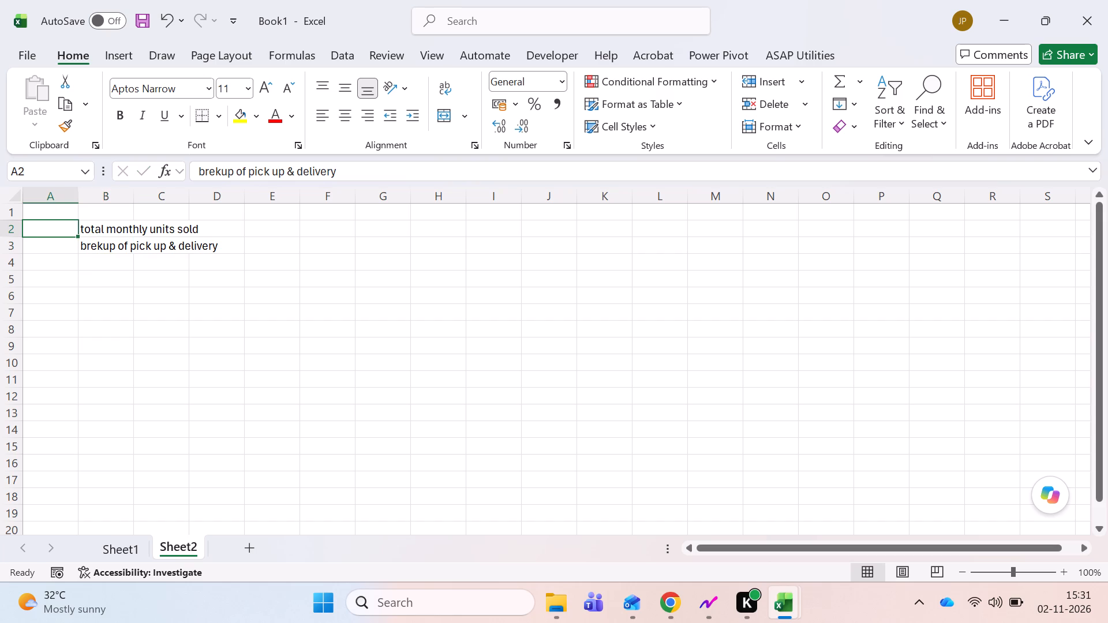
key(1)
key(Return)
key(2)
key(Return)
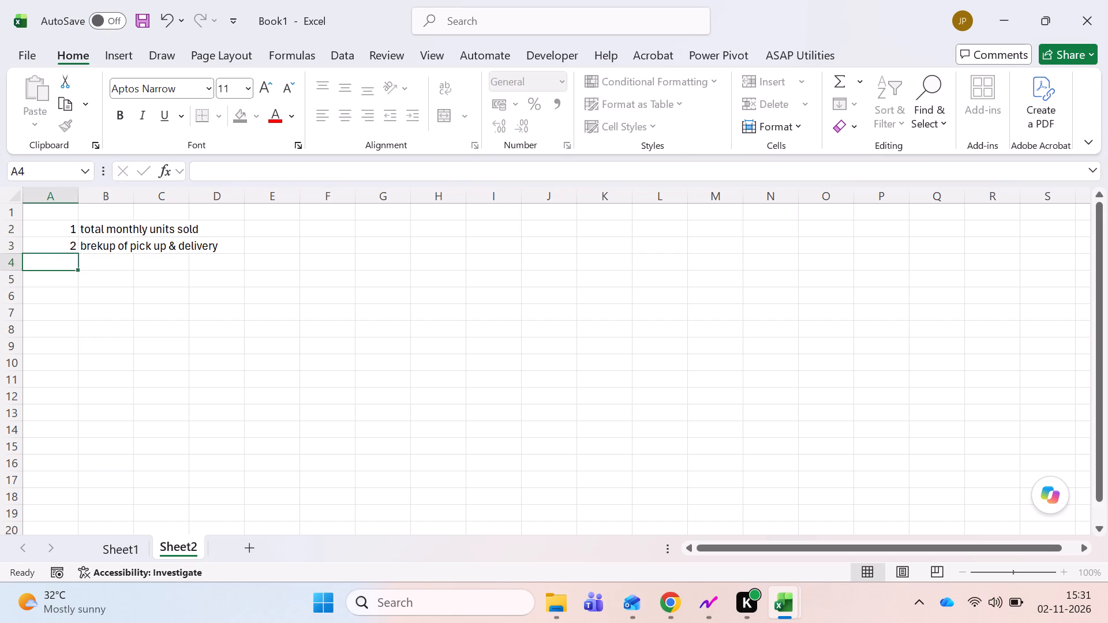
Add a second numbered group in rows 5 and 6: 1 "pune units sold" and 2 "pune pickup & delivery".
key(Return)
key(1)
key(Tab)
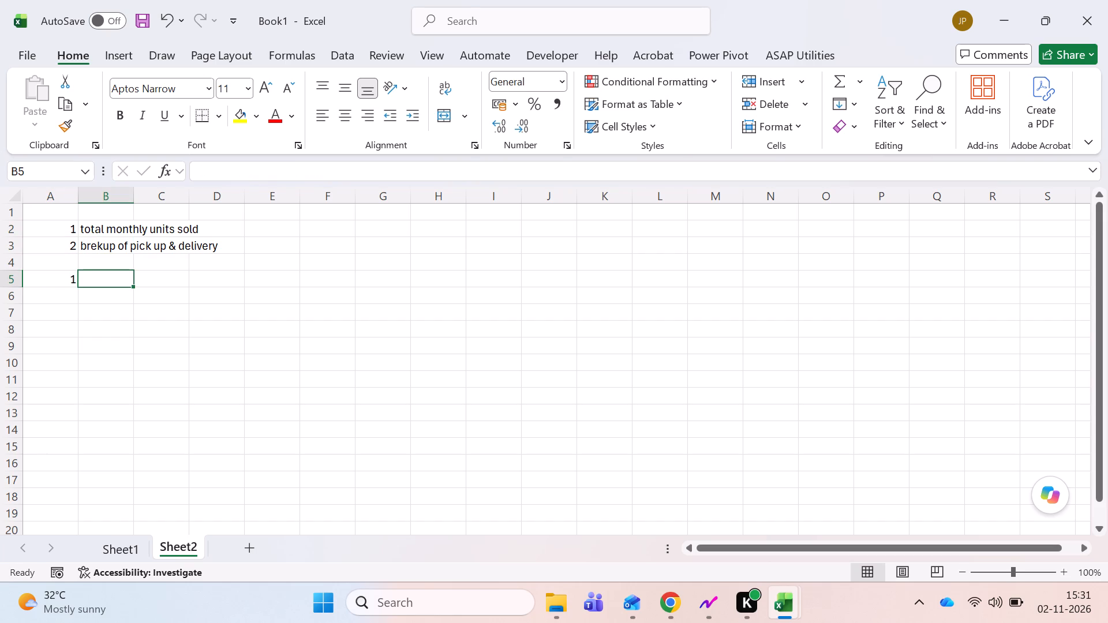
text(pune units sold)
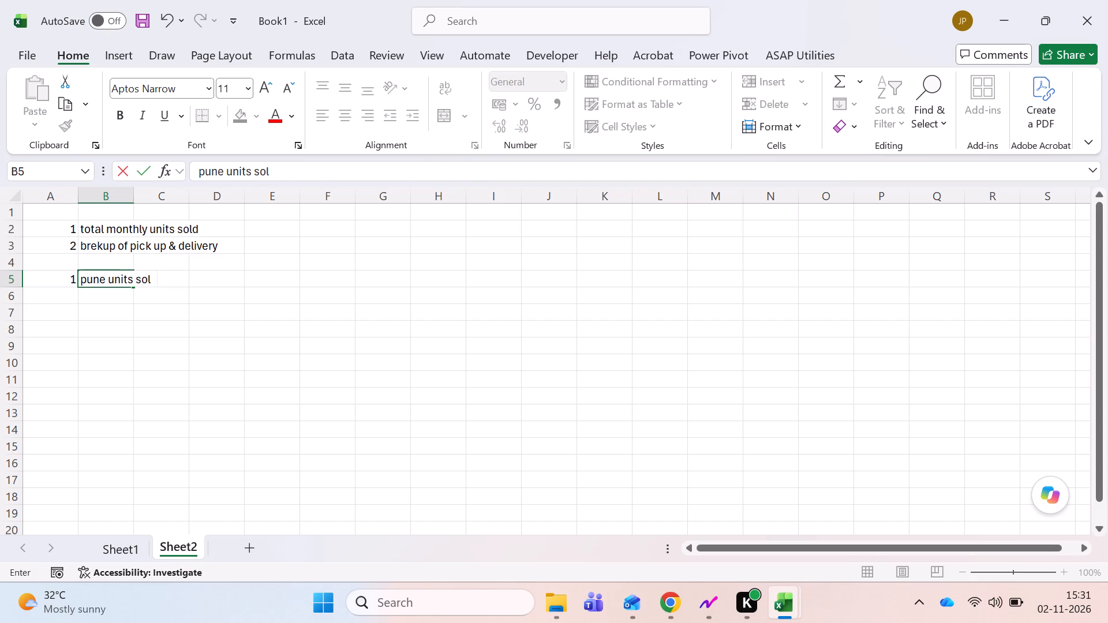
key(Return)
key(2)
key(Tab)
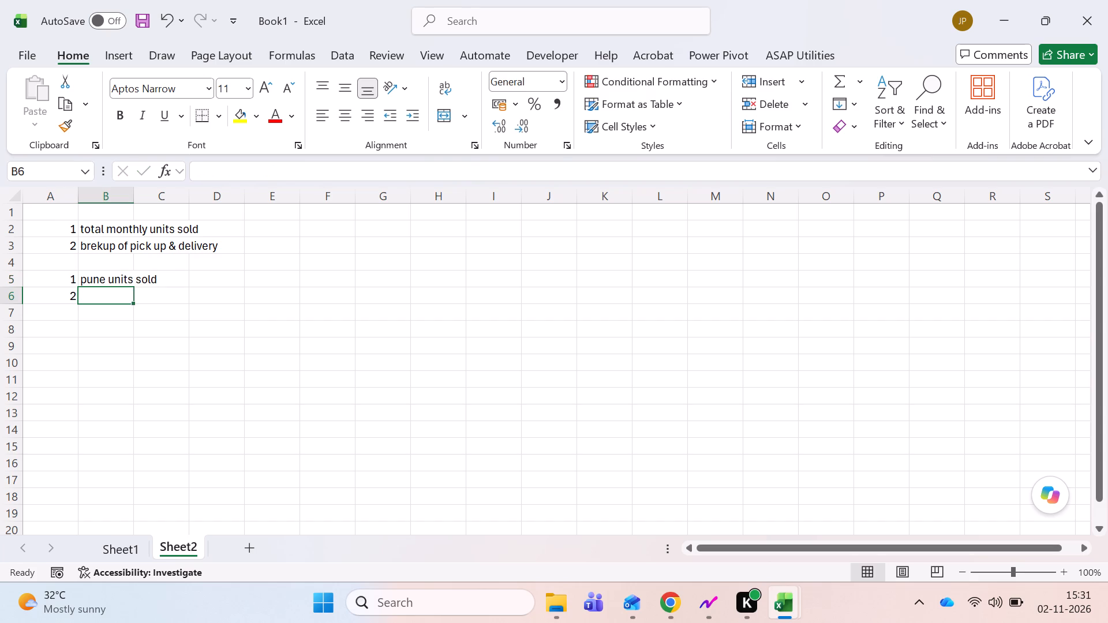
text(pune)
key(space)
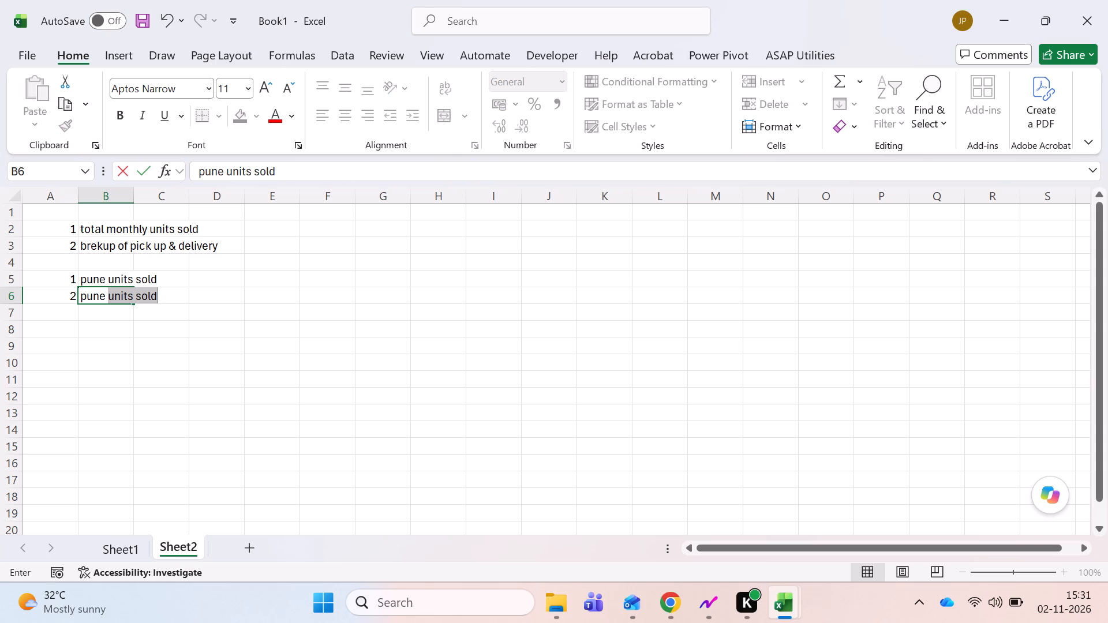
text(pickup)
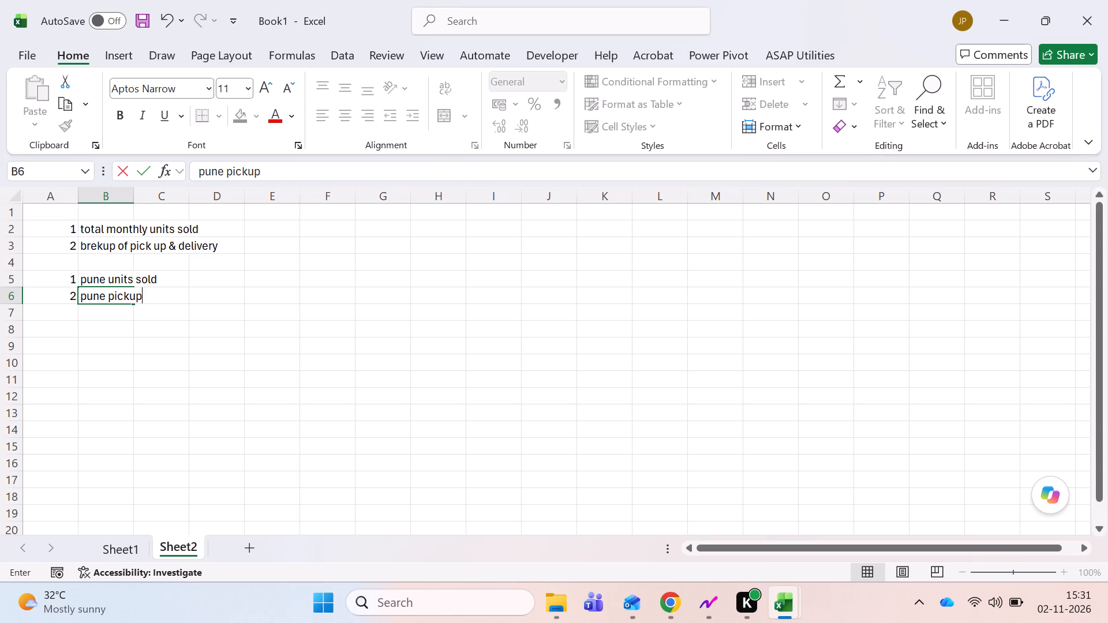
key(space)
text(& delivery)
key(Return)
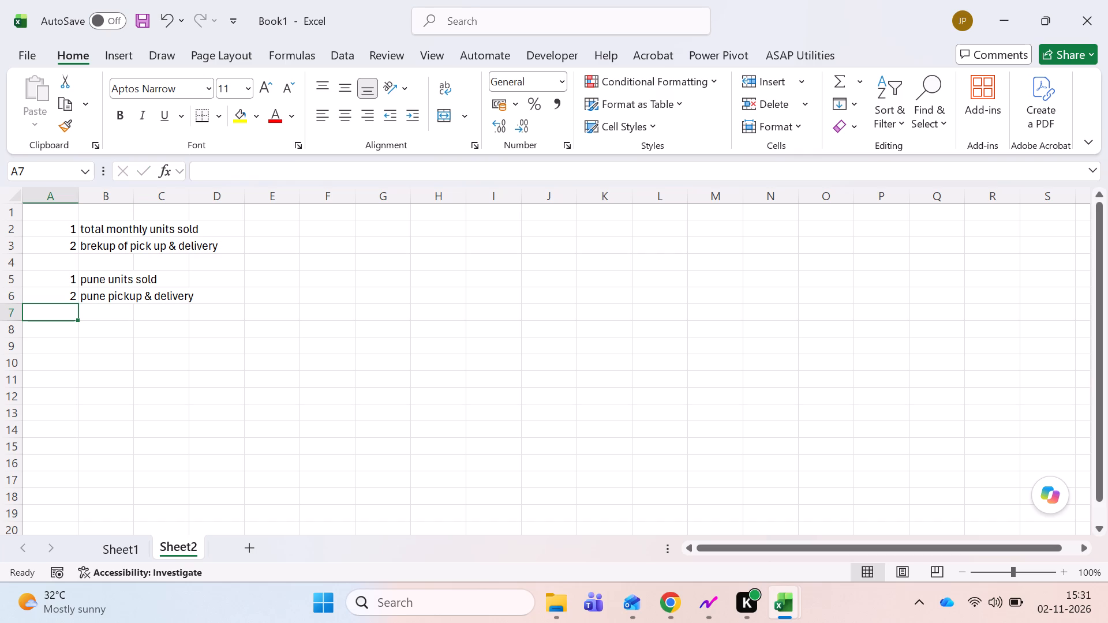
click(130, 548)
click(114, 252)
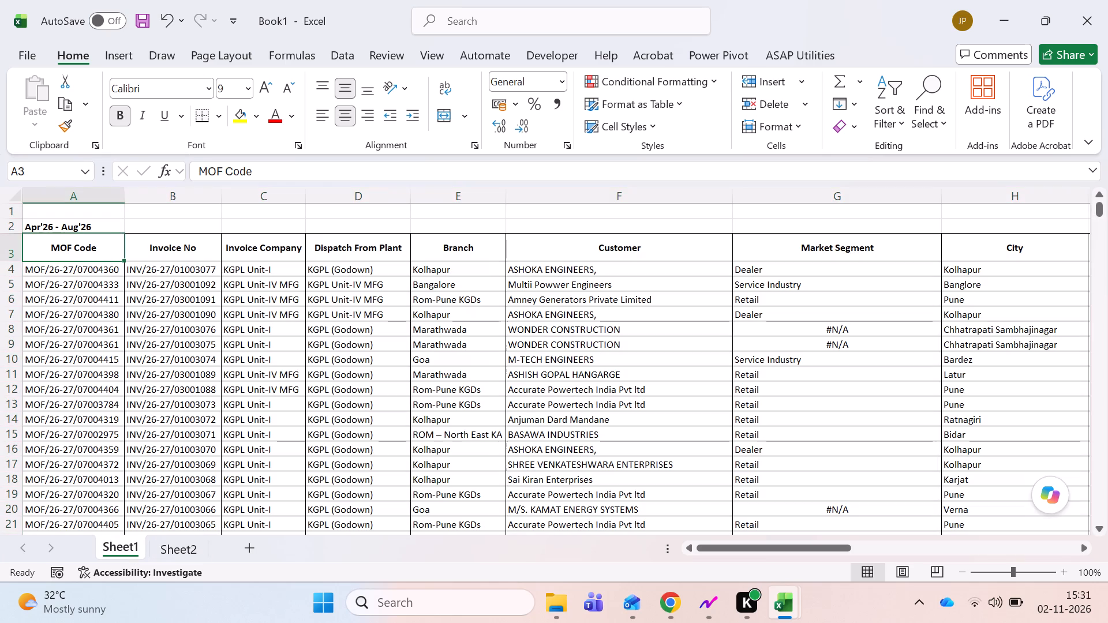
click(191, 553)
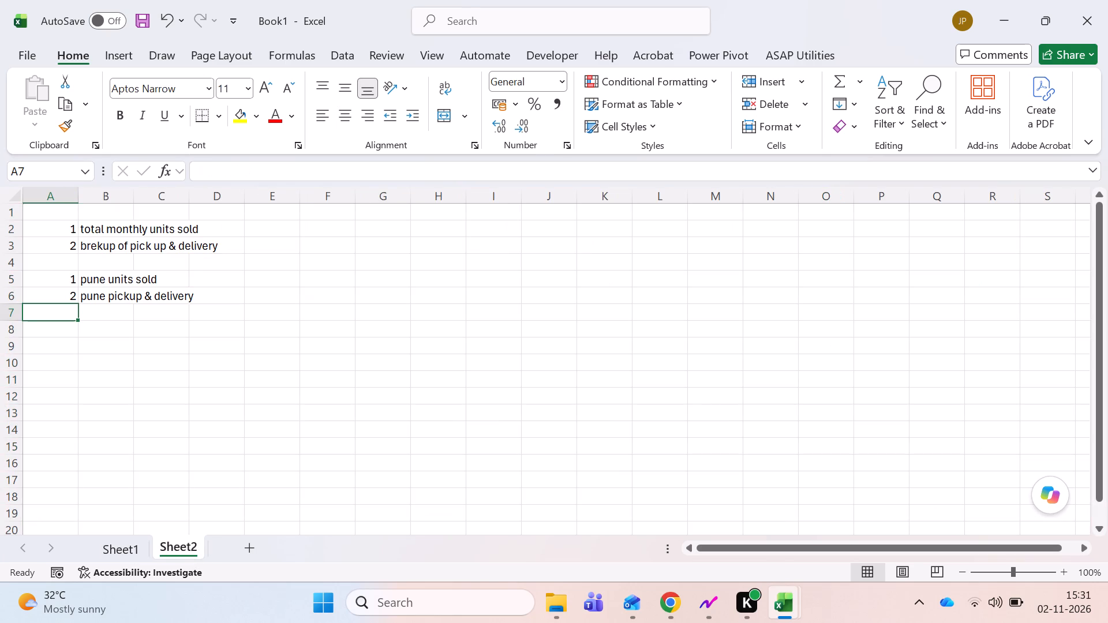
Start a third group in row 8 with number 1 and the text "actual expense vs".
click(59, 326)
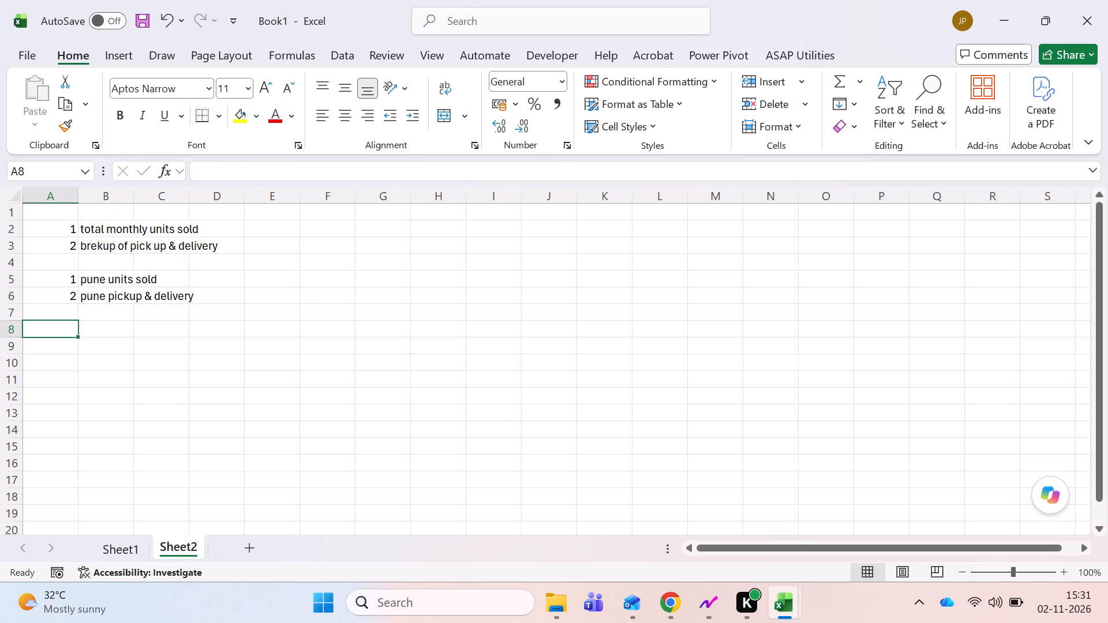
key(1)
key(Tab)
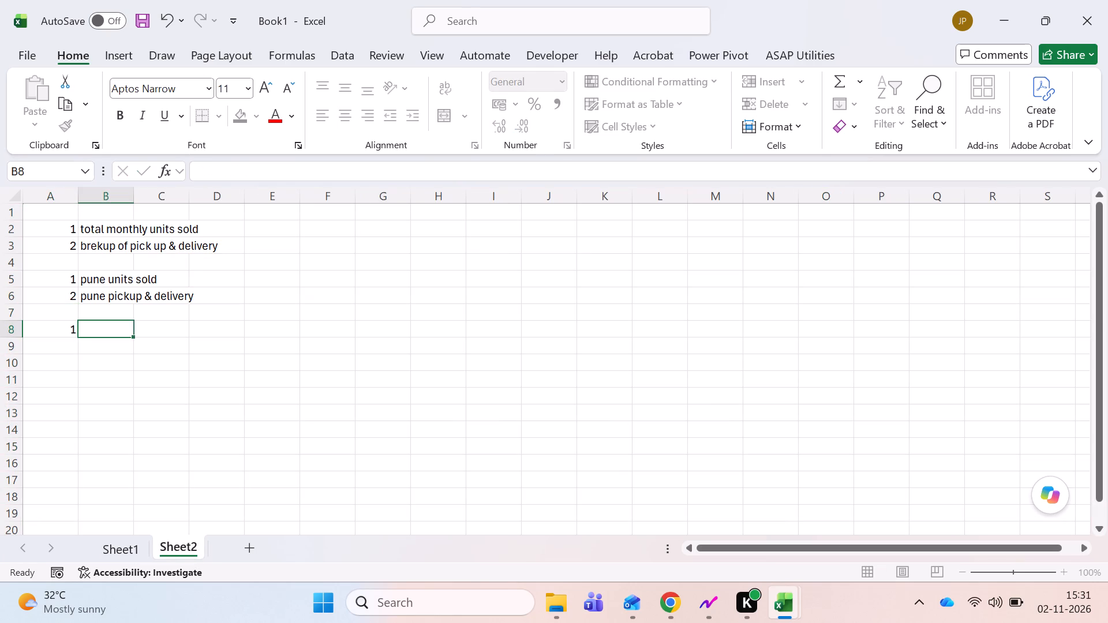
text(actual expense vs)
key(space)
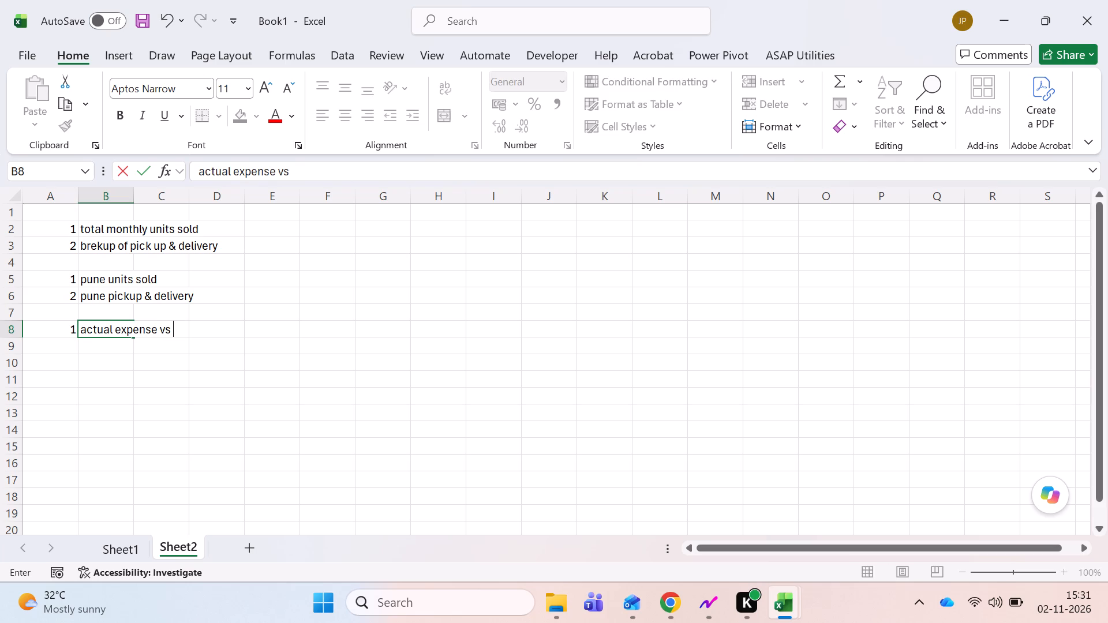
key(Left)
key(Left)
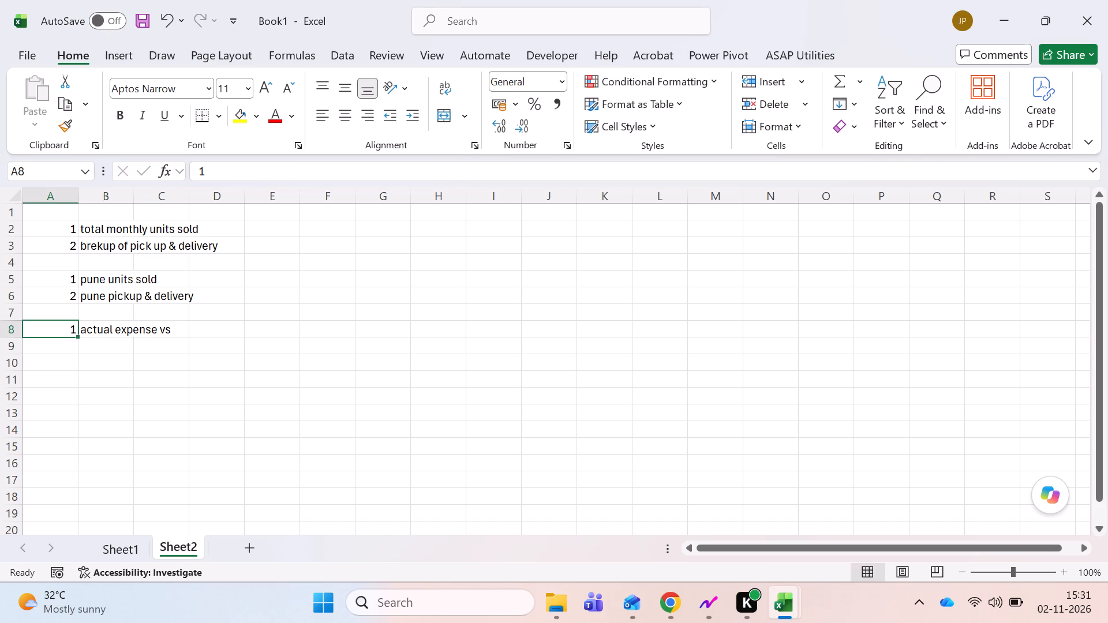
Expand the text in B8 to read "actual freight expense incurred vs recovery".
key(Right)
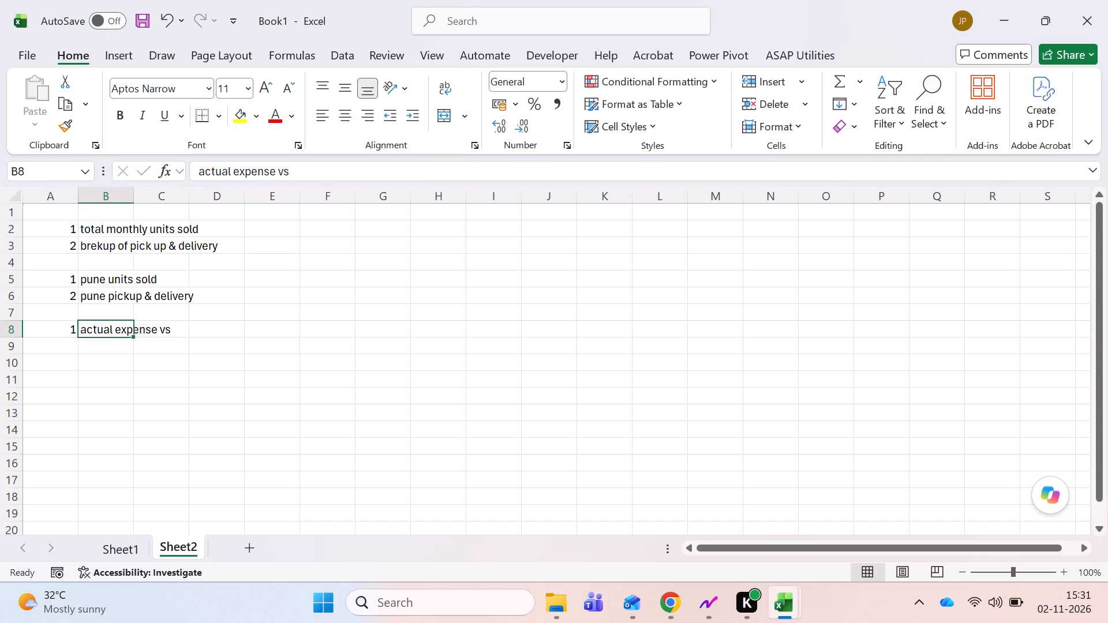
click(235, 171)
text(freight)
key(space)
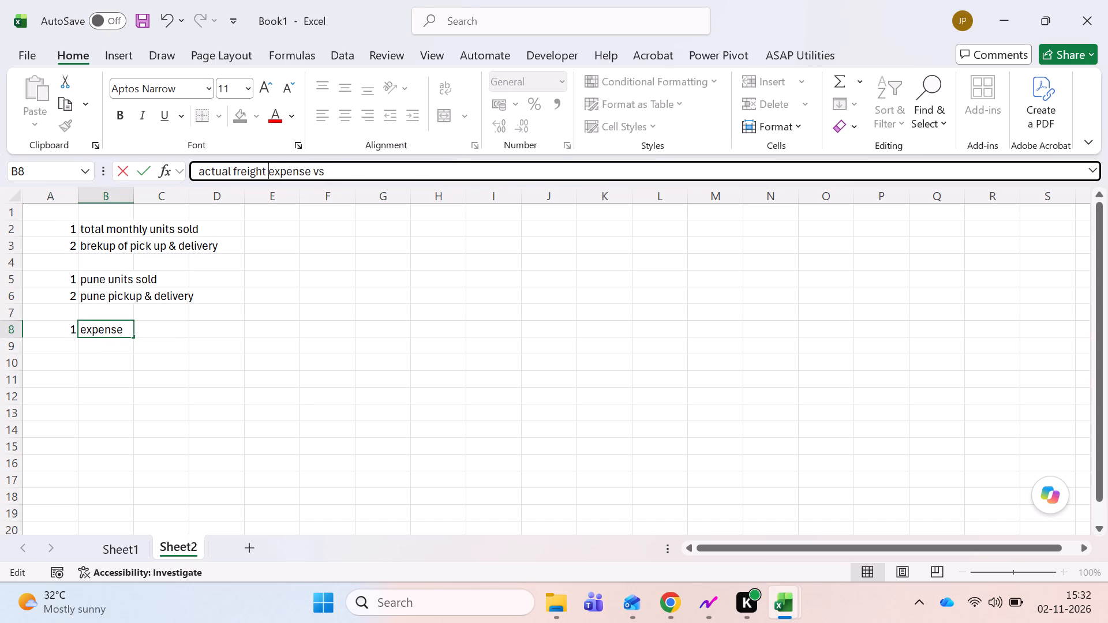
click(313, 177)
text(incurred)
key(space)
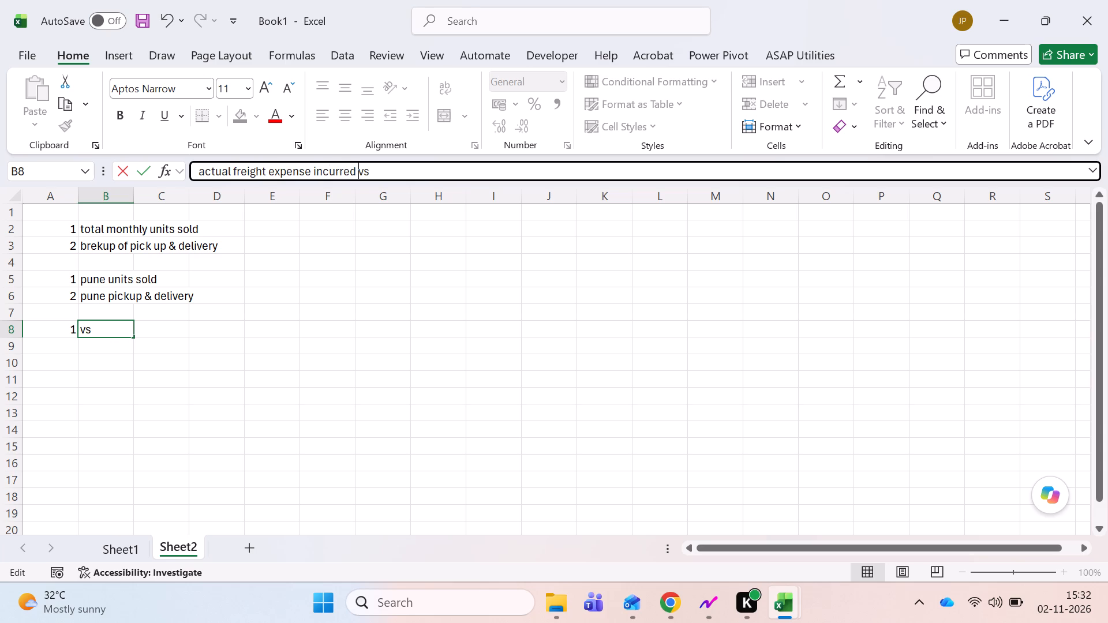
click(391, 171)
text(recovery)
key(Return)
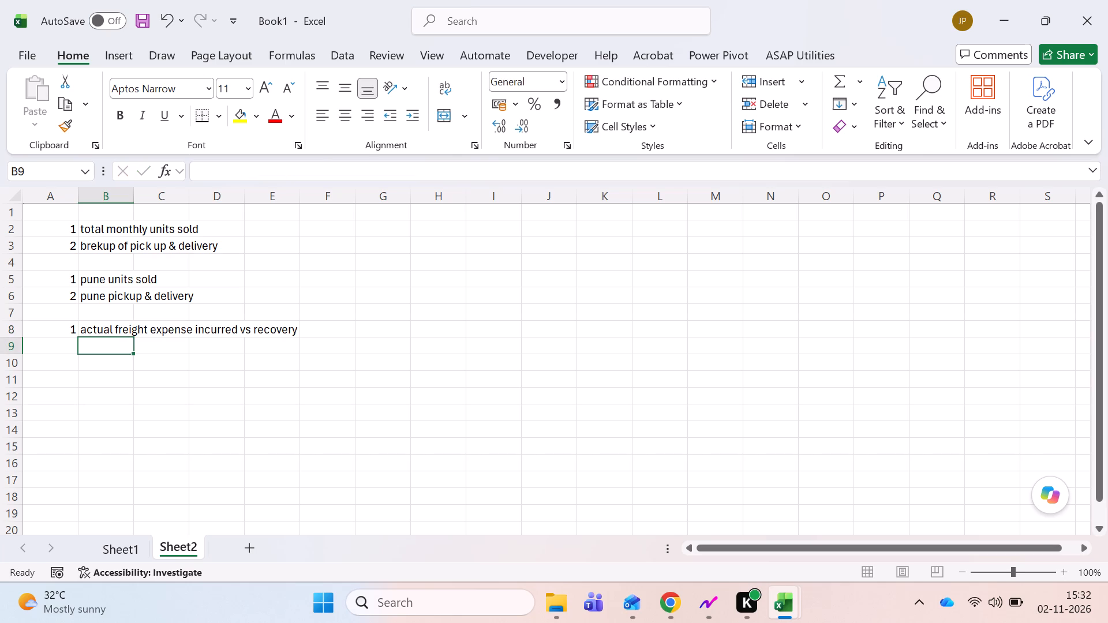
Add item 2, "pune overall freight cost vs recovery", in row 10, leaving row 9 blank.
key(Left)
key(Down)
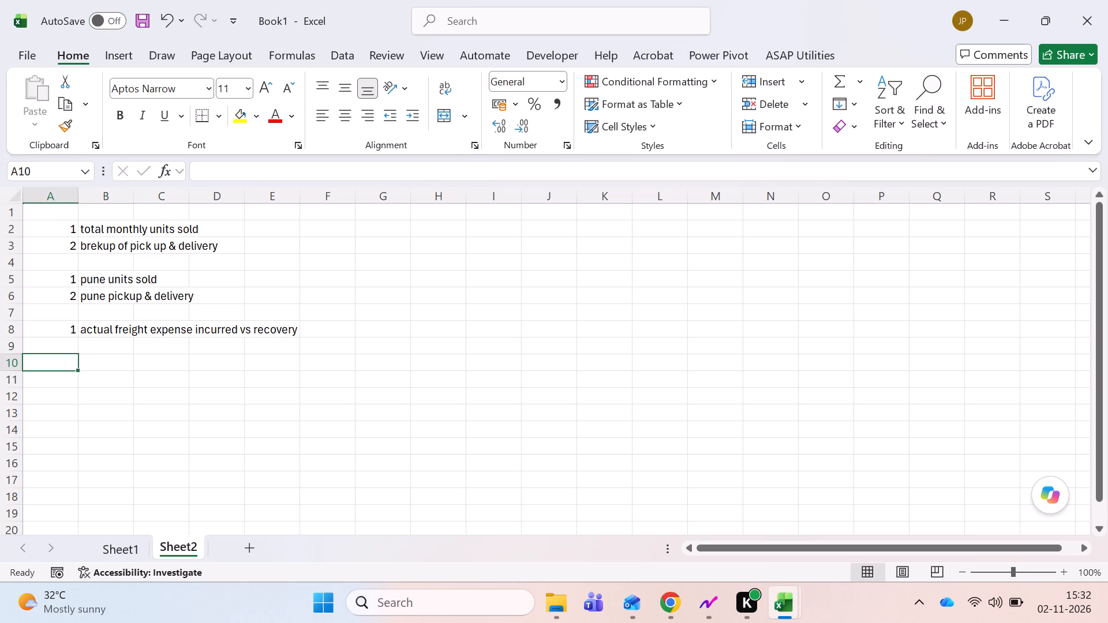
key(2)
key(Tab)
text(pune overall freight cost)
key(space)
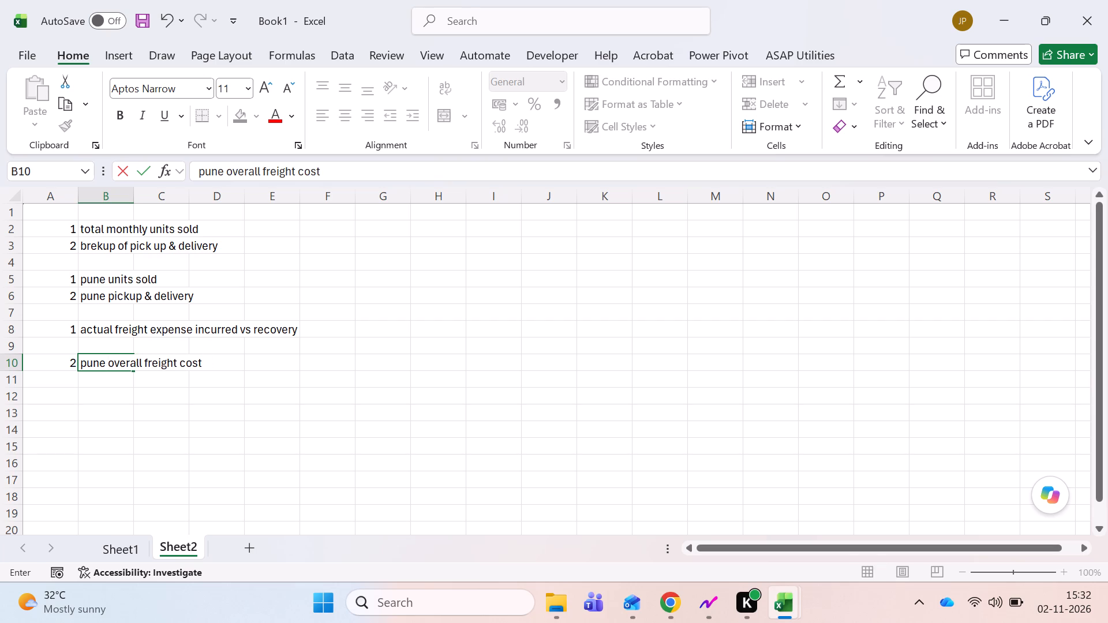
text(vs rec)
text(overy)
key(Return)
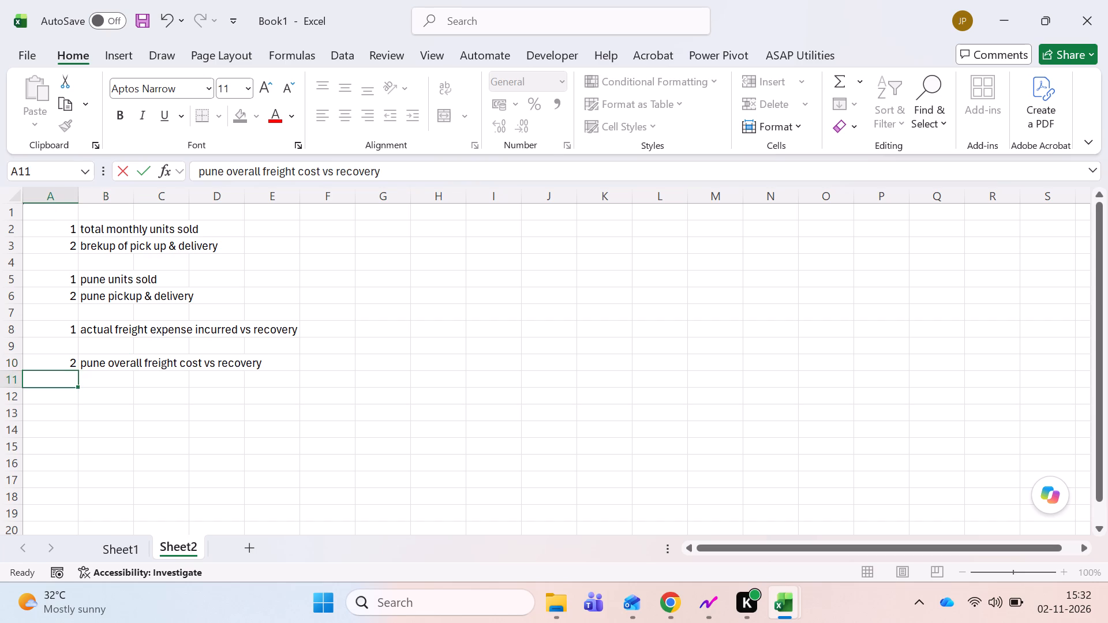
Start another group in row 12 by entering number 1 in A12.
key(Down)
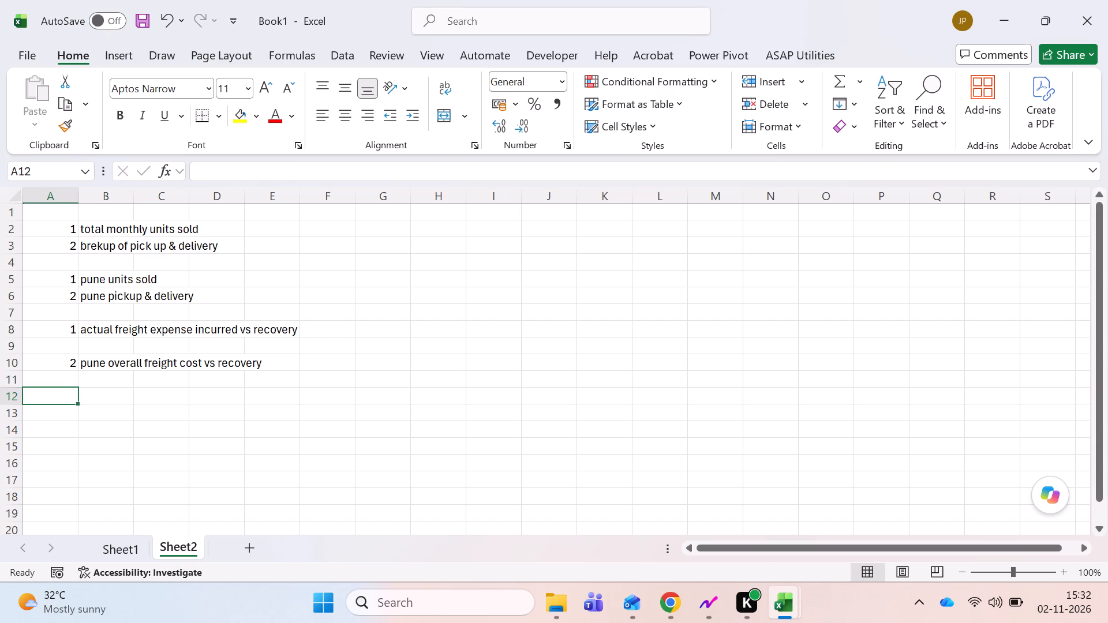
key(1)
key(Tab)
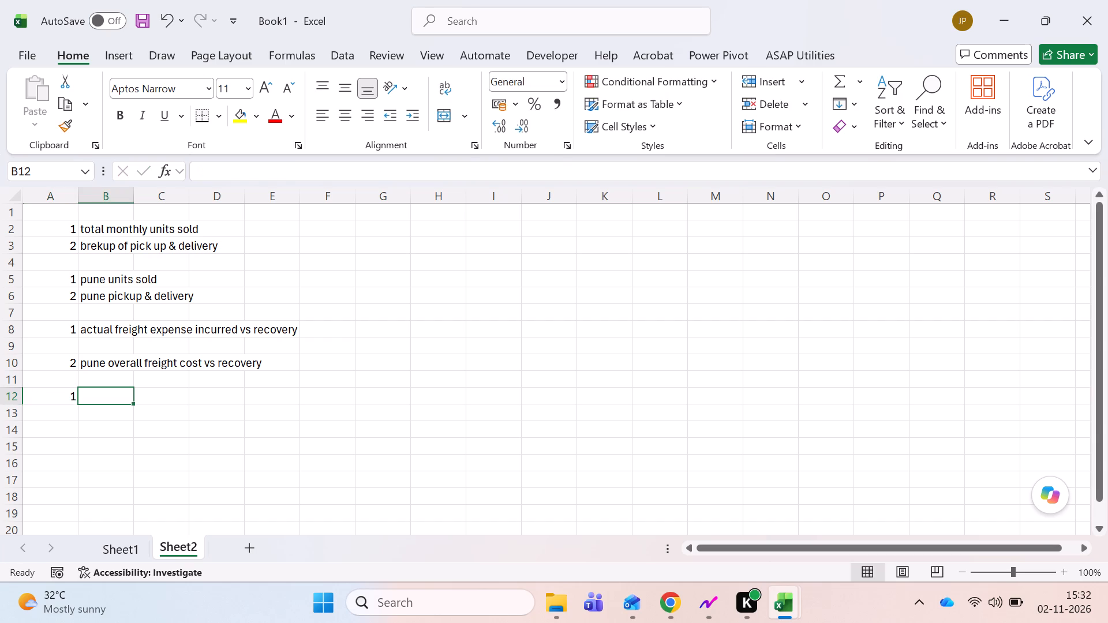
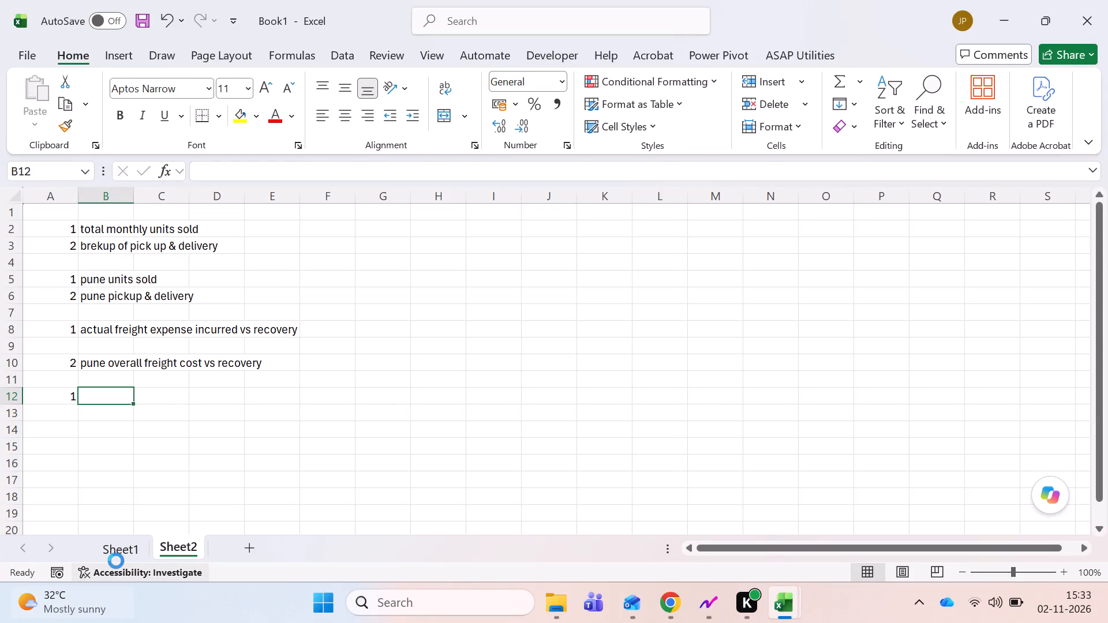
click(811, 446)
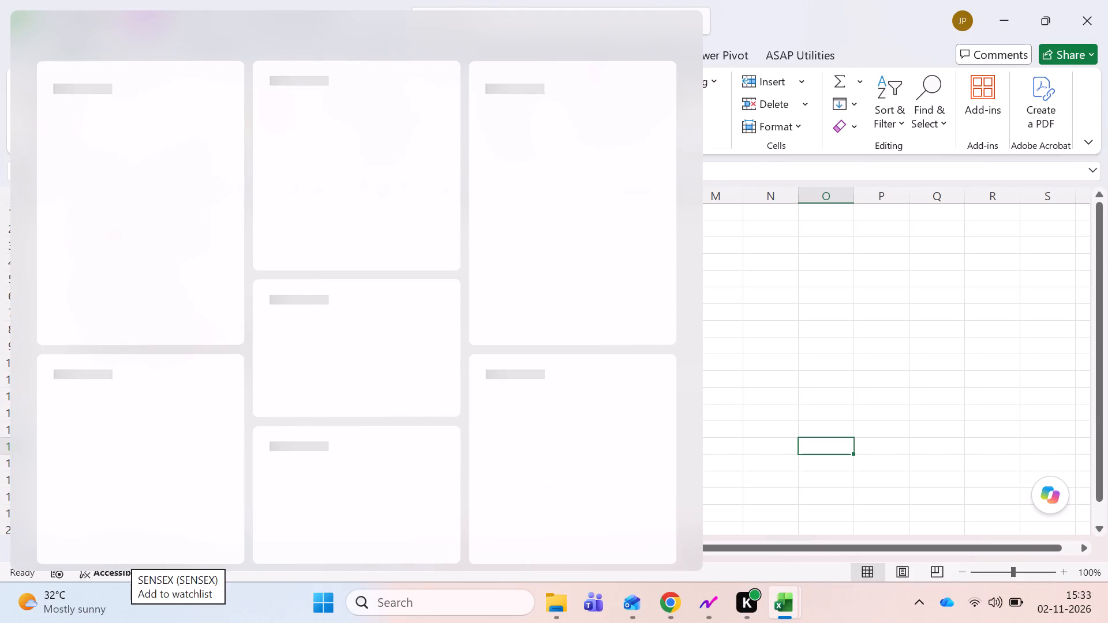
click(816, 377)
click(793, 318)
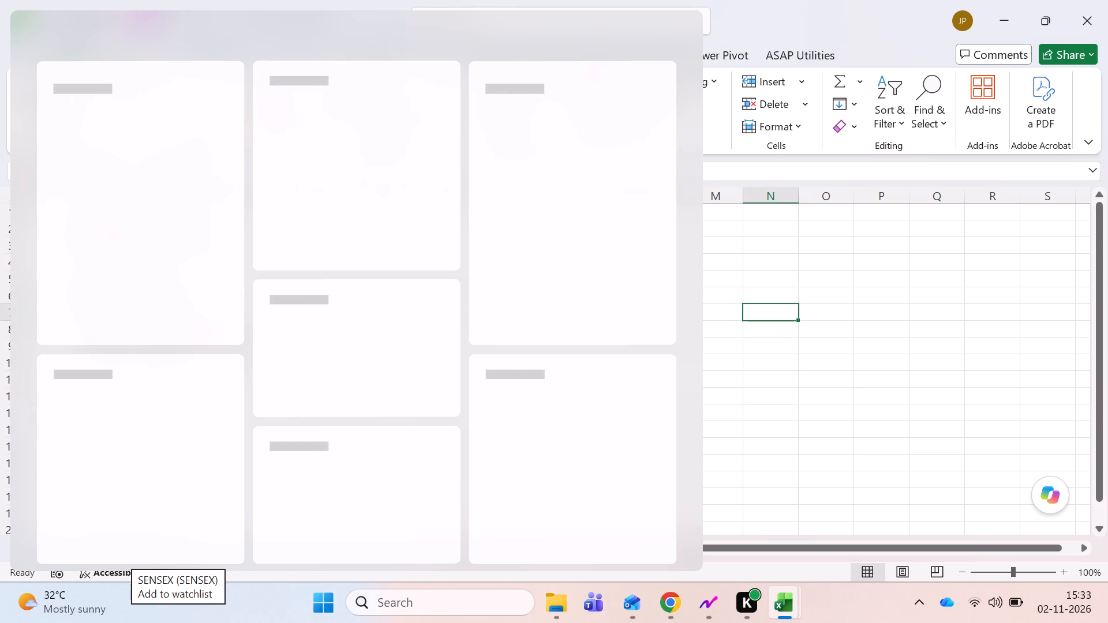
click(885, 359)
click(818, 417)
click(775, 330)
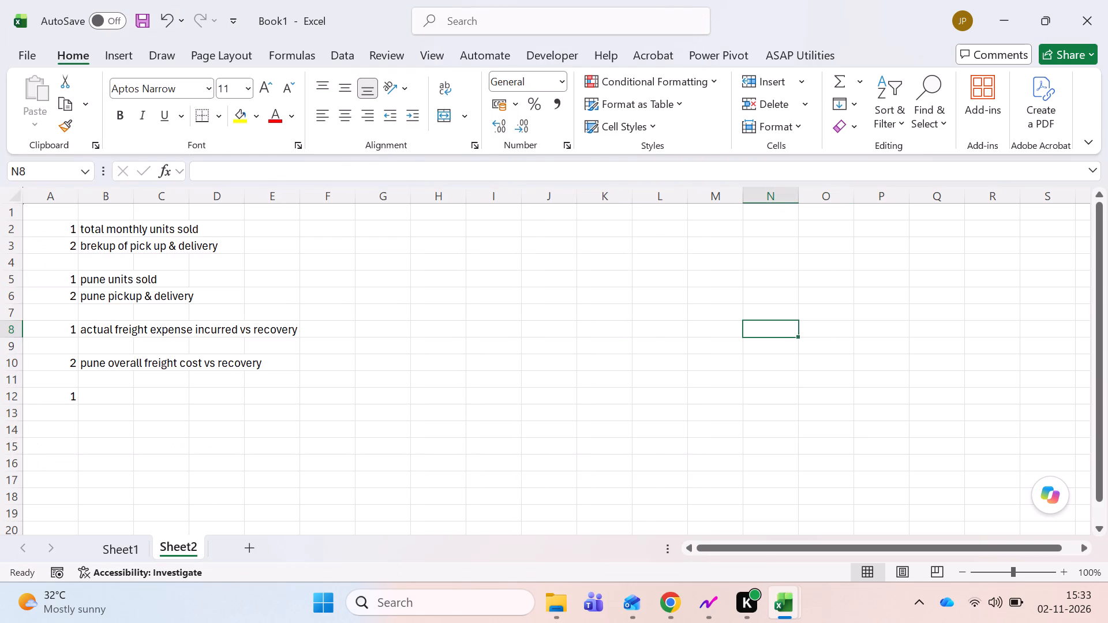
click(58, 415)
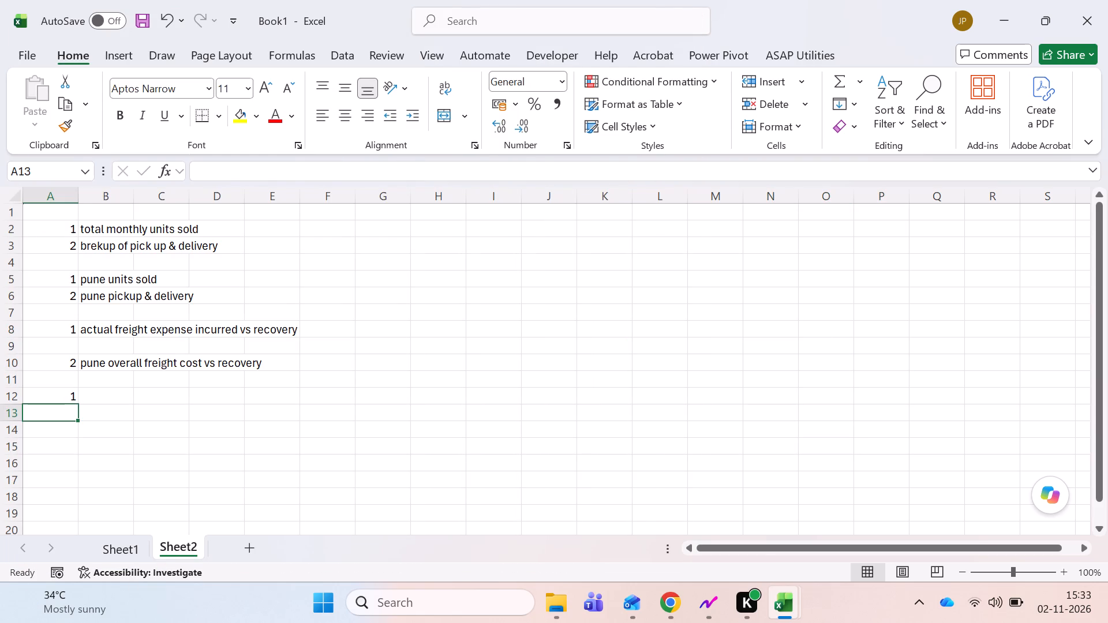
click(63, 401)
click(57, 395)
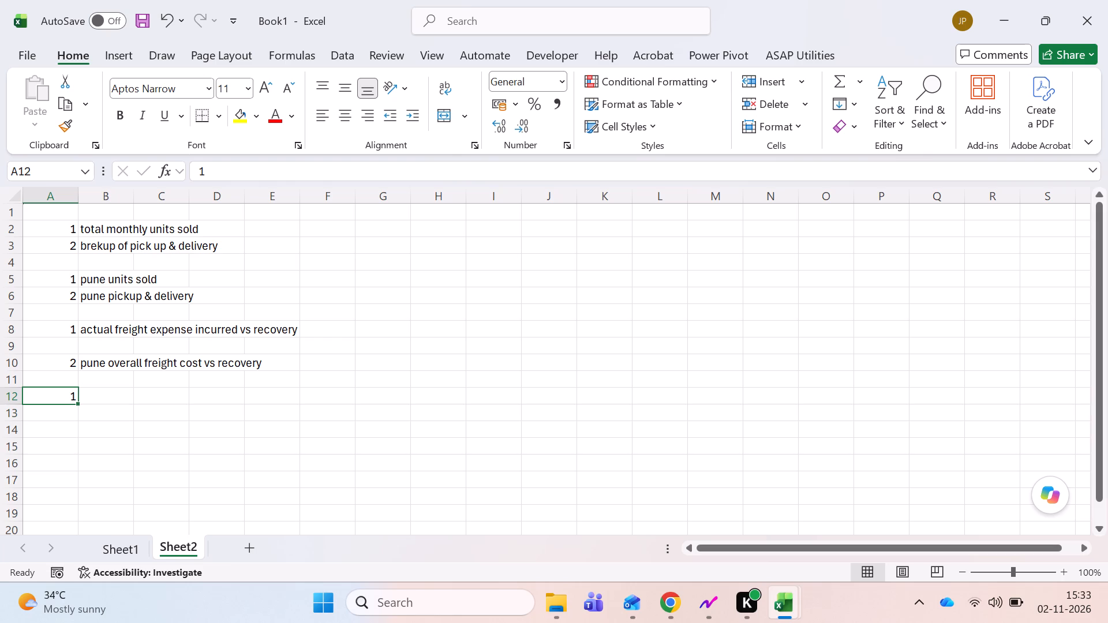
Open Sheet1 with the raw sales data.
click(128, 549)
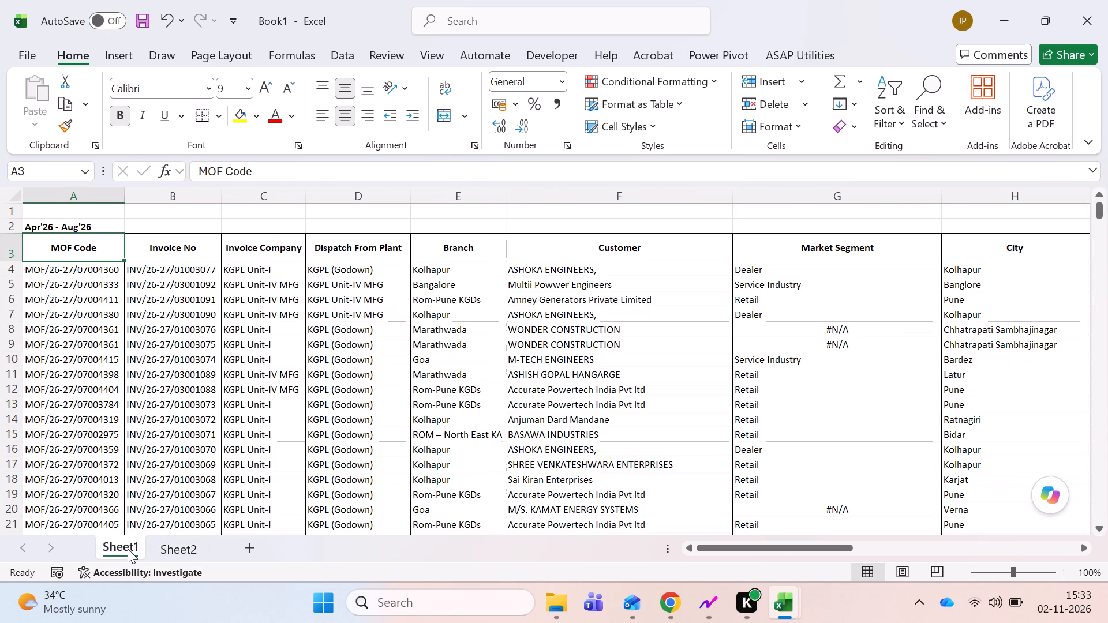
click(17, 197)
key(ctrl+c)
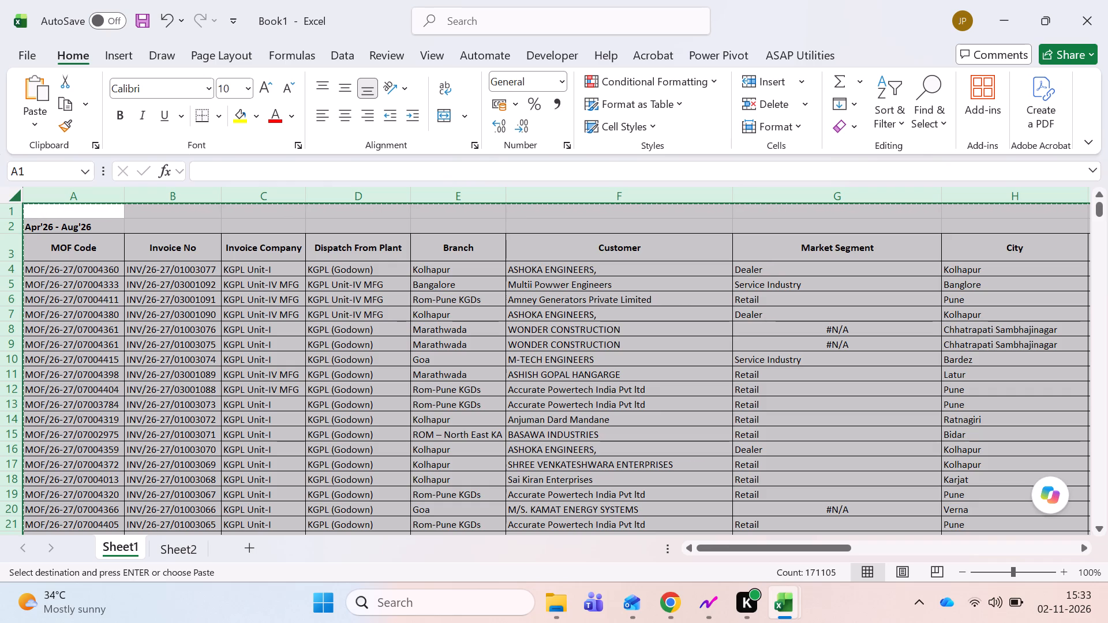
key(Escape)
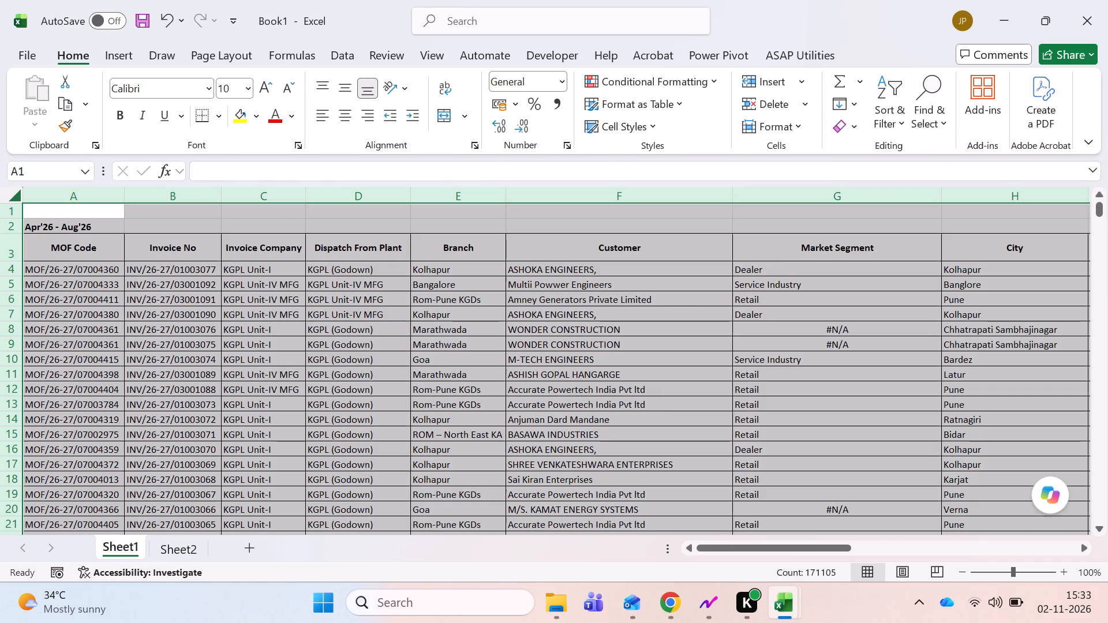
Add filters to the header row, row 3, of the Apr'26 - Aug'26 data.
click(73, 247)
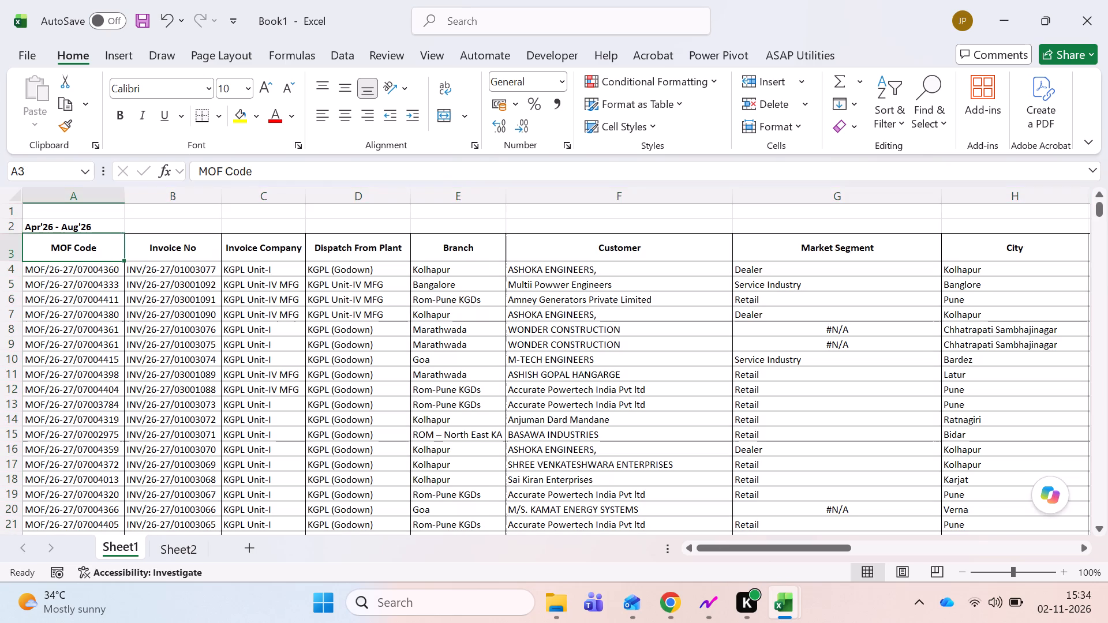
key(shift+space)
key(ctrl+shift+semicolon)
key(ctrl+shift+l)
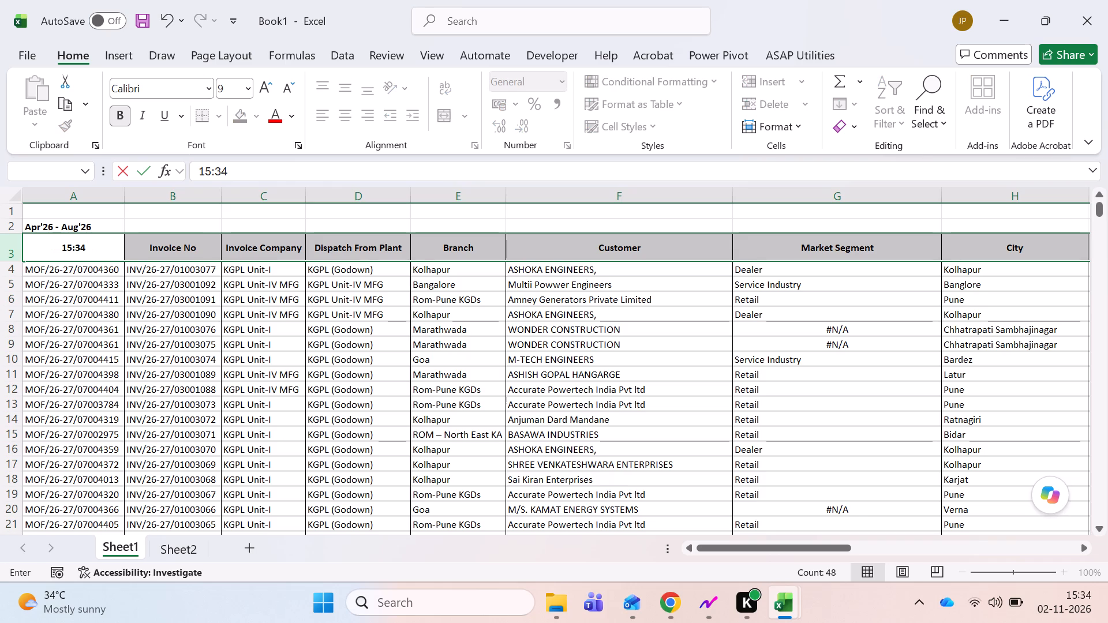
key(Escape)
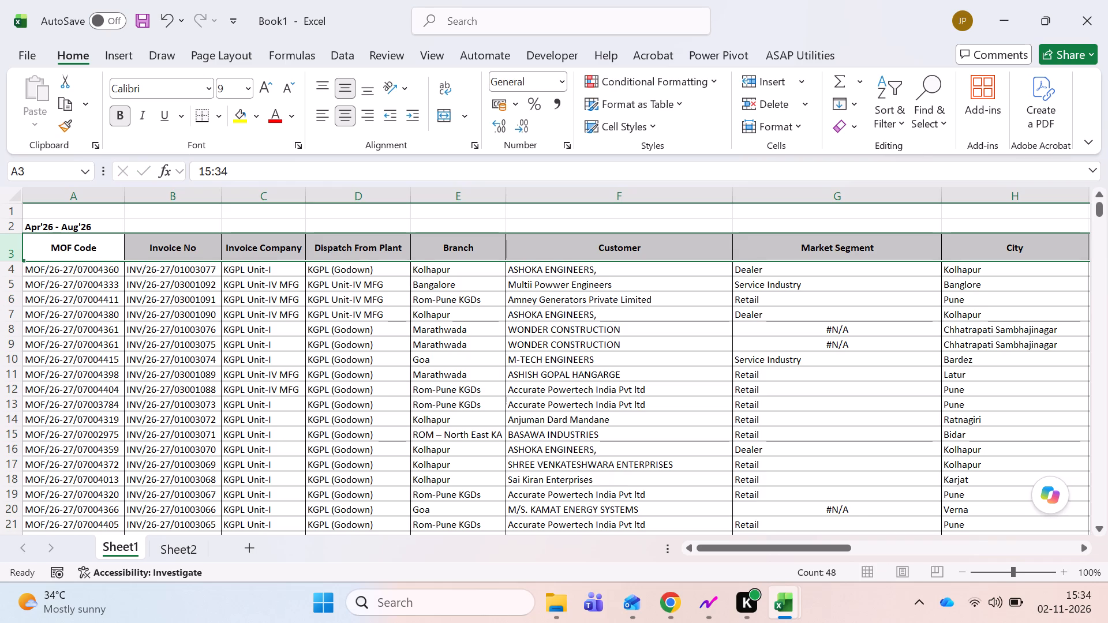
key(ctrl+shift+l)
Filter the Transport Charges column (AP) to show only the "-" entries.
key(Right)
key(Right)
key(Right)
key(Right)
key(Right)
key(Right)
key(Right)
key(Right)
key(Right)
key(Right)
key(Right)
key(Right)
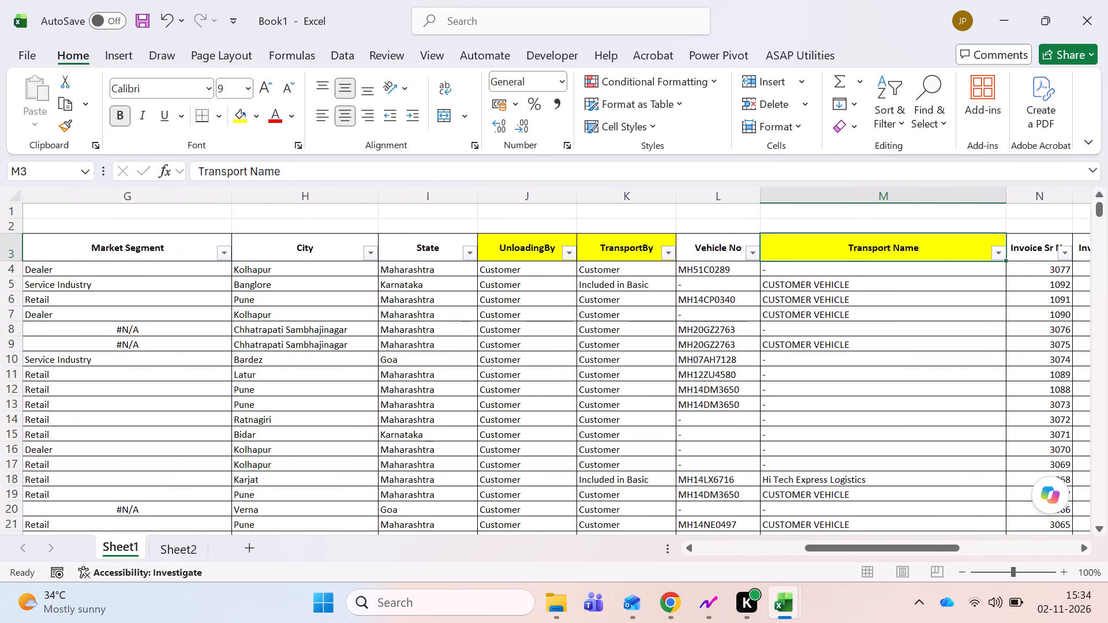
key(Left)
key(Left)
key(Left)
key(Right)
key(Right)
key(Right)
key(Right)
key(Right)
key(Right)
key(Right)
key(Right)
key(Right)
key(Right)
key(Right)
key(Right)
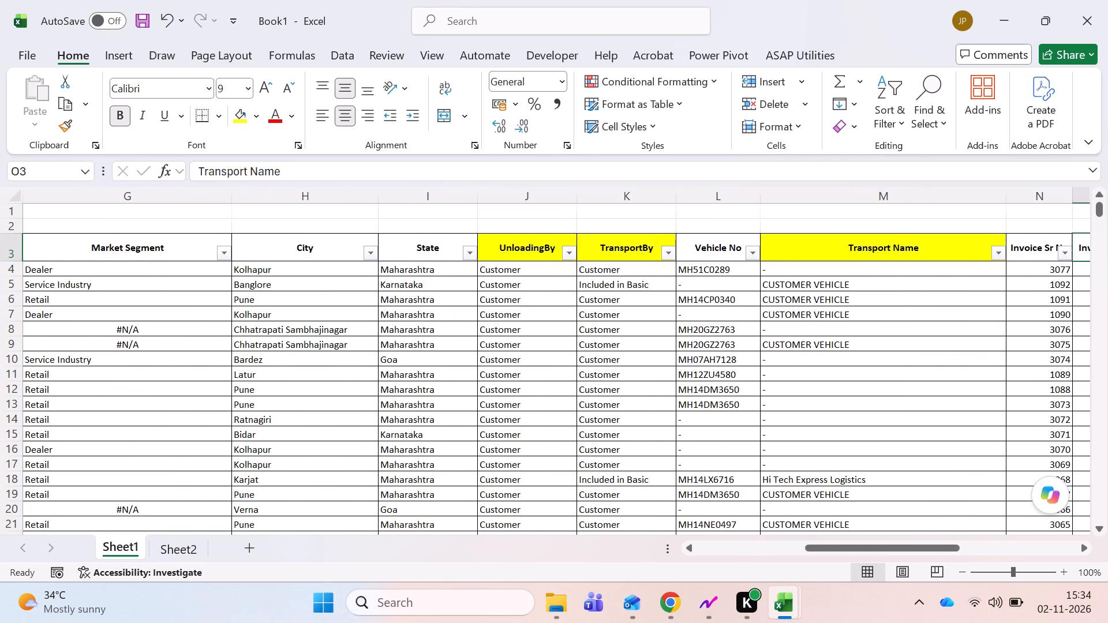
key(Left)
key(Left)
key(alt+Down)
key(alt+Down)
key(alt+Down)
key(alt+Down)
key(alt+Down)
key(alt+Down)
key(alt+Down)
key(alt+Down)
key(alt+Down)
key(alt+Down)
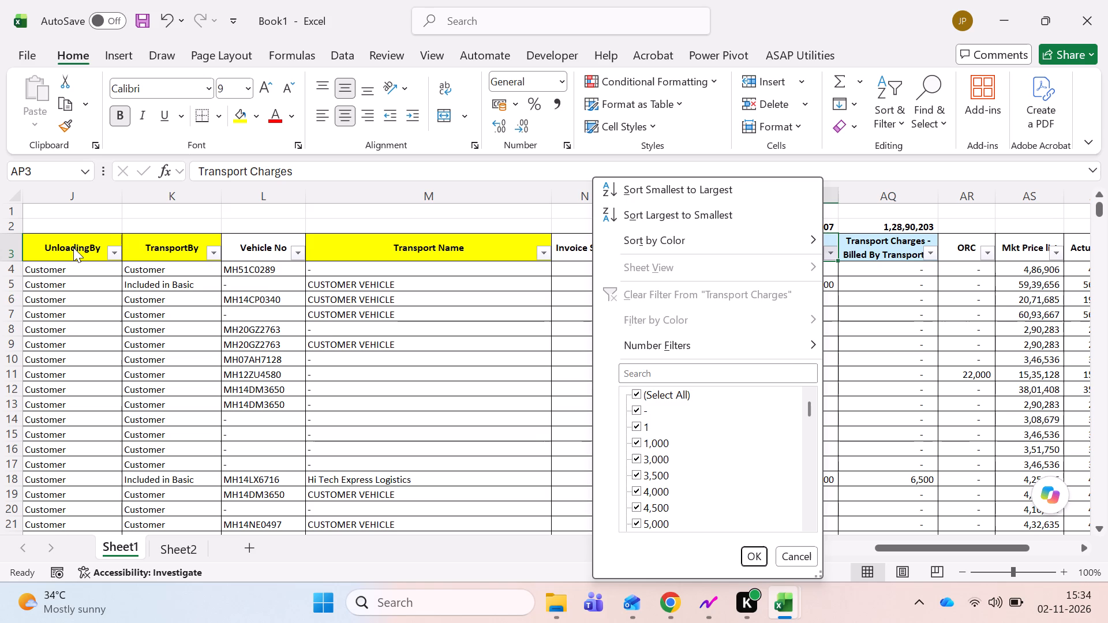
key(Down)
key(space)
key(Down)
key(space)
key(Return)
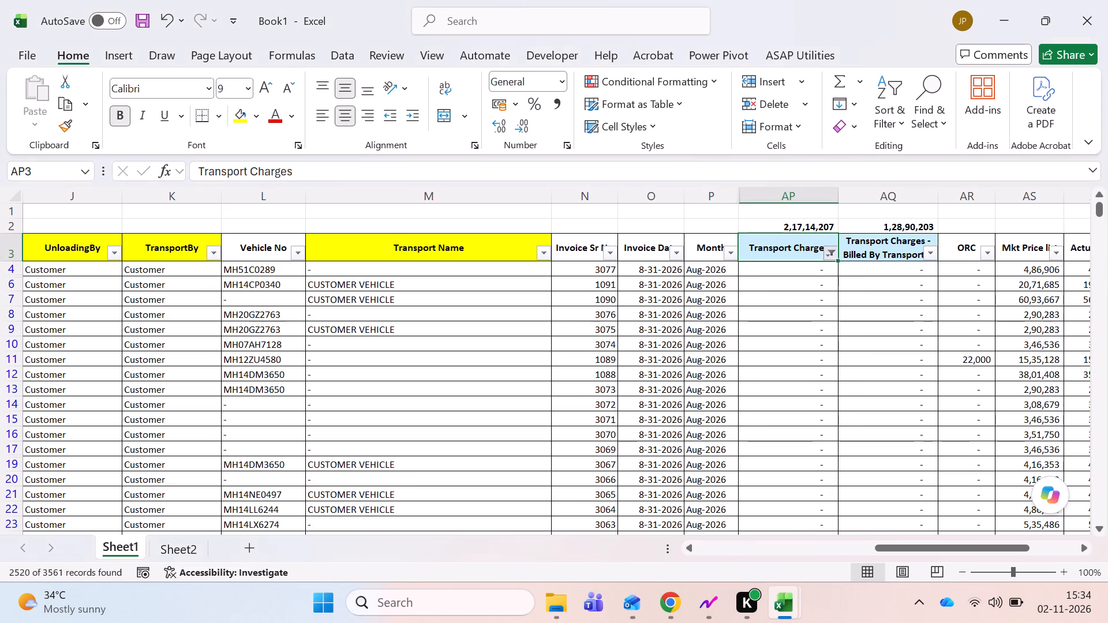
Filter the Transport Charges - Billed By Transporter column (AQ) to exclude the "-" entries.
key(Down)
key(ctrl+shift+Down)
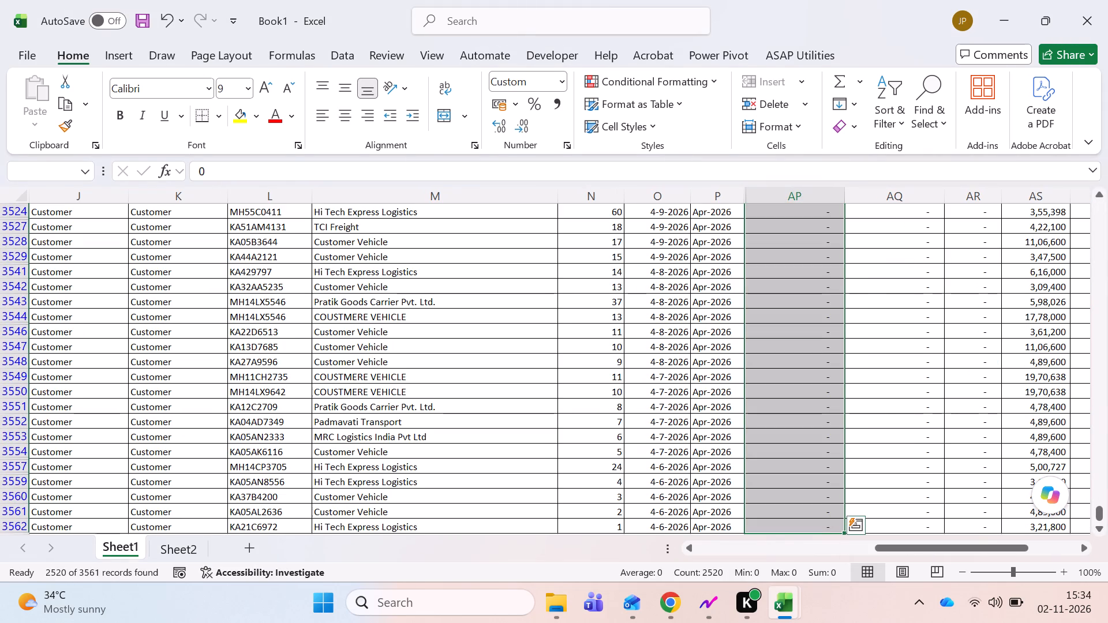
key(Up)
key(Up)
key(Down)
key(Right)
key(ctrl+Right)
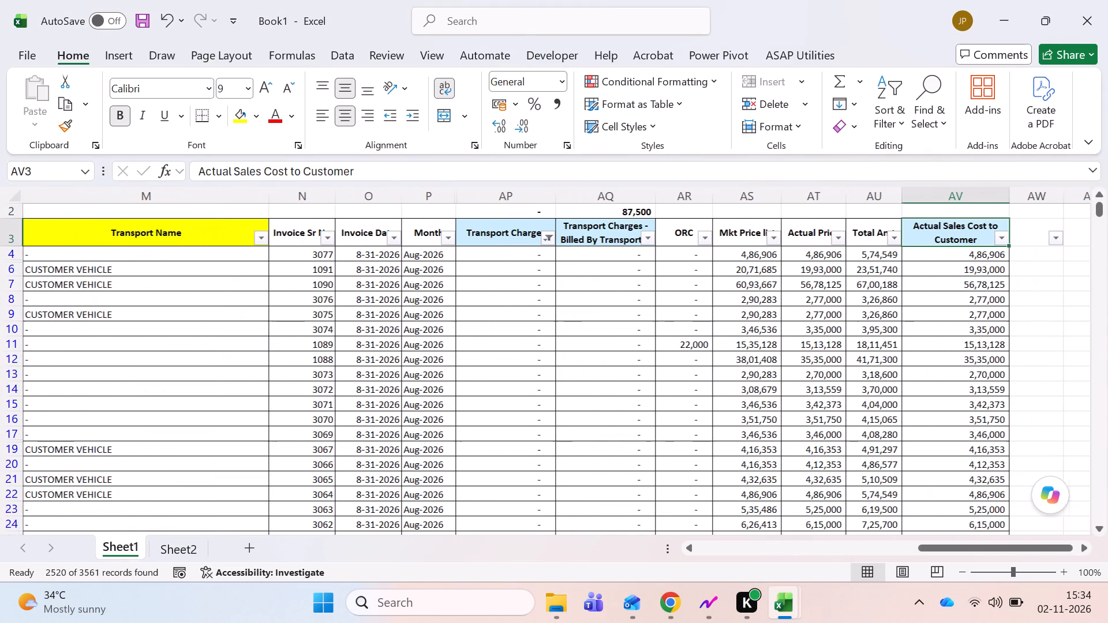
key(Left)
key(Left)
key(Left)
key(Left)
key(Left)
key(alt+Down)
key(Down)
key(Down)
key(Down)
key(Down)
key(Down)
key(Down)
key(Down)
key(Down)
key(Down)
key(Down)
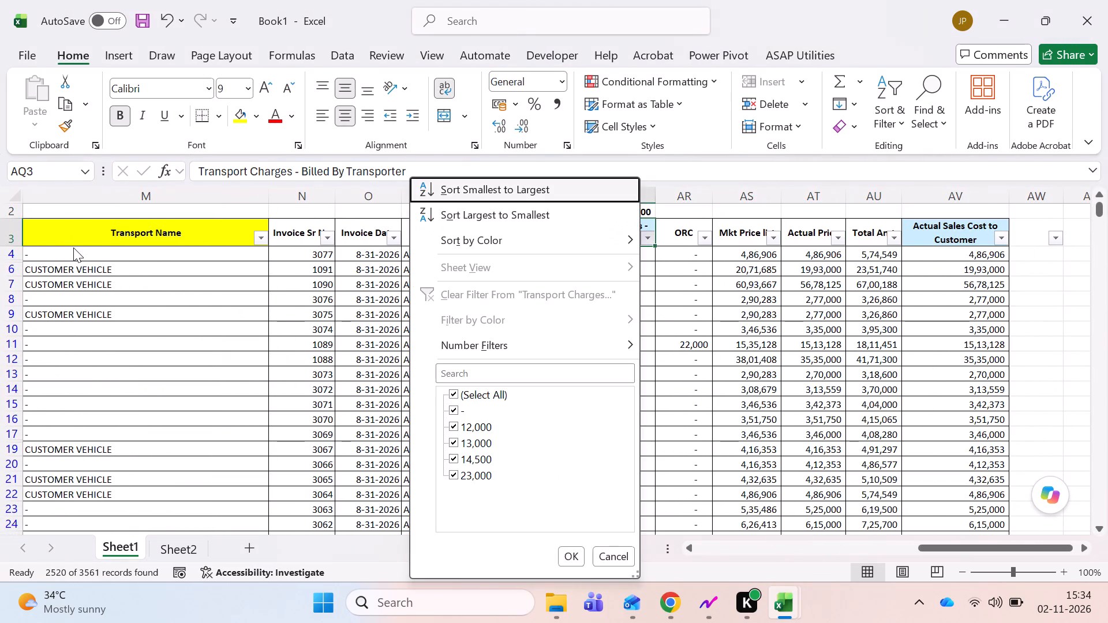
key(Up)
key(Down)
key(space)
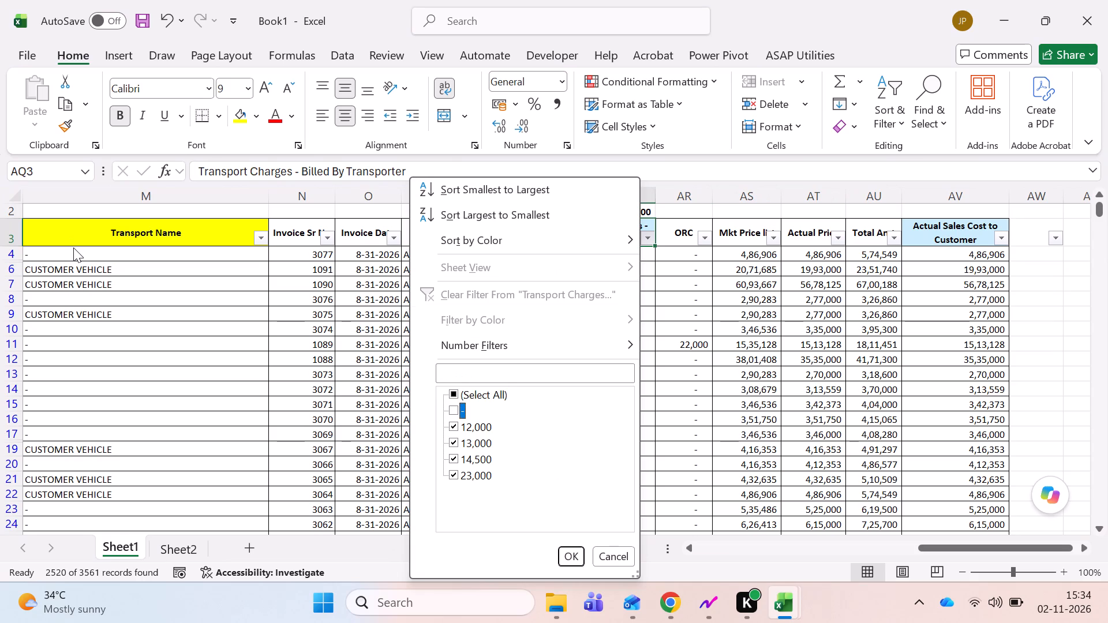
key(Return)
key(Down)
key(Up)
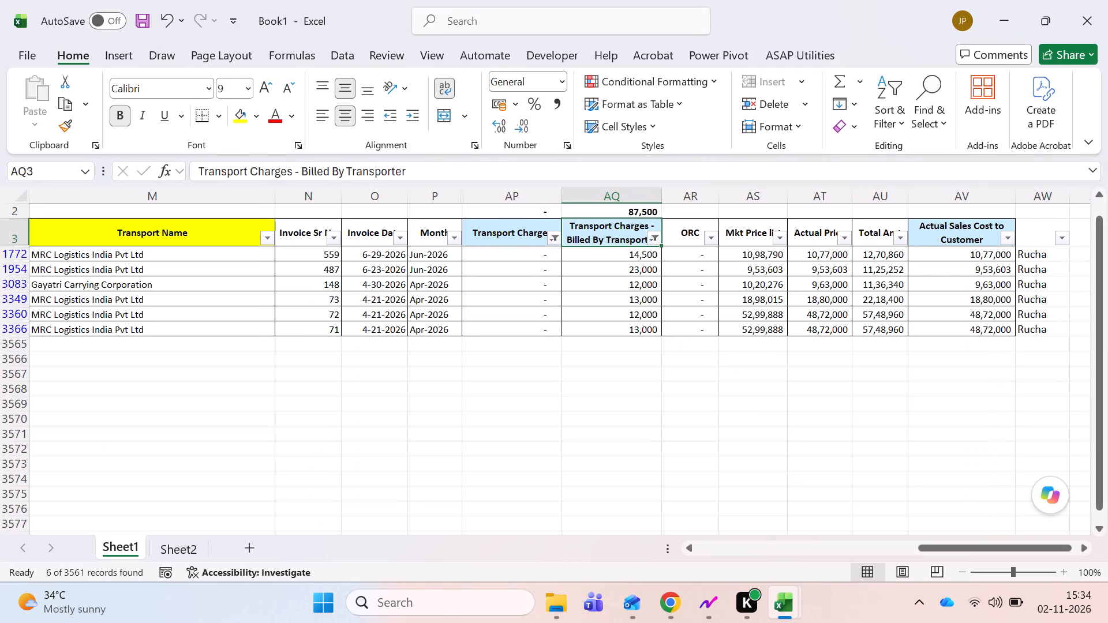
Set the Transport Charges - Billed By Transporter filter to show only the "-" entries.
key(alt+Down)
key(alt+Down)
key(alt+Down)
key(alt+Down)
key(alt+Down)
key(alt+Down)
key(alt+Down)
key(alt+Down)
key(alt+Down)
key(alt+Down)
key(alt+Down)
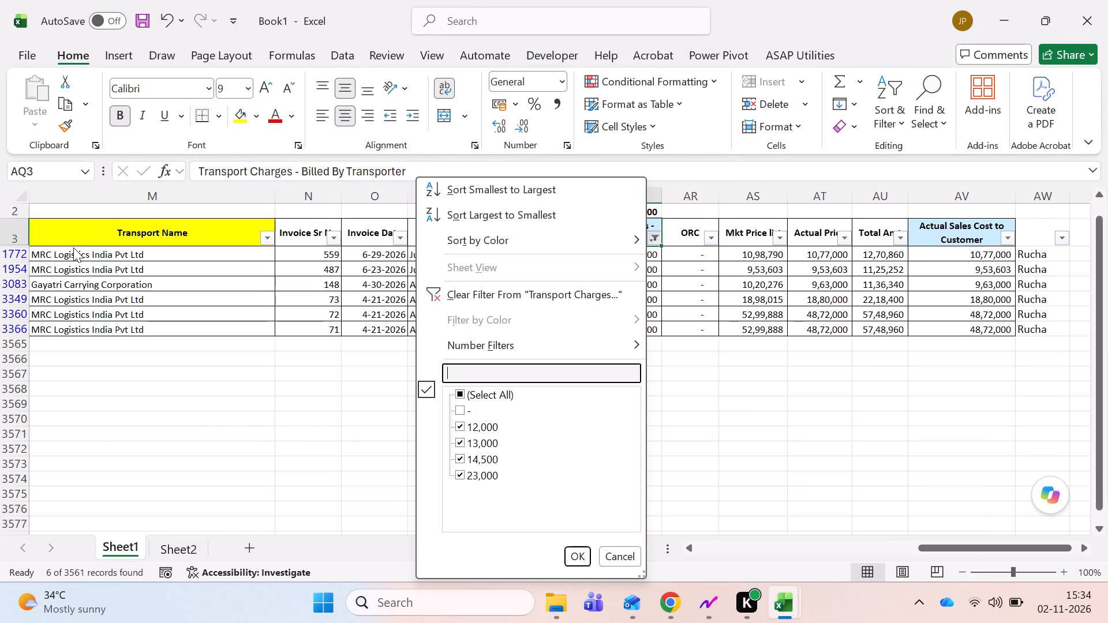
key(space)
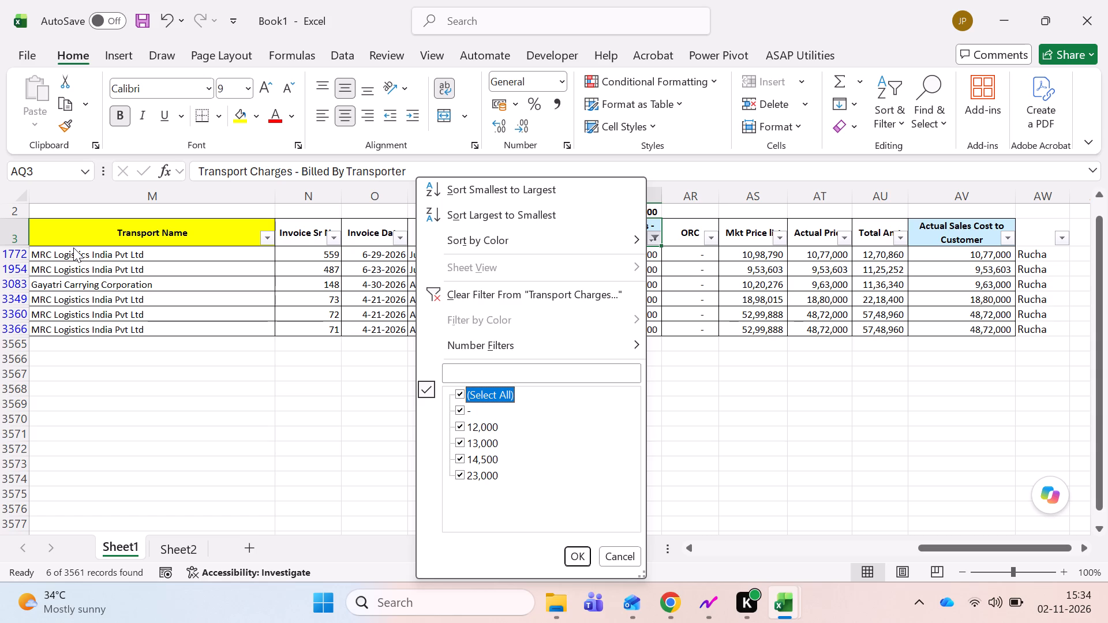
key(space)
key(space)
key(Down)
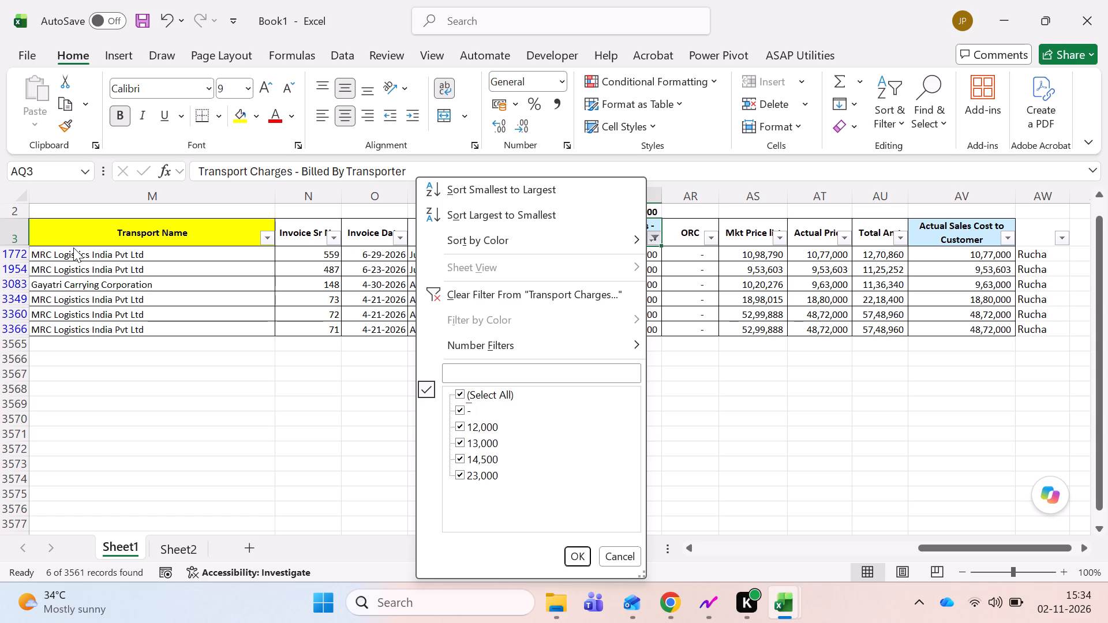
key(Up)
key(space)
key(Down)
key(space)
key(Return)
Enter "Picked Up By Customer" in AW4, the first filtered row of the blank-headed column beside Actual Sales Cost to Customer.
key(Down)
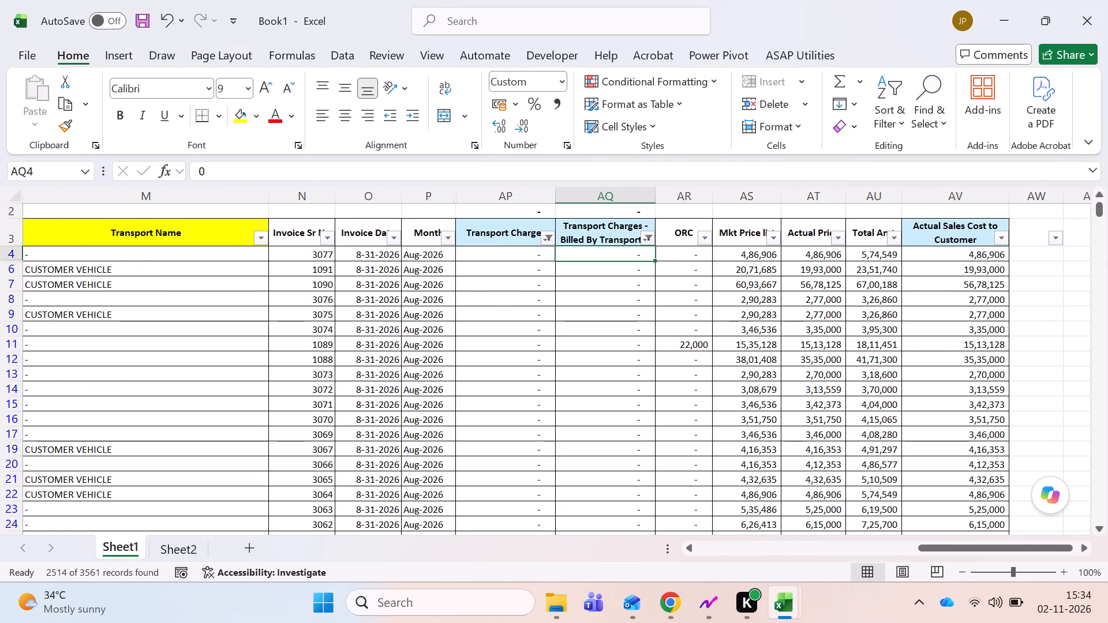
key(ctrl+shift+Down)
key(Up)
key(Down)
key(Right)
key(Right)
key(Right)
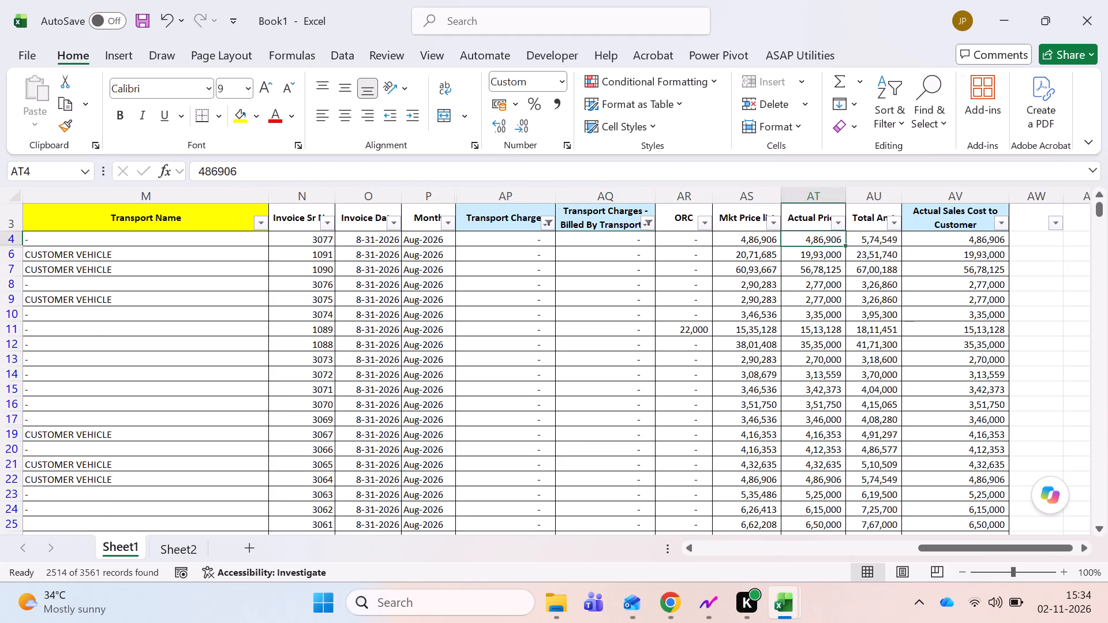
key(Right)
key(Right)
key(Right)
key(Right)
key(Right)
key(Left)
key(Left)
text(Picked Up By Customer)
key(Return)
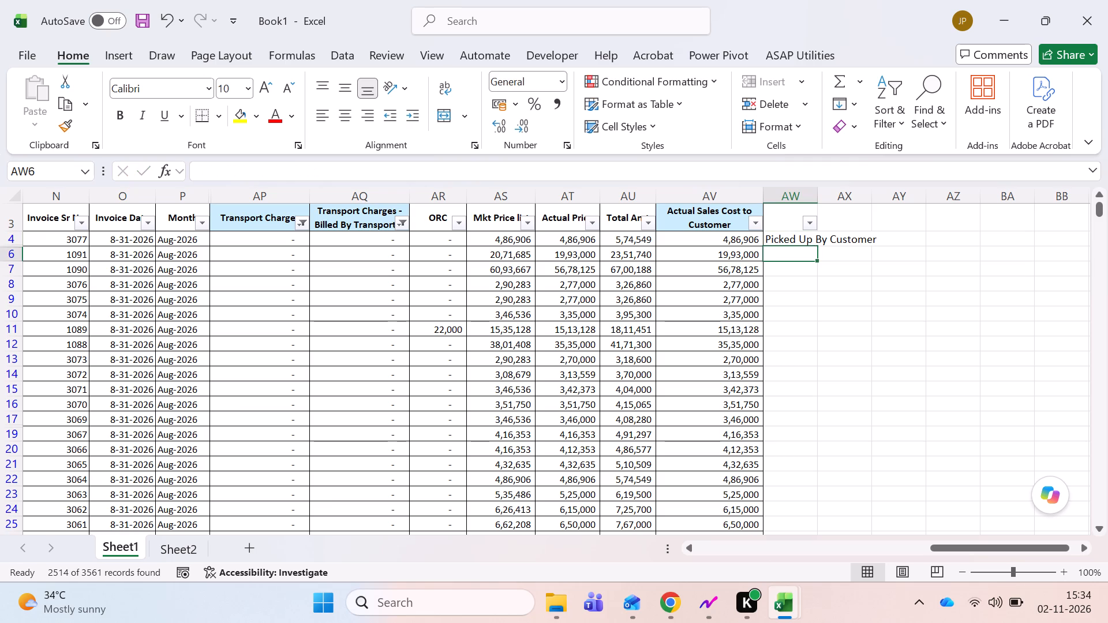
Copy "Picked Up By Customer" from AW4 into column AW for all filtered rows down to row 3562.
key(Down)
key(Up)
key(Up)
key(ctrl+c)
key(Left)
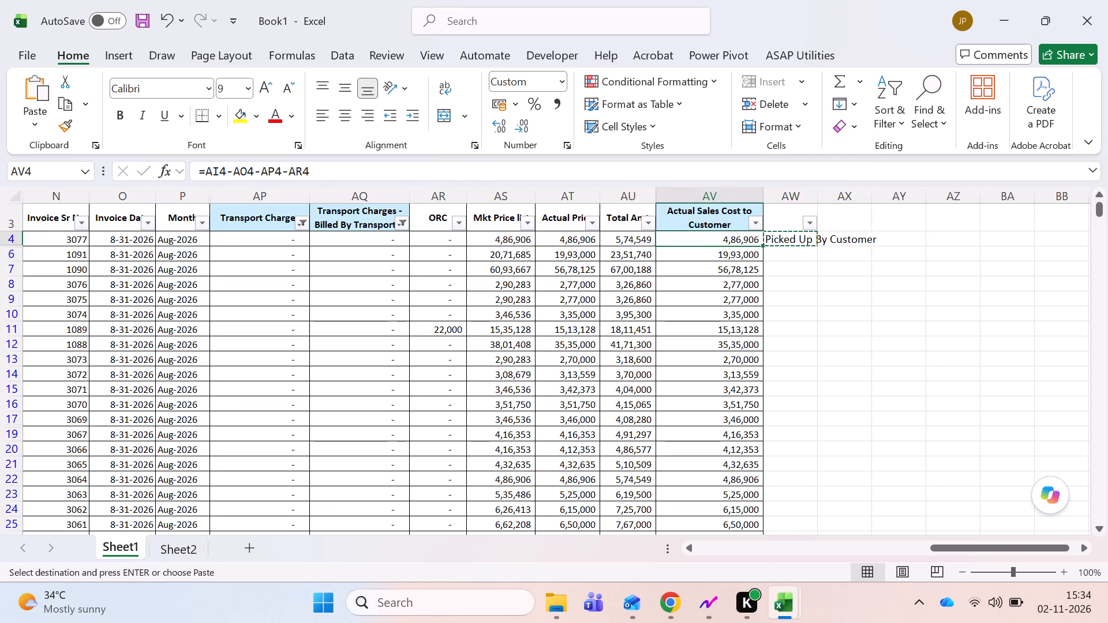
key(ctrl+Down)
key(Right)
key(ctrl+shift+Up)
key(ctrl+v)
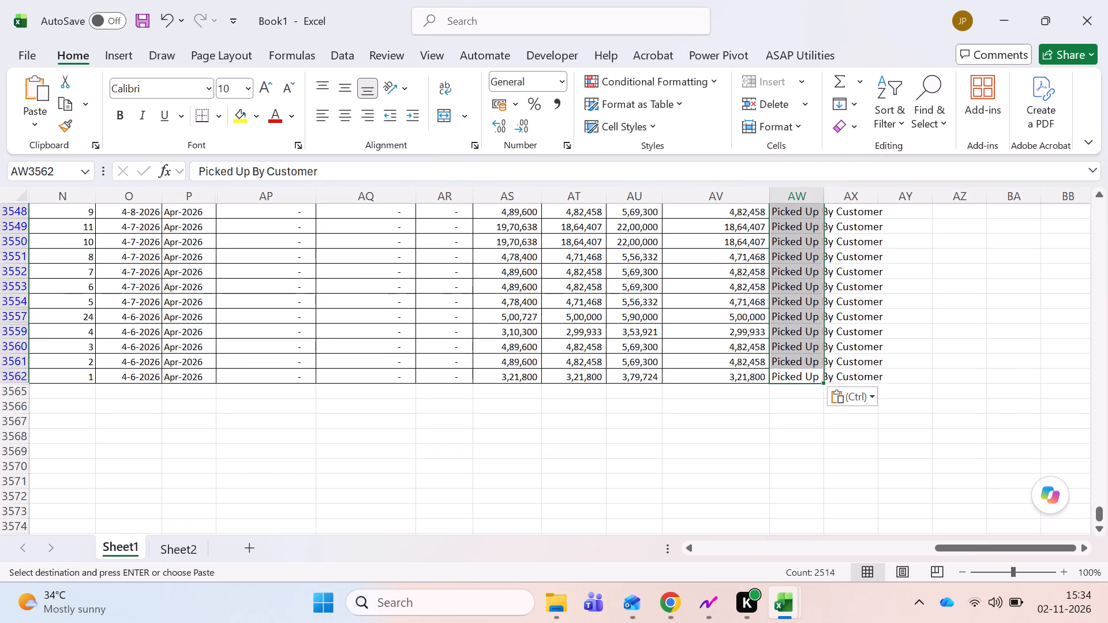
key(ctrl+Up)
key(Down)
key(Up)
key(Up)
key(Up)
key(Up)
key(Down)
key(Down)
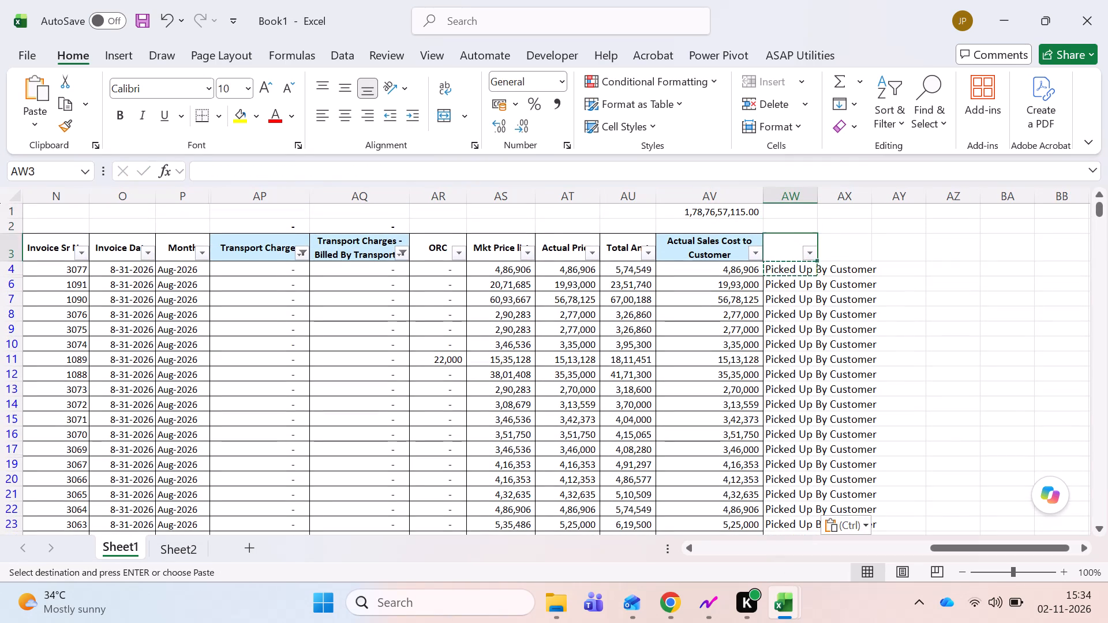
key(Down)
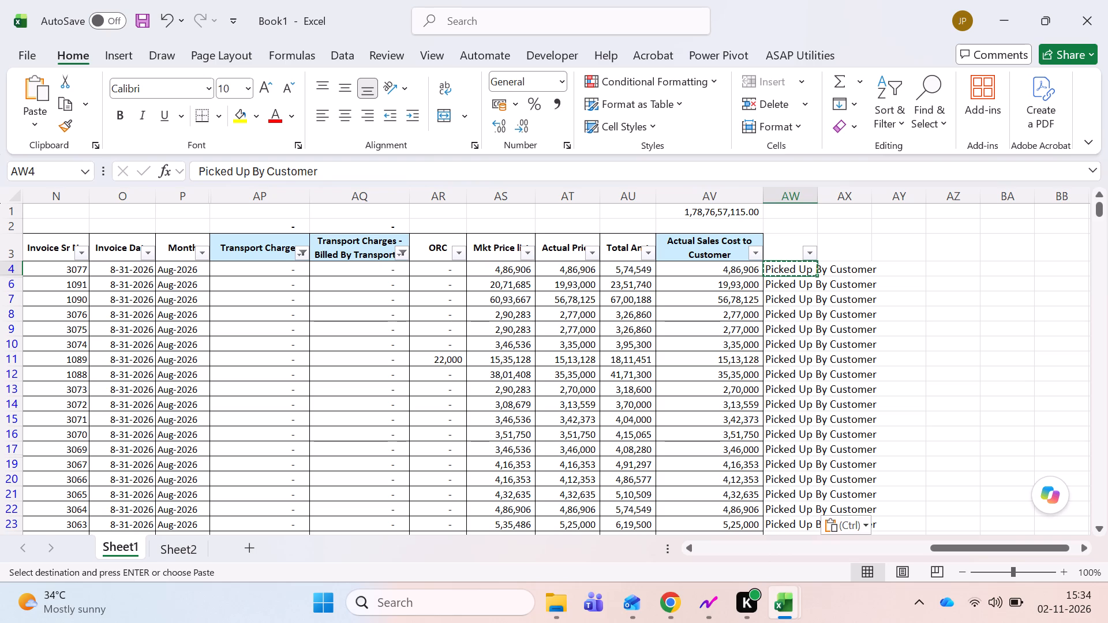
key(Escape)
Remove the filters from header row 3 so that all records are shown.
key(Up)
key(Left)
key(Left)
key(Left)
key(Left)
key(Left)
key(Left)
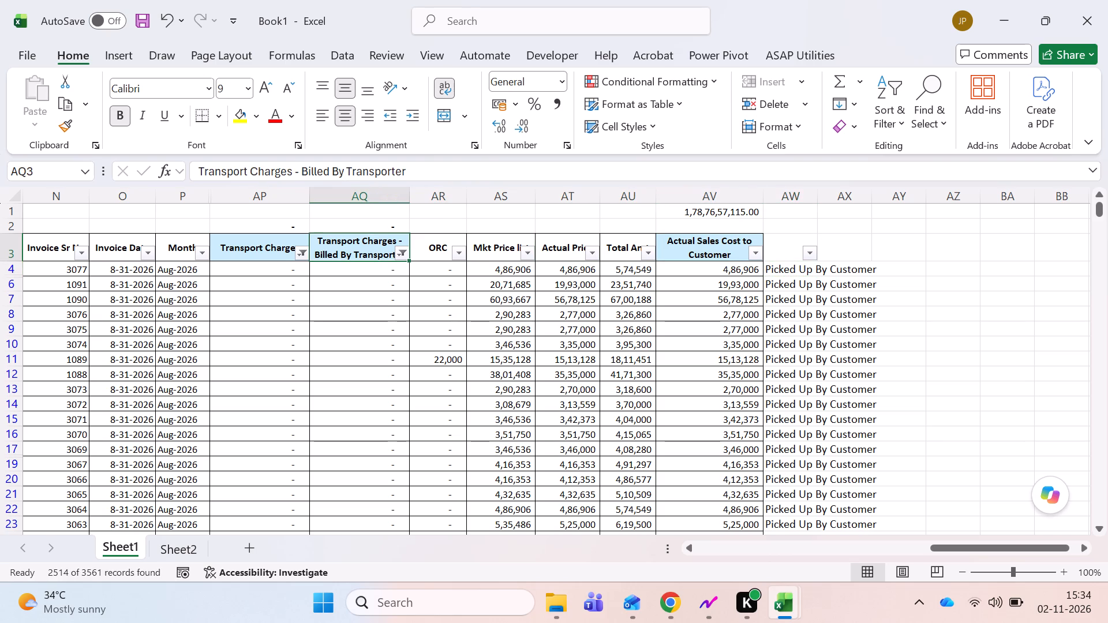
key(ctrl+shift+l)
key(shift+space)
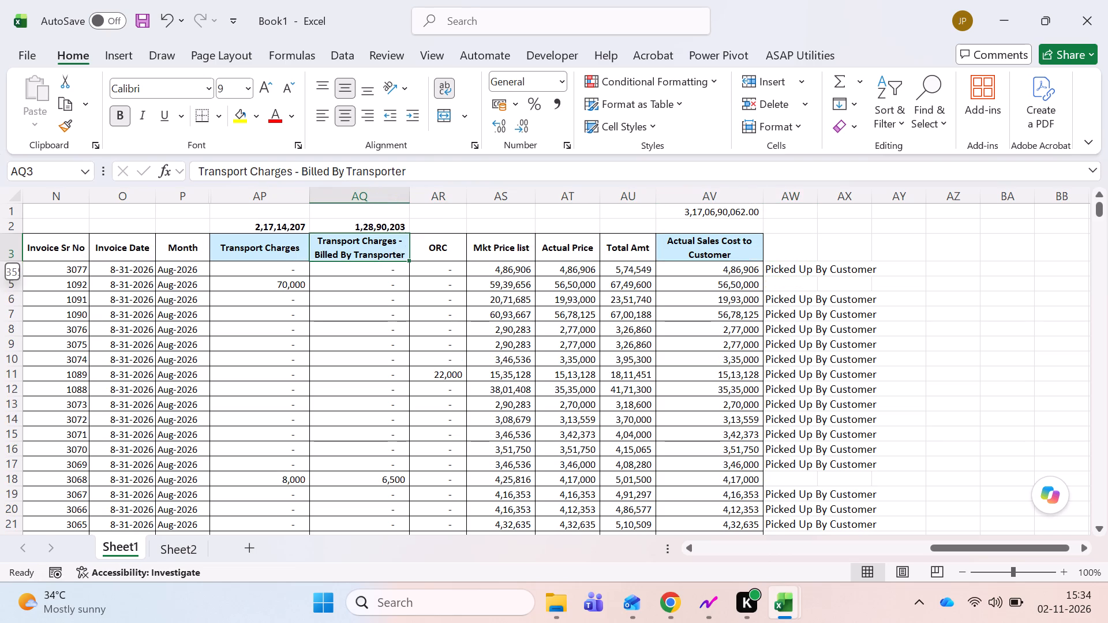
Turn the header-row filters back on and filter the blank-headed column AW to show only "Rucha" and blank entries.
key(ctrl+shift+l)
key(Right)
key(Right)
key(Right)
key(Right)
key(Right)
key(Right)
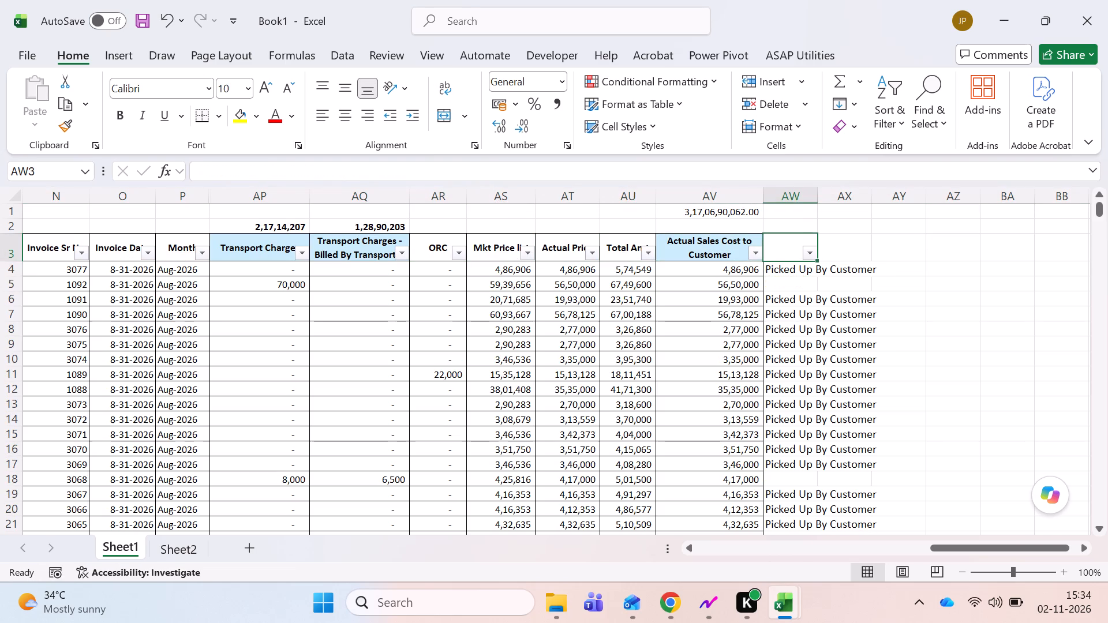
key(alt+Down)
key(alt+Down)
key(alt+Down)
key(alt+Down)
key(alt+Down)
key(alt+Down)
key(alt+Down)
key(alt+Down)
key(alt+Down)
key(alt+Down)
key(alt+Down)
key(alt+Down)
key(Up)
key(space)
key(Down)
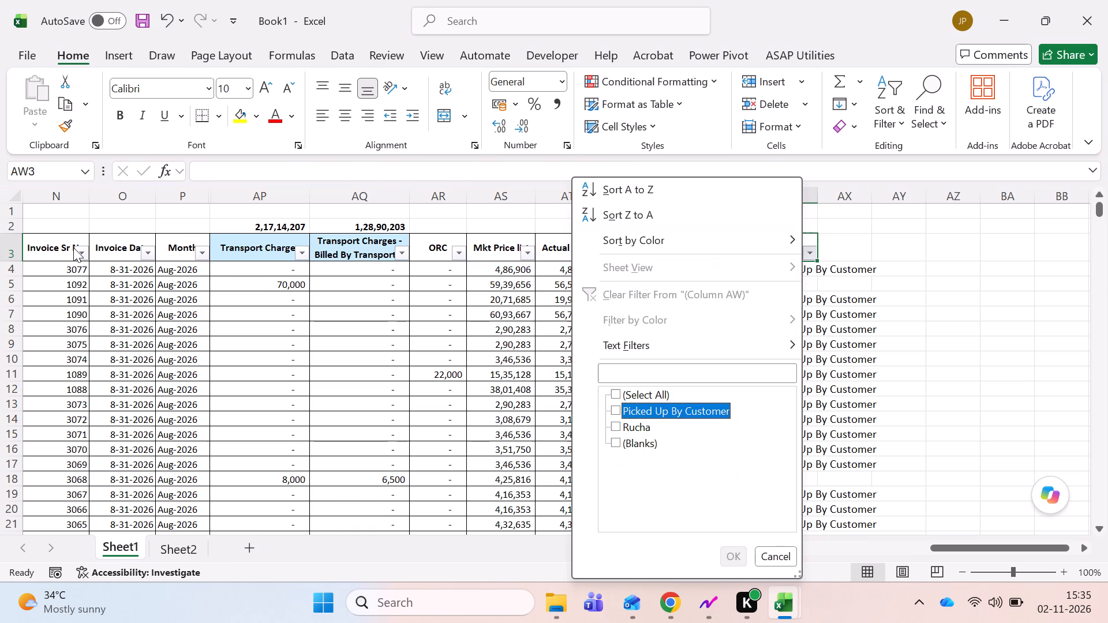
key(Down)
key(space)
key(Down)
key(space)
key(Return)
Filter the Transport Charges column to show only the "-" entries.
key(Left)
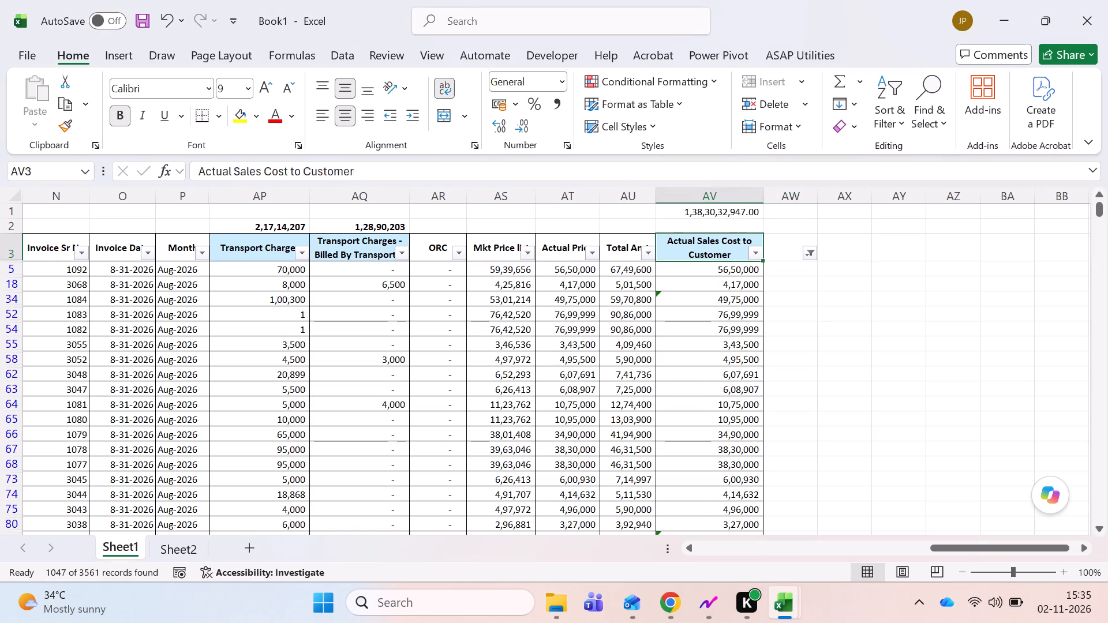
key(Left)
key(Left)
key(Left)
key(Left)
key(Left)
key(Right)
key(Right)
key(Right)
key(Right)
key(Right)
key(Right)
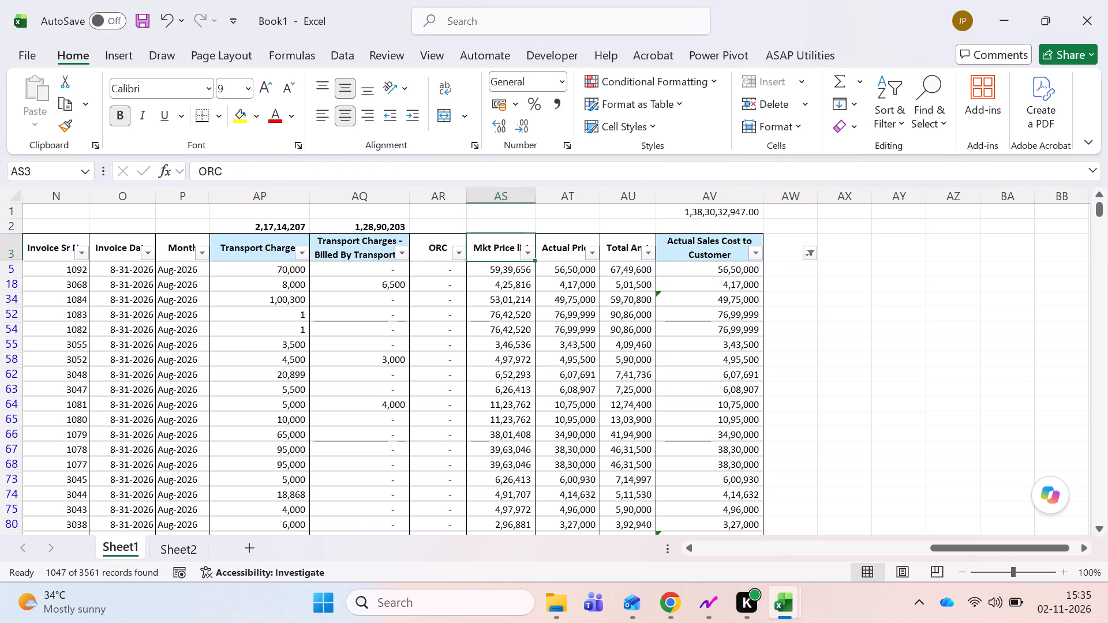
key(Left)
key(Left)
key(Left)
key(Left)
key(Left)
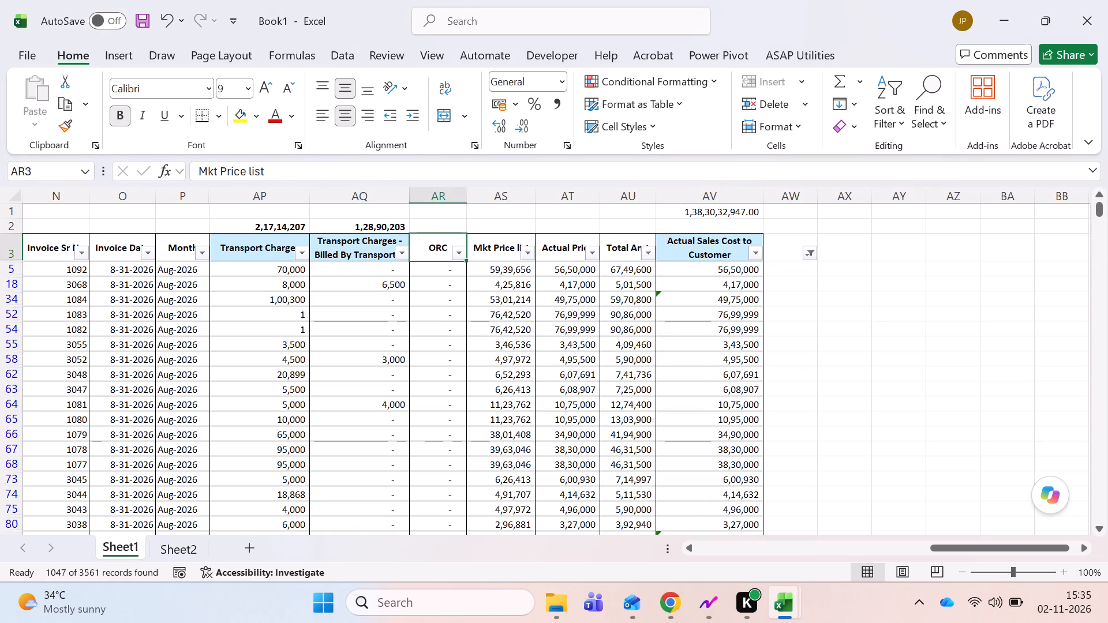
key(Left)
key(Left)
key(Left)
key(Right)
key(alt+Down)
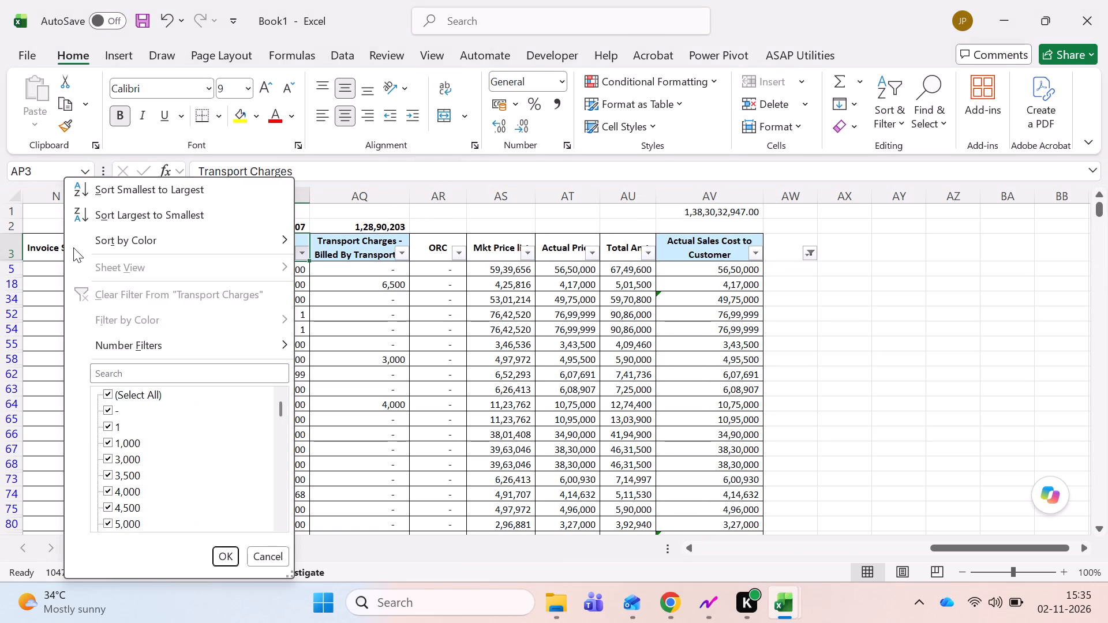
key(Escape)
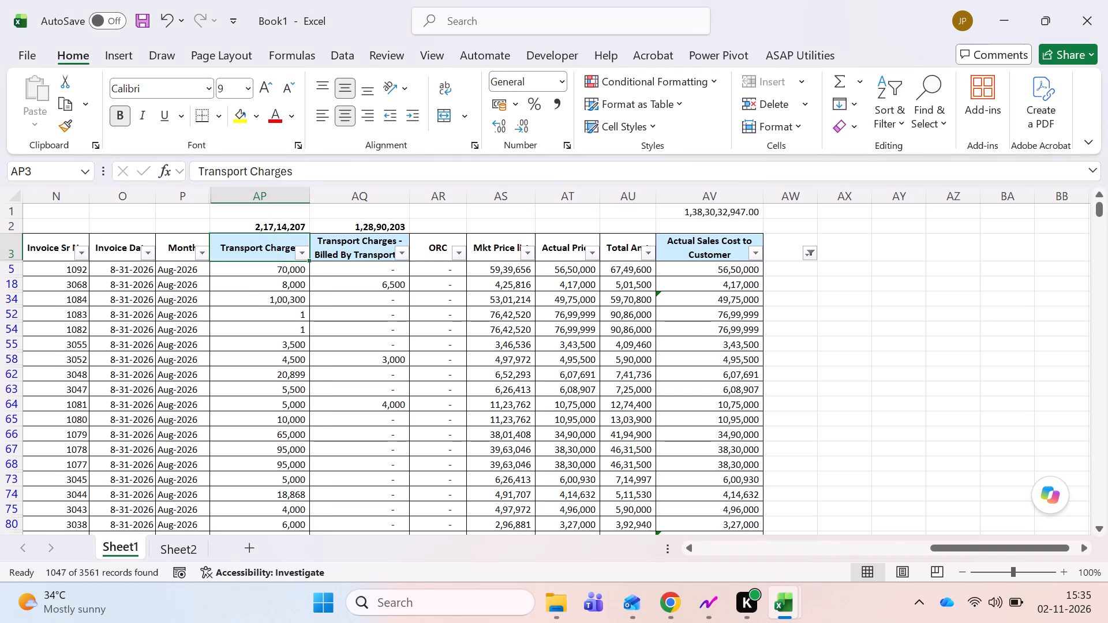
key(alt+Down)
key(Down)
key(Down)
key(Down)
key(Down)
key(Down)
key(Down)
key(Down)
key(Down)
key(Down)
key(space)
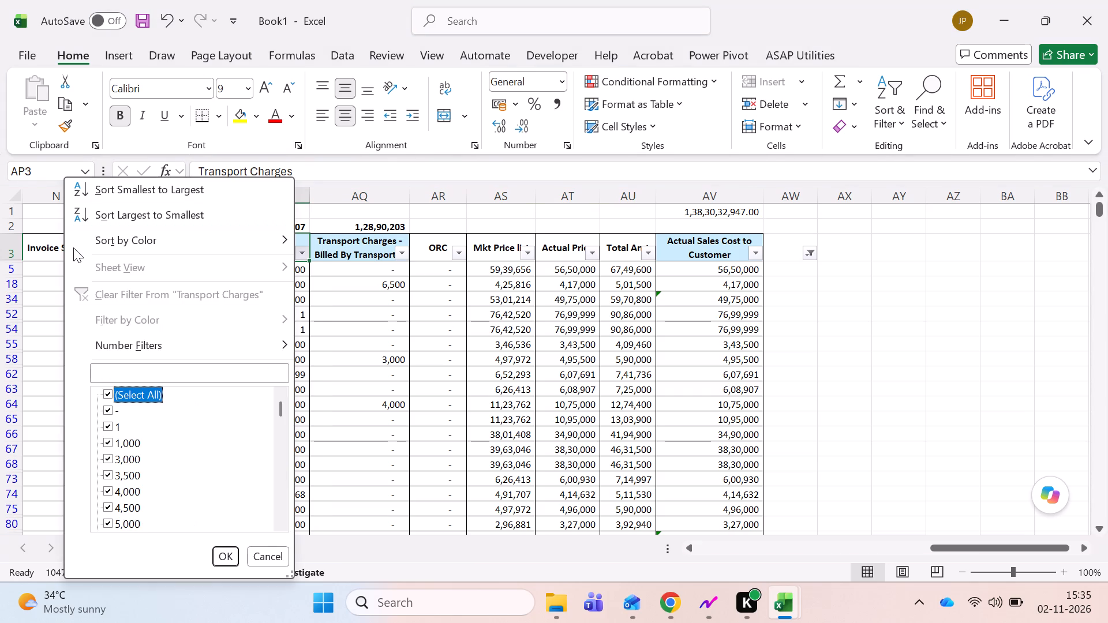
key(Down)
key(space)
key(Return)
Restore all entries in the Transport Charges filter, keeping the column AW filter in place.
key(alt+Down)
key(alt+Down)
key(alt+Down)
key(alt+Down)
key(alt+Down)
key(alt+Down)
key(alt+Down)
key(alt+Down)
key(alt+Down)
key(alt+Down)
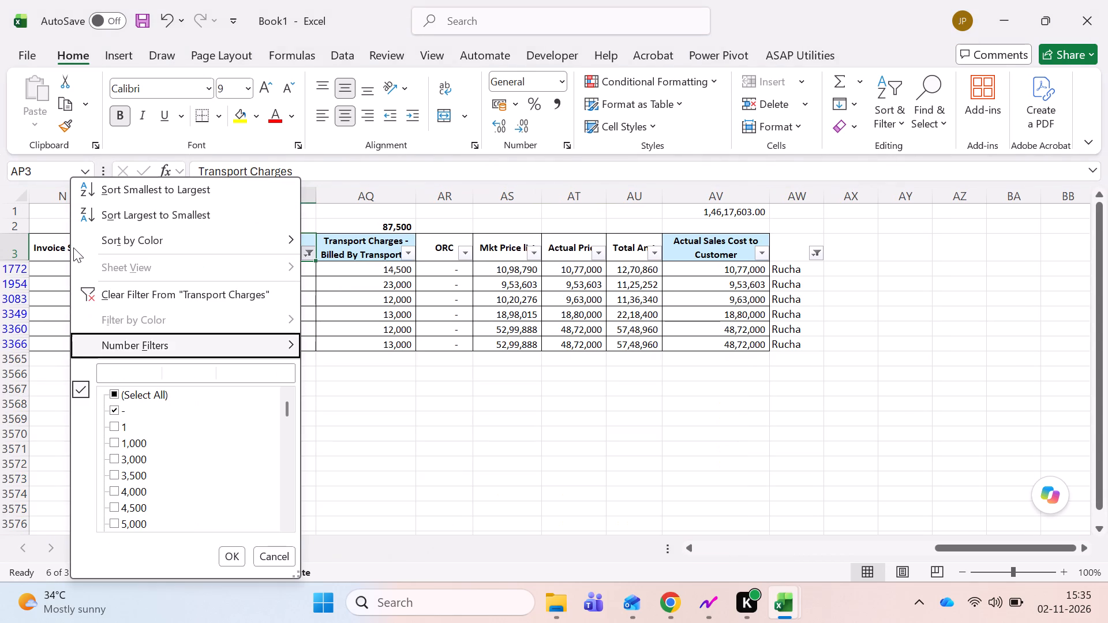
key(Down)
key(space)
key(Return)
Enter "Delivery arranged by KALA" in AW5, the first filtered row of the blank-headed column.
key(Down)
key(Right)
key(Right)
key(Right)
key(Right)
key(Right)
key(Right)
key(Right)
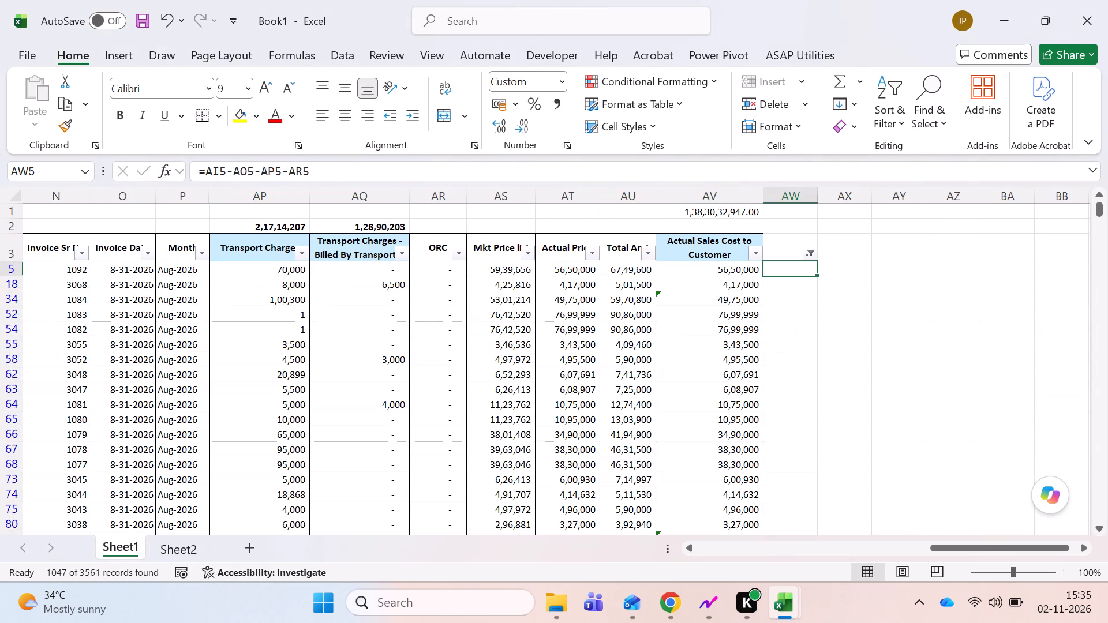
key(shift+l)
key(BackSpace)
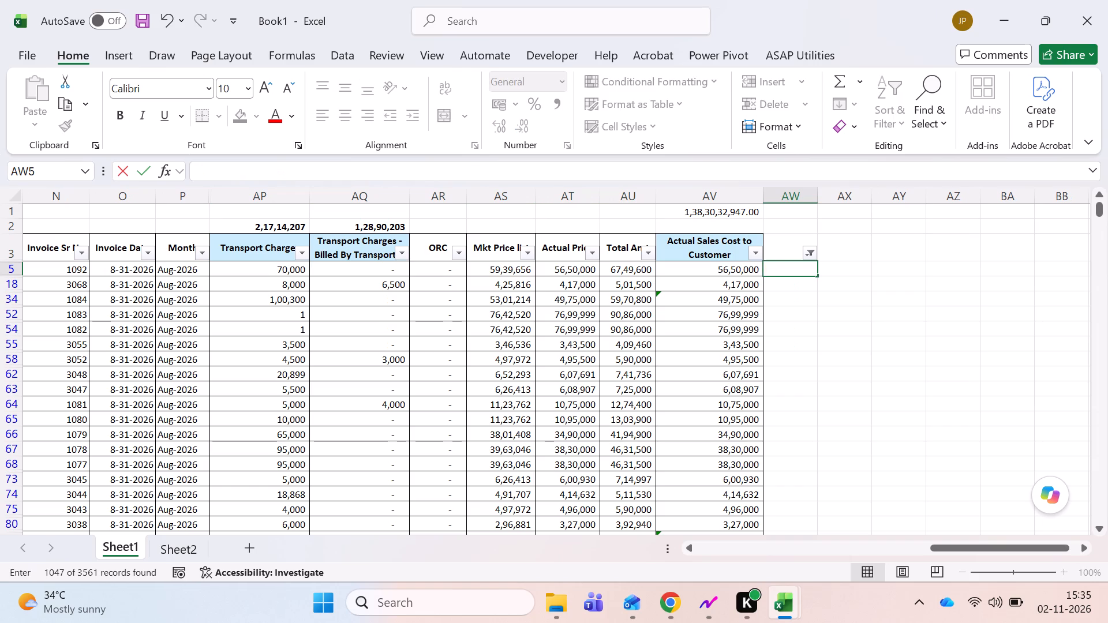
text(Delivered by KA)
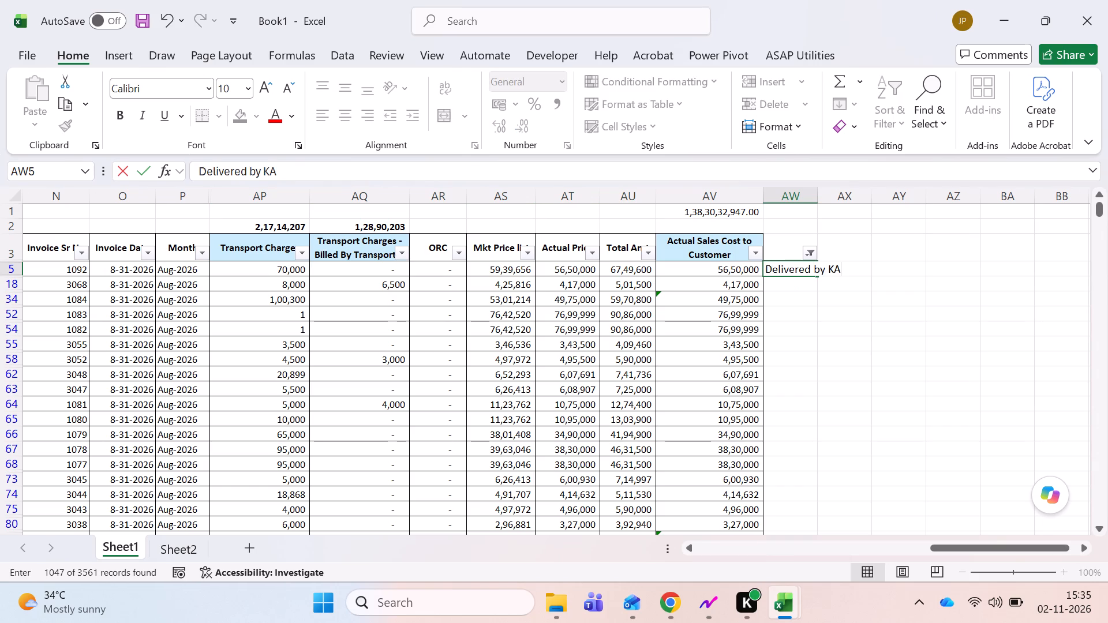
key(Escape)
text(Delivery)
key(space)
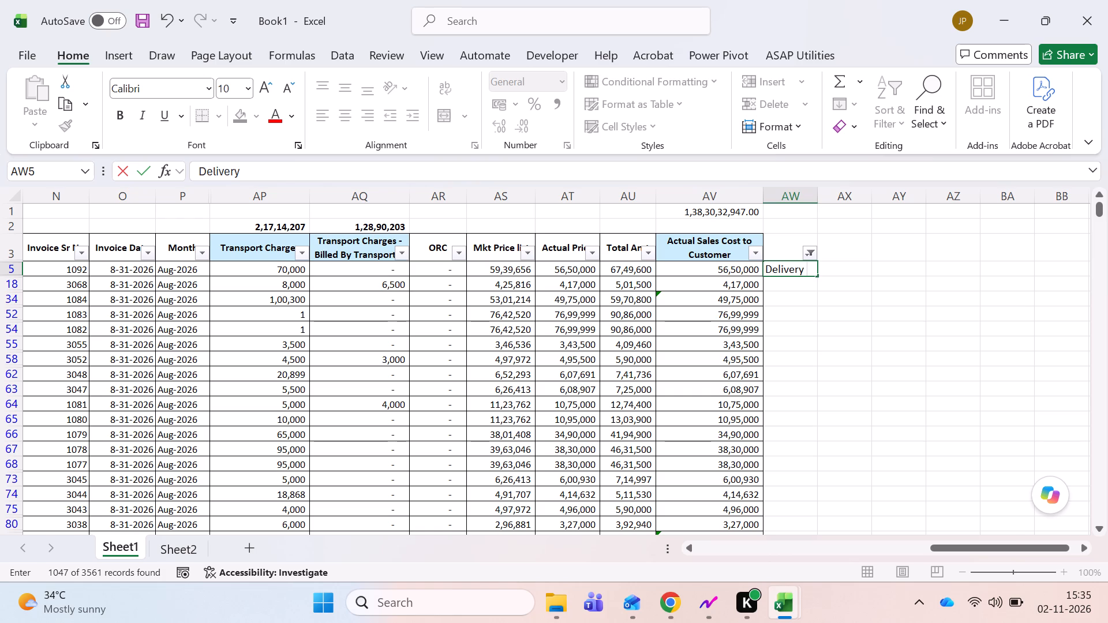
text(arranged by KAAL)
key(BackSpace)
key(BackSpace)
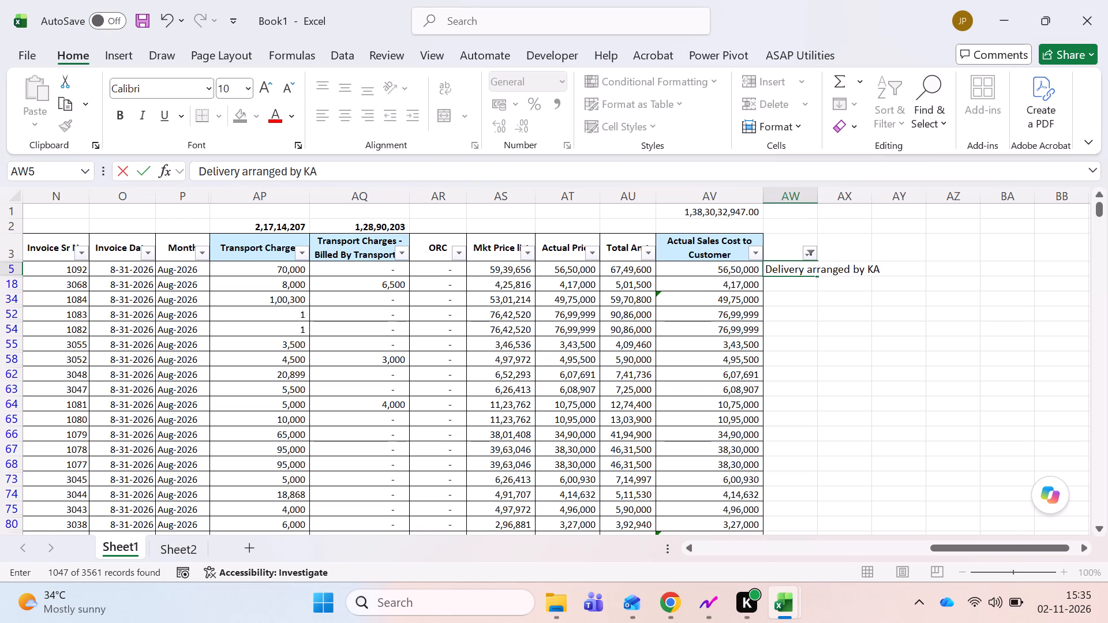
text(LA)
key(Return)
Copy "Delivery arranged by KALA" from AW5 into column AW for all filtered rows down to row 3564, and return to header row 3.
key(Up)
key(ctrl+c)
key(Left)
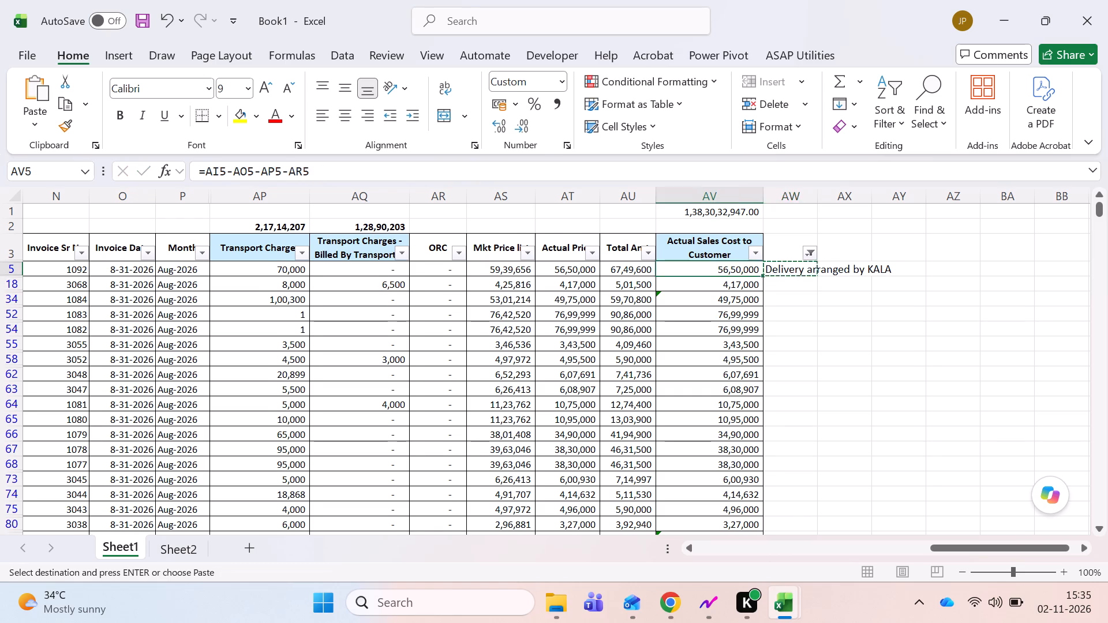
key(ctrl+Down)
key(Right)
key(ctrl+shift+Up)
key(ctrl+shift+Up)
key(ctrl+shift+Up)
key(ctrl+shift+Up)
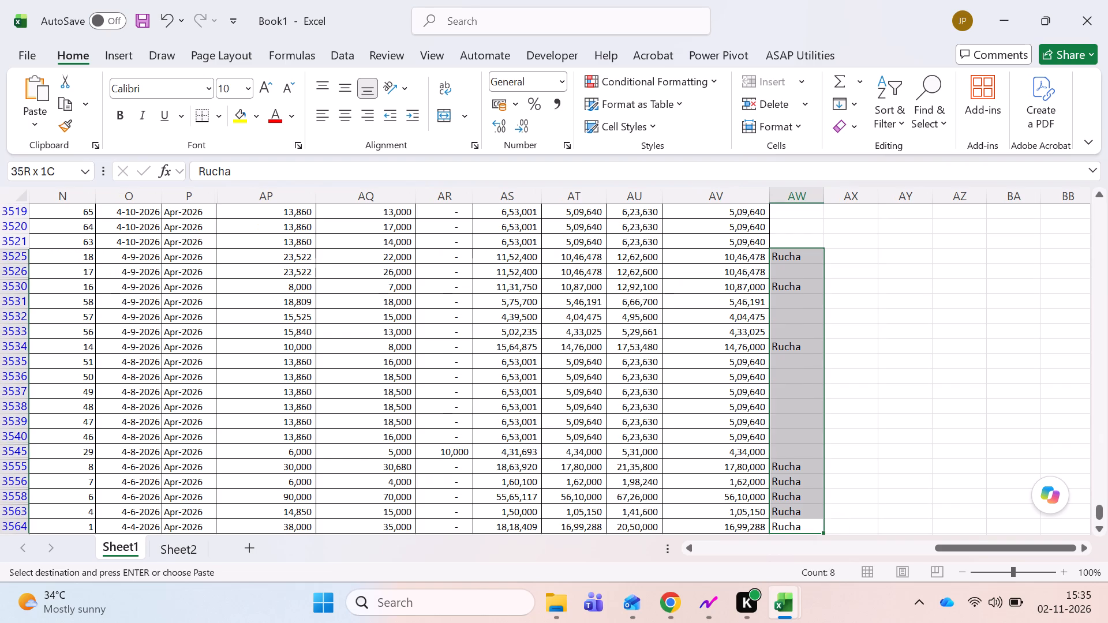
key(ctrl+shift+Up)
key(ctrl+shift+Up)
key(ctrl+shift+Up)
key(ctrl+shift+Up)
key(ctrl+shift+Up)
key(ctrl+shift+Up)
key(ctrl+shift+Up)
key(ctrl+shift+Up)
key(ctrl+shift+Up)
key(ctrl+shift+Up)
key(ctrl+shift+Up)
key(ctrl+shift+Up)
key(ctrl+shift+Up)
key(ctrl+shift+Up)
key(ctrl+shift+Up)
key(ctrl+shift+Up)
key(ctrl+shift+Up)
key(ctrl+shift+Up)
key(ctrl+shift+Up)
key(ctrl+shift+Up)
key(ctrl+shift+Up)
key(ctrl+shift+Up)
key(ctrl+shift+Up)
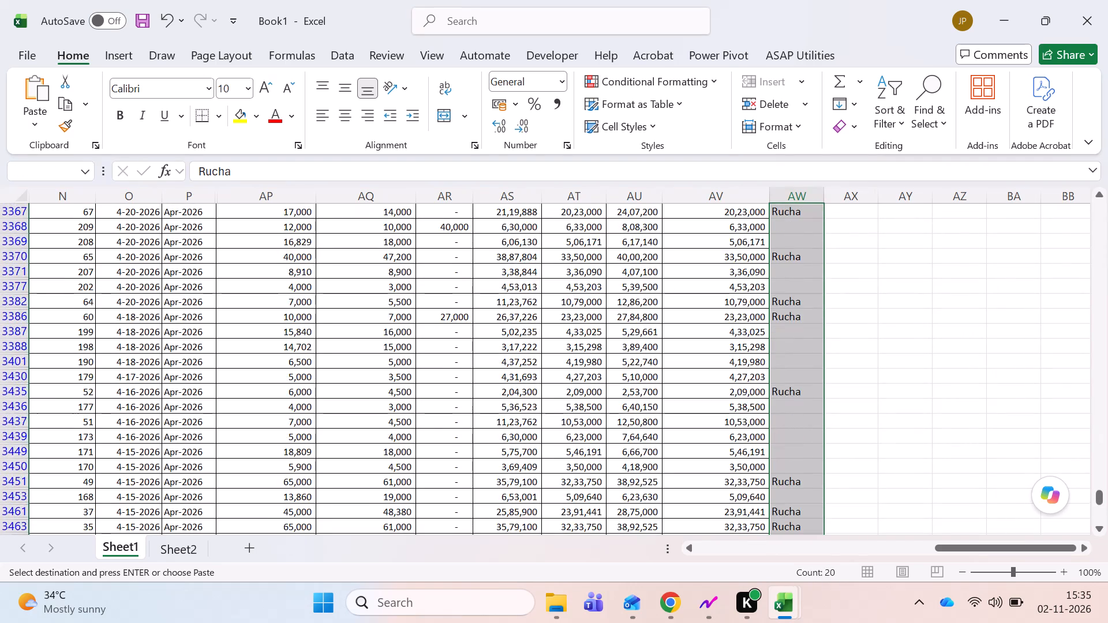
key(shift+Page_Up)
key(shift+Page_Up)
key(shift+Page_Up)
key(shift+Page_Up)
key(shift+Page_Up)
key(shift+Page_Up)
key(shift+Page_Up)
key(shift+Page_Up)
key(shift+Page_Up)
key(shift+Page_Up)
key(shift+Page_Up)
key(shift+Page_Up)
key(shift+Page_Up)
key(shift+Page_Up)
key(shift+Page_Up)
key(shift+Page_Up)
key(shift+Page_Up)
key(shift+Page_Up)
key(shift+Page_Up)
key(shift+Page_Up)
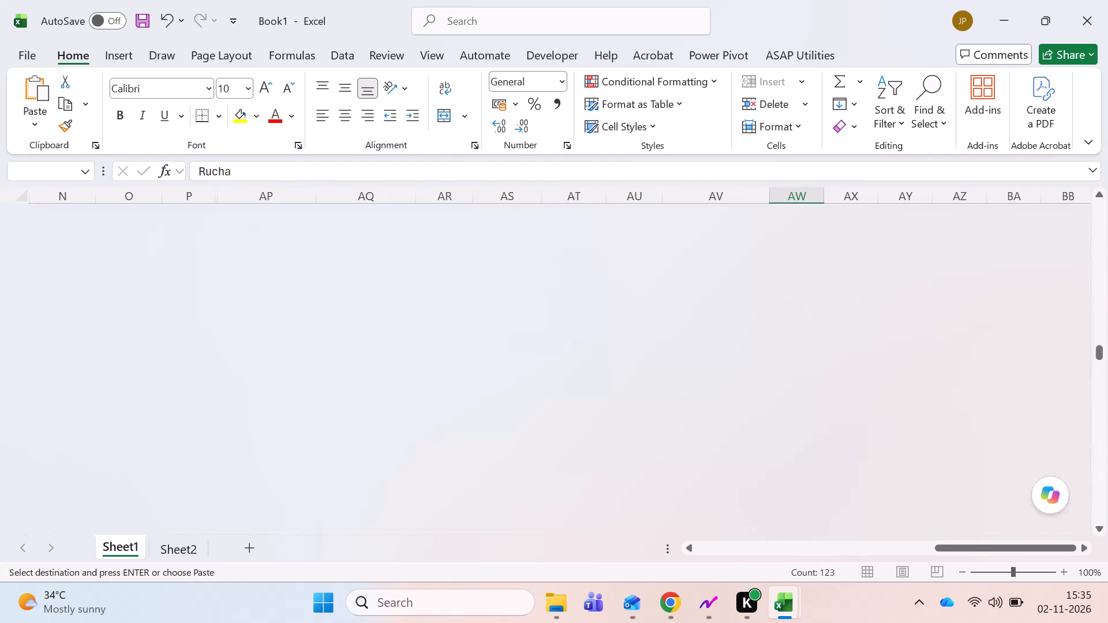
key(shift+Down)
key(shift+Down)
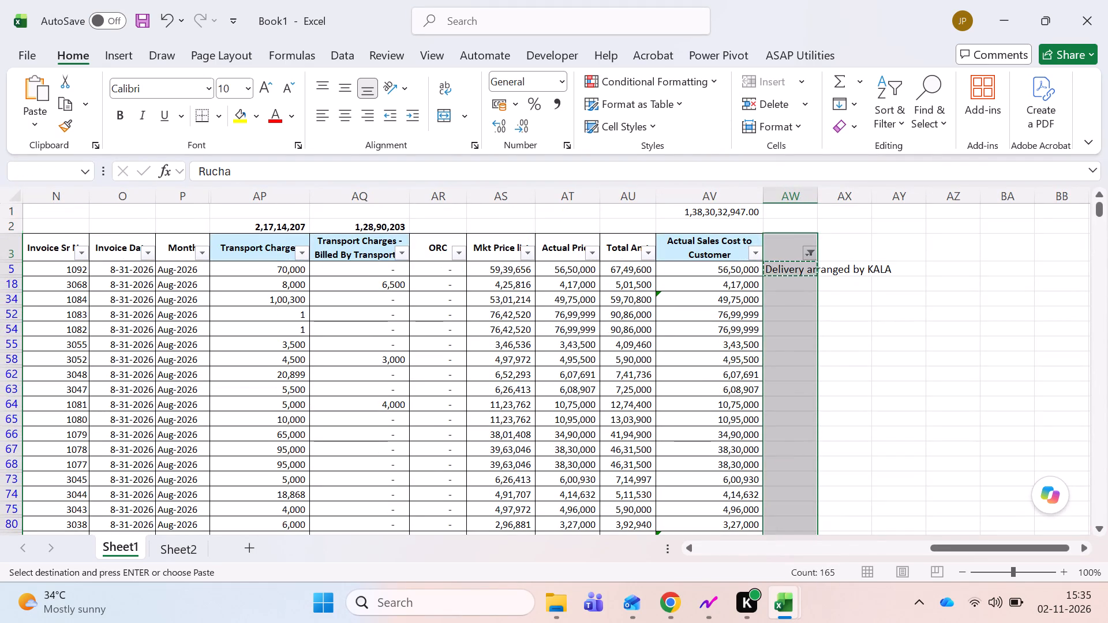
key(shift+Down)
key(shift+Down)
key(shift+Up)
key(ctrl+v)
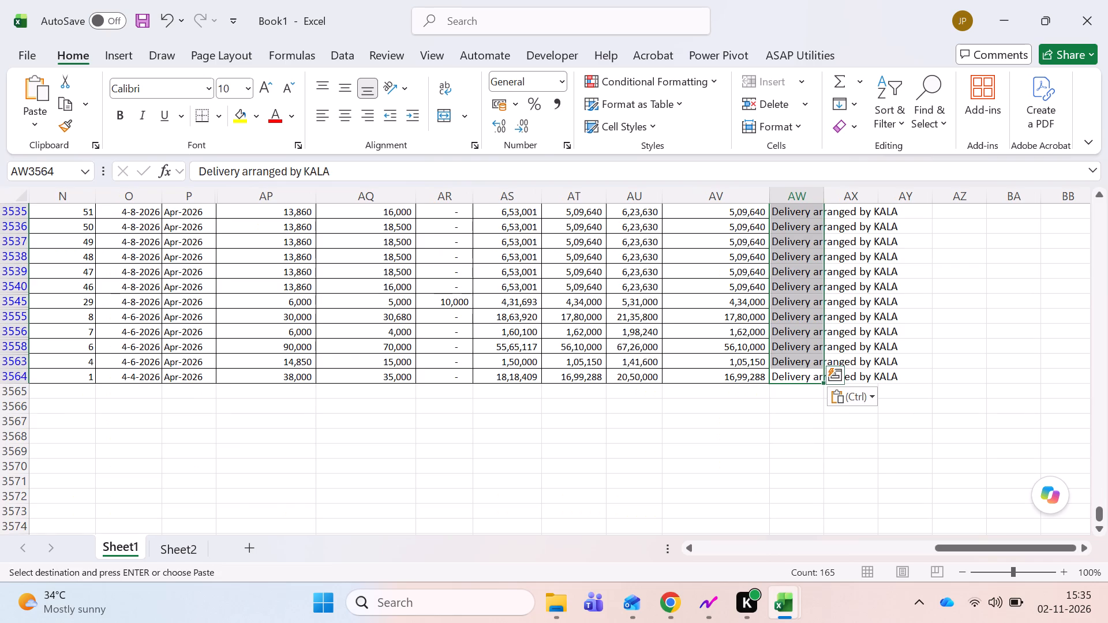
key(ctrl+Up)
key(ctrl+Up)
key(Down)
key(Down)
key(Left)
key(Left)
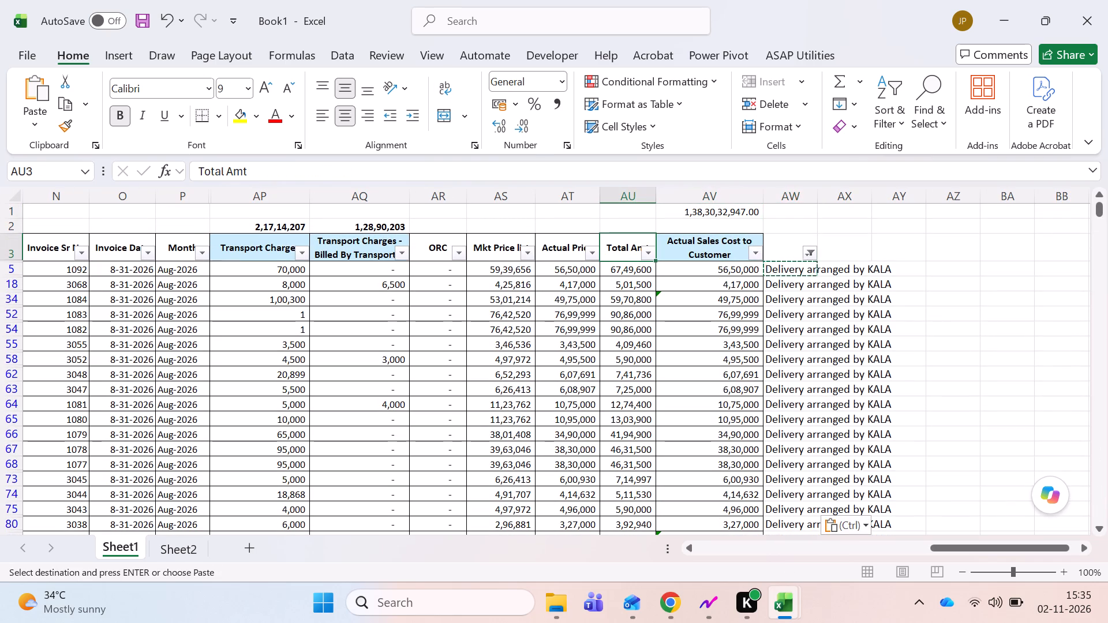
Remove all filters from the sales table and go to the blank header cell AW3.
key(ctrl+shift+l)
key(Right)
key(Right)
key(Right)
key(Left)
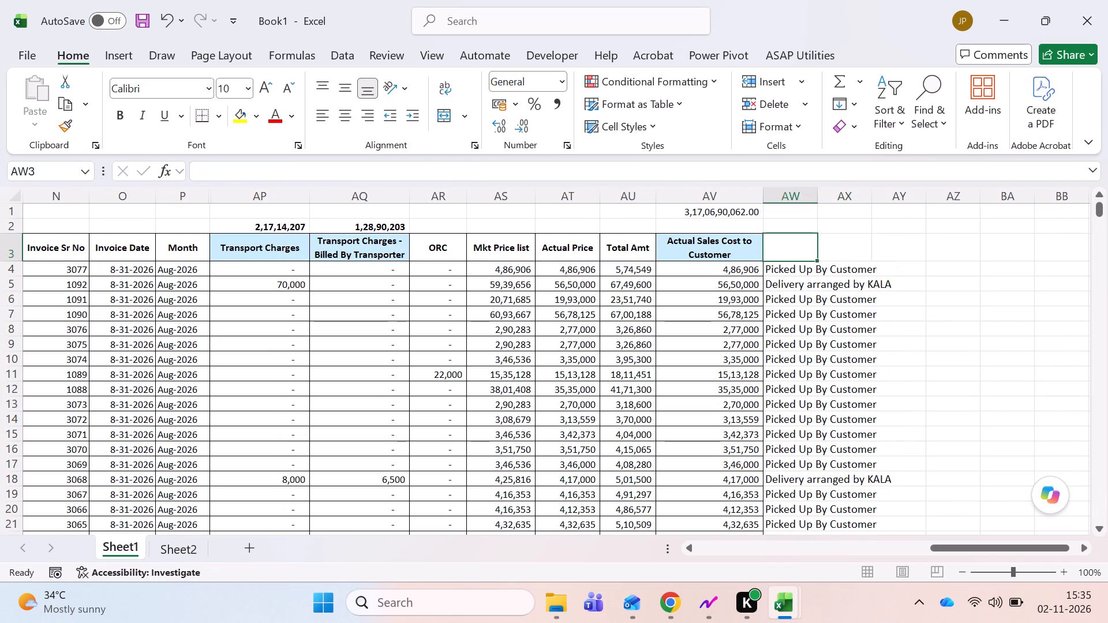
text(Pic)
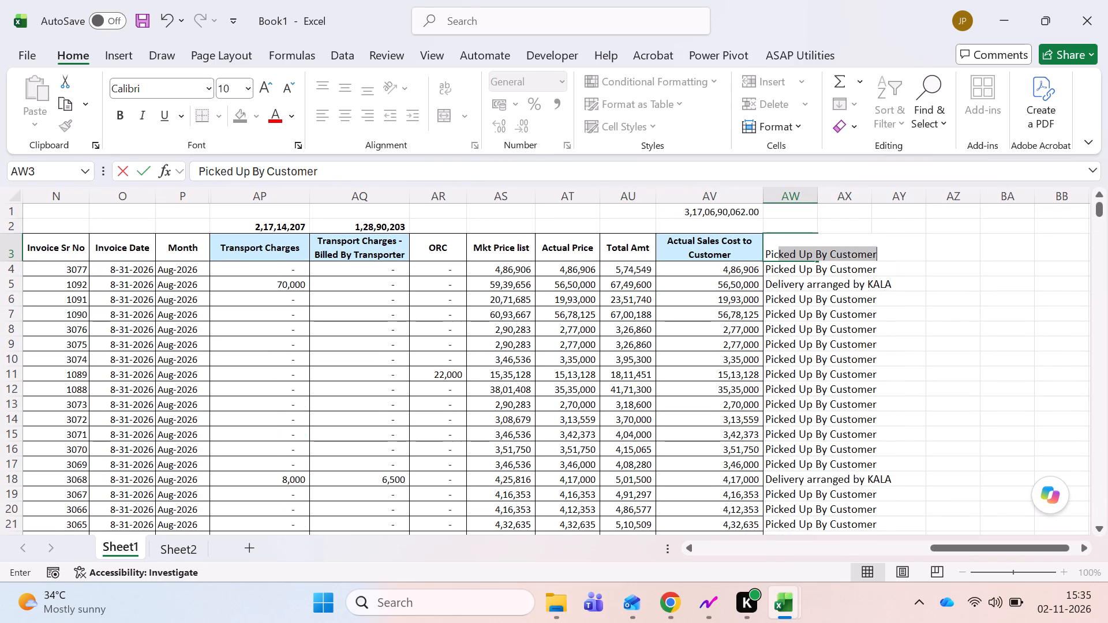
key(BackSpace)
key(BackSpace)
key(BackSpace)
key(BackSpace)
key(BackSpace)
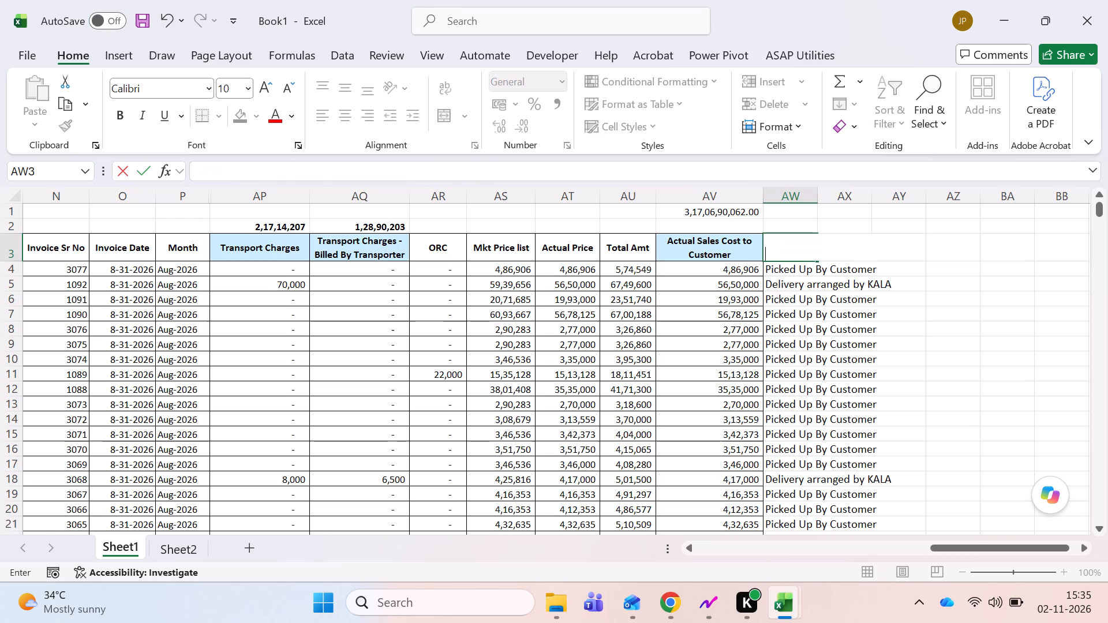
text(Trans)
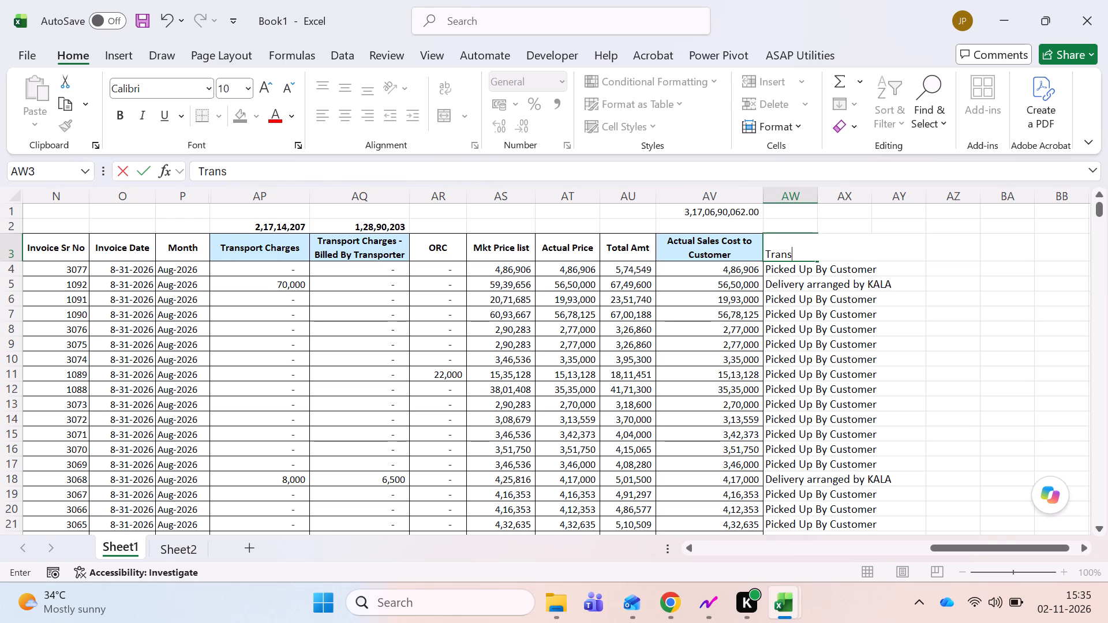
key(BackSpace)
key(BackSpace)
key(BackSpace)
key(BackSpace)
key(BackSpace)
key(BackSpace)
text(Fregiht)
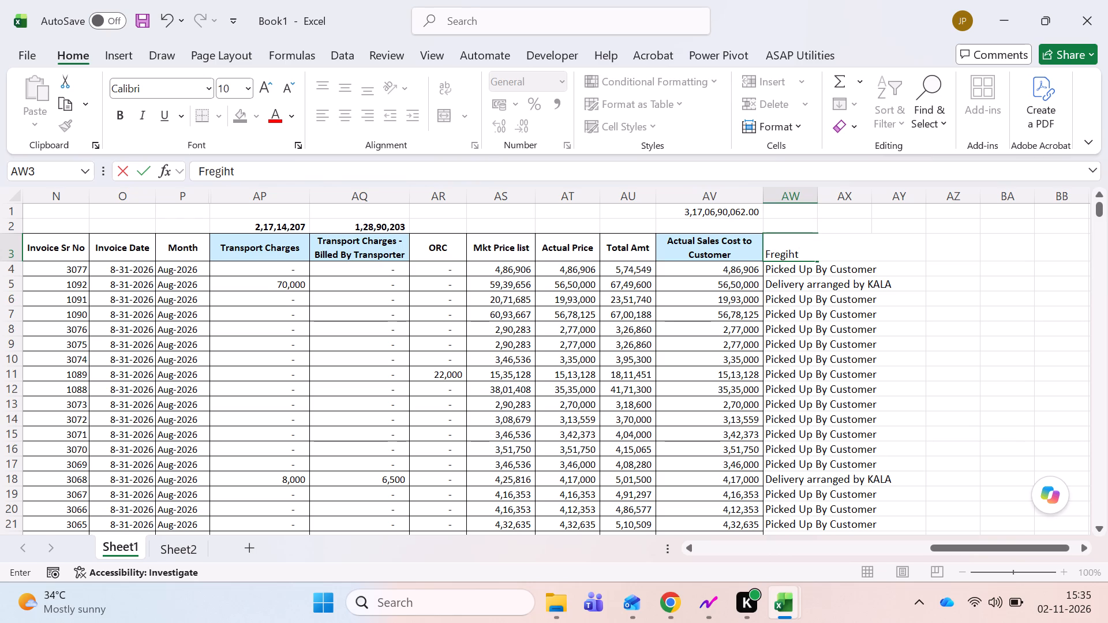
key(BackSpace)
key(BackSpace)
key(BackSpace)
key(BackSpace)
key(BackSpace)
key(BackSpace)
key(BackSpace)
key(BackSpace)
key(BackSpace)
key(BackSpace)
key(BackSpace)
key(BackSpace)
Enter "Pick Up / Delivery Status" as the heading of column AW in cell AW3.
text(Pick)
key(space)
text(Up / Delivery Stgatus)
key(BackSpace)
key(BackSpace)
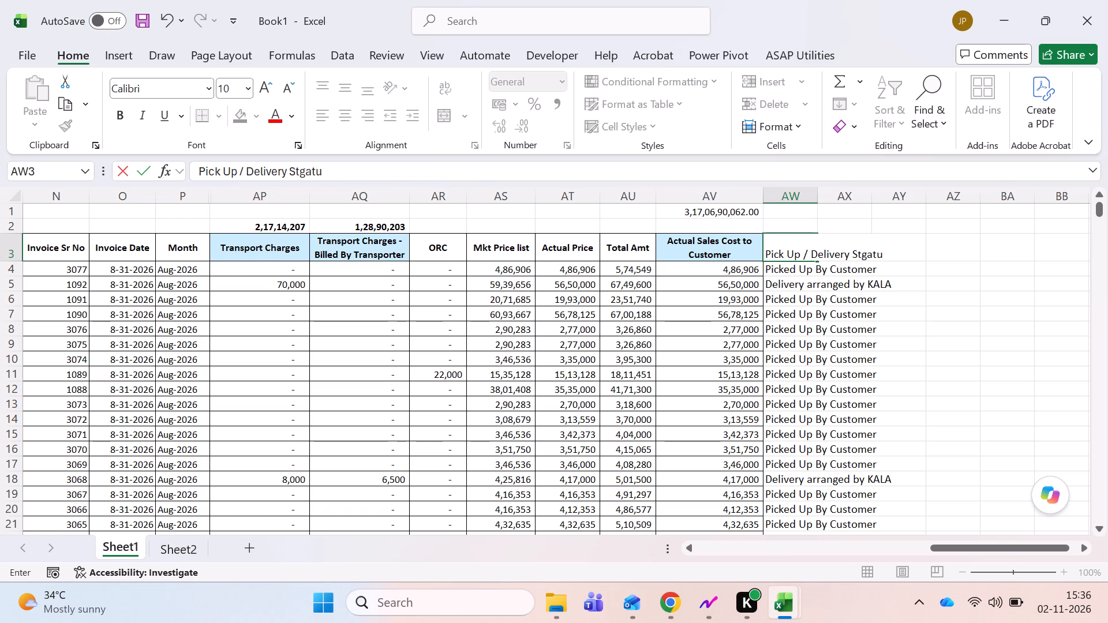
key(BackSpace)
key(BackSpace)
key(BackSpace)
text(atus)
key(Return)
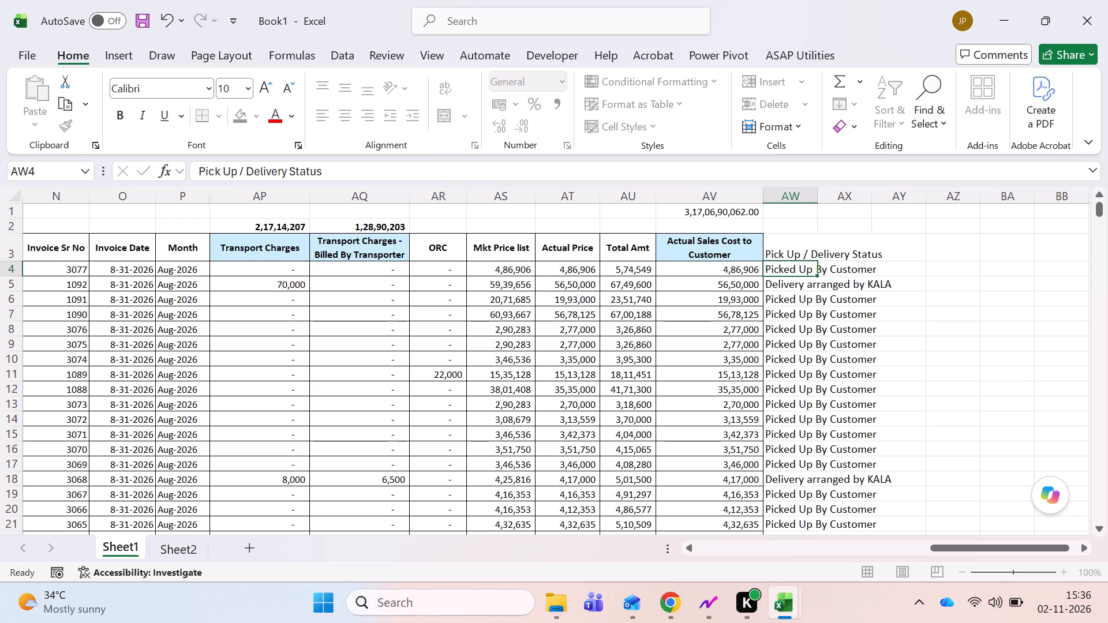
Inspect the Actual Sales Cost to Customer formula in AV4 without changing it.
key(Left)
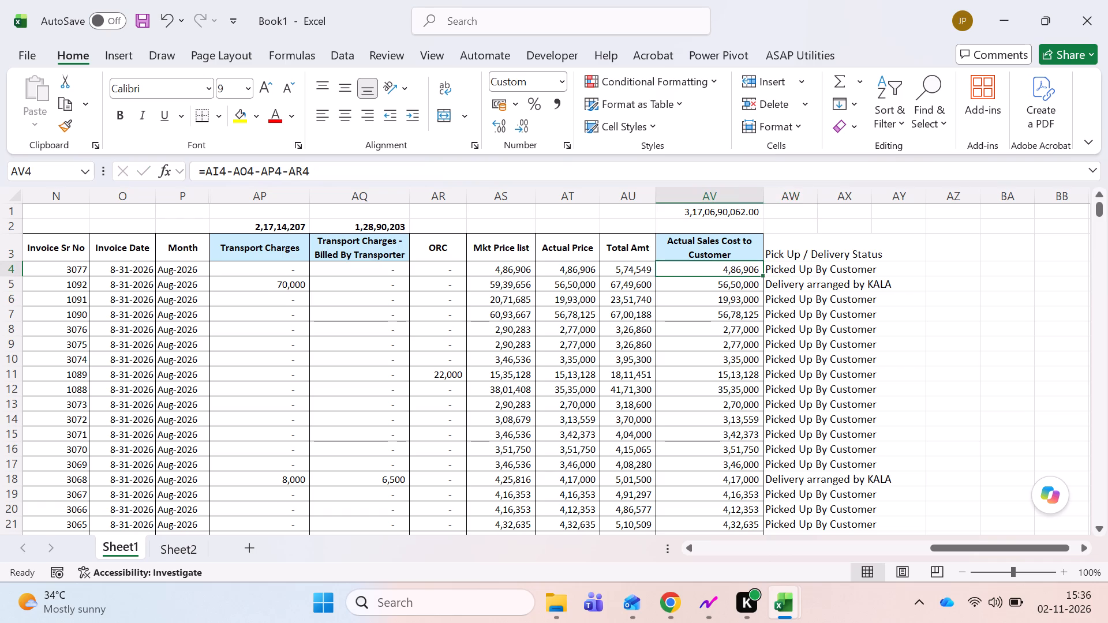
key(F2)
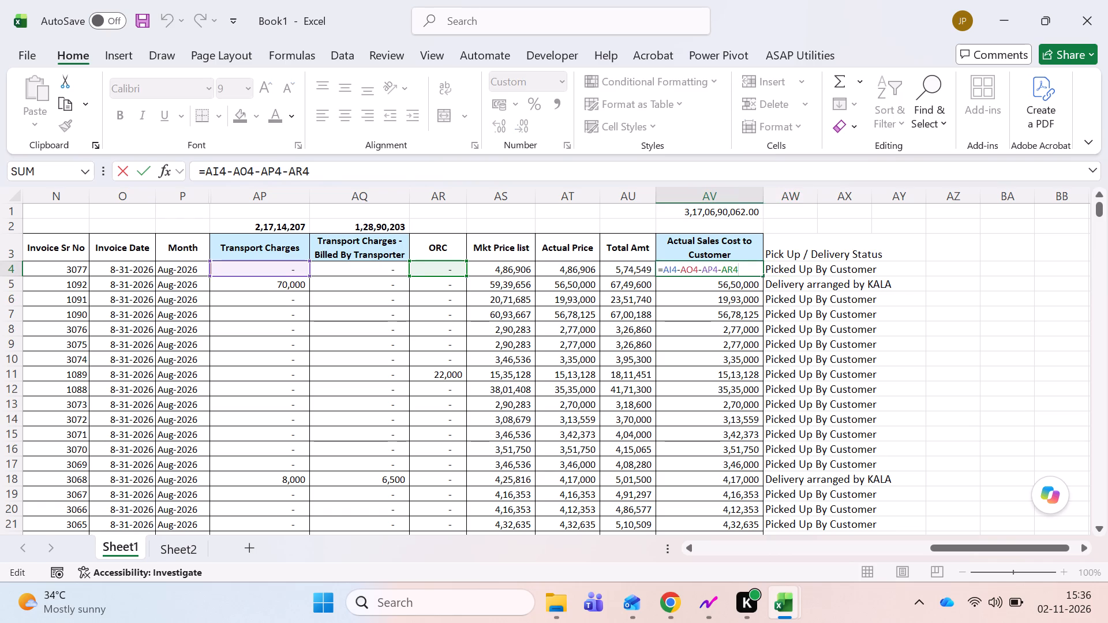
key(Escape)
Copy the formatting of header AV3 to AW3 and autofit the width of column AW.
key(Right)
key(Up)
key(Left)
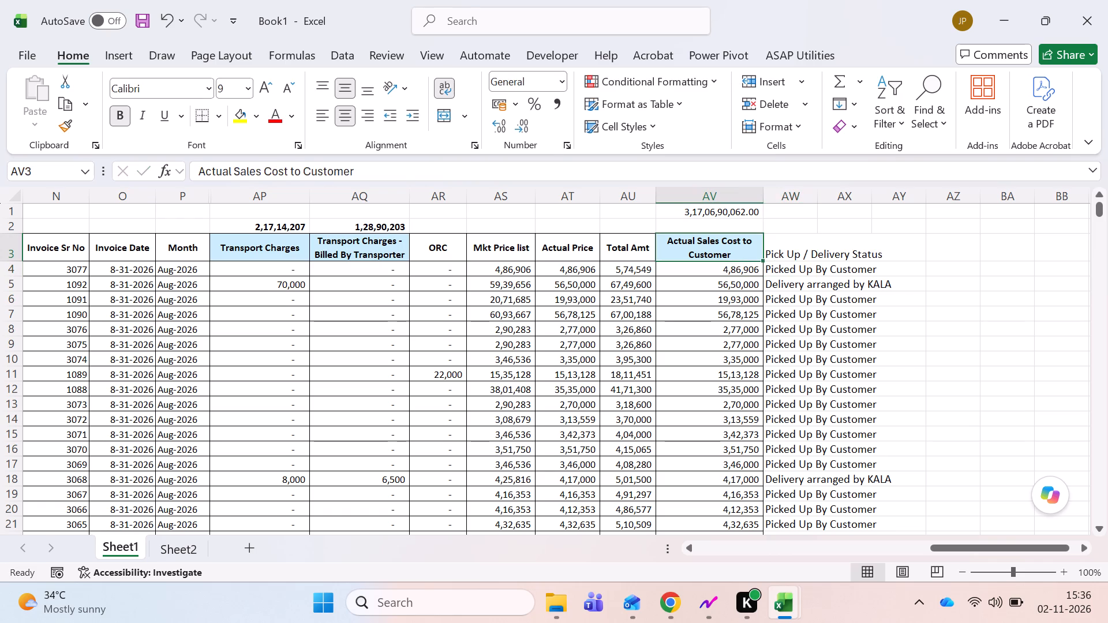
click(55, 127)
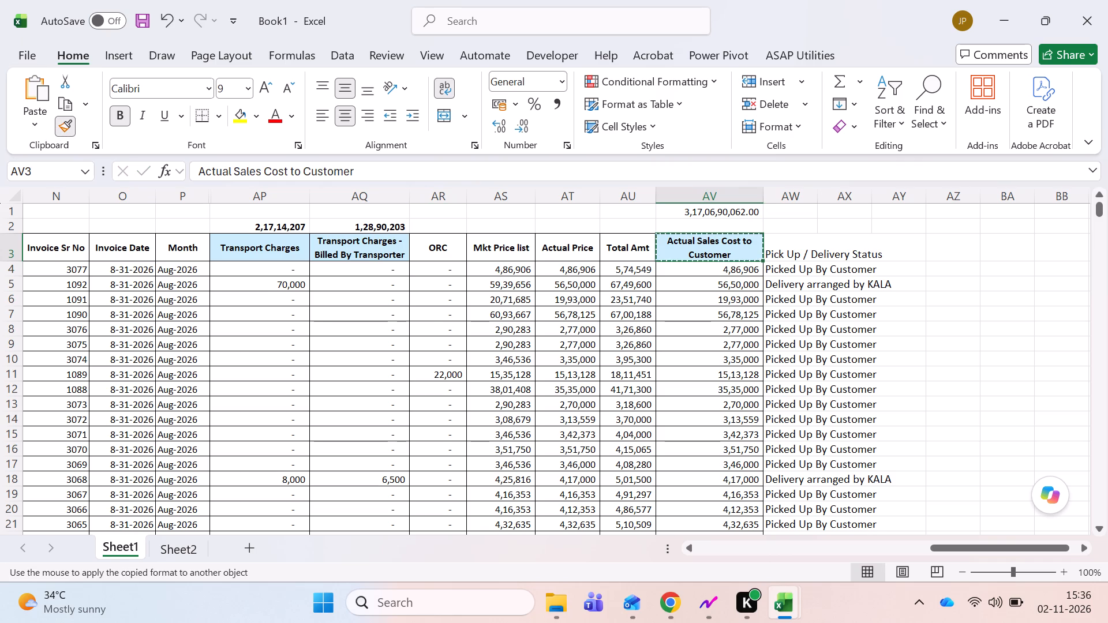
click(783, 249)
double_click(813, 189)
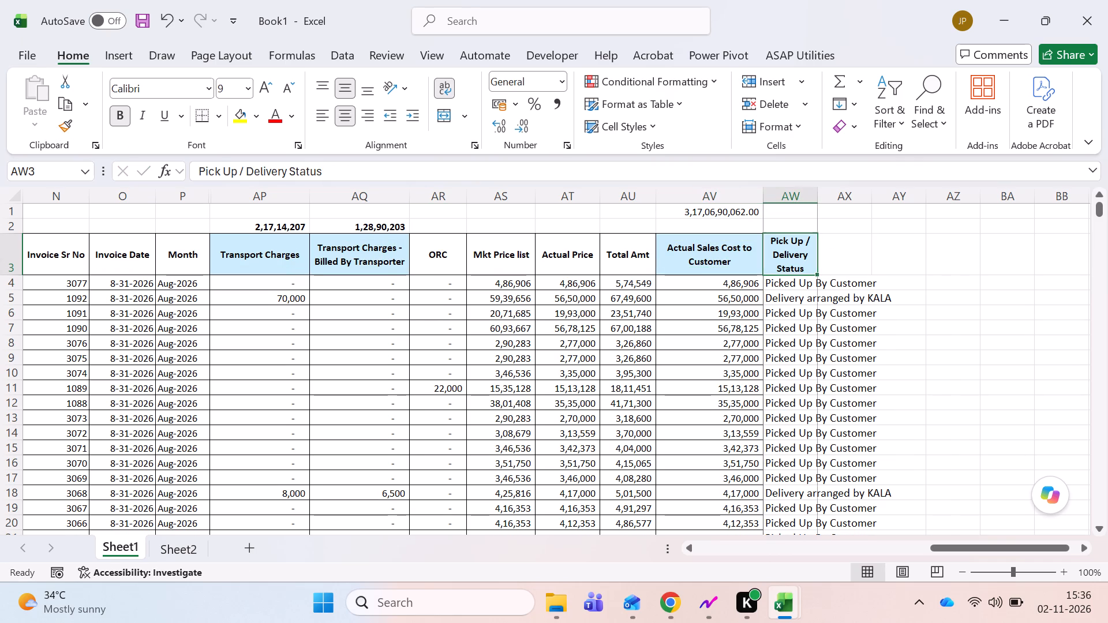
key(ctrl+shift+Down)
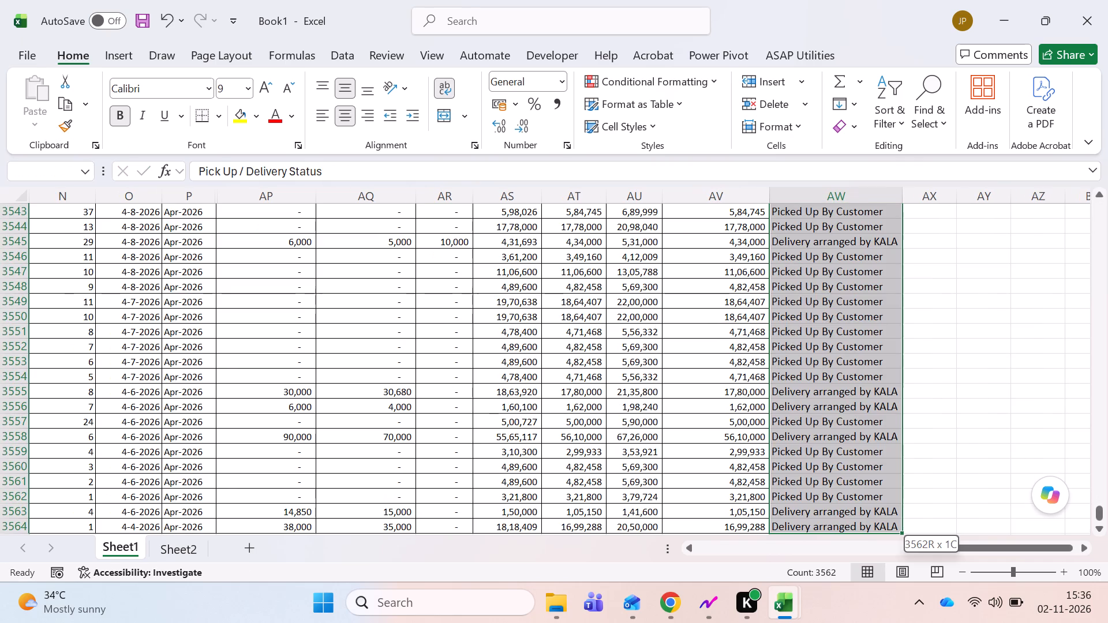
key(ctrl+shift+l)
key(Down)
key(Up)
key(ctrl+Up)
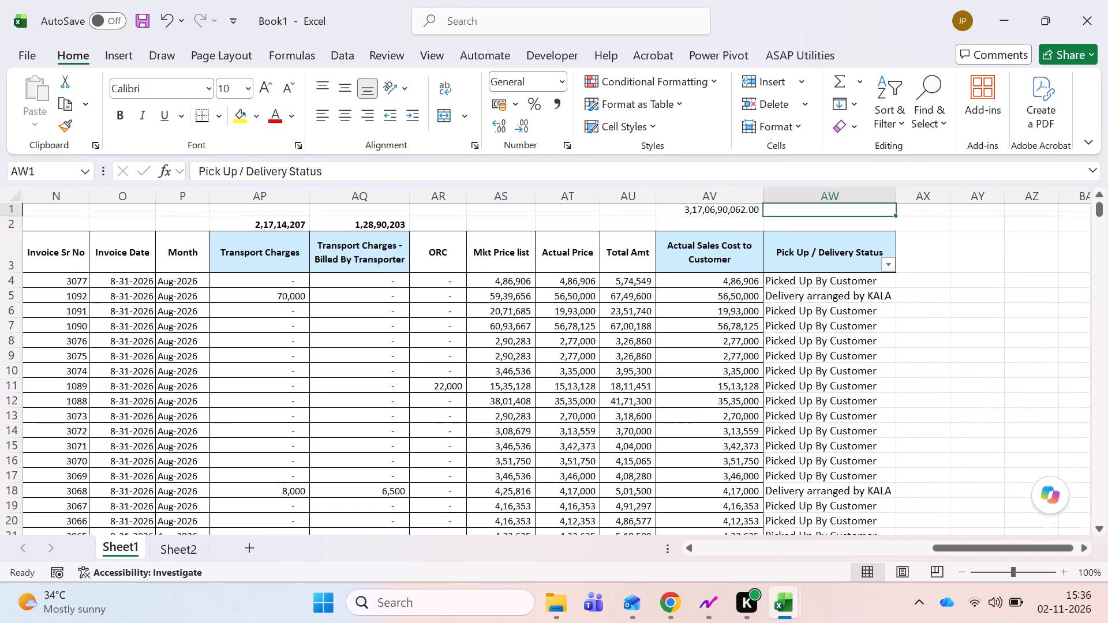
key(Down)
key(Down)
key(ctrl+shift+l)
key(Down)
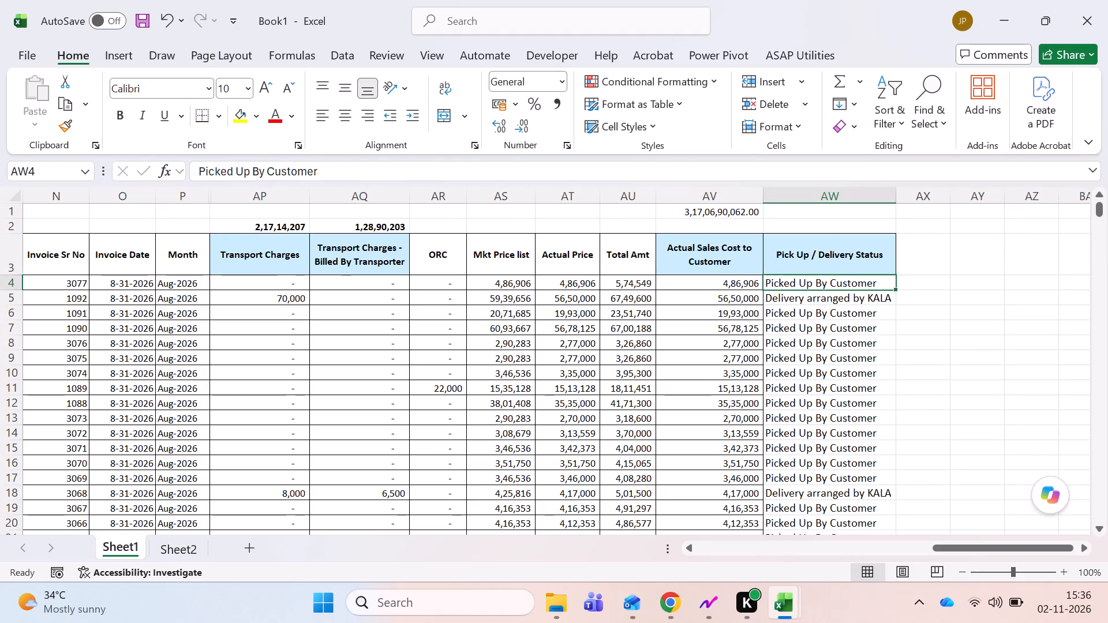
Inspect the cell range used by the SUBTOTAL formula in AV1 above Actual Sales Cost to Customer.
key(Up)
key(Up)
key(Up)
key(Left)
key(F2)
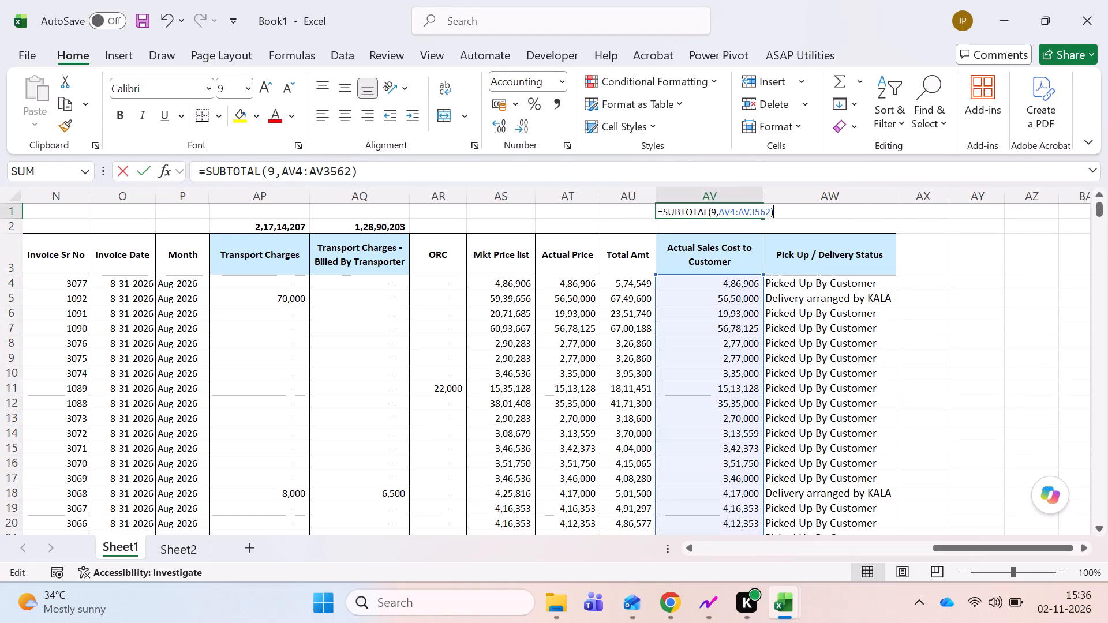
key(Escape)
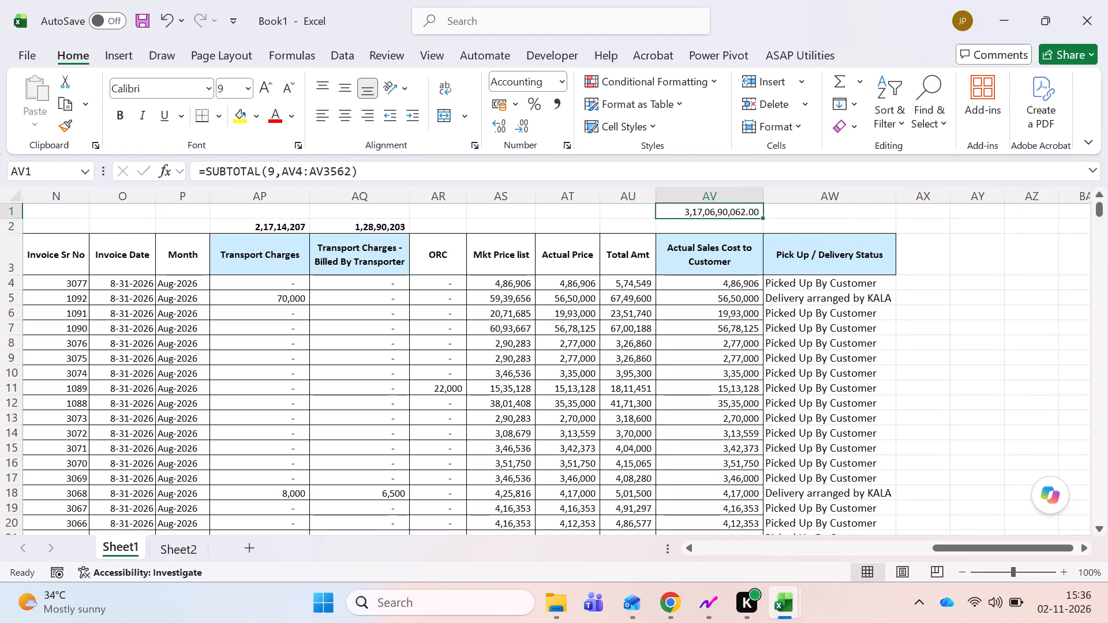
key(F2)
key(Escape)
Move the SUBTOTAL formula from AV1 to AV2 and make it bold.
key(ctrl+x)
key(Down)
key(Return)
key(ctrl+b)
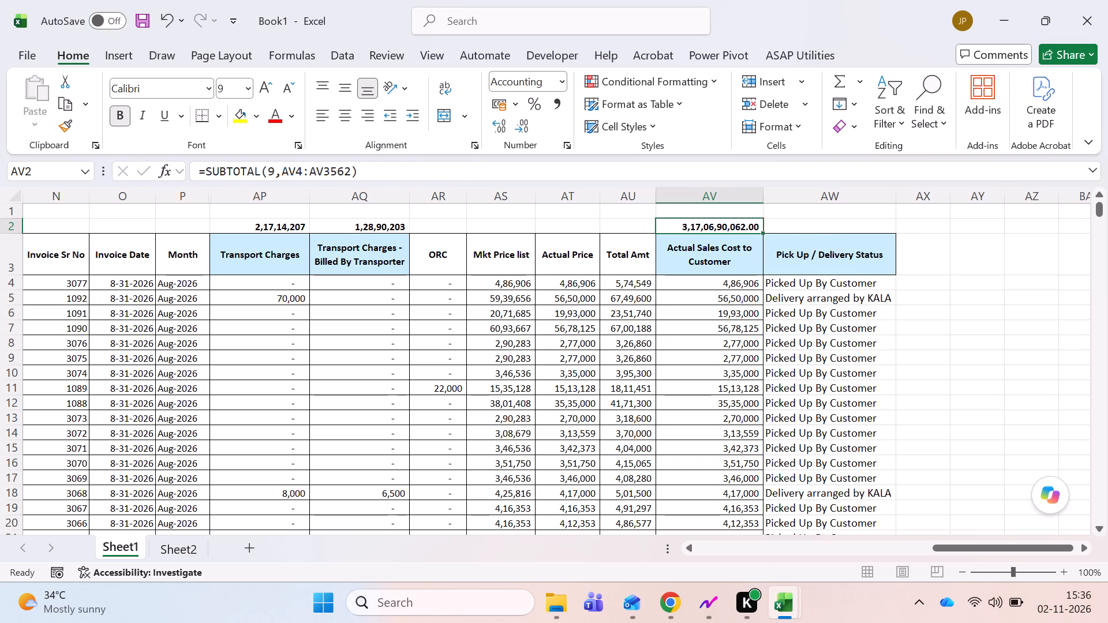
Apply all borders to the Pick Up / Delivery Status column from AW3 down to row 3564.
key(Right)
key(Down)
key(Down)
key(Up)
key(ctrl+shift+Down)
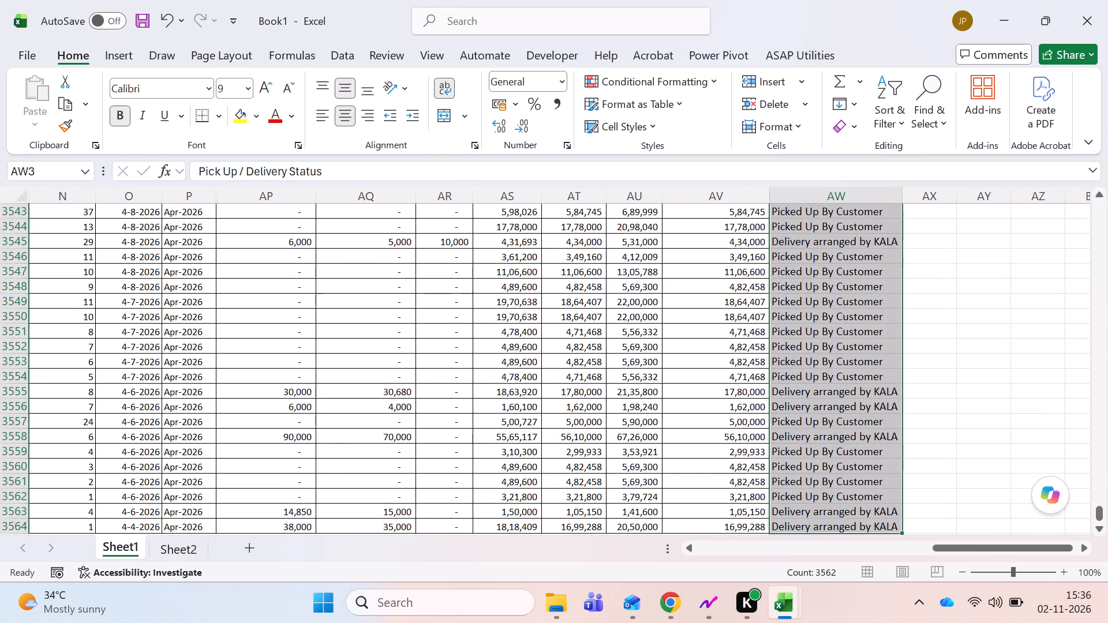
key(alt+h)
key(alt+b)
key(a)
key(Up)
key(Up)
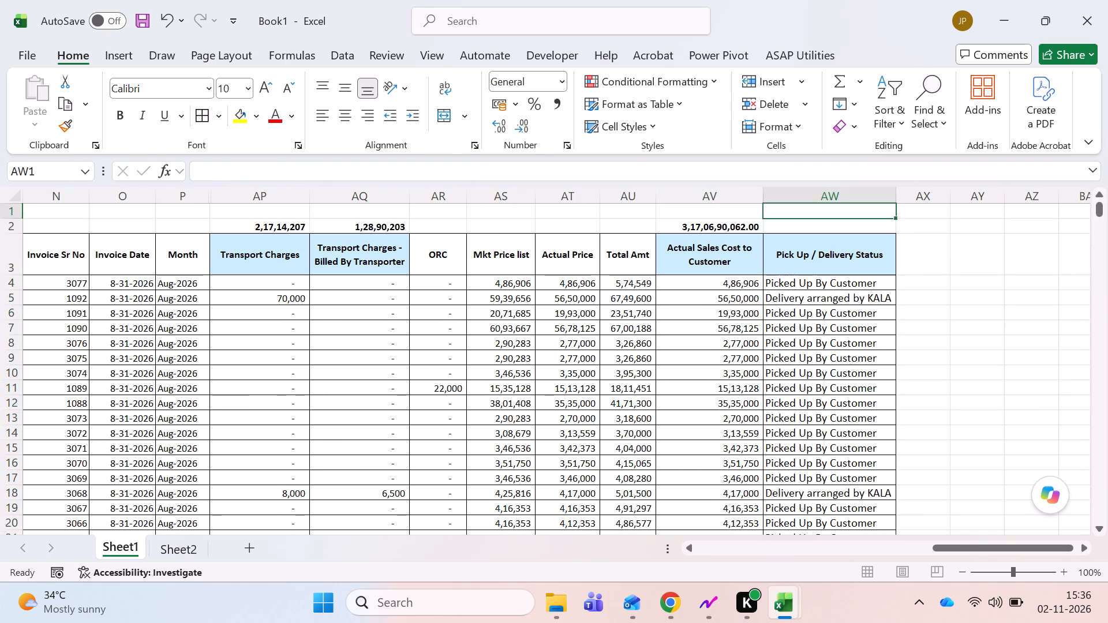
Go to cell A3 and save the workbook as "Freight as on 02.11.2026" in a folder on this PC.
key(Down)
key(Down)
key(Down)
key(Up)
key(ctrl+Left)
key(ctrl+Left)
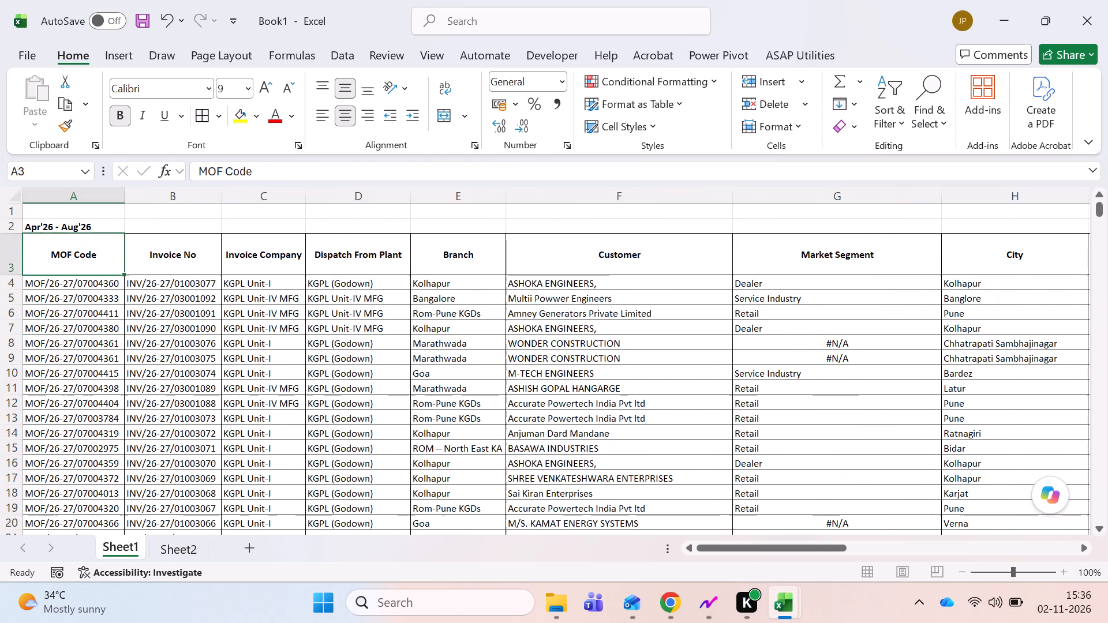
key(ctrl+s)
key(Escape)
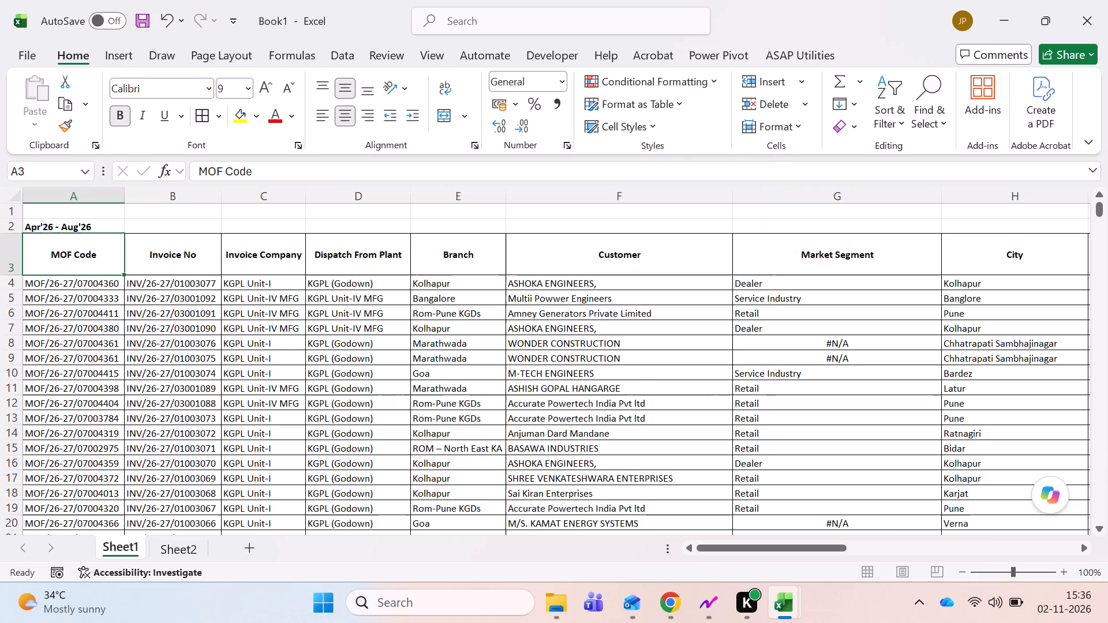
key(ctrl+s)
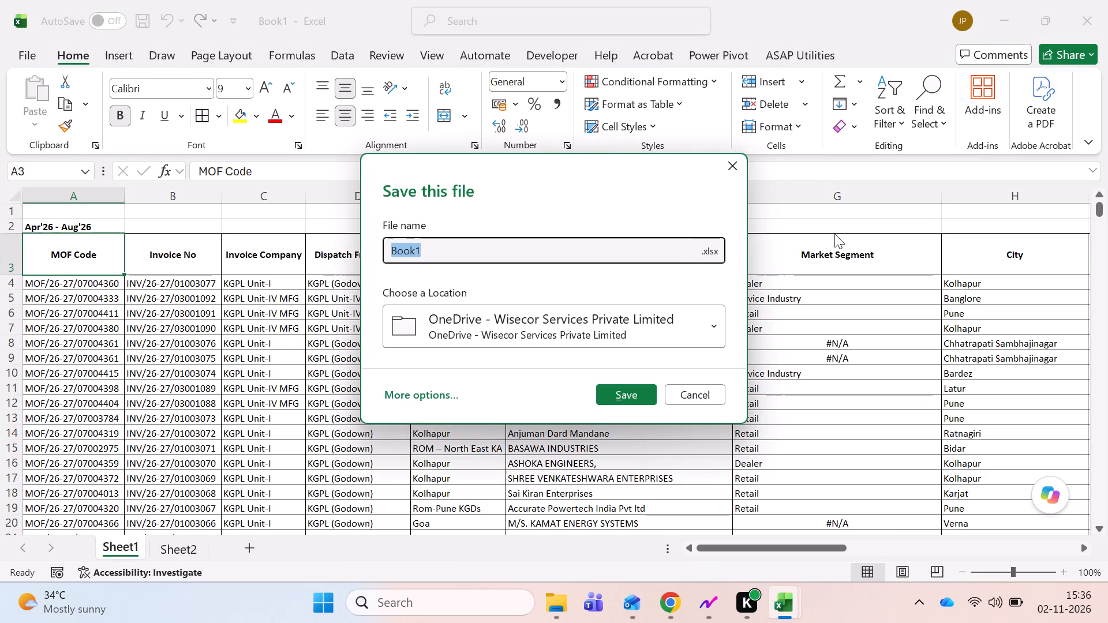
text(Freight as on 02.11.2026)
click(628, 317)
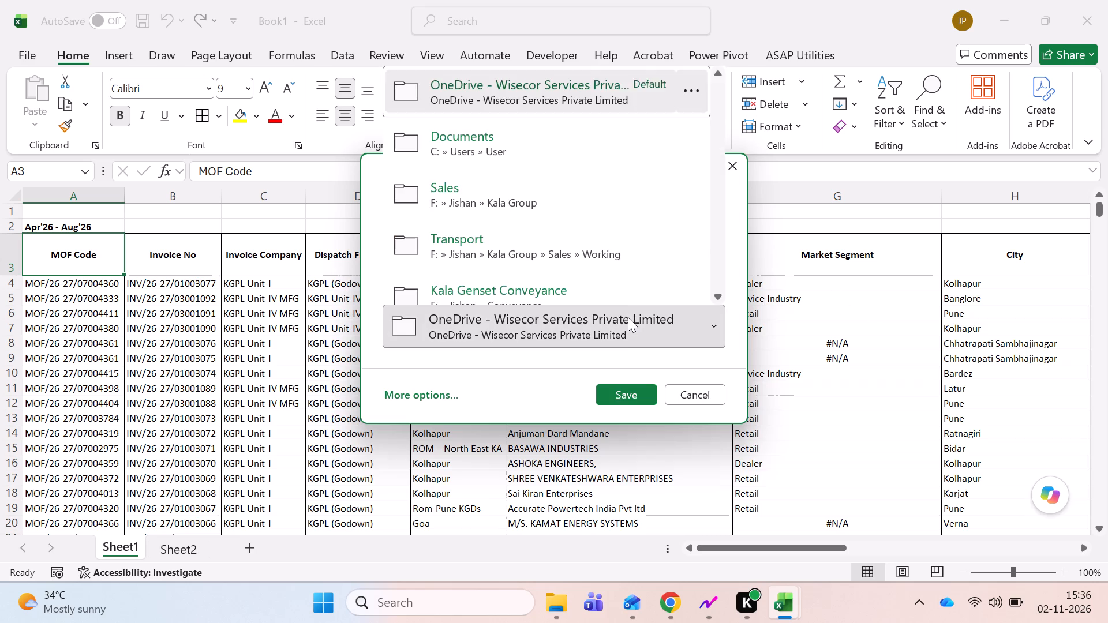
scroll(471, 232, down, 2)
double_click(471, 232)
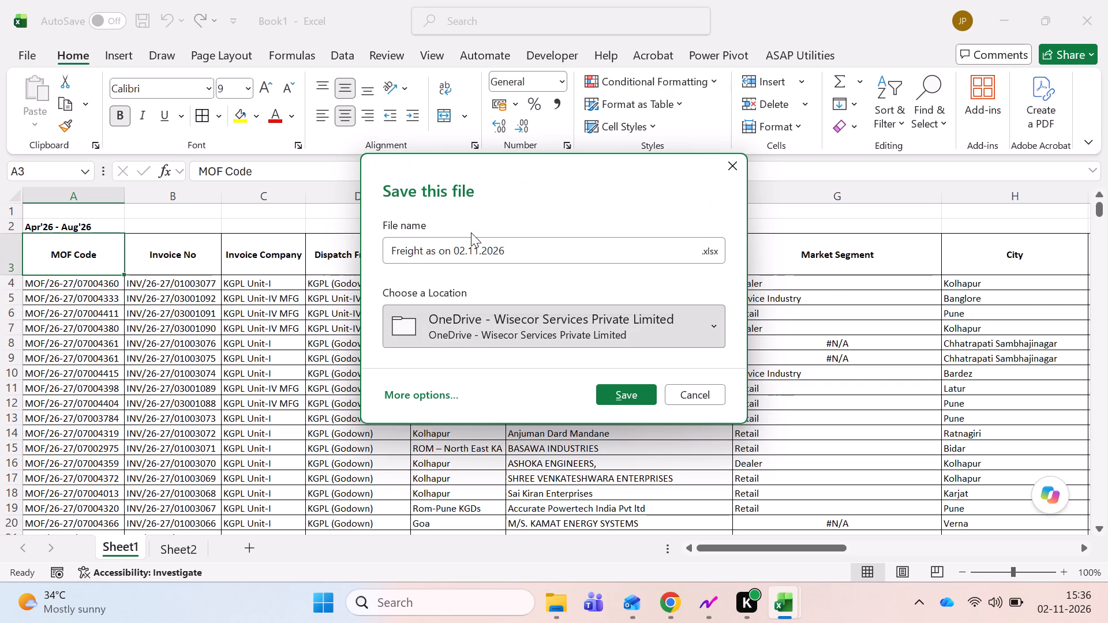
click(620, 389)
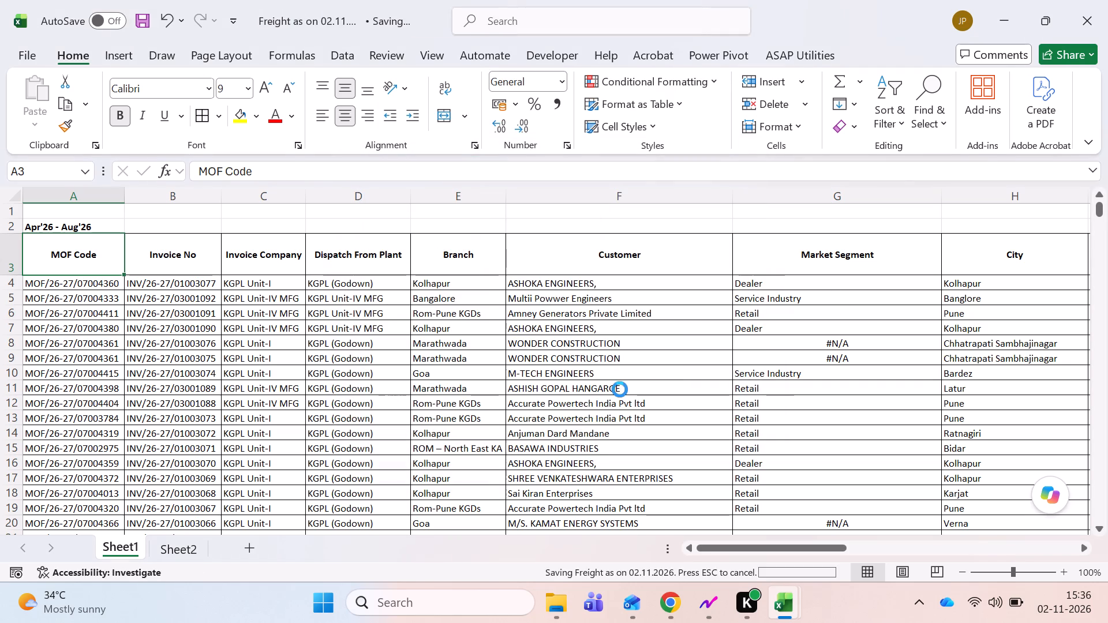
Turn on filters for the sales table's header row, with the City heading H3 selected.
click(568, 252)
key(Right)
key(Right)
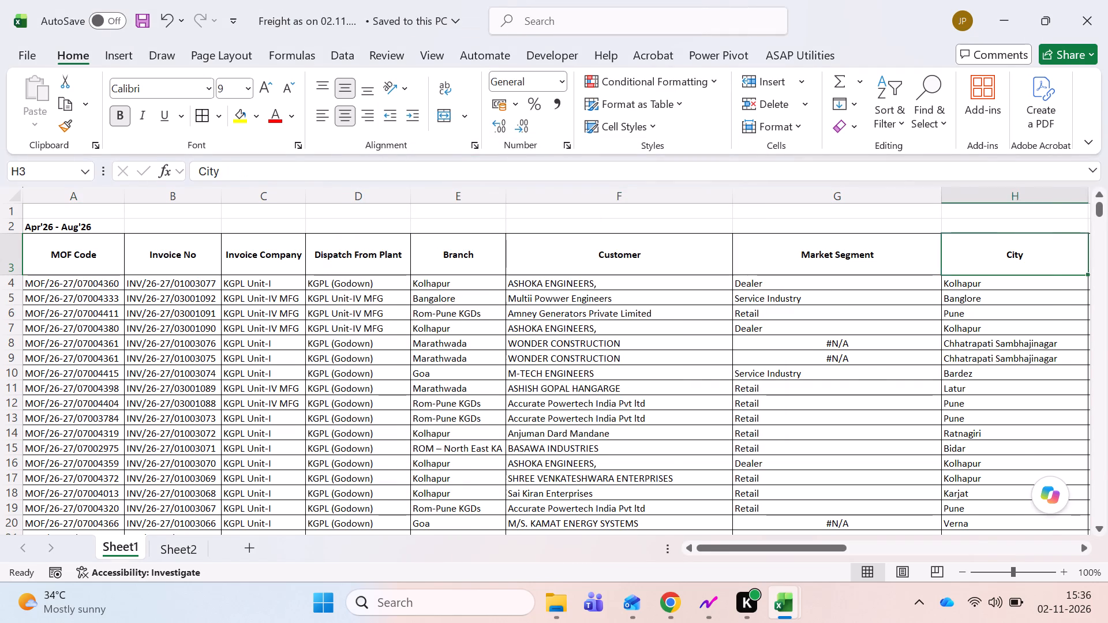
key(Right)
key(Right)
key(Left)
key(Left)
key(shift+space)
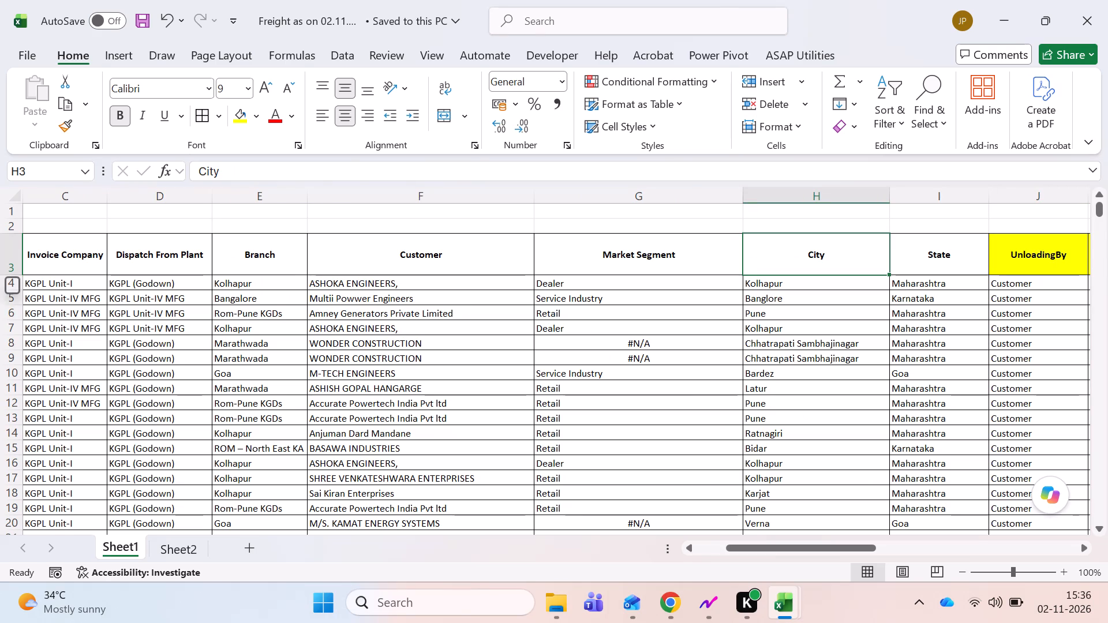
key(ctrl+shift+l)
key(Right)
key(Left)
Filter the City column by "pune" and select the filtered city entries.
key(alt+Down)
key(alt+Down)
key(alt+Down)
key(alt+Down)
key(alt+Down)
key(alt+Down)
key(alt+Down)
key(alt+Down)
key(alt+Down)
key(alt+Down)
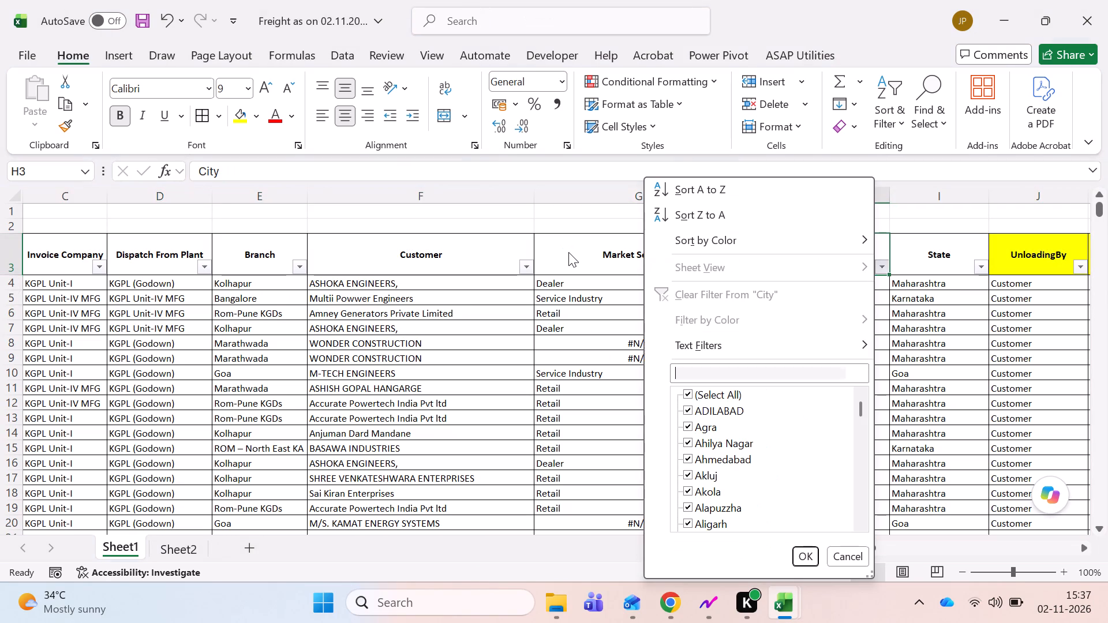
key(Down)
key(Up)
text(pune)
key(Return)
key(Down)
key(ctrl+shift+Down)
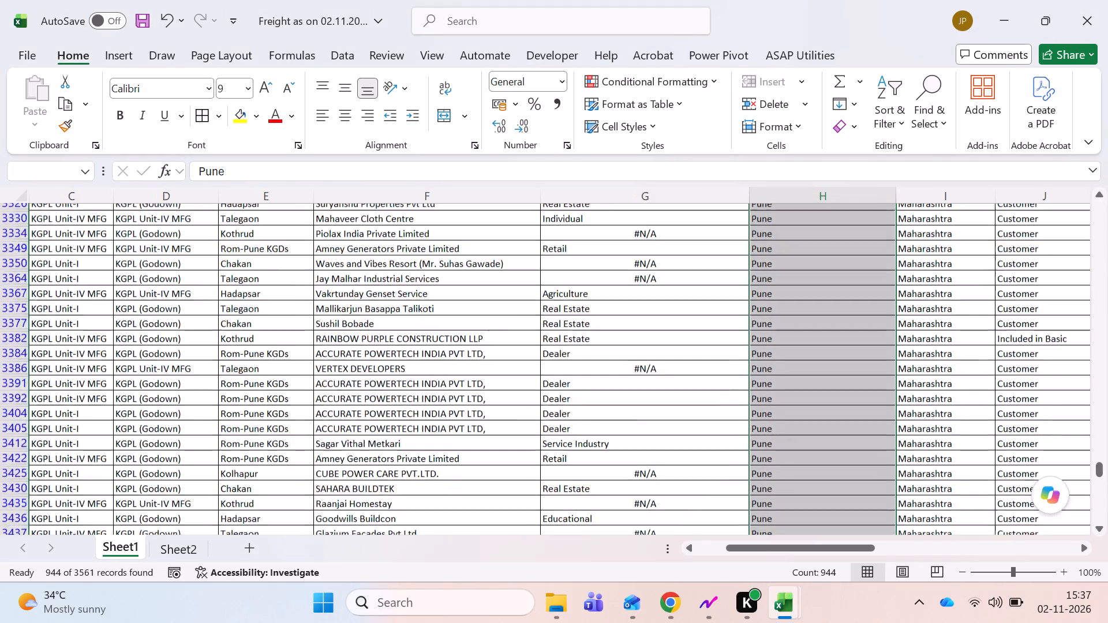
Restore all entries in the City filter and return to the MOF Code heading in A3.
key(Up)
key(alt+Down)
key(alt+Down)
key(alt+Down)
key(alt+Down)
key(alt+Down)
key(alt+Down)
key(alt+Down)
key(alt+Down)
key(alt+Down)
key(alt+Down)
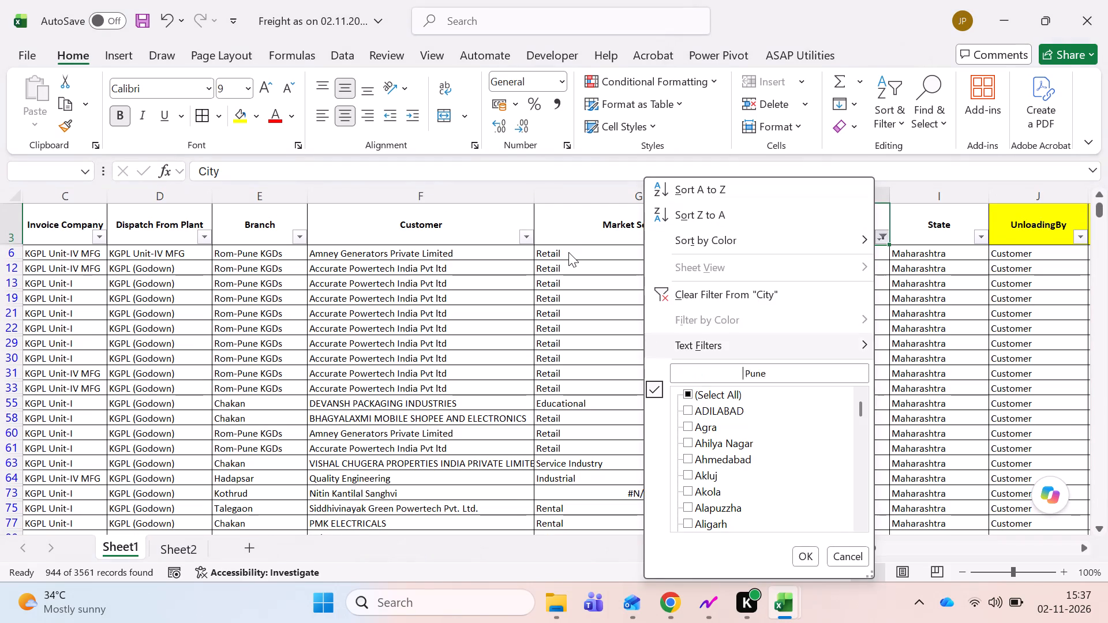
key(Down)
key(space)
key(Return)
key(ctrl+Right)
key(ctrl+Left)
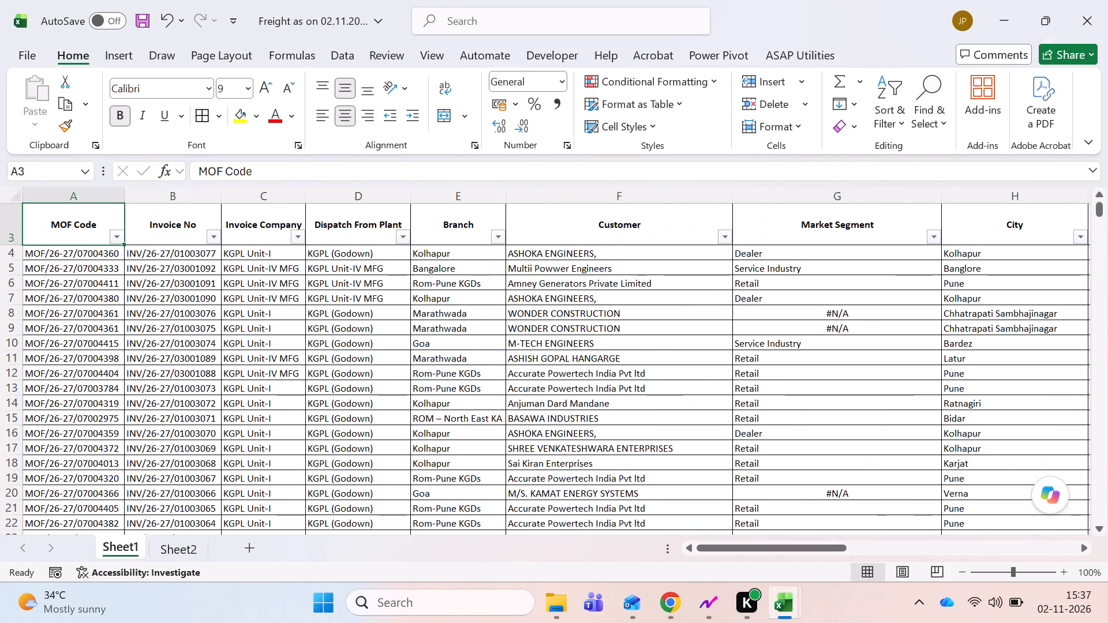
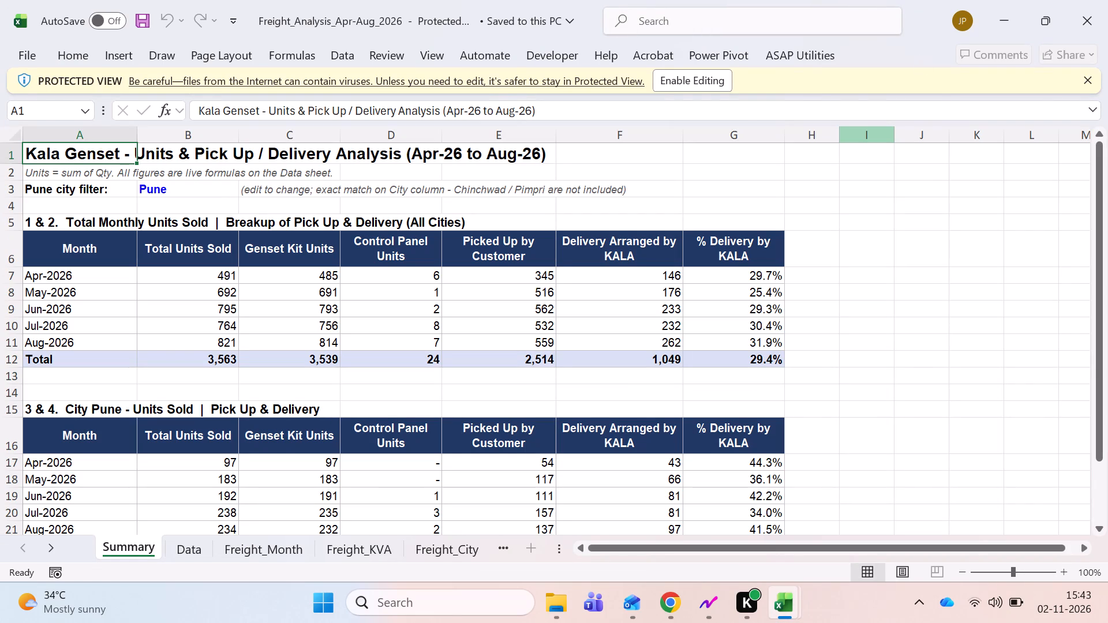
click(699, 87)
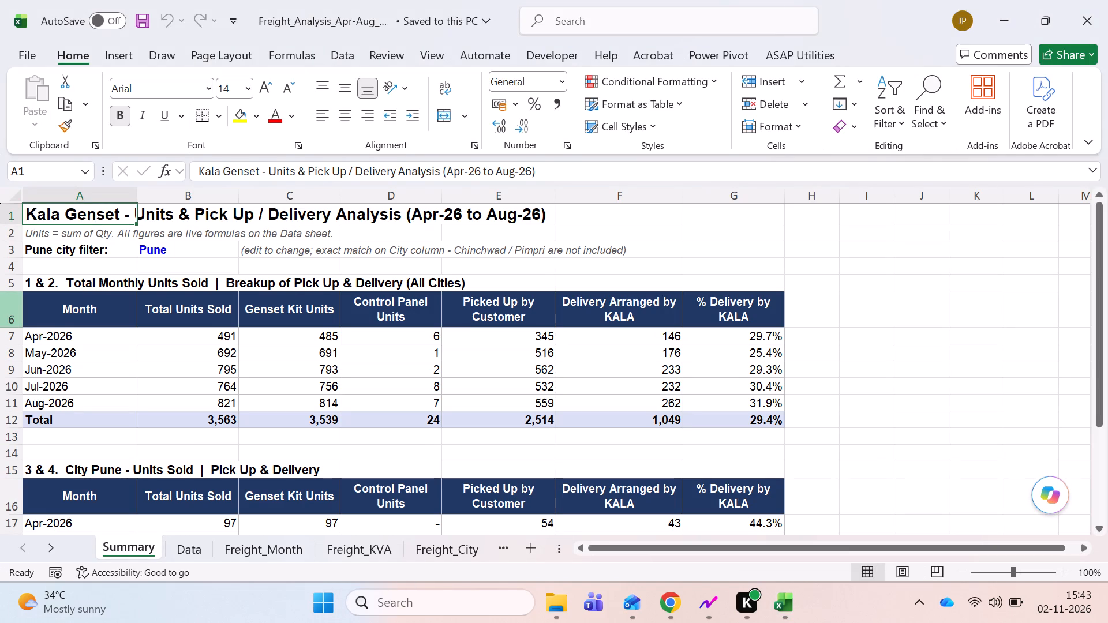
Examine the notes, the Pune city filter and the monthly rows of the all-cities units table on the Summary sheet.
click(221, 238)
click(46, 231)
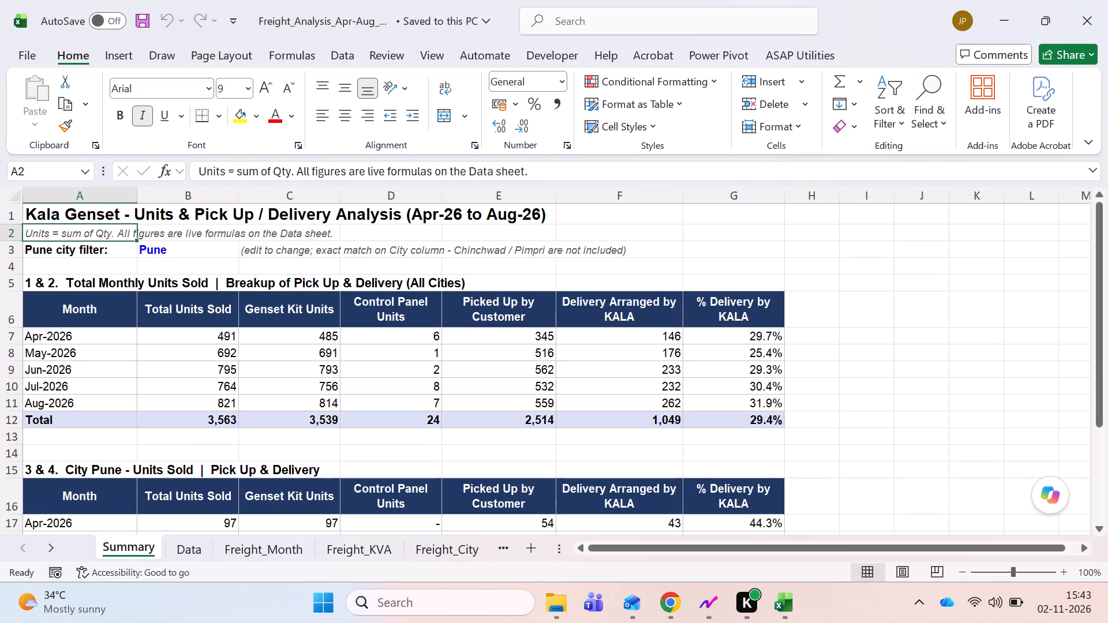
key(shift+space)
key(shift+Down)
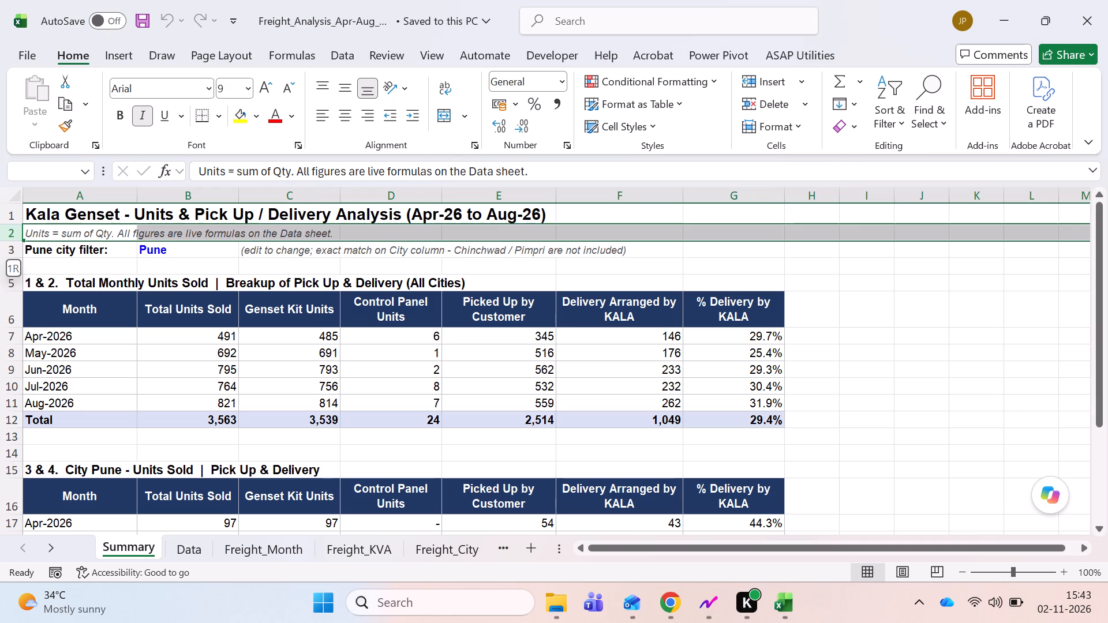
key(Down)
key(Right)
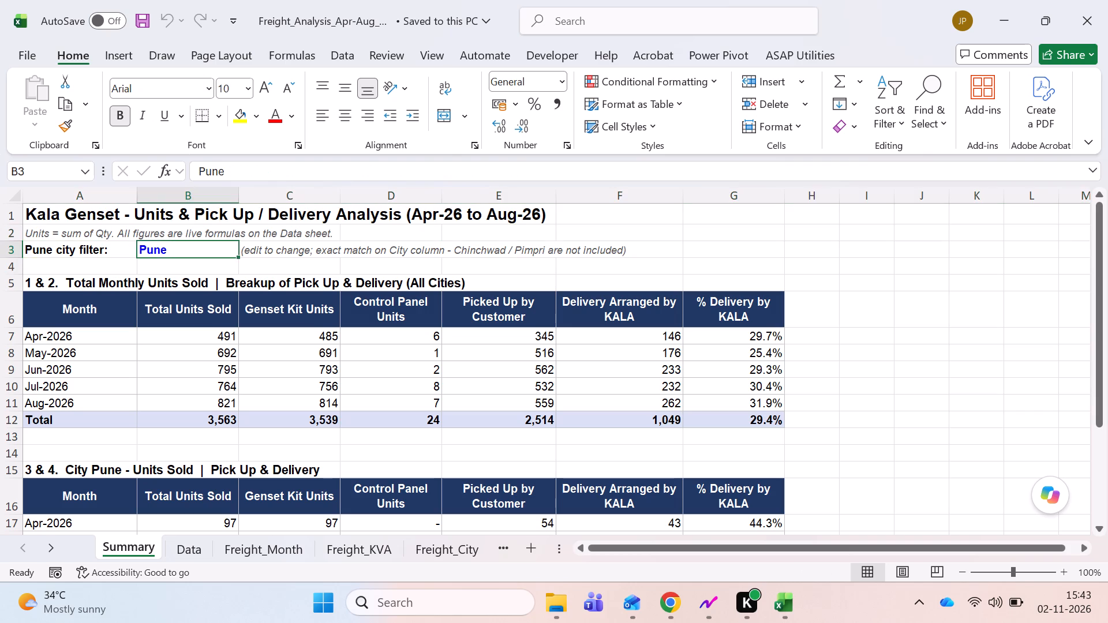
key(Left)
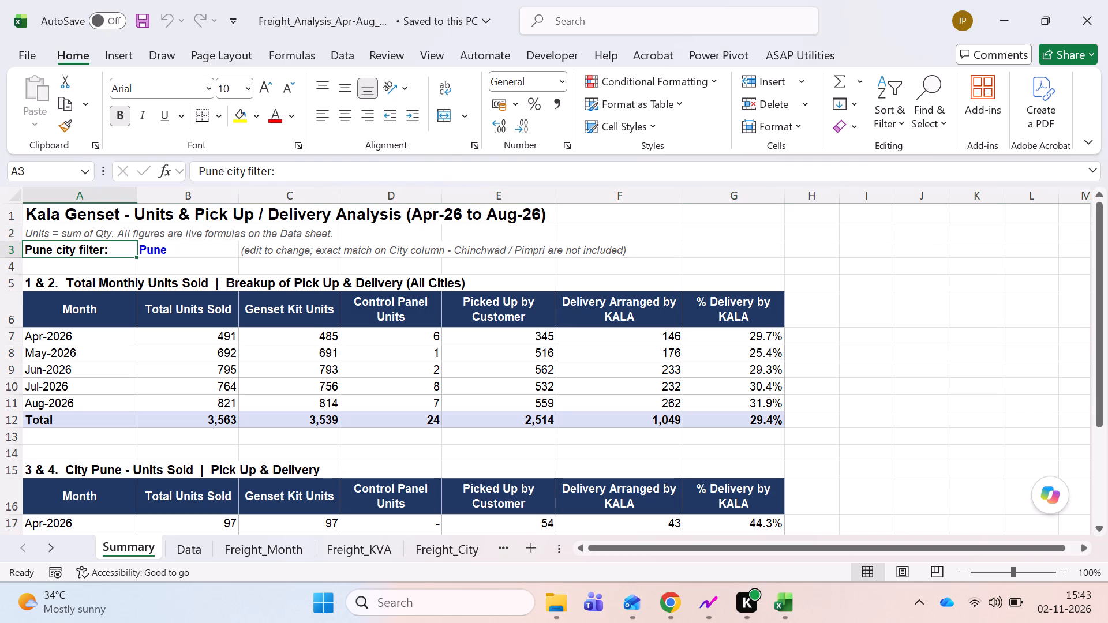
key(Down)
key(Down)
key(Down)
key(Down)
key(Down)
key(Down)
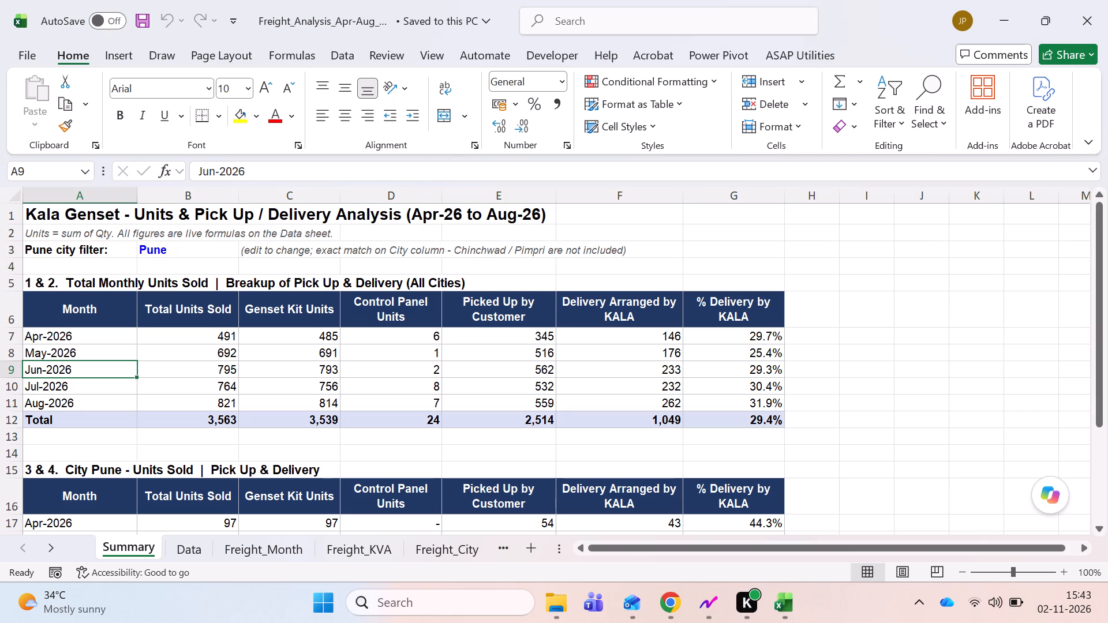
key(Down)
key(Down)
key(Down)
key(Up)
key(Up)
key(Up)
key(Up)
key(Right)
key(Right)
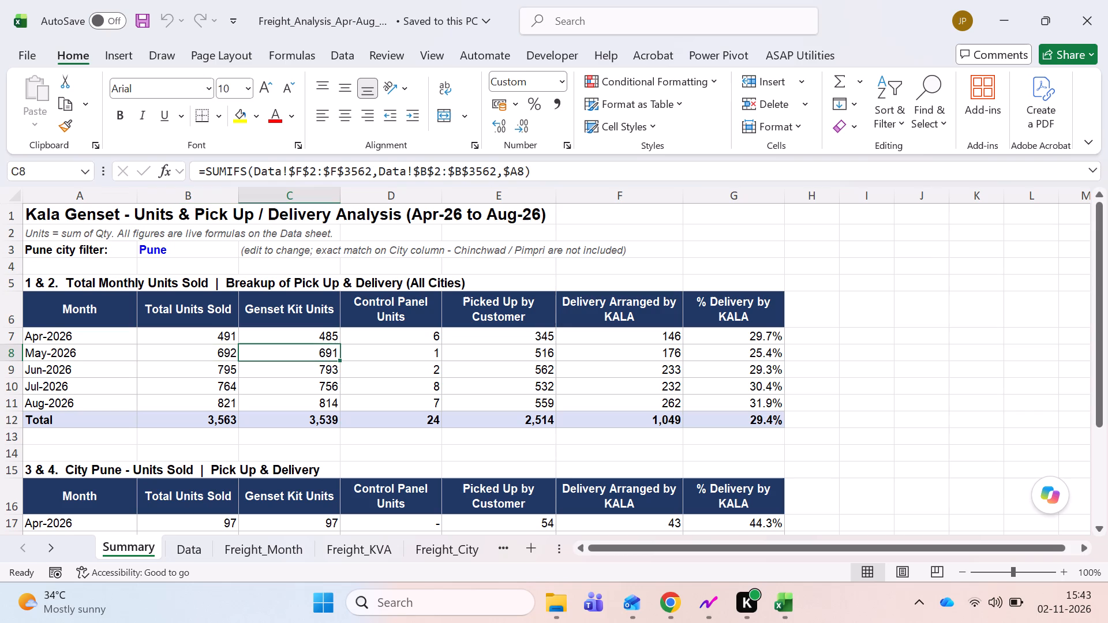
Check the monthly genset kit, control panel and customer pick-up units, and the combined pick-up and KALA delivery totals for all cities.
key(Up)
key(shift+Down)
key(shift+Down)
key(shift+Down)
key(shift+Down)
key(Right)
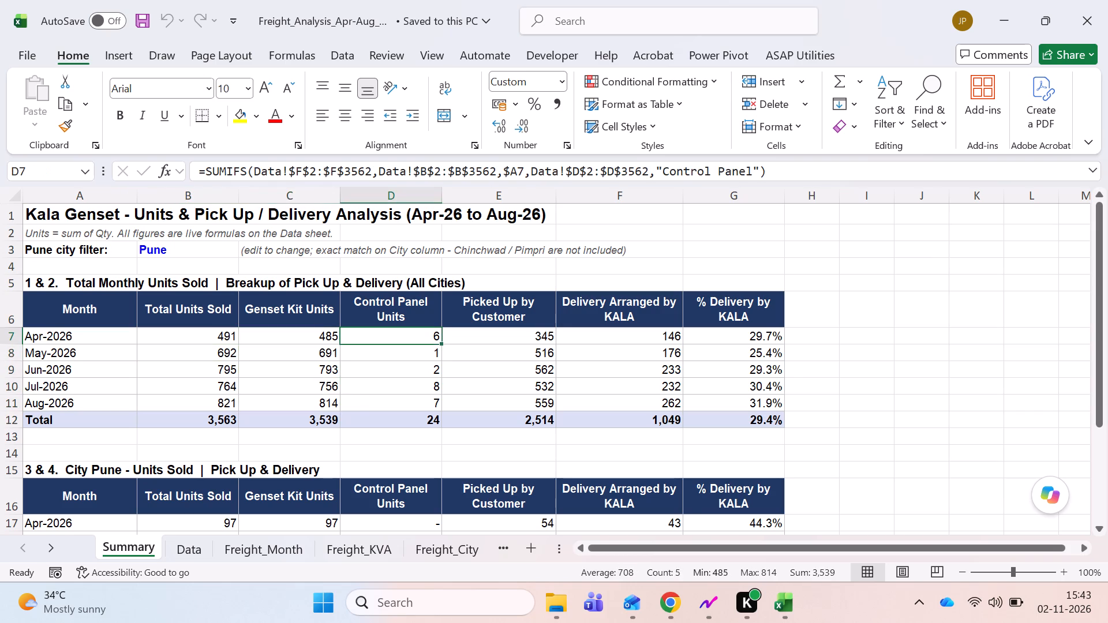
key(shift+Down)
key(shift+Down)
key(shift+Down)
key(shift+Down)
key(Right)
key(shift+Down)
key(shift+Down)
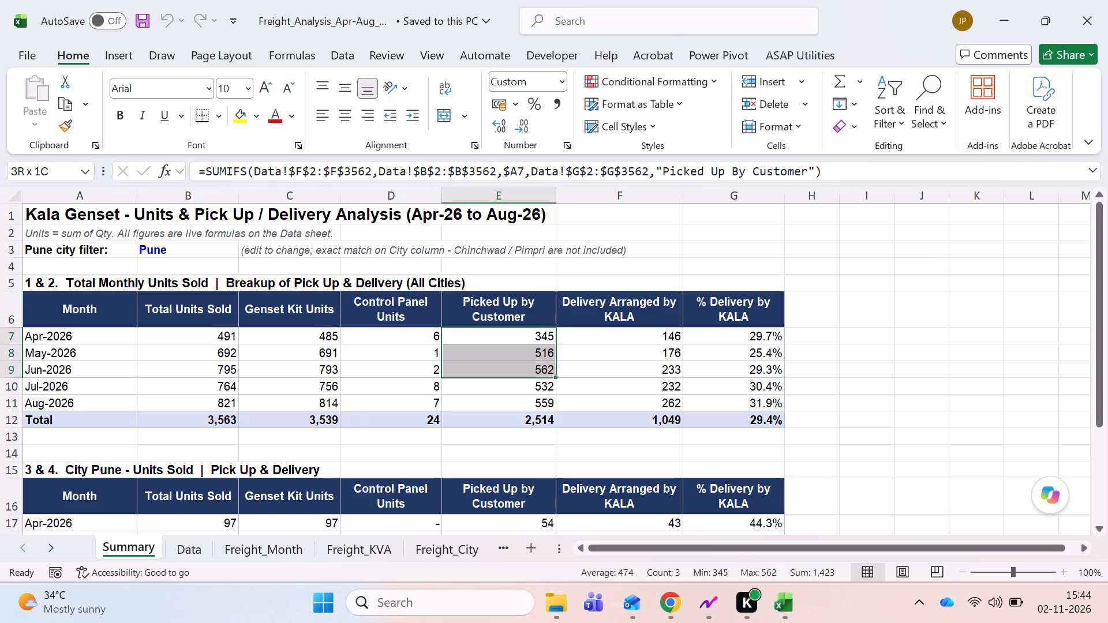
key(shift+Down)
key(shift+Down)
key(Down)
key(Down)
key(Down)
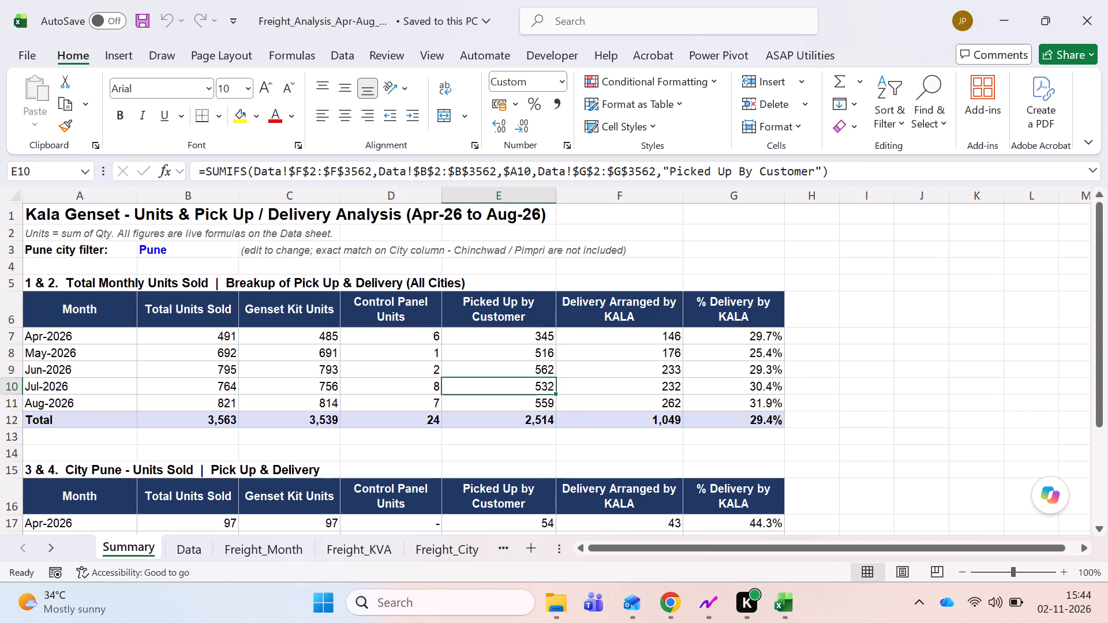
key(Down)
key(Down)
key(shift+Right)
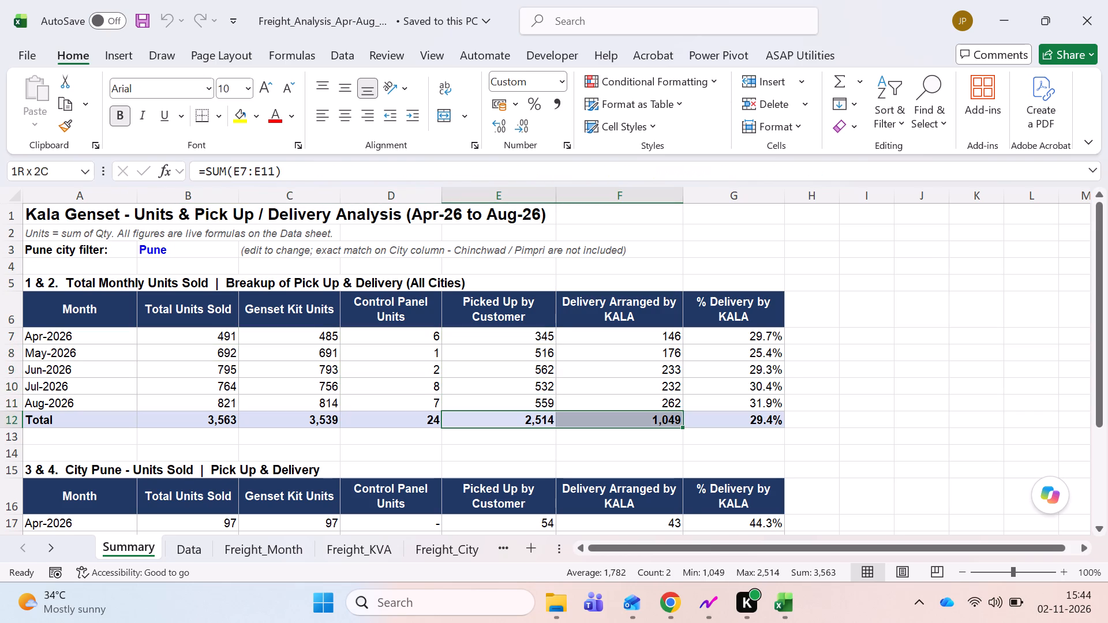
key(Right)
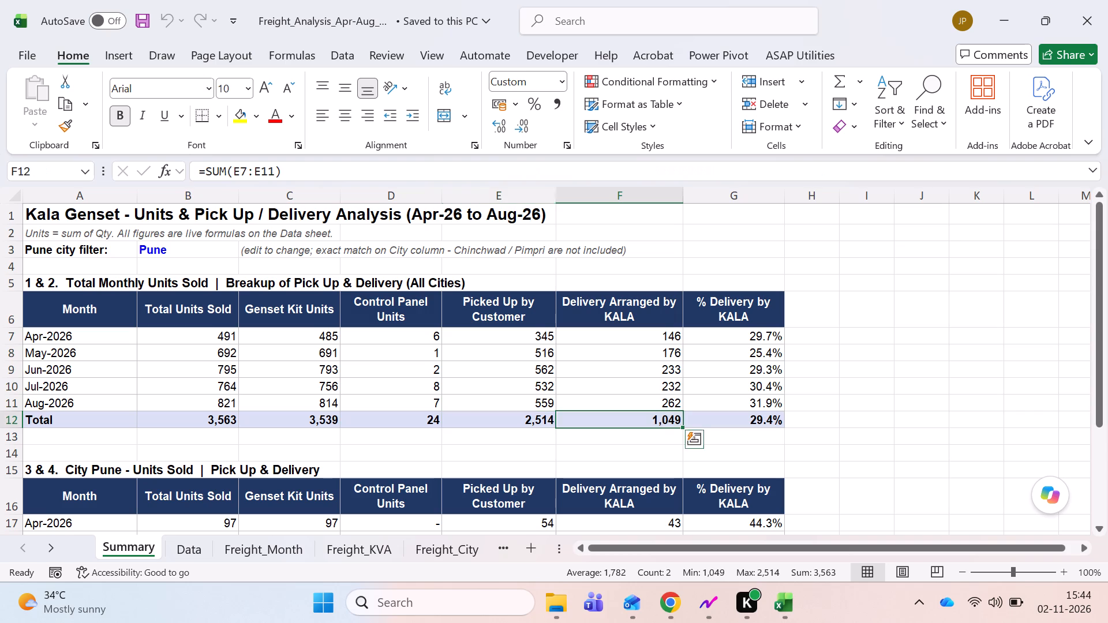
Examine the KALA delivery percentages and column headings of the all-cities table, plus the Pune table below it.
key(Right)
key(Right)
key(Up)
key(Up)
key(Up)
key(Up)
key(Up)
key(Left)
key(Left)
key(Left)
key(Left)
key(Left)
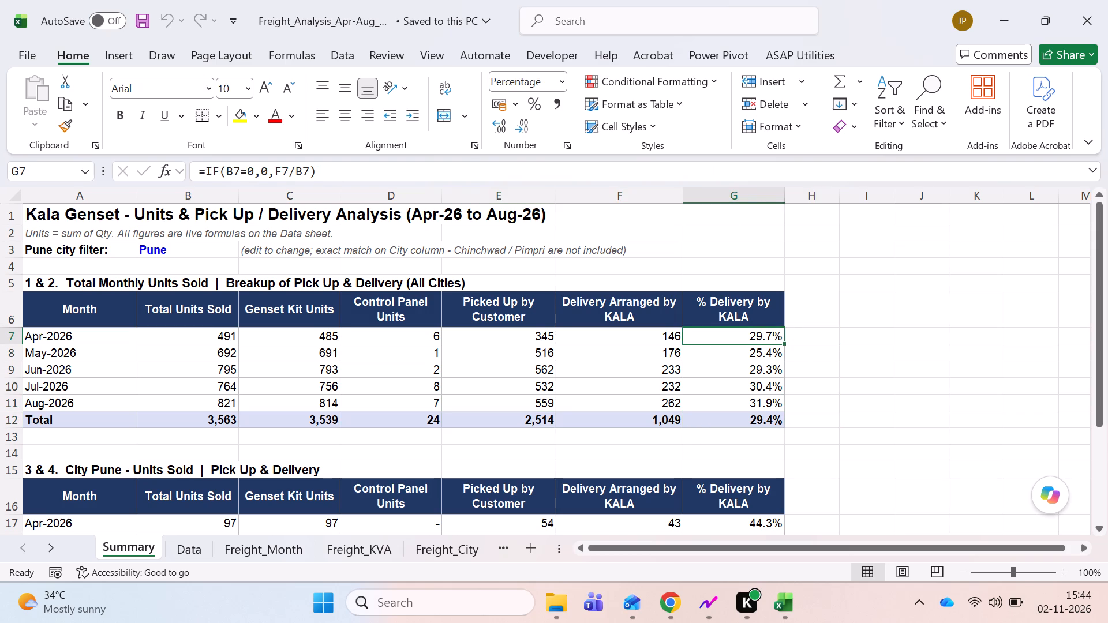
key(Up)
key(Up)
key(Up)
key(Down)
key(Down)
key(Right)
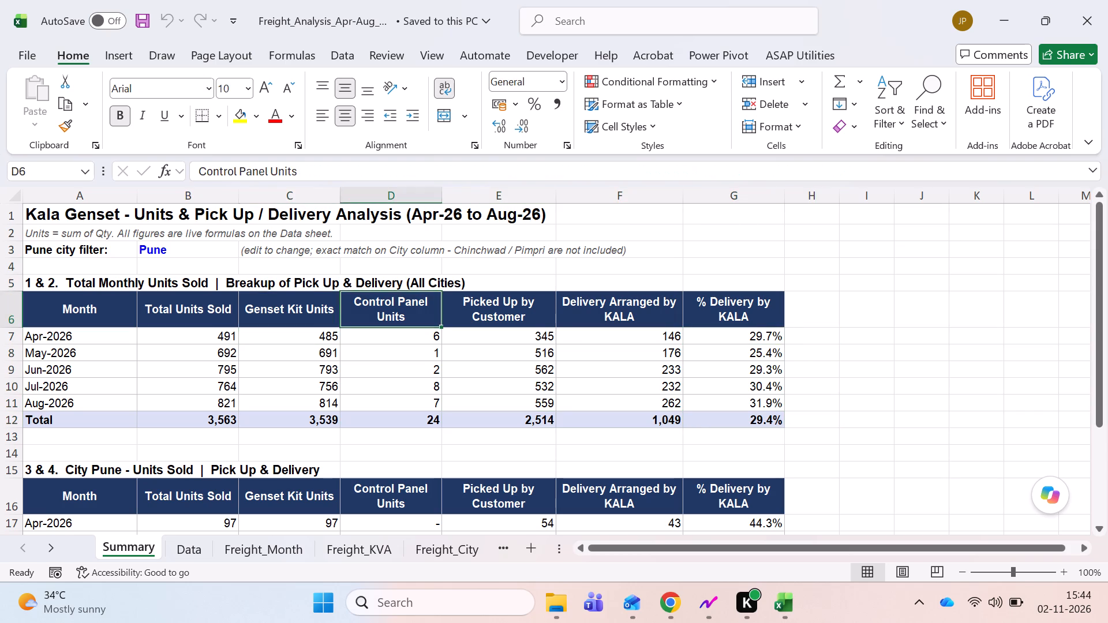
key(Right)
key(Right)
key(Right)
key(Left)
key(Left)
key(Left)
key(Left)
key(Left)
key(Left)
key(Left)
key(Left)
key(Left)
key(Left)
key(Left)
key(Left)
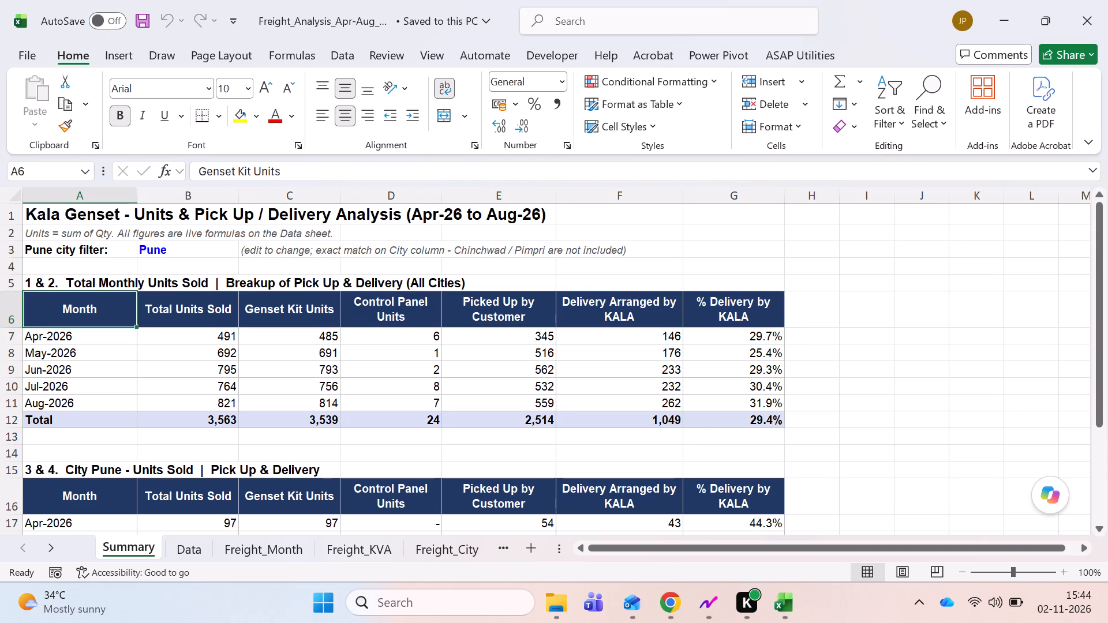
key(Up)
key(Up)
key(Up)
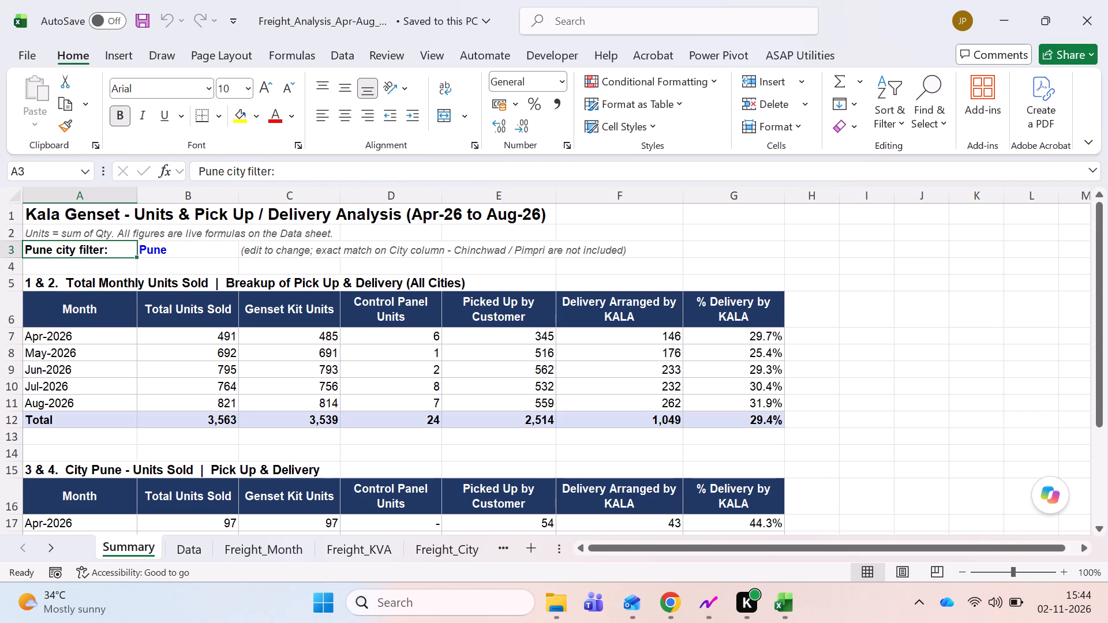
scroll(267, 481, down, 2)
scroll(267, 481, up, 1)
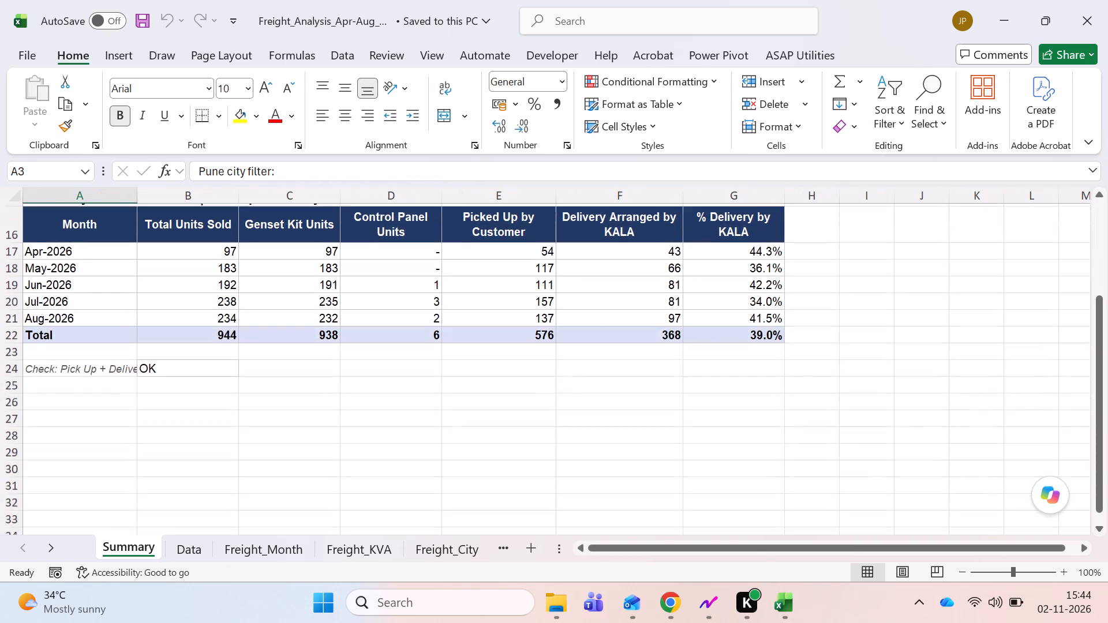
scroll(267, 481, up, 1)
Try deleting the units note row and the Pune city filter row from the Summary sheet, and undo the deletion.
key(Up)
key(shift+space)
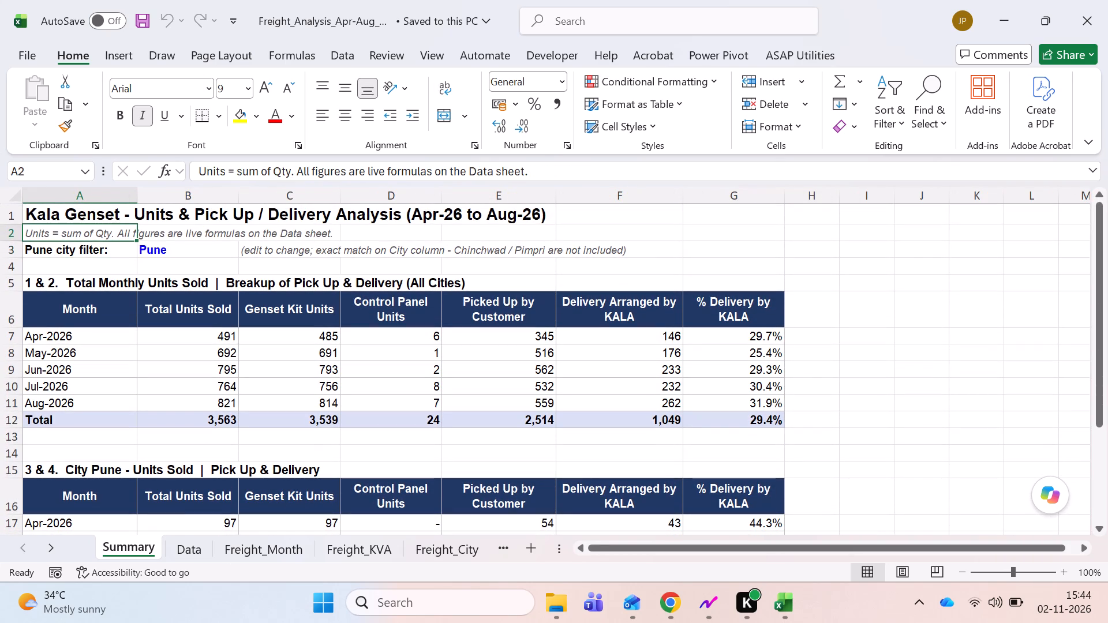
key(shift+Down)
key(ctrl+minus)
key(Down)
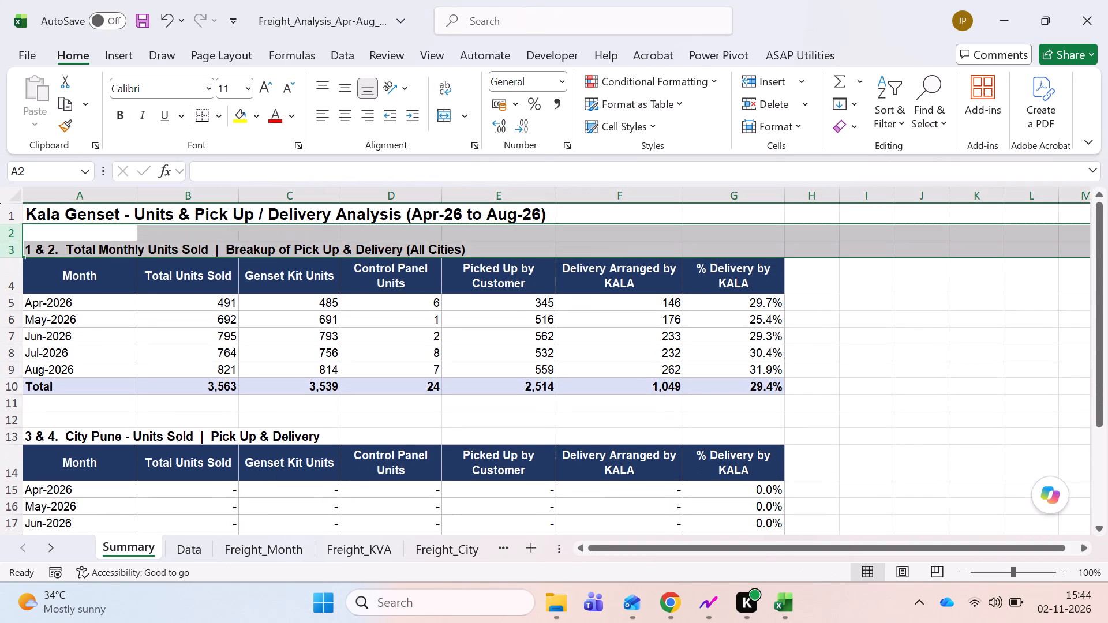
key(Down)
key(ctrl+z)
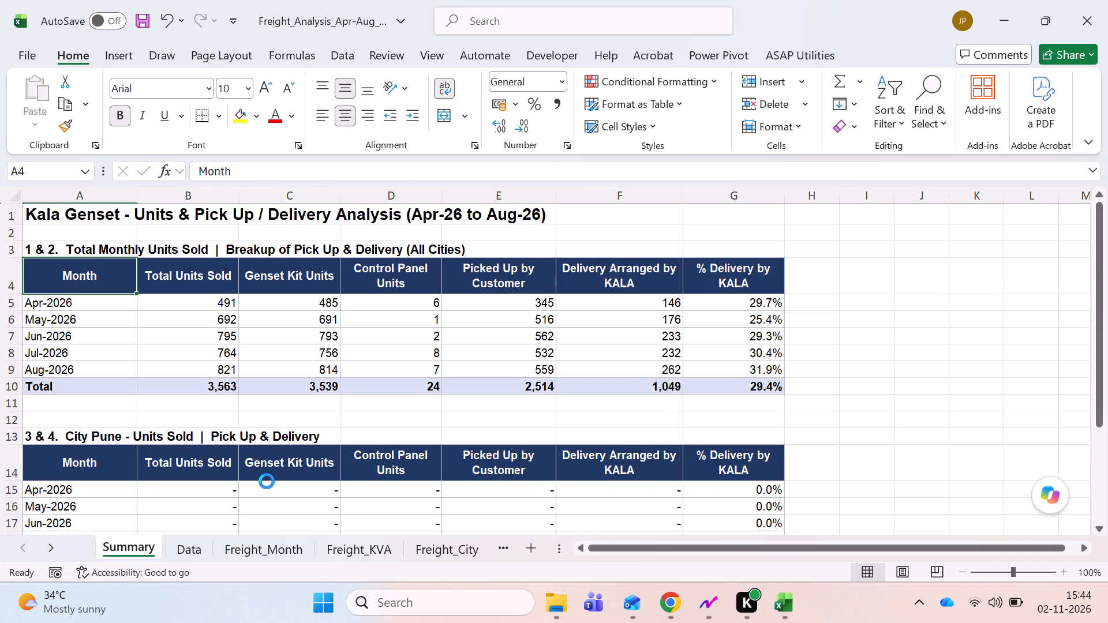
Examine the formulas behind the monthly total units sold in the City Pune table.
key(Down)
key(Down)
key(Down)
key(Down)
key(Down)
key(Down)
key(Down)
key(Down)
key(Down)
key(Down)
key(Down)
key(Down)
key(Down)
key(Down)
key(Right)
key(Down)
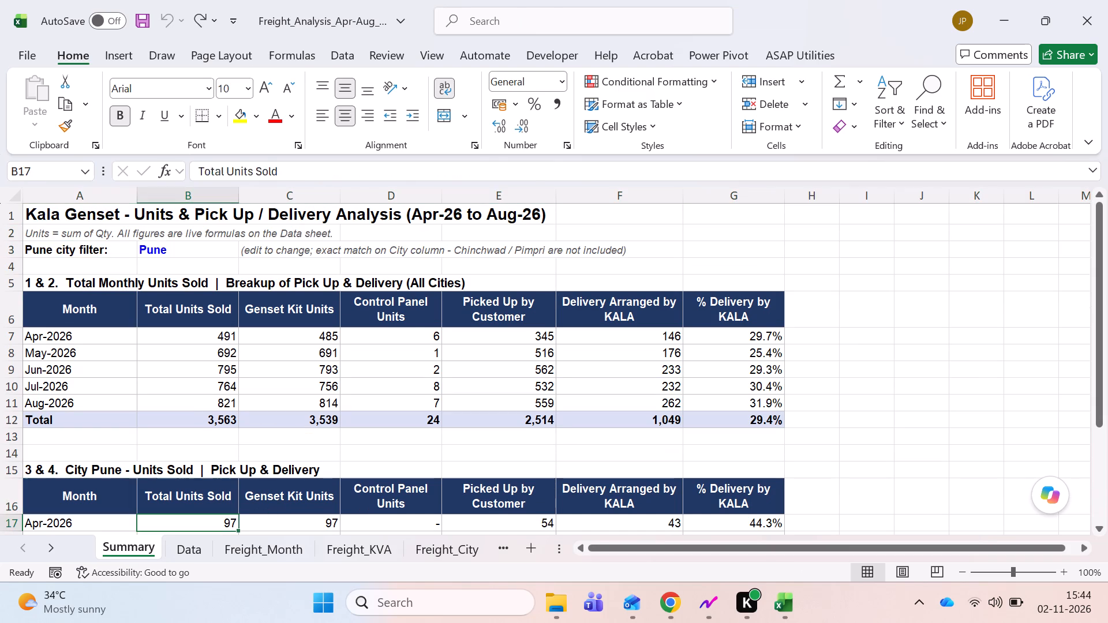
key(F2)
key(Escape)
key(Down)
key(Down)
key(Down)
key(Down)
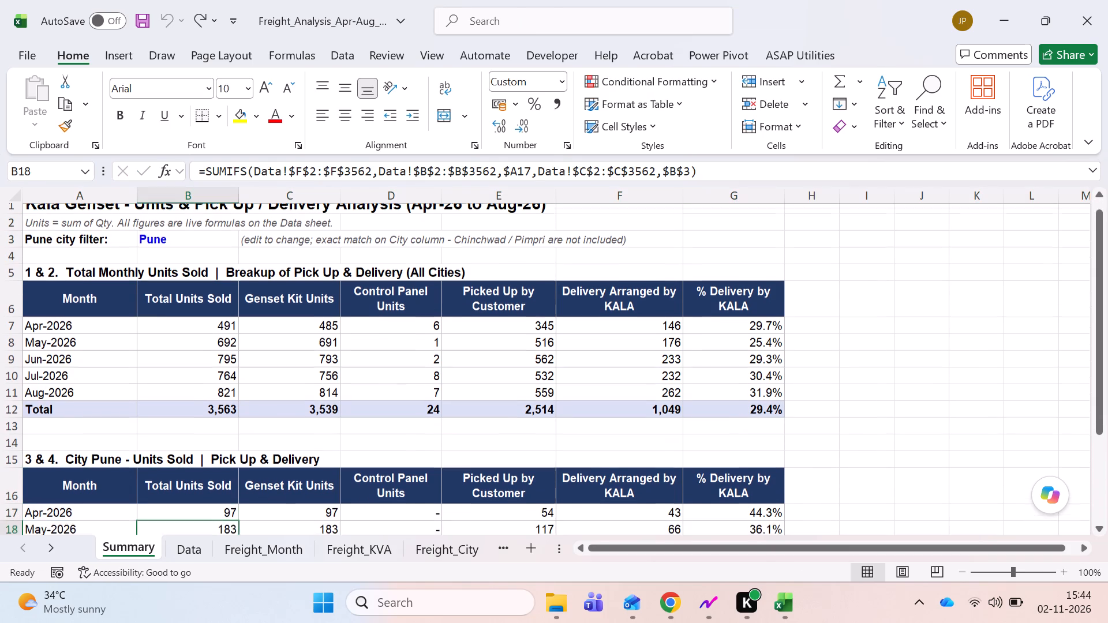
key(Up)
key(Up)
key(Up)
key(Down)
key(Down)
key(Down)
key(Down)
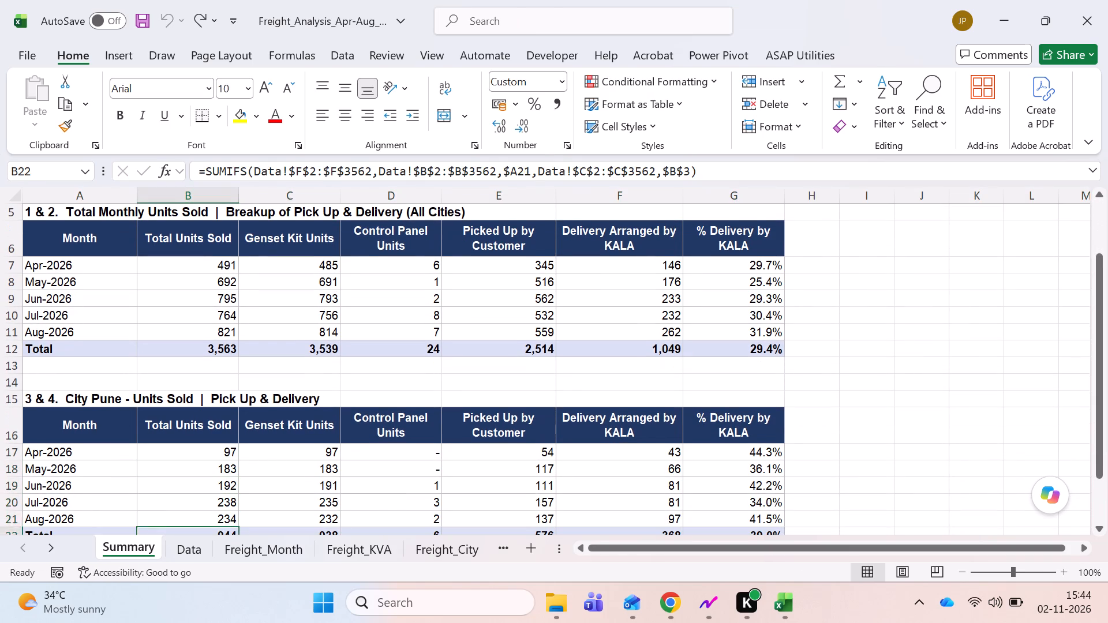
Delete only row 2 with the units and live formulas note from the Summary sheet, keeping the Pune city filter row.
key(Up)
key(Up)
key(Up)
key(Up)
key(Up)
key(Up)
key(Up)
key(Up)
key(Up)
key(Up)
key(Up)
key(Up)
key(Up)
key(Up)
key(Up)
key(Up)
key(Up)
key(Up)
key(Up)
key(Up)
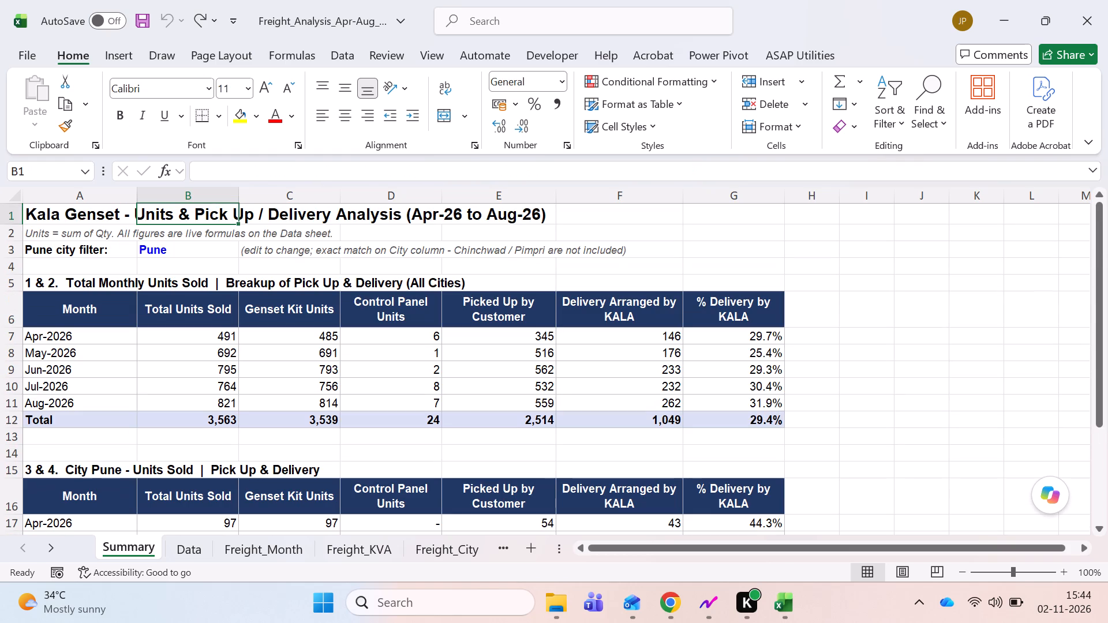
key(Down)
key(Left)
key(shift+space)
key(ctrl+minus)
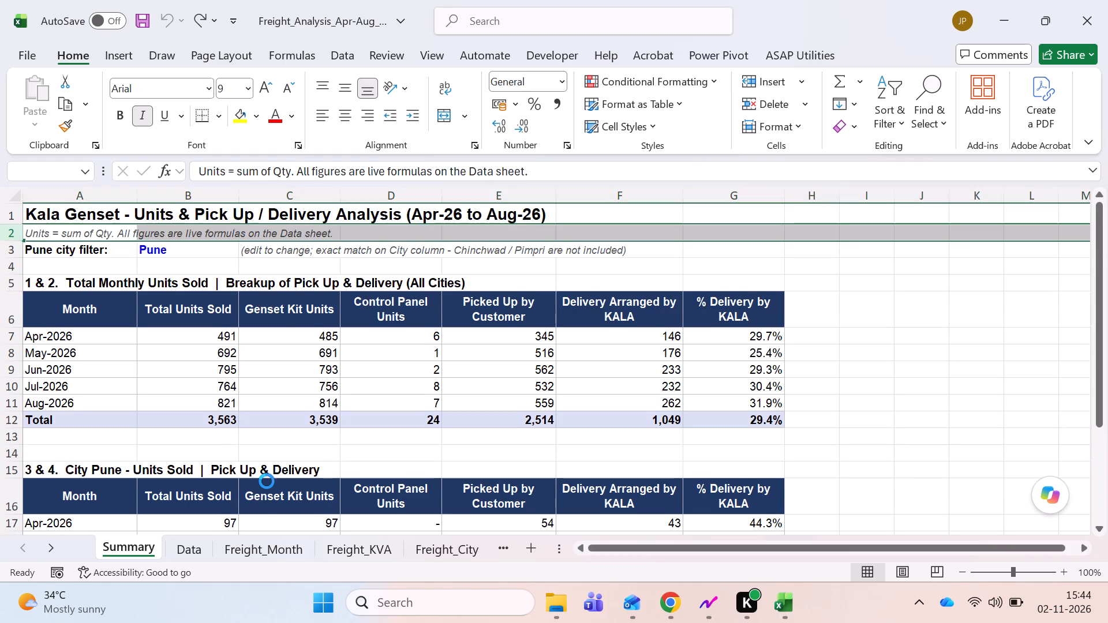
key(Down)
key(Up)
Read the Pune city filter value and the exact-match note beside it on the Summary sheet.
key(Right)
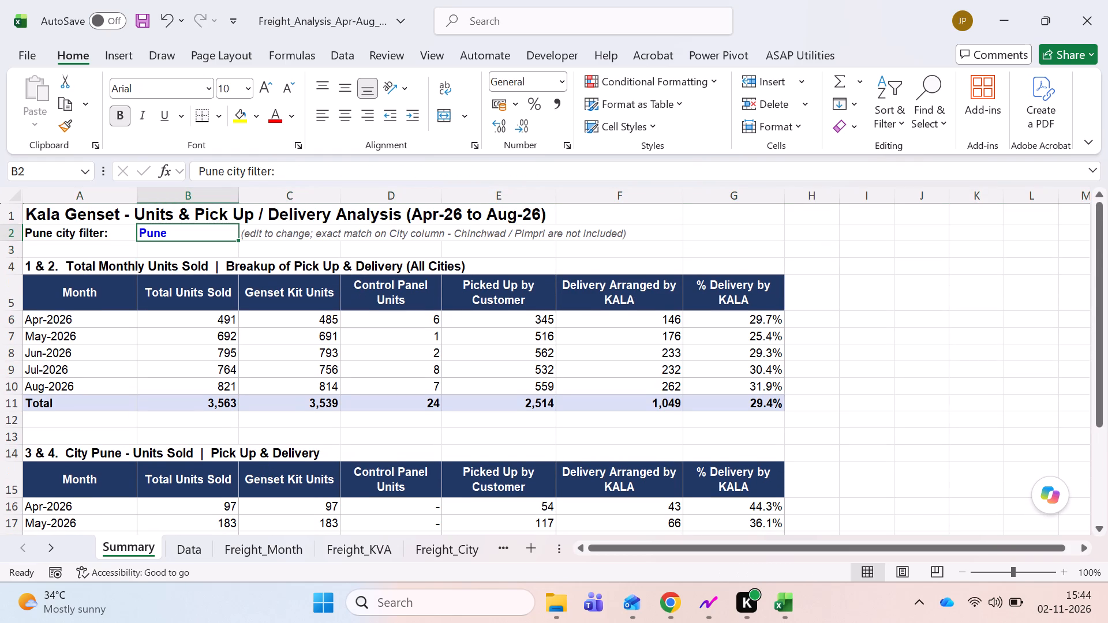
key(Left)
key(Right)
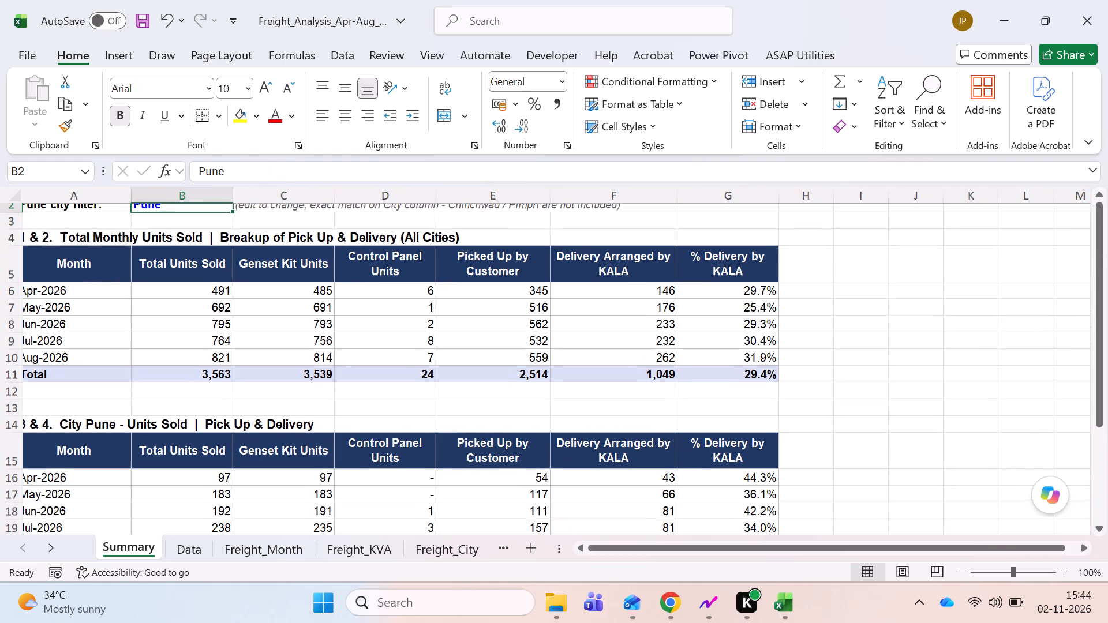
scroll(249, 411, up, 1)
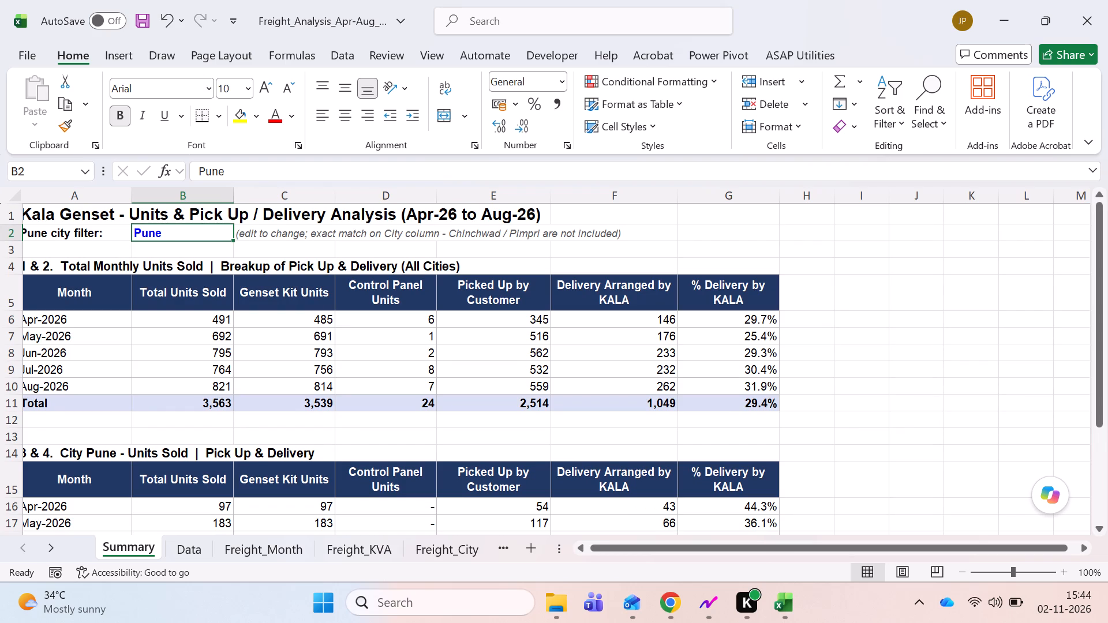
click(272, 235)
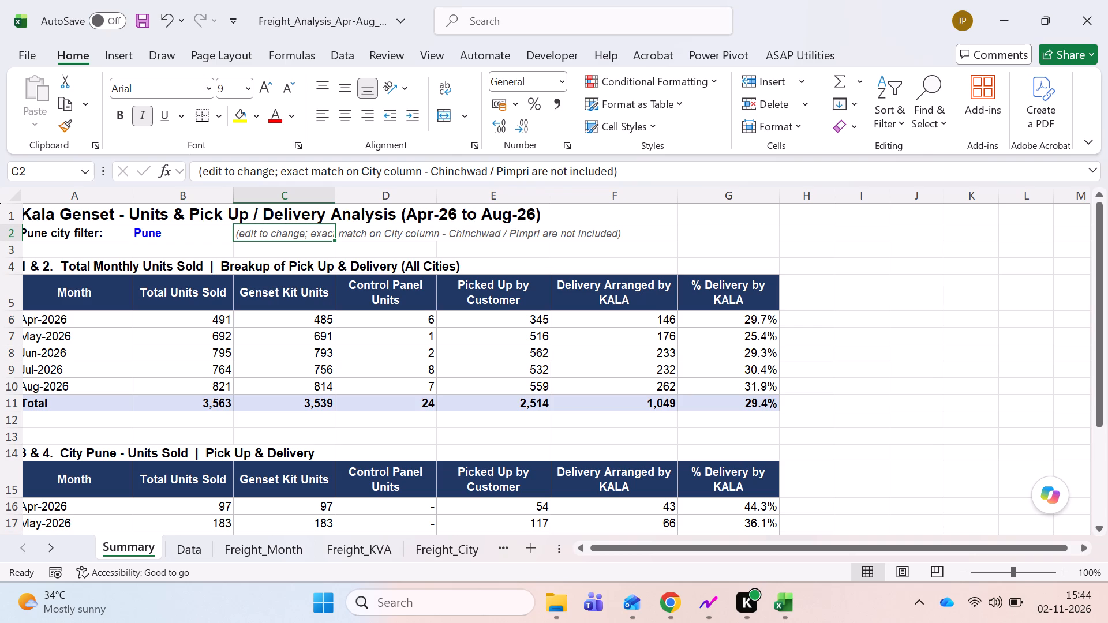
Filter the City column on the Data sheet to show only Chinchwad.
key(ctrl+Page_Down)
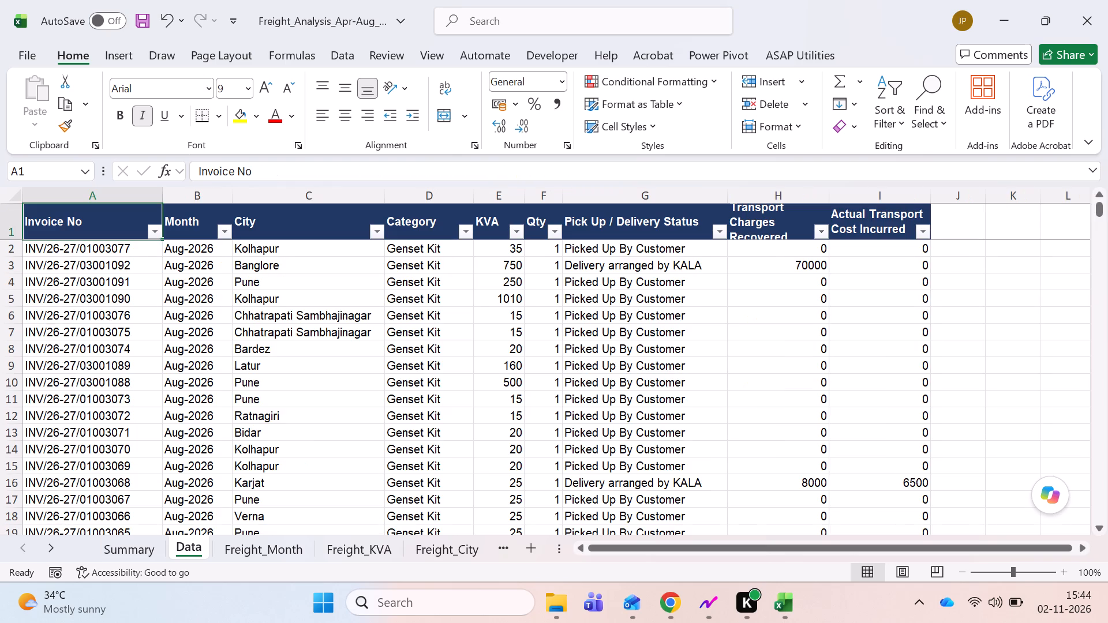
key(Right)
key(Right)
key(alt+Down)
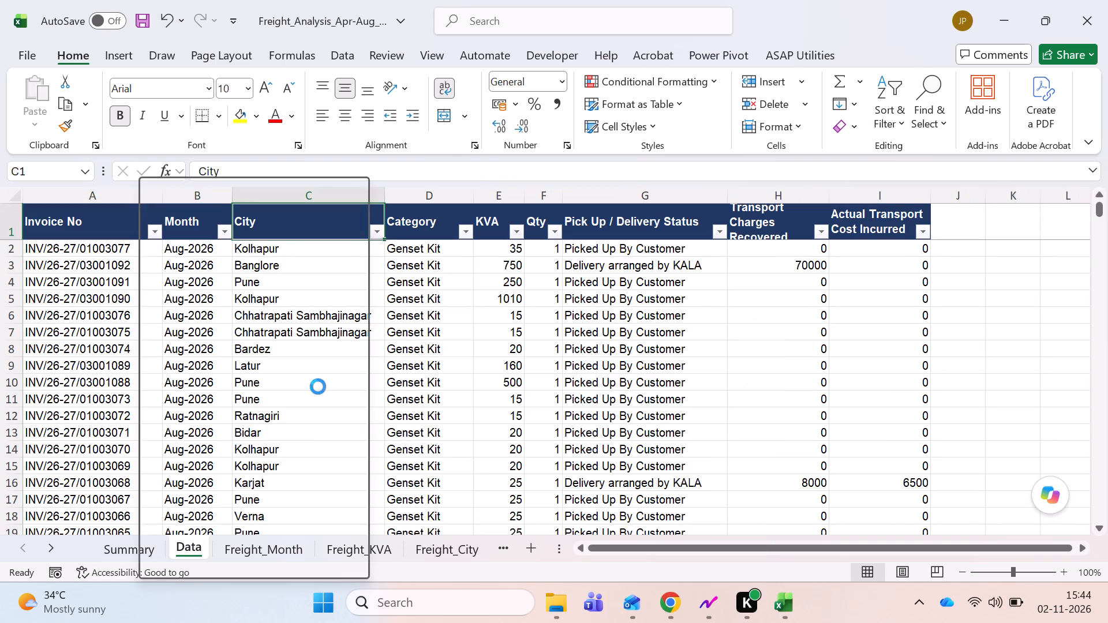
key(alt+Down)
key(alt+Down)
key(alt+Down)
key(alt+Down)
key(alt+Down)
key(alt+Down)
key(alt+Down)
key(alt+Down)
key(alt+Down)
key(alt+Down)
key(space)
key(Down)
key(Down)
key(Down)
key(Down)
key(Down)
key(Down)
key(Down)
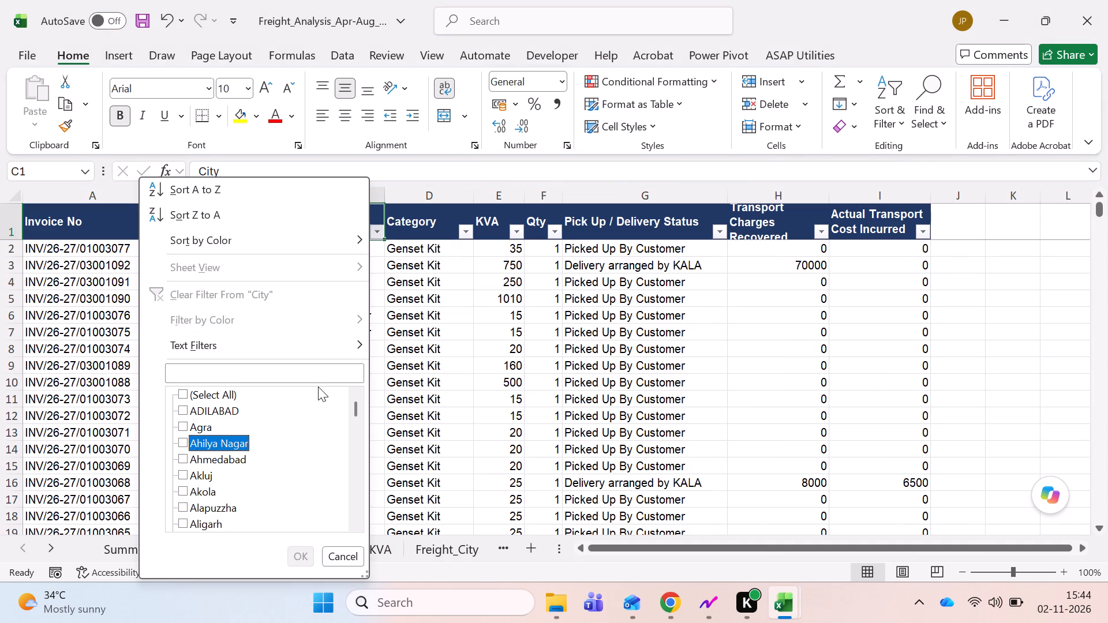
key(Down)
key(Down)
key(Down)
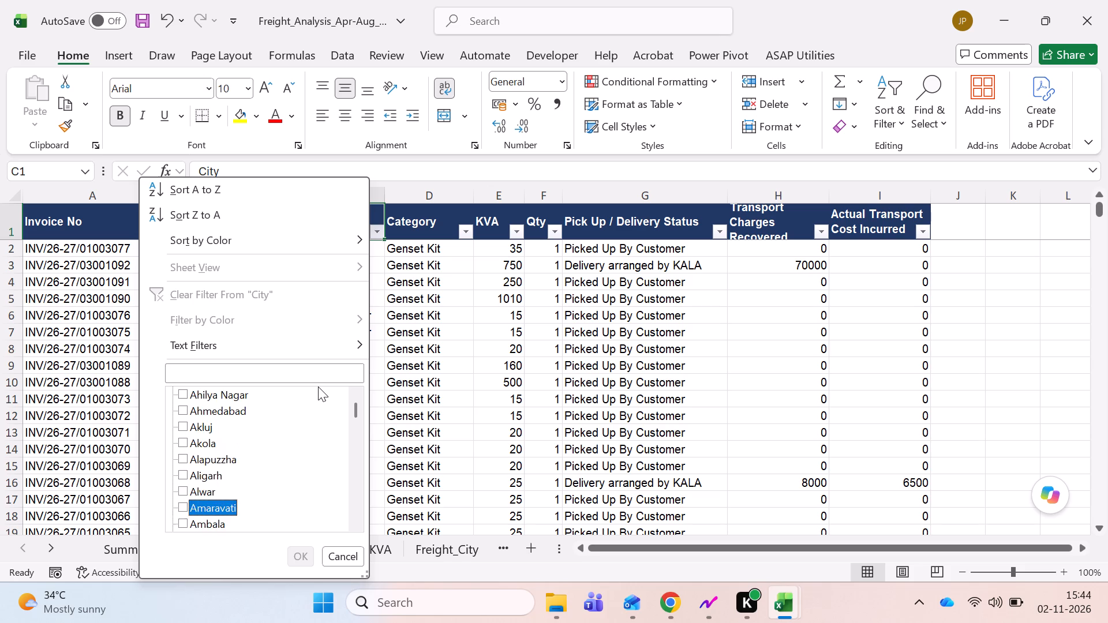
key(Down)
key(Down)
key(Down)
key(Down)
key(Down)
key(Down)
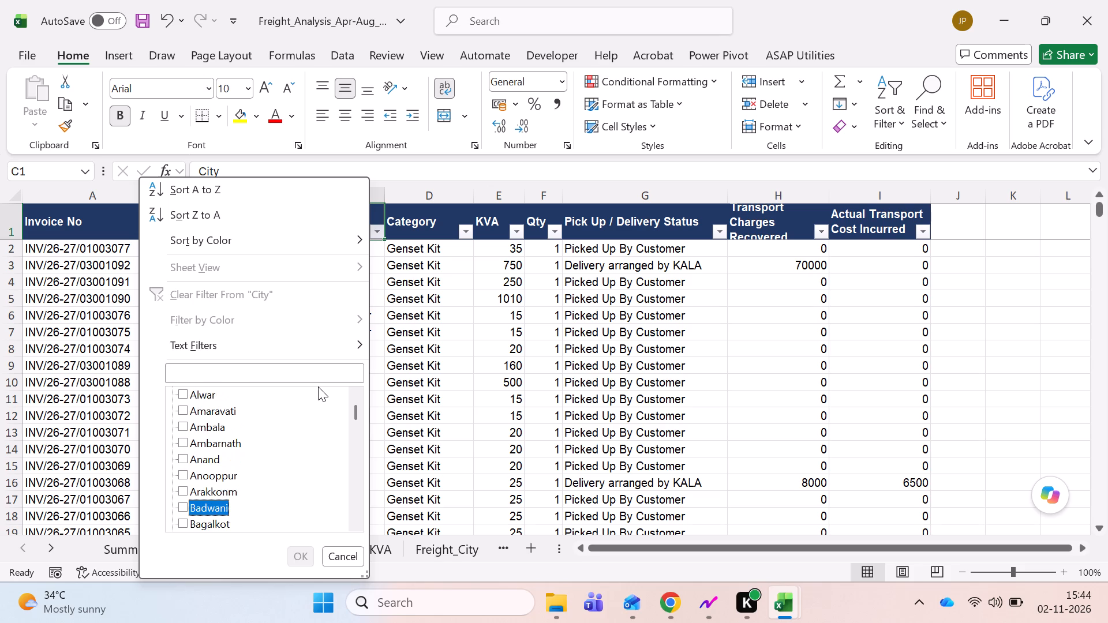
key(Down)
key(Down)
key(Down)
key(Down)
key(Down)
key(Down)
key(Down)
key(Down)
key(Down)
key(Down)
key(Down)
key(Down)
key(Down)
key(Down)
key(Down)
key(Down)
key(Down)
key(Down)
key(Down)
key(Down)
key(Down)
key(Down)
key(Down)
key(Down)
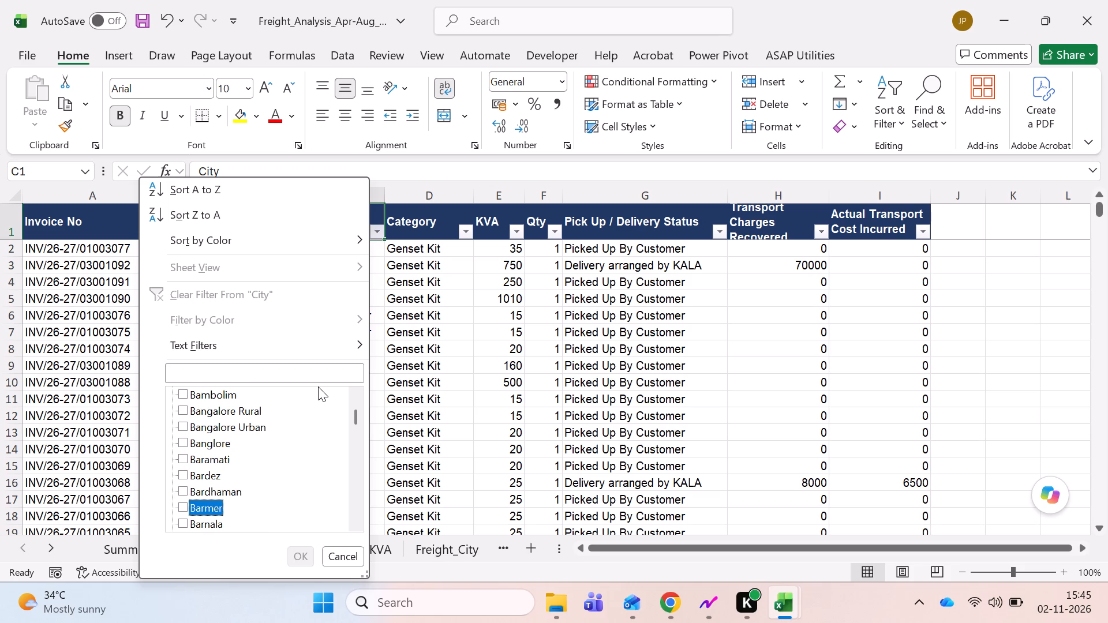
key(Down)
key(Down)
key(Down)
key(Down)
key(Down)
key(Down)
key(Down)
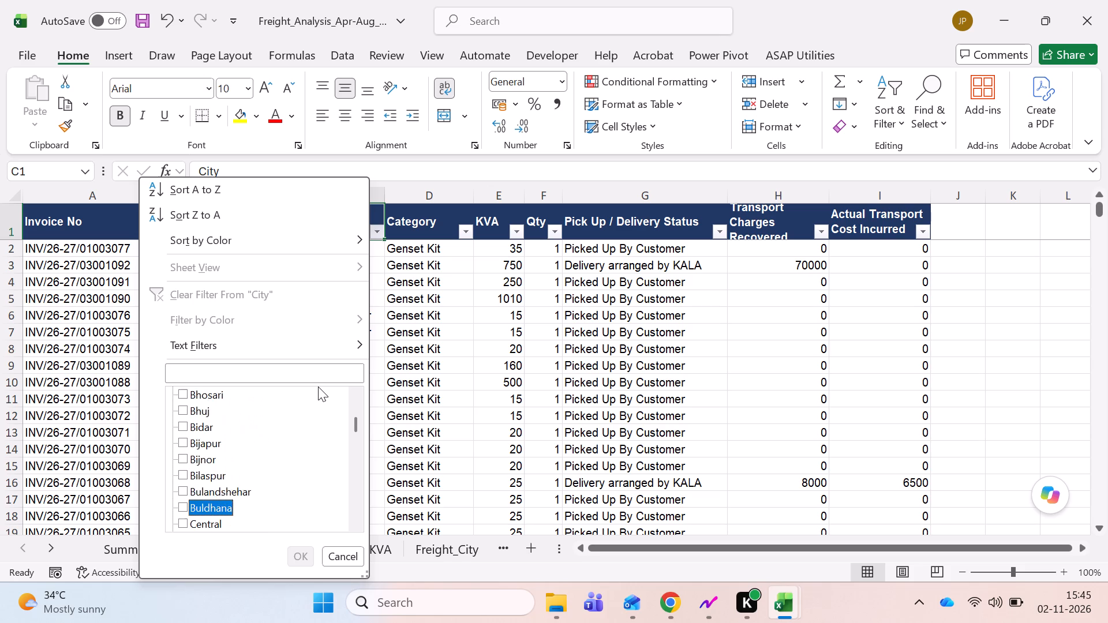
key(Down)
key(Down)
key(Down)
key(Down)
key(Down)
key(Down)
key(Down)
key(Down)
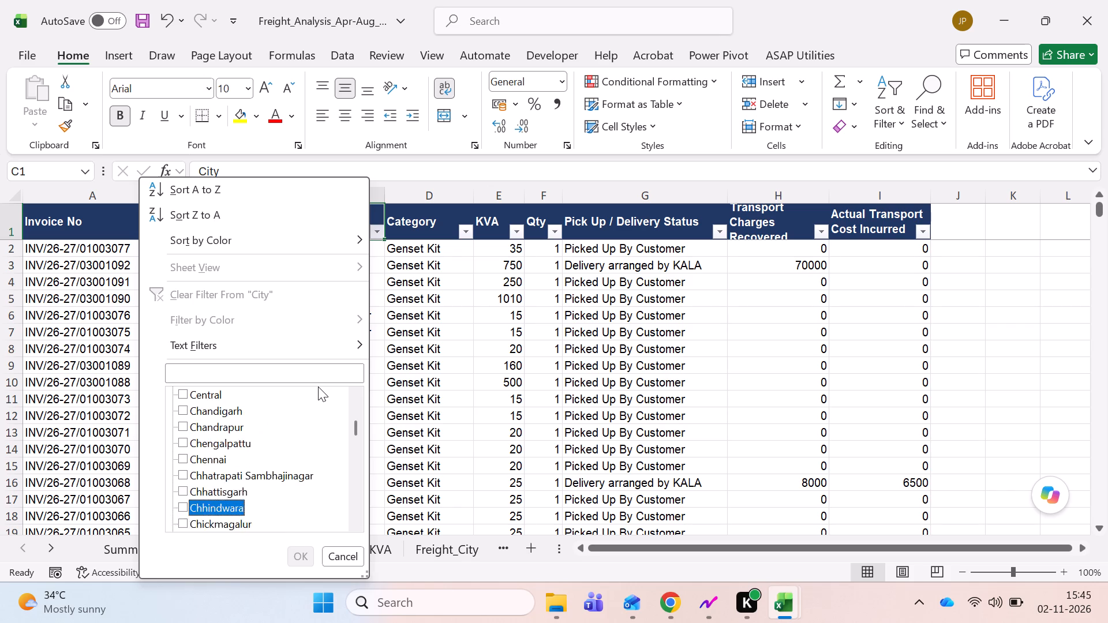
key(Down)
key(Down)
key(Down)
key(Down)
key(Down)
key(Up)
key(Up)
key(Up)
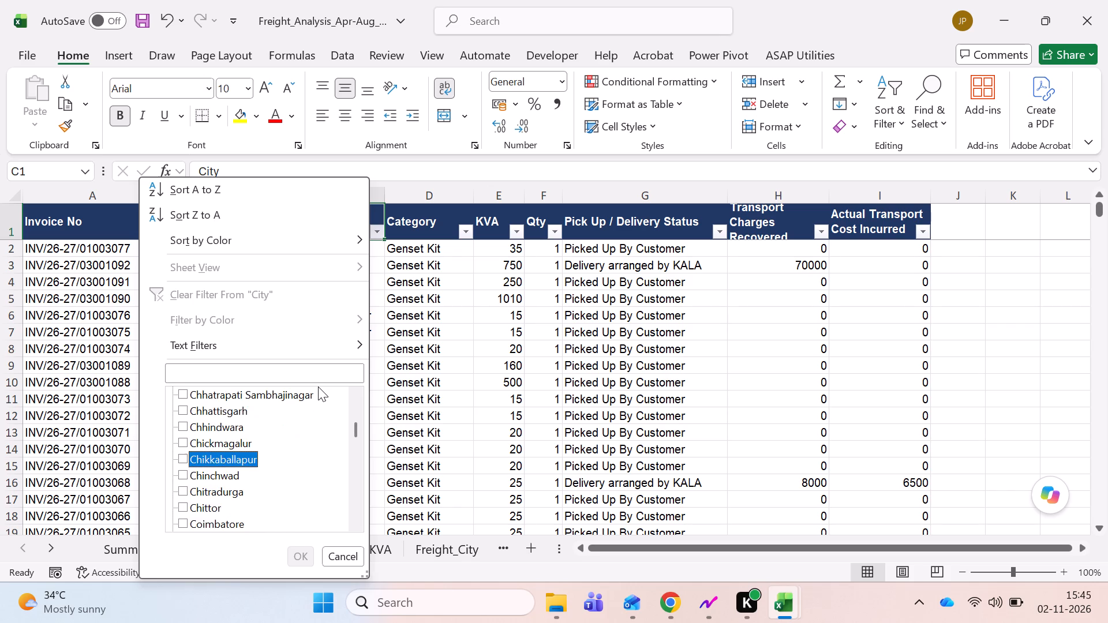
key(Down)
key(space)
key(Return)
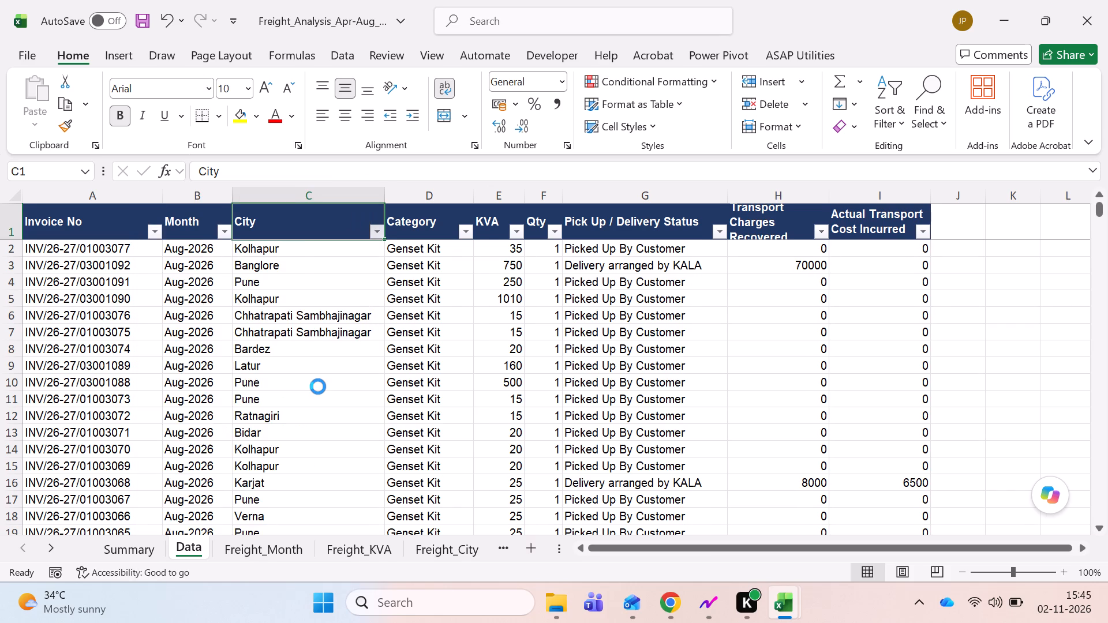
Highlight the filtered Chinchwad cells in the City column with yellow fill.
key(Down)
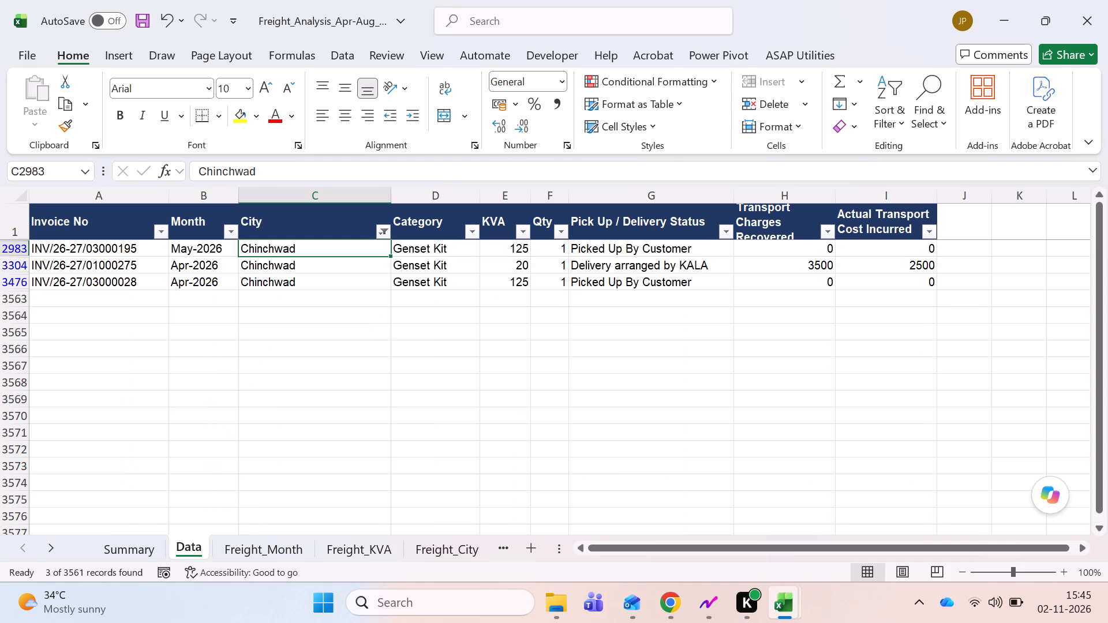
key(shift+Down)
key(shift+Down)
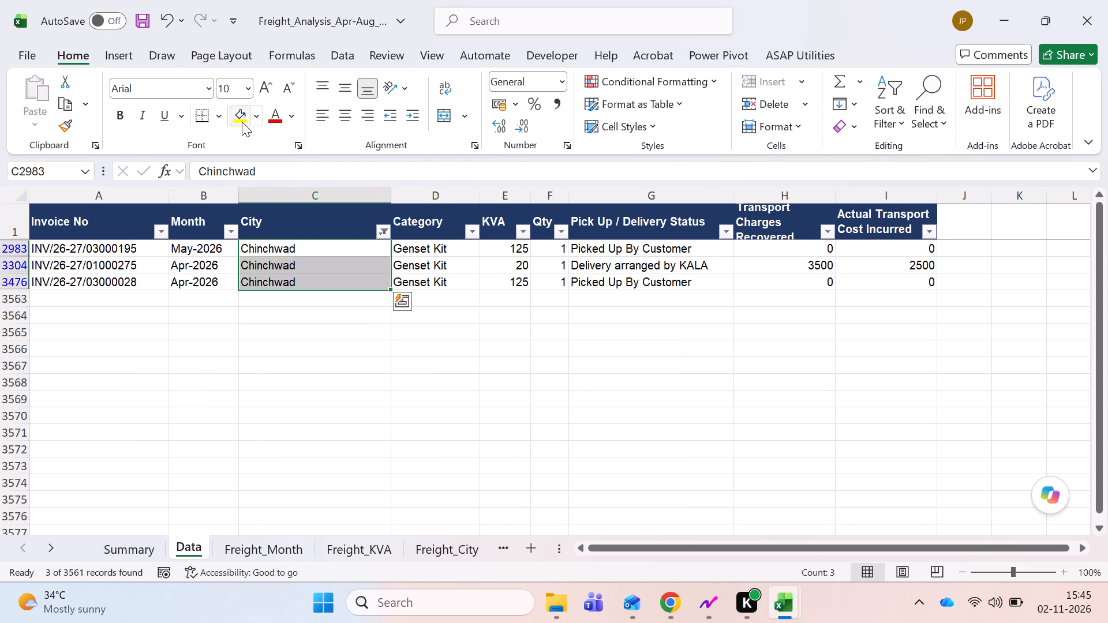
click(242, 121)
Filter the City column on the Data sheet to show only Pimpri instead of Chinchwad.
key(Up)
key(alt+Down)
key(alt+Down)
key(alt+Down)
key(alt+Down)
key(alt+Down)
key(alt+Down)
key(alt+Down)
key(alt+Down)
key(alt+Down)
key(alt+Down)
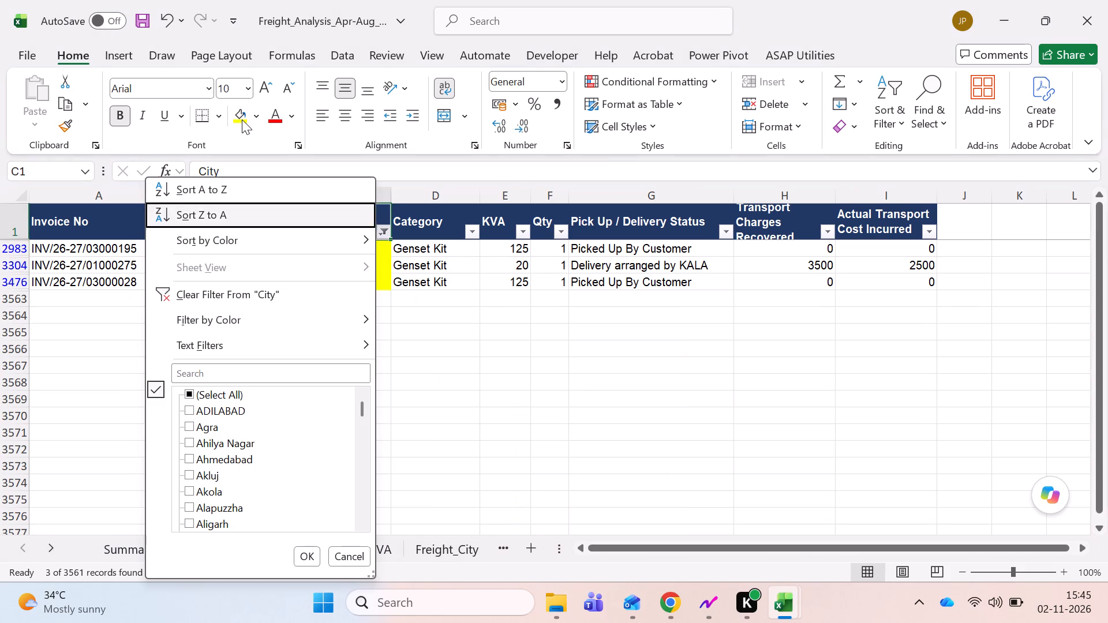
key(Down)
key(space)
key(space)
key(Down)
key(Down)
key(Down)
key(Down)
key(Down)
key(Down)
key(Down)
key(Down)
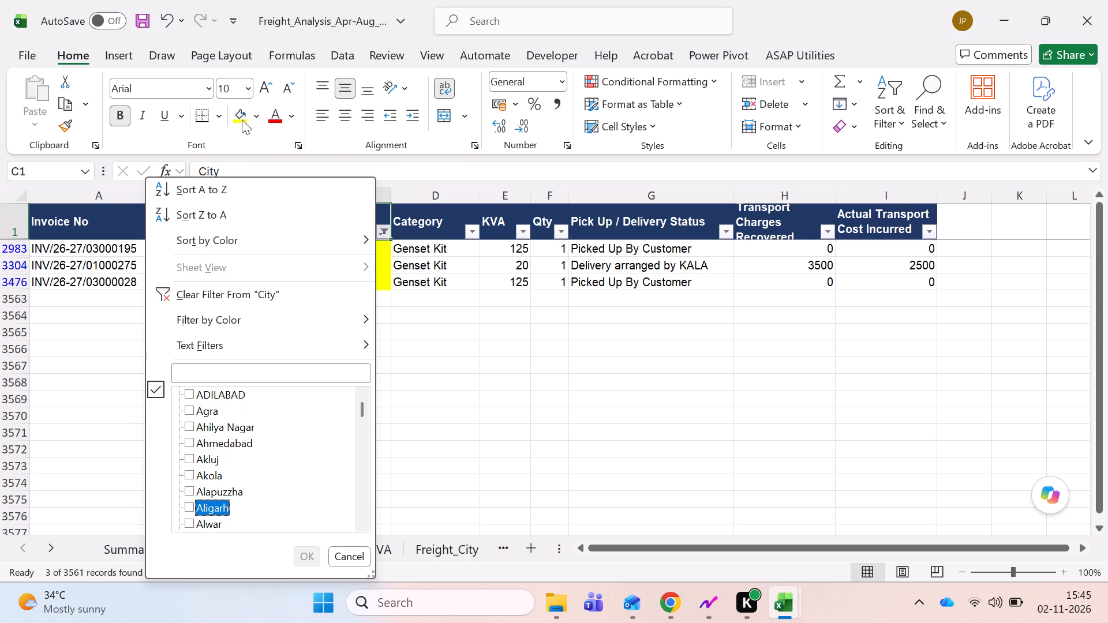
key(Down)
key(Down)
key(Down)
key(Down)
key(Down)
key(Down)
key(Down)
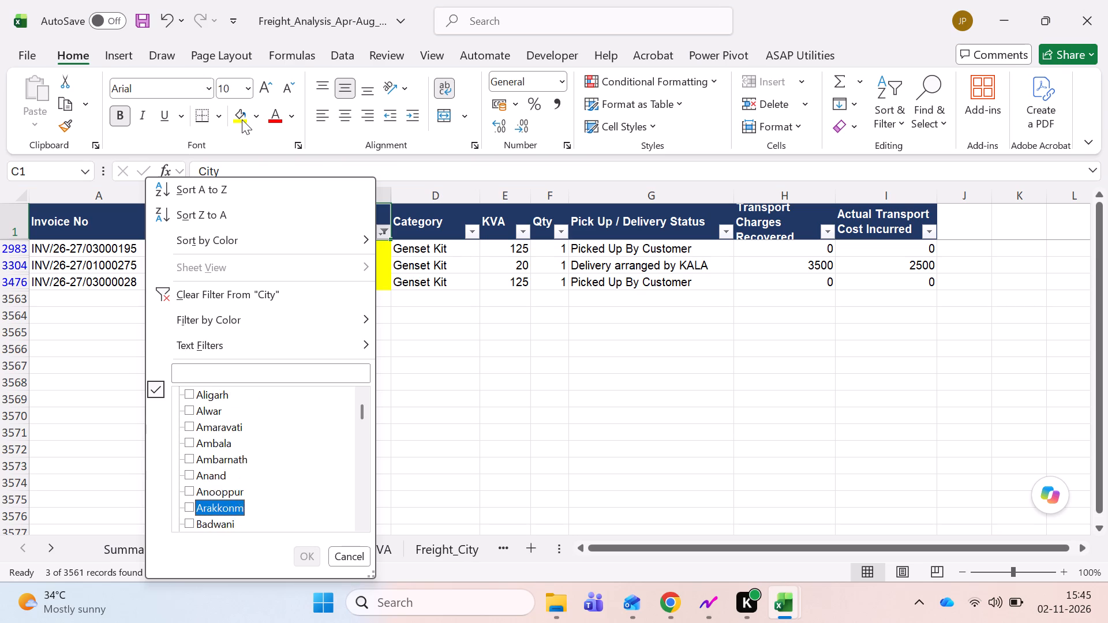
key(Down)
key(Down)
key(Down)
key(Down)
key(Down)
key(Down)
key(Down)
key(Down)
key(Down)
key(Down)
key(Down)
key(Down)
key(Down)
key(Down)
key(Down)
key(Down)
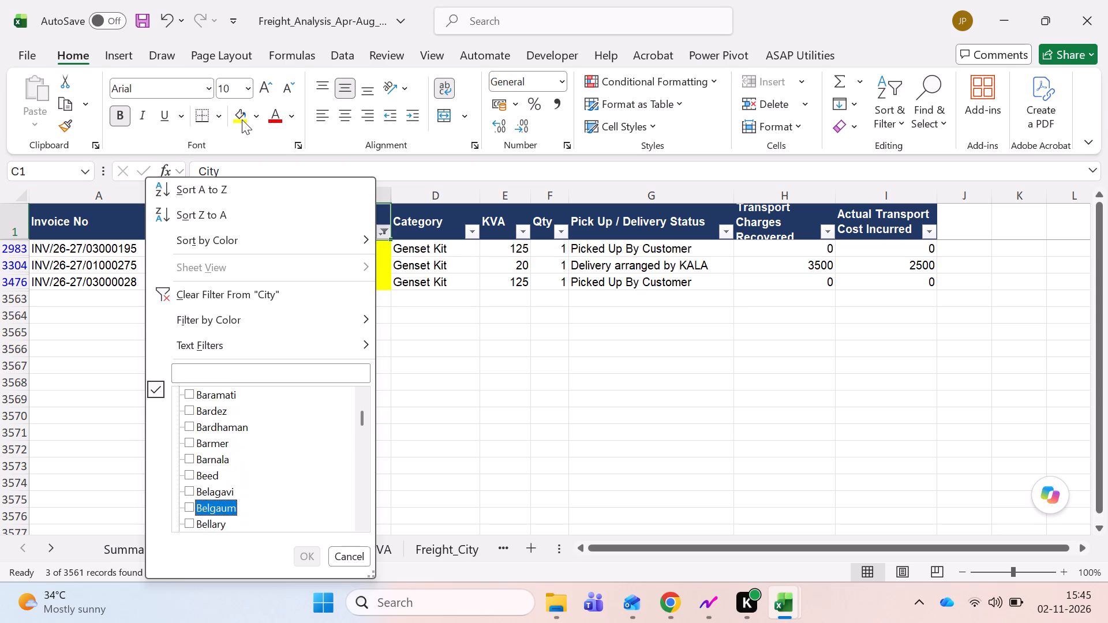
key(Down)
key(Down)
key(Down)
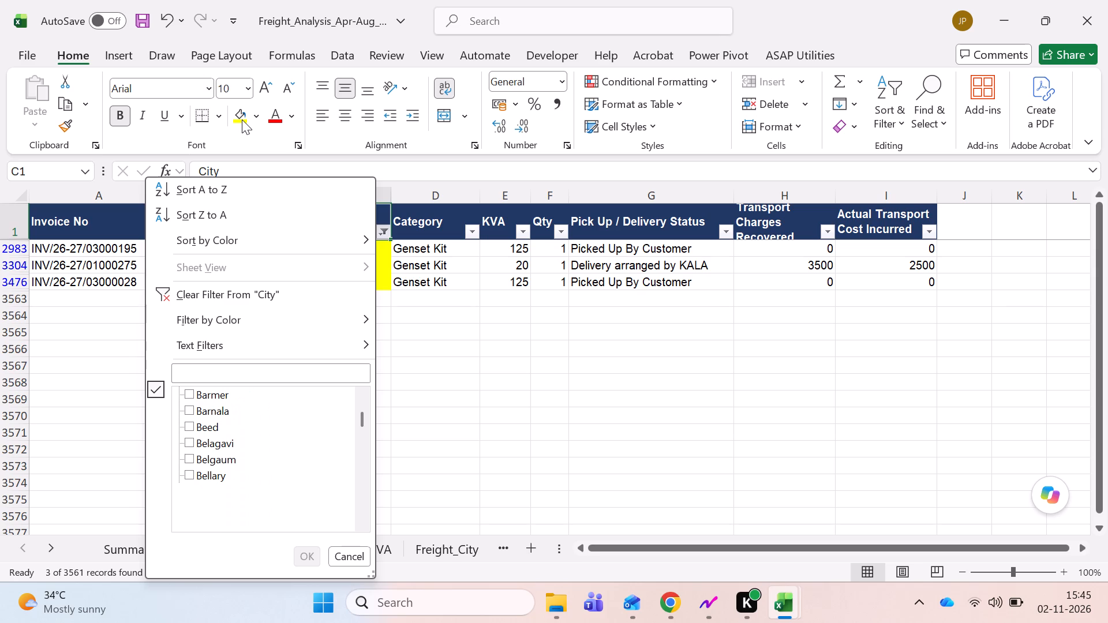
key(Down)
key(Down)
key(Down)
key(Down)
key(Down)
key(Down)
key(Down)
key(Down)
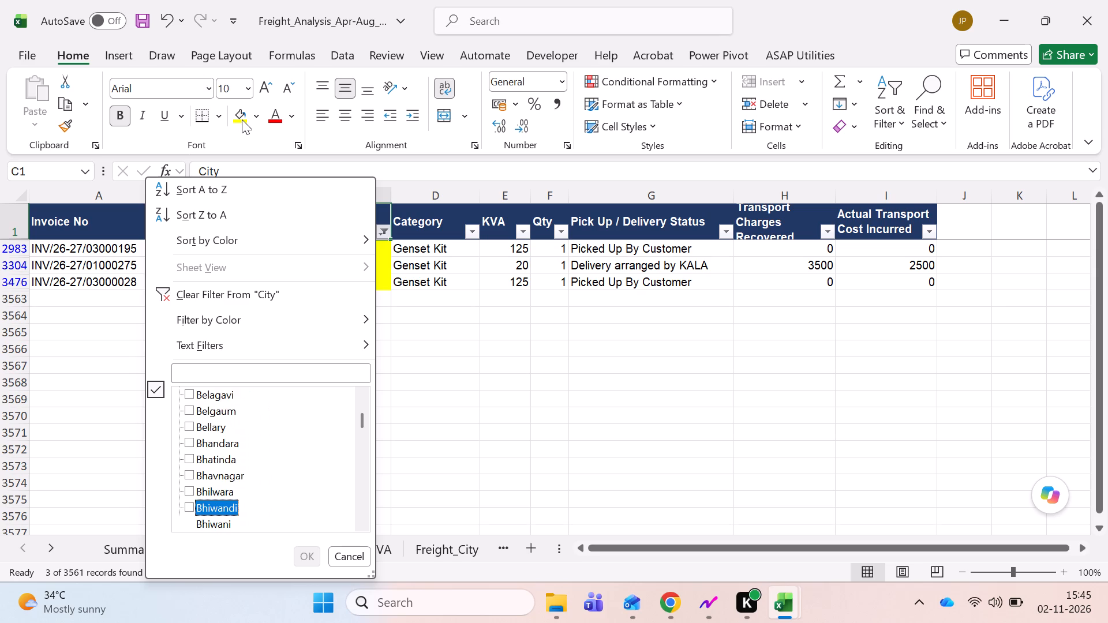
key(Down)
key(Down)
key(Down)
key(Down)
key(Down)
key(Down)
key(Down)
key(Down)
key(Down)
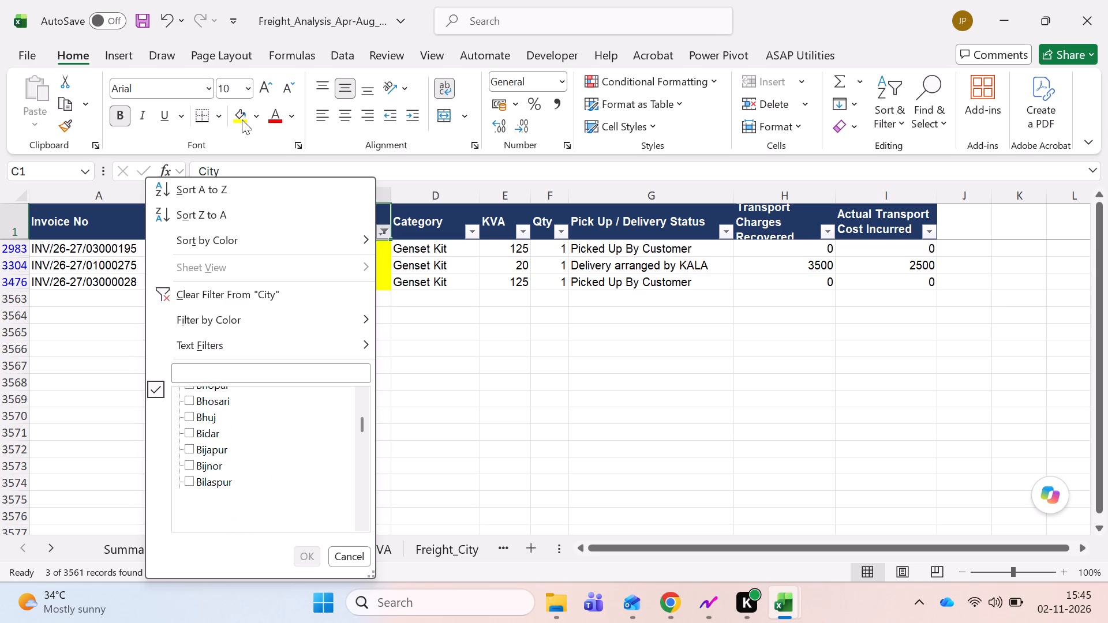
key(Down)
key(Down)
key(Down)
key(Down)
key(Down)
key(Down)
key(Down)
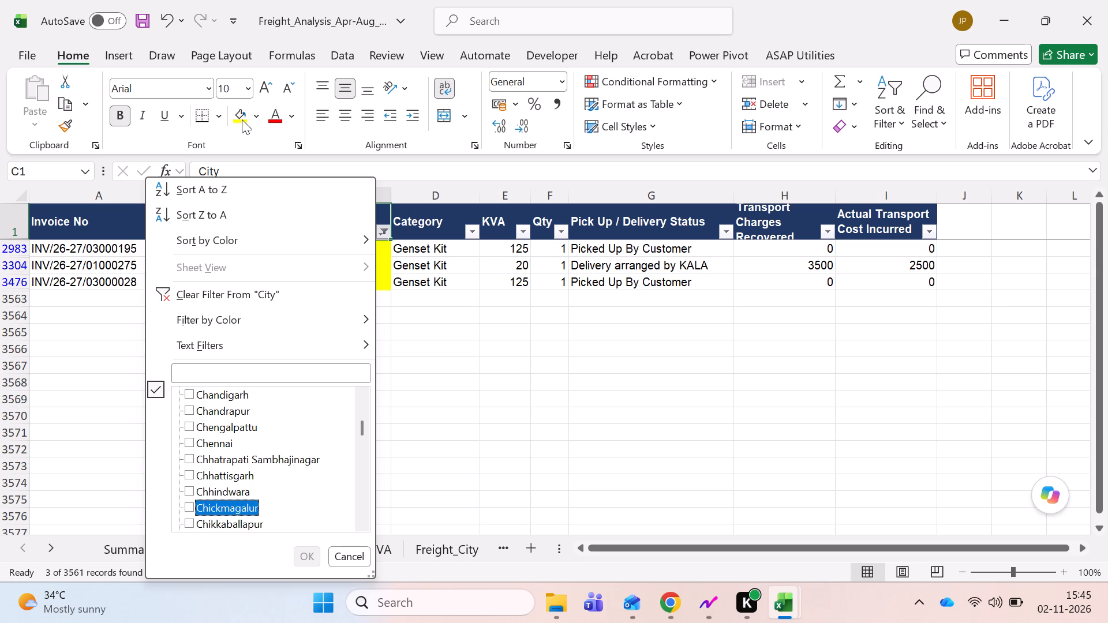
key(Up)
key(Up)
key(Up)
key(Down)
key(Down)
key(Down)
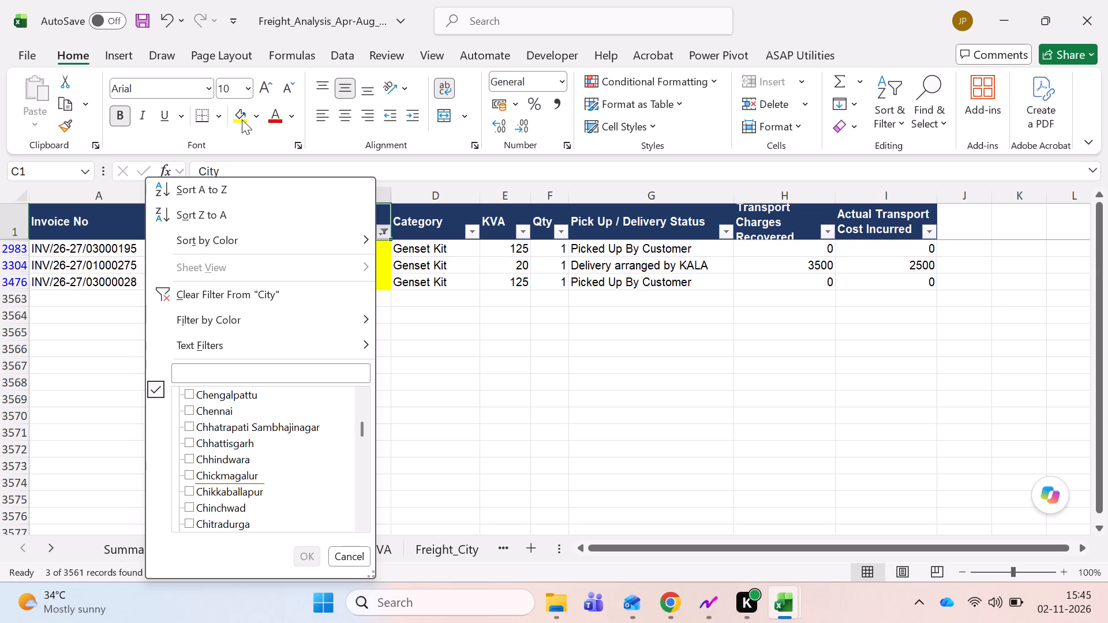
key(Down)
key(Down)
key(Down)
key(Down)
key(Down)
key(Down)
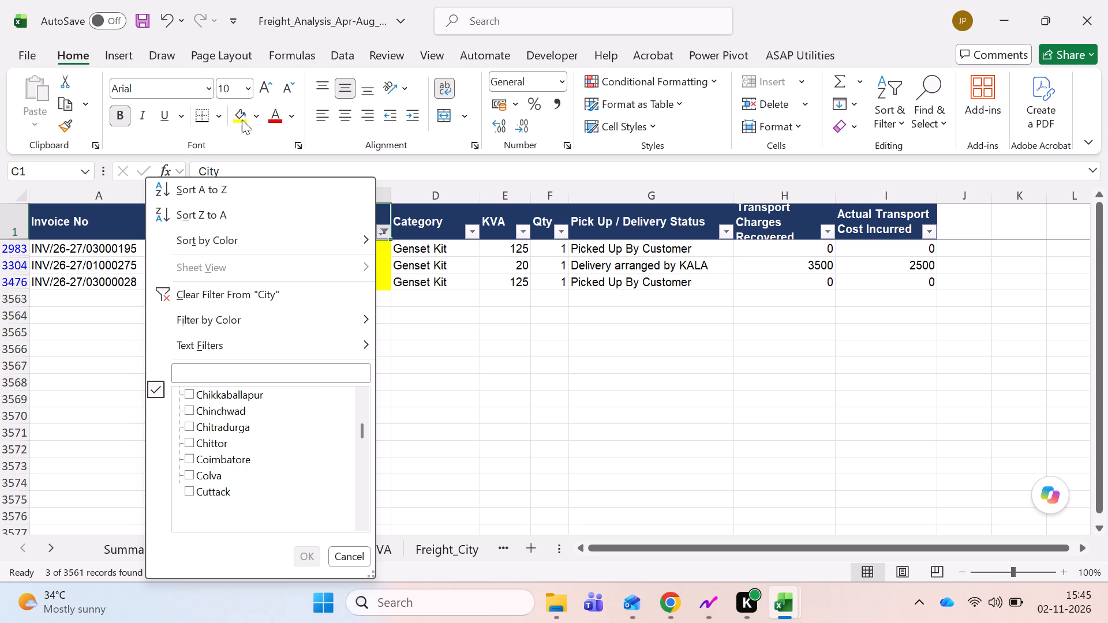
key(Down)
key(Down)
key(Down)
key(Down)
key(Down)
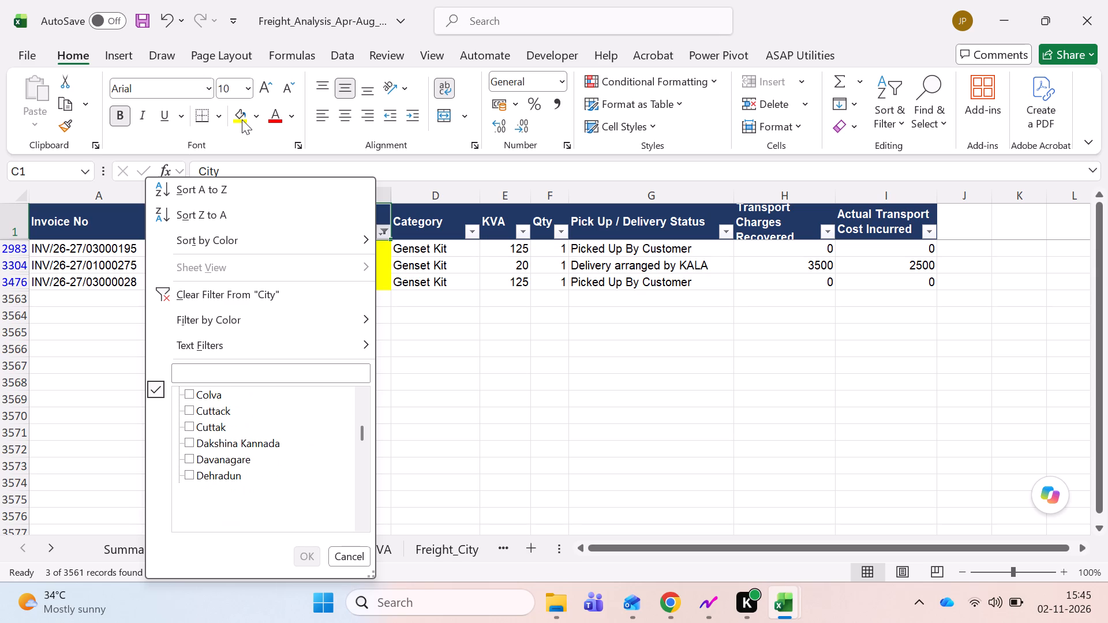
key(Down)
key(Down)
key(Down)
key(Down)
key(Down)
key(Down)
key(Down)
key(Down)
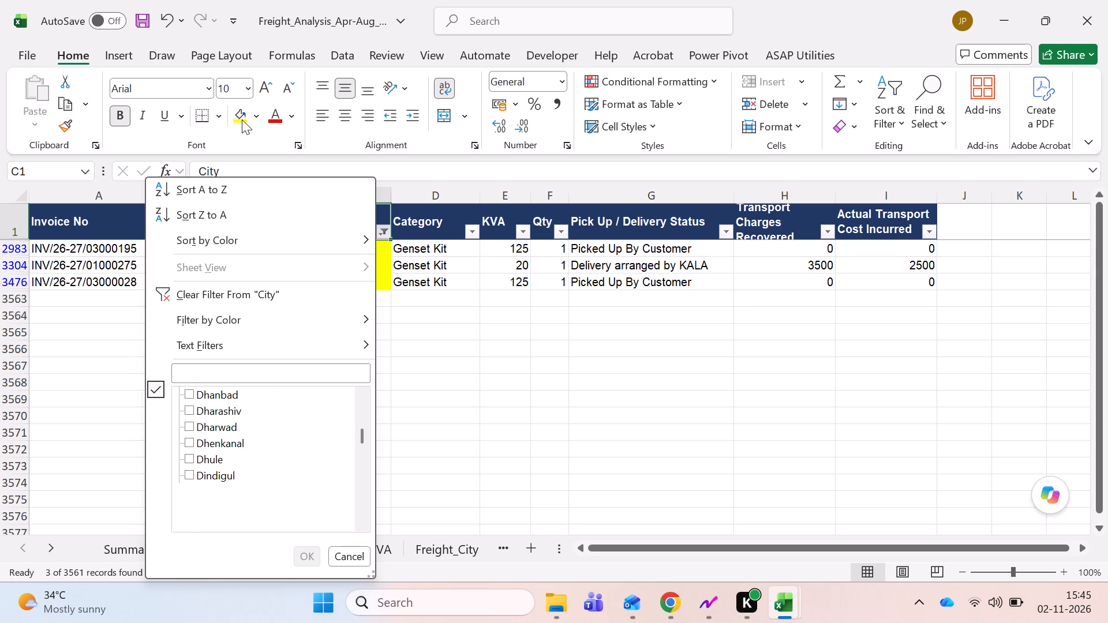
key(p)
key(Down)
key(Down)
key(Down)
key(Down)
key(Down)
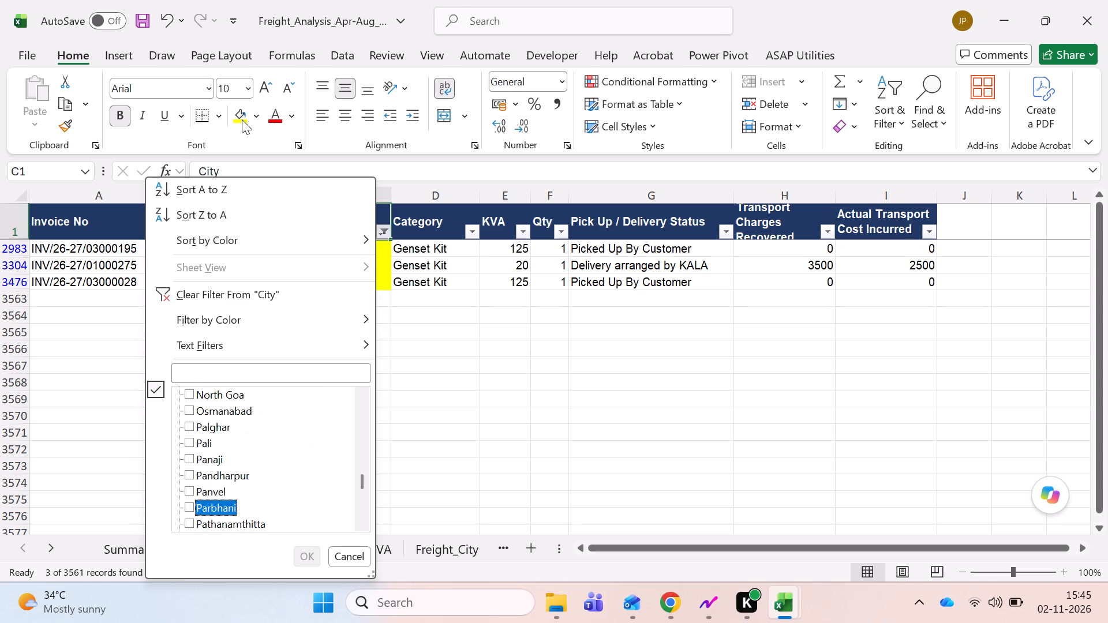
key(Down)
key(Down)
key(Down)
key(Up)
key(space)
key(Return)
Highlight the filtered Pimpri cell in the City column with yellow fill.
key(Down)
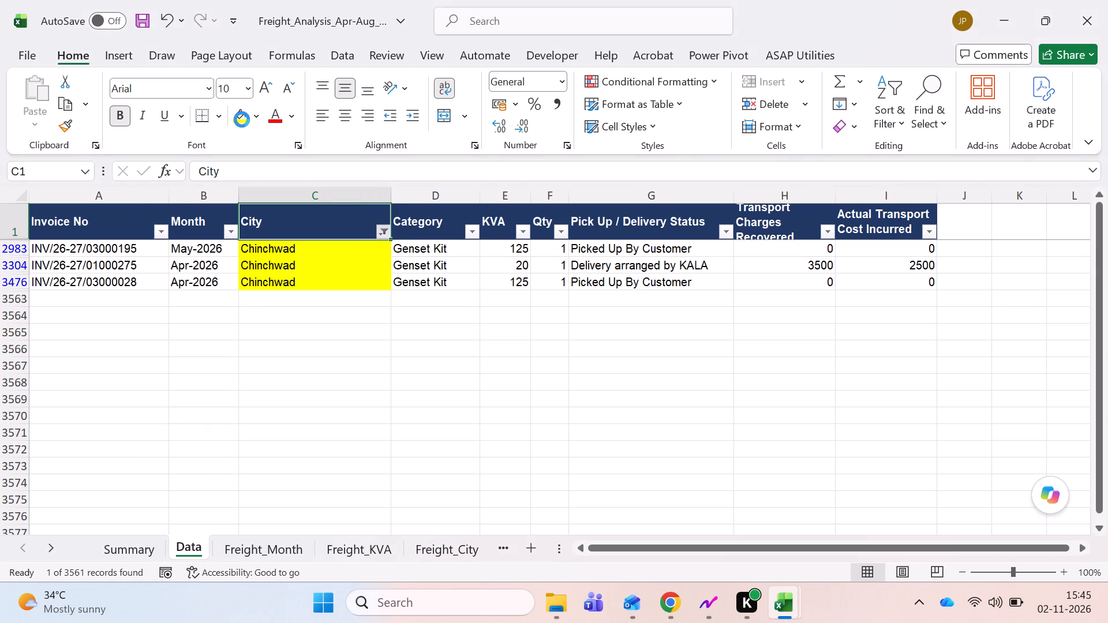
key(Down)
key(Up)
click(236, 107)
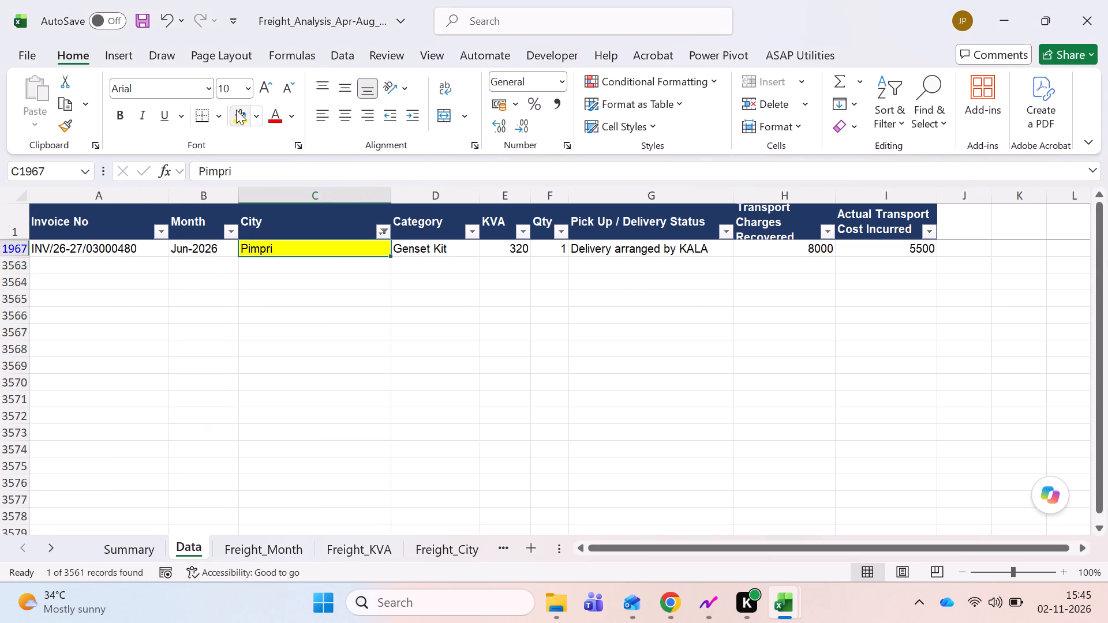
Reset the City column filter on the Data sheet to show all cities.
key(Up)
key(alt+Down)
key(Down)
key(Down)
key(Down)
key(Down)
key(Down)
key(Down)
key(Down)
key(Down)
key(Down)
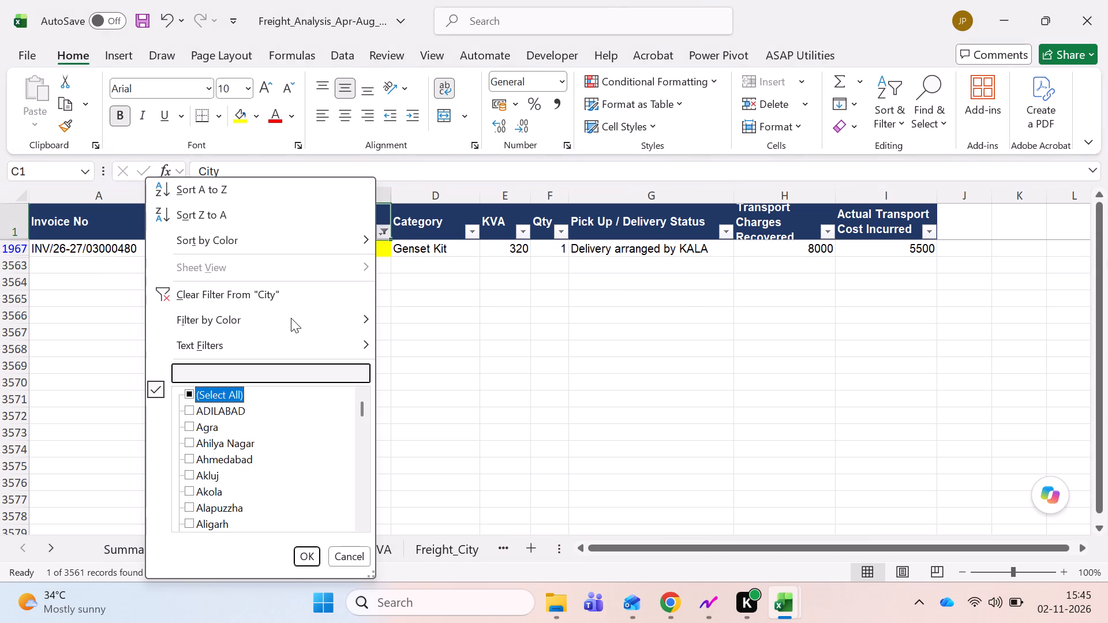
key(space)
key(Return)
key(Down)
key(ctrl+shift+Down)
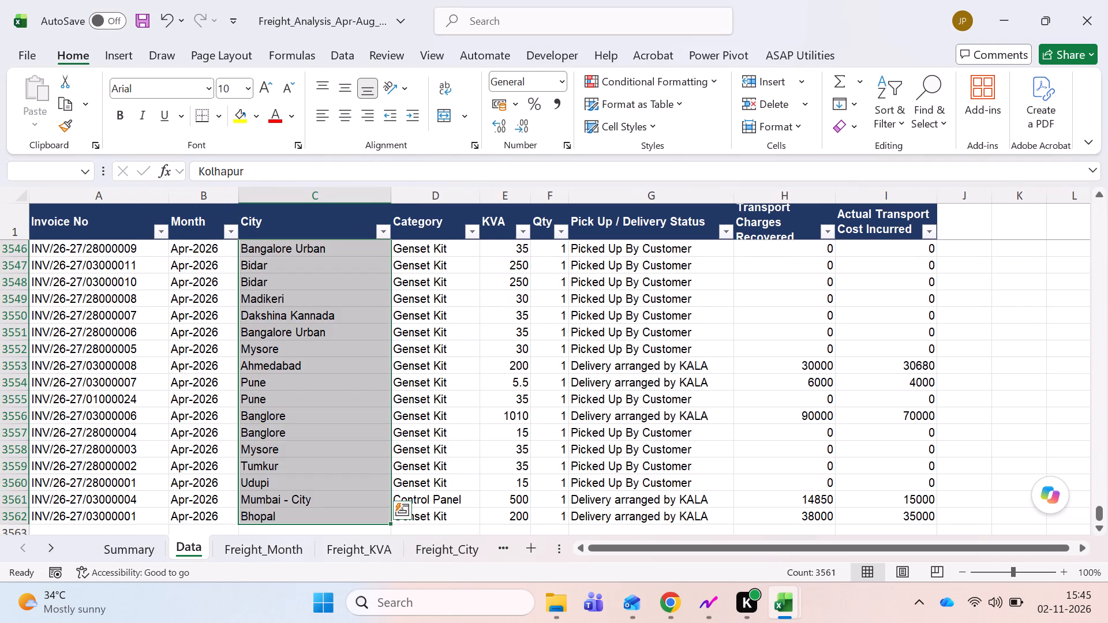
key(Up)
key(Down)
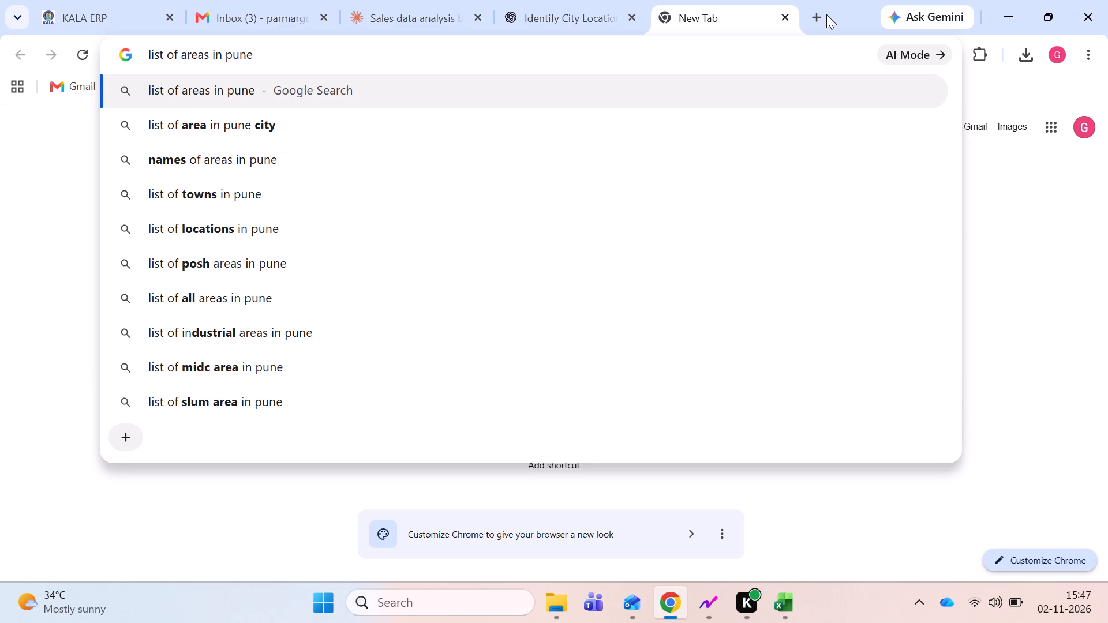
key(Return)
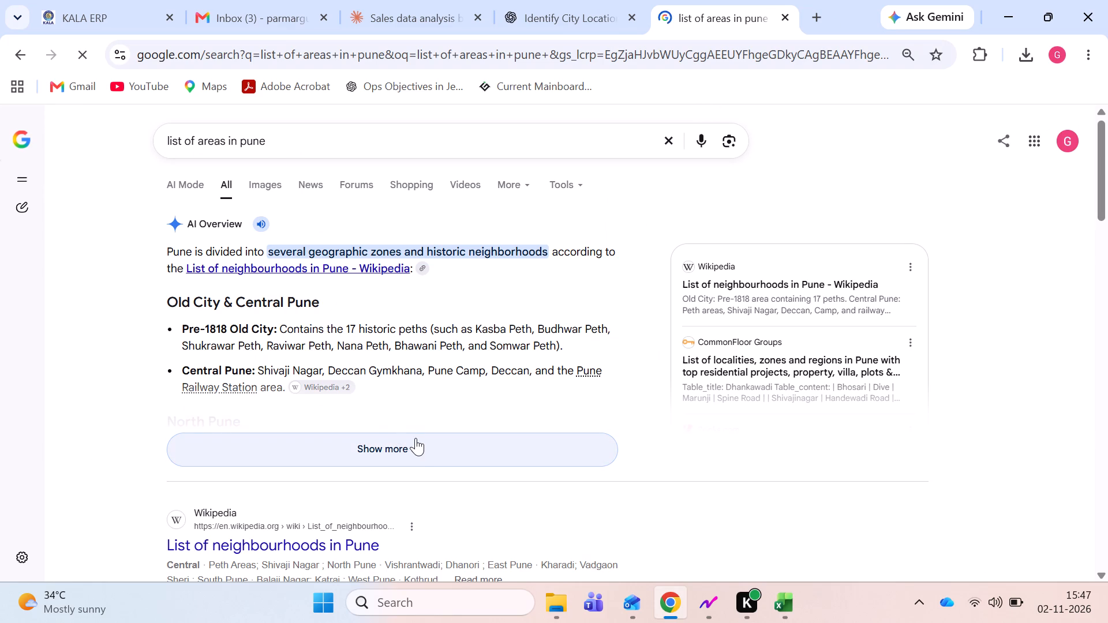
Expand the AI Overview and read through the Pune neighbourhoods listed for each zone.
click(419, 444)
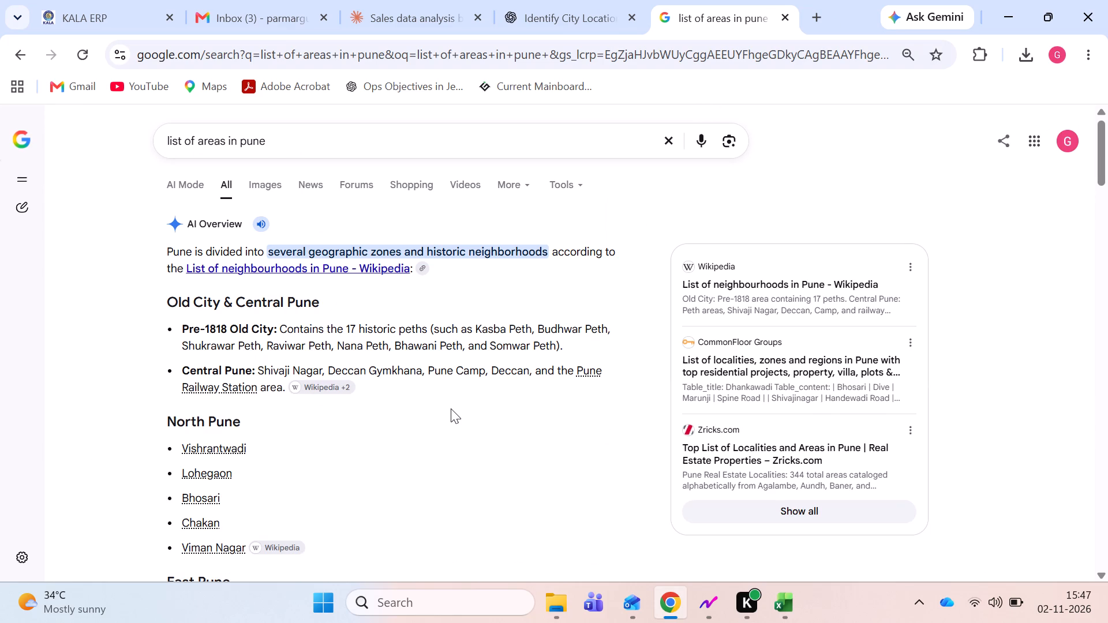
scroll(451, 408, down, 2)
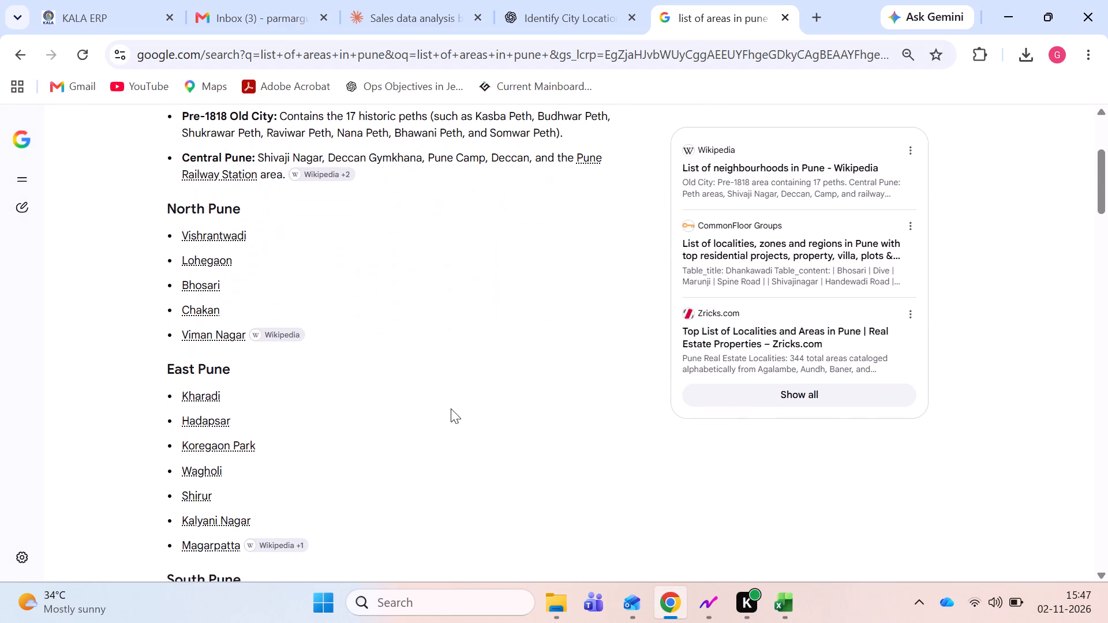
scroll(451, 408, down, 3)
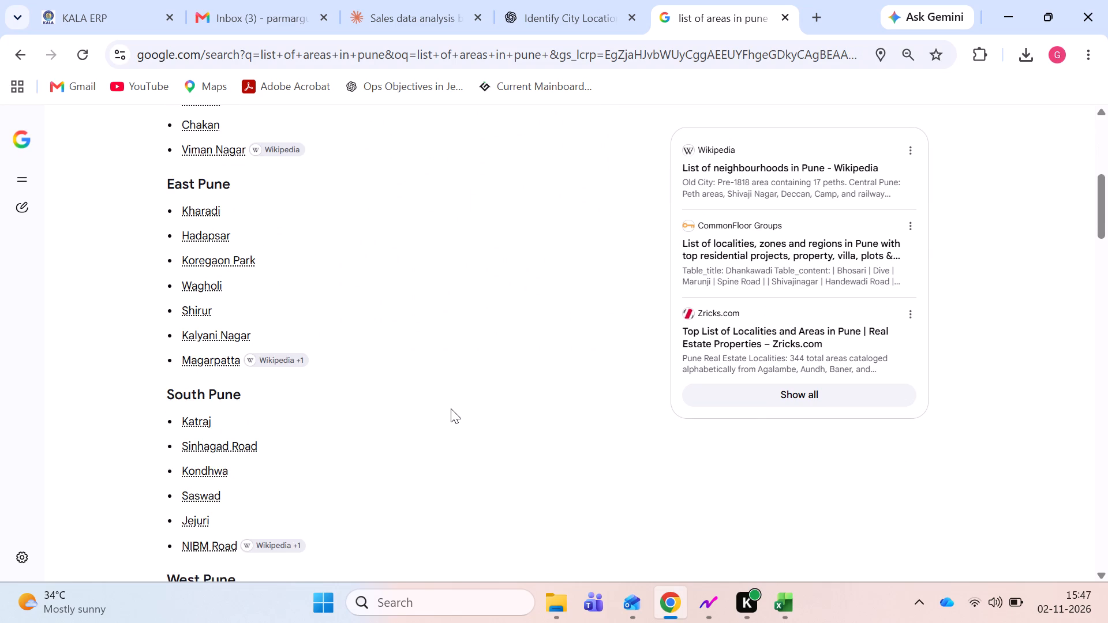
scroll(451, 408, down, 2)
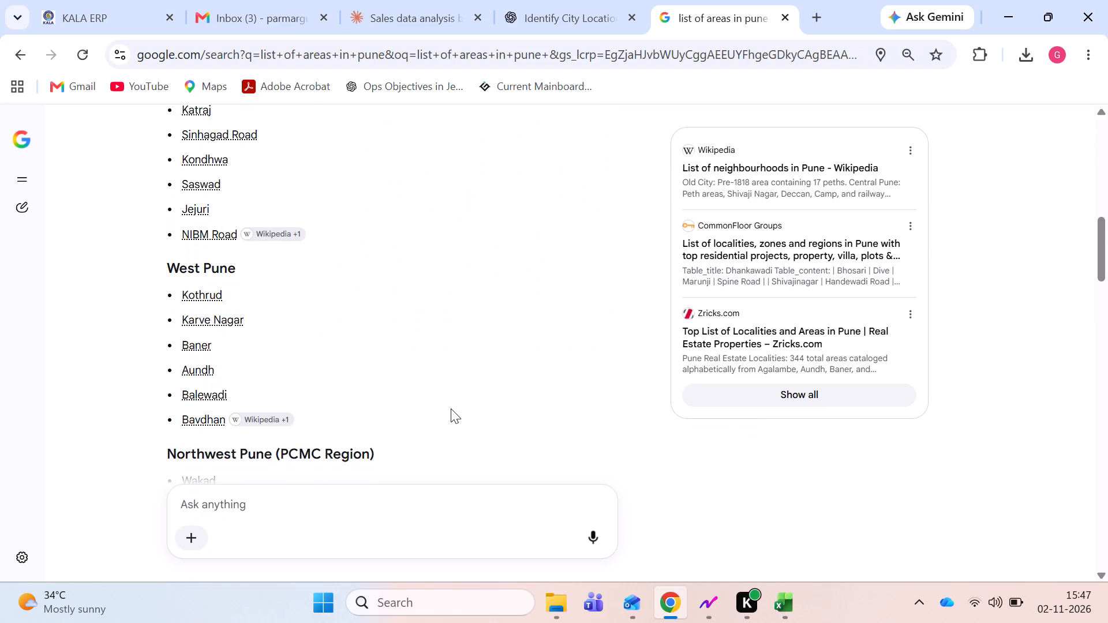
scroll(451, 408, down, 3)
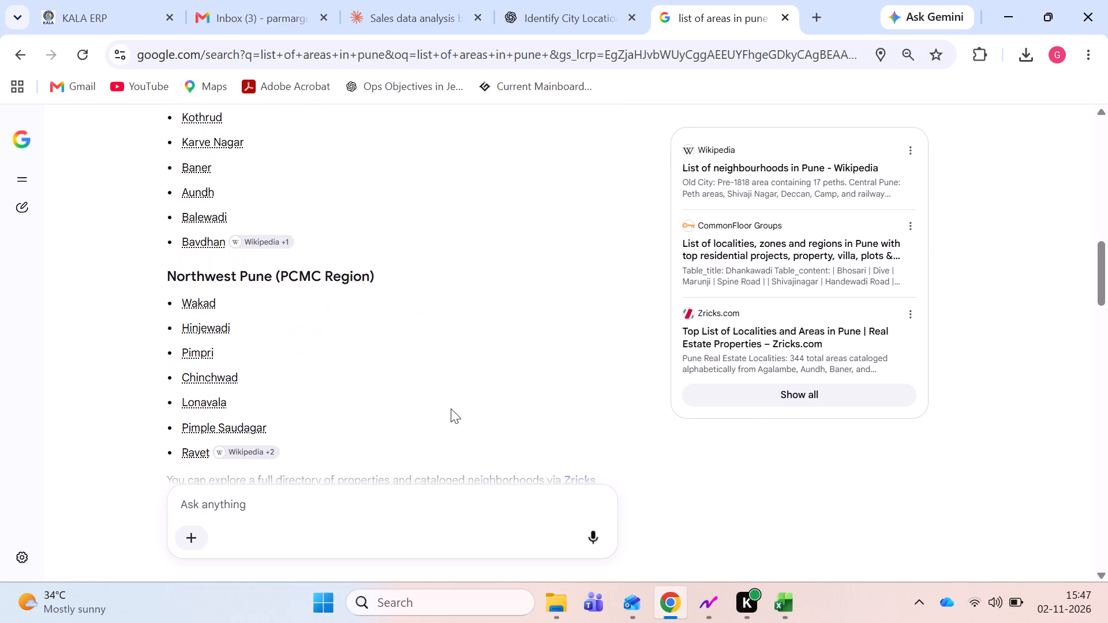
scroll(451, 408, down, 2)
scroll(451, 408, up, 4)
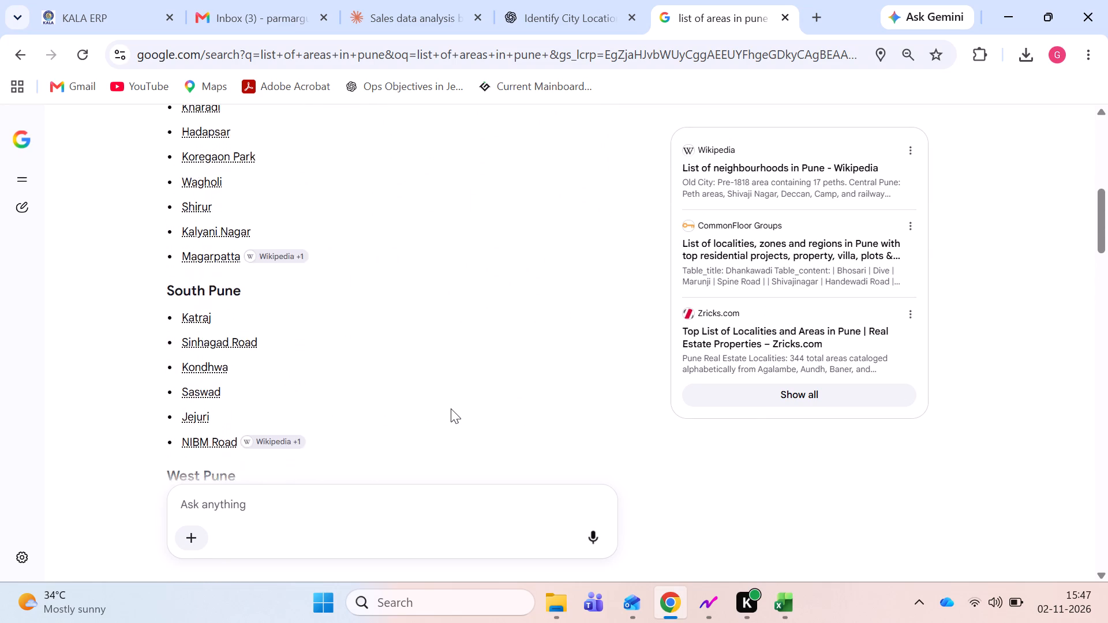
scroll(451, 408, up, 7)
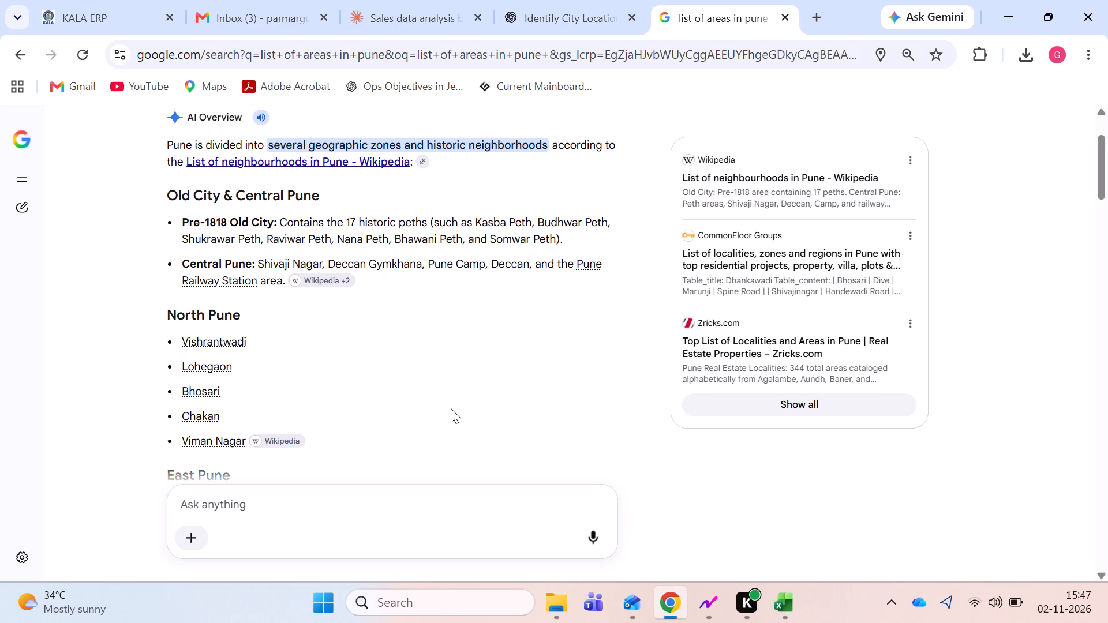
Switch to the Excel workbook and search the City column filter for "vish" to check for Vishrantwadi, without applying a filter.
drag(253, 337, 212, 341)
drag(212, 341, 182, 341)
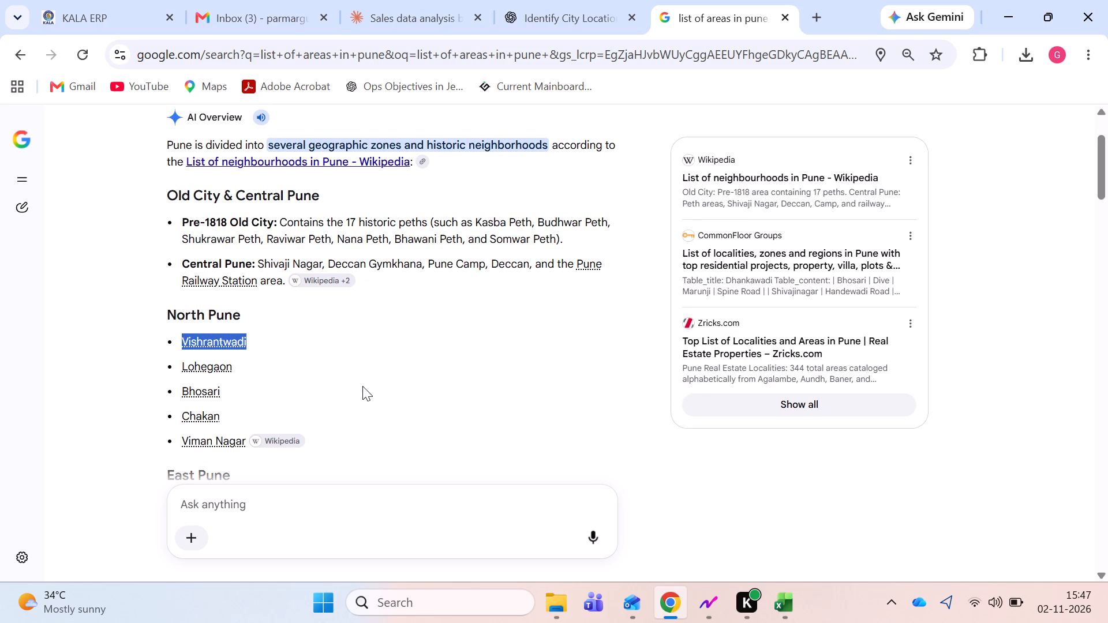
key(alt+Tab)
key(alt+Down)
key(alt+Down)
key(alt+Down)
key(alt+Down)
key(alt+Down)
key(alt+Down)
key(alt+Down)
key(alt+Down)
key(alt+Down)
key(alt+Down)
key(alt+Down)
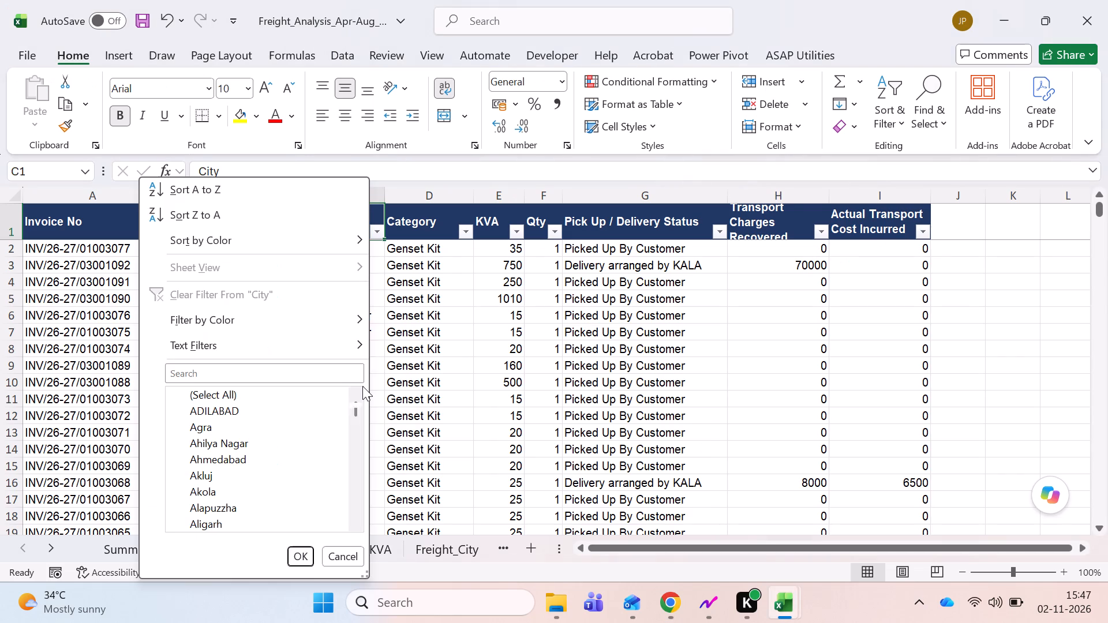
key(Up)
key(Up)
text(vish)
key(Escape)
key(Escape)
Consult the Pune area list in Chrome again and search Excel's City filter for "lohe" to check for Lohegaon.
key(alt+Tab)
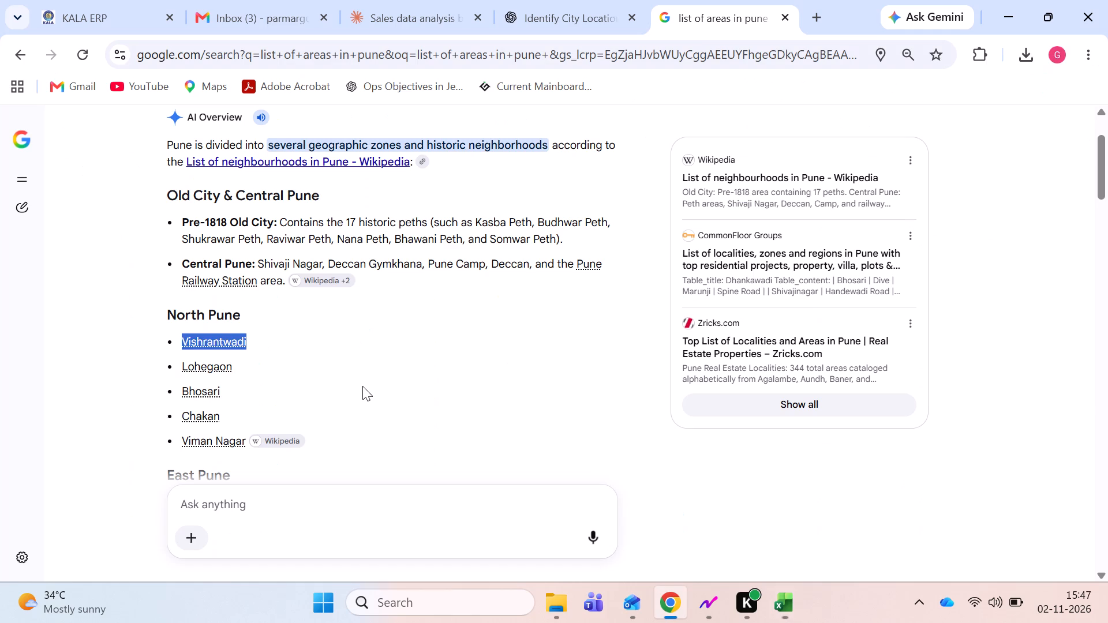
key(Down)
key(alt+Tab)
key(alt+Down)
key(alt+Down)
key(alt+Down)
key(alt+Down)
key(alt+Down)
key(alt+Down)
key(alt+Down)
key(alt+Down)
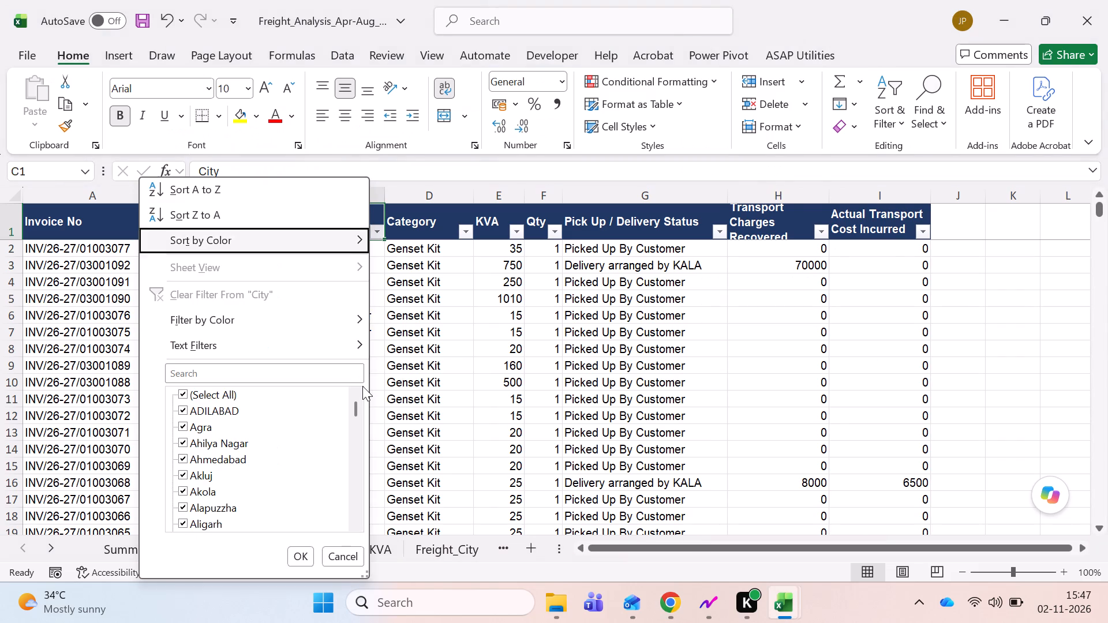
key(Down)
key(Down)
text(lohe)
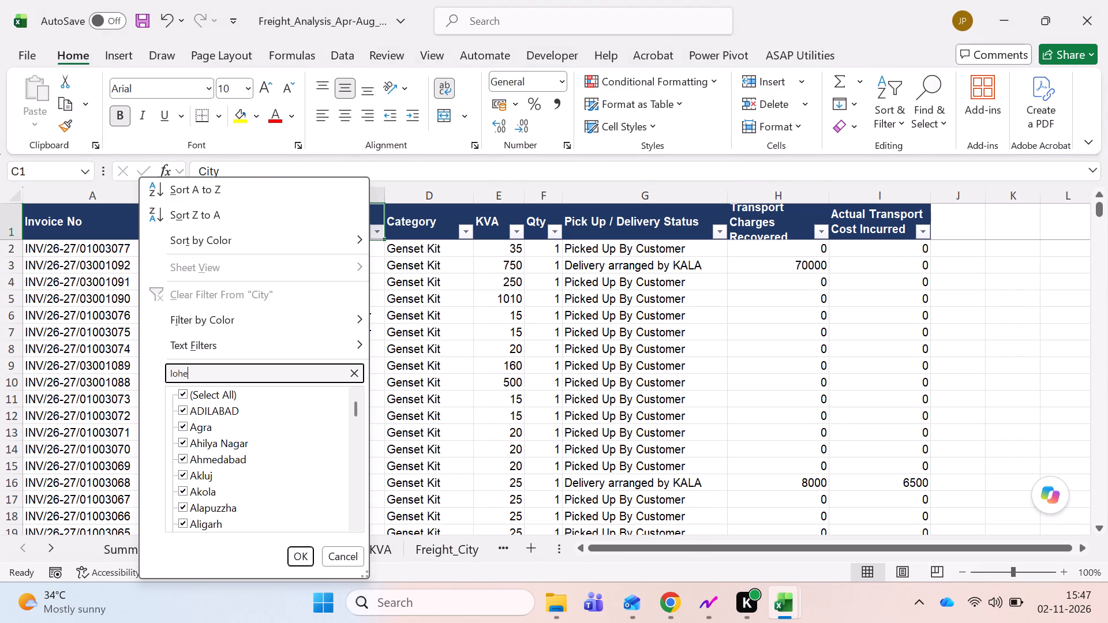
key(Escape)
key(Escape)
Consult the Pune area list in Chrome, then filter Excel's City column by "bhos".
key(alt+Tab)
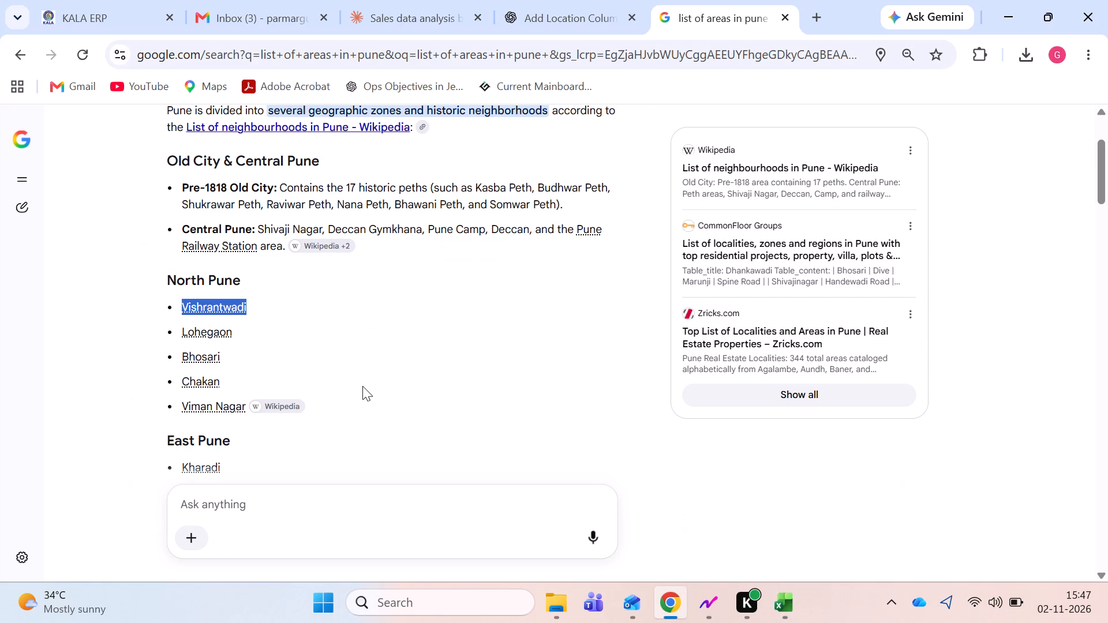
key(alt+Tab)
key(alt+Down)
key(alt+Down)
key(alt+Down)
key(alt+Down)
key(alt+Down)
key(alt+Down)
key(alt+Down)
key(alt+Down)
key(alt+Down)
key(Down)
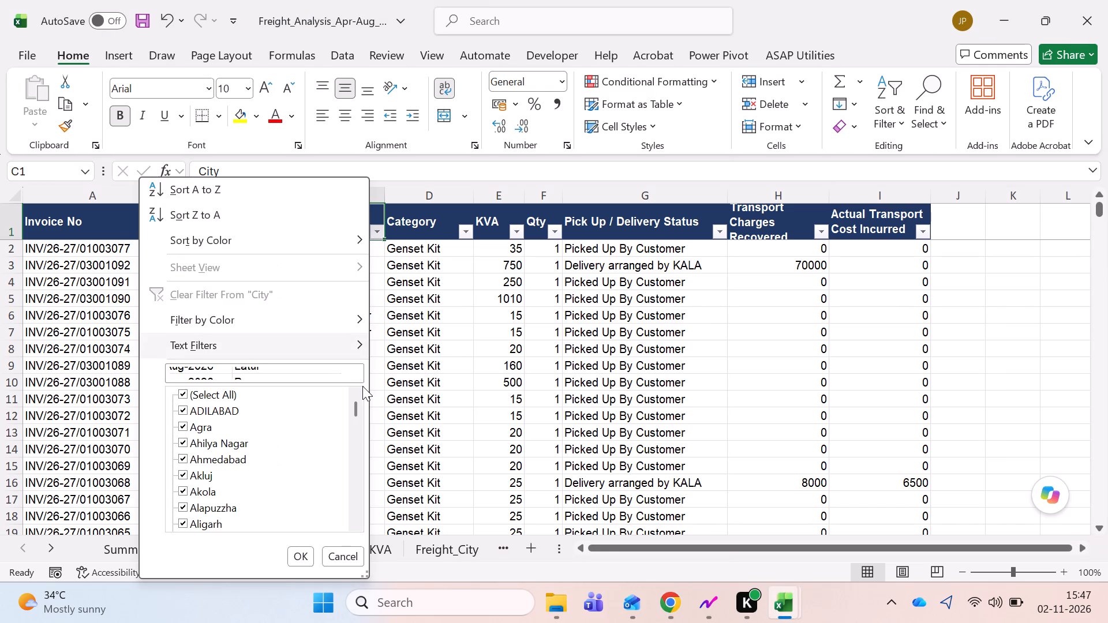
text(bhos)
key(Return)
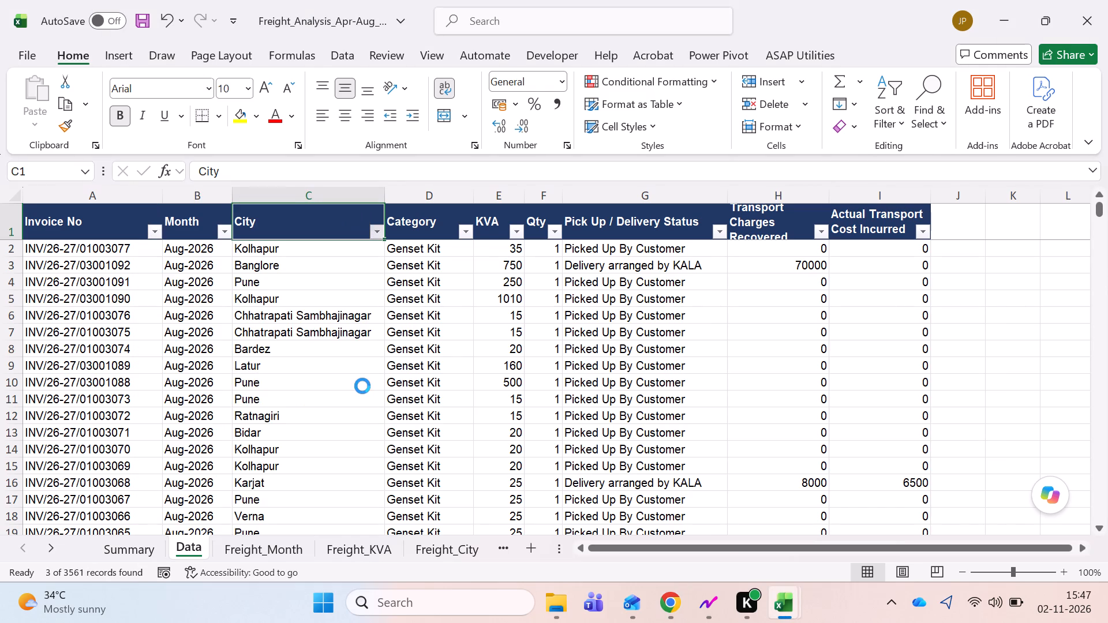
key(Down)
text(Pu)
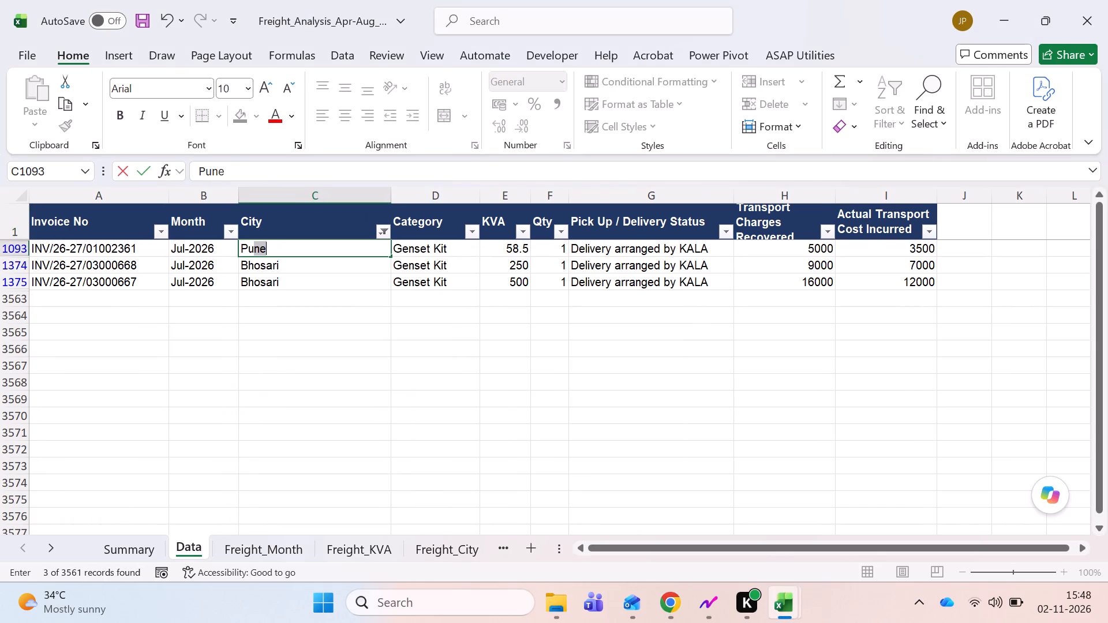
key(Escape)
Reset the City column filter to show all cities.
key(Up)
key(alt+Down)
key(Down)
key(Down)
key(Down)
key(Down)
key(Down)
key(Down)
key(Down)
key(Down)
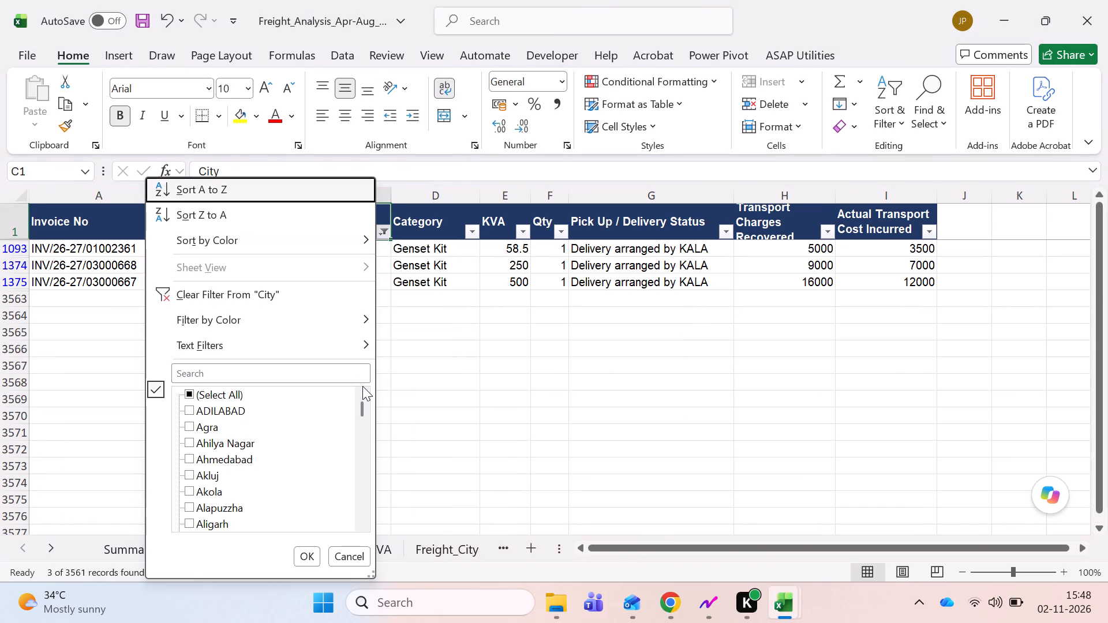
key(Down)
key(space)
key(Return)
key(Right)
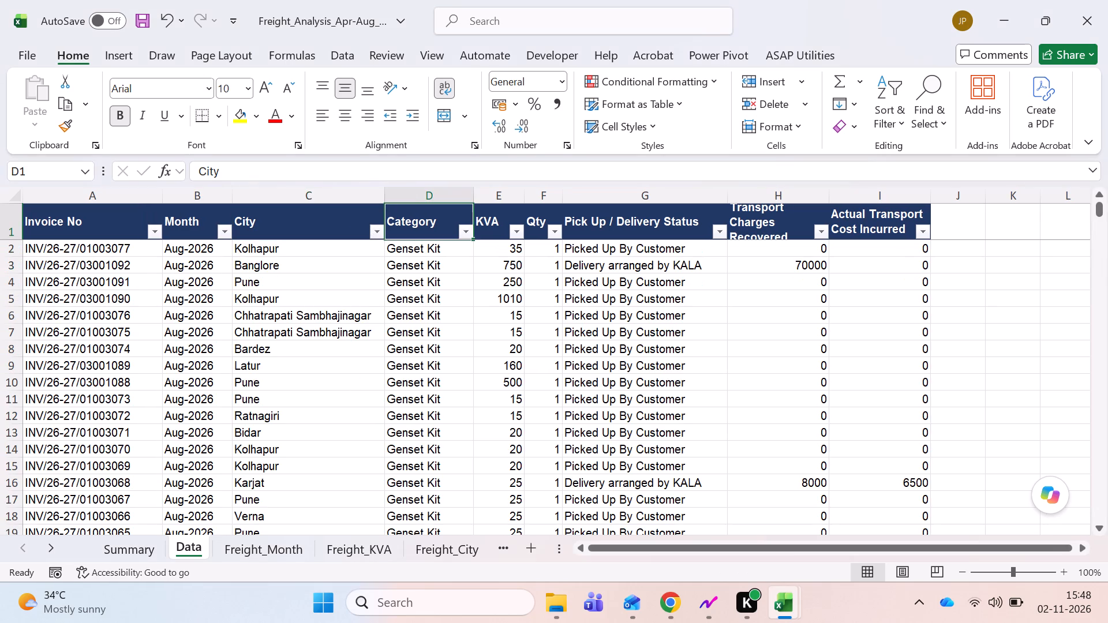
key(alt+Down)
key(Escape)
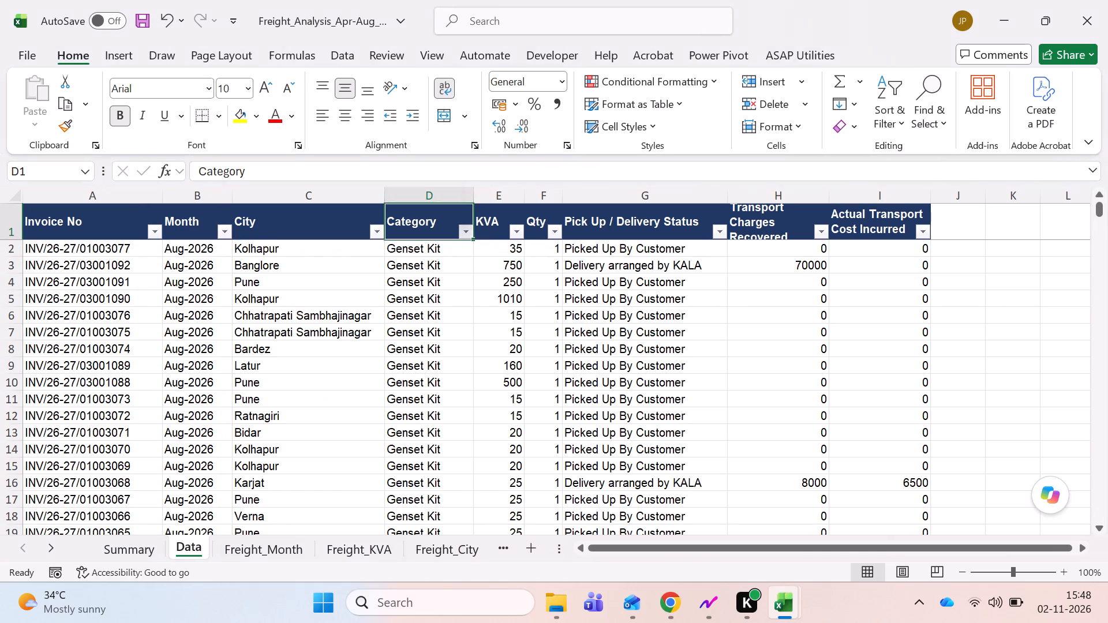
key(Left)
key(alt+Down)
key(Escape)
Insert a new column between City and Category, reusing the City header and renaming it "City 1".
key(Right)
key(ctrl+space)
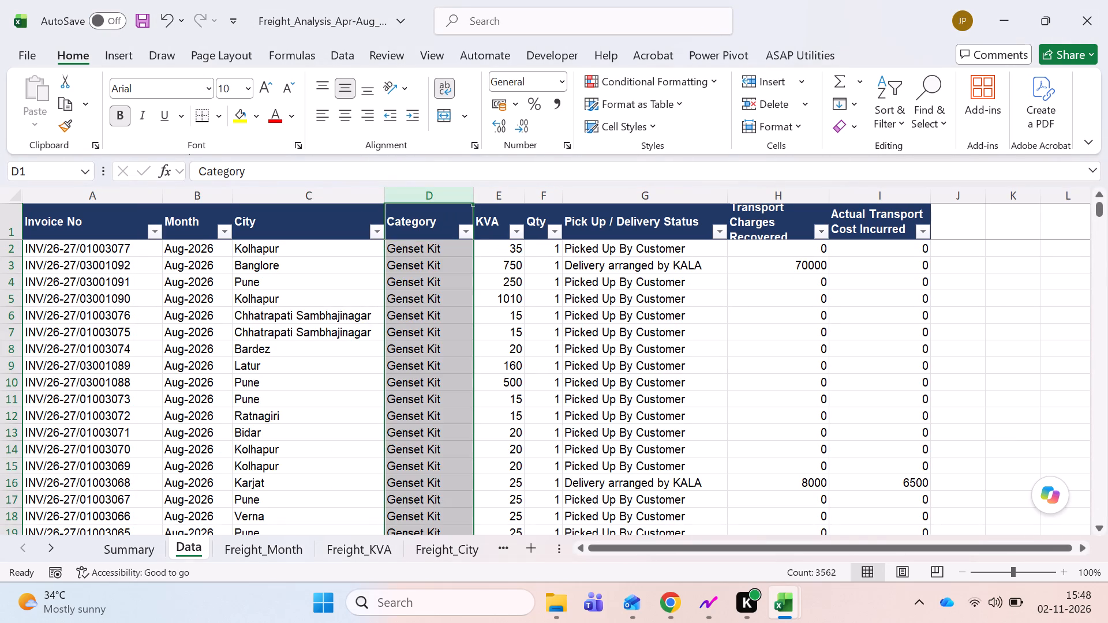
key(ctrl+shift+equal)
key(Right)
key(Left)
key(Left)
key(ctrl+c)
key(Right)
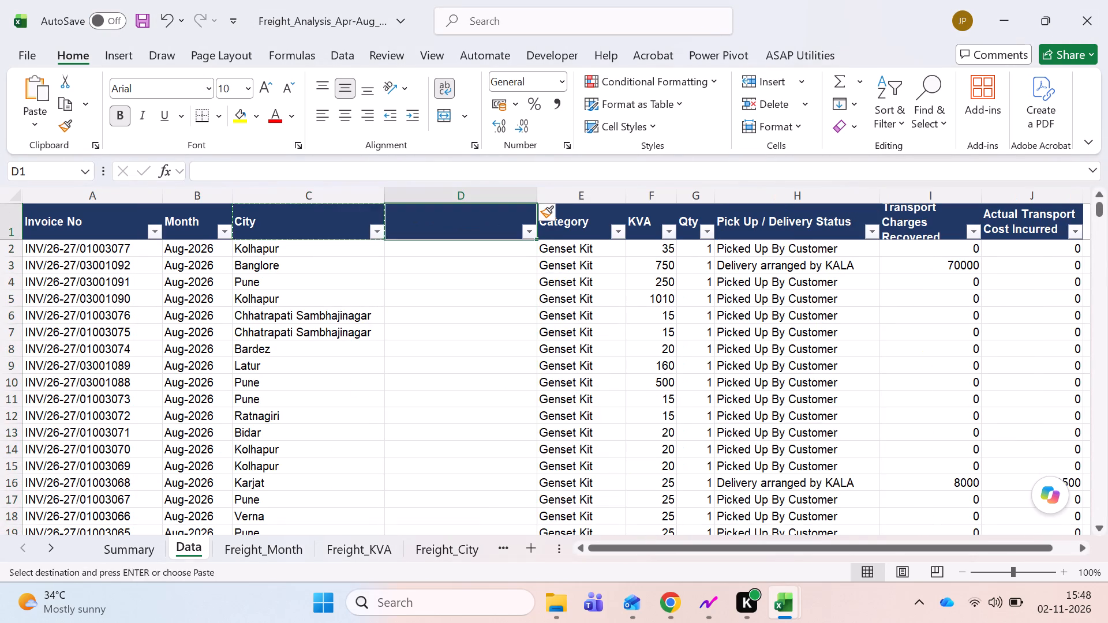
key(Return)
key(F2)
key(space)
text(1)
key(Return)
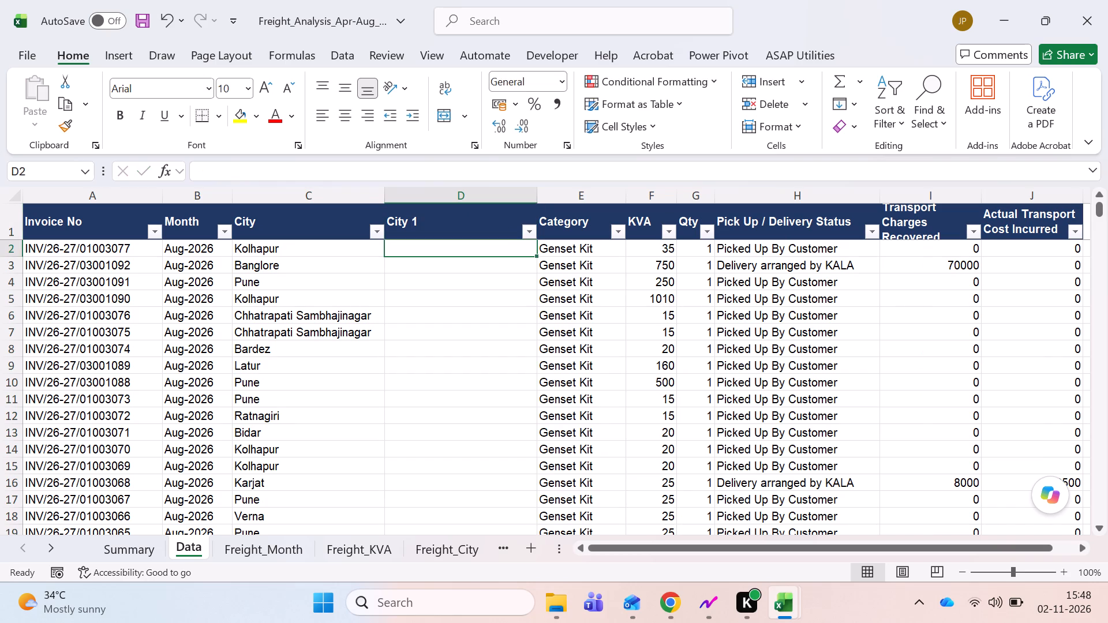
Filter the City column by "pune".
key(Down)
key(Up)
key(Left)
key(Up)
key(alt+Down)
key(Down)
key(Down)
key(Down)
key(Down)
key(Down)
key(Down)
key(Down)
key(Down)
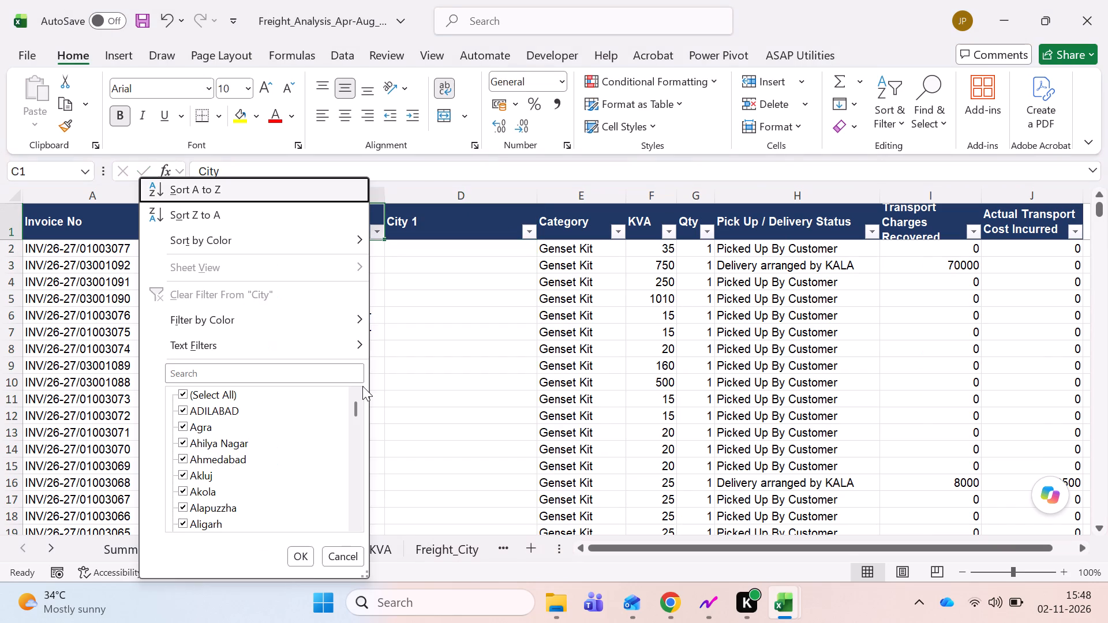
text(pune)
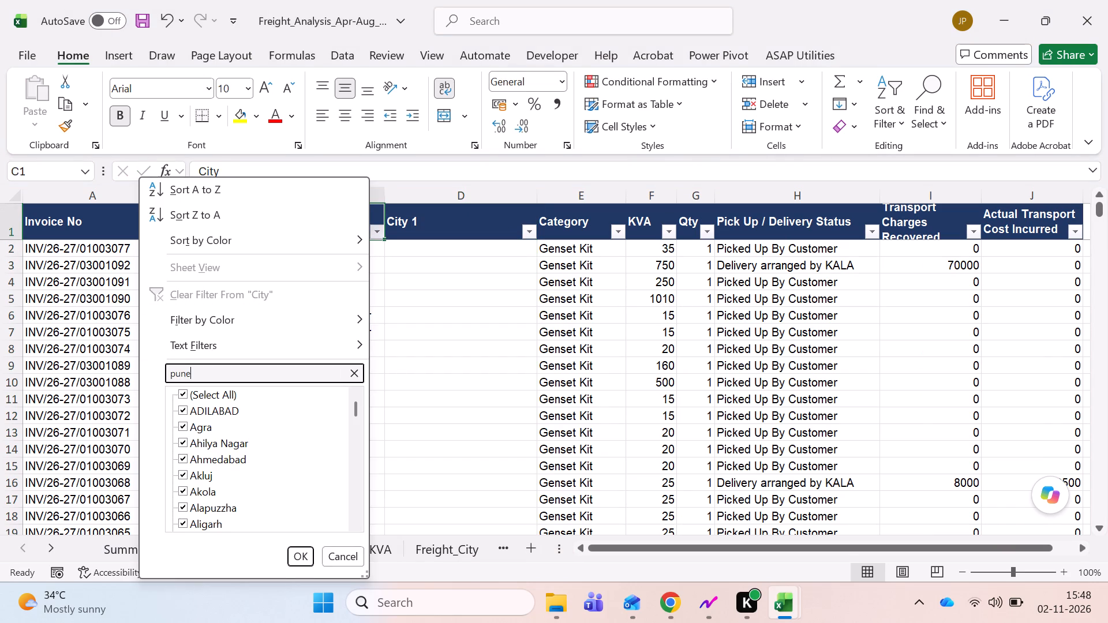
key(Return)
Copy Pune into the City 1 column for all the filtered Pune rows.
key(Down)
key(ctrl+c)
key(Right)
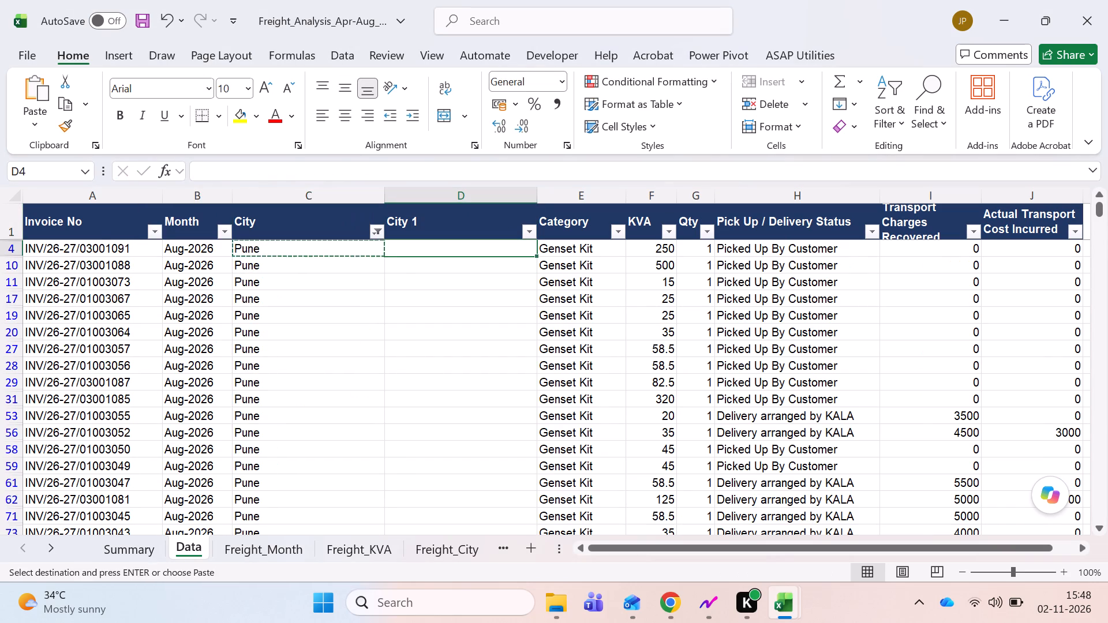
key(Return)
key(ctrl+c)
key(Left)
key(ctrl+Down)
key(Right)
key(ctrl+shift+Up)
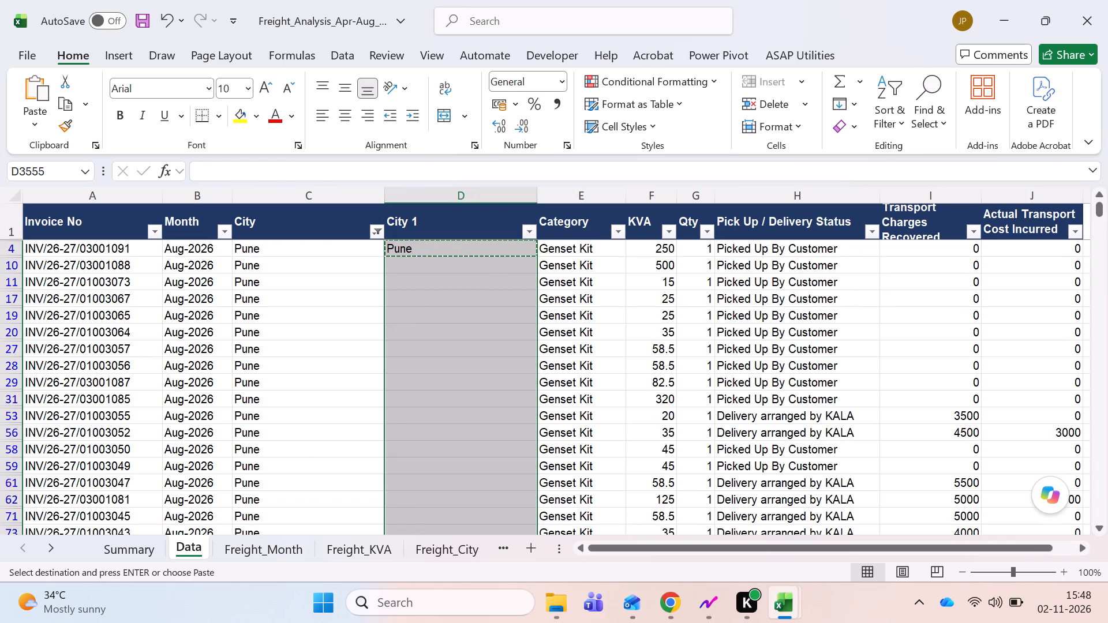
key(ctrl+v)
key(ctrl+Up)
key(Down)
key(Escape)
Change the City column filter to entries matching "bhosa".
key(Up)
key(Left)
key(alt+Down)
key(alt+Down)
key(alt+Down)
key(alt+Down)
key(alt+Down)
key(alt+Down)
key(alt+Down)
key(alt+Down)
key(alt+Down)
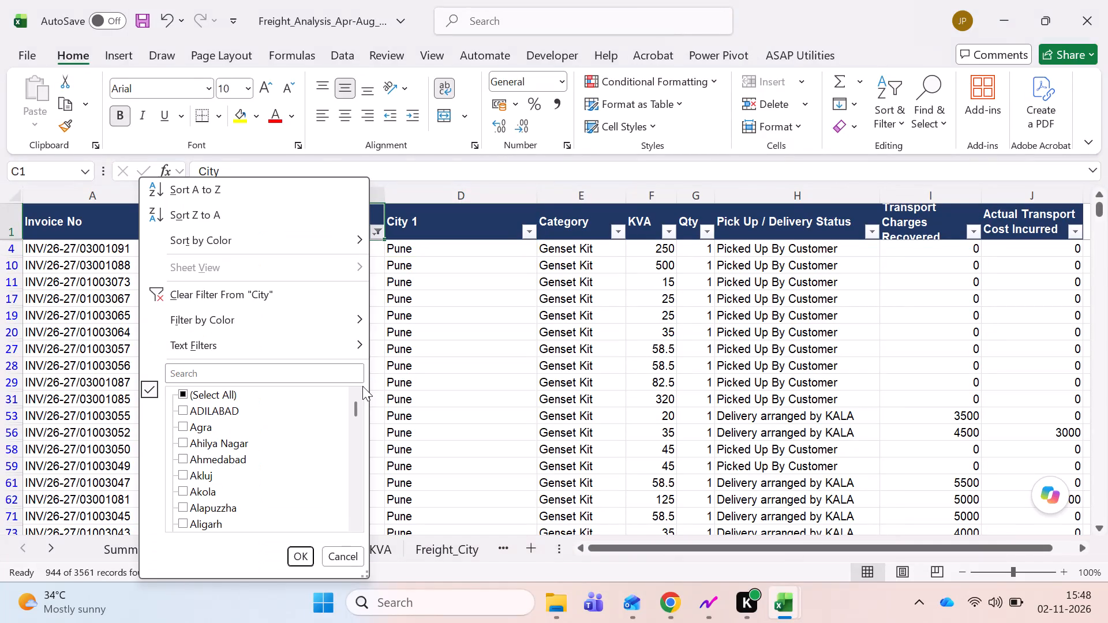
key(Down)
text(bhosa)
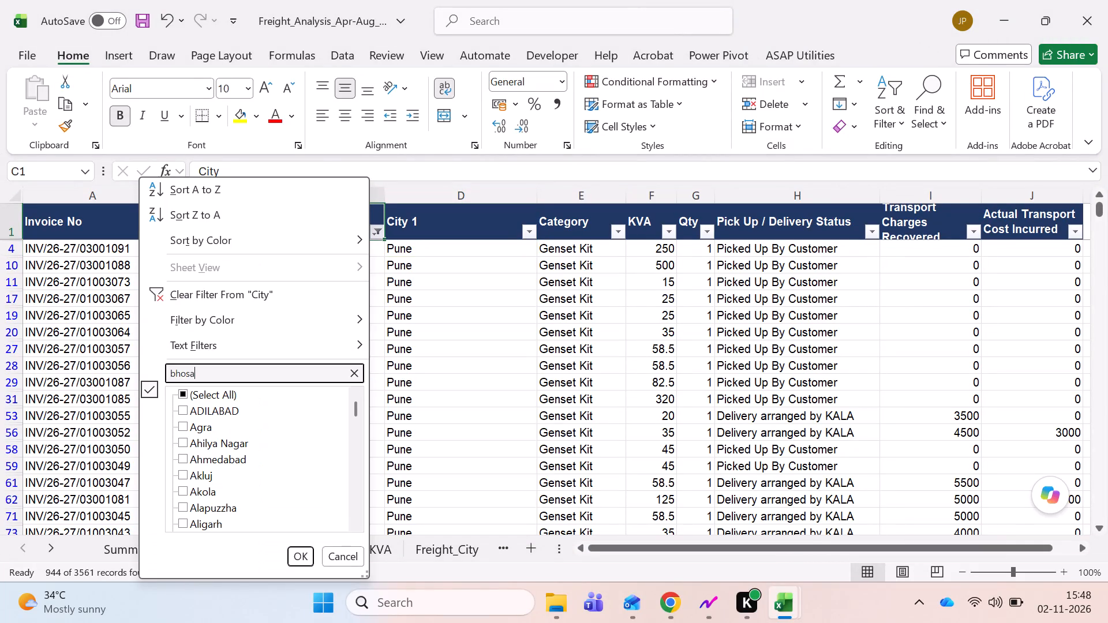
key(Return)
Enter Pune in City 1 for the first Bhosari row and copy it to the remaining filtered Bhosari rows.
key(Down)
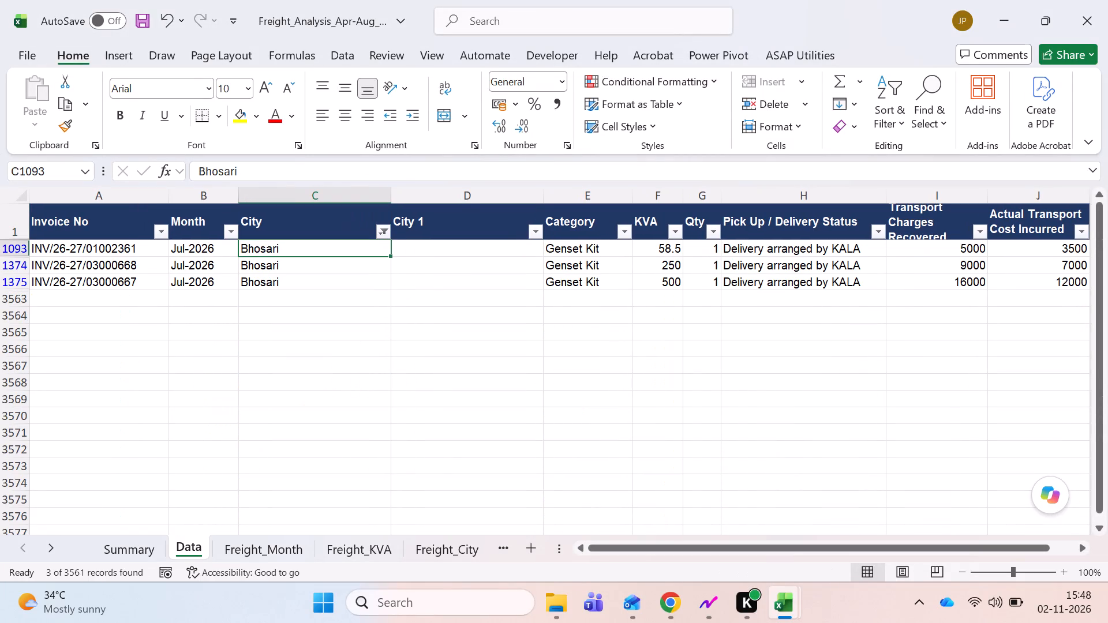
key(Right)
key(shift+p)
key(Tab)
key(Left)
key(ctrl+c)
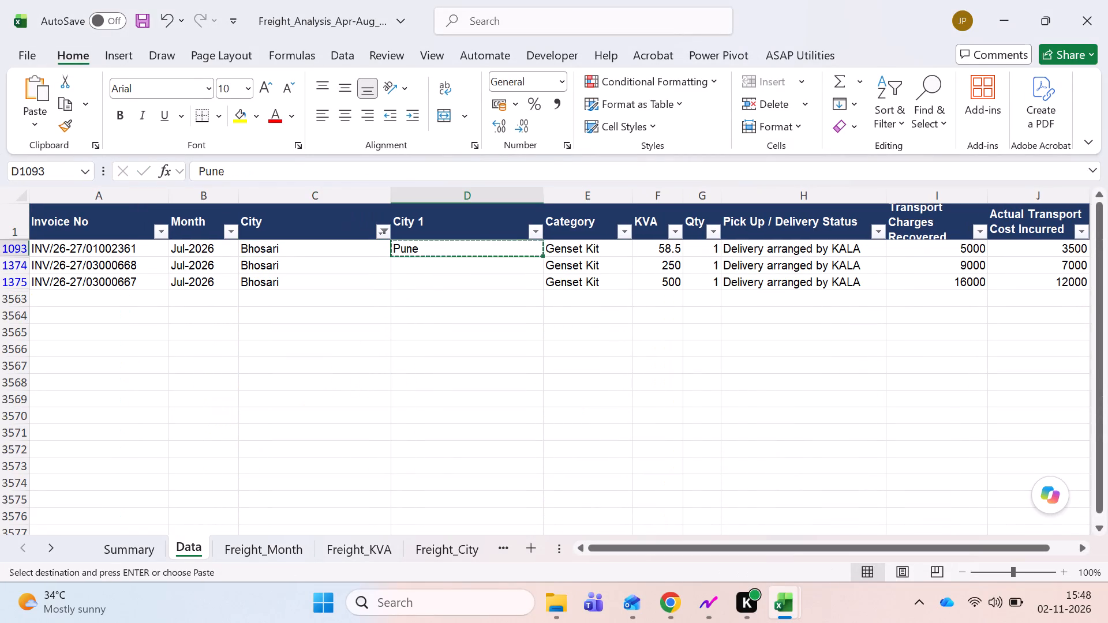
key(Down)
key(shift+Down)
key(Return)
Check the Pune area list in Chrome and search the City column's filter values in Excel for "chaka".
key(Up)
key(Up)
key(Left)
key(alt+Tab)
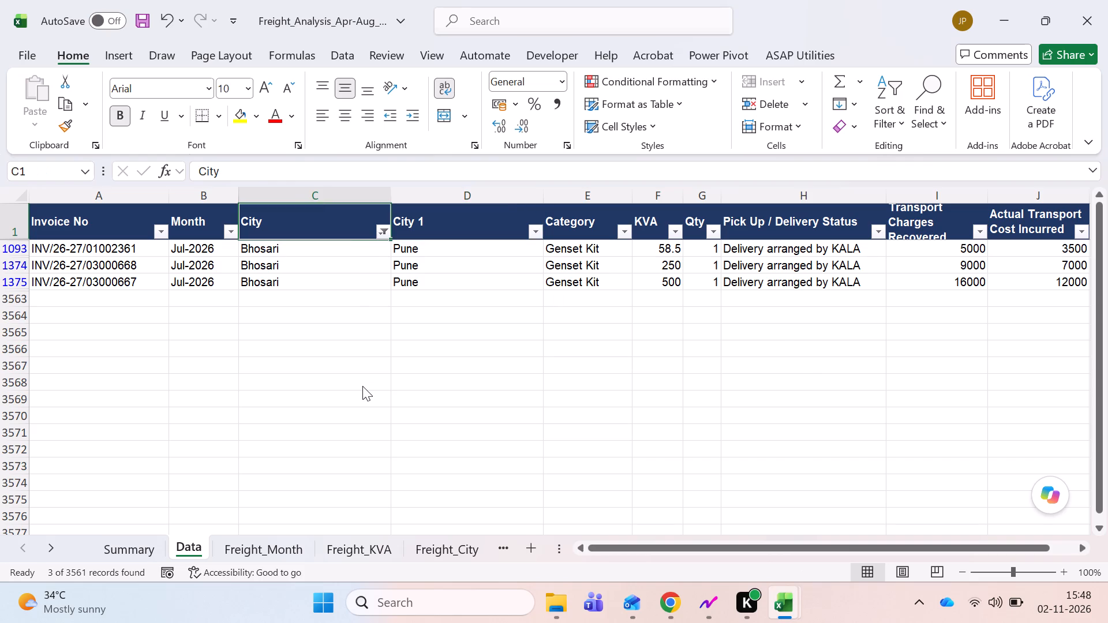
key(alt+Tab)
key(alt+Down)
key(alt+Down)
key(alt+Down)
key(alt+Down)
key(alt+Down)
key(alt+Down)
key(alt+Down)
key(alt+Down)
key(alt+Down)
key(alt+Down)
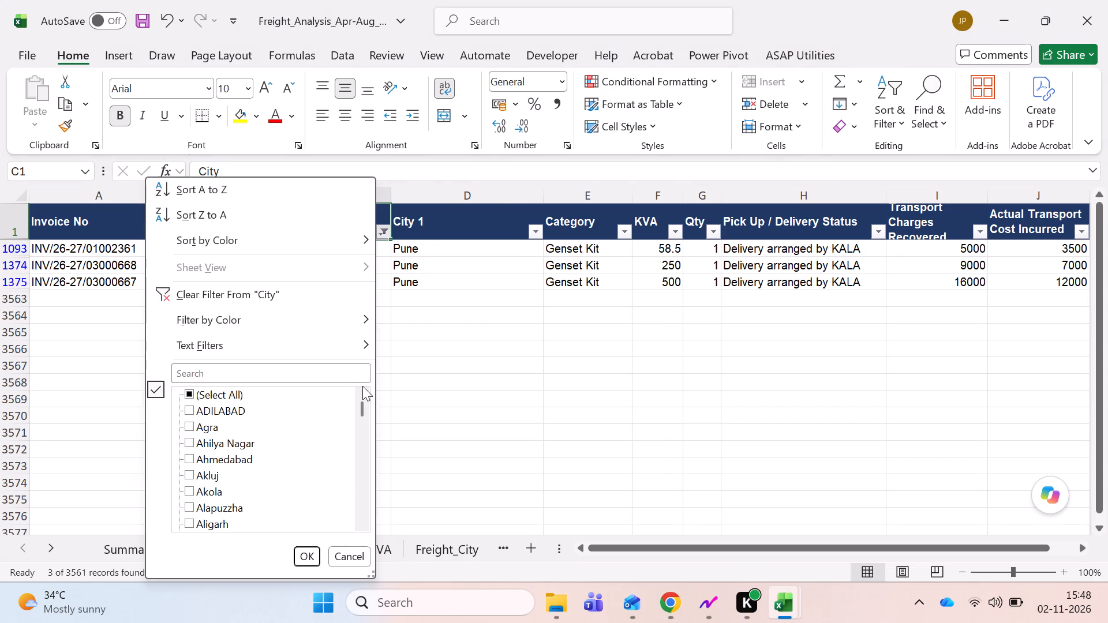
text(chaka)
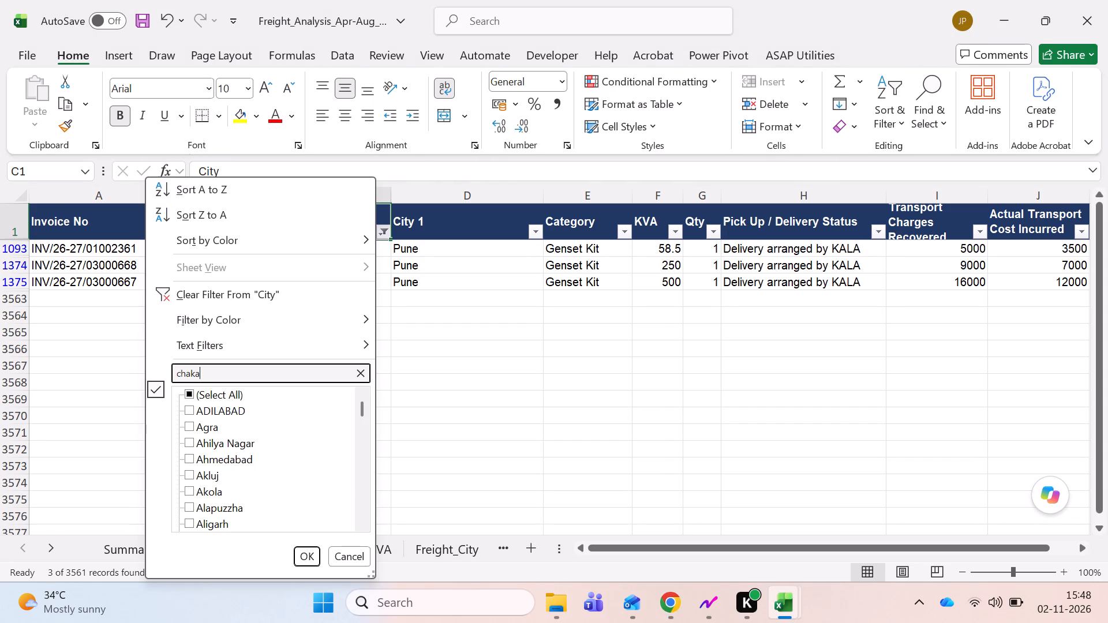
key(Escape)
key(Escape)
Consult the North Pune areas in Chrome and search the City column's filter values in Excel for "vima".
key(alt+Tab)
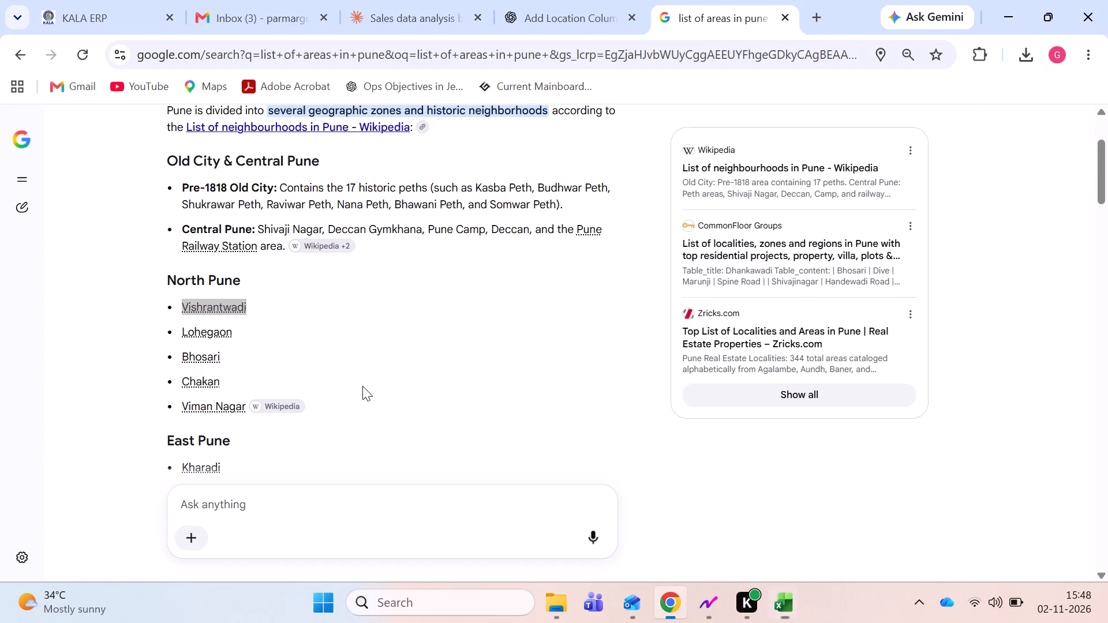
key(alt+Tab)
key(alt+Down)
key(alt+Down)
key(alt+Down)
key(alt+Down)
key(alt+Down)
key(alt+Down)
key(alt+Down)
key(alt+Down)
key(alt+Down)
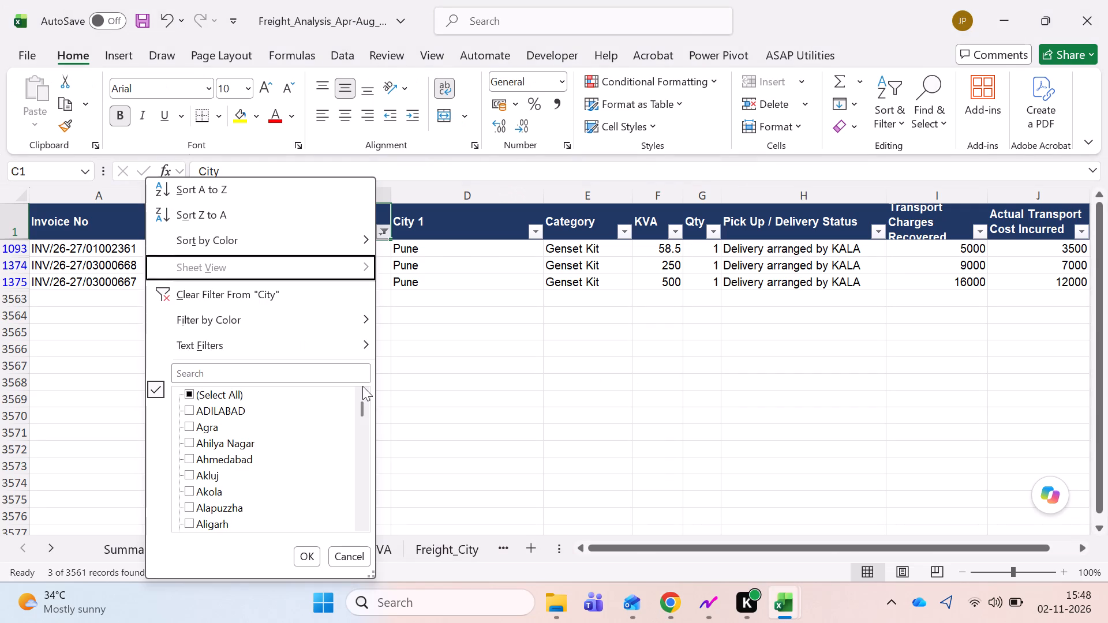
key(Down)
text(vima)
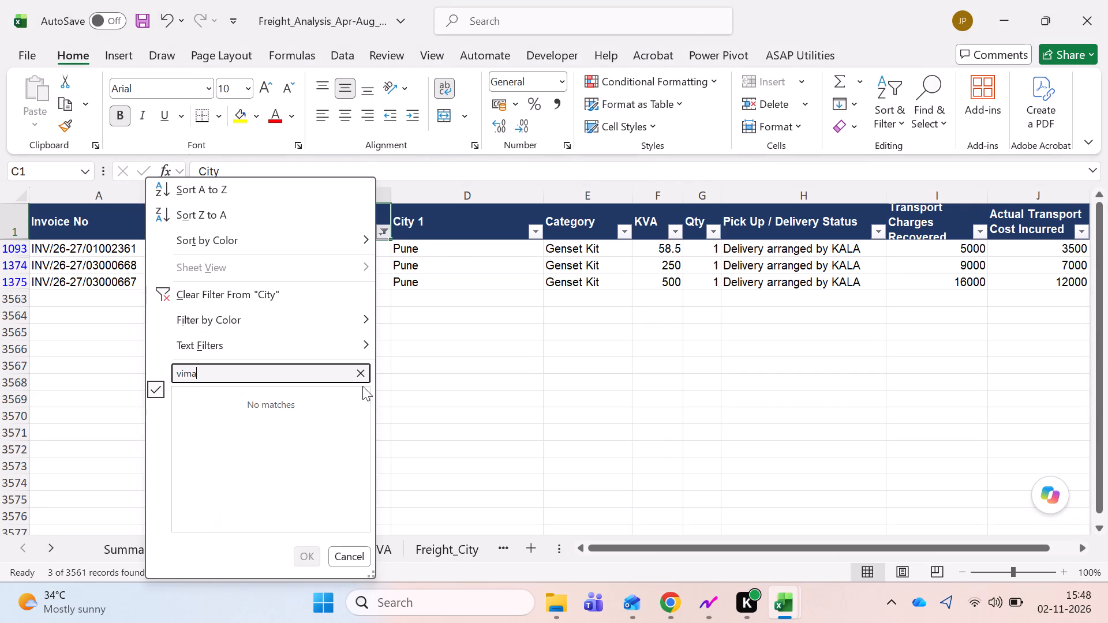
key(Escape)
key(Escape)
Look up the East Pune areas in Chrome and search the City column's filter values in Excel for "khar".
key(alt+Tab)
scroll(362, 386, down, 1)
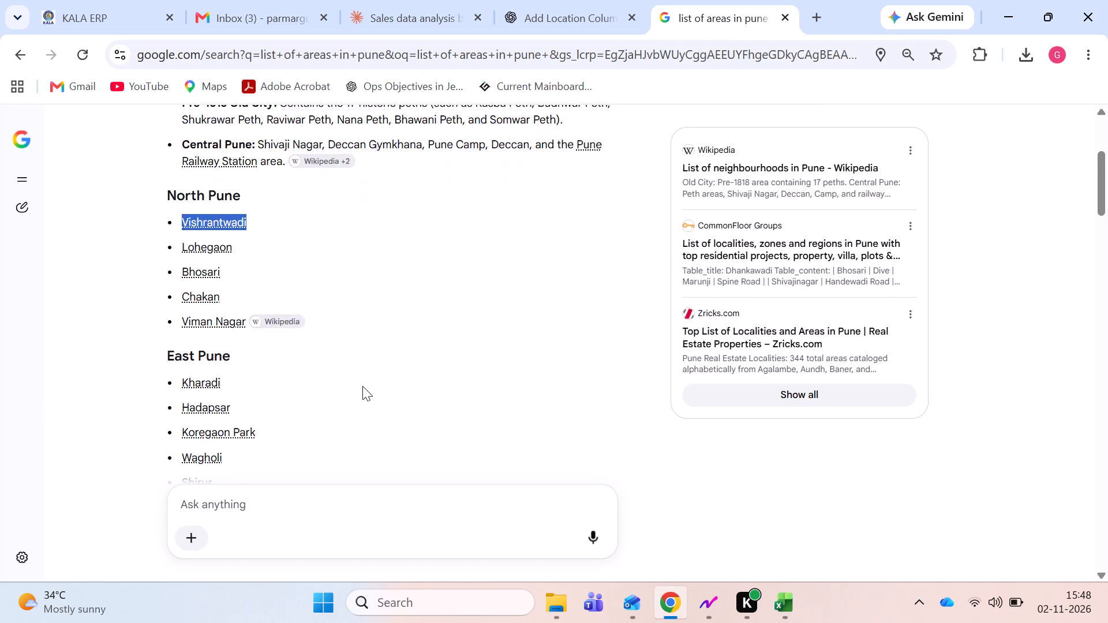
scroll(362, 386, down, 2)
key(alt+Tab)
key(alt+Down)
key(Down)
key(Down)
key(Down)
key(Down)
key(Down)
key(Down)
key(Down)
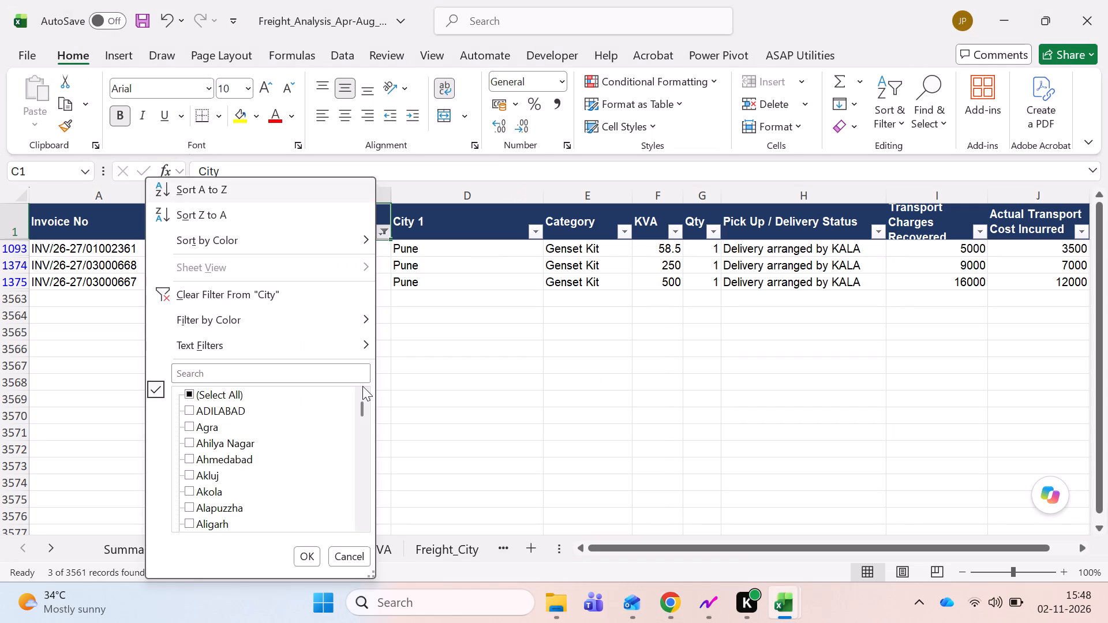
key(Down)
text(khar)
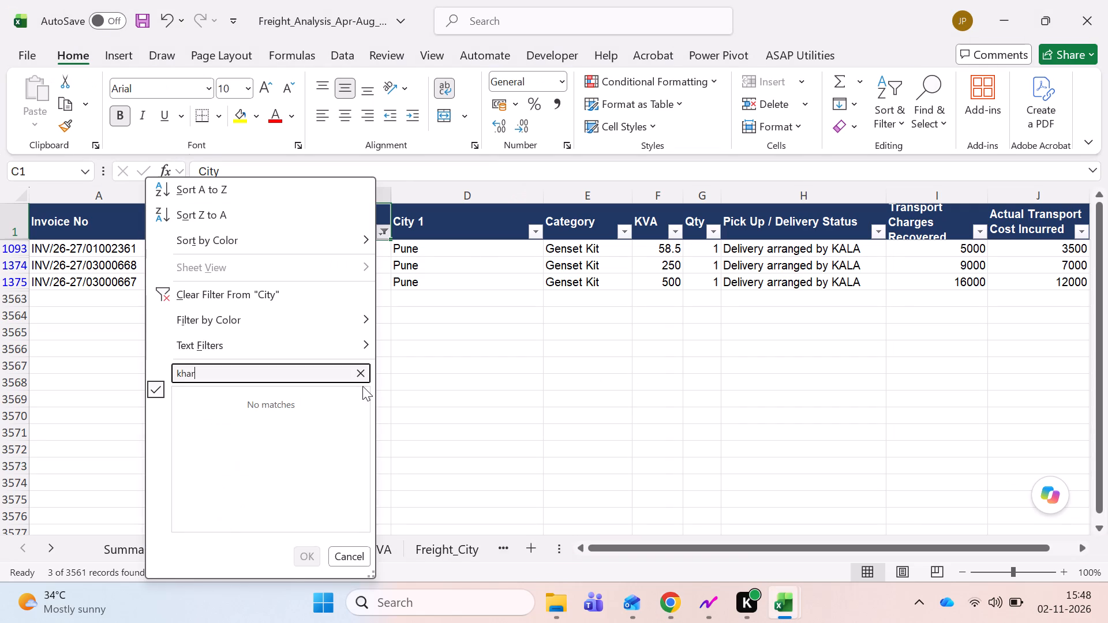
key(Escape)
key(Escape)
Check the East Pune areas in Chrome and filter the City column in Excel by "hadap".
key(alt+Tab)
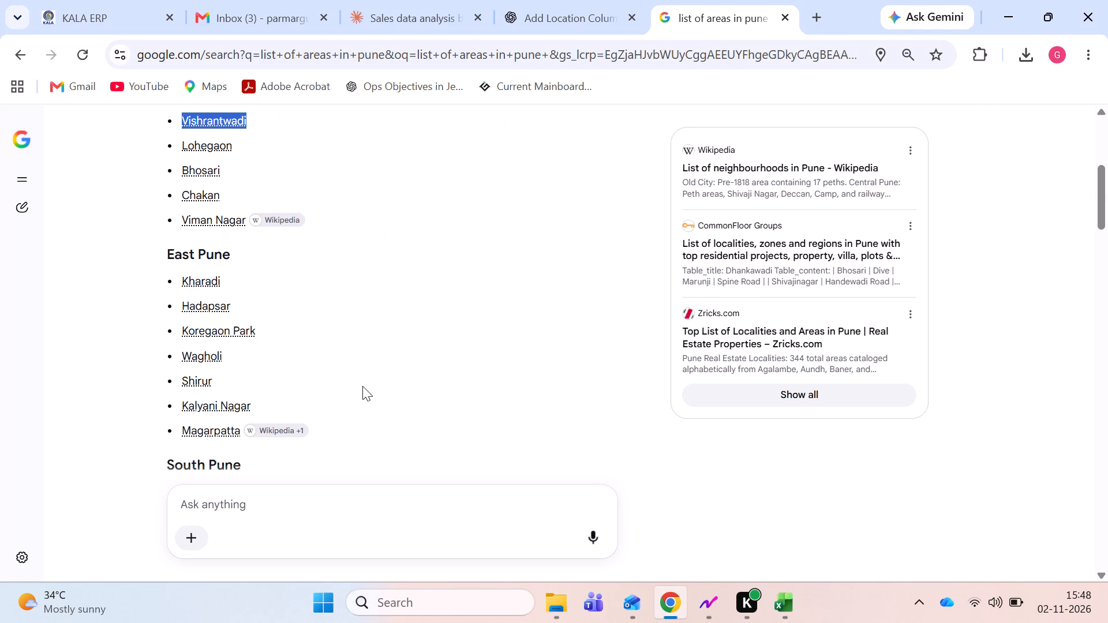
key(alt+Tab)
key(alt+Down)
key(alt+Down)
key(alt+Down)
key(alt+Down)
key(alt+Down)
key(alt+Down)
key(alt+Down)
key(alt+Down)
key(alt+Down)
key(Down)
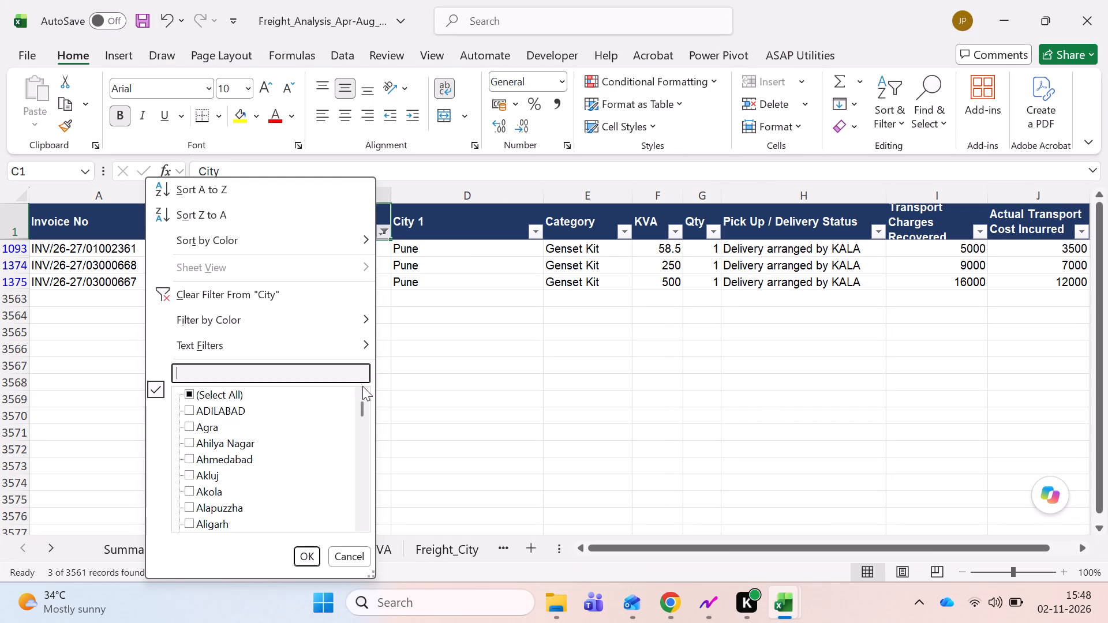
text(hadap)
key(Return)
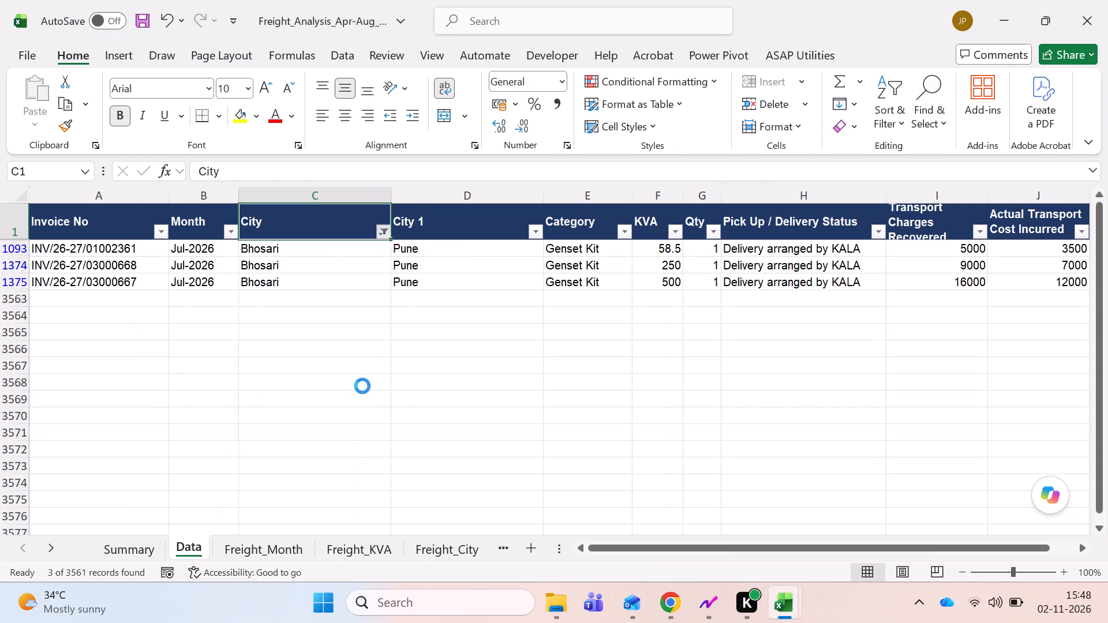
Enter Pune in City 1 for the filtered Hadapsar row.
key(Down)
key(Right)
key(shift+p)
key(Return)
Check the East Pune areas in Chrome and search the City column's filter values in Excel for "kore".
key(Up)
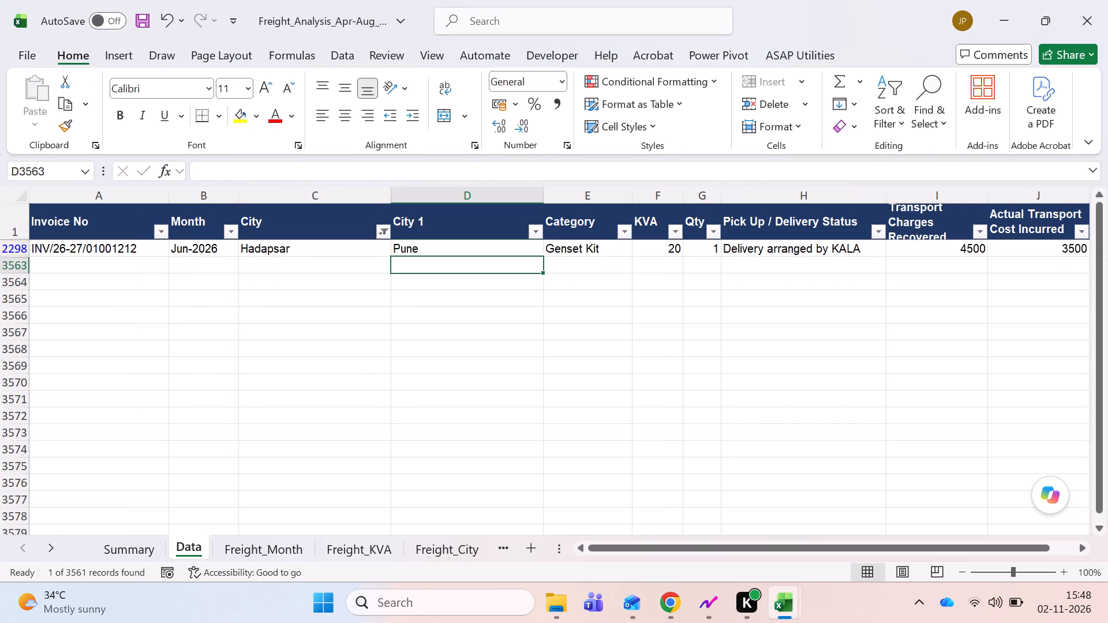
key(Up)
key(Left)
key(alt+Tab)
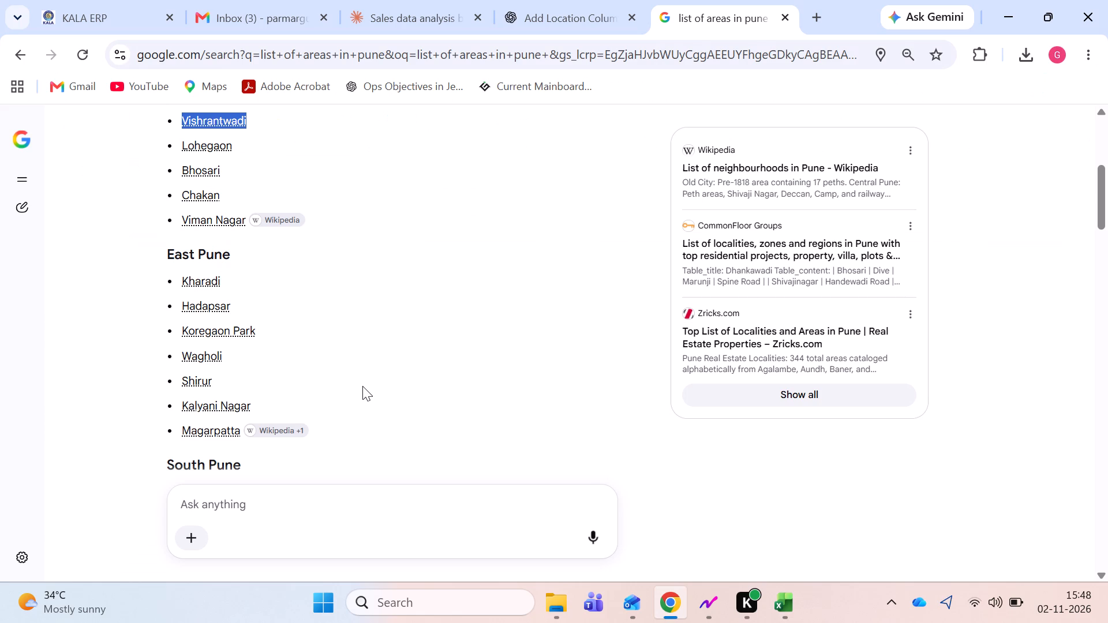
key(alt+Tab)
key(alt+Down)
key(alt+Down)
key(alt+Down)
key(alt+Down)
key(alt+Down)
key(alt+Down)
key(alt+Down)
key(alt+Down)
key(alt+Down)
key(alt+Down)
key(alt+Down)
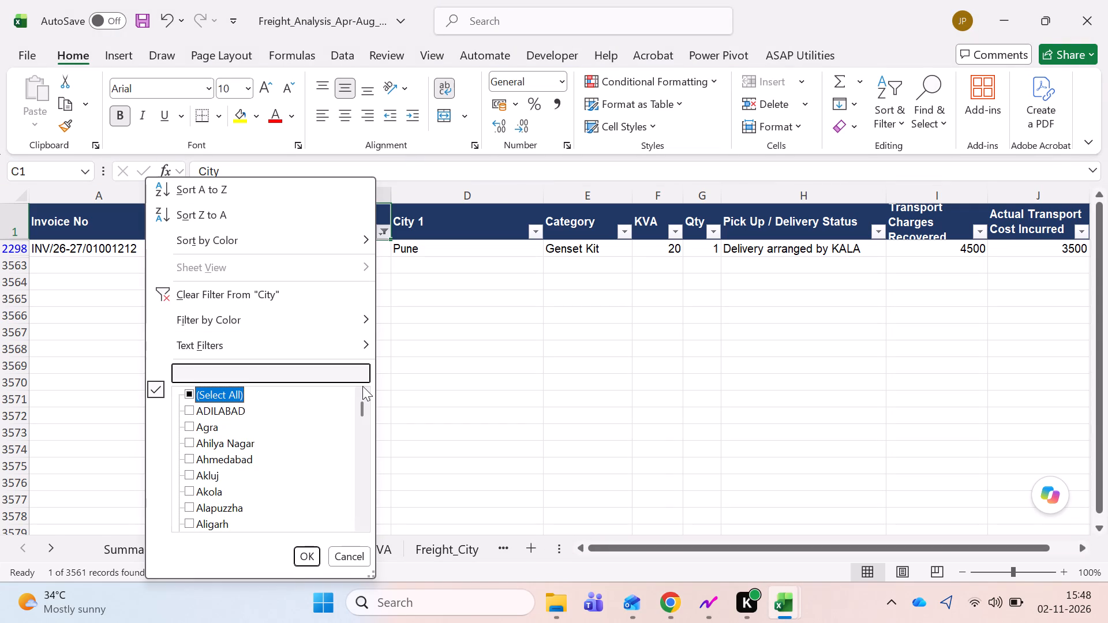
key(Up)
text(kore)
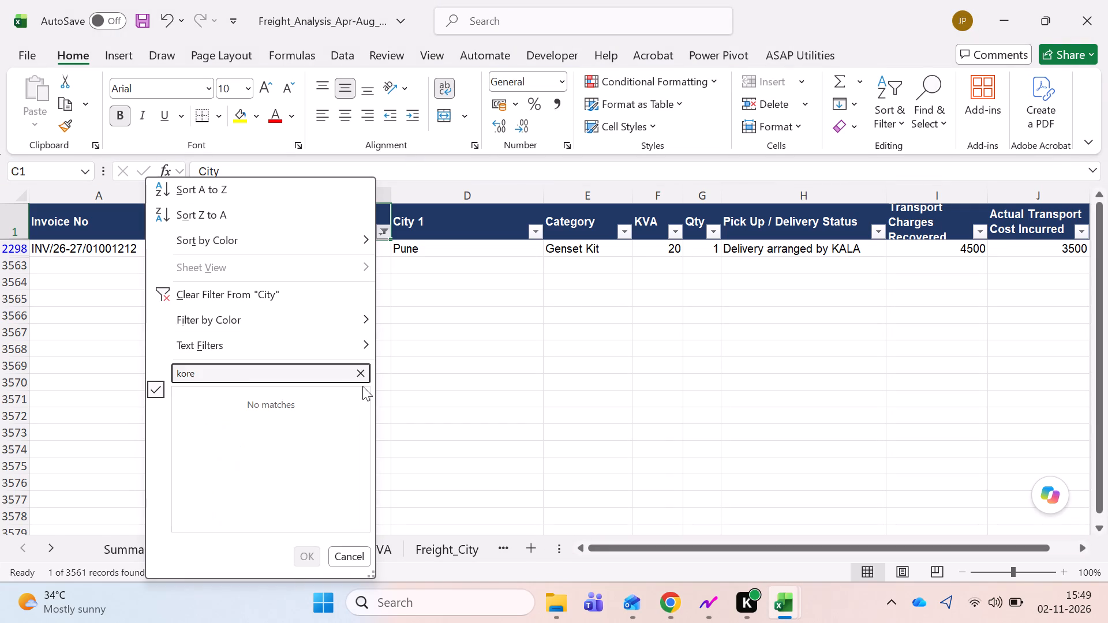
key(Escape)
key(Escape)
Check the East Pune areas in Chrome and search the City column's filter values in Excel for "wagh".
key(alt+Tab)
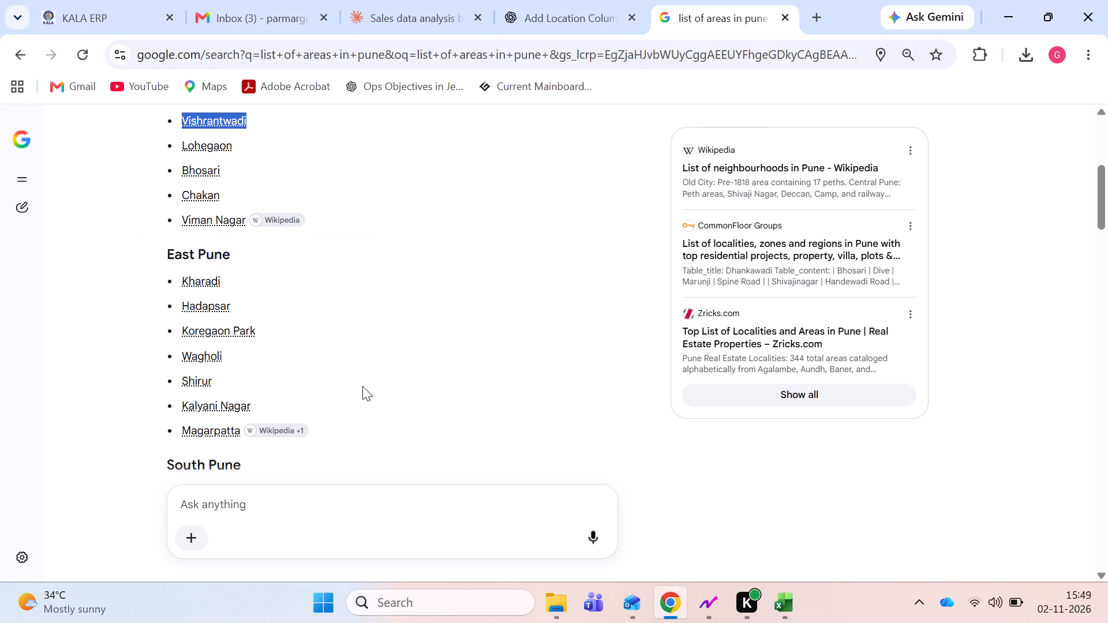
key(alt+Tab)
key(alt+Down)
key(alt+Down)
key(alt+Down)
key(alt+Down)
key(alt+Down)
key(alt+Down)
key(alt+Down)
key(alt+Down)
key(alt+Down)
key(alt+Down)
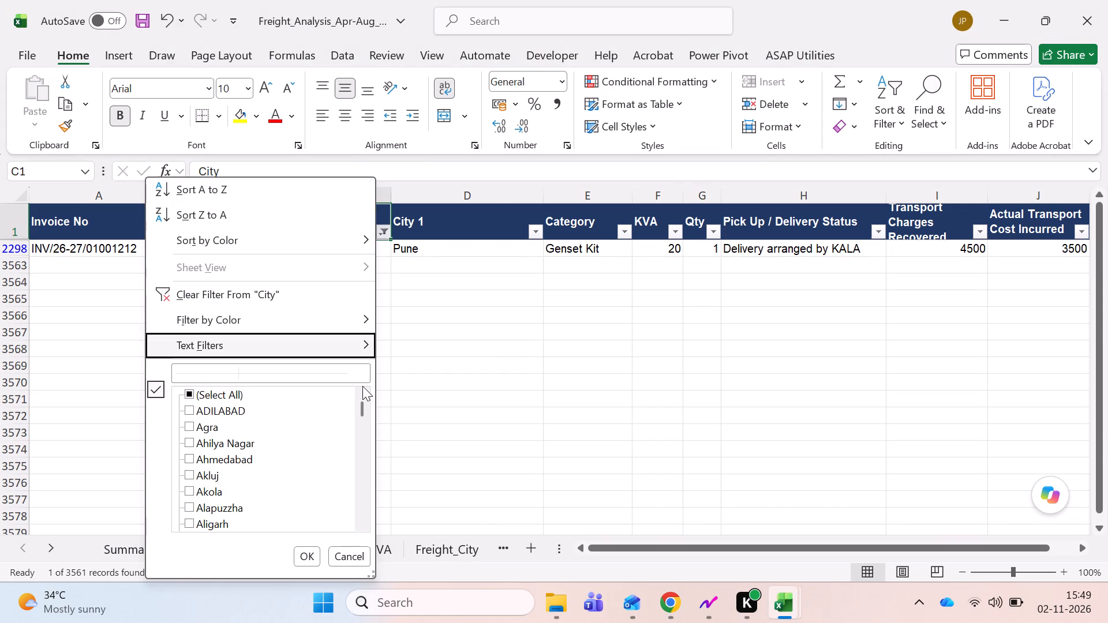
text(wagh)
key(Escape)
key(Escape)
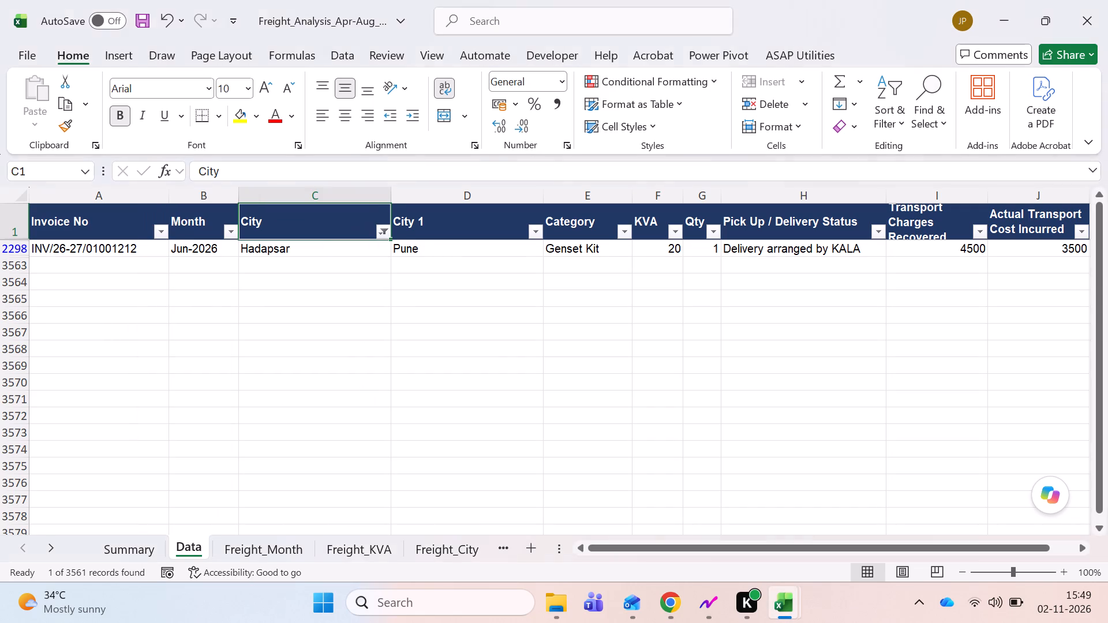
Check the East Pune areas in Chrome and filter the City column in Excel by "shir".
key(alt+Tab)
key(alt+Tab)
key(alt+Down)
key(alt+Down)
key(alt+Down)
key(alt+Down)
key(alt+Down)
key(alt+Down)
key(alt+Down)
key(alt+Down)
key(alt+Down)
key(alt+Down)
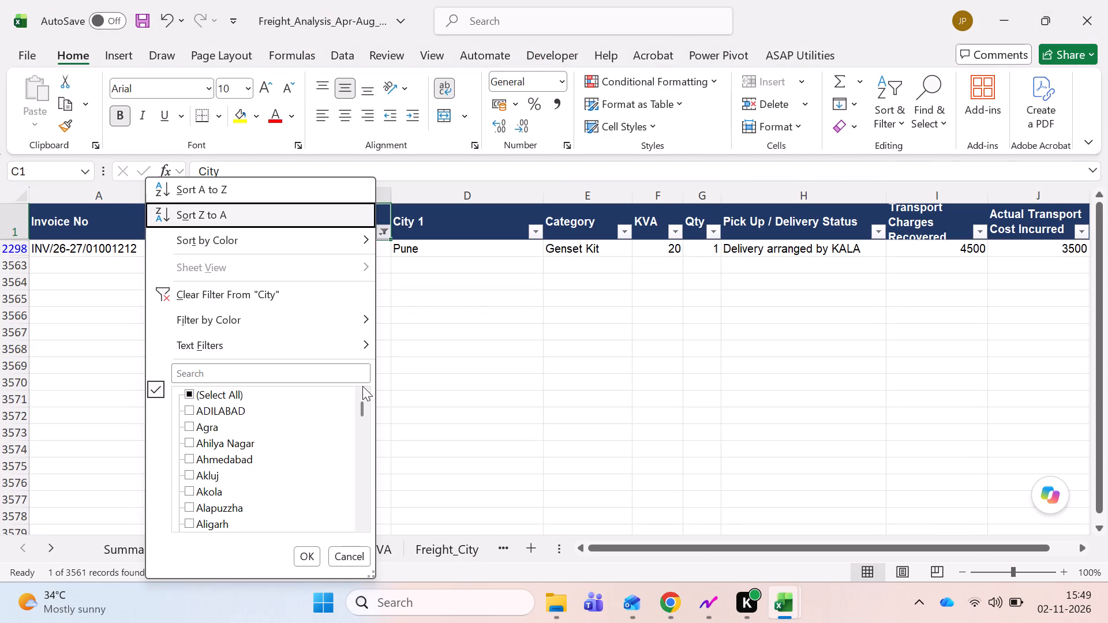
text(shir)
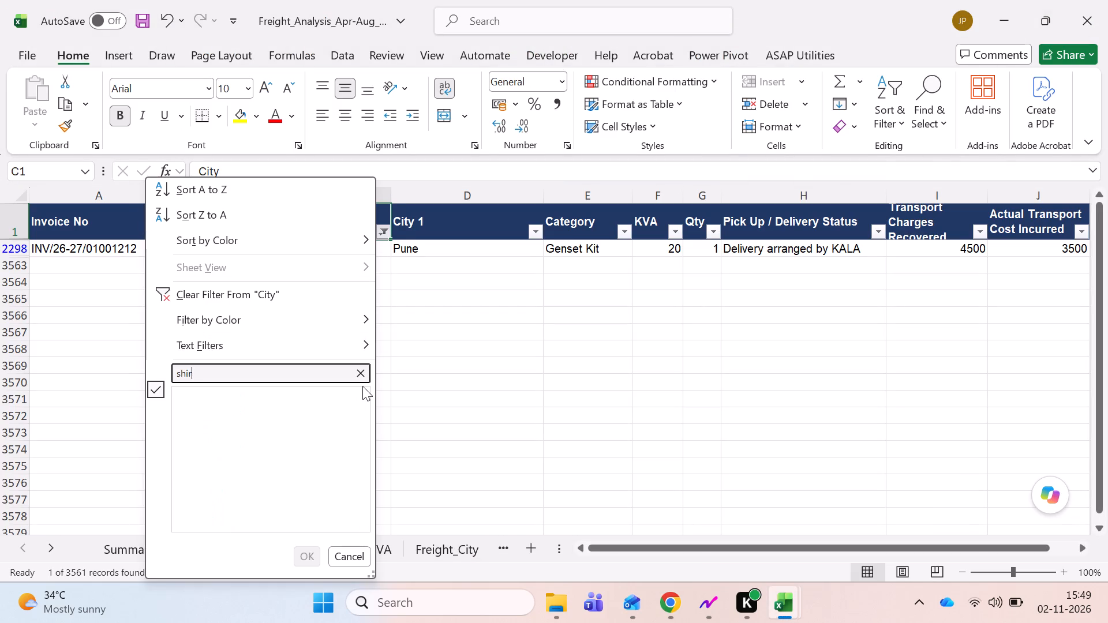
key(Return)
Enter Pune in City 1 for the filtered Shirur row.
key(Down)
key(Right)
key(shift+p)
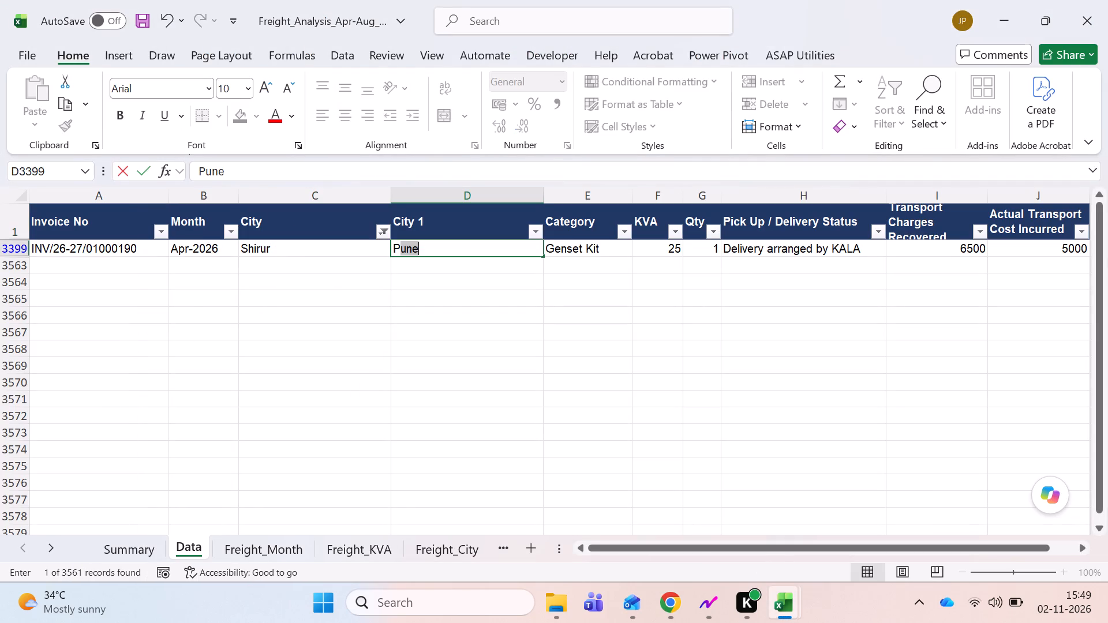
key(Left)
Check the East Pune areas in Chrome and search the City column's filter values in Excel for "kalya".
key(Down)
key(Up)
key(Up)
key(alt+Tab)
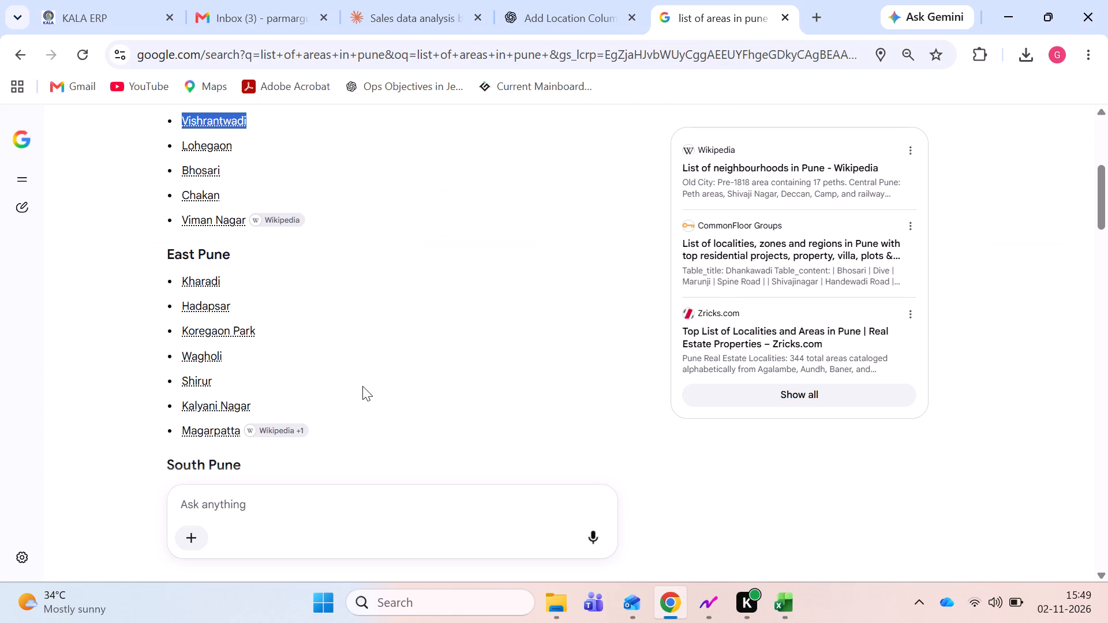
key(alt+Tab)
key(alt+Down)
key(alt+Down)
key(alt+Down)
key(alt+Down)
key(alt+Down)
key(alt+Down)
key(alt+Down)
key(alt+Down)
key(alt+Down)
key(Down)
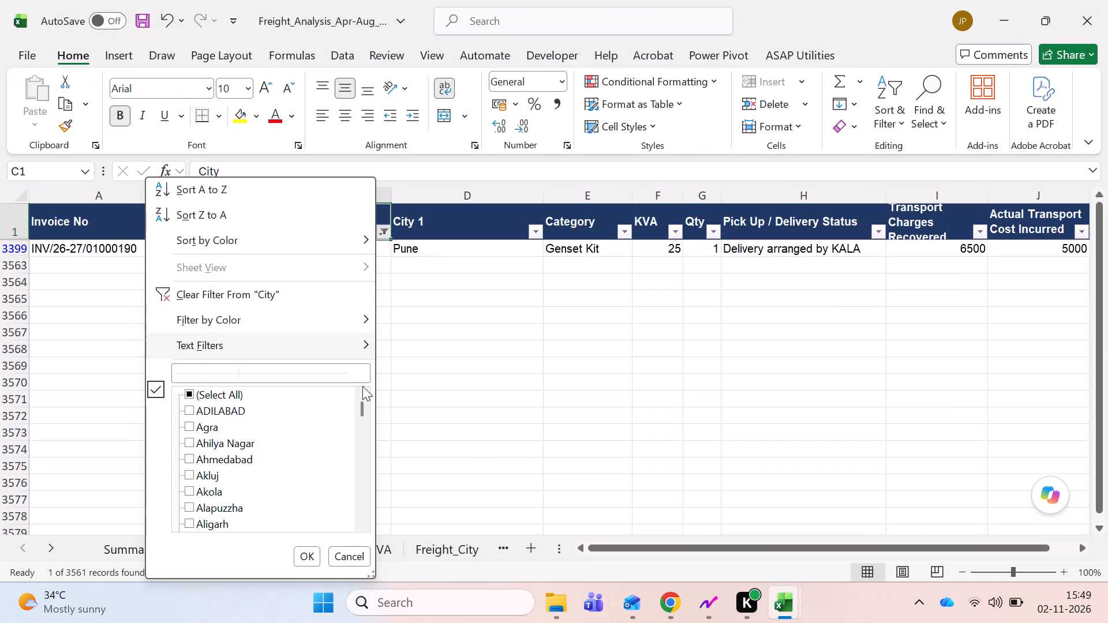
text(kalya)
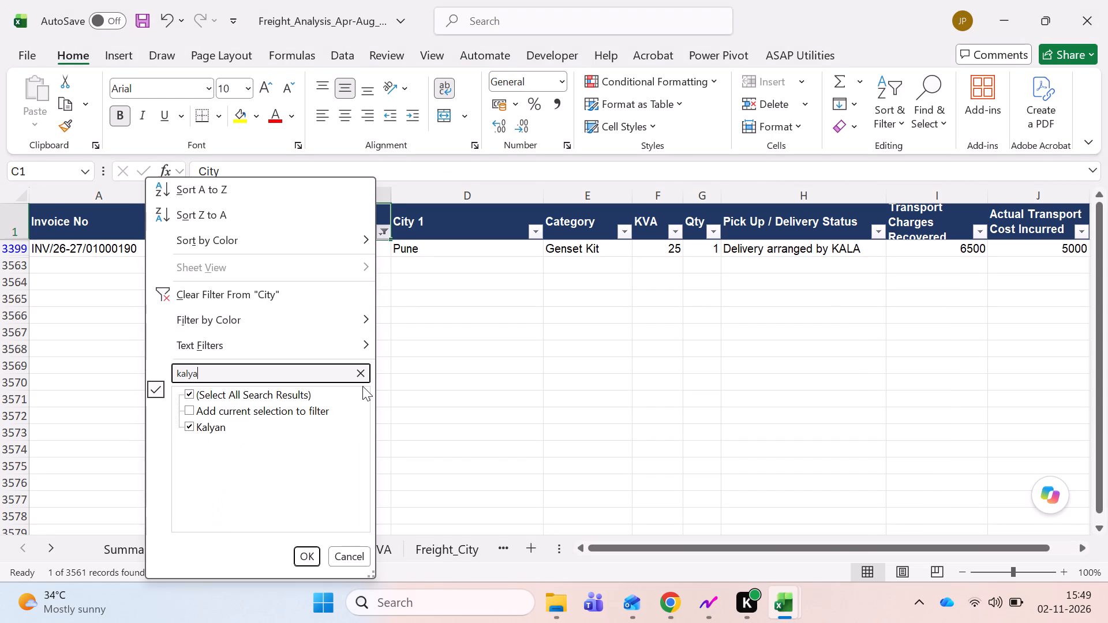
key(Escape)
key(Escape)
Check the East Pune areas in Chrome and search the City column's filter values in Excel for "magar".
key(alt+Tab)
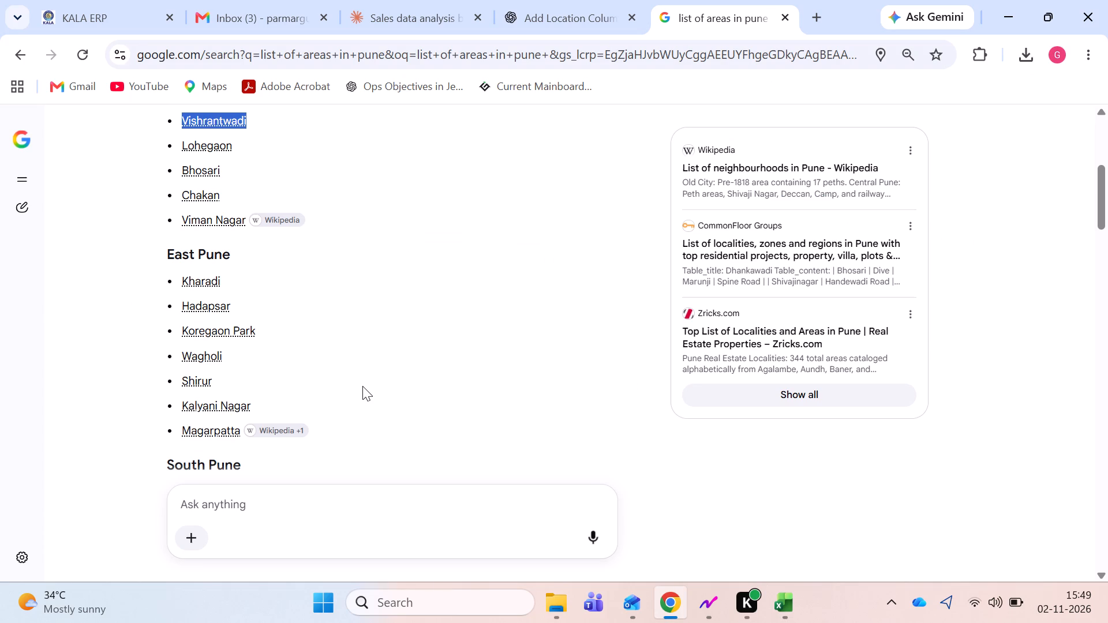
key(alt+Tab)
key(alt+Down)
key(alt+Down)
key(alt+Down)
key(alt+Down)
key(alt+Down)
key(alt+Down)
key(alt+Down)
key(alt+Down)
key(alt+Down)
key(Down)
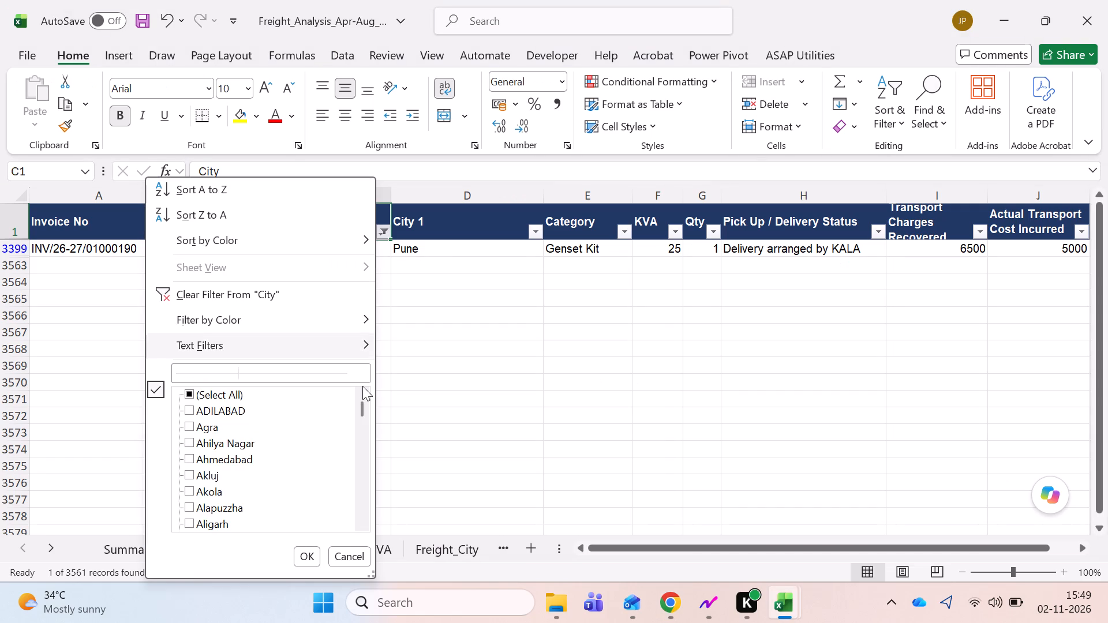
text(magar)
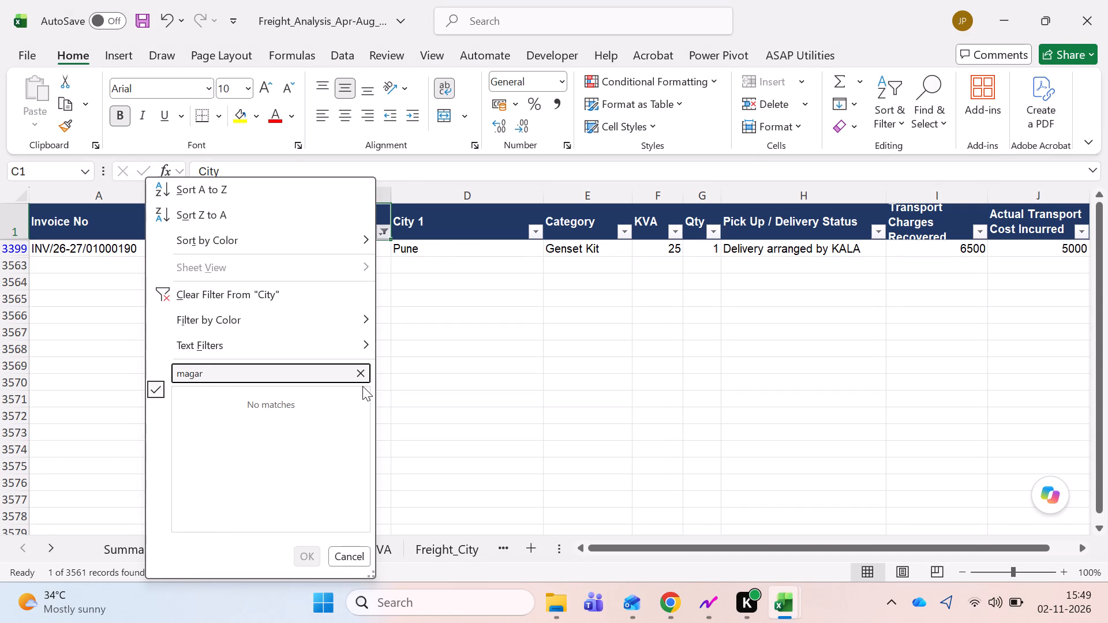
key(Escape)
key(Escape)
Check the South Pune areas in Chrome and search the City column's filter values in Excel for "katr".
key(alt+Tab)
scroll(362, 386, down, 1)
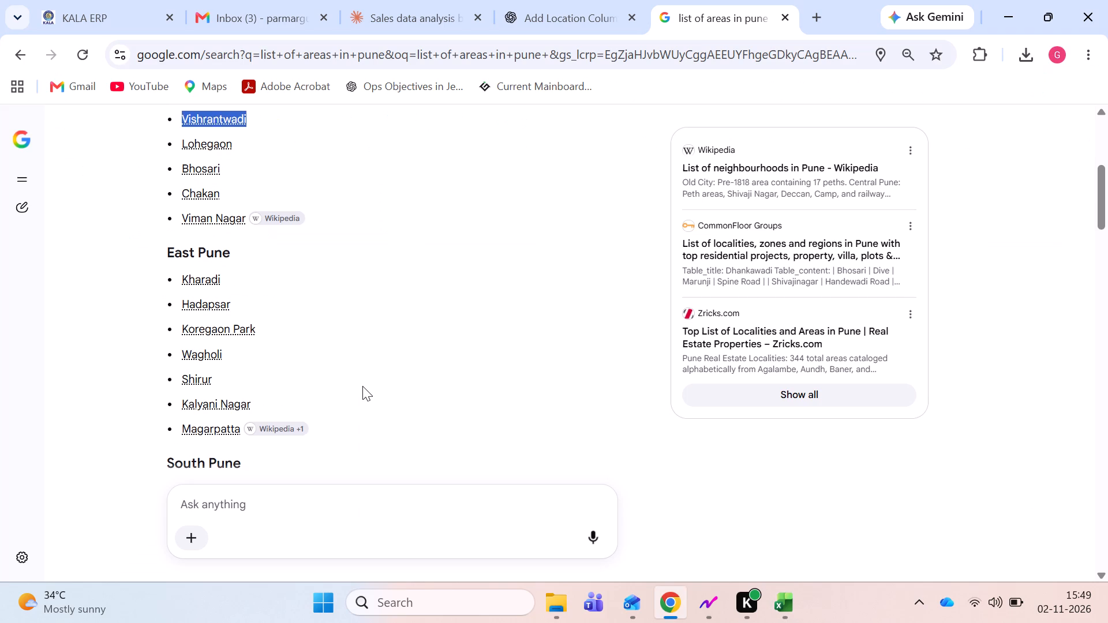
scroll(362, 386, down, 2)
key(alt+Tab)
key(alt+Down)
key(alt+Down)
key(alt+Down)
key(alt+Down)
key(alt+Down)
key(alt+Down)
key(alt+Down)
key(alt+Down)
key(alt+Down)
key(alt+Down)
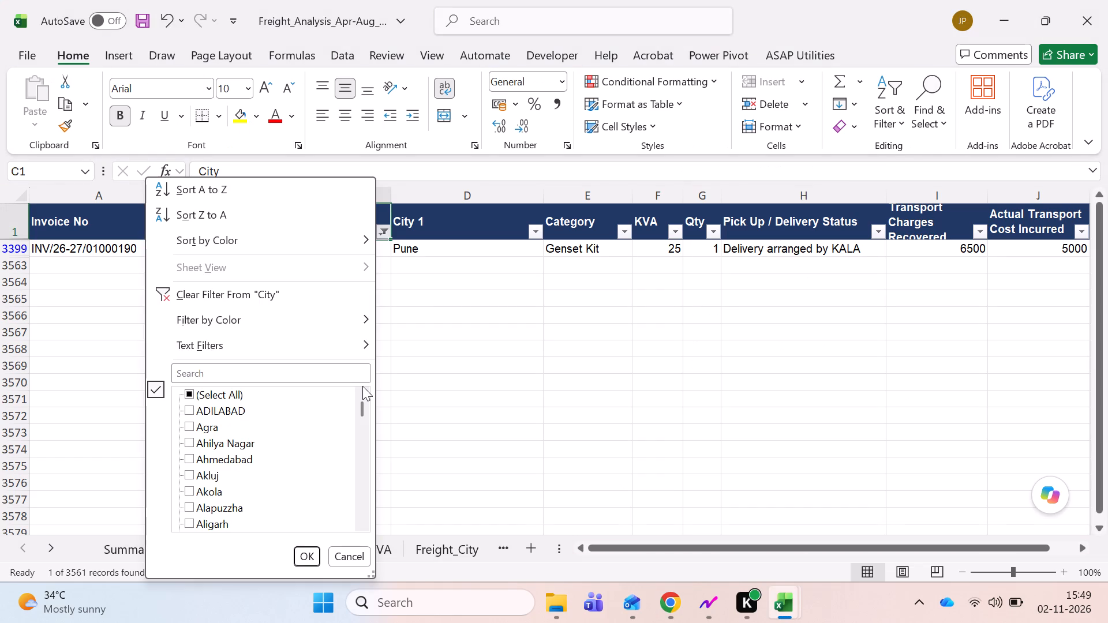
text(katr)
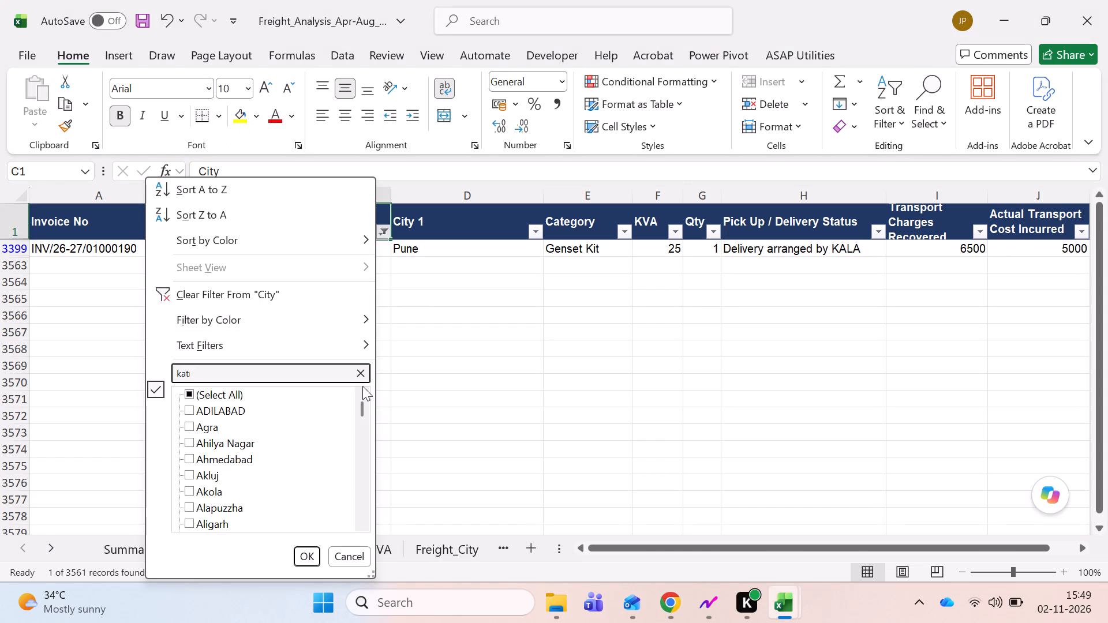
key(Escape)
key(Escape)
Check the South Pune areas in Chrome and search the City column's filter values in Excel for "sinh".
key(alt+Tab)
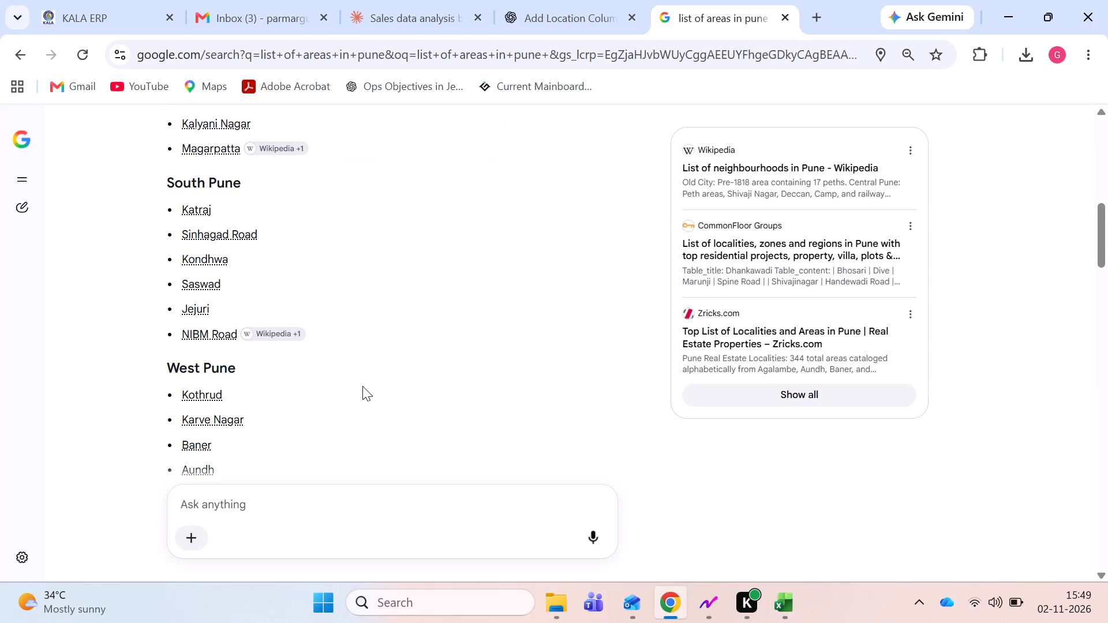
key(alt+Tab)
key(alt+Down)
key(alt+Down)
key(alt+Down)
key(alt+Down)
key(alt+Down)
key(alt+Down)
key(alt+Down)
key(alt+Down)
key(alt+Down)
key(Down)
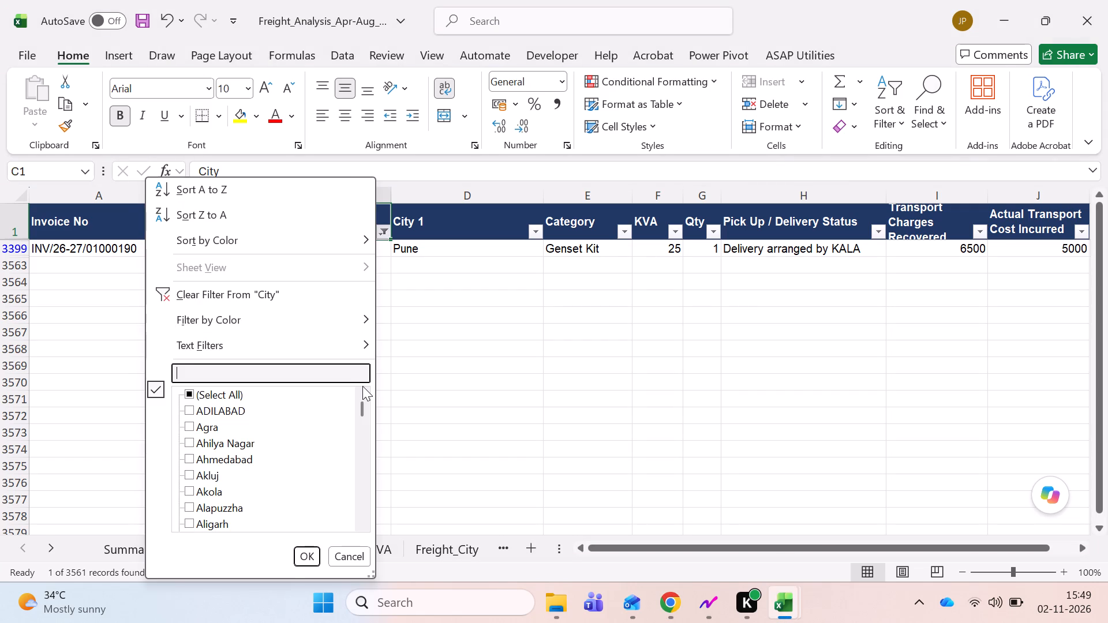
text(sinh)
text(``)
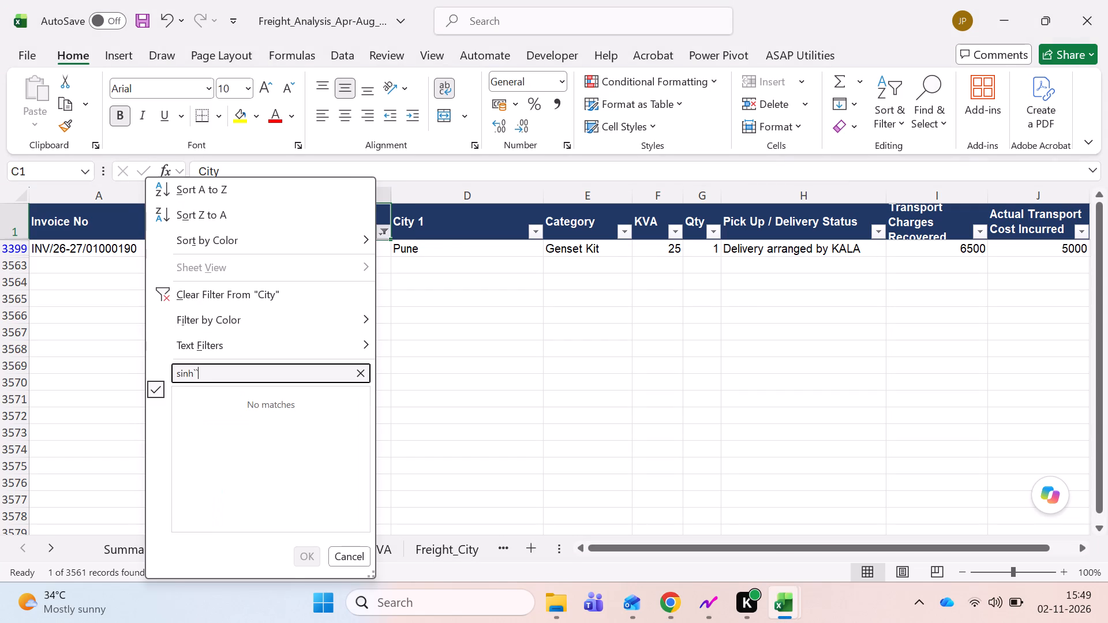
key(Escape)
key(Escape)
Recheck the South Pune areas in Chrome and repeat the "sinh" search in the City column's filter values in Excel.
key(alt+Tab)
key(alt+Tab)
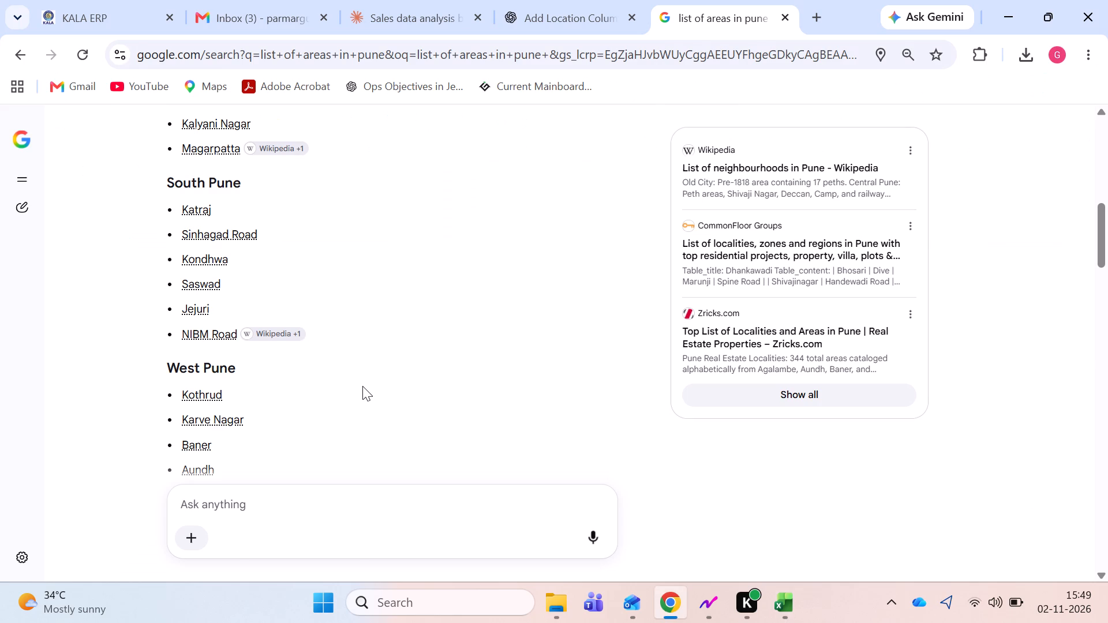
key(alt+Down)
key(alt+Down)
key(alt+Down)
key(alt+Down)
key(alt+Down)
key(alt+Down)
key(alt+Down)
key(alt+Down)
key(alt+Down)
key(Down)
text(sinh)
key(BackSpace)
key(BackSpace)
key(BackSpace)
key(BackSpace)
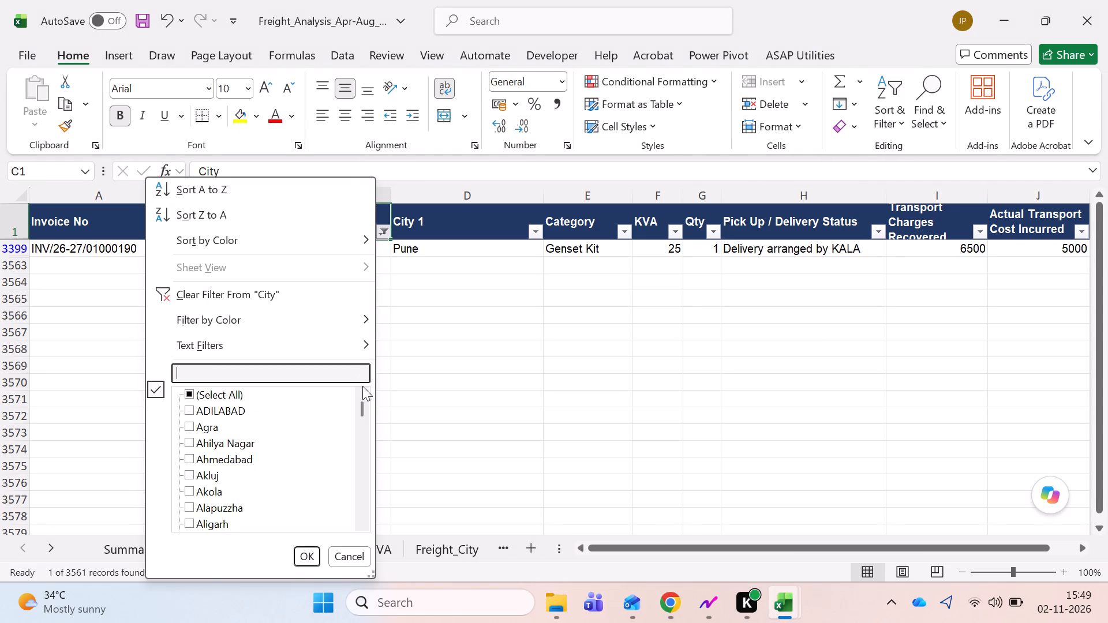
Search the City column's filter values for "kon".
text(kon)
key(Escape)
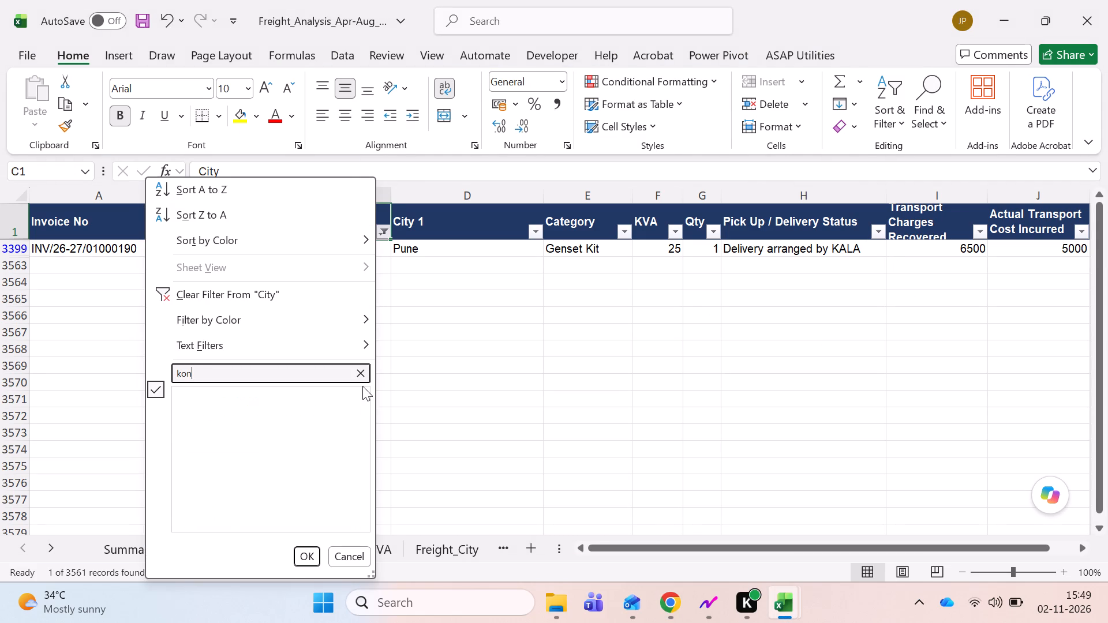
key(Escape)
Check the South Pune areas in Chrome and search the City column's filter values in Excel for "sasw".
key(alt+Tab)
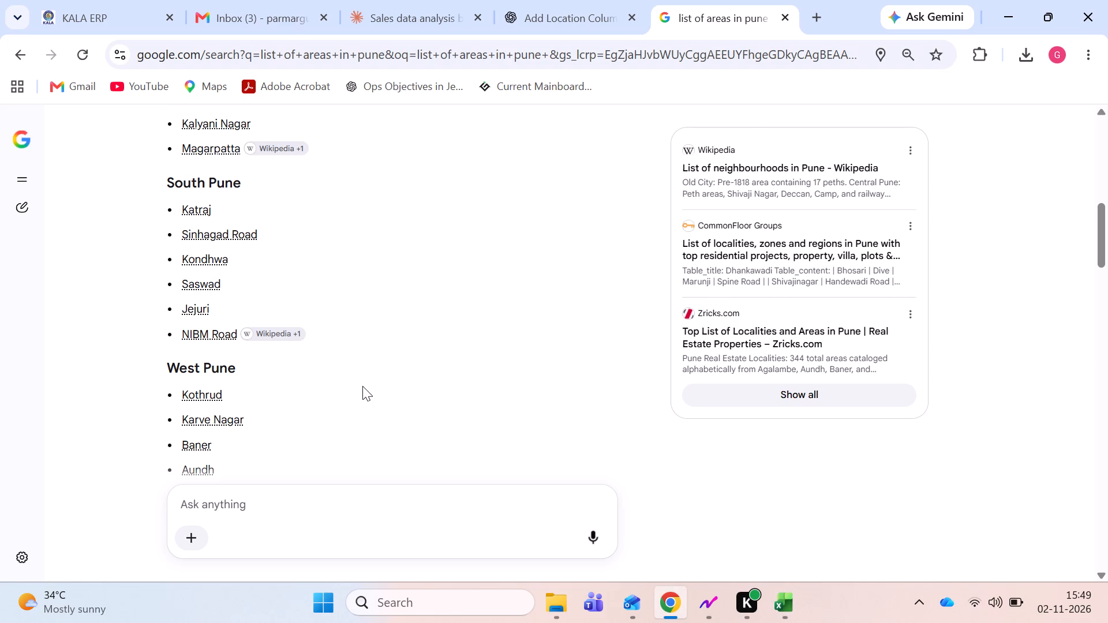
key(alt+Tab)
key(alt+Down)
key(alt+Down)
key(alt+Down)
key(alt+Down)
key(alt+Down)
key(alt+Down)
key(alt+Down)
key(alt+Down)
key(Down)
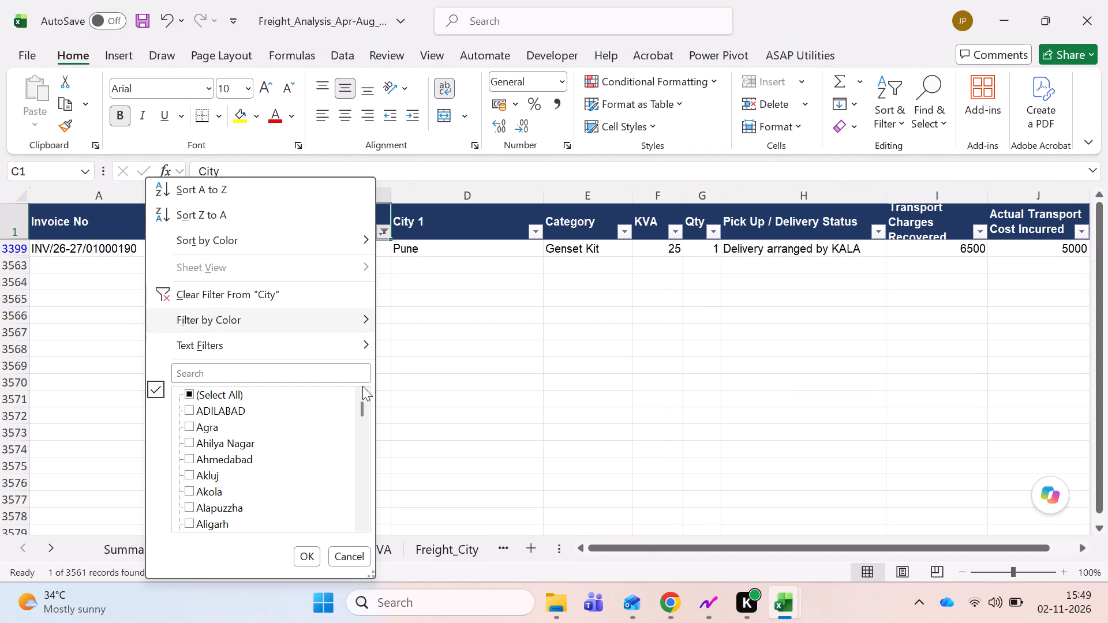
key(Down)
text(sasw)
key(Escape)
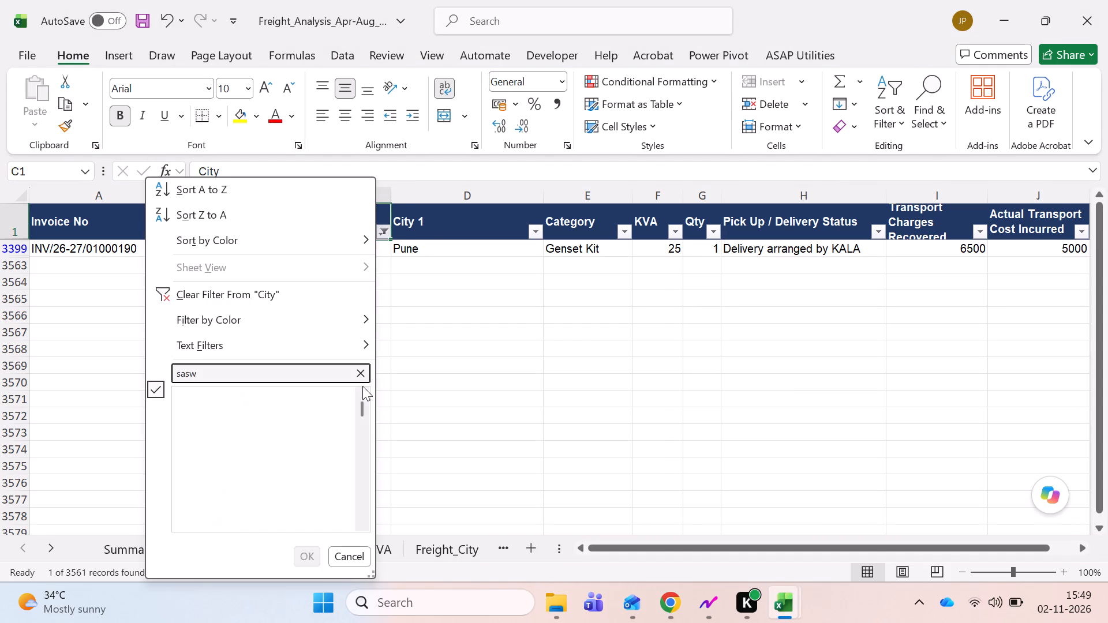
key(Escape)
Check the South Pune areas in Chrome and search the City column's filter values in Excel for "jeju".
key(alt+Tab)
key(alt+Tab)
key(alt+Down)
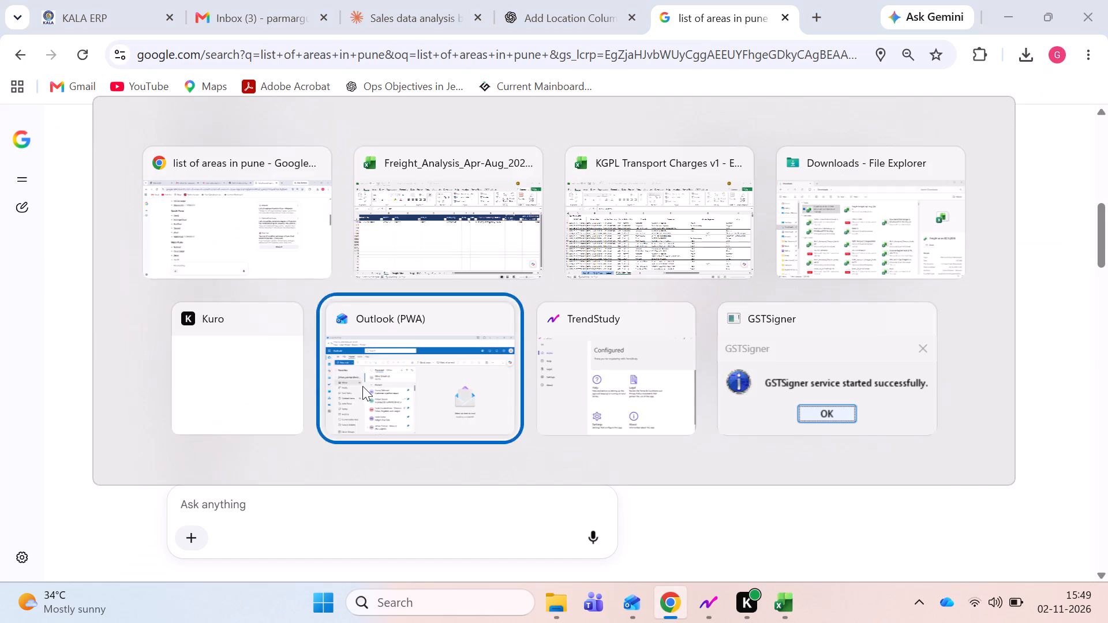
key(alt+Down)
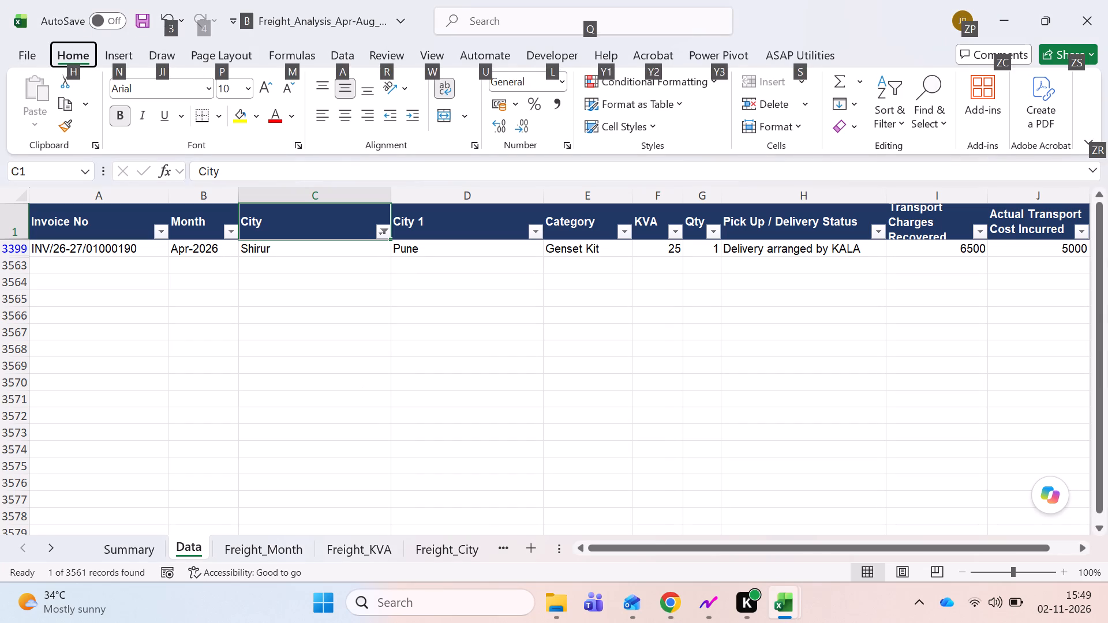
key(alt+Down)
key(alt+Down)
key(alt+Down)
key(alt+Down)
key(alt+Down)
key(alt+Down)
key(alt+Down)
key(alt+Down)
key(alt+Down)
key(Down)
text(jeju)
key(Escape)
key(Escape)
Check the South Pune areas in Chrome and search the City column's filter values in Excel for "nib".
key(alt+Tab)
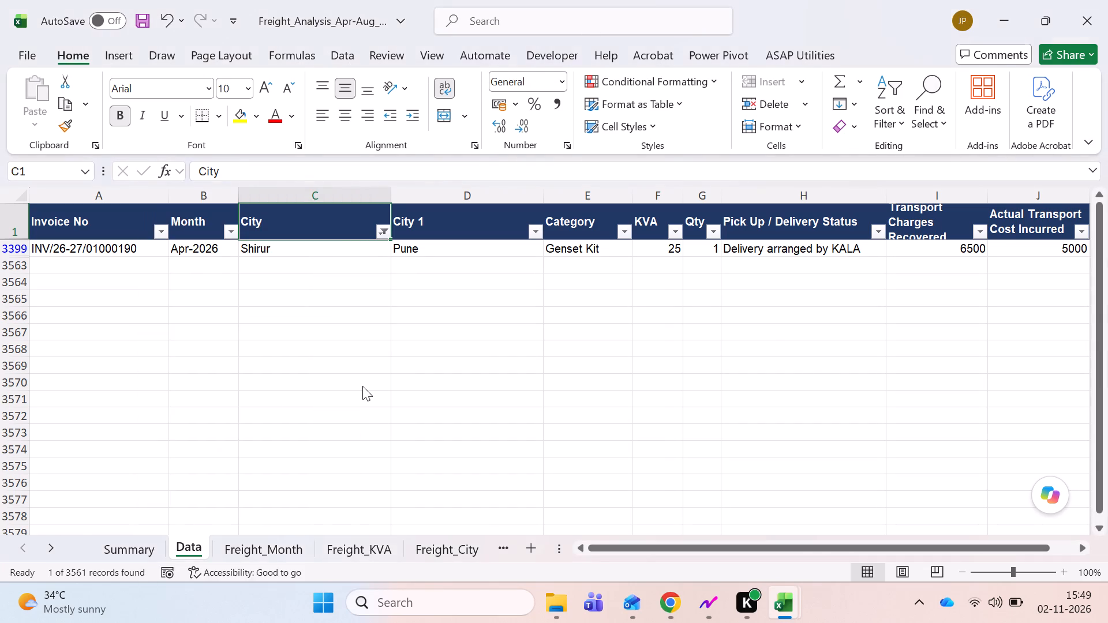
key(alt+Tab)
key(alt+Down)
key(alt+Down)
key(alt+Down)
key(alt+Down)
key(alt+Down)
key(alt+Down)
key(alt+Down)
key(alt+Down)
key(alt+Down)
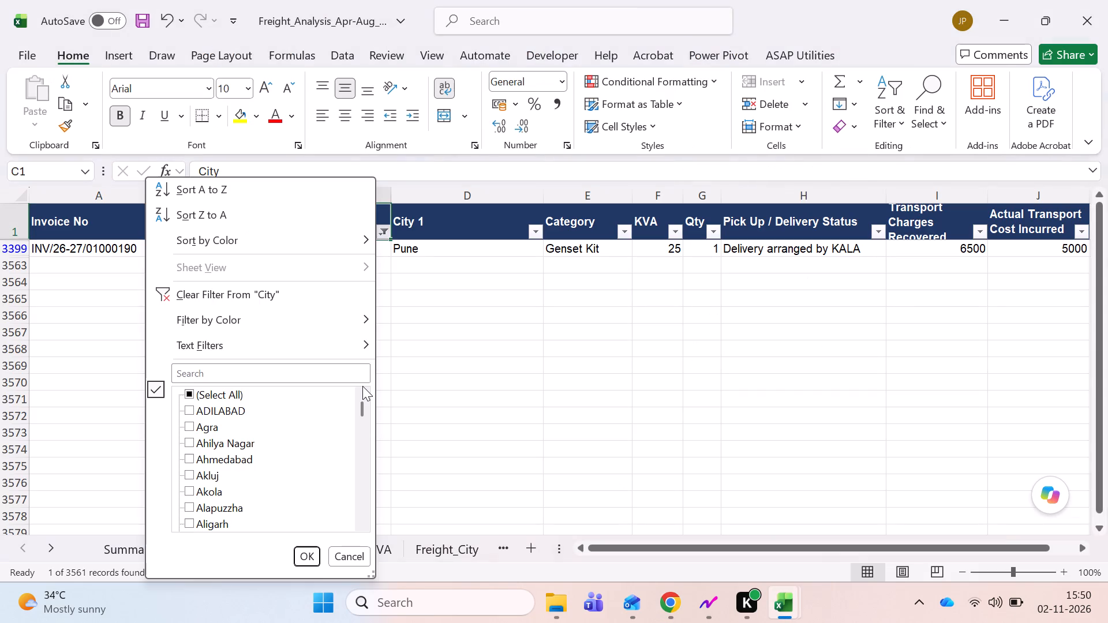
key(Down)
text(nib)
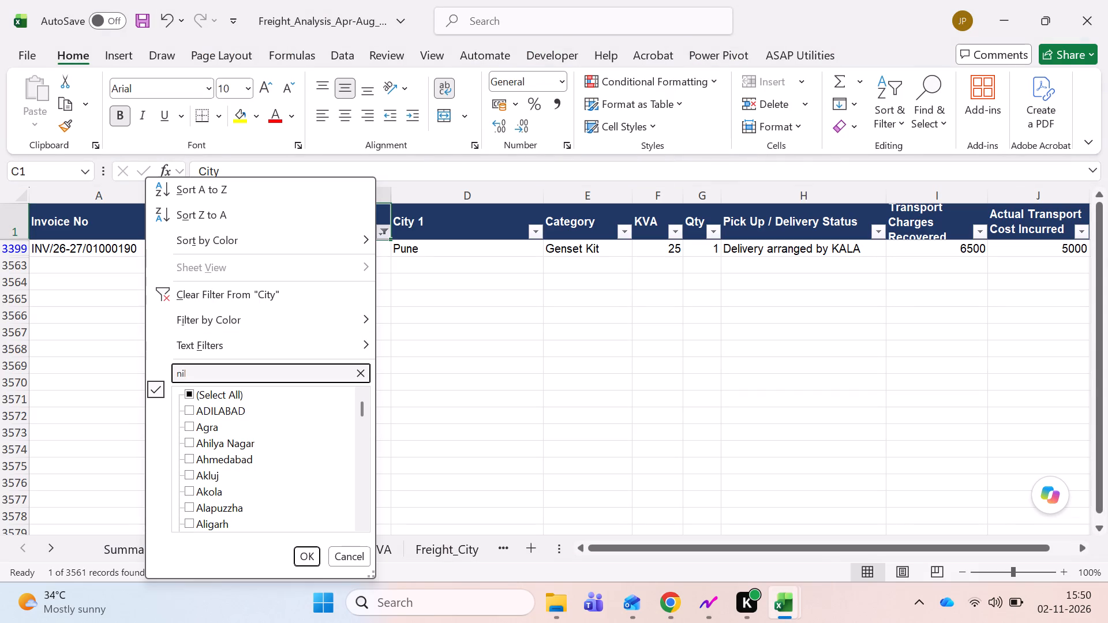
key(Escape)
key(Escape)
Check the Pune area list in Chrome and filter the City column in Excel by "chinc".
key(alt+Tab)
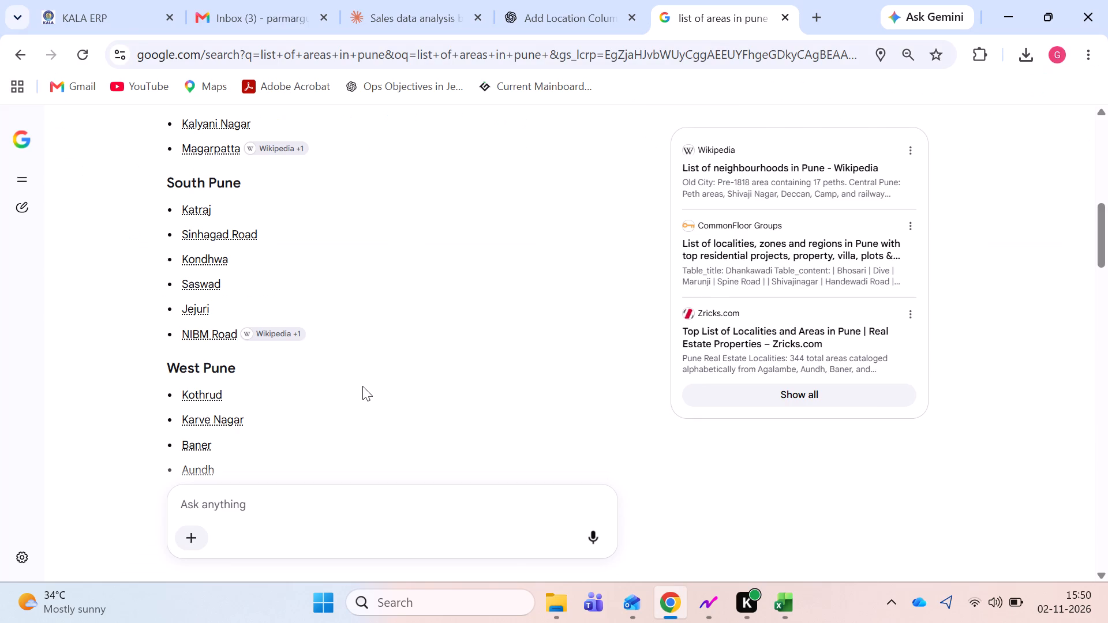
key(alt+Tab)
key(alt+Down)
key(alt+Down)
key(alt+Down)
key(alt+Down)
key(alt+Down)
key(alt+Down)
key(alt+Down)
key(alt+Down)
key(alt+Down)
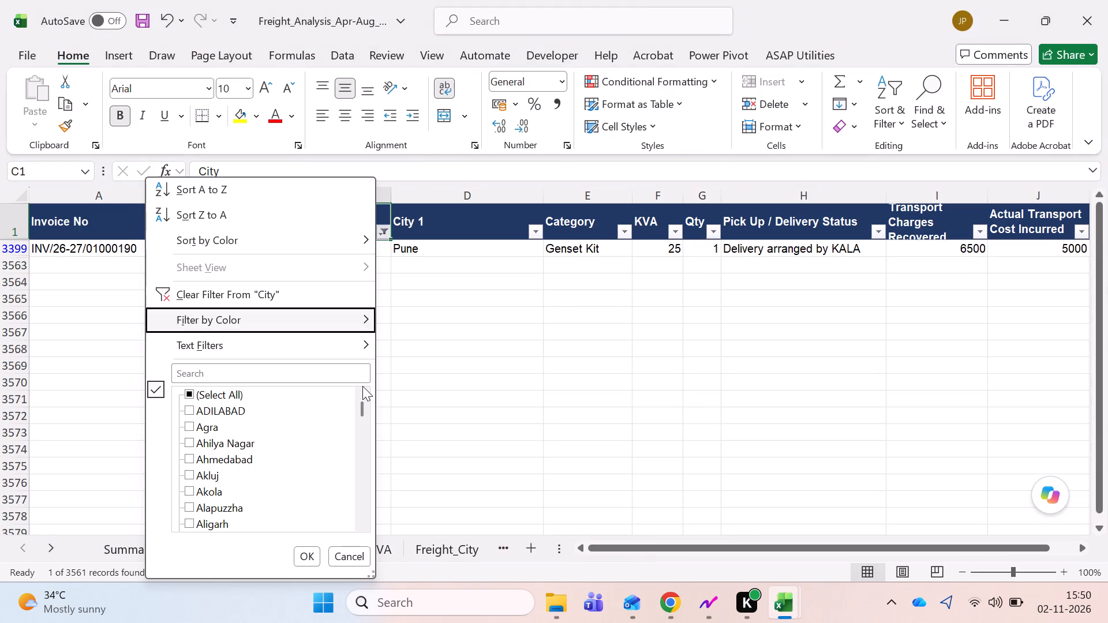
key(Down)
key(c)
key(h)
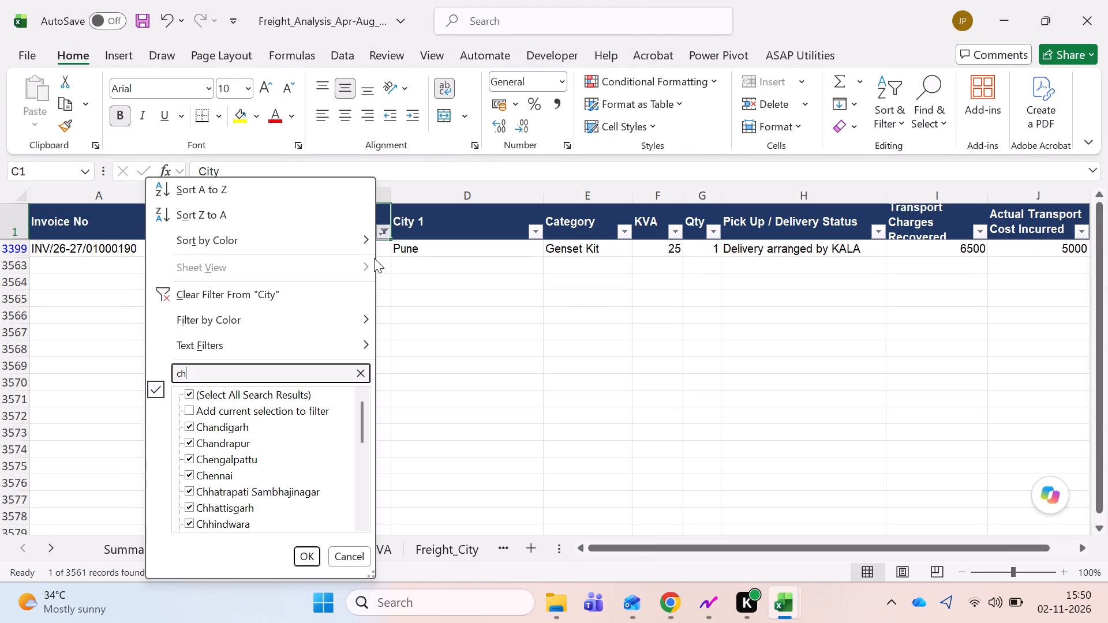
text(inc)
key(Return)
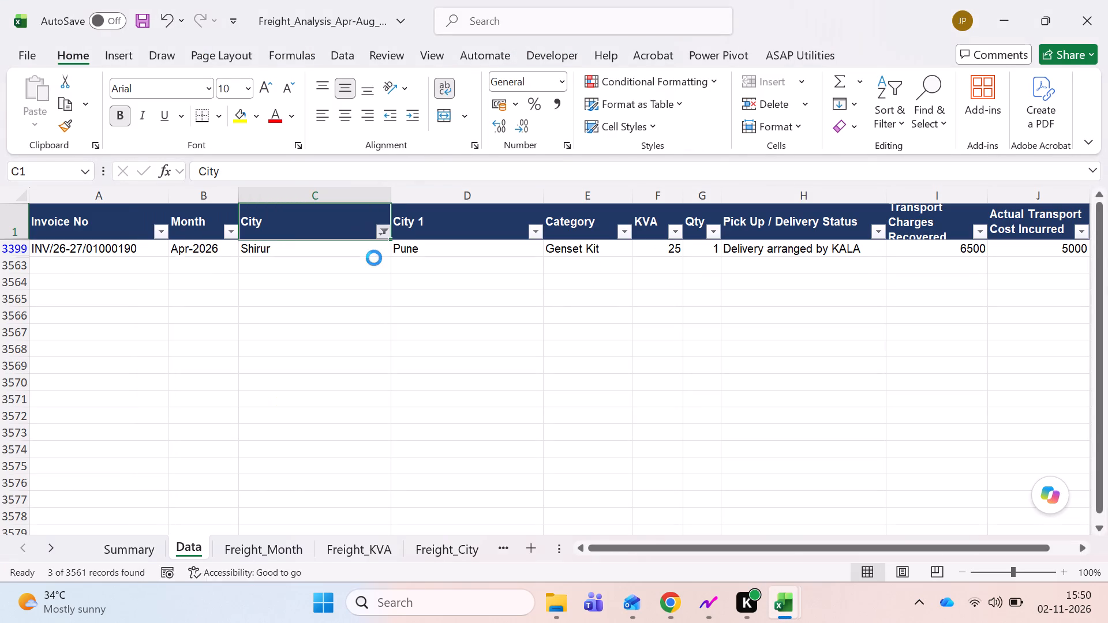
Enter Pune in City 1 for the first filtered Chinchwad row and copy it to the remaining Chinchwad rows.
key(Down)
key(Right)
key(shift+p)
key(Tab)
key(Left)
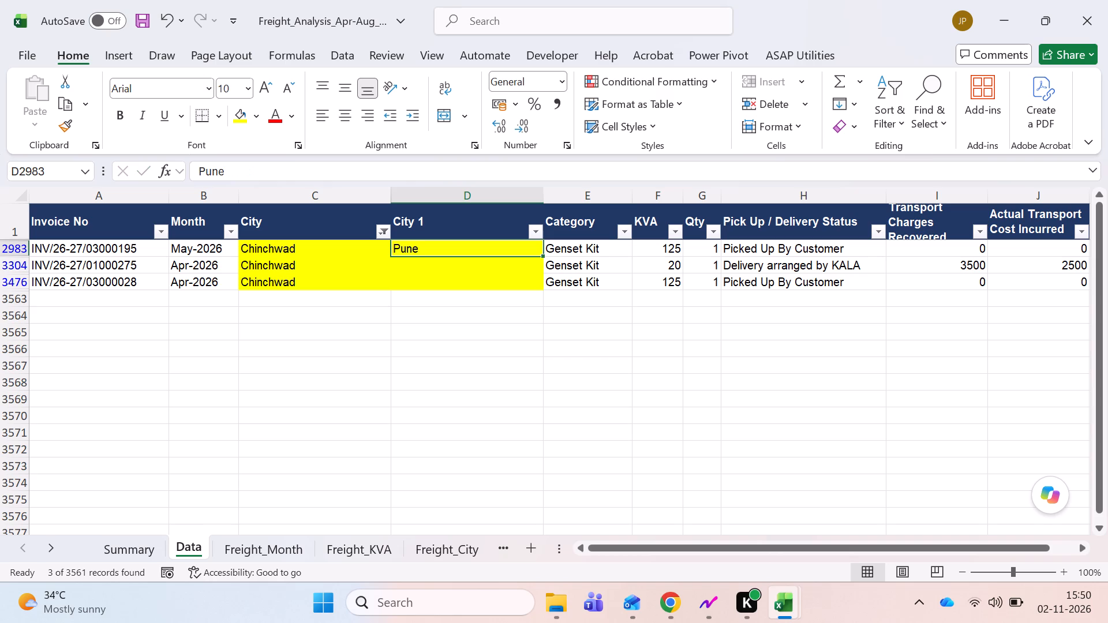
key(ctrl+c)
key(Down)
key(shift+Down)
key(Return)
Remove the yellow fill from the City and City 1 cells of all filtered Chinchwad rows.
key(Up)
key(Left)
key(shift+Right)
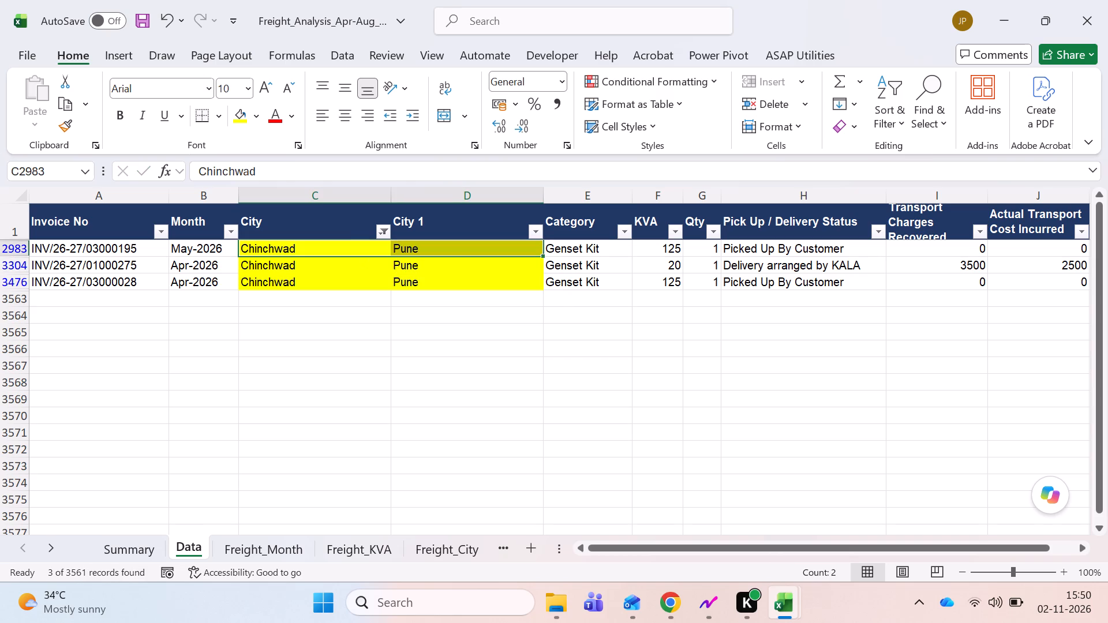
key(shift+Down)
key(shift+Down)
key(alt+h)
key(alt+h)
key(n)
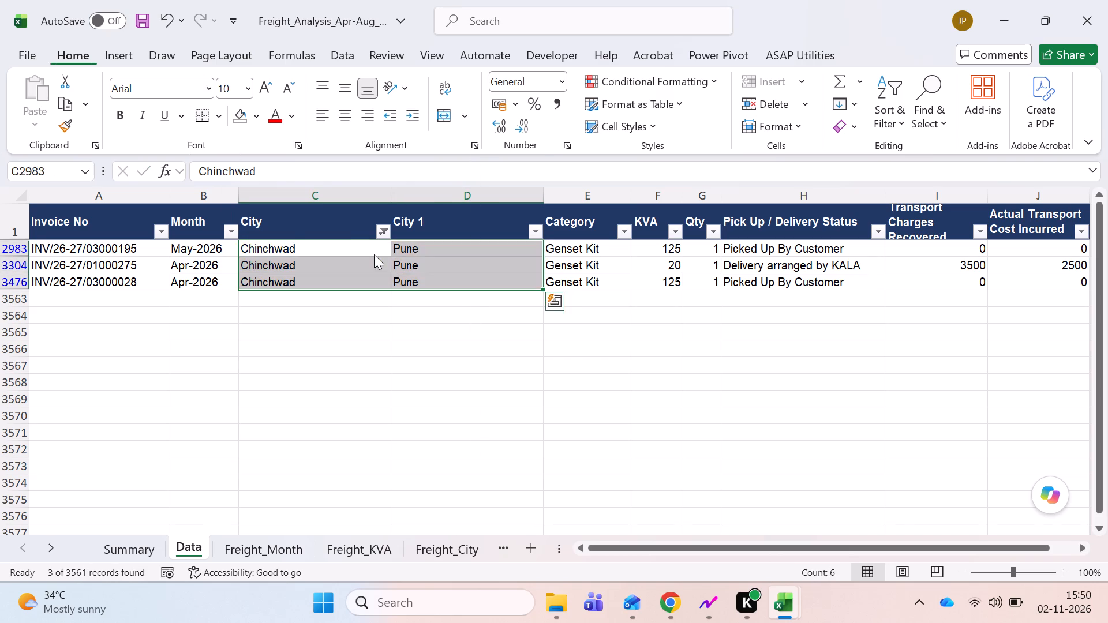
Filter the City column by "pimp".
key(Up)
key(alt+Down)
key(alt+Down)
key(alt+Down)
key(alt+Down)
key(alt+Down)
key(alt+Down)
key(alt+Down)
key(alt+Down)
key(alt+Down)
key(Down)
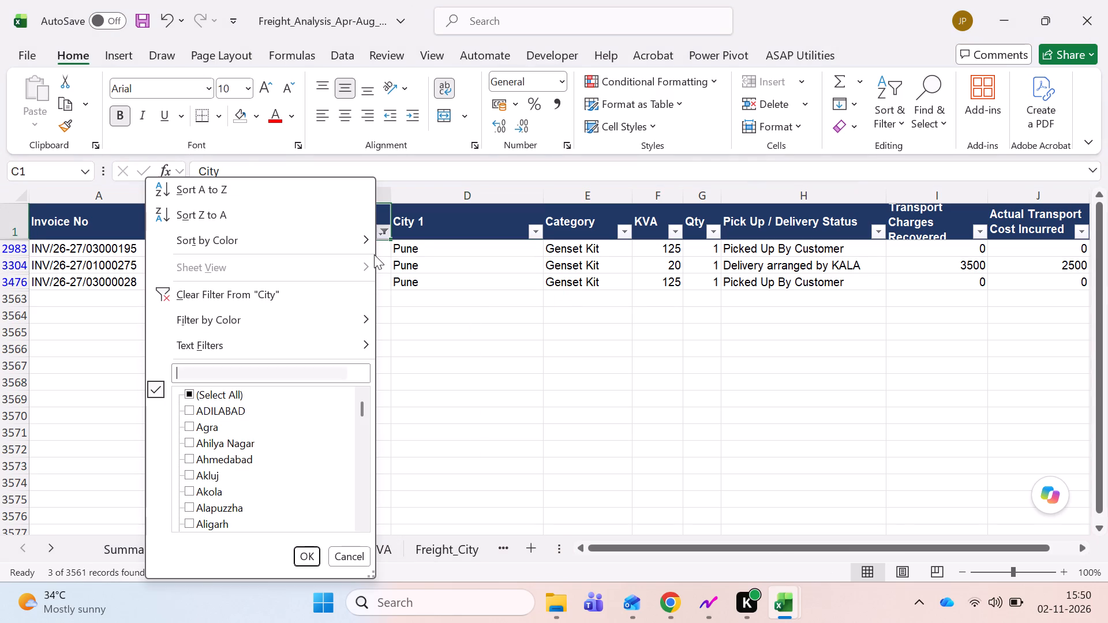
text(pimp)
key(Return)
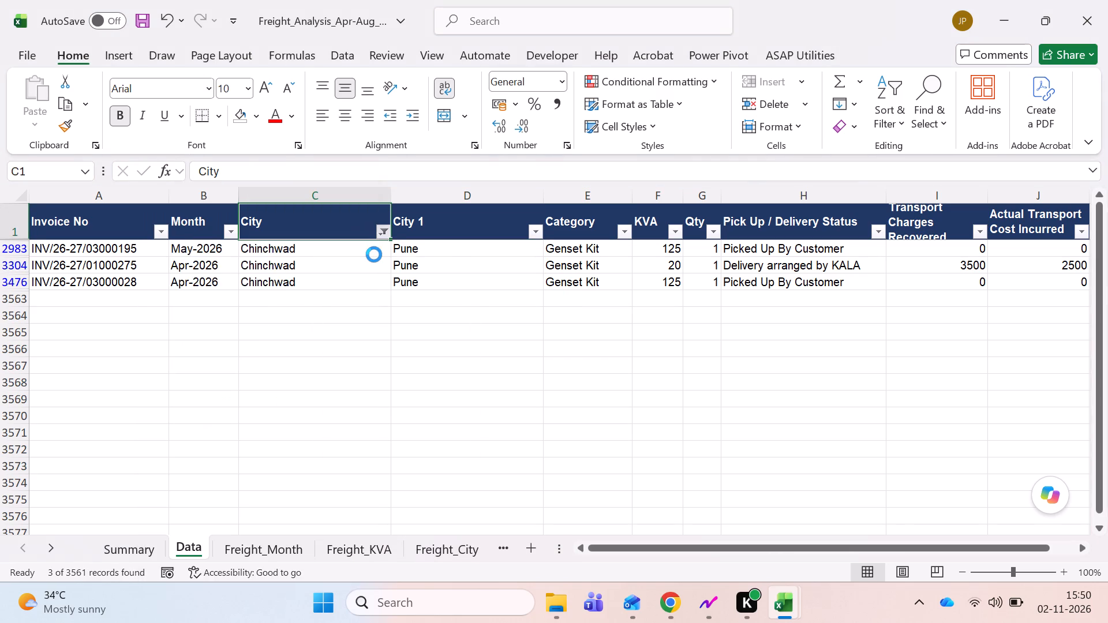
Enter Pune in City 1 for the filtered Pimpri row.
key(Down)
key(Right)
key(shift+p)
key(Left)
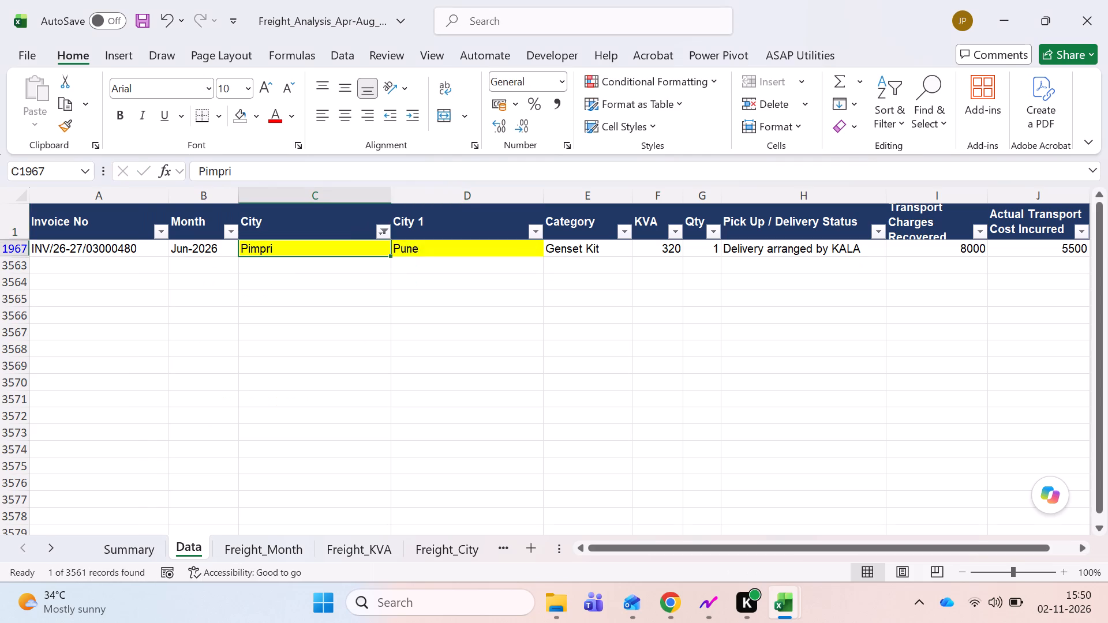
Remove the yellow fill from the Pimpri row's City and City 1 cells and save the workbook.
key(shift+Right)
key(alt+h)
key(alt+h)
key(n)
key(Right)
key(Left)
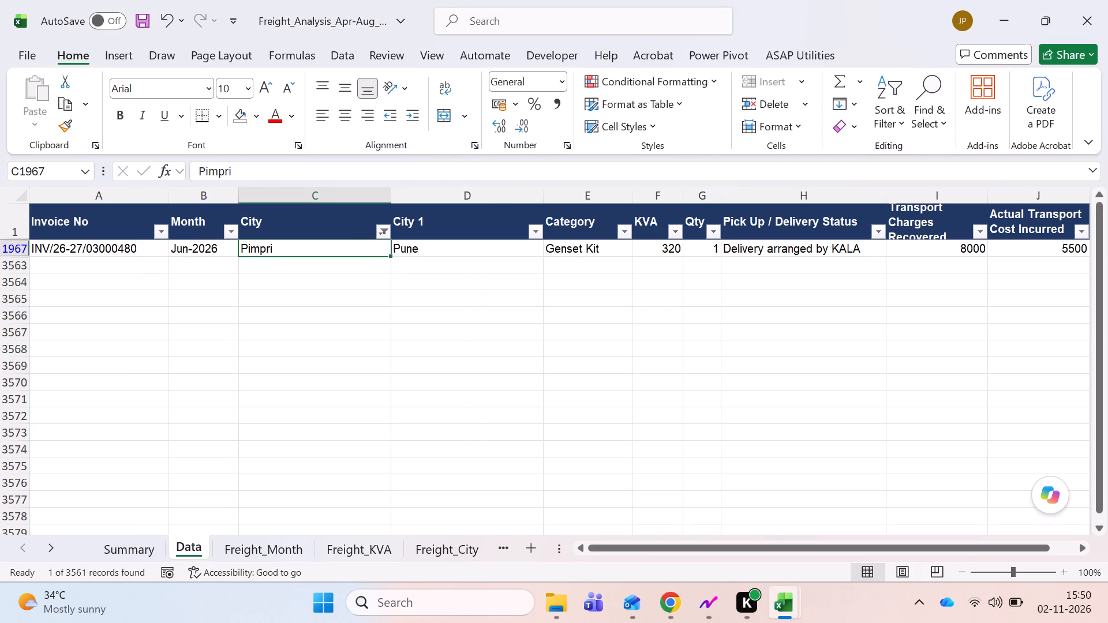
key(ctrl+s)
Check the Pune area list in Chrome and search the City column's filter values in Excel for "koth".
key(alt+Tab)
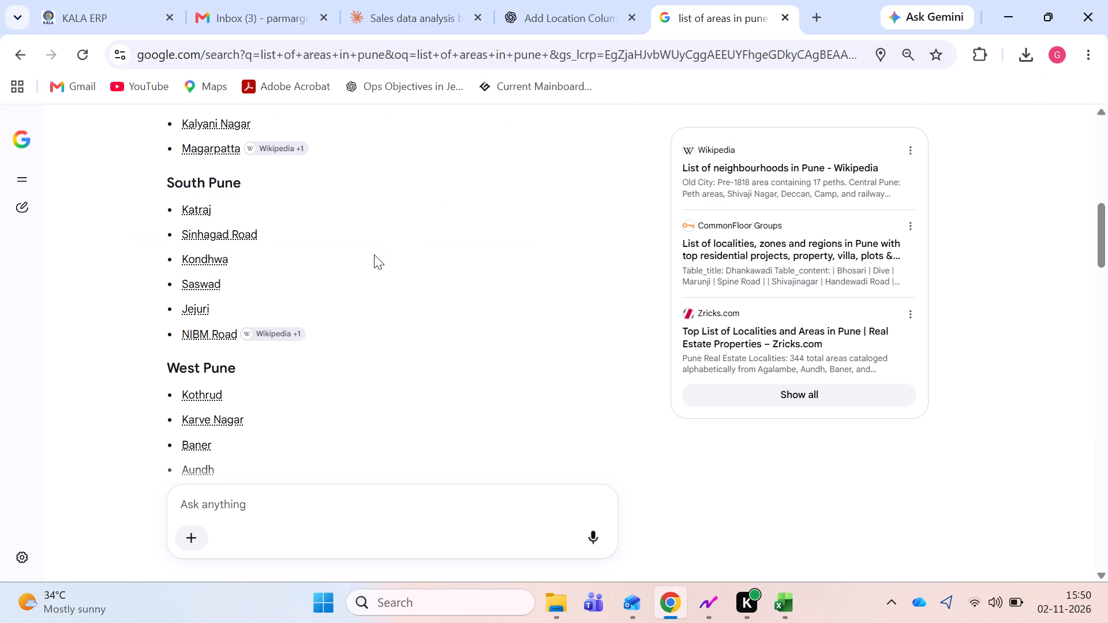
key(alt+Tab)
key(Up)
key(alt+Down)
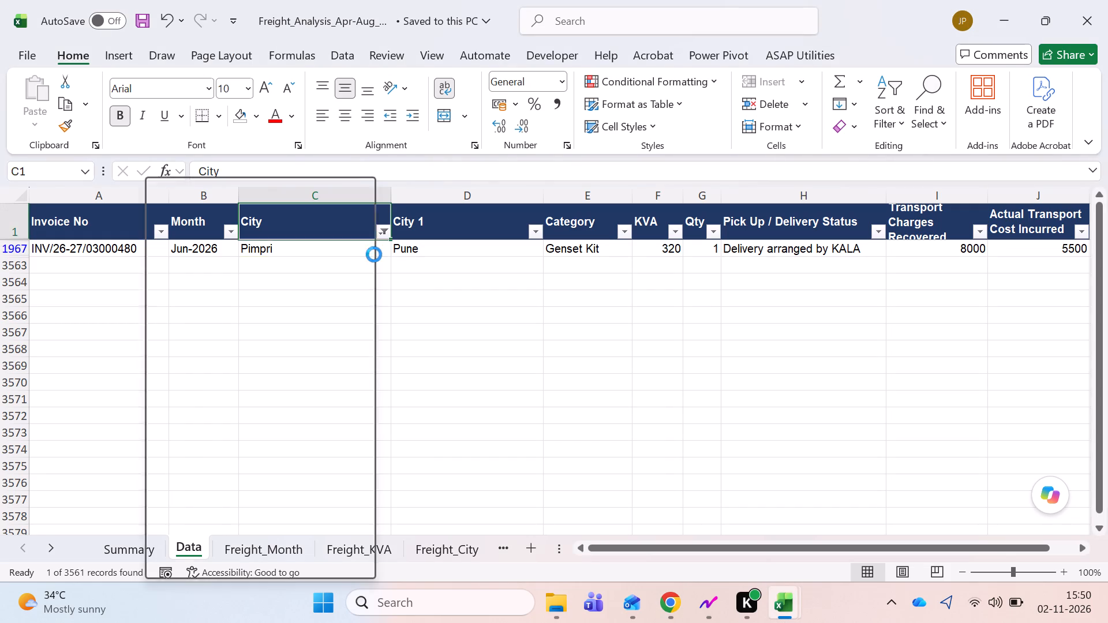
key(Down)
key(Down)
key(Down)
key(Down)
key(Down)
key(Down)
key(Down)
key(Down)
key(alt+Tab)
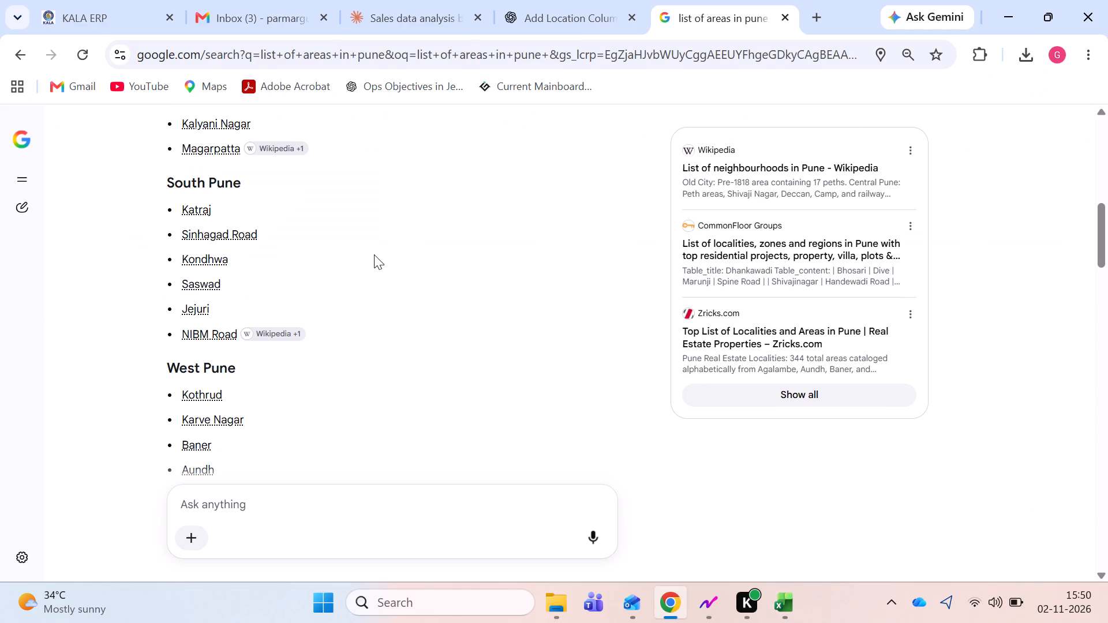
key(alt+Tab)
key(alt+Down)
key(alt+Down)
key(alt+Down)
key(alt+Down)
key(alt+Down)
key(alt+Down)
key(alt+Down)
key(alt+Down)
key(Down)
key(Down)
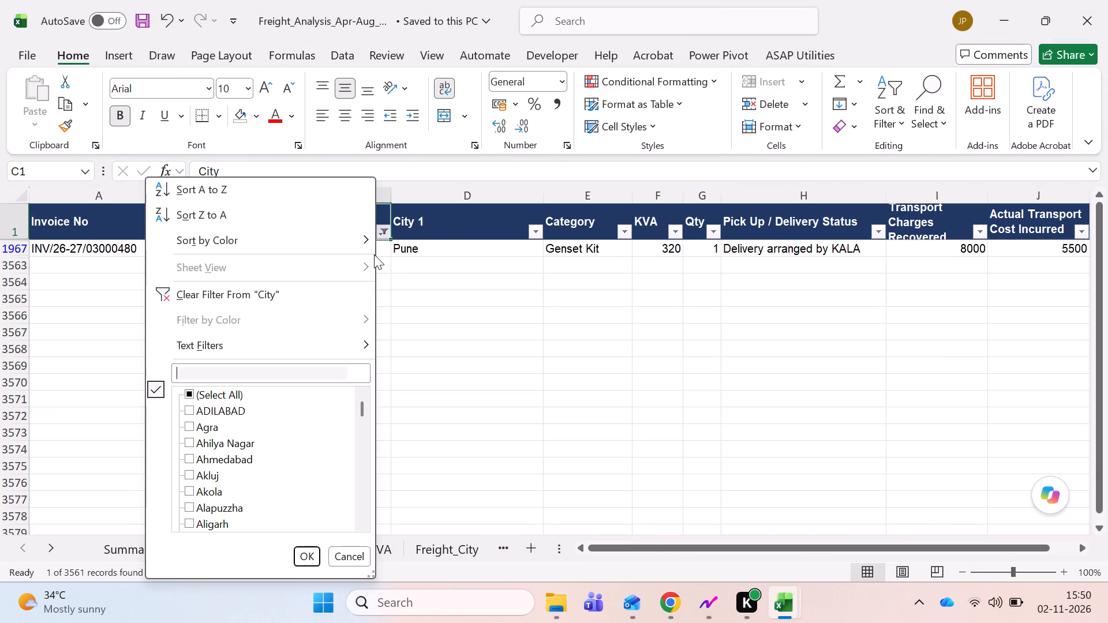
text(koth)
key(Escape)
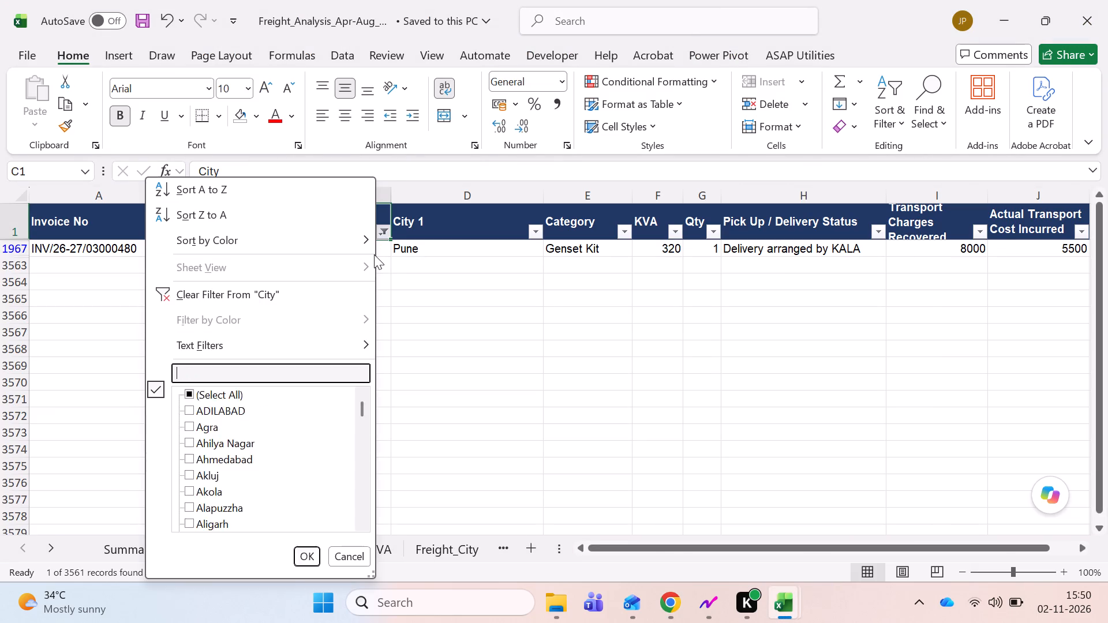
key(Escape)
Check the West Pune areas in Chrome and search the City column's filter values in Excel for "karv".
key(alt+Tab)
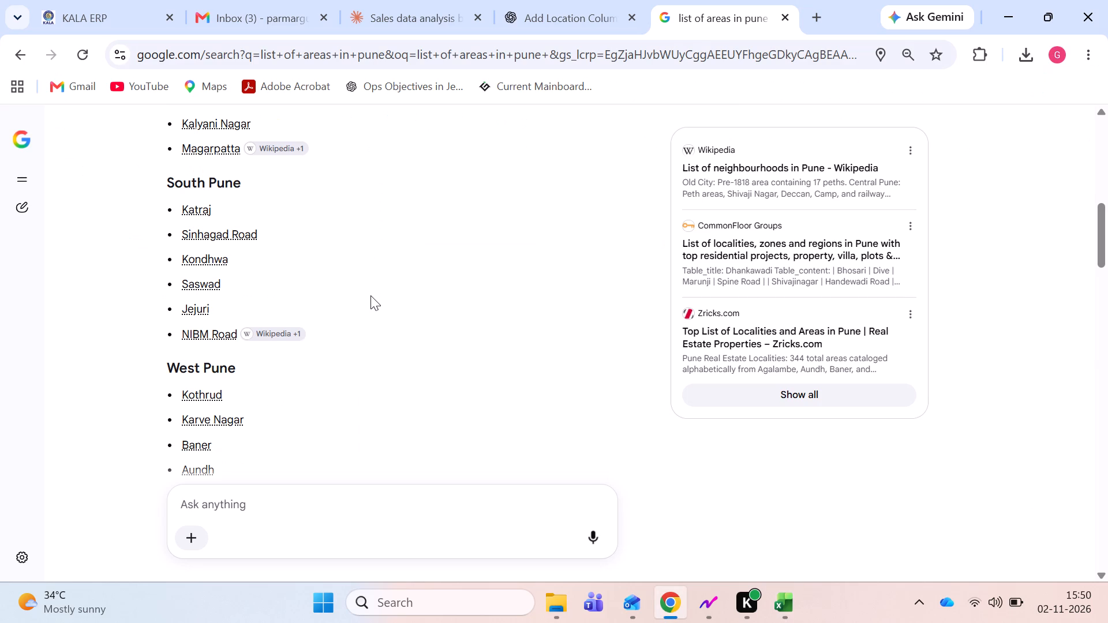
scroll(370, 295, down, 3)
key(alt+Tab)
key(alt+Down)
key(alt+Down)
key(alt+Down)
key(alt+Down)
key(alt+Down)
key(alt+Down)
key(alt+Down)
key(alt+Down)
key(alt+Down)
key(alt+Down)
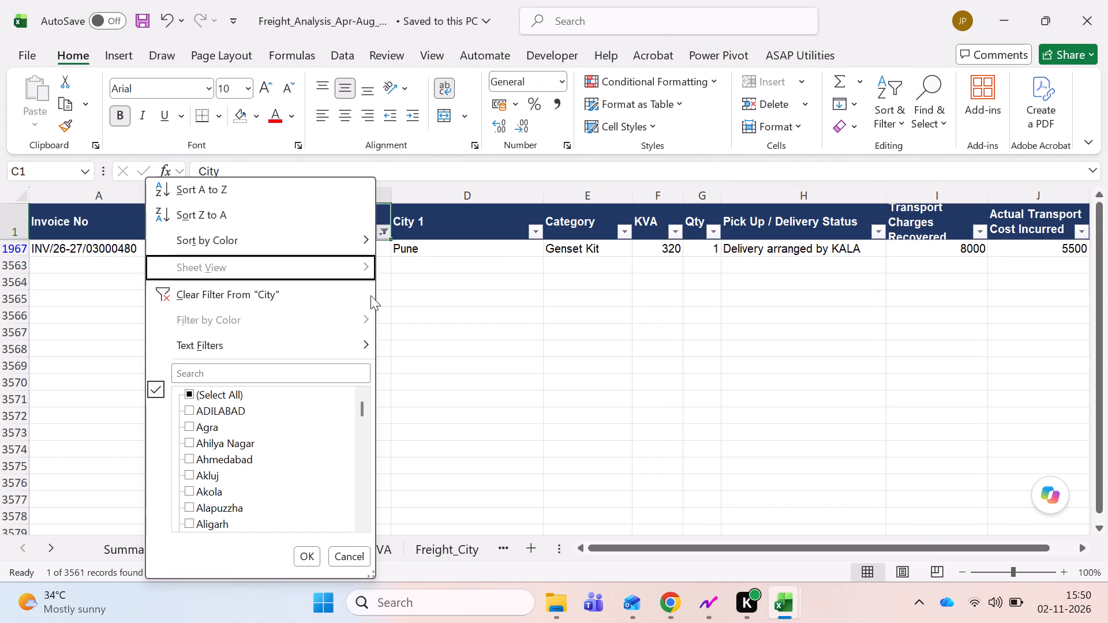
text(karw)
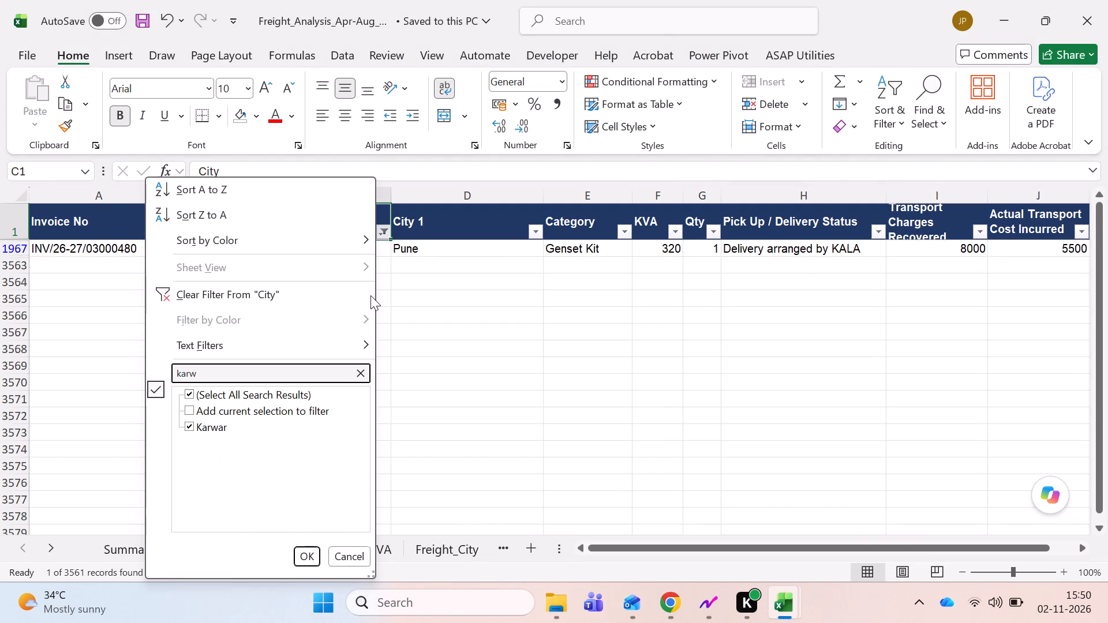
key(BackSpace)
key(v)
key(Escape)
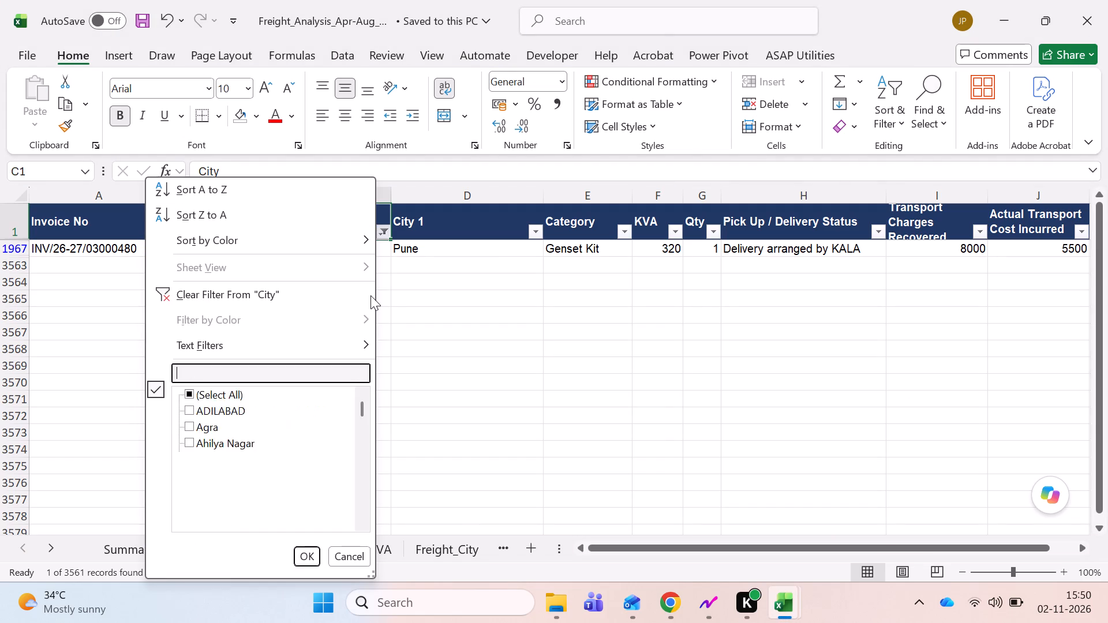
key(Escape)
Check the West Pune areas in Chrome and search the City column's filter values in Excel for "bane" and "aun".
key(alt+Tab)
key(alt+Tab)
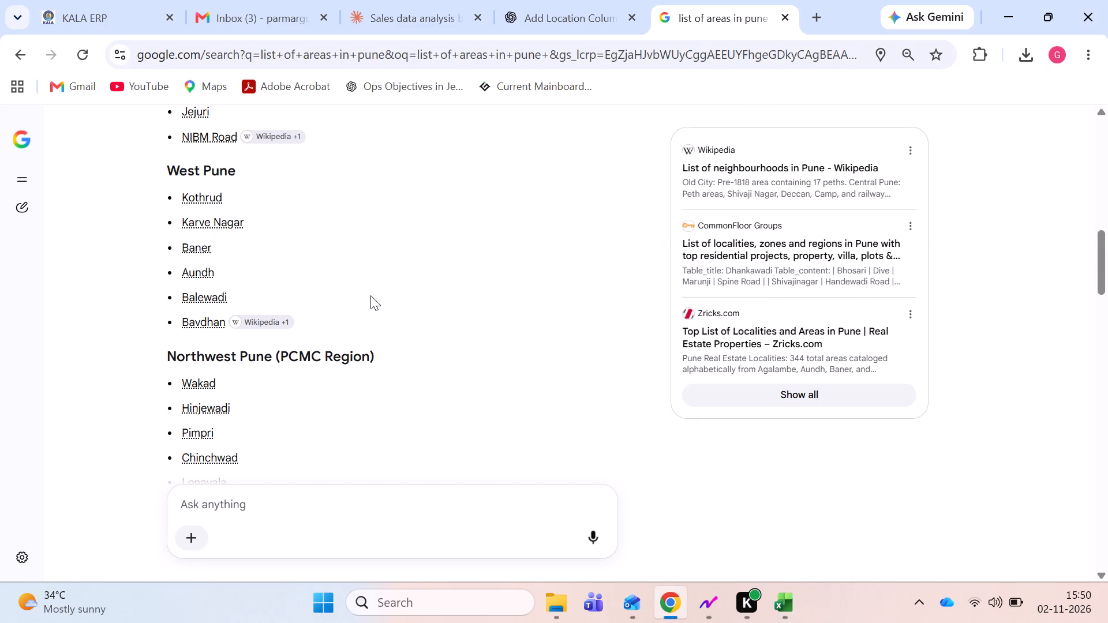
key(alt+Down)
key(alt+Down)
key(Down)
key(Up)
key(alt+Down)
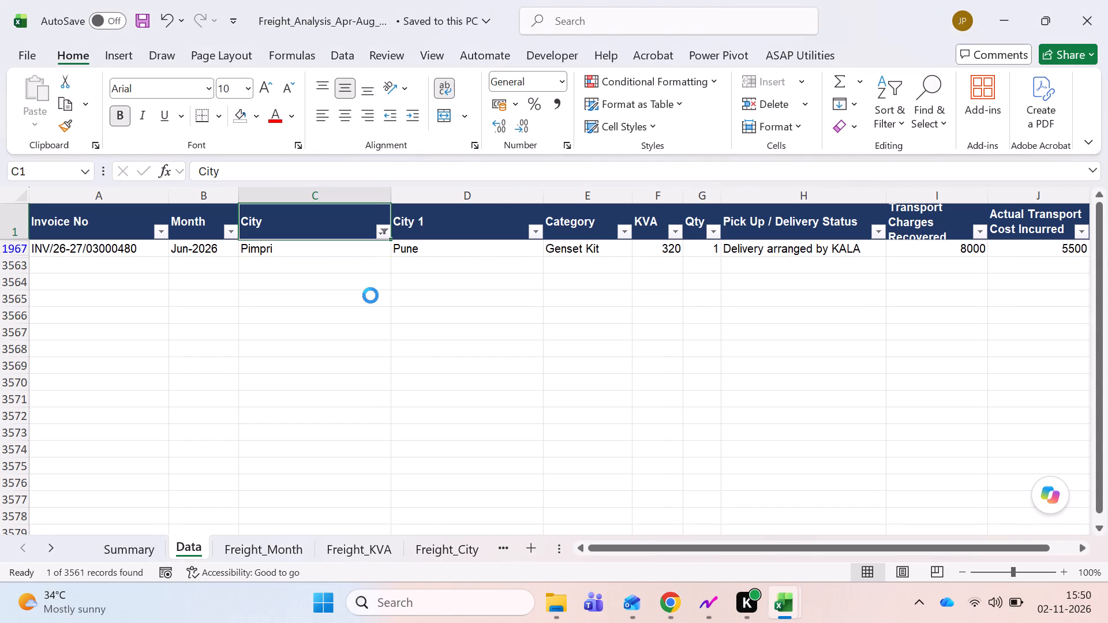
key(alt+Down)
key(alt+Down)
key(alt+Down)
key(alt+Down)
key(alt+Down)
key(alt+Down)
key(alt+Down)
key(alt+Down)
key(alt+Down)
text(bane)
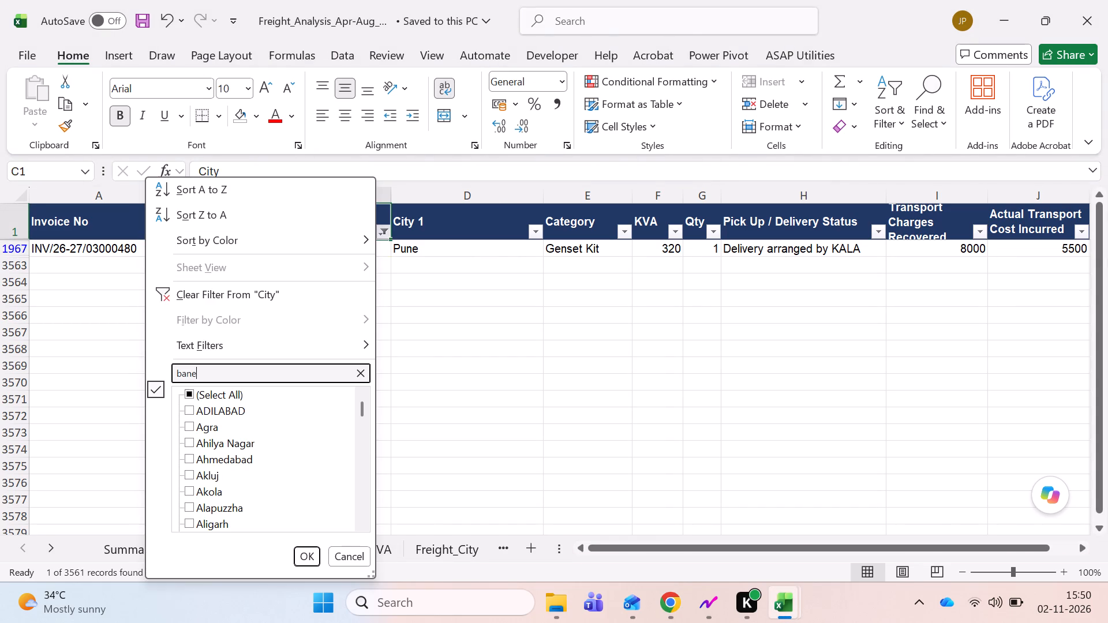
key(BackSpace)
key(BackSpace)
key(BackSpace)
key(BackSpace)
text(aun)
key(Escape)
key(Escape)
Check the West Pune areas in Chrome and search the City column's filter values in Excel for "bal".
key(alt+Tab)
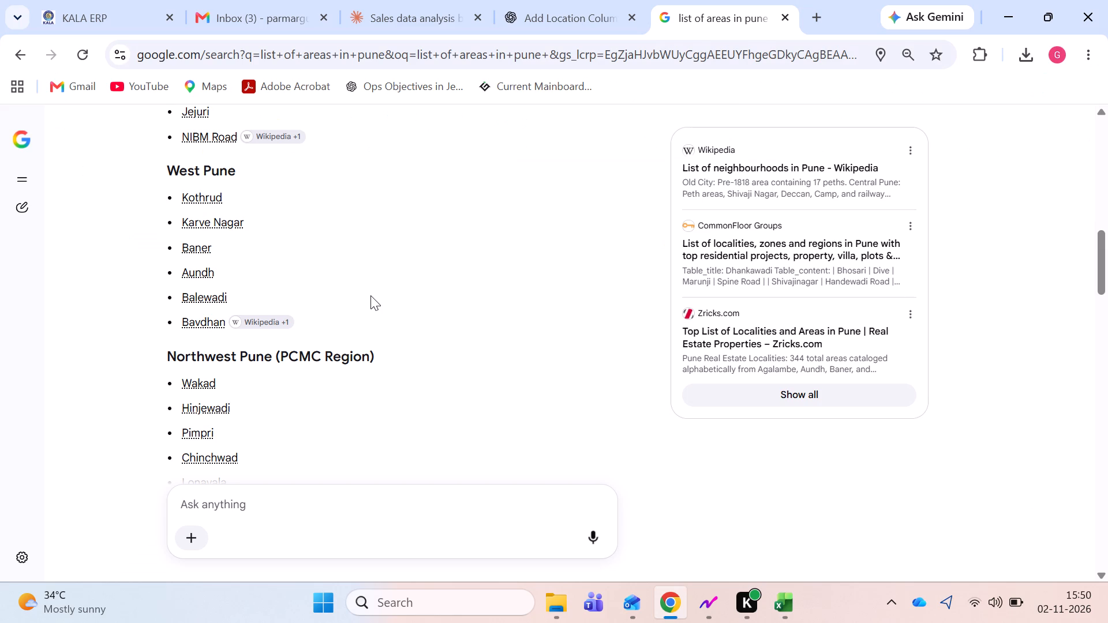
key(alt+Tab)
key(alt+Down)
key(alt+Down)
key(alt+Down)
key(alt+Down)
key(alt+Down)
key(alt+Down)
key(alt+Down)
key(alt+Down)
key(alt+Down)
key(alt+Down)
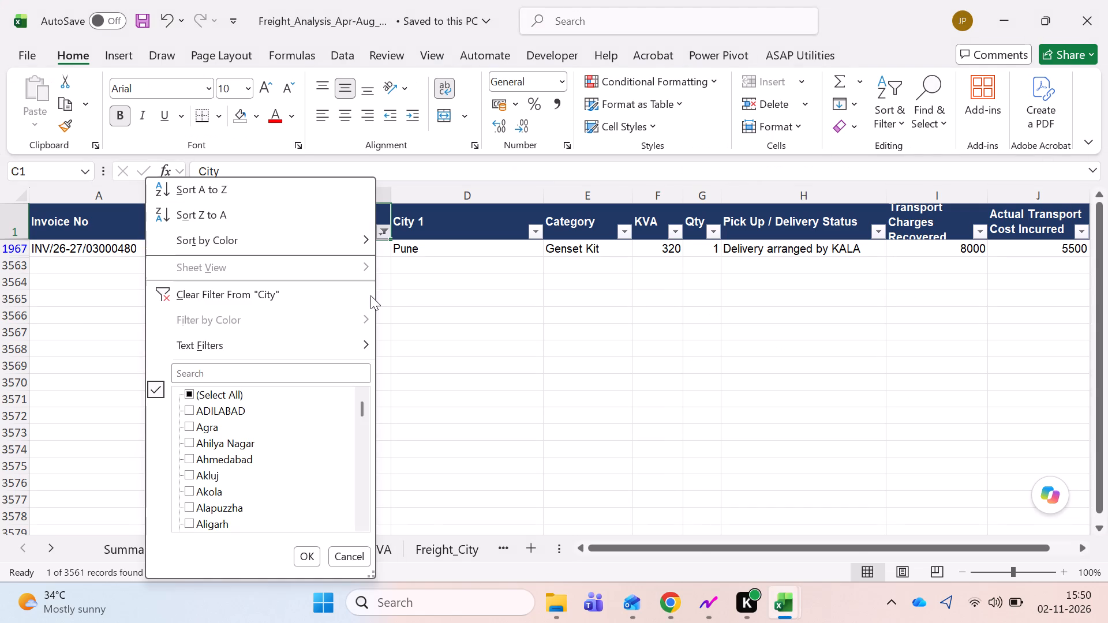
text(bal)
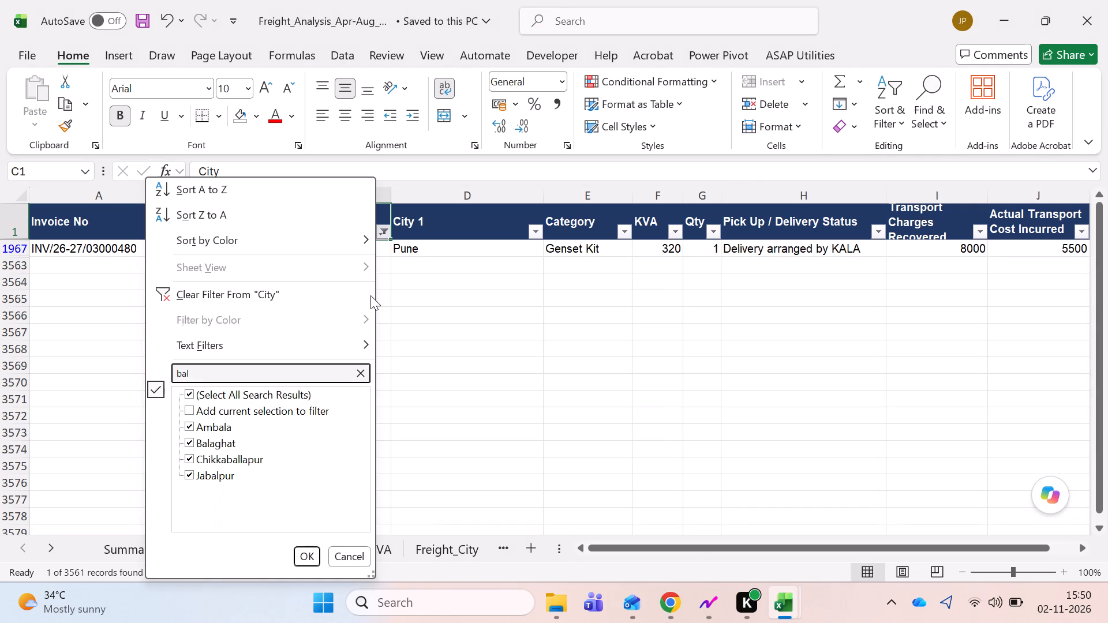
key(Escape)
key(Escape)
Check the West Pune areas in Chrome and search the City column's filter values in Excel for "bavd".
key(alt+Tab)
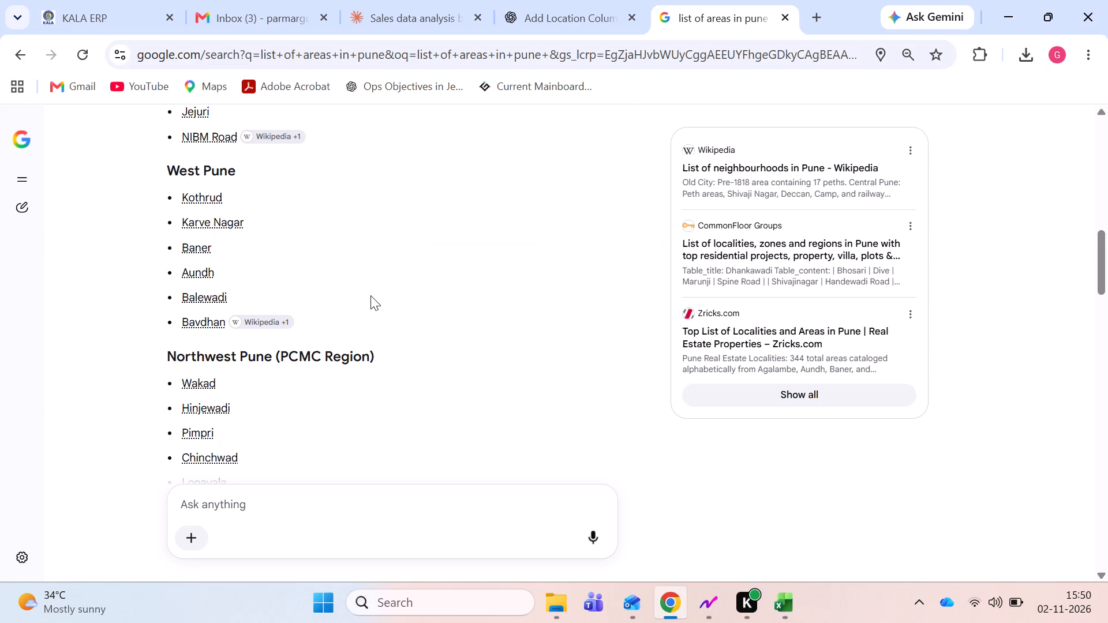
key(alt+Tab)
key(alt+Down)
key(alt+Down)
key(alt+Down)
key(alt+Down)
key(alt+Down)
key(alt+Down)
key(alt+Down)
key(alt+Down)
key(alt+Down)
key(alt+Down)
key(alt+Down)
key(alt+Down)
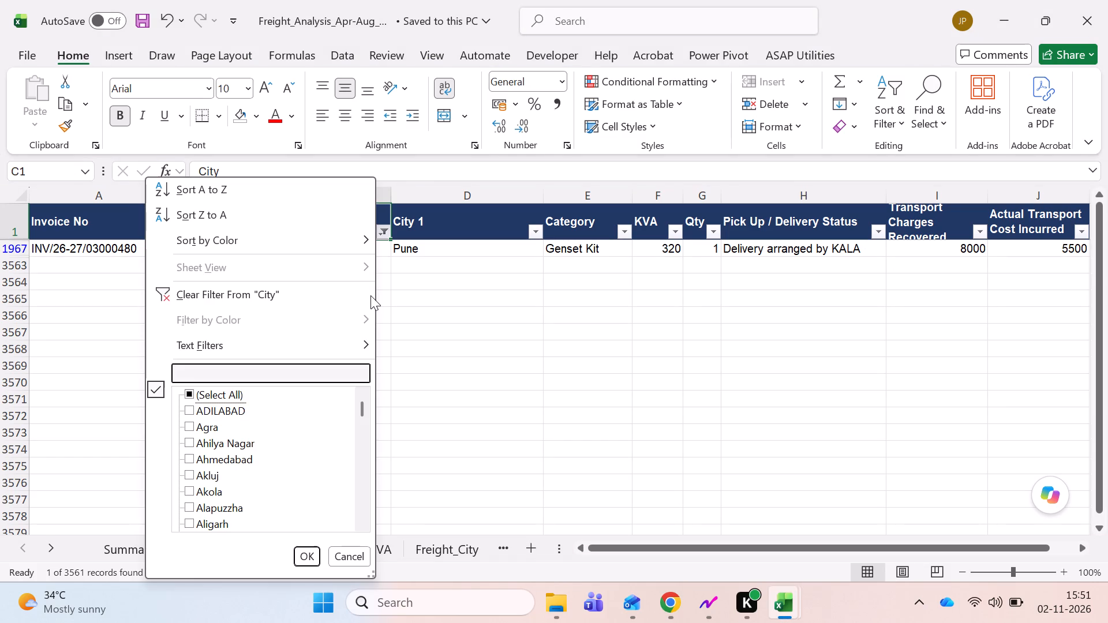
key(Up)
key(Up)
text(bavd)
key(Escape)
key(Escape)
Check the Northwest Pune areas in Chrome, search Excel's City filter values for "wakad" and "hinj", and return to the Chrome list.
key(alt+Tab)
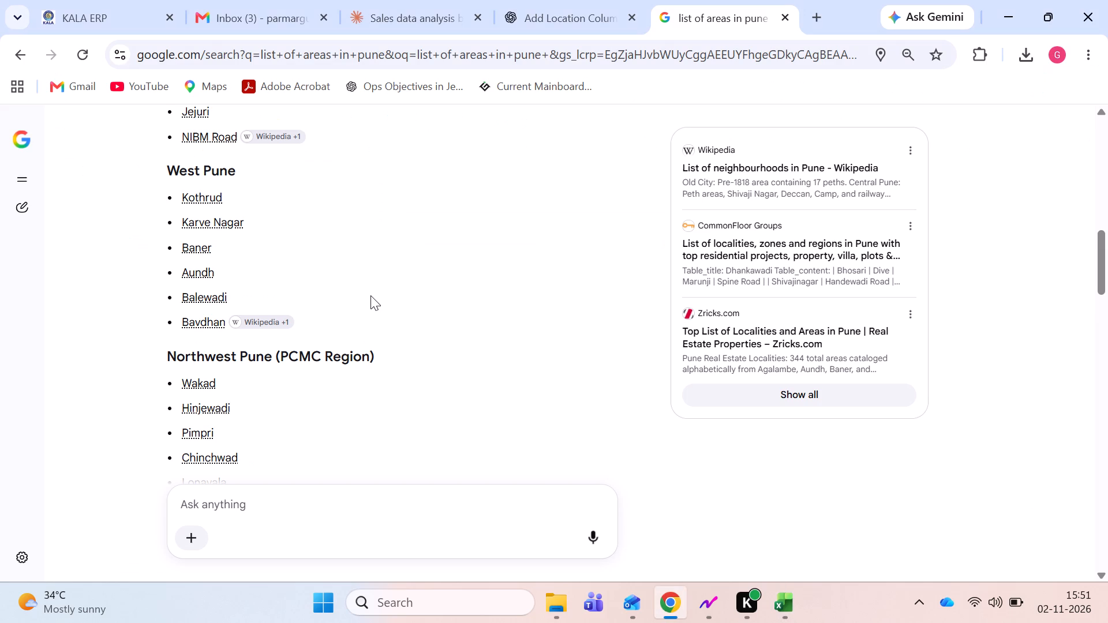
scroll(370, 295, down, 2)
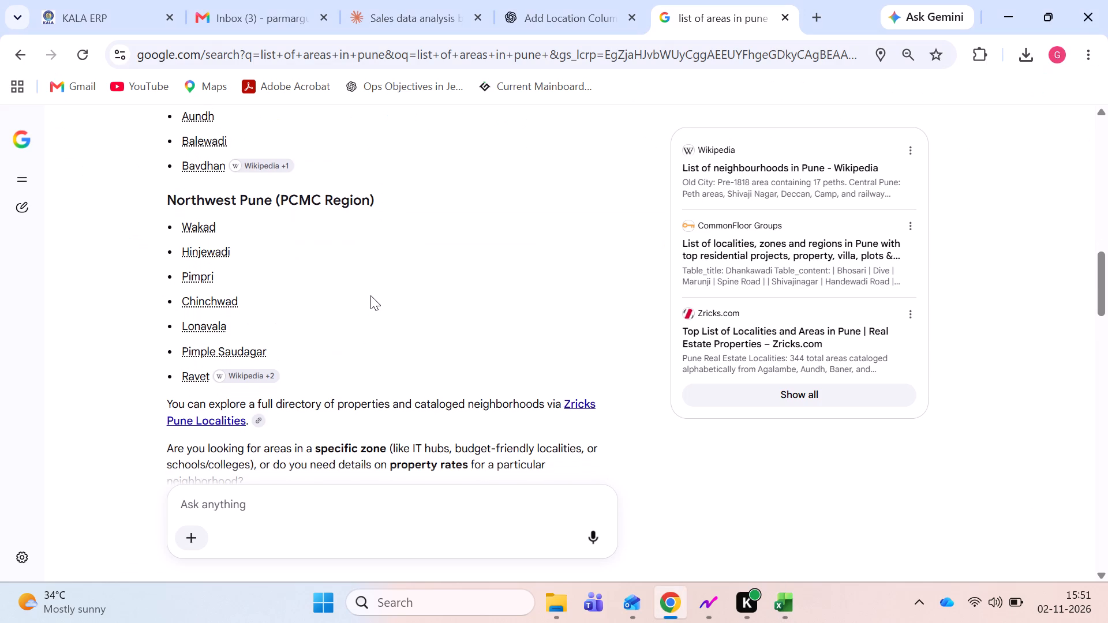
key(alt+Tab)
key(alt+Up)
key(alt+Down)
key(alt+Down)
key(alt+Down)
key(alt+Down)
key(alt+Down)
key(alt+Down)
key(alt+Down)
key(alt+Down)
key(alt+Down)
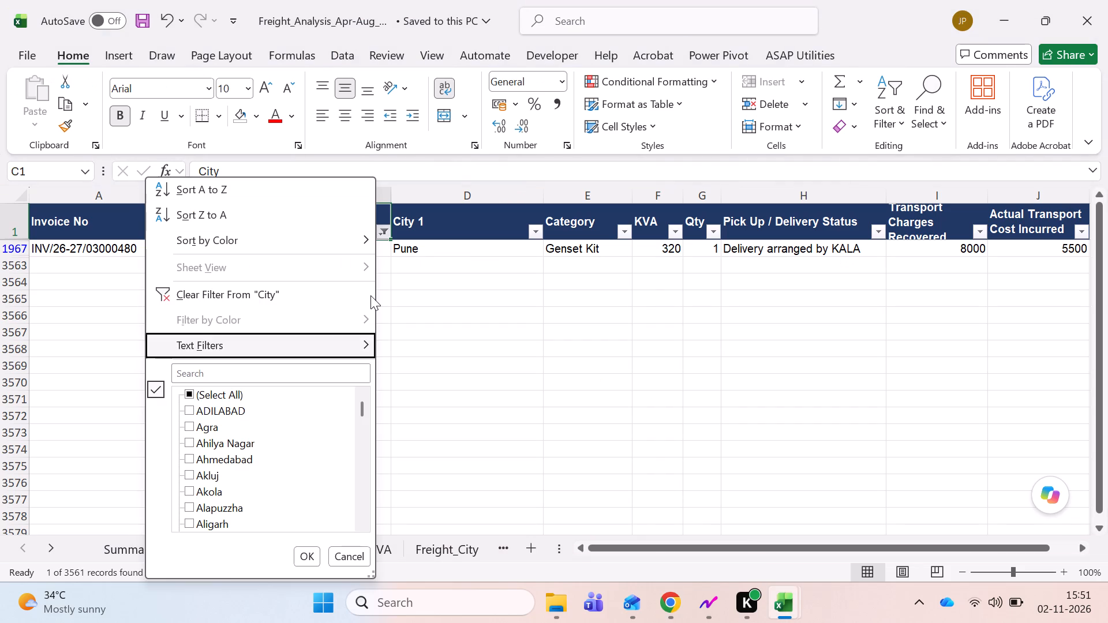
key(Down)
text(wakad)
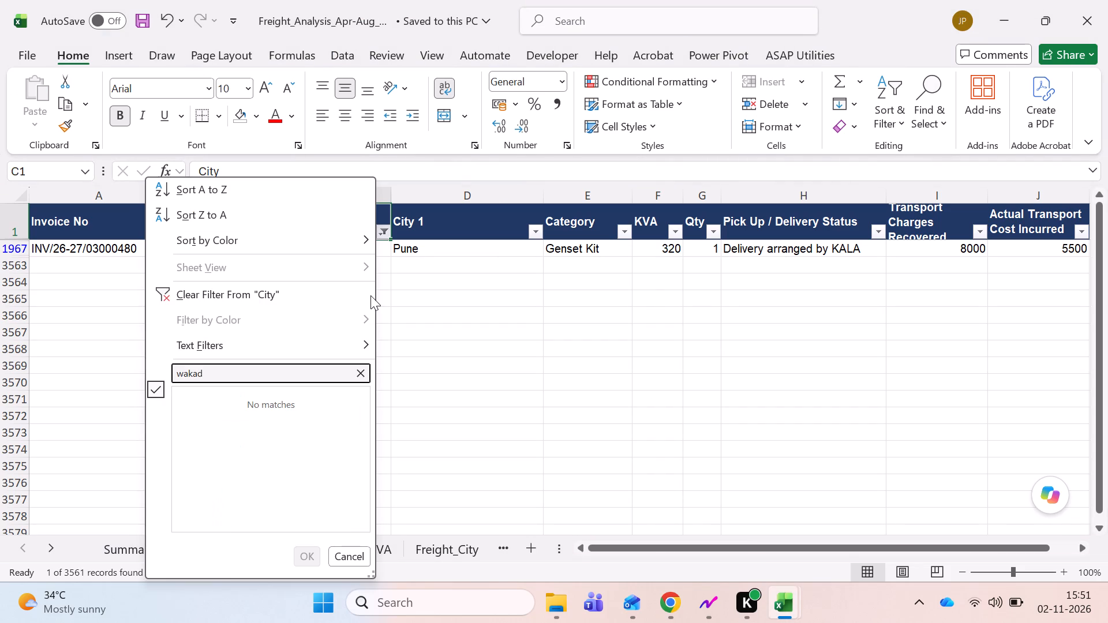
key(BackSpace)
key(BackSpace)
key(BackSpace)
key(BackSpace)
key(BackSpace)
key(BackSpace)
text(hinj)
key(Escape)
key(Escape)
key(alt+Tab)
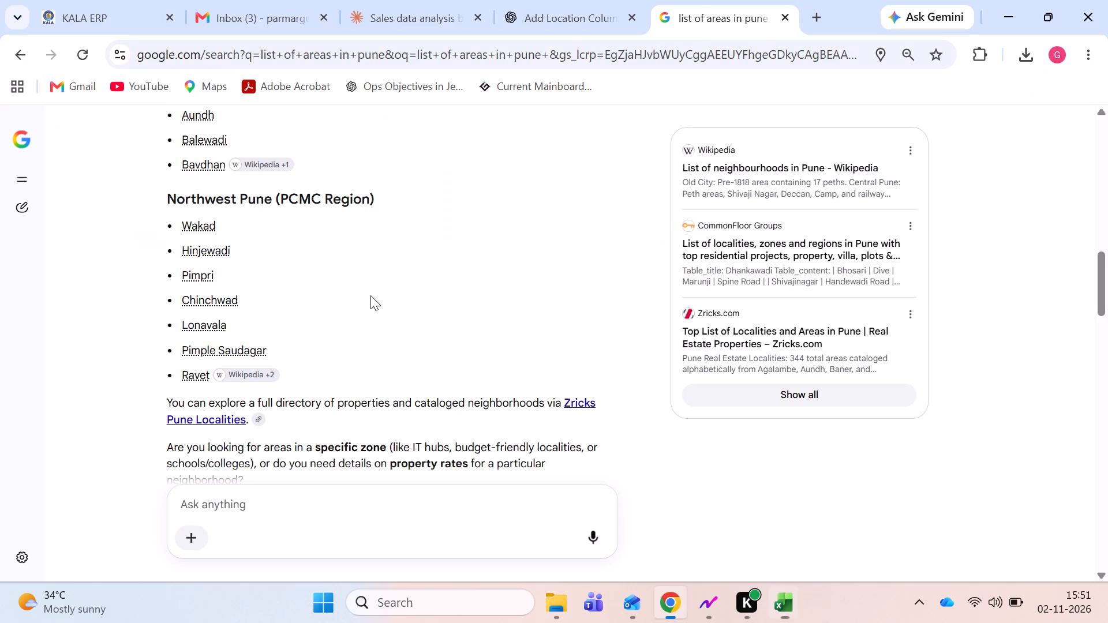
Switch to the Excel freight workbook and filter the City column for "lona".
key(alt+Tab)
key(alt+Down)
key(alt+Down)
key(alt+Down)
key(alt+Down)
key(alt+Down)
key(alt+Down)
key(alt+Down)
key(alt+Down)
key(alt+Down)
key(alt+Down)
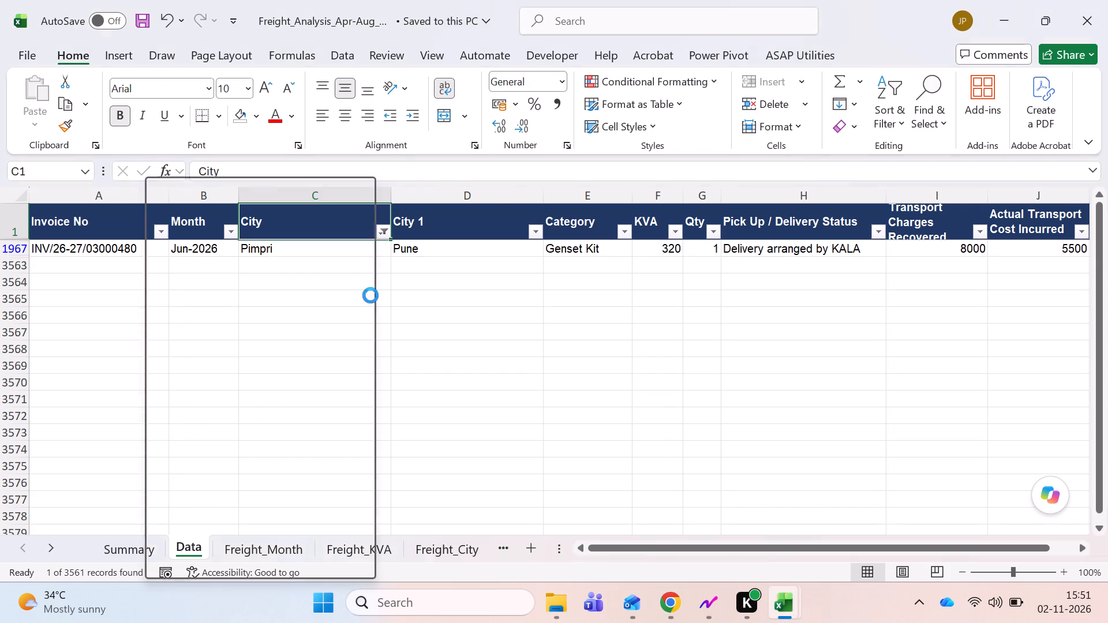
text(lona)
key(Return)
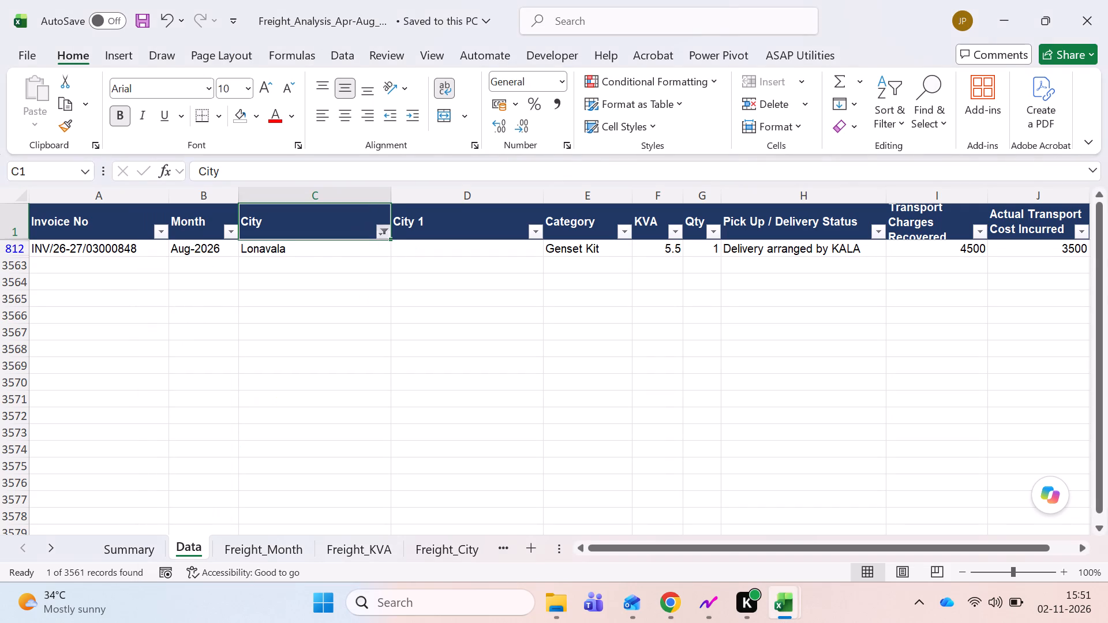
Enter Pune in the City 1 column for the filtered Lonavala row.
key(Down)
key(Right)
key(shift+p)
key(Left)
key(Up)
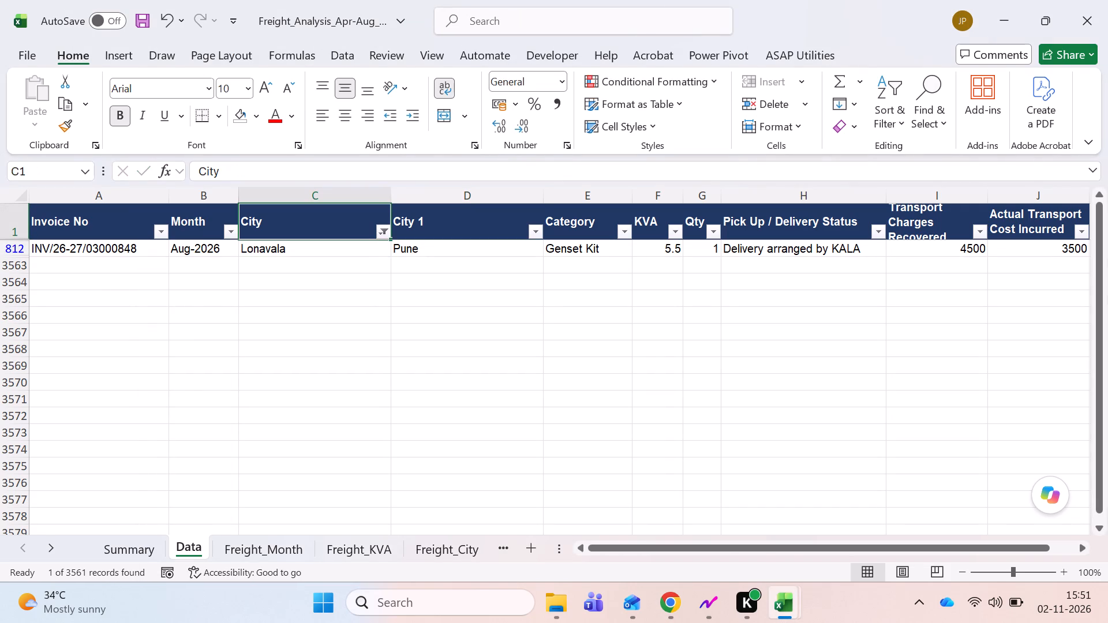
Search the City column's filter values for "rav" and leave the current filter in place.
key(alt+Down)
key(alt+Down)
key(alt+Down)
key(alt+Down)
key(alt+Down)
key(alt+Down)
key(alt+Down)
key(alt+Down)
key(Down)
key(Down)
text(rav)
key(Escape)
key(Escape)
Save the freight analysis workbook.
key(ctrl+s)
Switch to Chrome, open the Zricks Pune Localities directory linked below the area list, and dismiss its cookie notice.
key(alt+Tab)
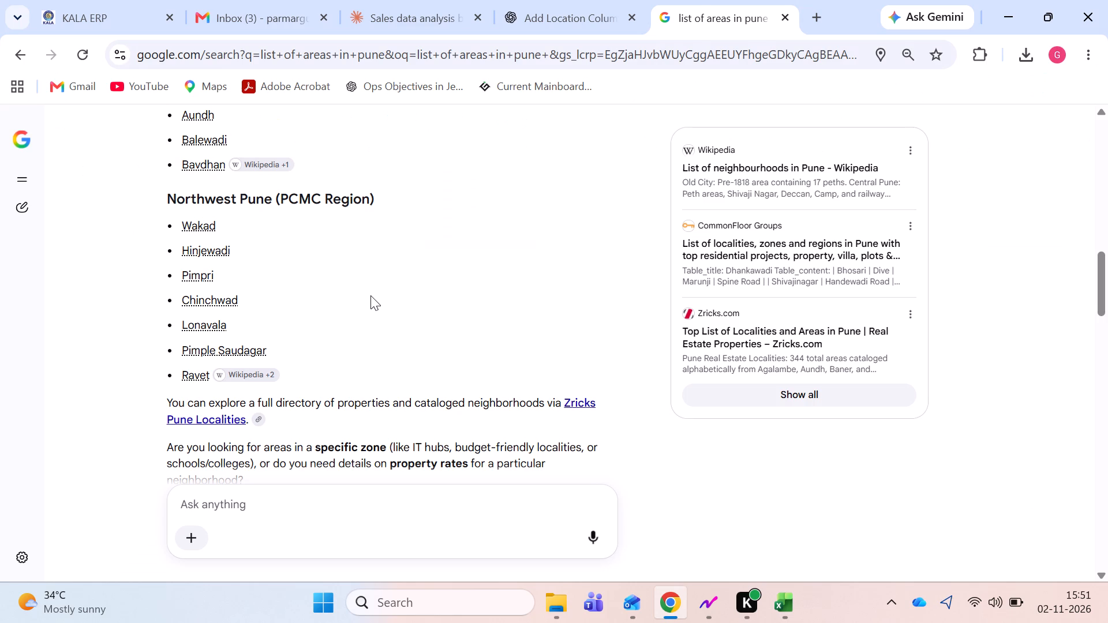
scroll(370, 295, down, 1)
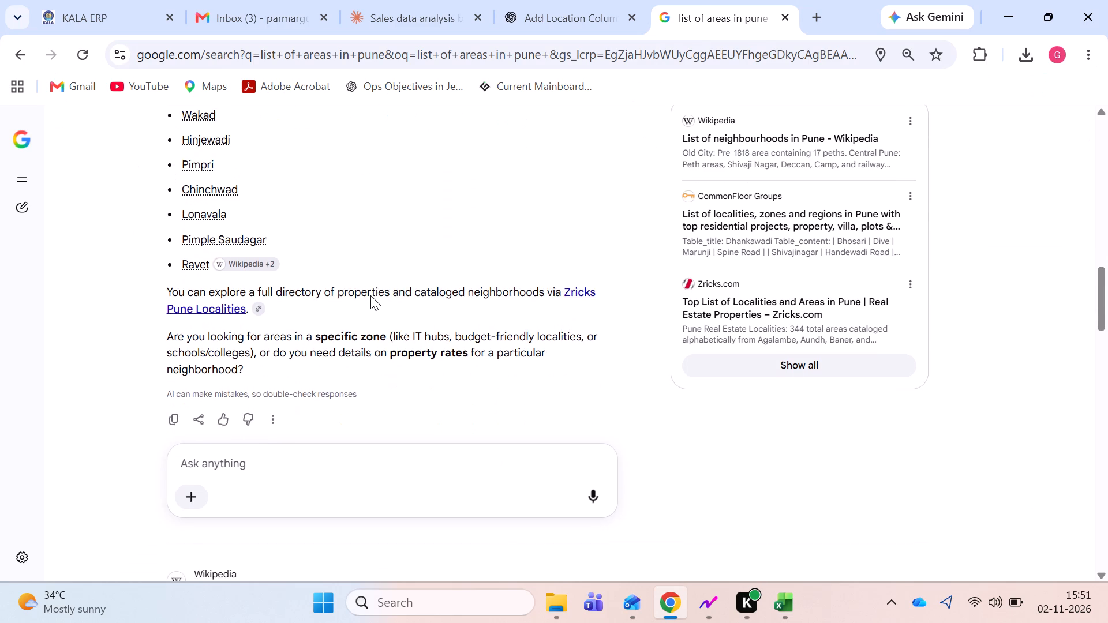
scroll(370, 295, down, 1)
click(577, 204)
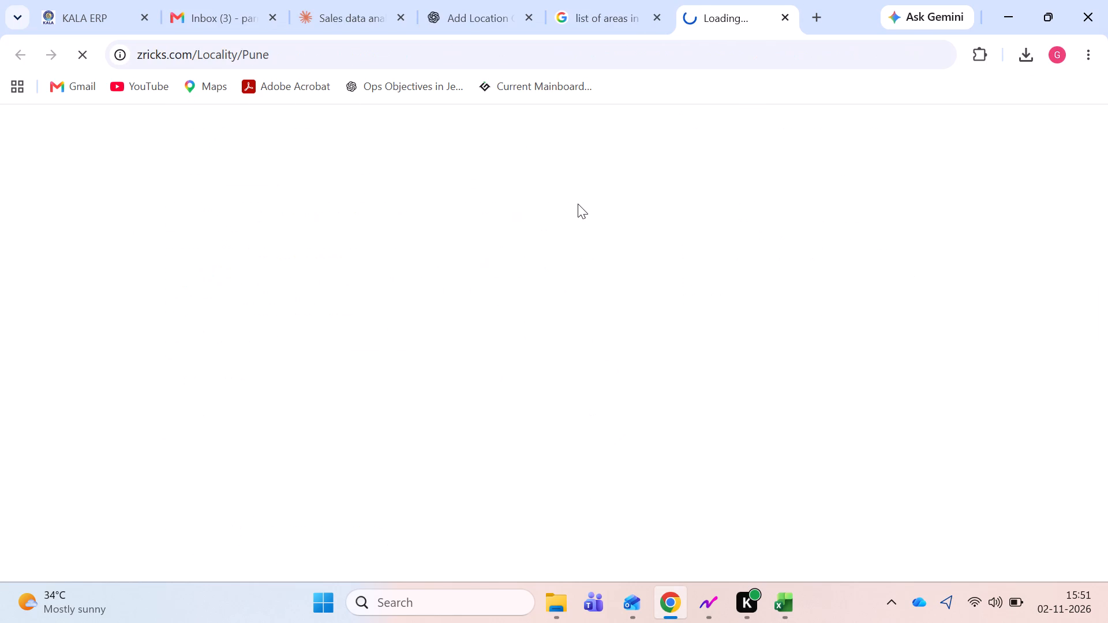
scroll(470, 332, down, 2)
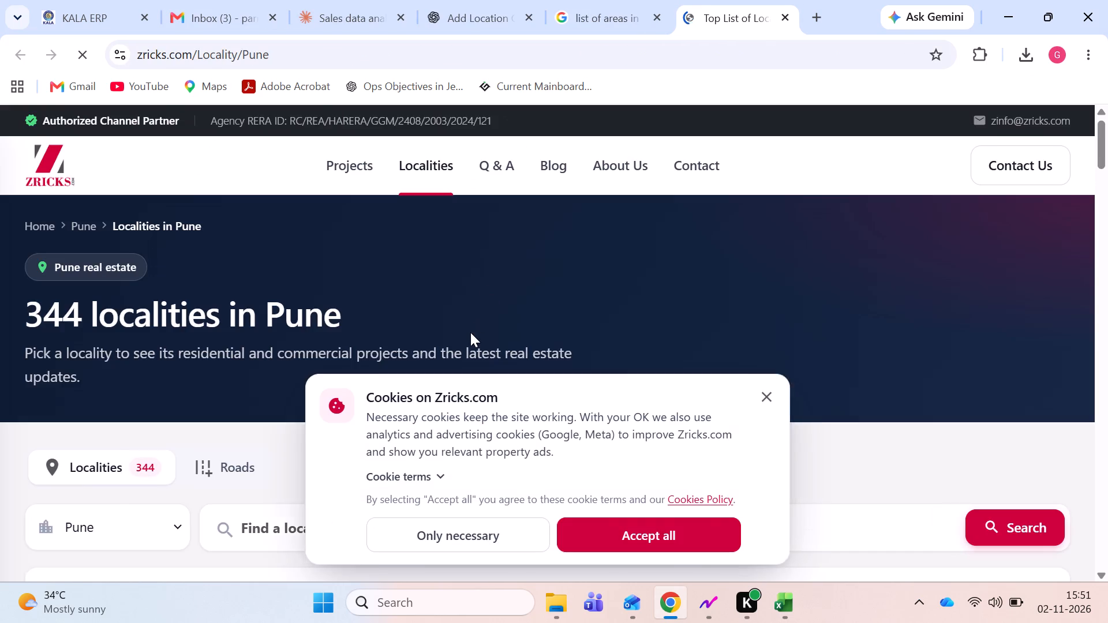
scroll(470, 332, down, 1)
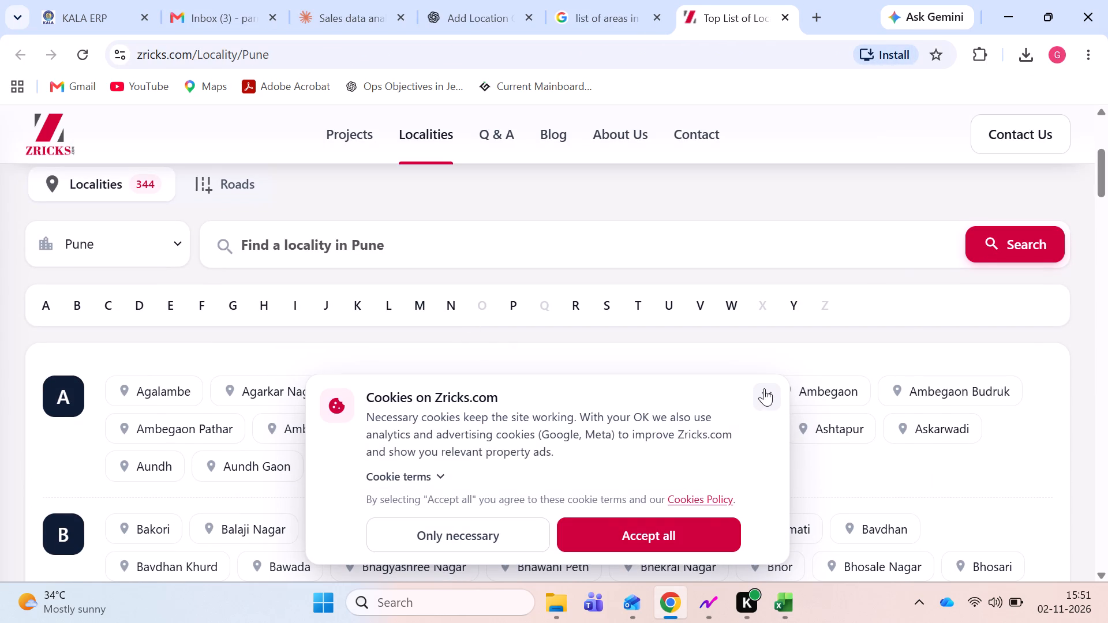
click(770, 385)
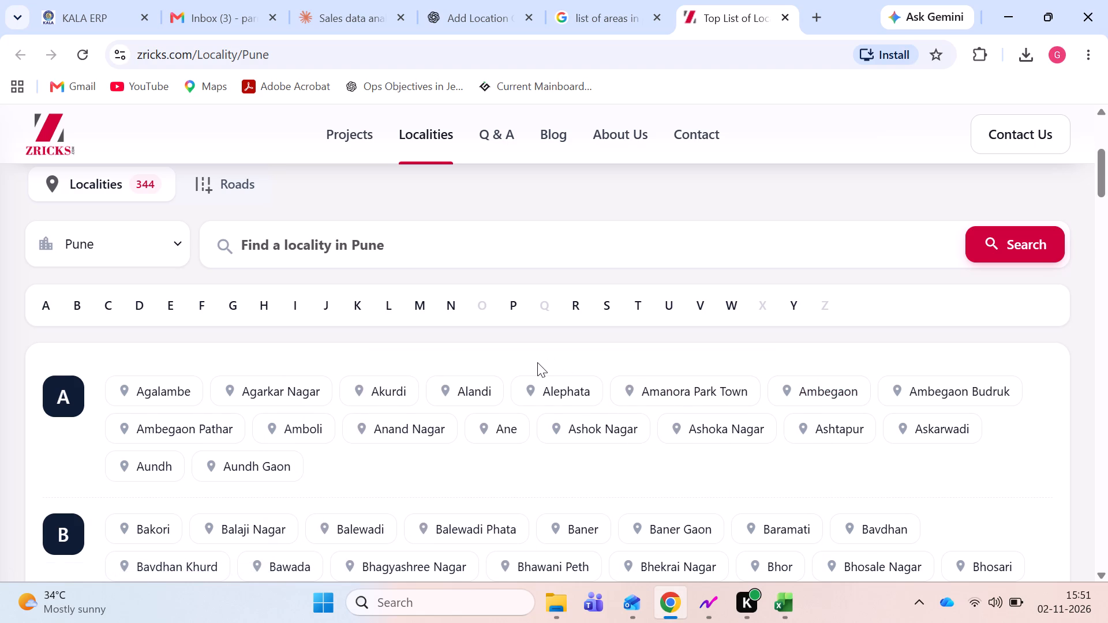
Look through the alphabetical list of Pune localities on Zricks, ending back at the A entries.
scroll(537, 362, down, 7)
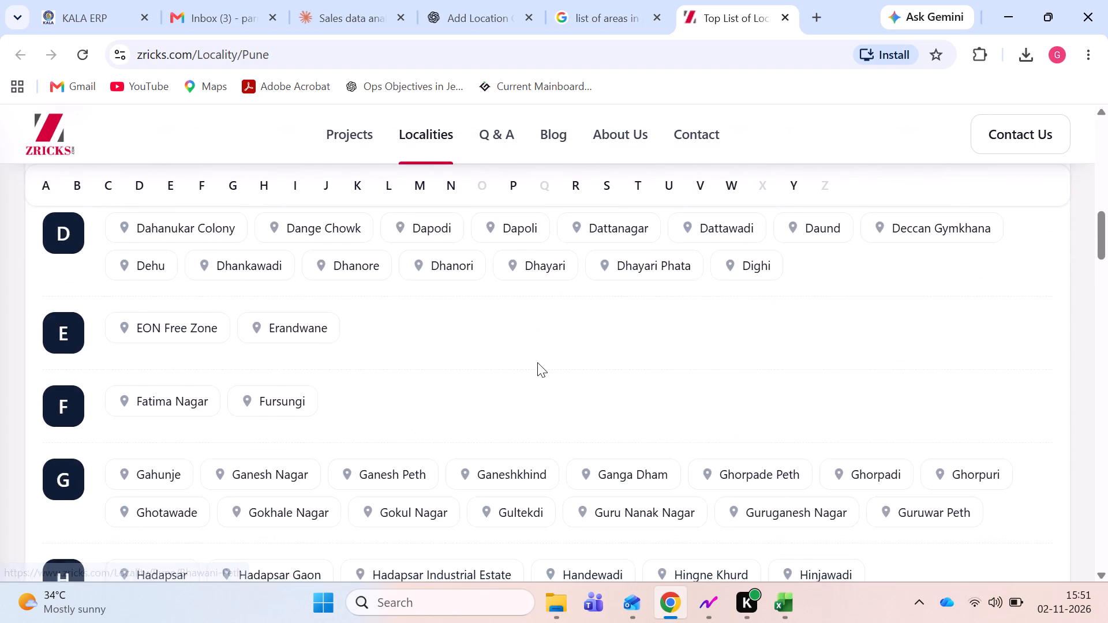
scroll(537, 362, down, 8)
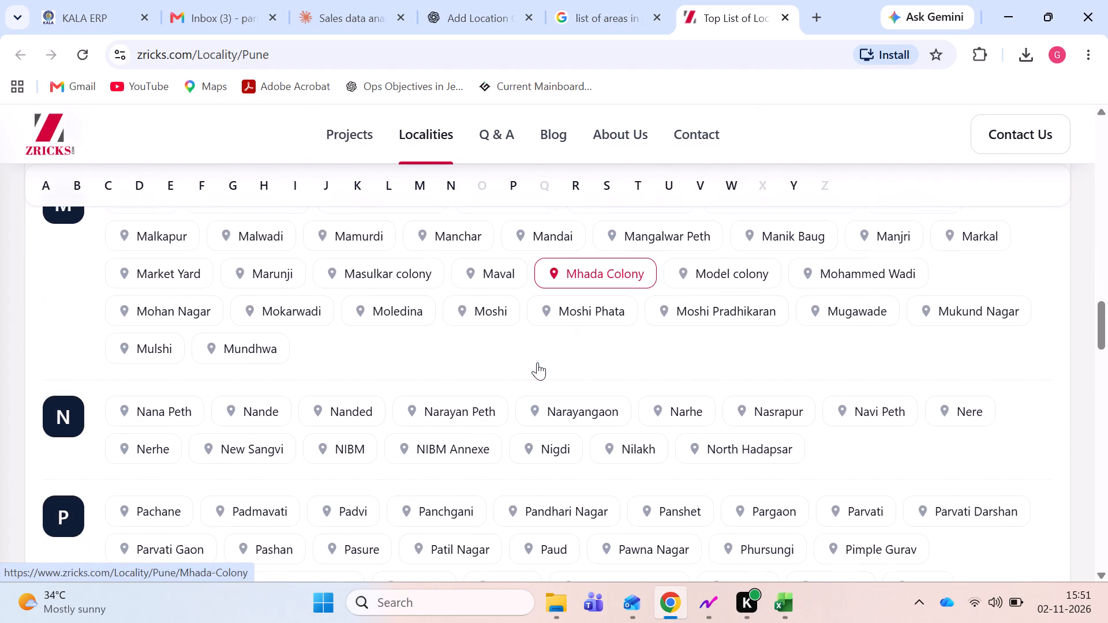
scroll(537, 362, down, 7)
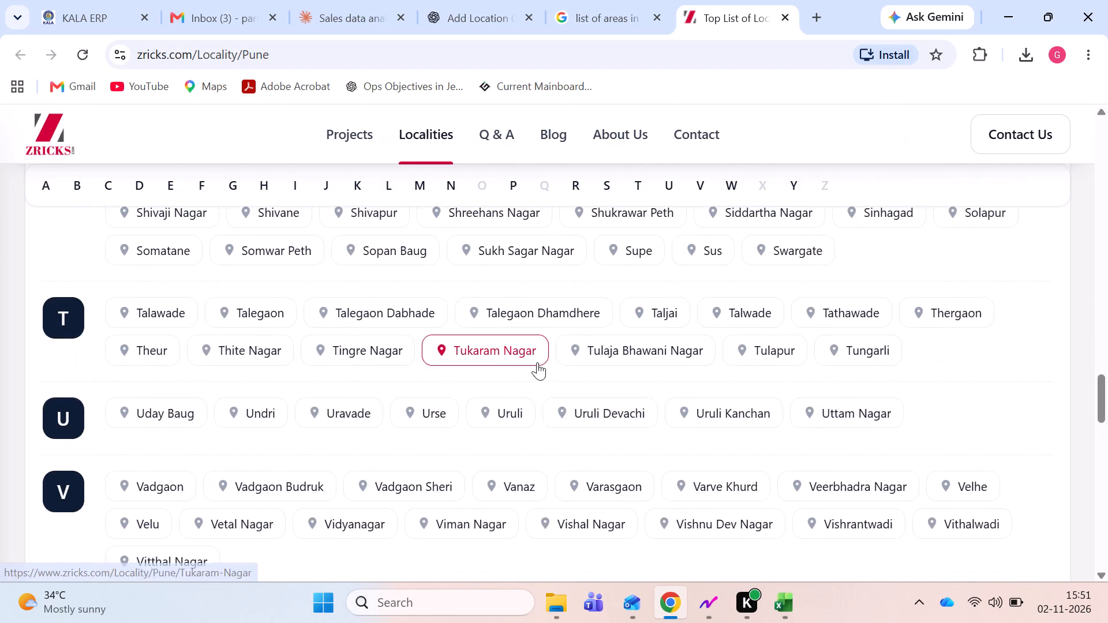
scroll(537, 362, down, 6)
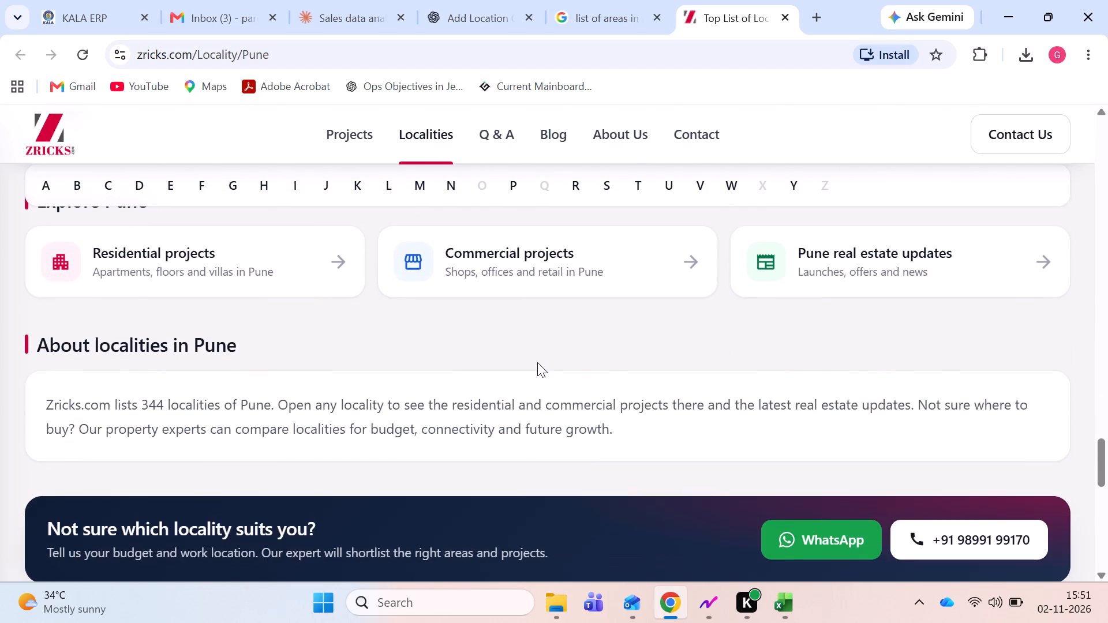
scroll(537, 362, down, 2)
scroll(537, 362, up, 1)
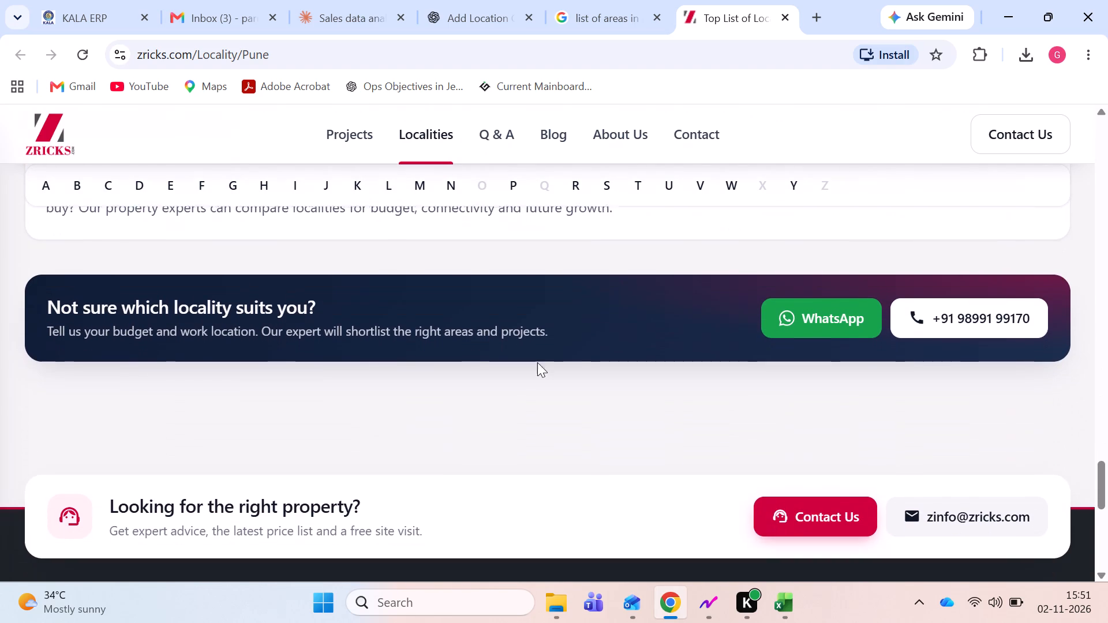
scroll(537, 362, up, 10)
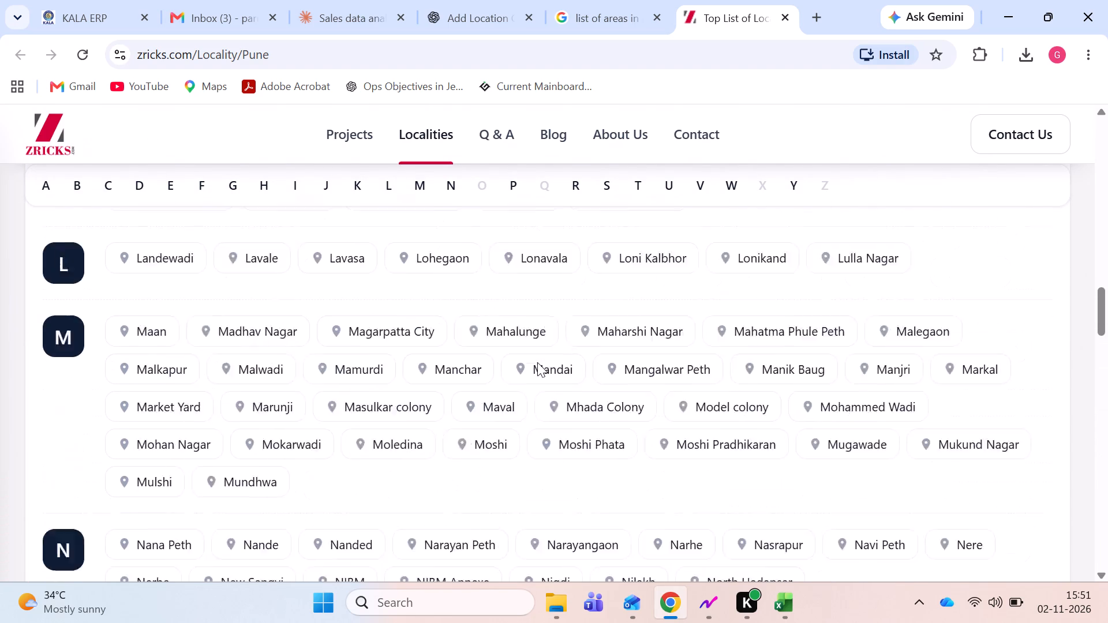
scroll(537, 362, up, 10)
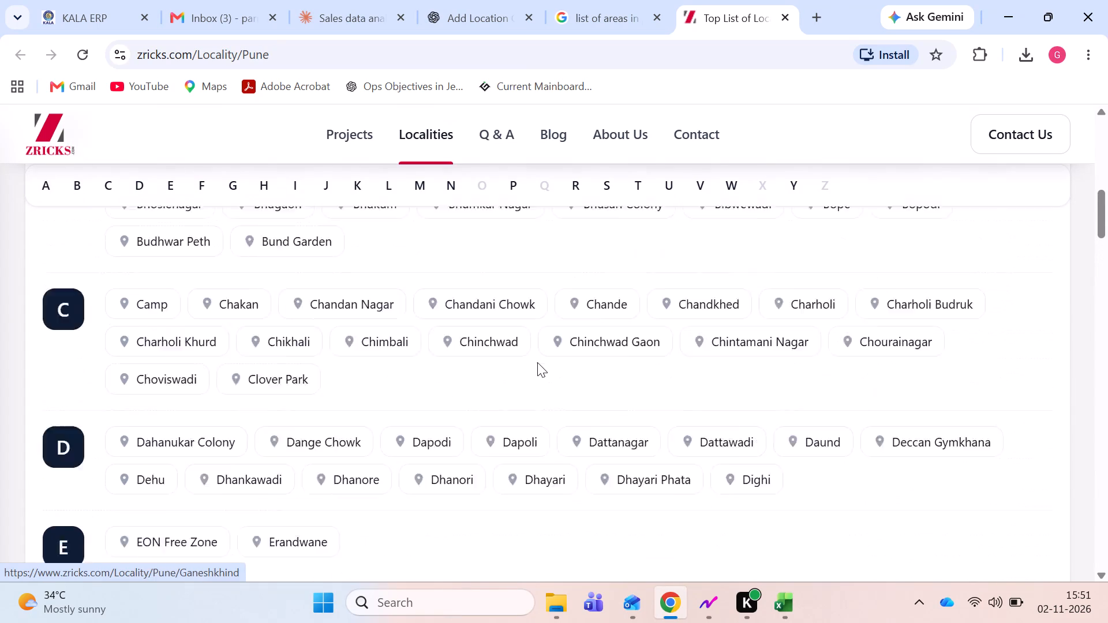
scroll(537, 362, up, 3)
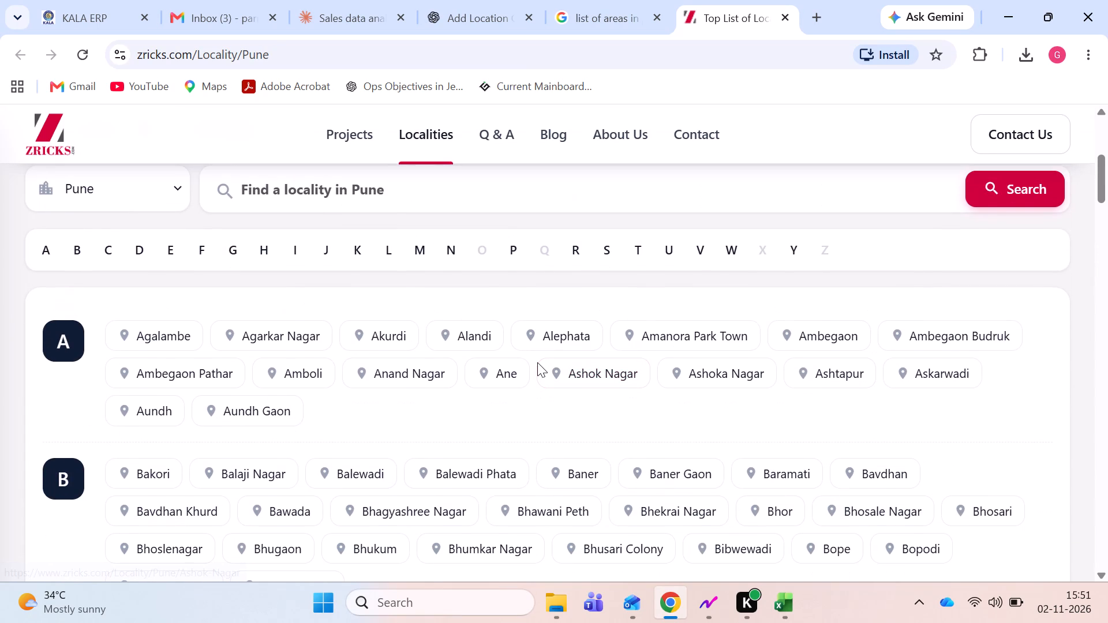
scroll(537, 362, down, 10)
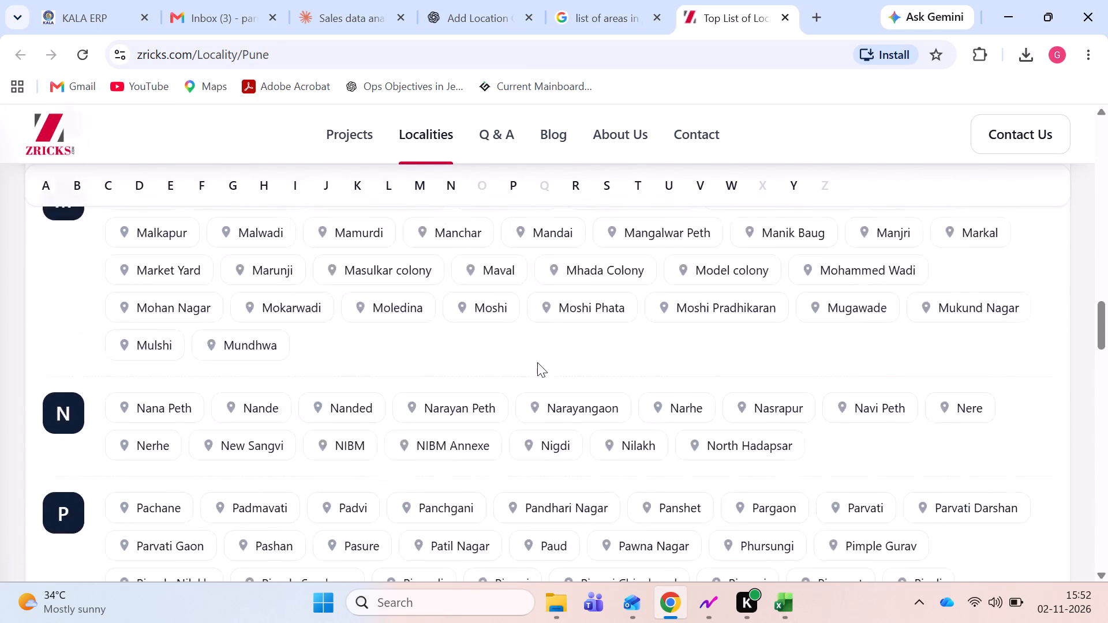
scroll(537, 362, down, 8)
scroll(537, 362, up, 14)
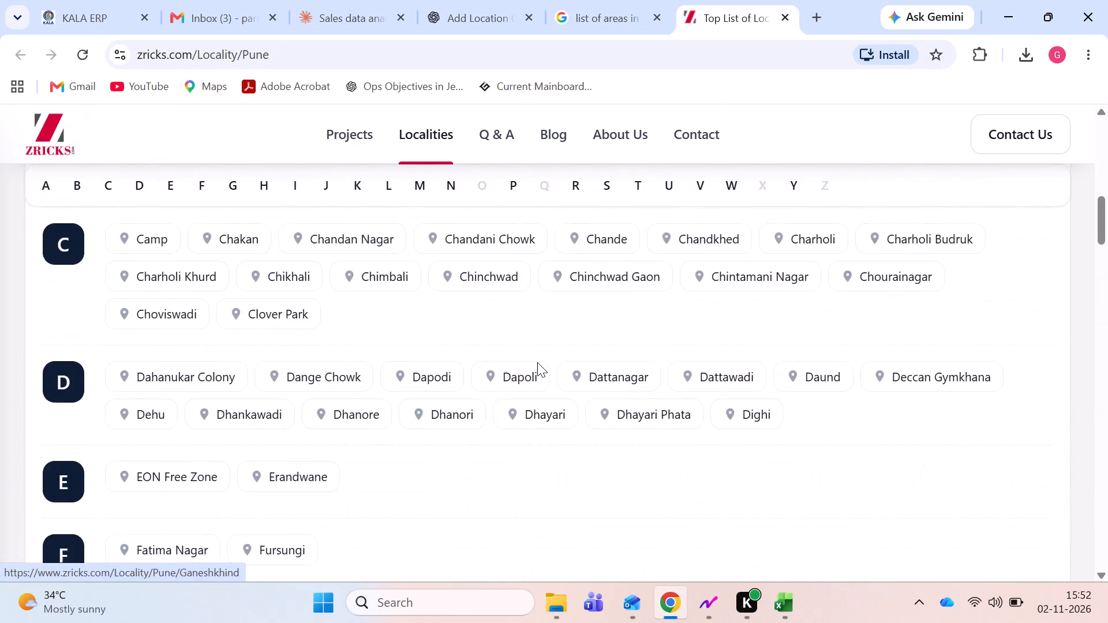
scroll(537, 362, up, 3)
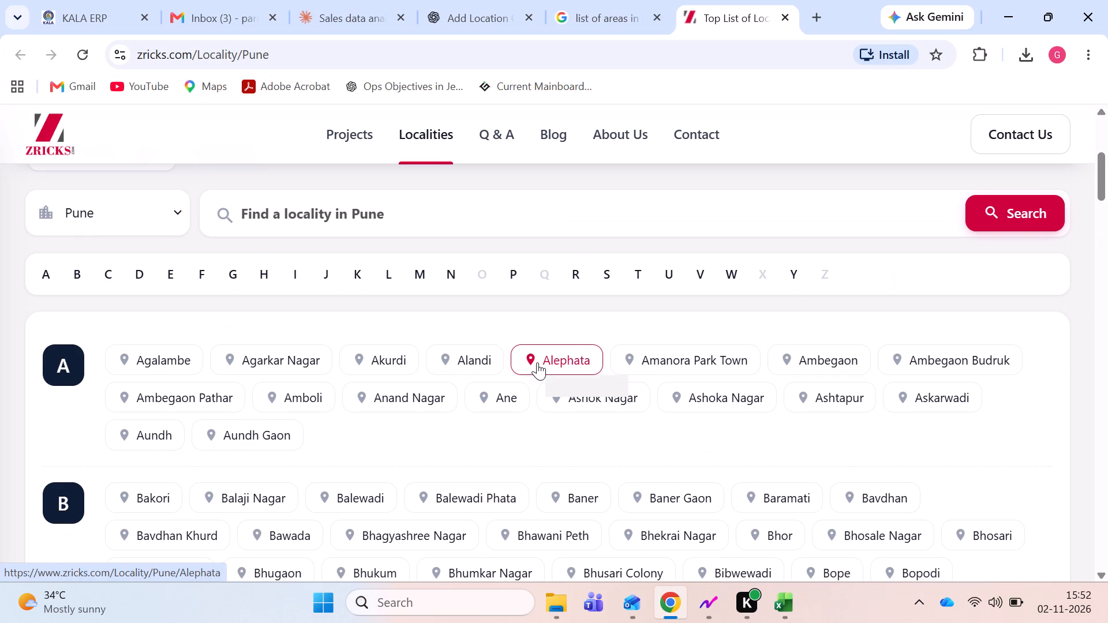
Search Excel's City filter values for "agal" to check Agalambe, and return to the Zricks list in Chrome.
key(alt+Tab)
key(alt+Down)
key(alt+Down)
key(alt+Down)
key(alt+Down)
key(alt+Down)
key(alt+Down)
key(alt+Down)
key(alt+Down)
key(alt+Down)
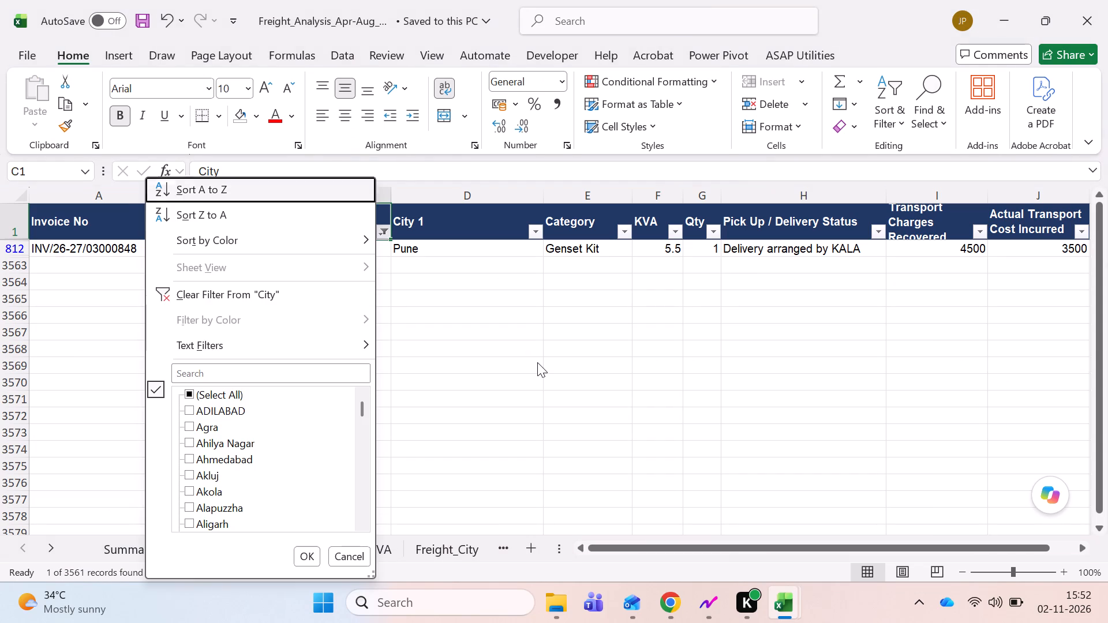
key(Down)
text(agal)
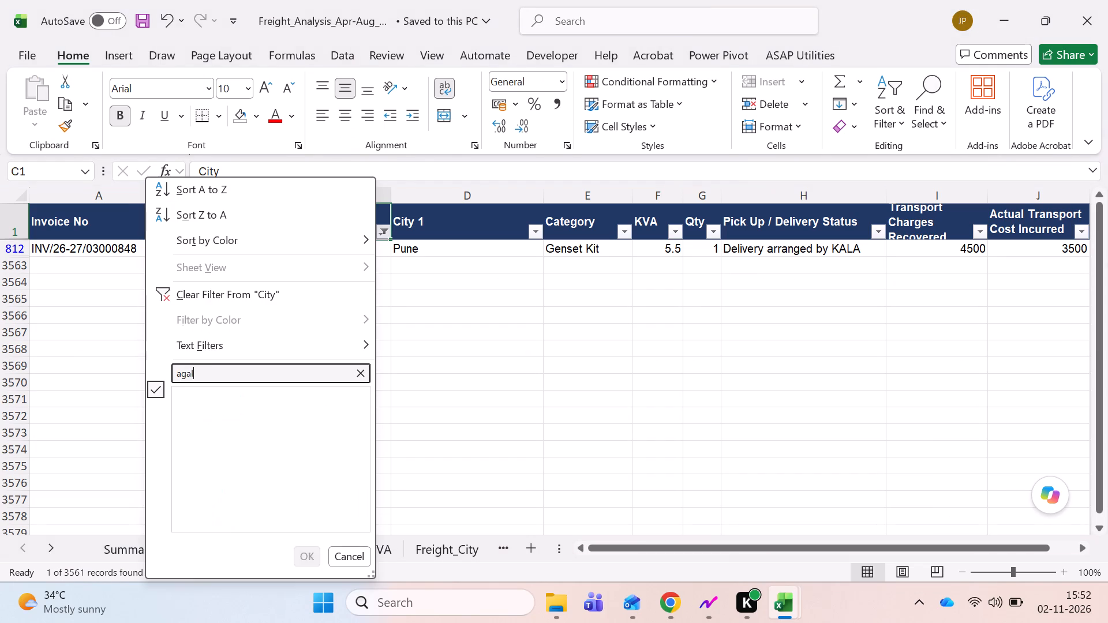
key(Escape)
key(Escape)
key(alt+Tab)
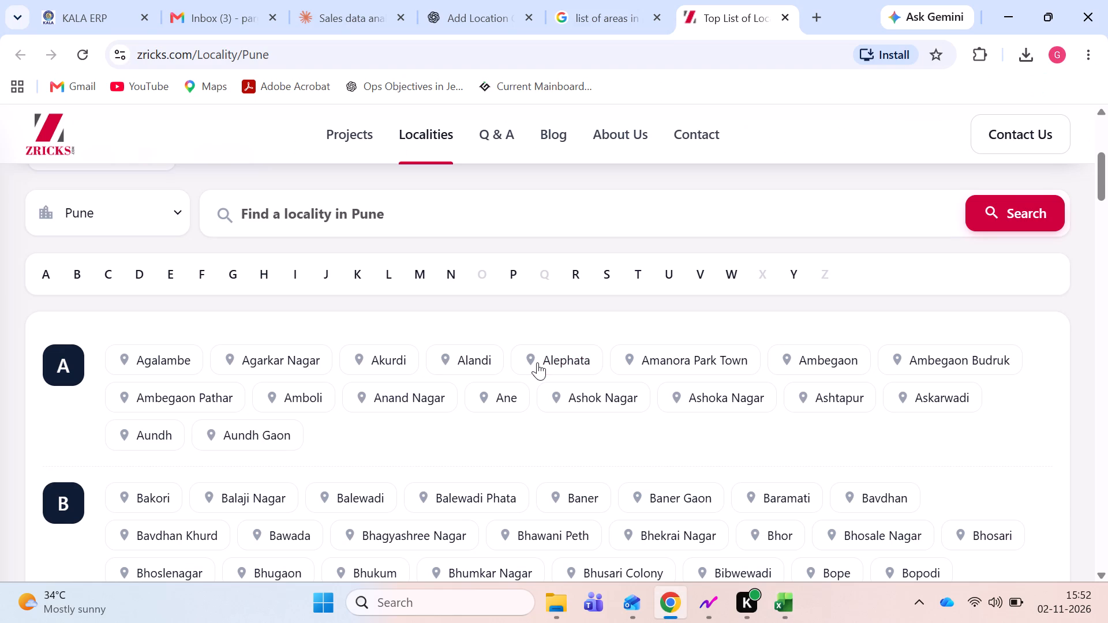
Search Excel's City filter values for "agark" to check Agarkar Nagar, and return to the Zricks list in Chrome.
key(alt+Tab)
key(alt+Down)
key(alt+Down)
key(alt+Down)
key(alt+Down)
key(alt+Down)
key(alt+Down)
key(alt+Down)
key(alt+Down)
key(alt+Down)
key(alt+Down)
text(agar)
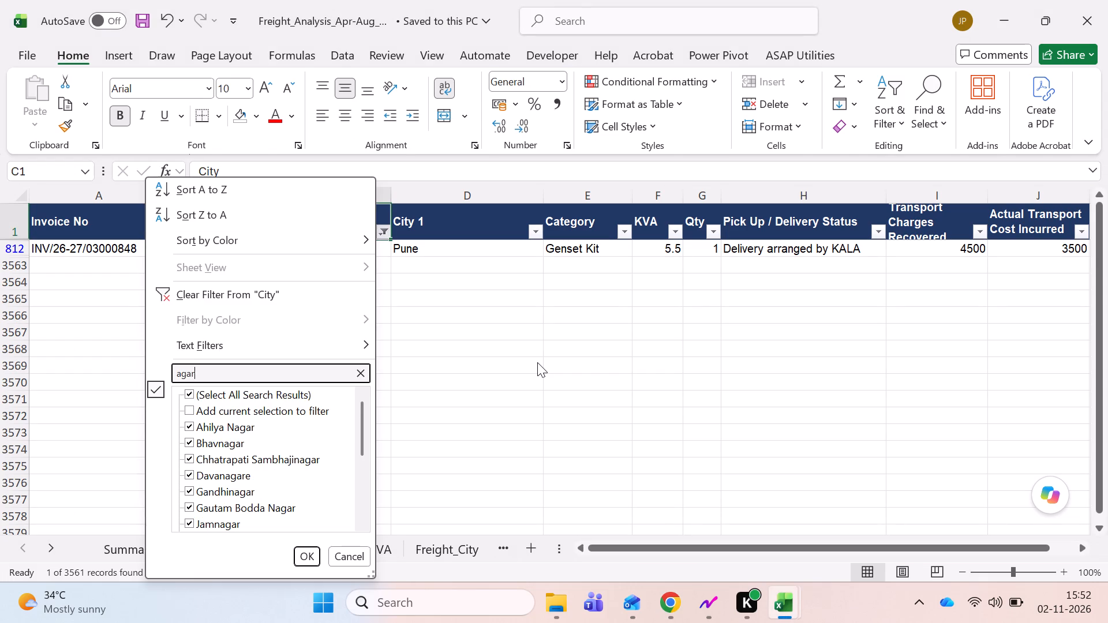
key(k)
key(Escape)
key(Escape)
key(alt+Tab)
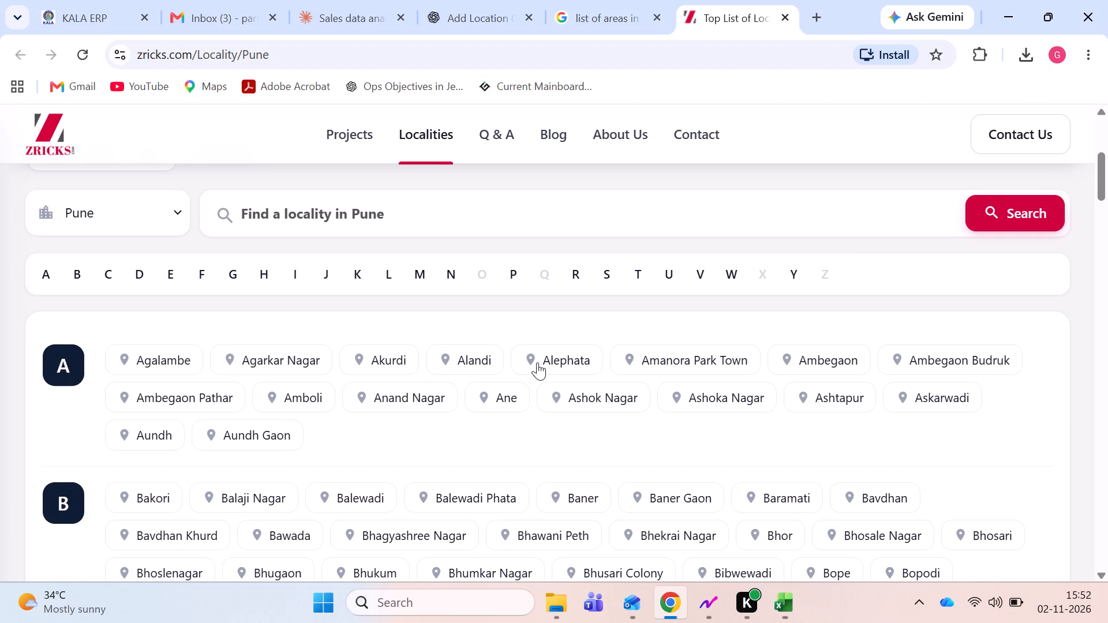
Search Excel's City filter values for "akur" to check Akurdi, and return to the Zricks list in Chrome.
key(alt+Tab)
key(alt+Down)
key(alt+Down)
key(alt+Down)
key(alt+Down)
key(alt+Down)
key(alt+Down)
key(alt+Down)
key(alt+Down)
key(alt+Down)
key(alt+Down)
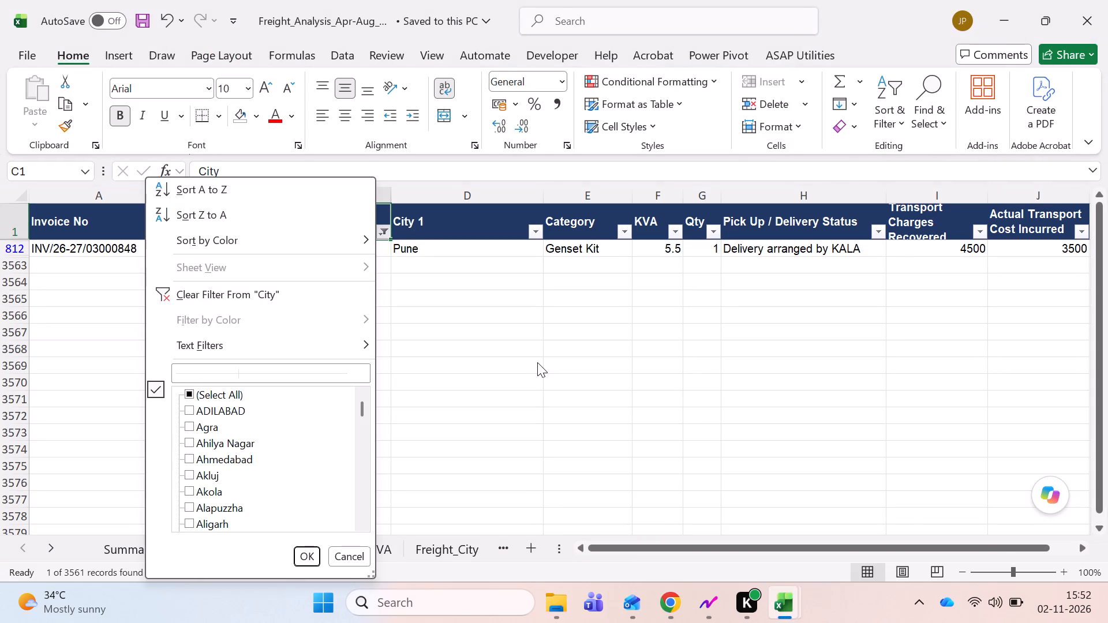
text(akur)
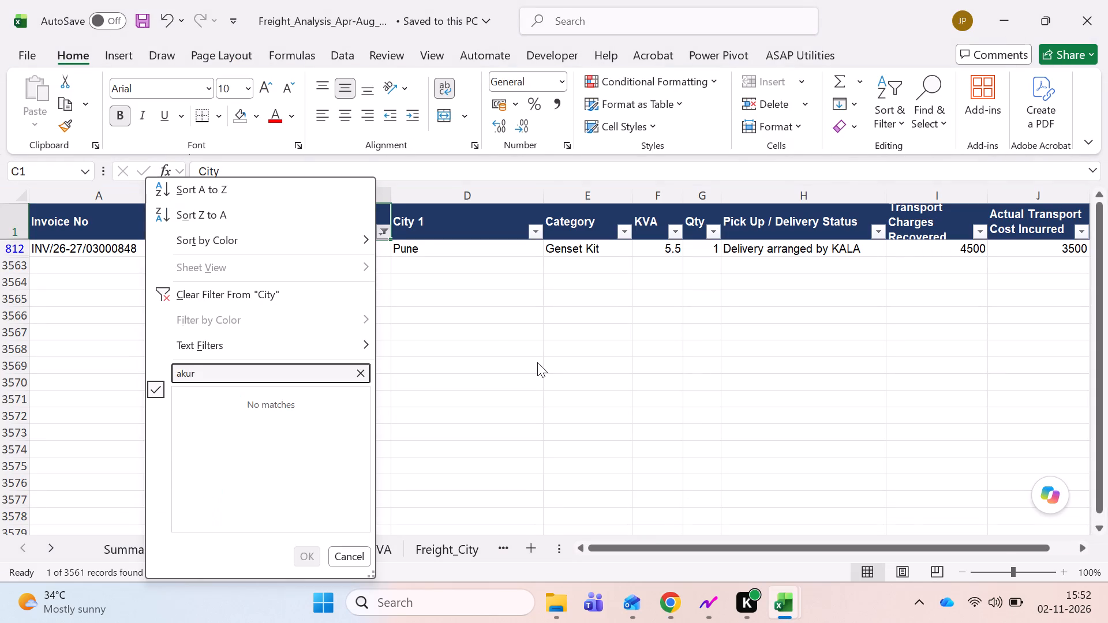
key(Escape)
key(Escape)
key(alt+Tab)
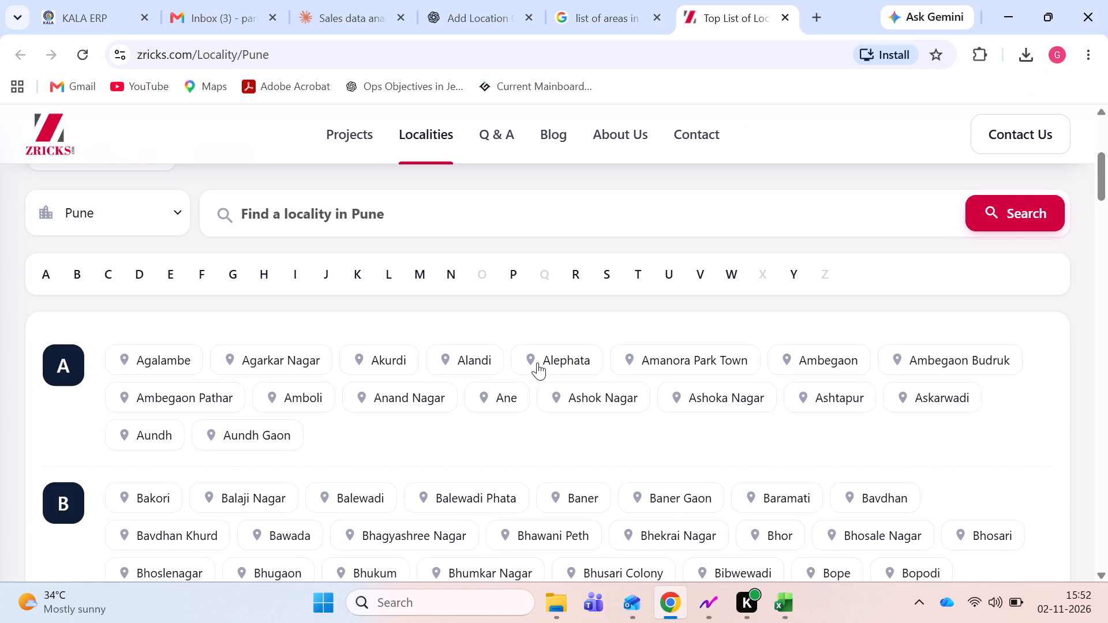
Search Excel's City filter values for "aland" to check Alandi, and return to the Zricks list in Chrome.
key(alt+Tab)
key(alt+Down)
key(alt+Down)
key(alt+Down)
key(alt+Down)
key(alt+Down)
key(alt+Down)
key(alt+Down)
key(alt+Down)
key(alt+Down)
key(alt+Down)
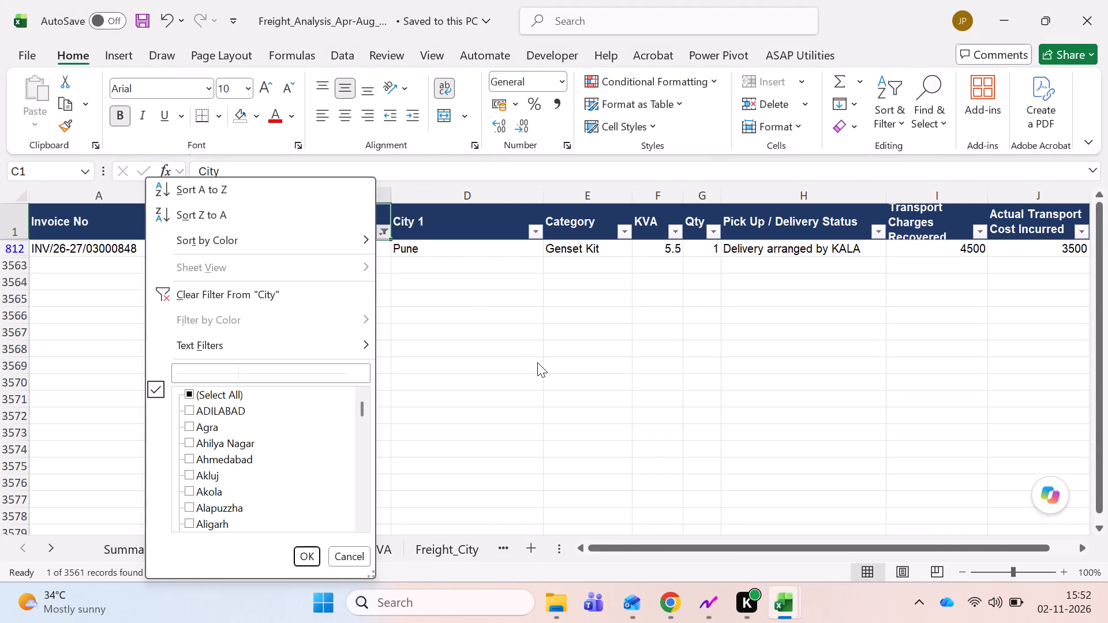
text(aland)
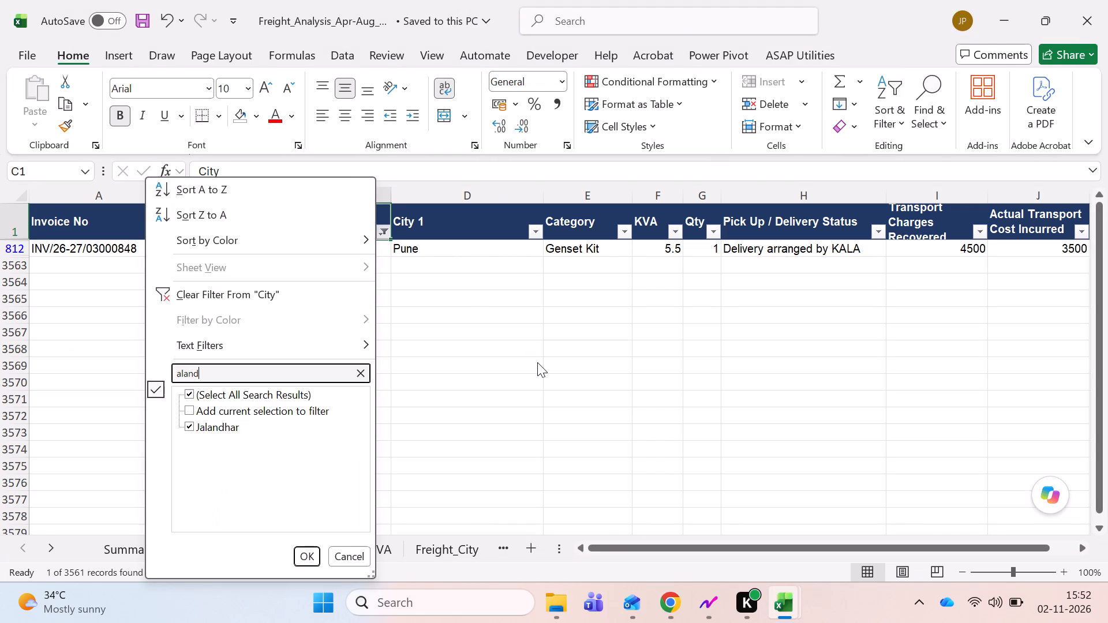
key(Escape)
key(Escape)
key(alt+Tab)
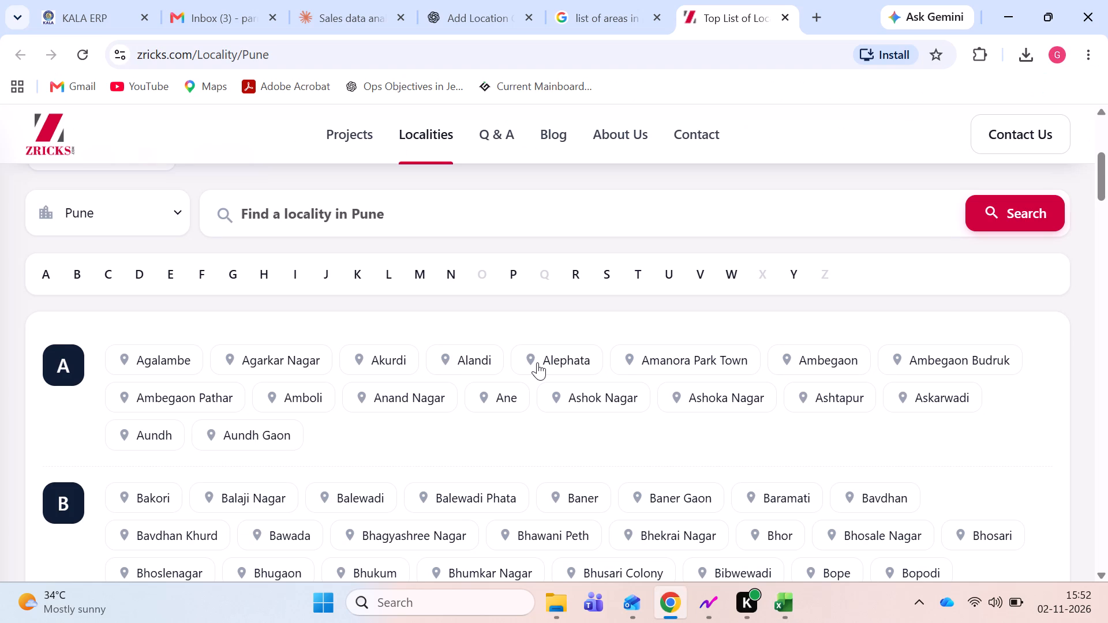
Switch to Excel and select all values in the City column's filter to show every record.
key(alt+Tab)
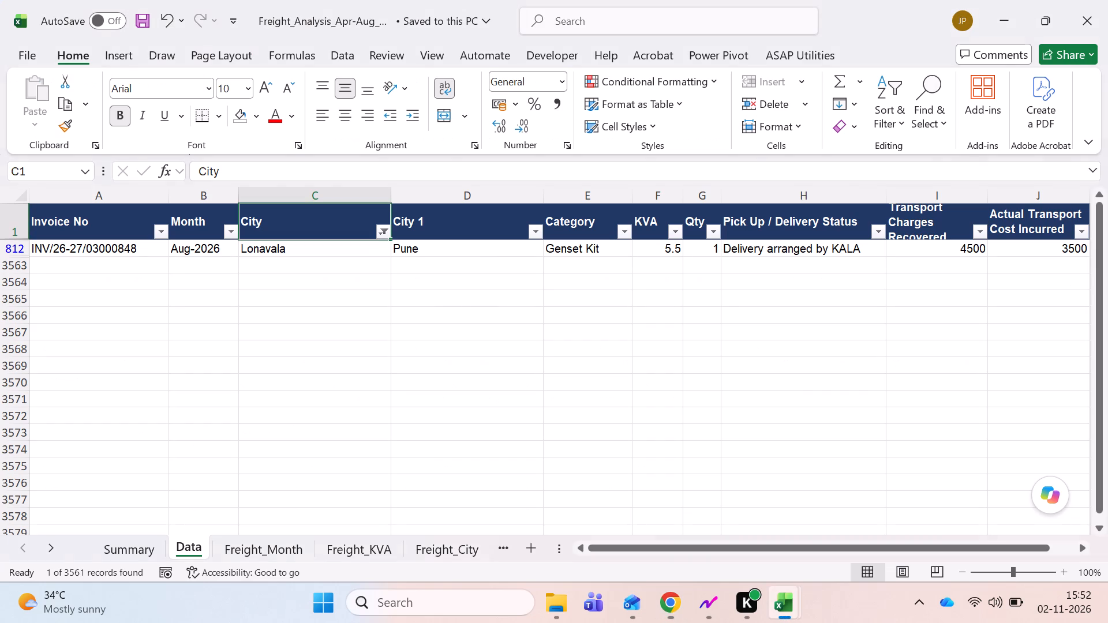
key(alt+Down)
key(alt+Down)
key(alt+Down)
key(alt+Down)
key(alt+Down)
key(alt+Down)
key(alt+Down)
key(alt+Down)
key(alt+Down)
key(Down)
key(Down)
key(space)
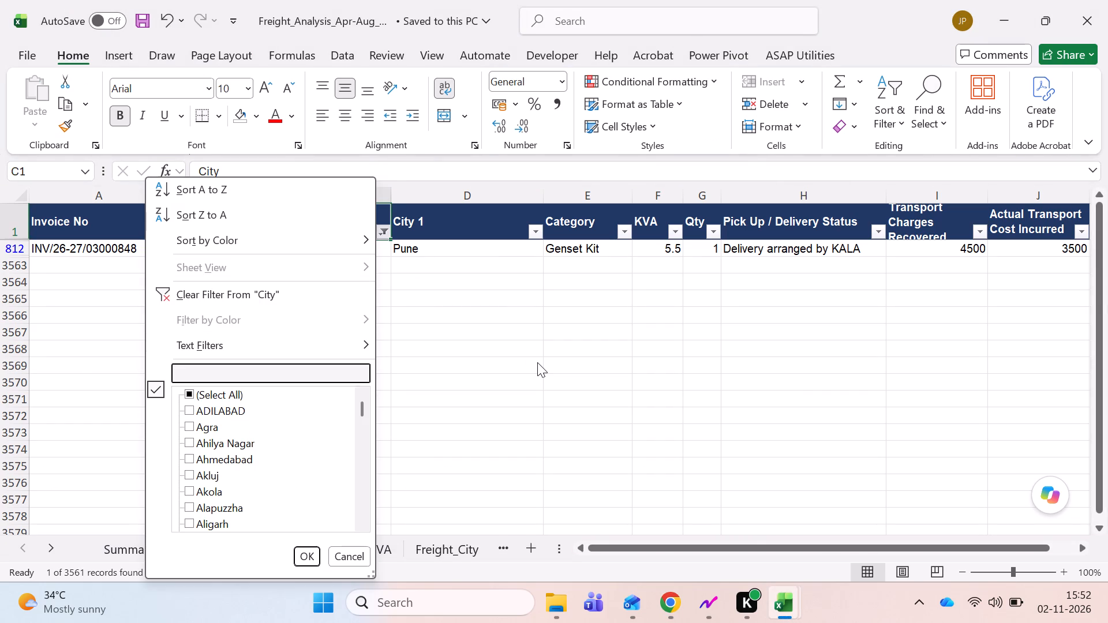
key(Return)
Filter the City 1 column to show only the blank entries by excluding Pune.
key(Right)
key(alt+Down)
key(alt+Down)
key(alt+Down)
key(alt+Down)
key(alt+Down)
key(alt+Down)
key(alt+Down)
key(alt+Down)
key(alt+Down)
key(alt+Down)
key(alt+Down)
key(alt+Down)
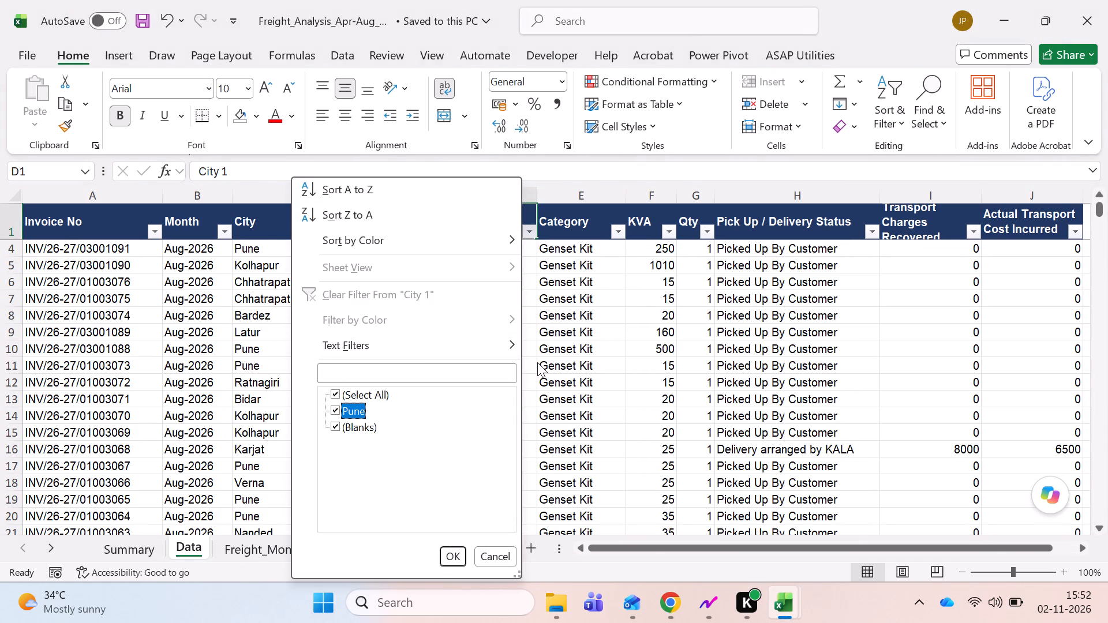
key(space)
key(Return)
Search the Zricks Pune locality page in Chrome for "kolha" to check Kolhapur, and return to Excel.
key(Left)
key(Down)
key(Down)
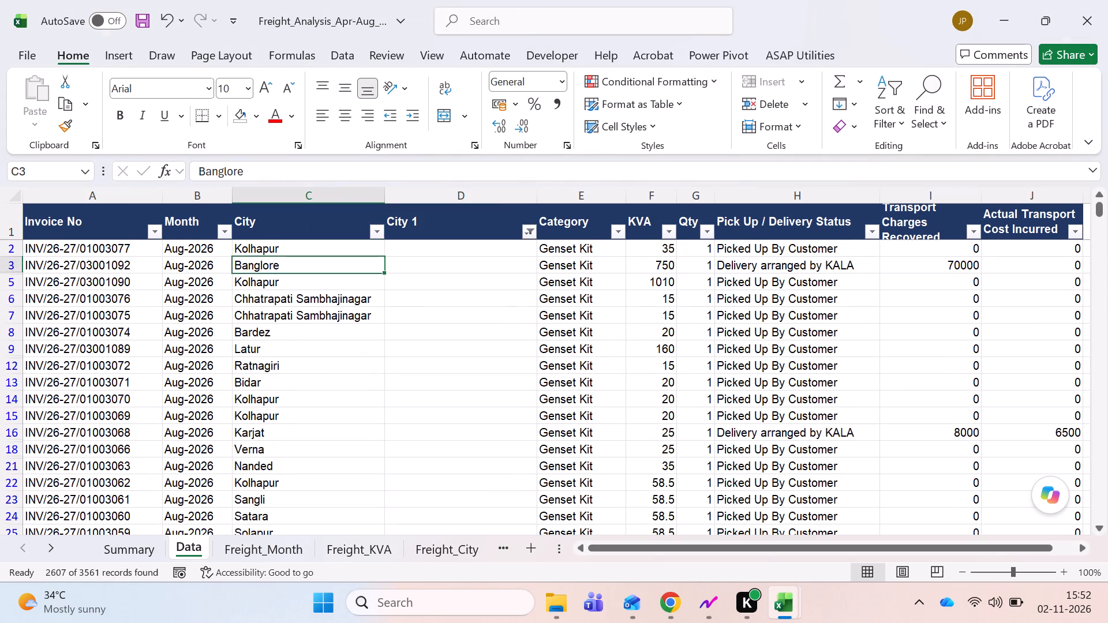
key(Up)
key(alt+Tab)
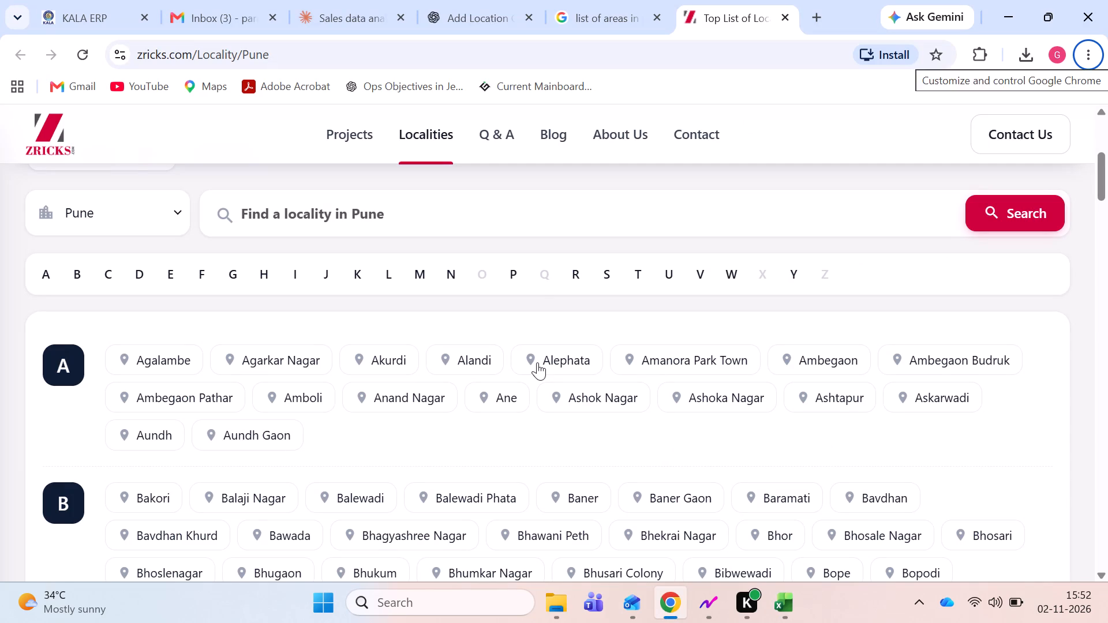
scroll(514, 371, down, 2)
key(ctrl+f)
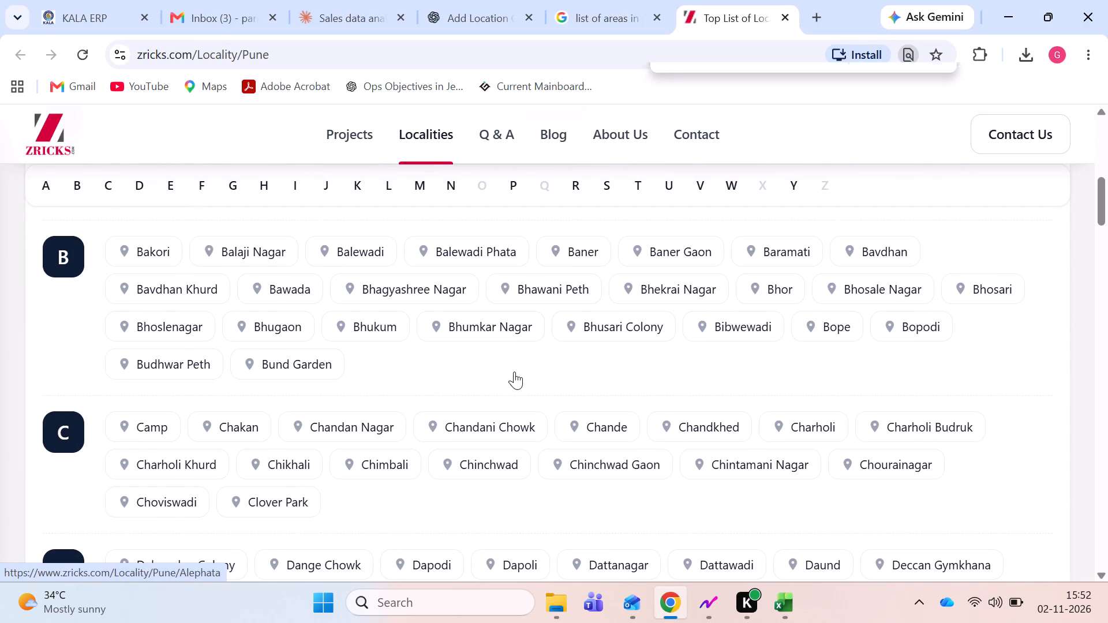
text(kolha)
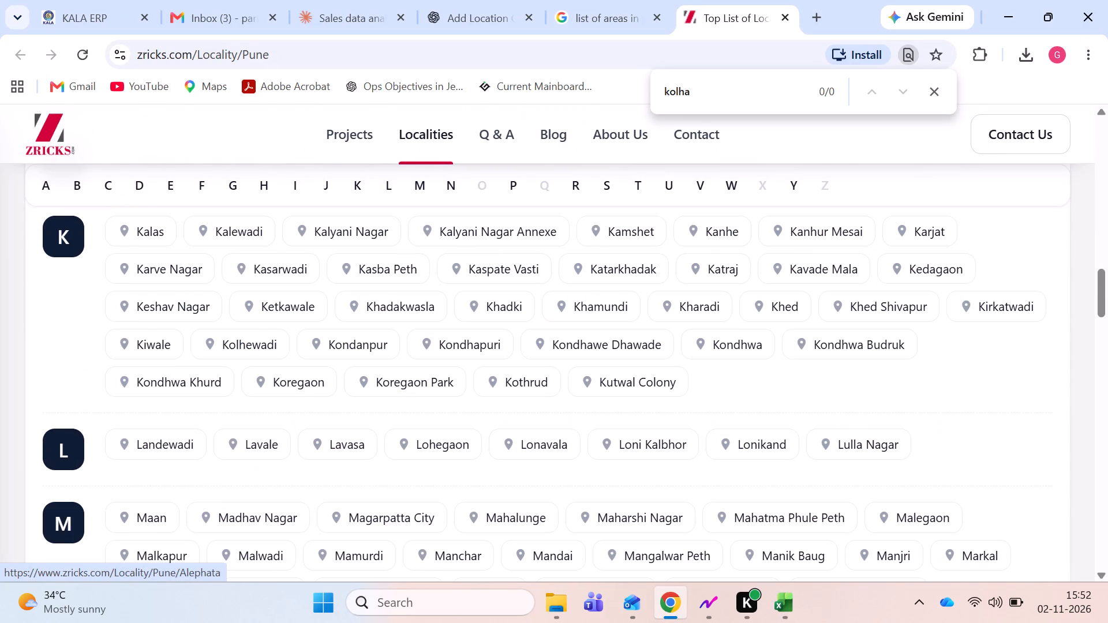
key(alt+Tab)
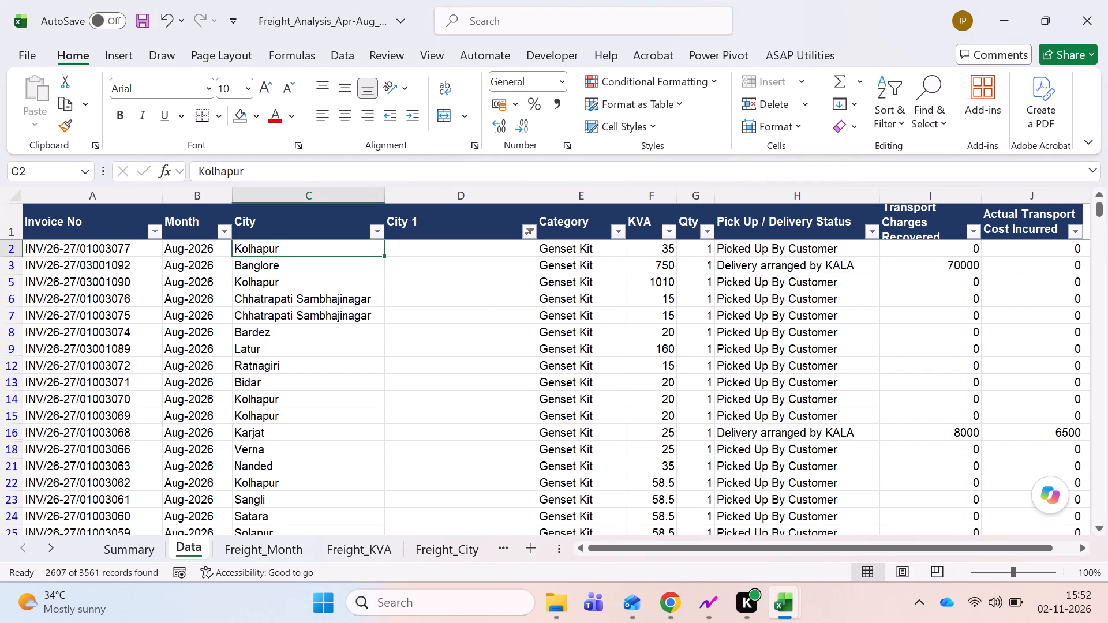
Examine the City column's filter values, closing the list without applying a filter.
key(Up)
key(alt+Down)
key(Down)
key(Down)
key(Down)
key(Down)
key(Down)
key(Down)
key(Down)
key(Down)
key(Down)
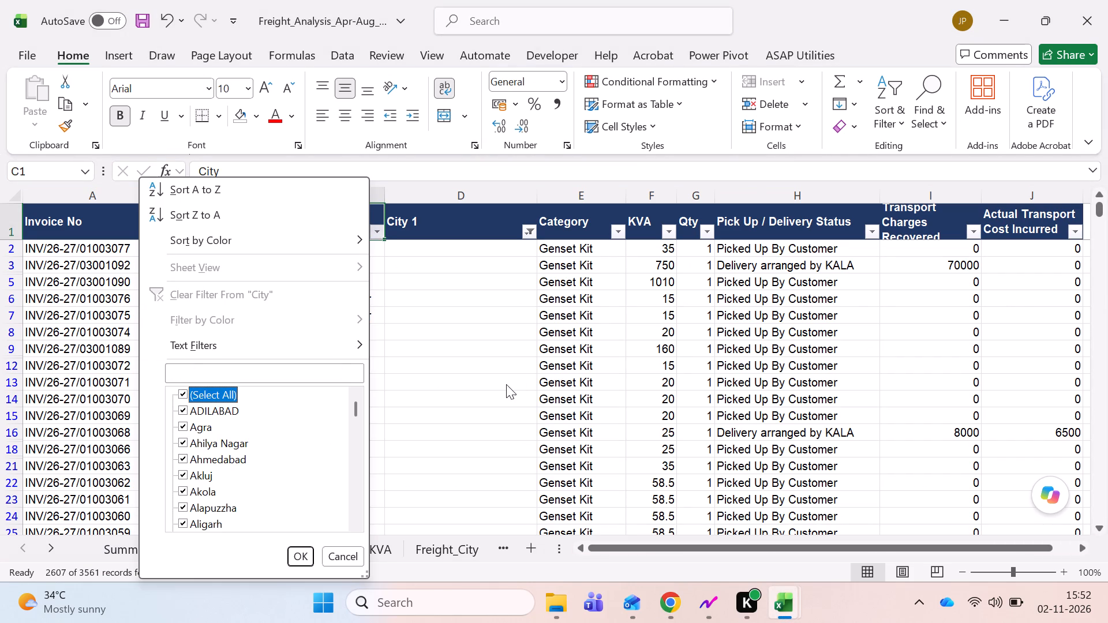
key(Escape)
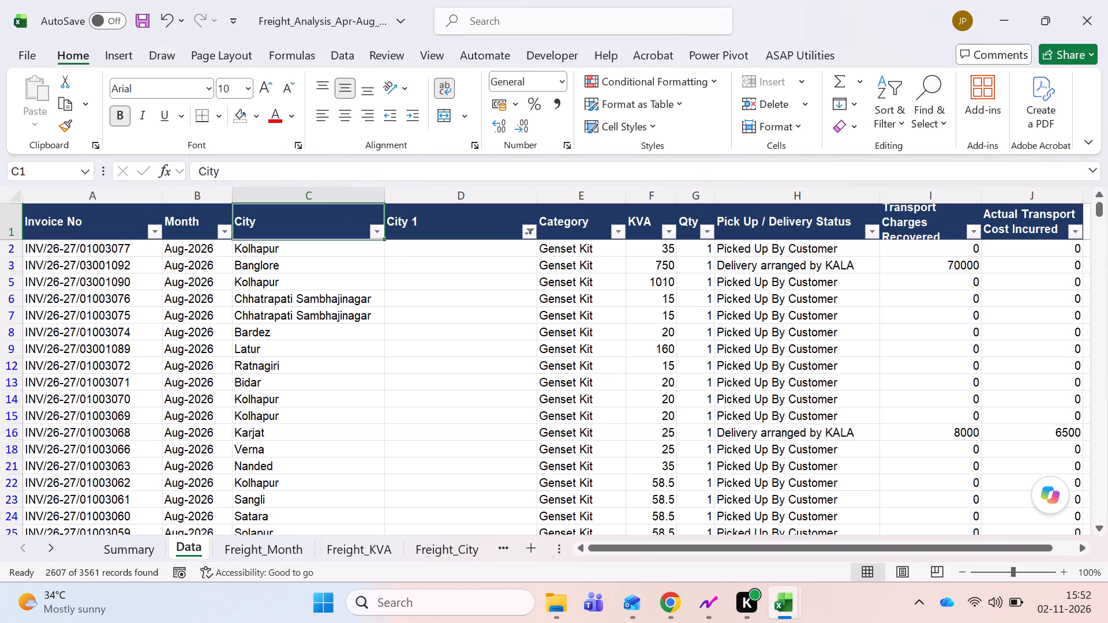
Save the Freight_Analysis workbook.
key(Right)
key(Down)
key(Left)
key(ctrl+s)
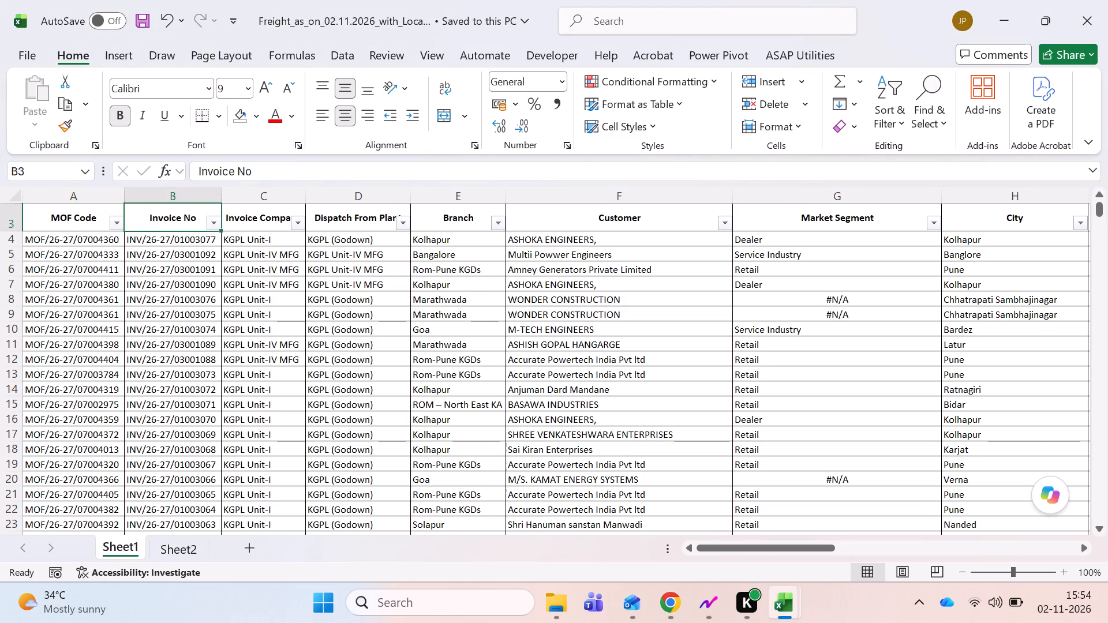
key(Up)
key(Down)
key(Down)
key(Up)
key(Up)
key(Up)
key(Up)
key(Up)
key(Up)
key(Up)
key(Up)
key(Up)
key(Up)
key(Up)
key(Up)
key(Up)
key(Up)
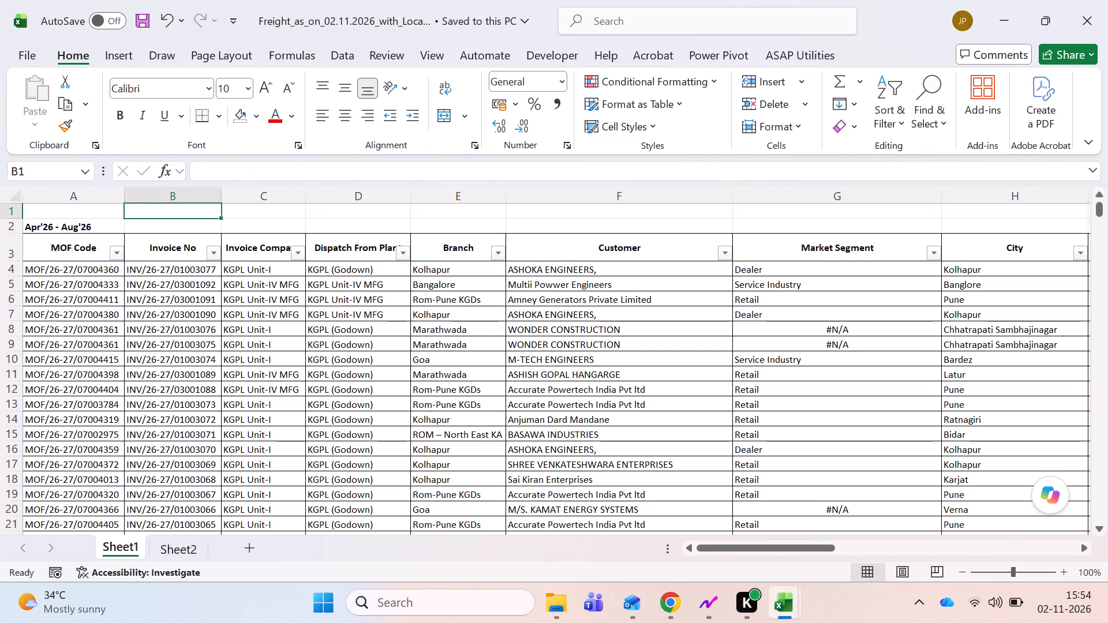
Filter the unnamed column between City and State in Sheet1 by "pune".
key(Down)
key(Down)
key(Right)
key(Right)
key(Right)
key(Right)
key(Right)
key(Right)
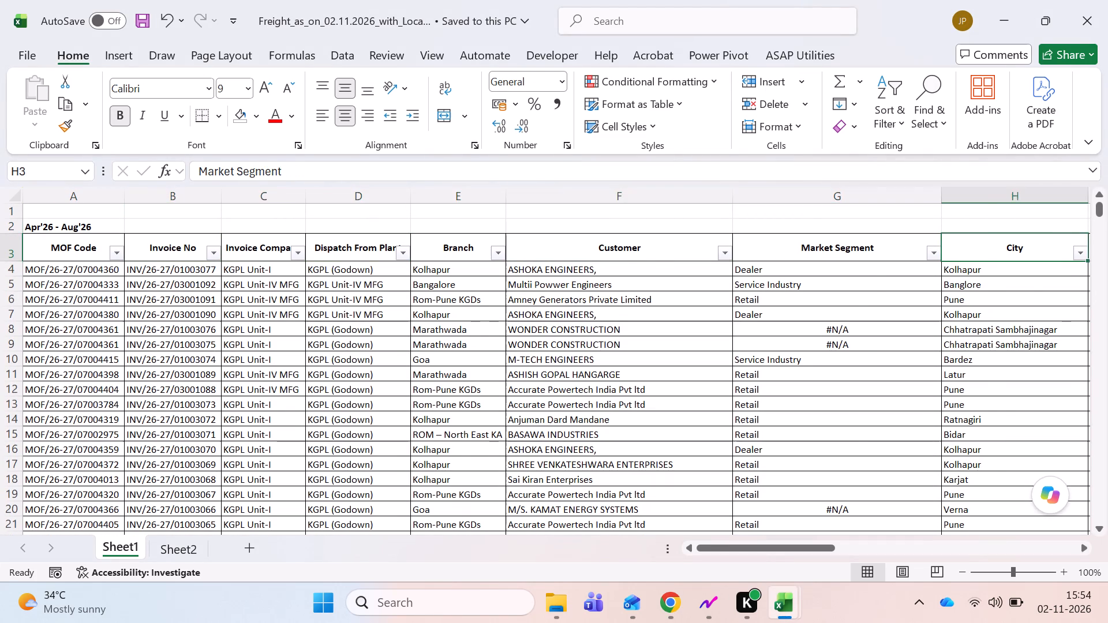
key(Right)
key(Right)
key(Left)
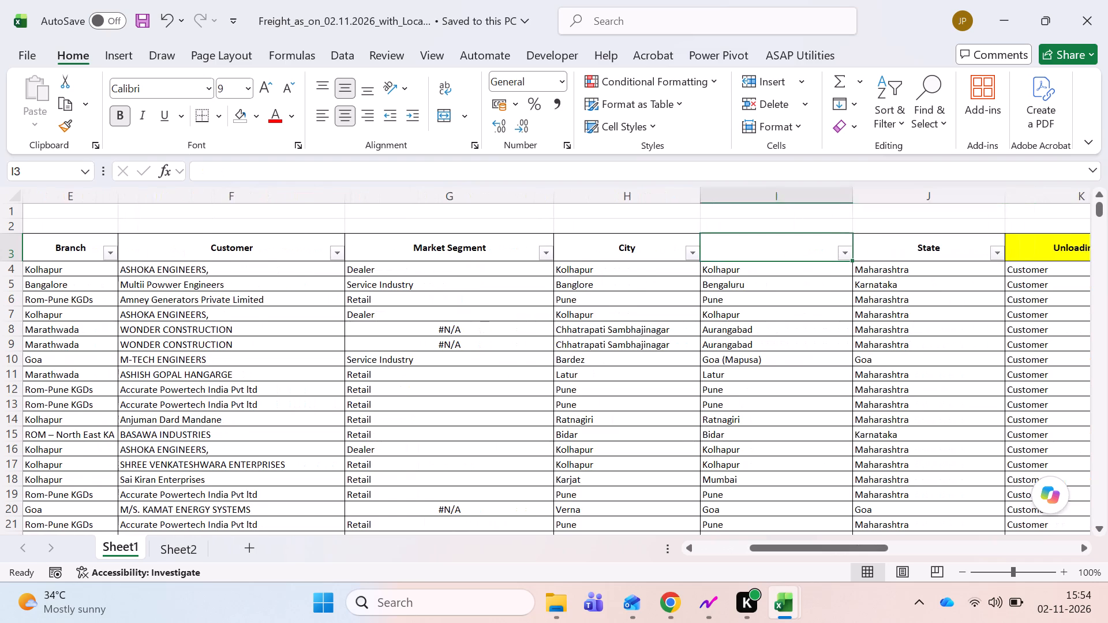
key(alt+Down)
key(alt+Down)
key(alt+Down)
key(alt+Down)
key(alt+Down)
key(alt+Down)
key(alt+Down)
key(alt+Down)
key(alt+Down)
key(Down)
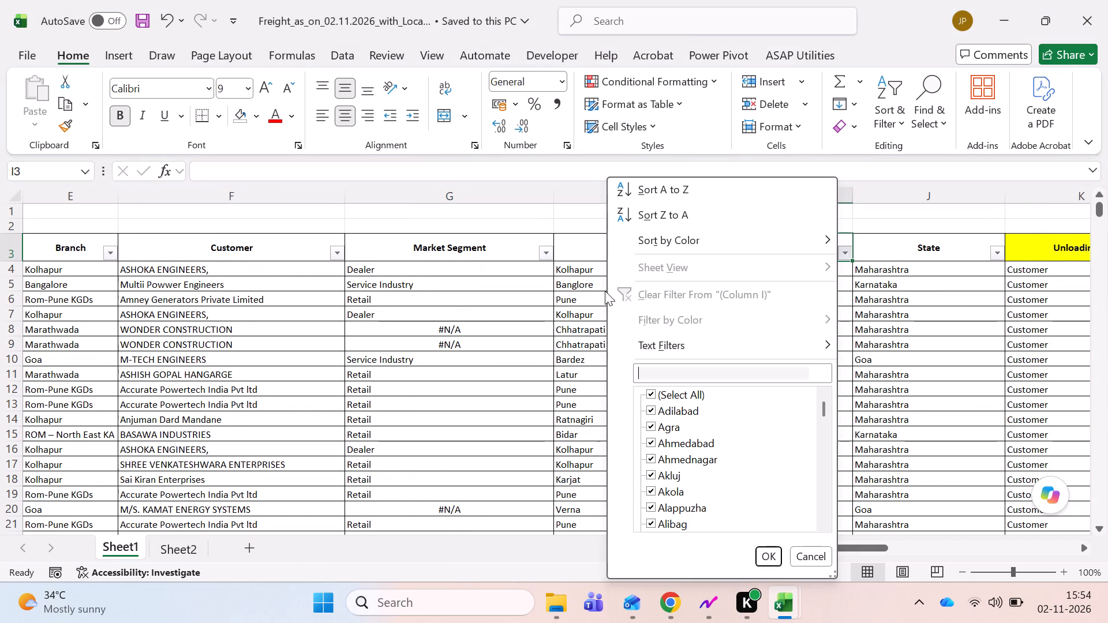
text(pune)
key(Return)
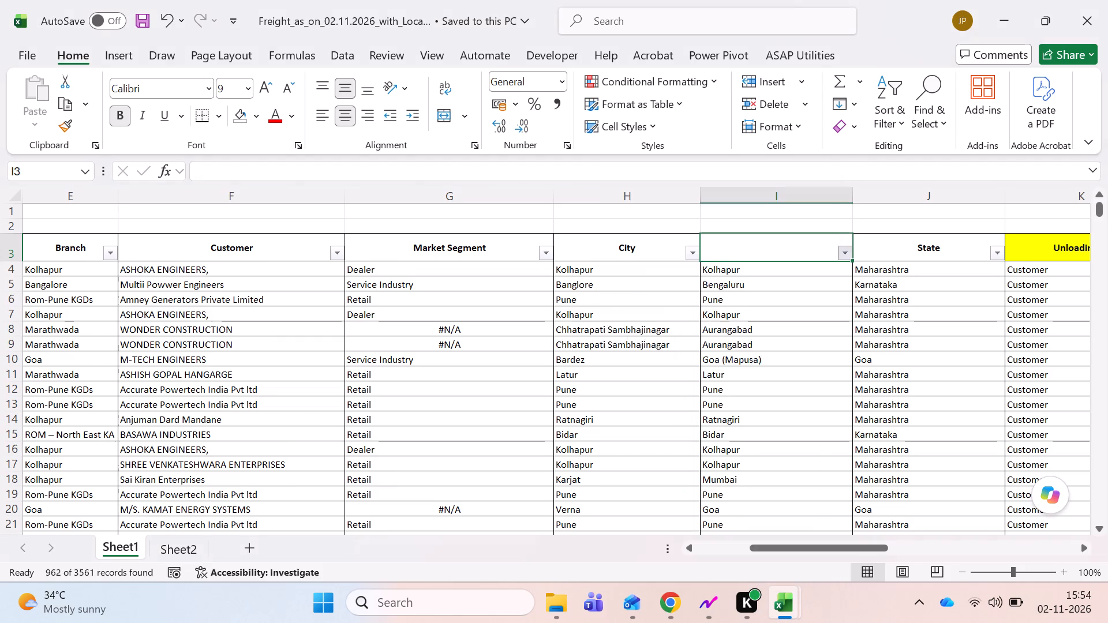
Filter the City column in Sheet1 to show only Baramati.
key(Left)
key(alt+Down)
key(alt+Down)
key(alt+Down)
key(alt+Down)
key(alt+Down)
key(alt+Down)
key(alt+Down)
key(alt+Down)
key(alt+Down)
key(alt+Down)
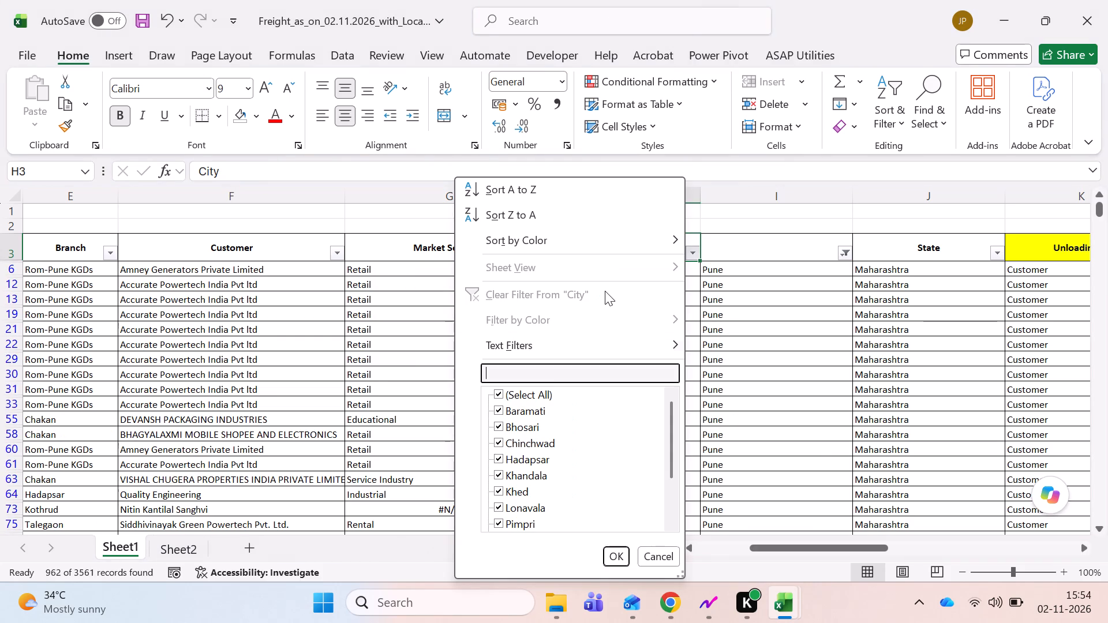
key(Down)
key(space)
key(Down)
key(space)
key(Return)
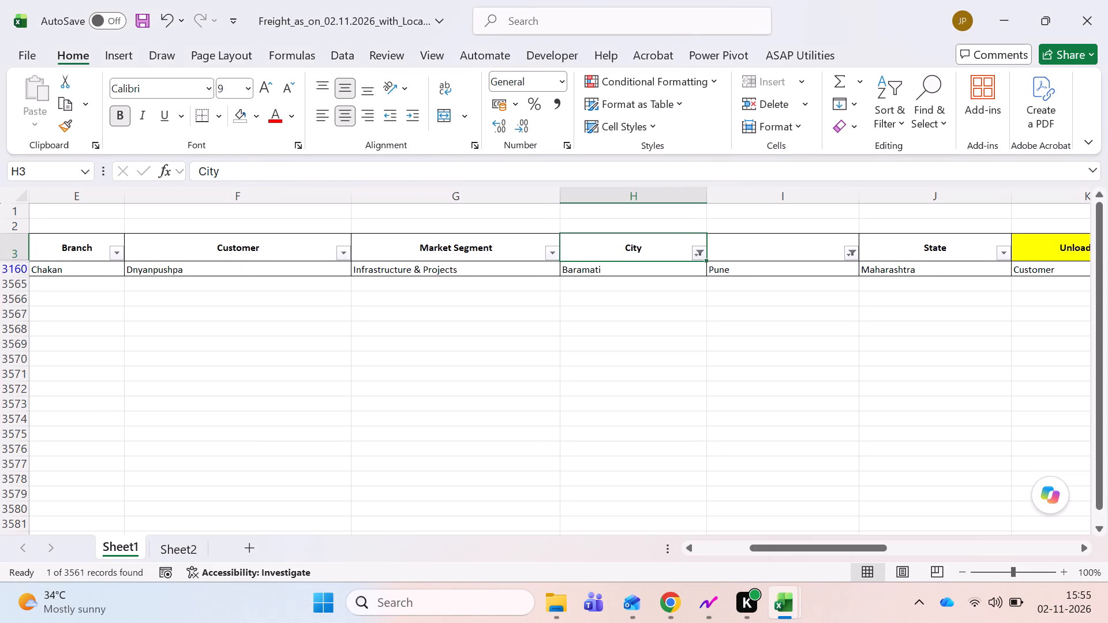
Switch to the Freight_Analysis_Apr-Aug_2026 workbook, filter the Data sheet's City column by "bara" and copy the Baramati cell.
key(alt+Tab)
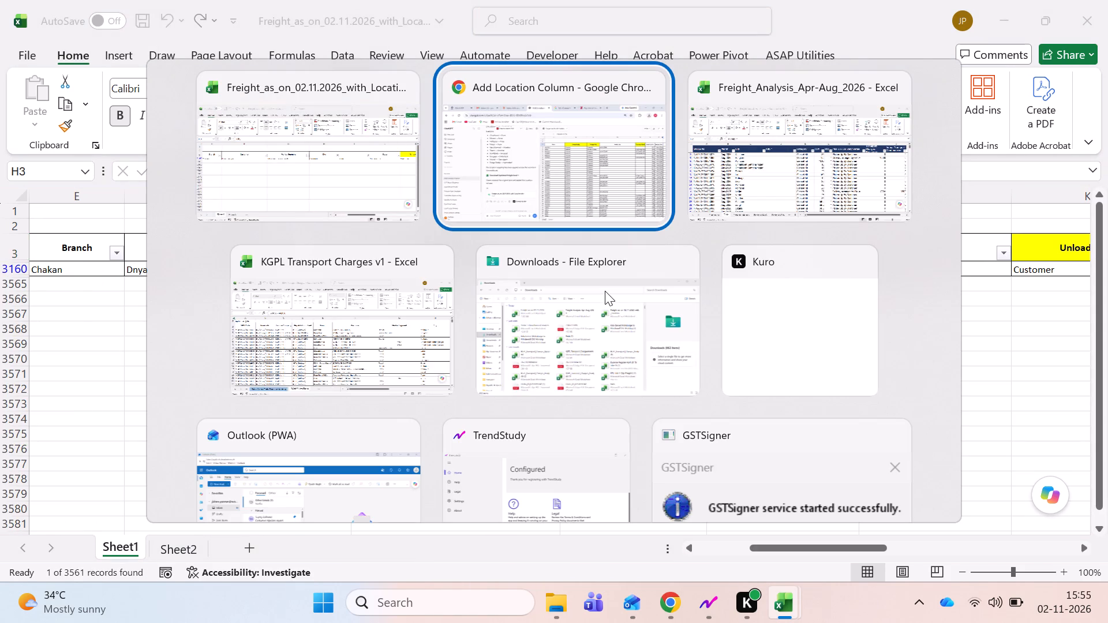
key(alt+Tab)
key(Up)
key(alt+Down)
key(alt+Down)
key(alt+Down)
key(alt+Down)
key(alt+Down)
key(alt+Down)
key(alt+Down)
key(alt+Down)
key(alt+Down)
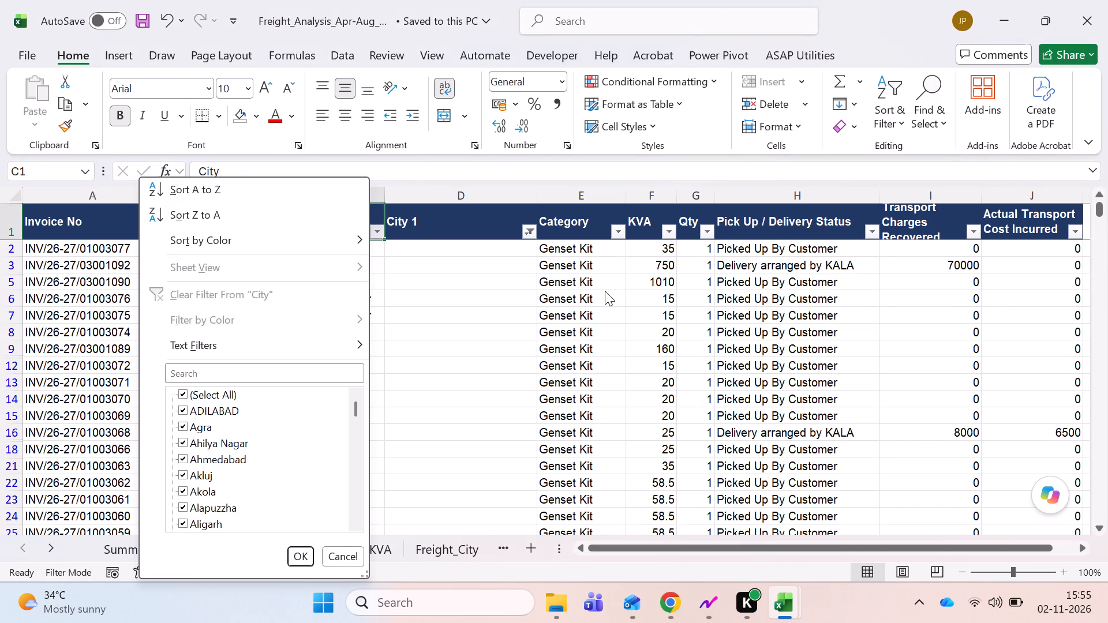
text(bara)
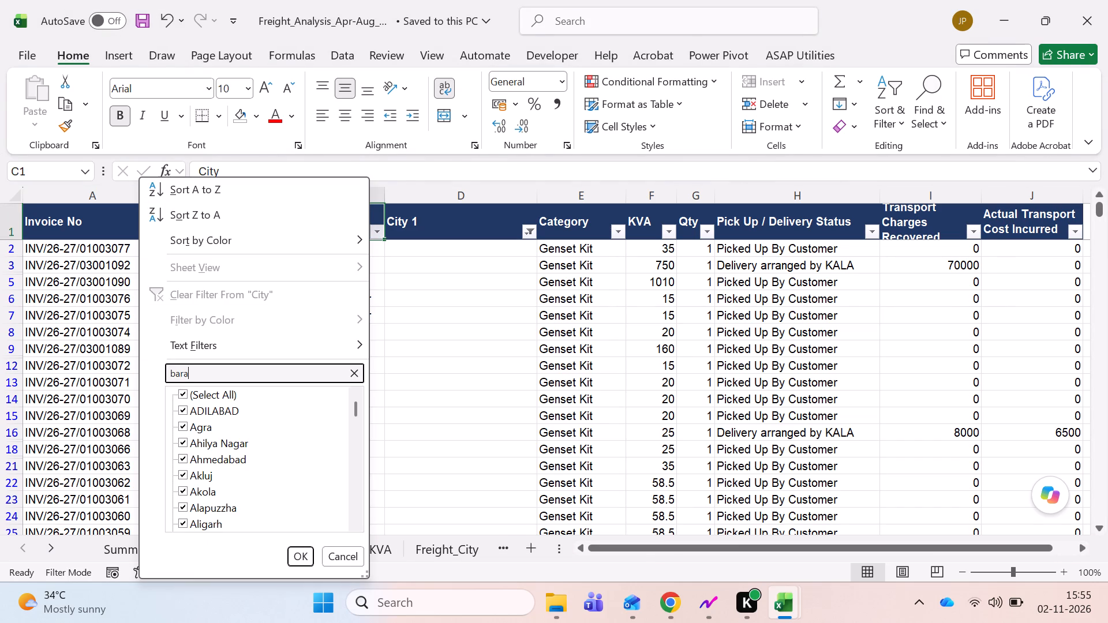
key(Return)
key(Down)
key(ctrl+c)
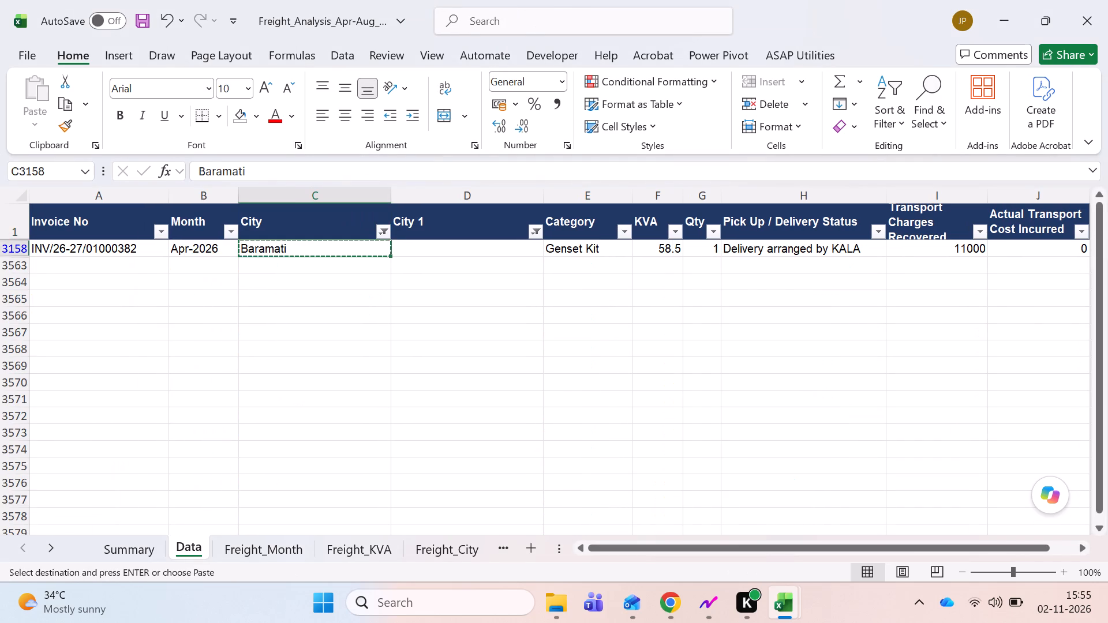
Search the Zricks Pune localities page in Chrome for "baram".
click(661, 613)
click(608, 24)
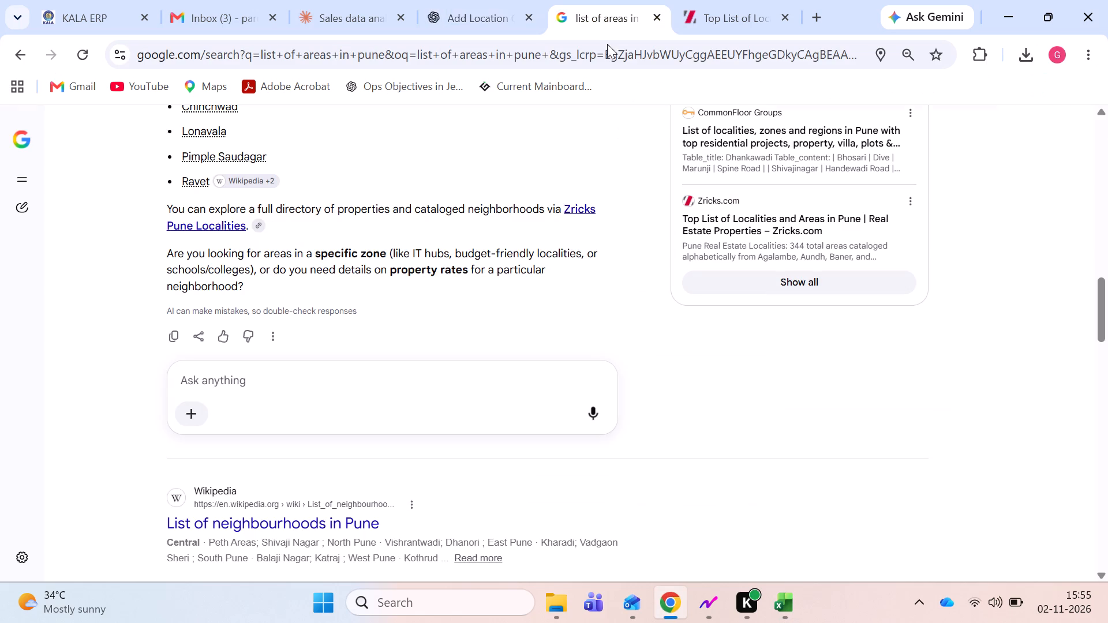
click(721, 0)
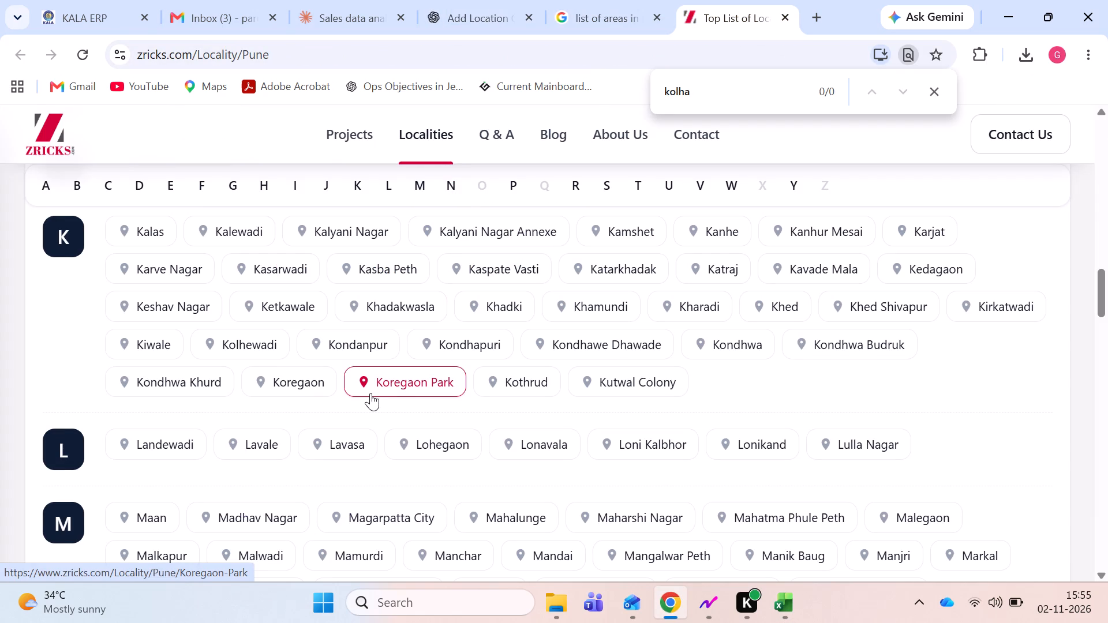
key(ctrl+f)
text(baram)
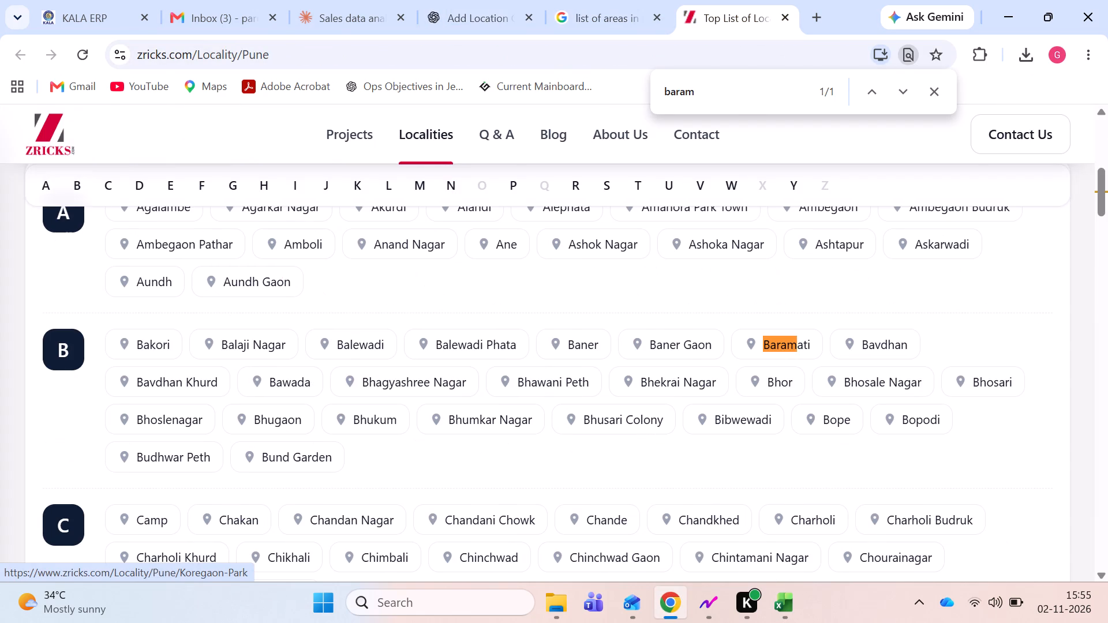
Return to the Freight_Analysis workbook in Excel and enter Pune as City 1 for the Baramati row.
key(alt+Tab)
key(Right)
key(shift+p)
key(Left)
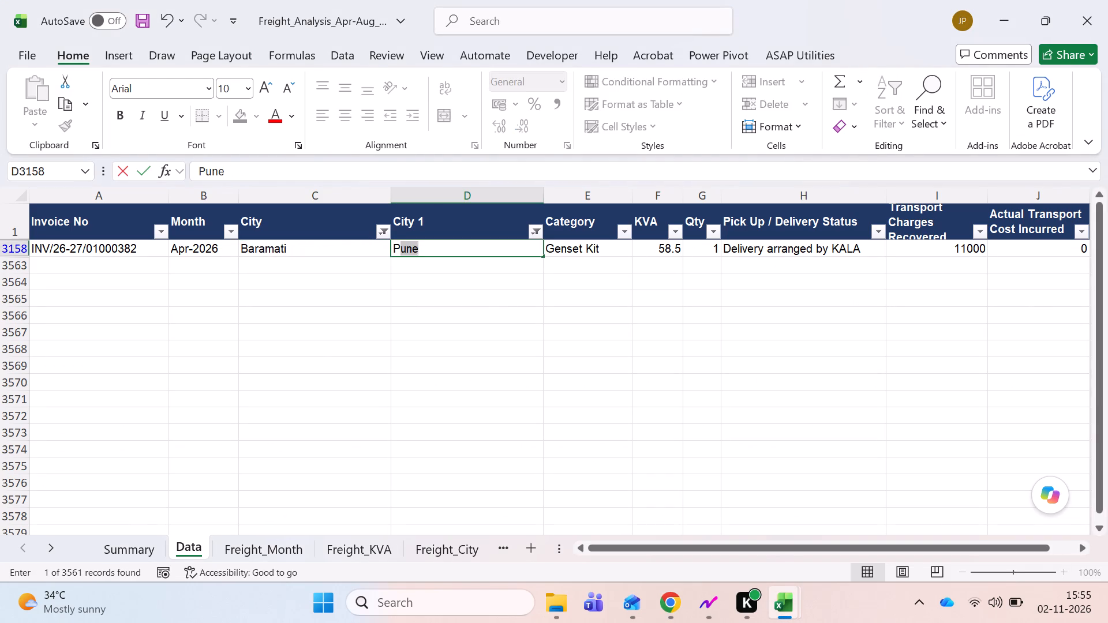
Switch to the location-mapped freight workbook and filter the City column in Sheet1 to show only Khandala.
key(alt+Tab)
key(alt+Tab)
key(alt+Tab)
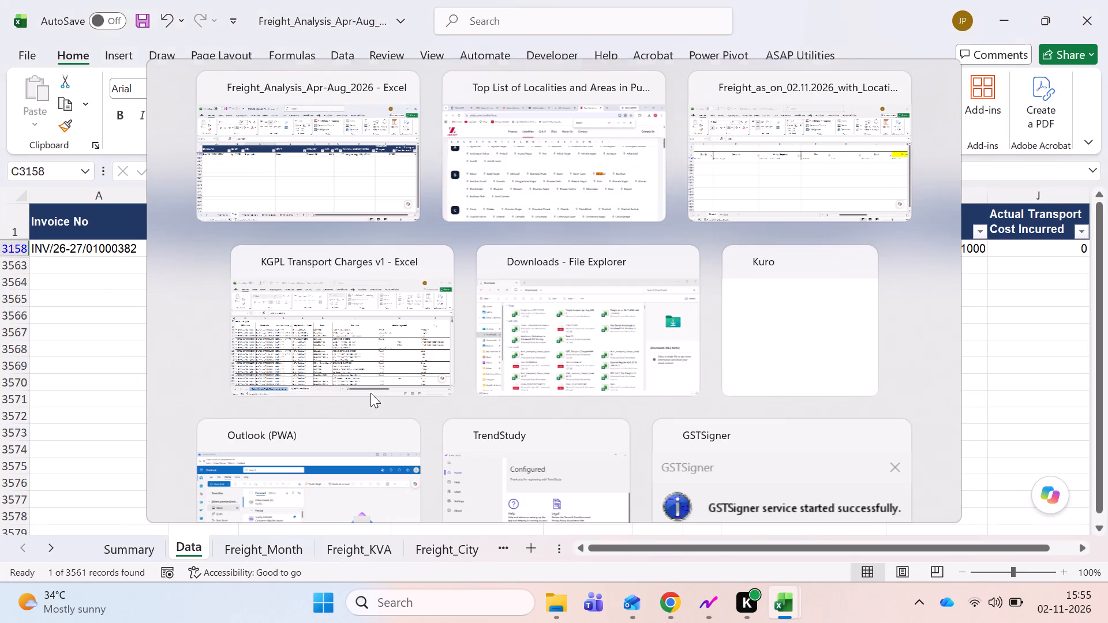
key(alt+Tab)
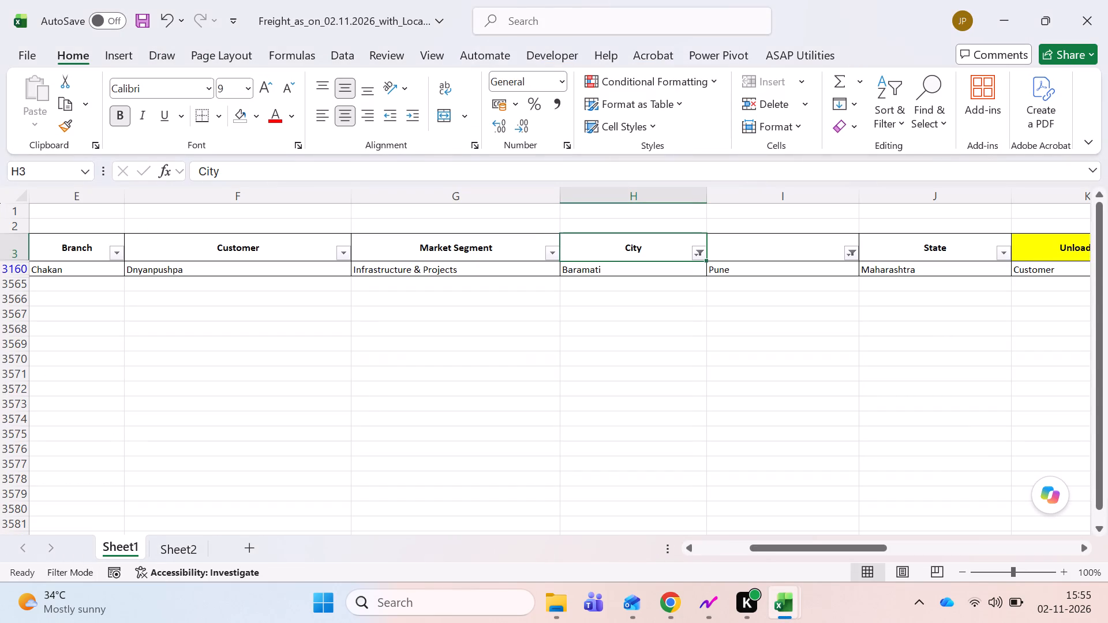
key(alt+Down)
key(alt+Down)
key(alt+Down)
key(alt+Down)
key(alt+Down)
key(alt+Down)
key(alt+Down)
key(alt+Down)
key(alt+Down)
key(alt+Down)
key(alt+Down)
key(alt+Down)
key(space)
key(Down)
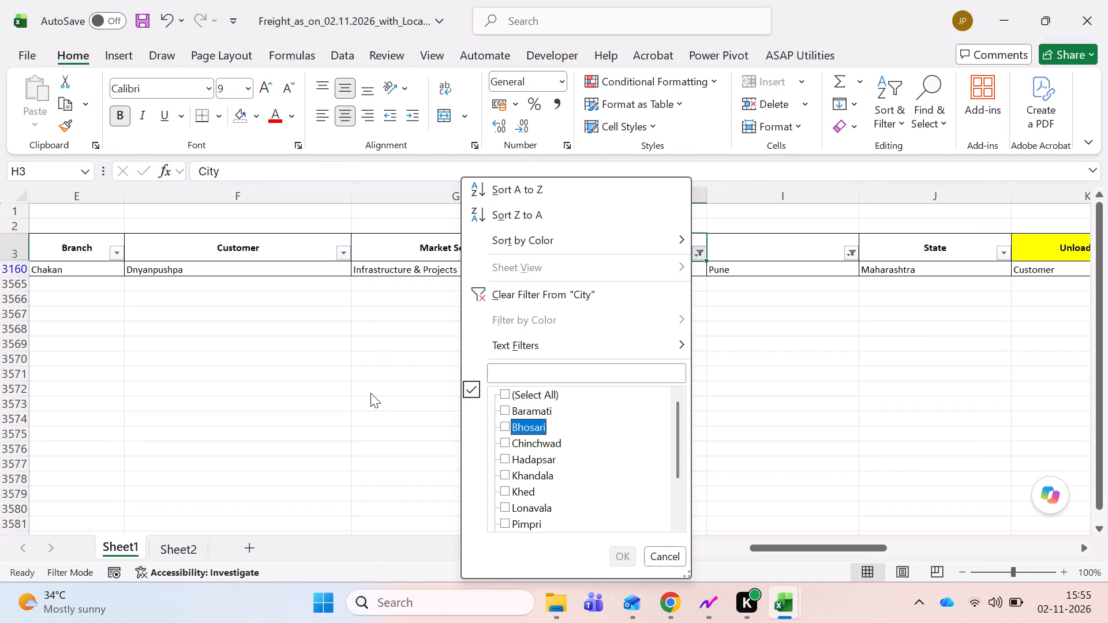
key(Down)
key(Down)
key(Down)
key(space)
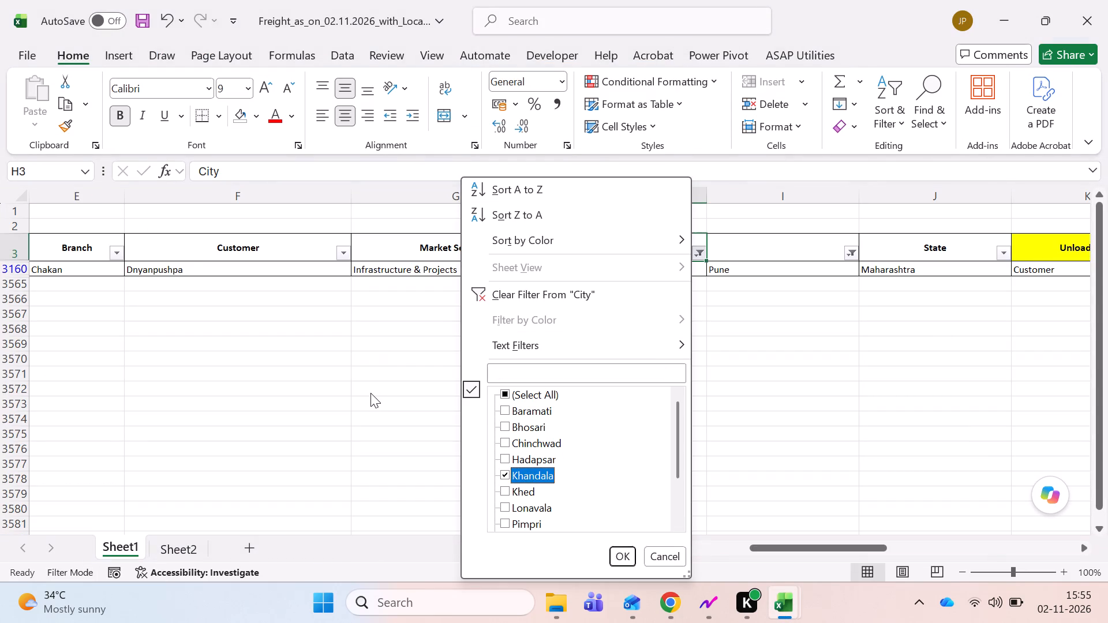
key(Return)
key(Down)
Switch to the Freight_Analysis_Apr-Aug_2026 workbook and filter the Data sheet's City column by "khand".
key(alt+Tab)
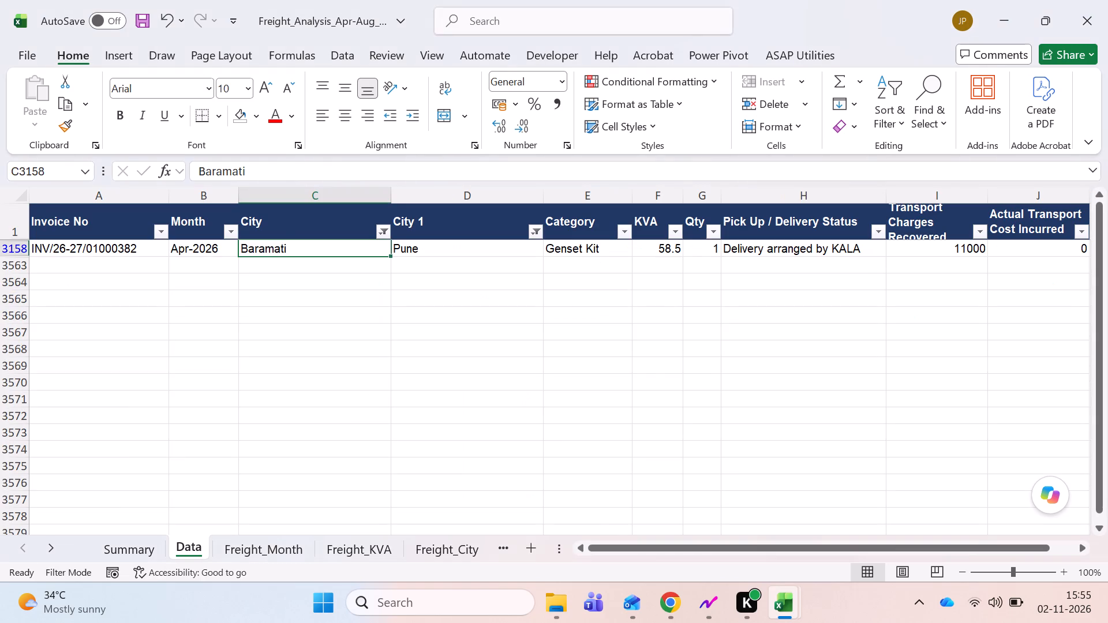
key(Up)
key(alt+Down)
key(Down)
key(Down)
key(Down)
key(Down)
key(Down)
key(Down)
key(Down)
key(Down)
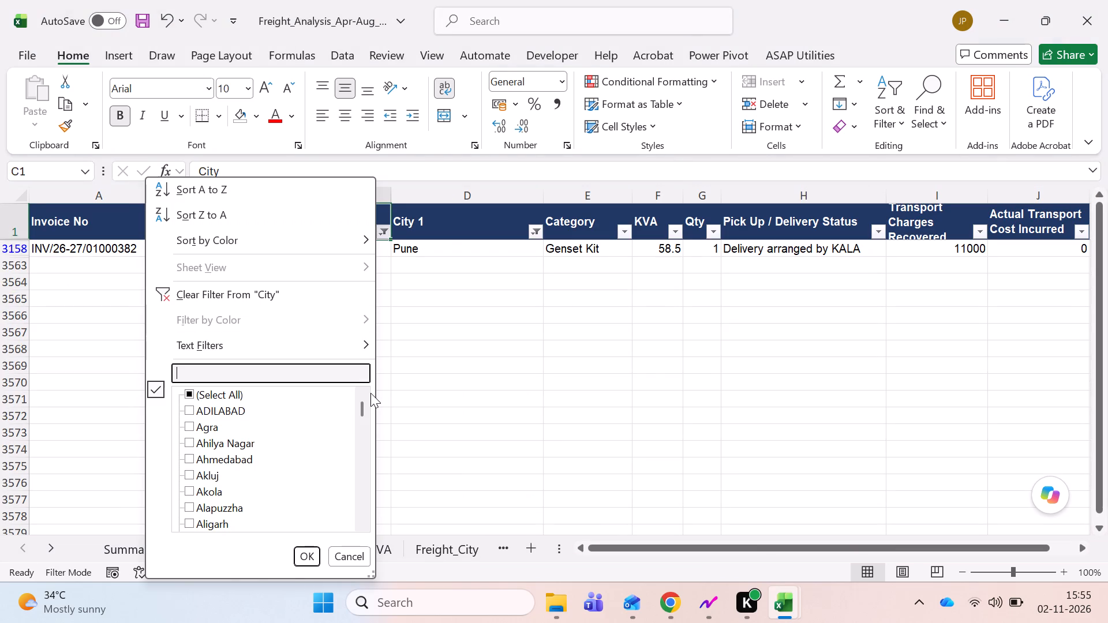
text(khand)
key(Return)
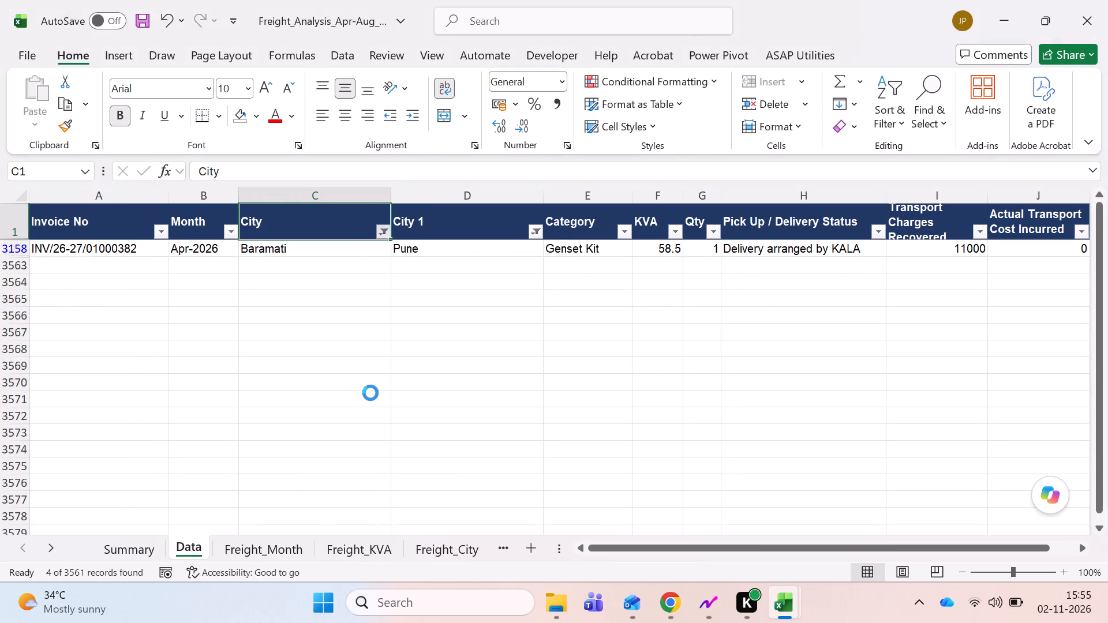
Enter Pune as City 1 for the first Khandala row, copy it to the remaining Khandala rows and save the workbook.
key(Down)
key(Right)
key(shift+p)
key(Down)
key(Down)
key(Up)
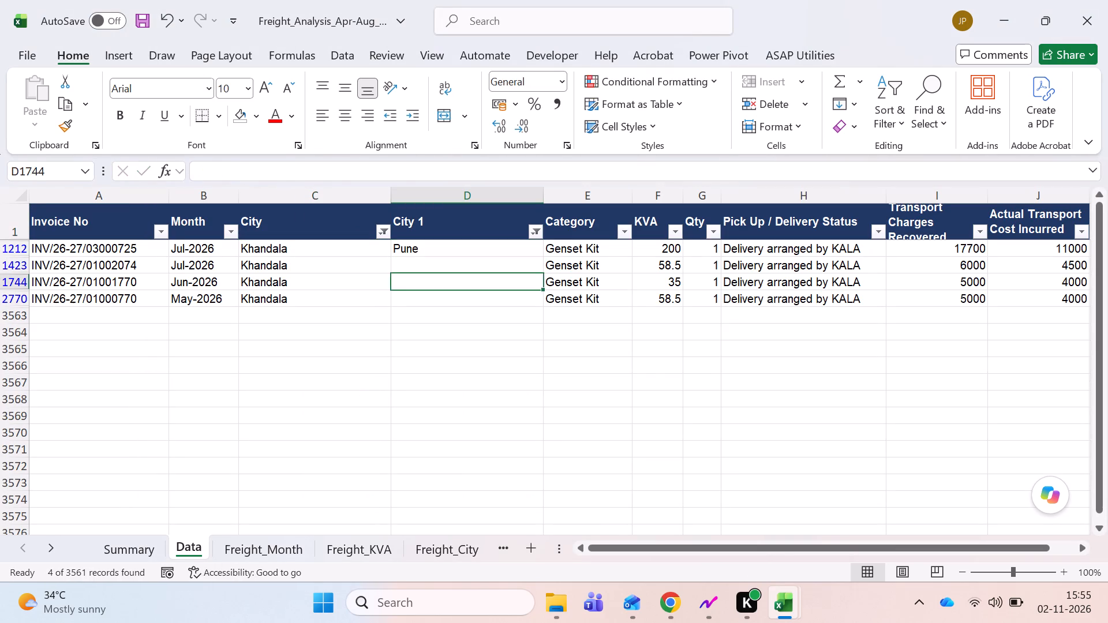
key(Up)
key(ctrl+c)
key(Down)
key(shift+Down)
key(shift+Down)
key(Return)
key(Up)
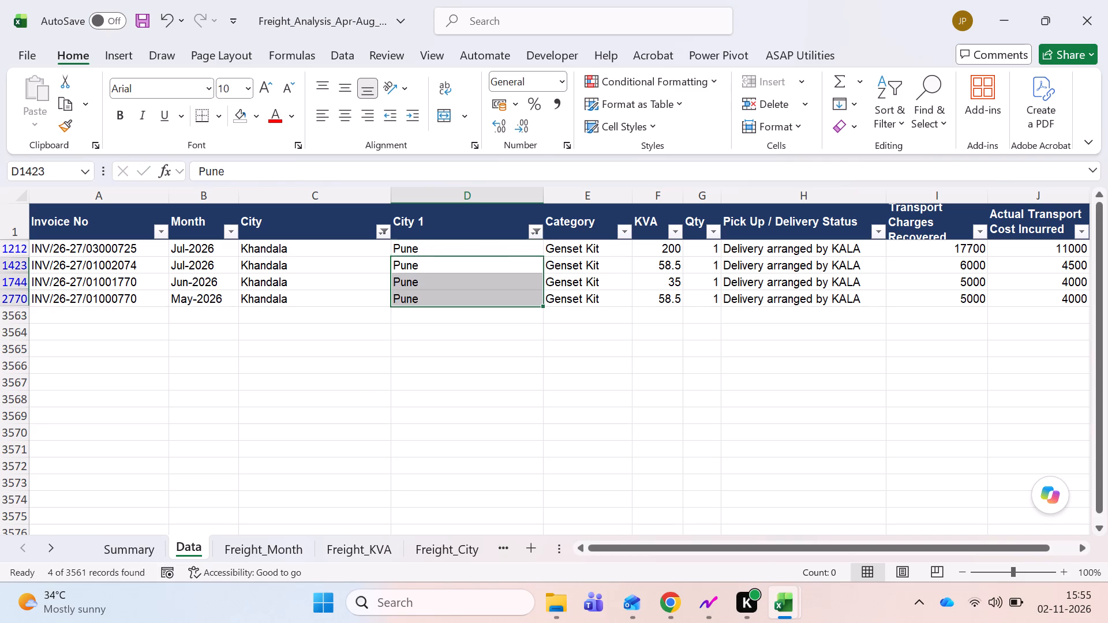
key(Left)
key(ctrl+s)
Return to the location-mapped workbook and change Sheet1's City filter to show only Khed.
key(alt+Tab)
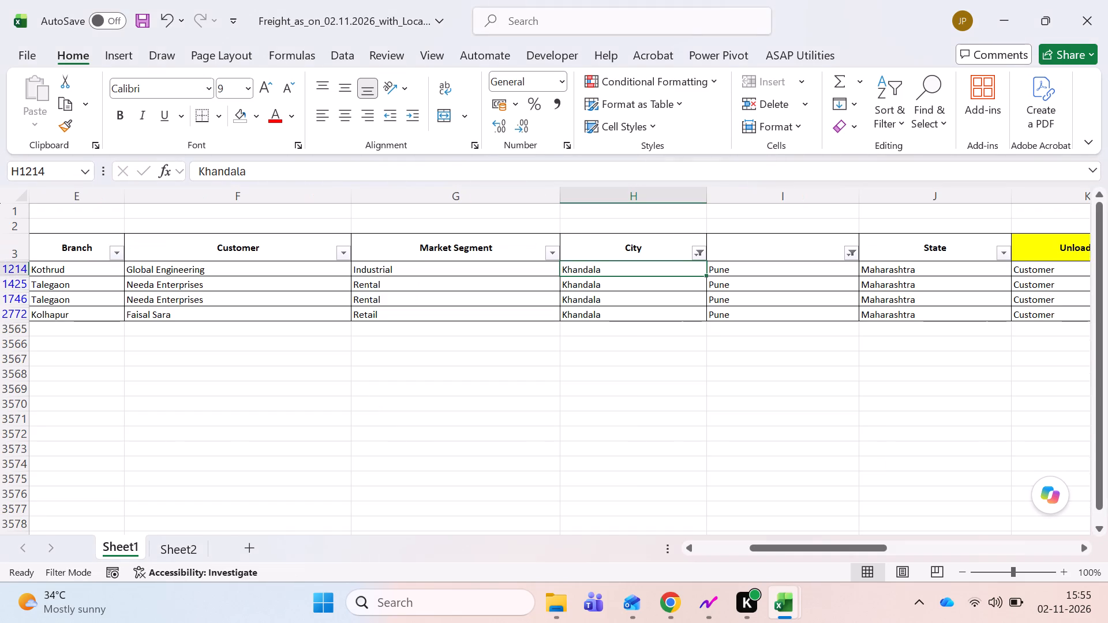
key(Down)
key(Up)
key(Up)
key(alt+Down)
key(Down)
key(Down)
key(Down)
key(Down)
key(Down)
key(Down)
key(Down)
key(Down)
key(Down)
key(Down)
key(Down)
key(Down)
key(Down)
key(Down)
key(Down)
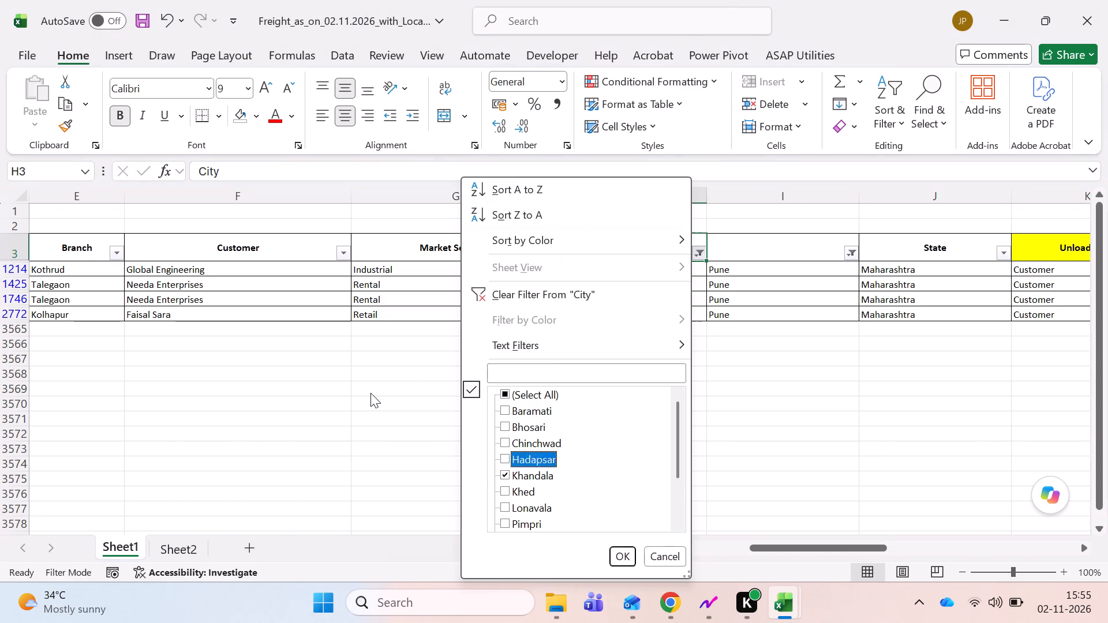
key(Up)
key(space)
key(Down)
key(space)
key(Return)
key(Down)
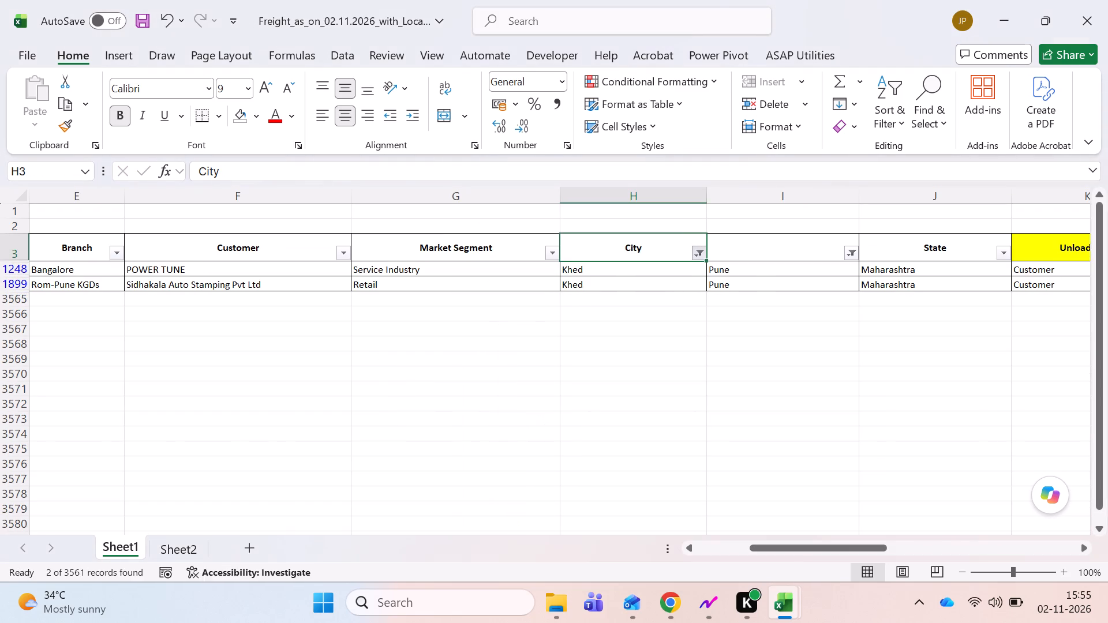
Switch to the Freight_Analysis workbook, search the Data sheet's City filter for "khed" and show only Khed, excluding Kheda.
key(alt+Tab)
key(Up)
key(alt+Down)
key(Down)
key(Down)
key(Down)
key(Down)
key(Down)
key(Down)
key(Down)
key(Down)
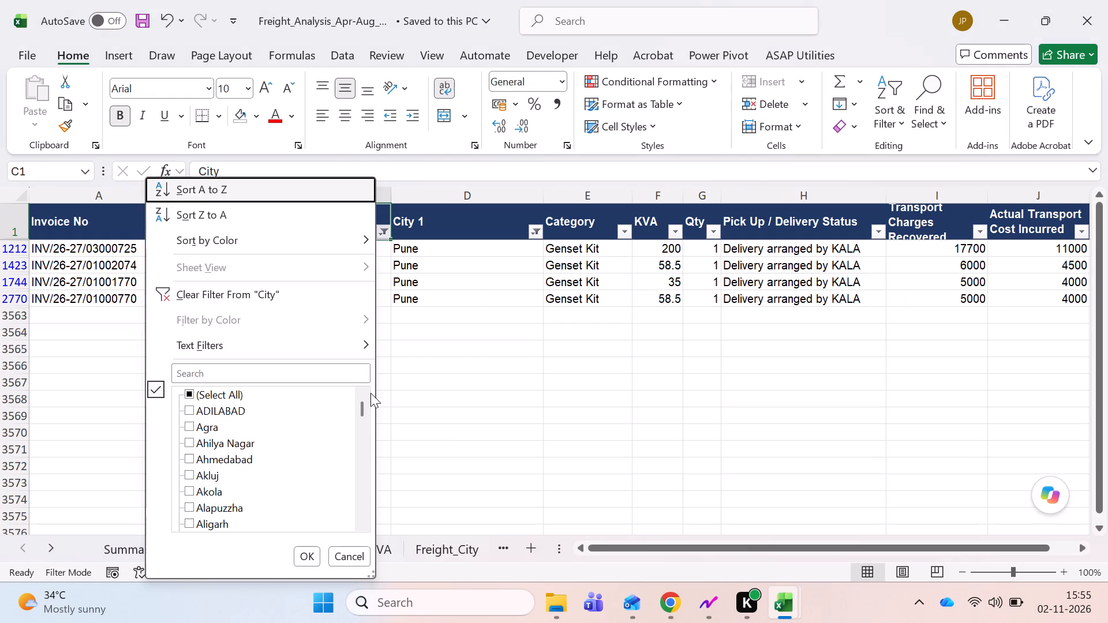
text(khed)
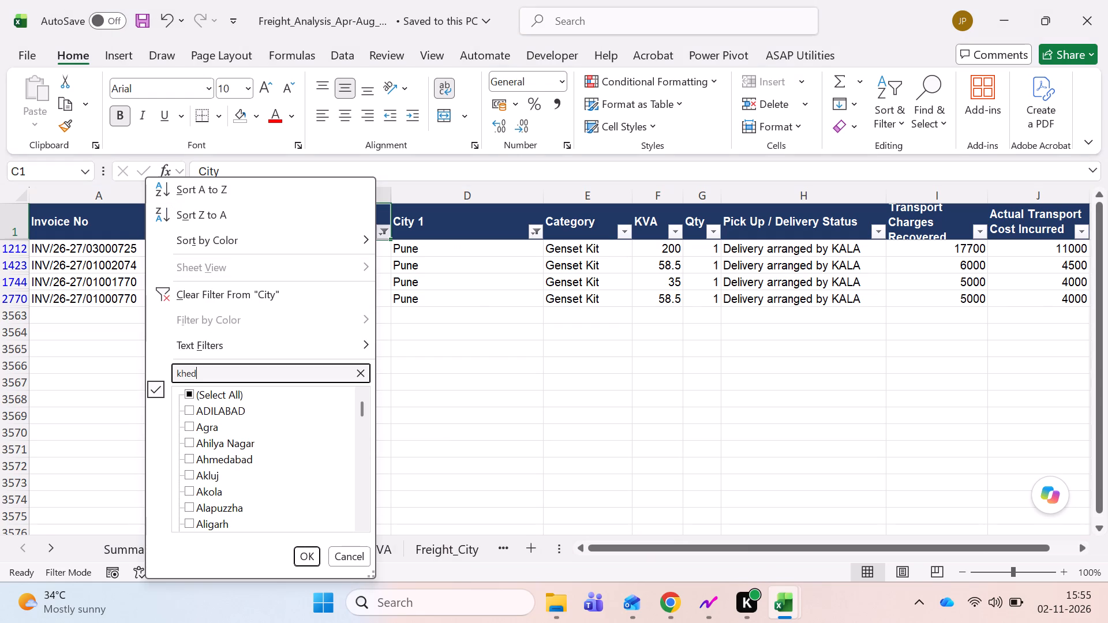
key(Down)
key(Down)
key(space)
key(Down)
key(Down)
key(space)
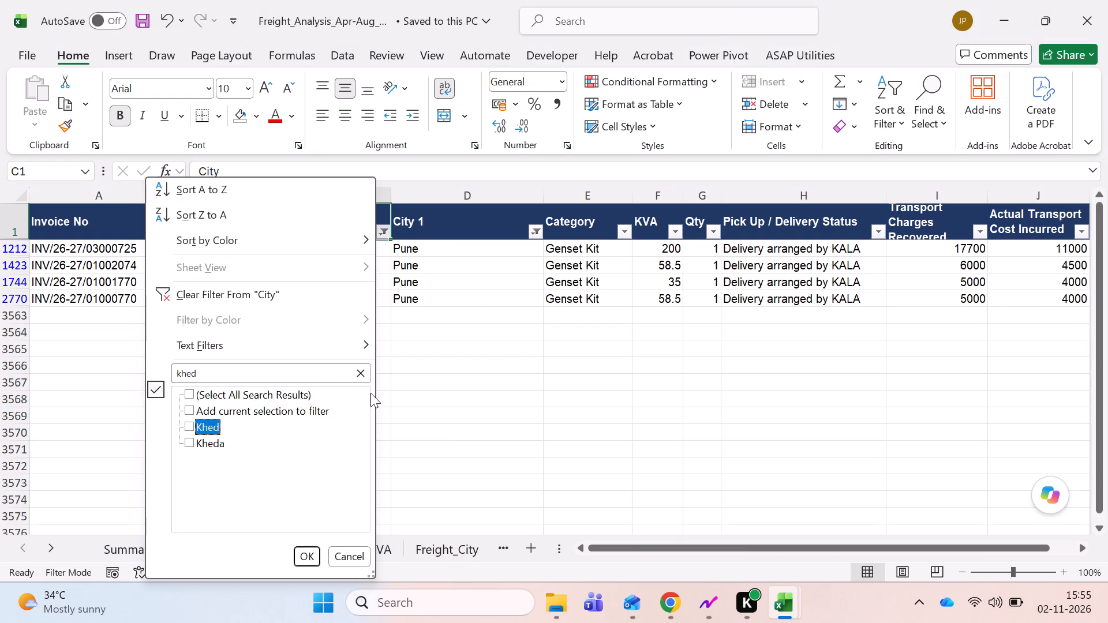
key(Return)
Enter Pune as City 1 for the first Khed row, copy it to the other Khed row and save the workbook.
key(Down)
key(Right)
key(shift+p)
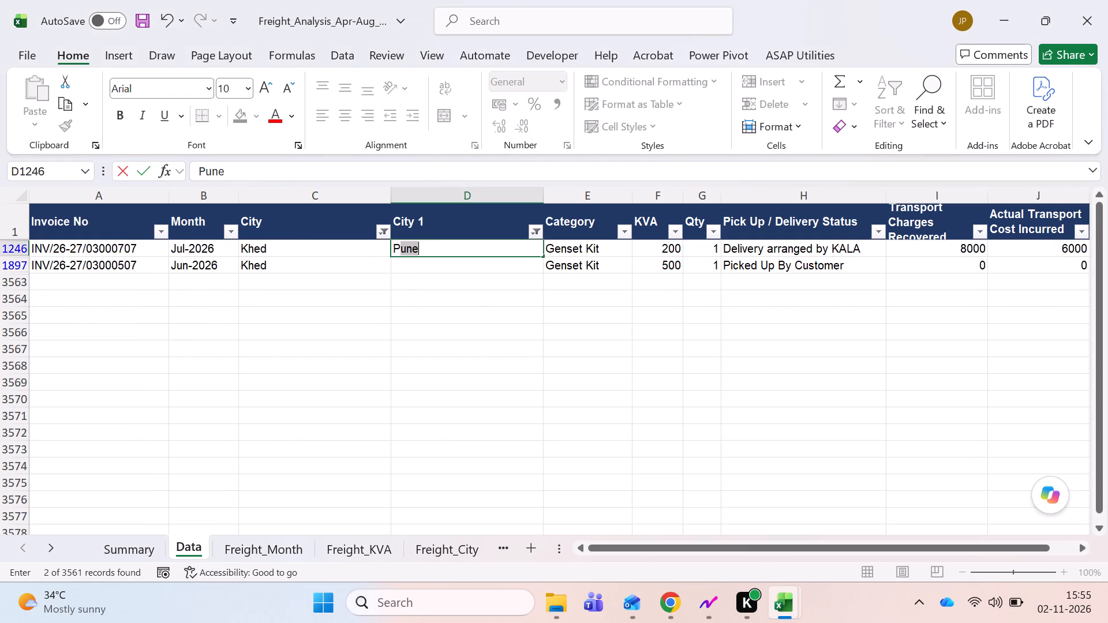
key(Down)
key(Up)
key(Up)
key(Down)
key(ctrl+c)
key(Down)
key(Return)
key(Up)
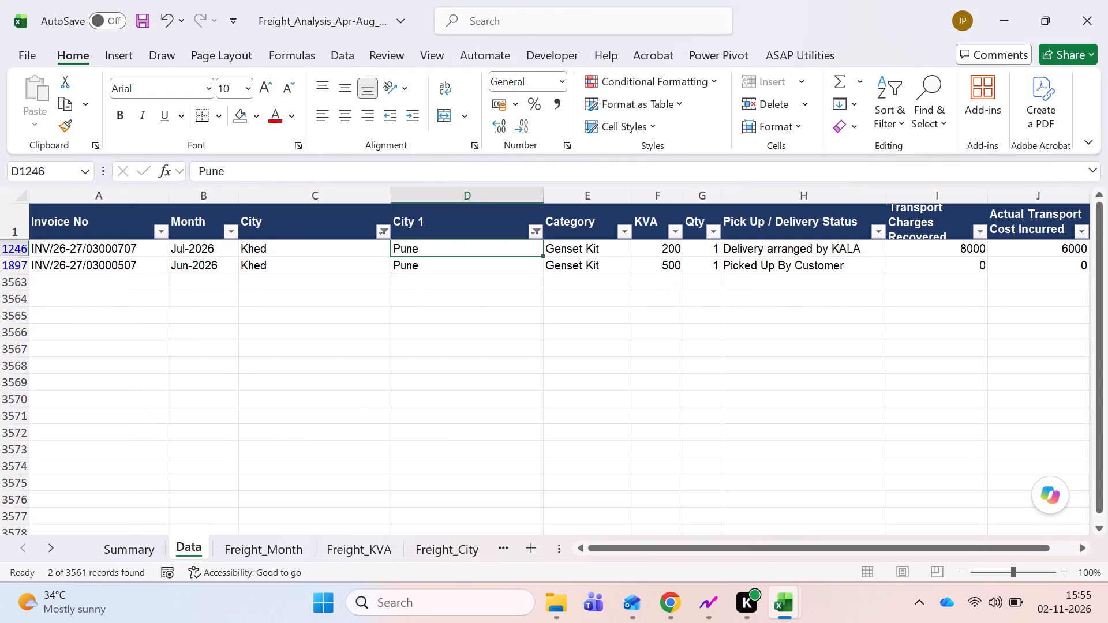
key(Up)
key(Left)
key(ctrl+s)
In the location-mapped workbook, replace Khed in Sheet1's City filter with a locality near the list's end, and return to the Freight_Analysis workbook.
key(alt+Tab)
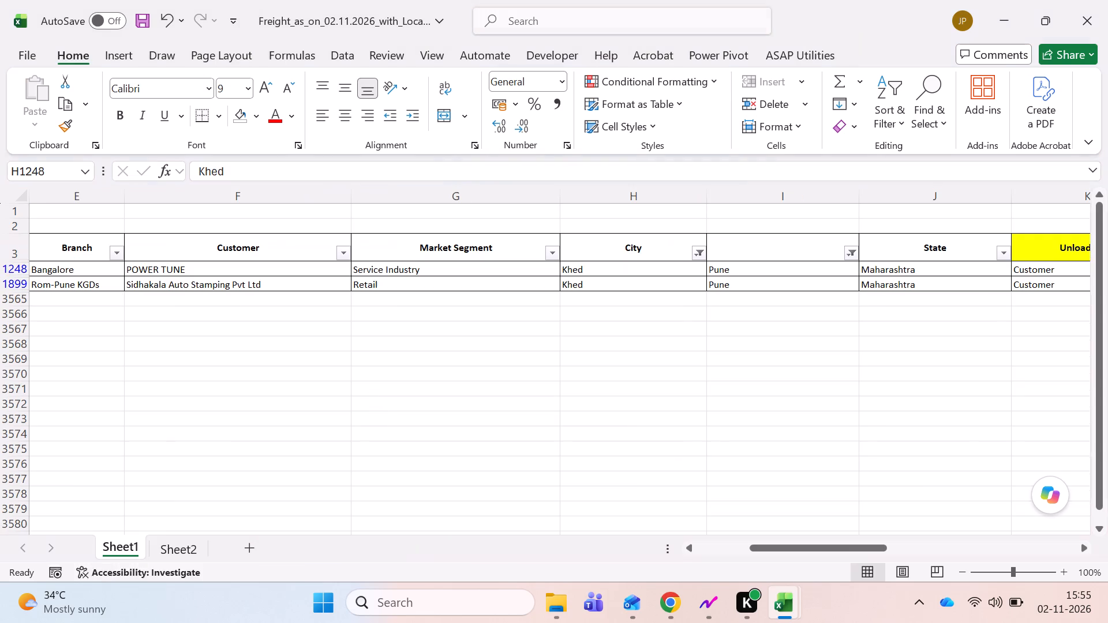
key(Up)
key(alt+Down)
key(Down)
key(Down)
key(Down)
key(Down)
key(Down)
key(Down)
key(Down)
key(Down)
key(Down)
key(Down)
key(Down)
key(Down)
key(Down)
key(Down)
key(Down)
key(Down)
key(Down)
key(Down)
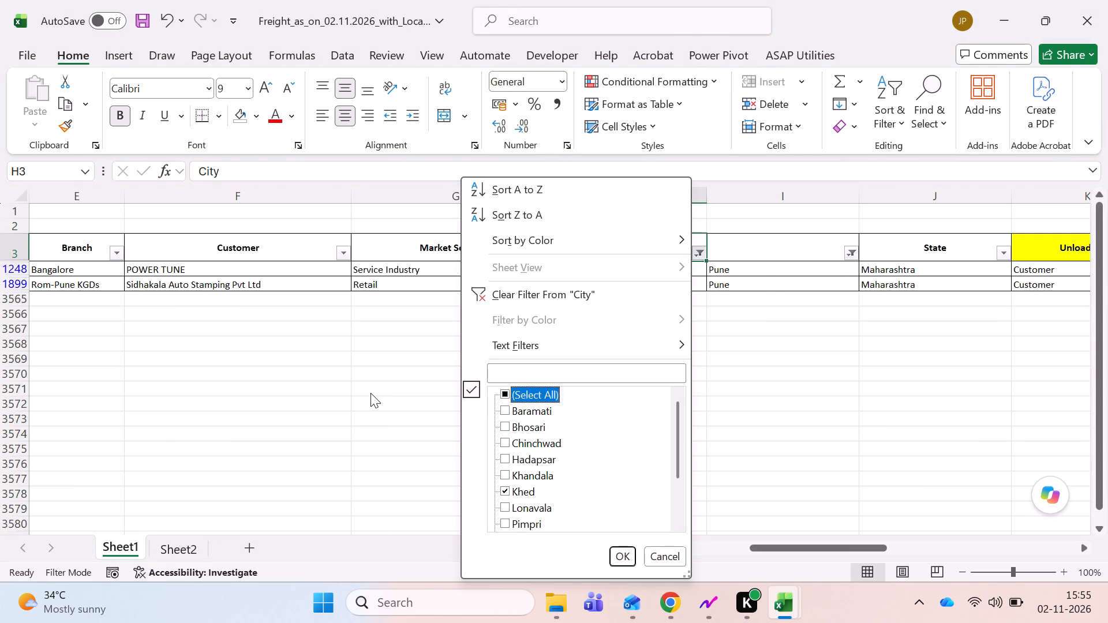
key(Down)
key(Up)
key(Up)
key(Up)
key(Up)
key(space)
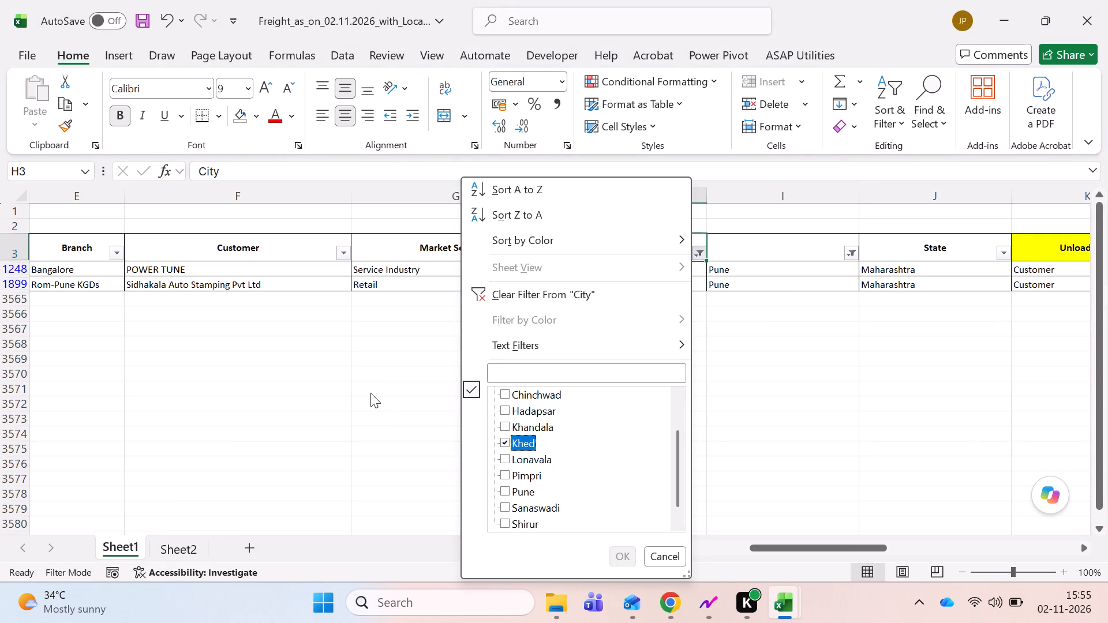
key(Down)
key(Down)
key(Down)
key(Down)
key(Down)
key(Down)
key(Up)
key(Up)
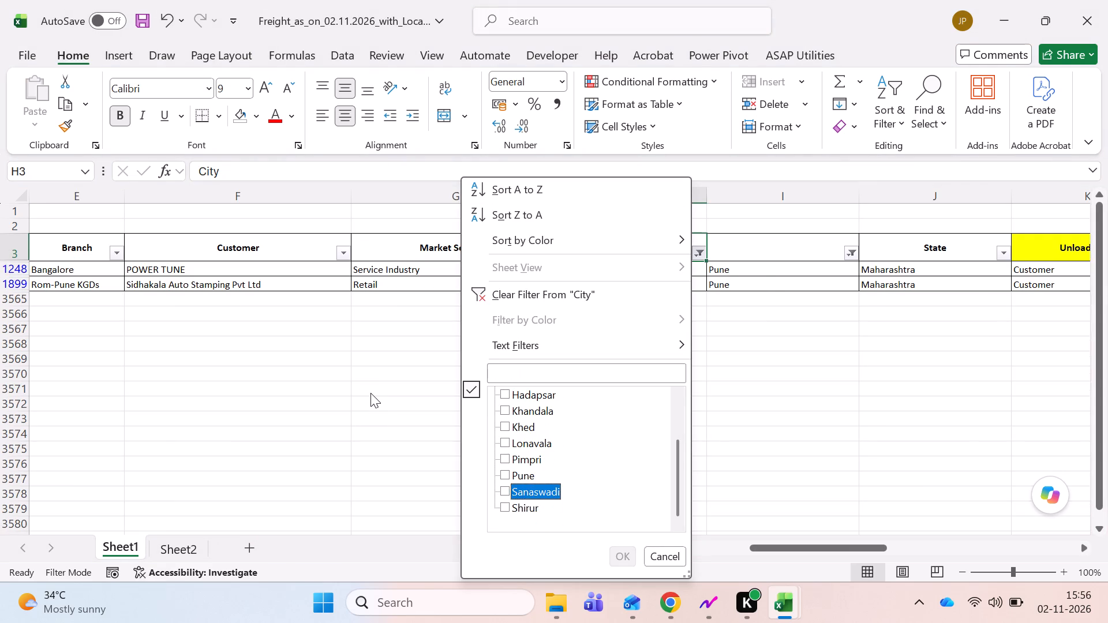
key(space)
key(Down)
key(space)
key(Return)
key(Down)
key(alt+Tab)
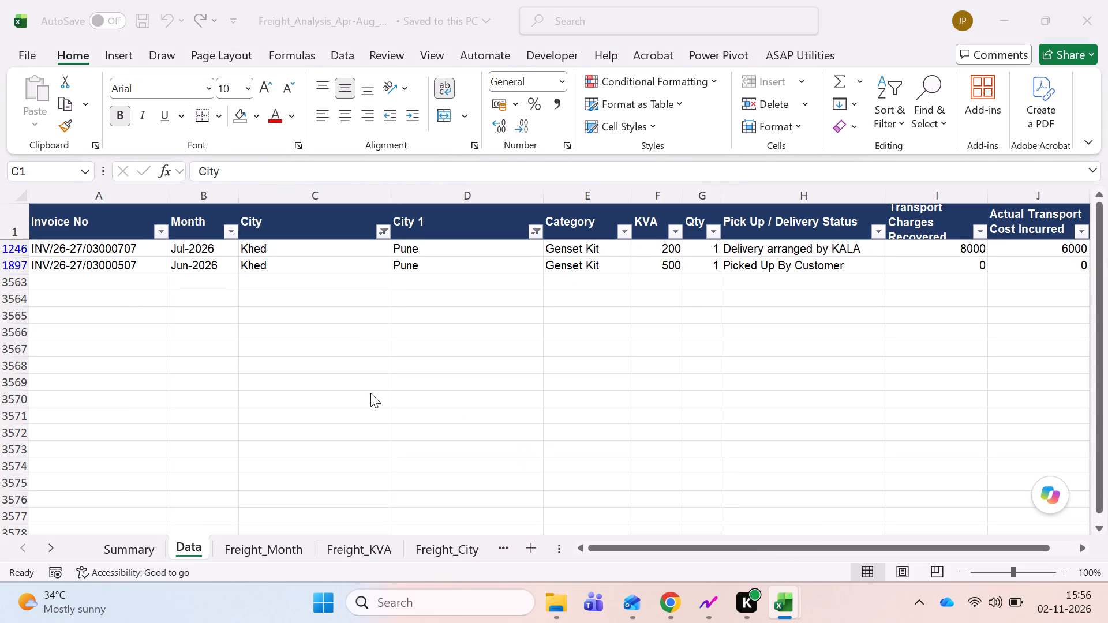
Search the Data sheet's City filter for "sanas", show only Sanaswadi and enter Pune as its City 1.
key(alt+Down)
key(Down)
key(Down)
key(Down)
key(Down)
key(Down)
key(Down)
key(Down)
key(Down)
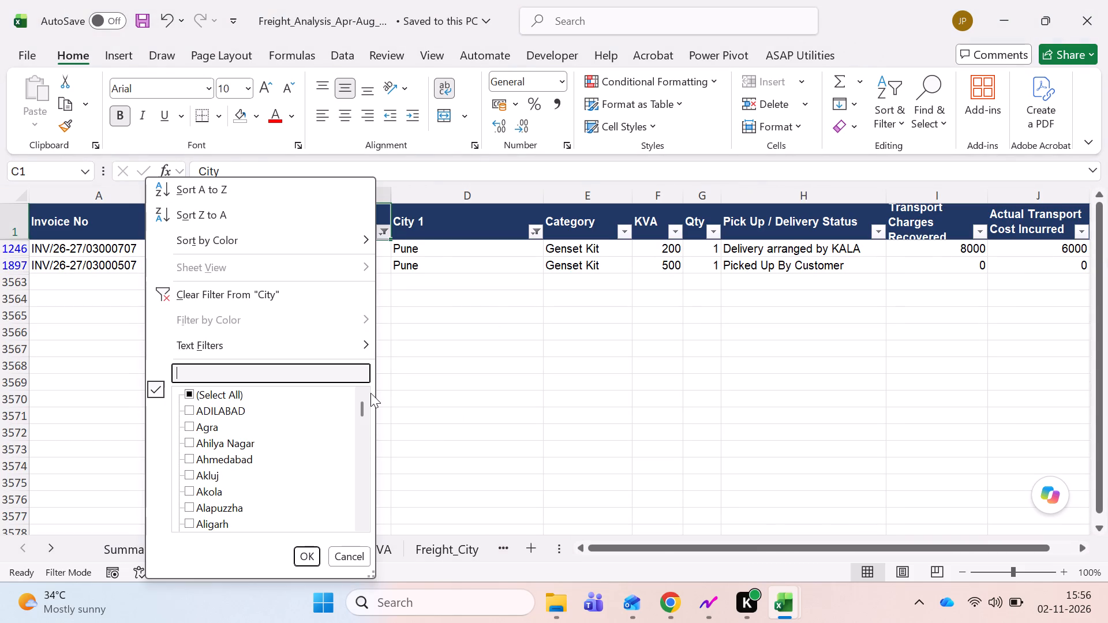
text(sanas)
key(Return)
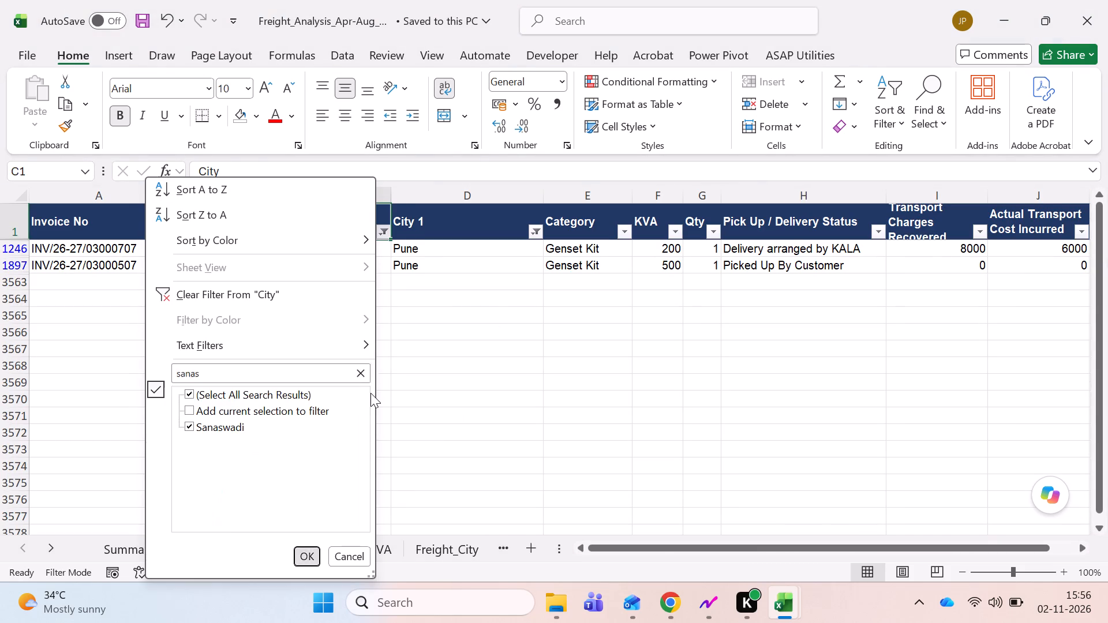
key(Down)
key(Right)
key(shift+p)
key(Left)
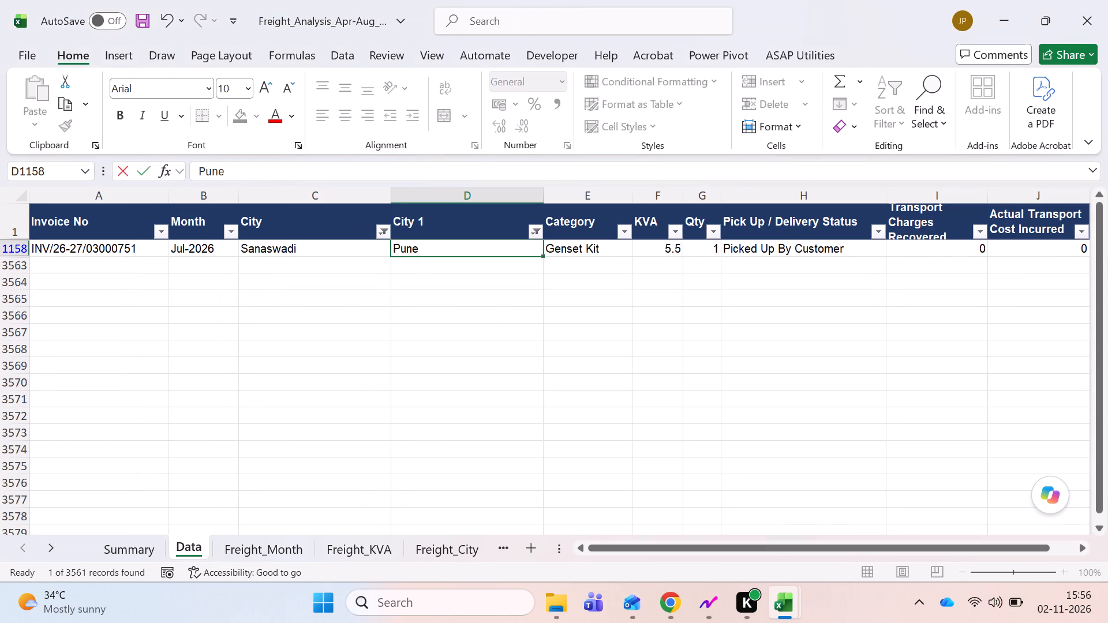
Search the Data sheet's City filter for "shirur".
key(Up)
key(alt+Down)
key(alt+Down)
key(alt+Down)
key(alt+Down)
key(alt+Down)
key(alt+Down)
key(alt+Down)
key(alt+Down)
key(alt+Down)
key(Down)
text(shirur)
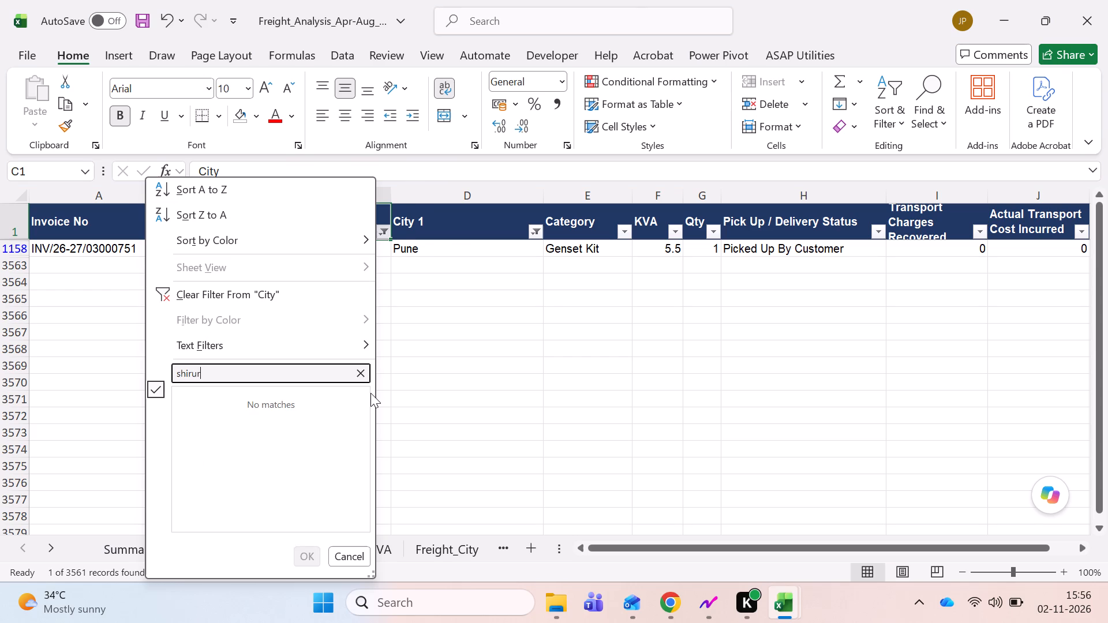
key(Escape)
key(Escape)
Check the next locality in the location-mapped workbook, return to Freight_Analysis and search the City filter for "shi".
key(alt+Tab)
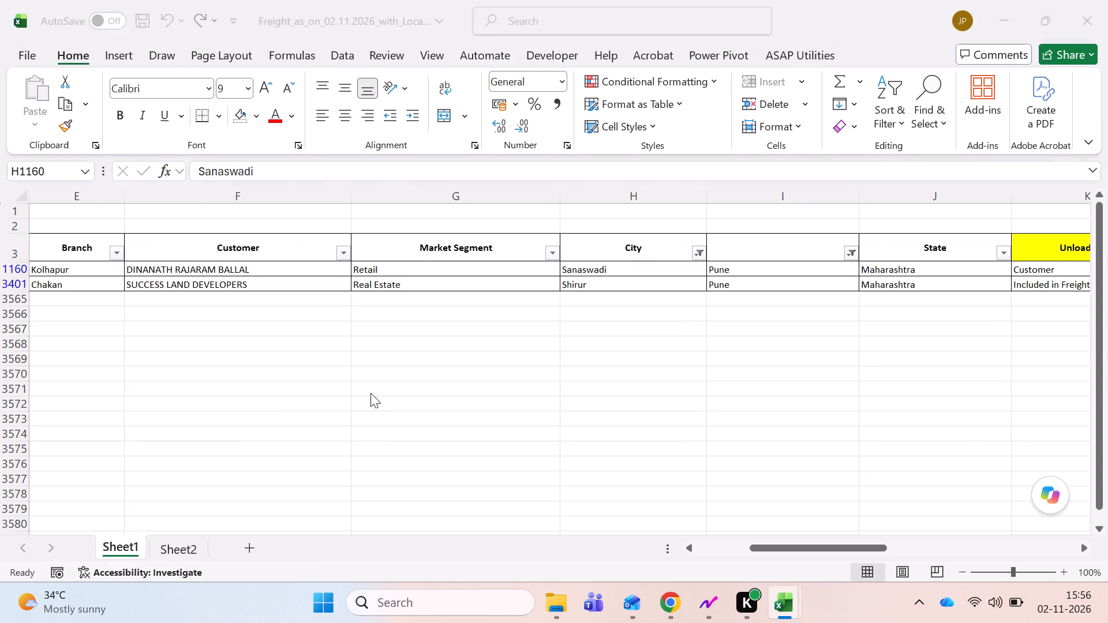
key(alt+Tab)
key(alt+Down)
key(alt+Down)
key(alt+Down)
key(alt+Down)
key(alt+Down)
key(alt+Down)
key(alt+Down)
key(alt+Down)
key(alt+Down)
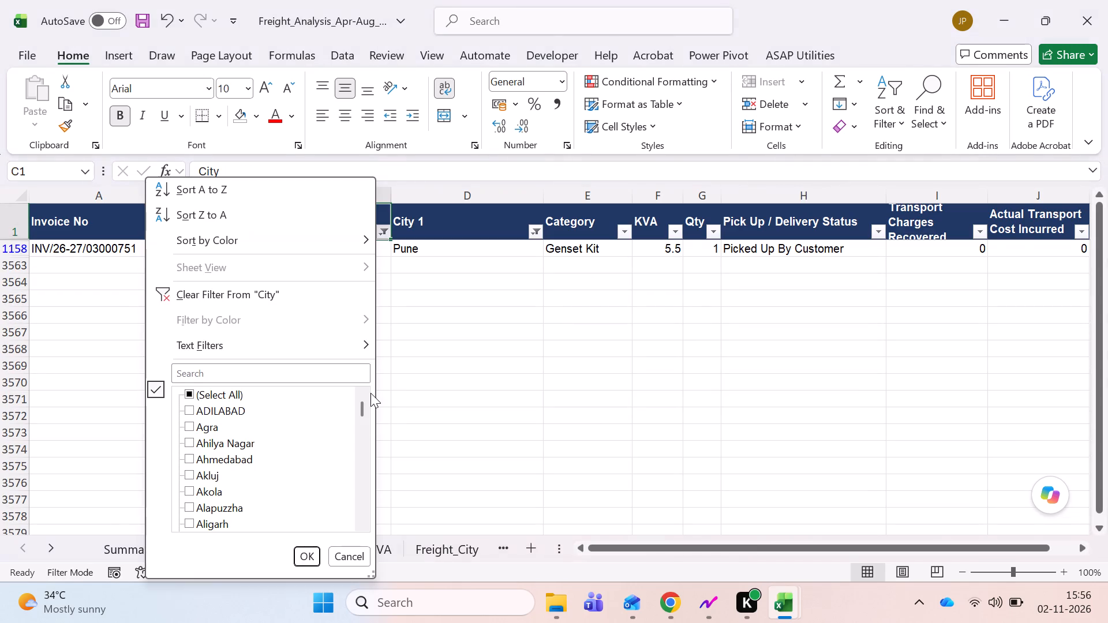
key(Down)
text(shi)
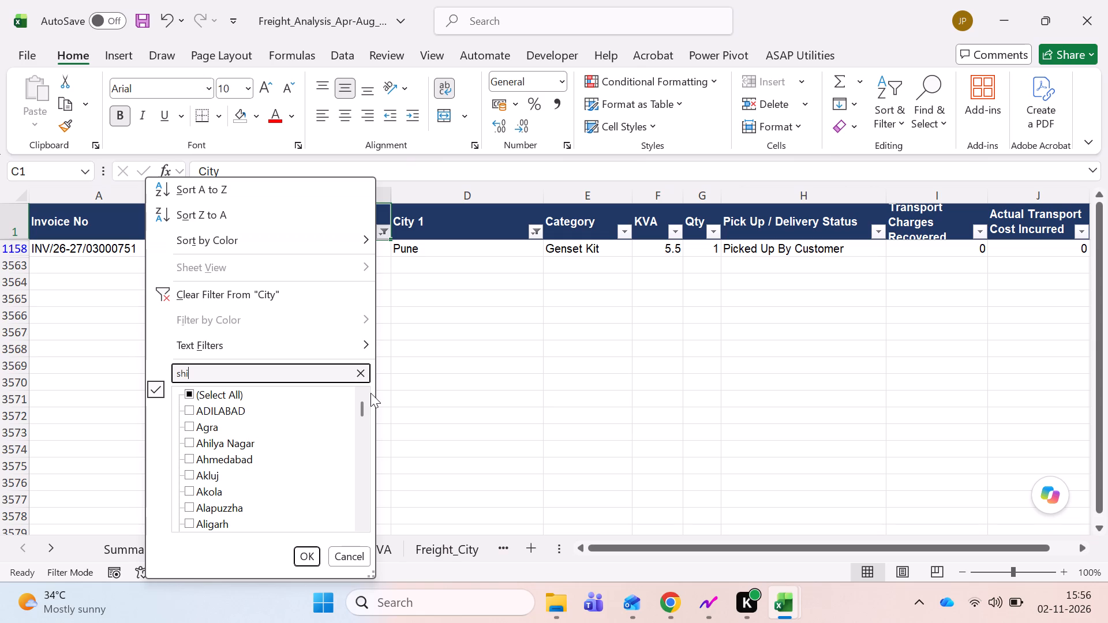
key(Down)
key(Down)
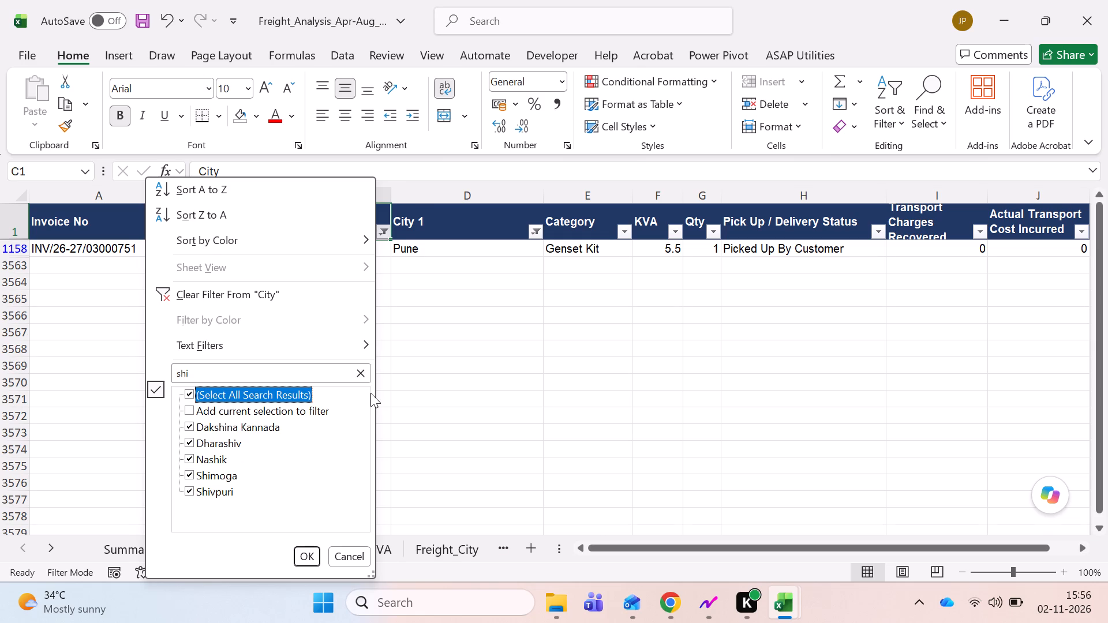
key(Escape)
Remove the Data sheet's filters and reapply them without any criteria.
key(ctrl+shift+l)
key(ctrl+shift+l)
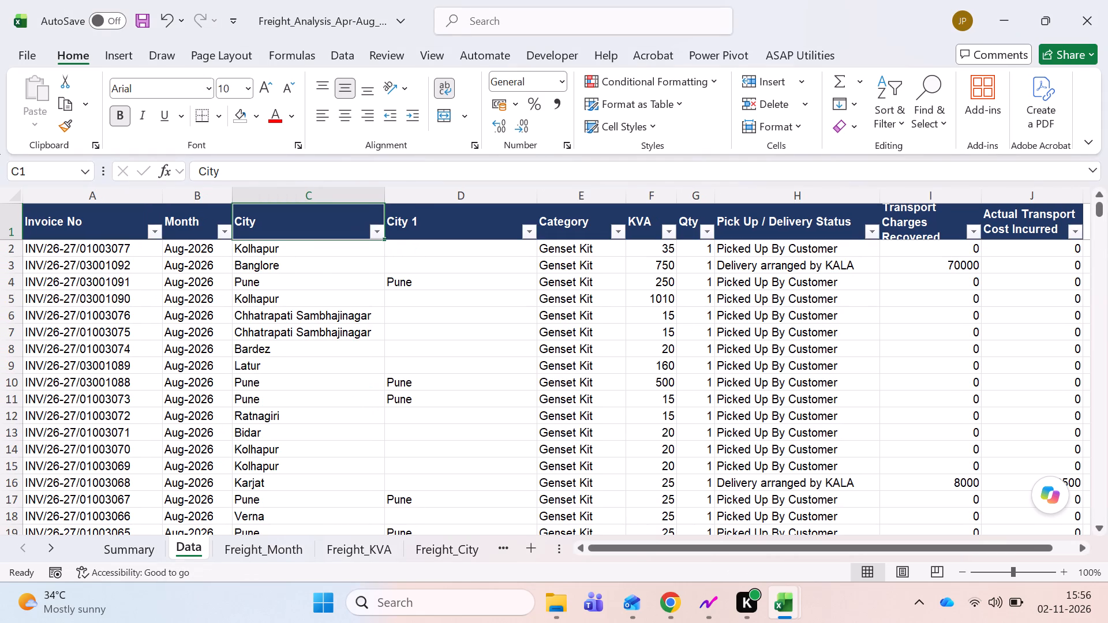
Search the City filter for "shi" and show only Shirur to check its City 1 entry.
key(alt+Down)
key(alt+Down)
key(alt+Down)
key(alt+Down)
key(alt+Down)
key(alt+Down)
key(alt+Down)
key(alt+Down)
key(alt+Down)
key(alt+Down)
text(shi)
key(Down)
key(Down)
key(space)
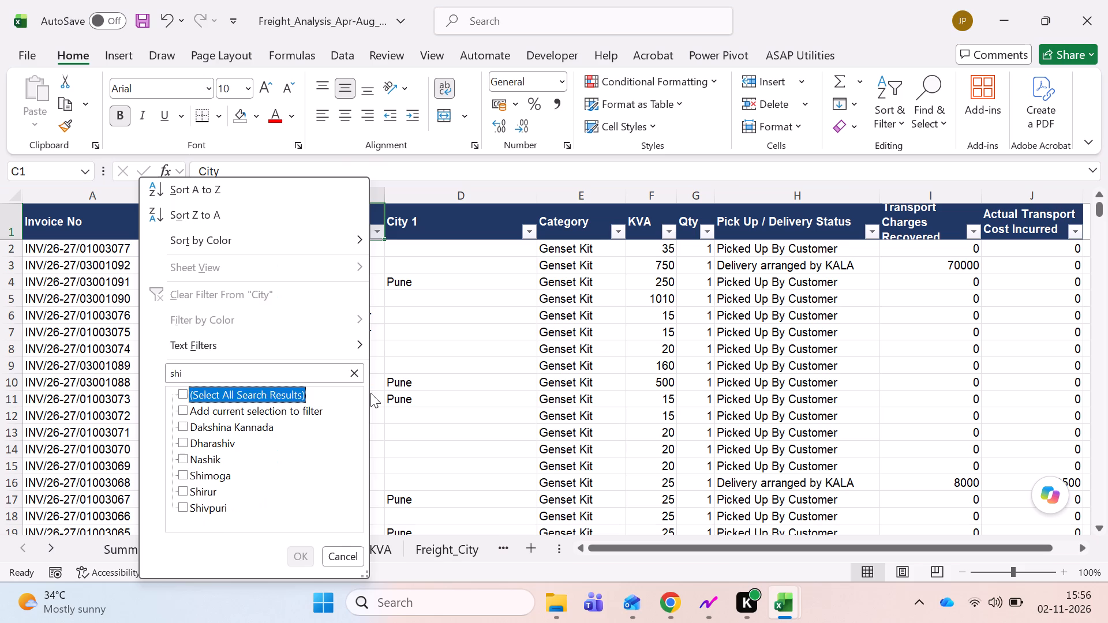
key(Down)
key(Down)
key(Down)
key(Down)
key(Down)
key(Down)
key(space)
key(Return)
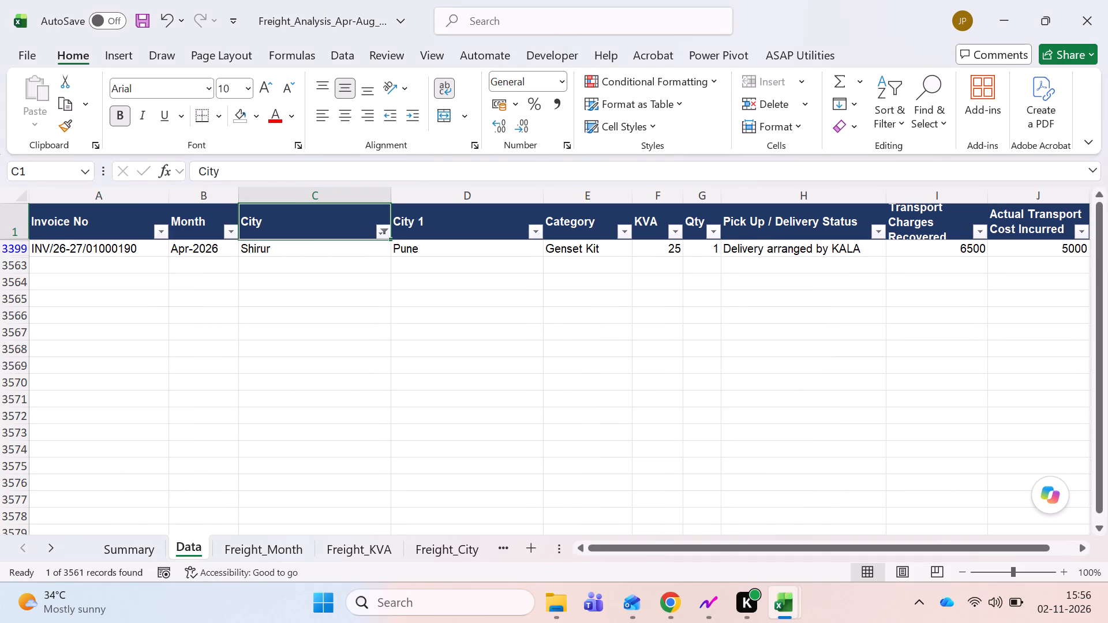
Reset the Data sheet's City filter to show all cities.
key(alt+Down)
key(Down)
key(Down)
key(Down)
key(Down)
key(Down)
key(Down)
key(Down)
key(Down)
key(Down)
key(space)
key(Return)
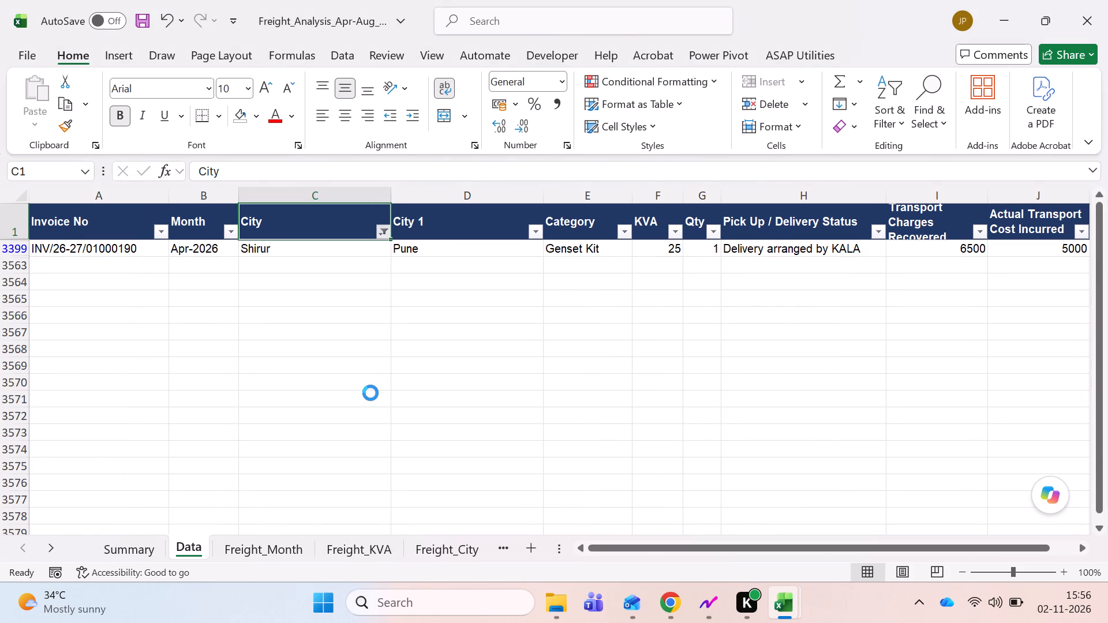
key(Down)
key(Up)
Filter the City 1 column to show only its blank rows.
key(Right)
key(alt+Down)
key(Down)
key(Down)
key(Down)
key(Down)
key(Down)
key(Down)
key(Down)
key(Down)
key(Down)
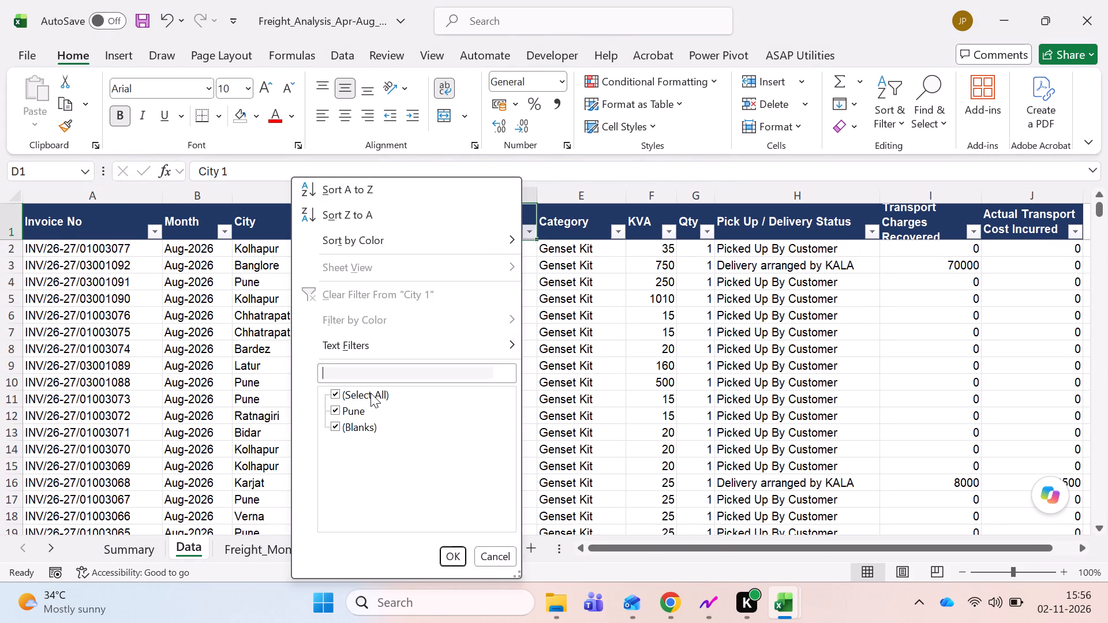
key(Down)
key(space)
key(Return)
Enter a formula in D2 that takes the City value from C2, and copy it to all filtered blank City 1 cells.
key(Down)
key(equal)
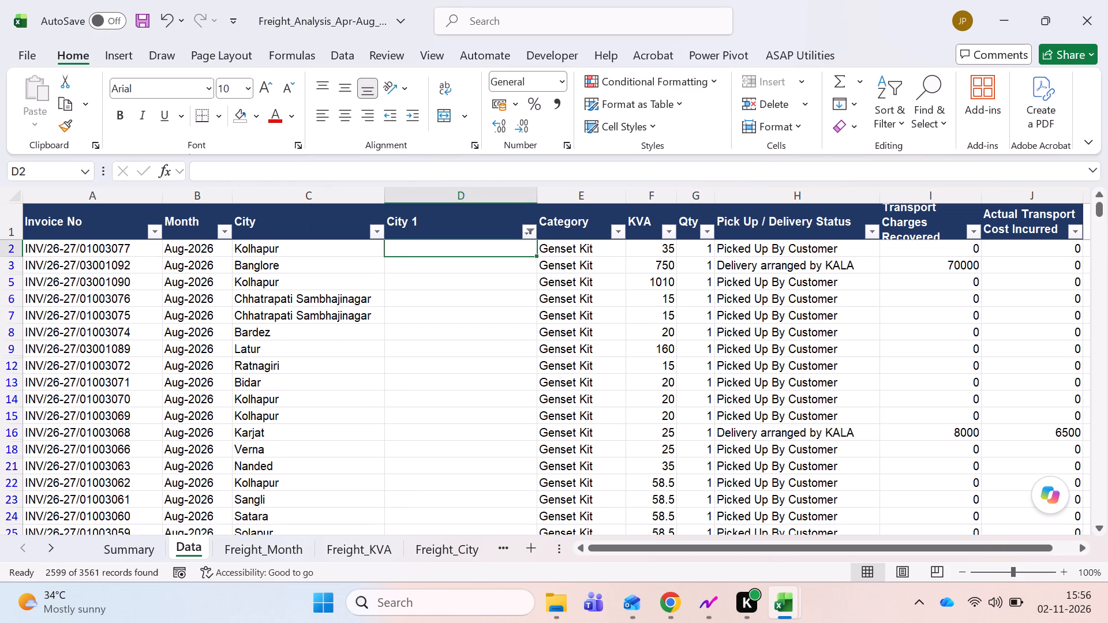
key(Left)
key(Return)
key(Up)
key(ctrl+c)
key(Left)
key(ctrl+Down)
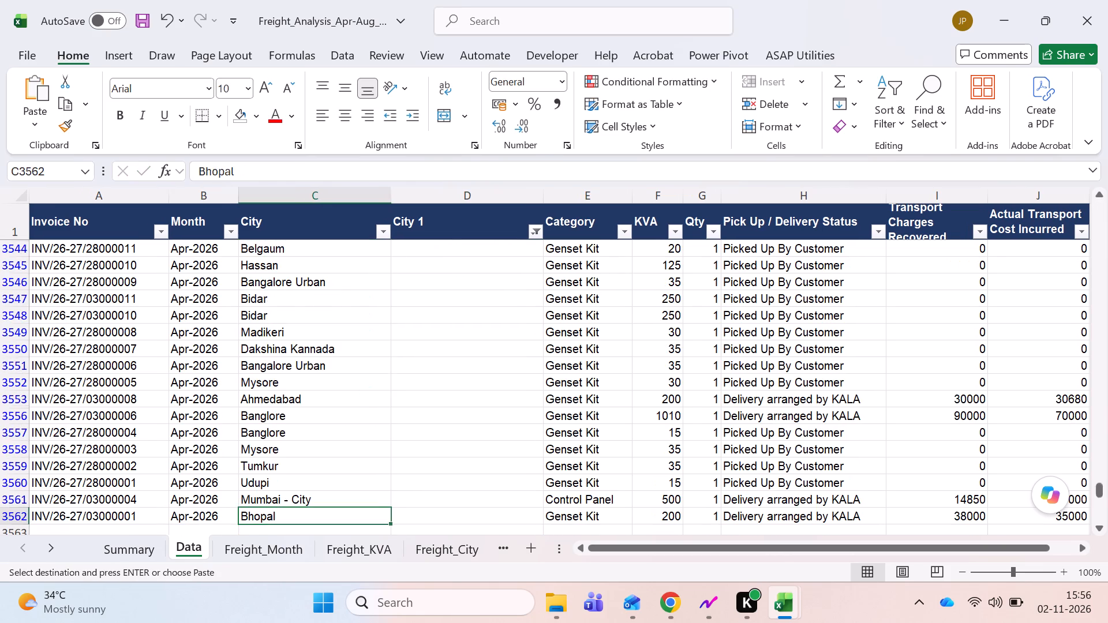
key(Right)
key(ctrl+shift+Up)
key(ctrl+v)
key(ctrl+Up)
key(Down)
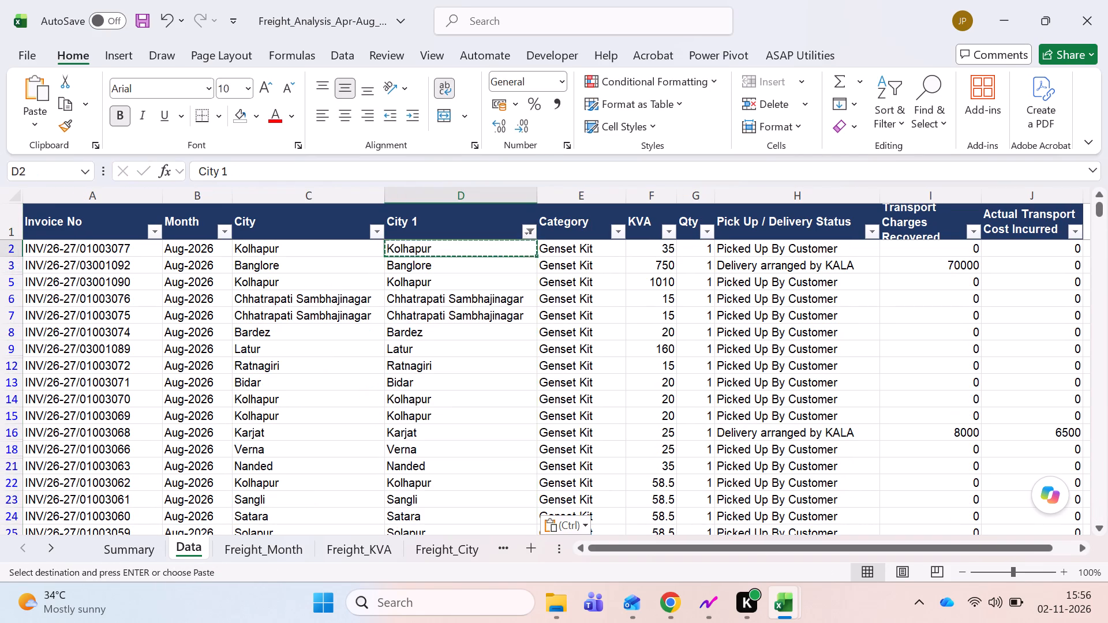
key(Escape)
Reset the City 1 filter to show all rows.
key(Up)
key(alt+Down)
key(Down)
key(Down)
key(Down)
key(Down)
key(Down)
key(Down)
key(Down)
key(Down)
key(Down)
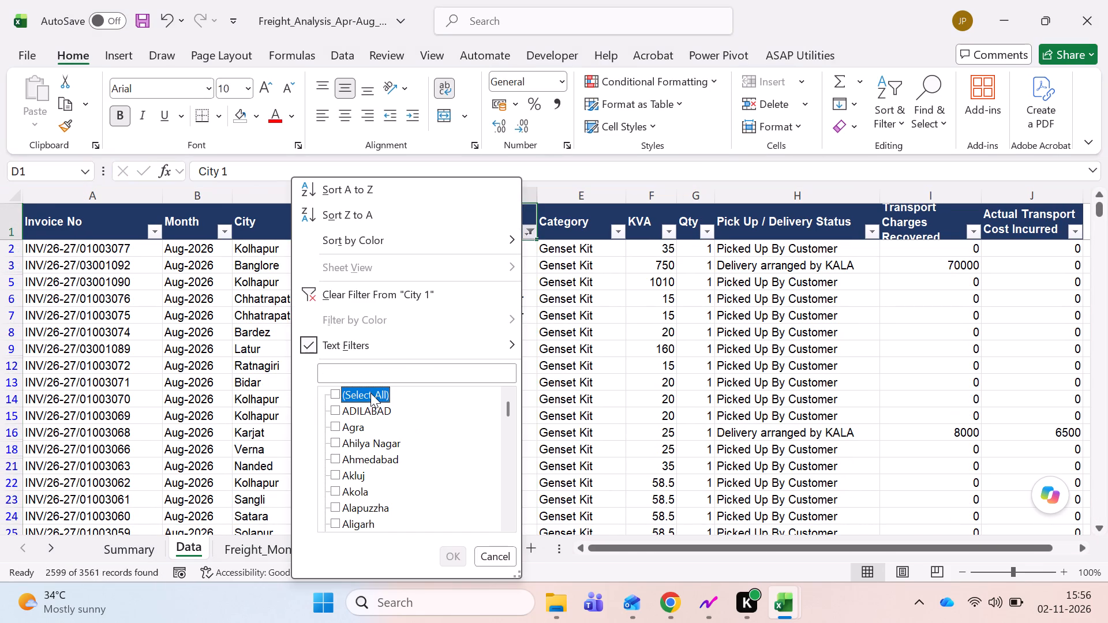
key(space)
key(Return)
Convert the whole City 1 column's formulas to fixed values with Paste Special and save the workbook.
key(Down)
key(ctrl+shift+Down)
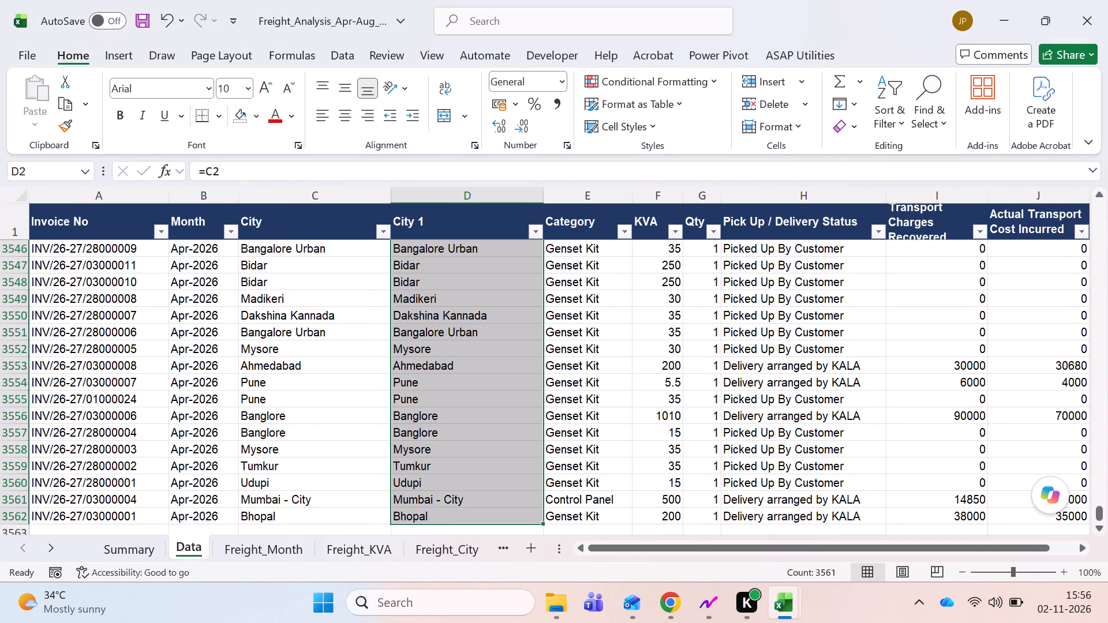
key(ctrl+c)
key(alt+e)
text(sv)
key(Return)
key(Escape)
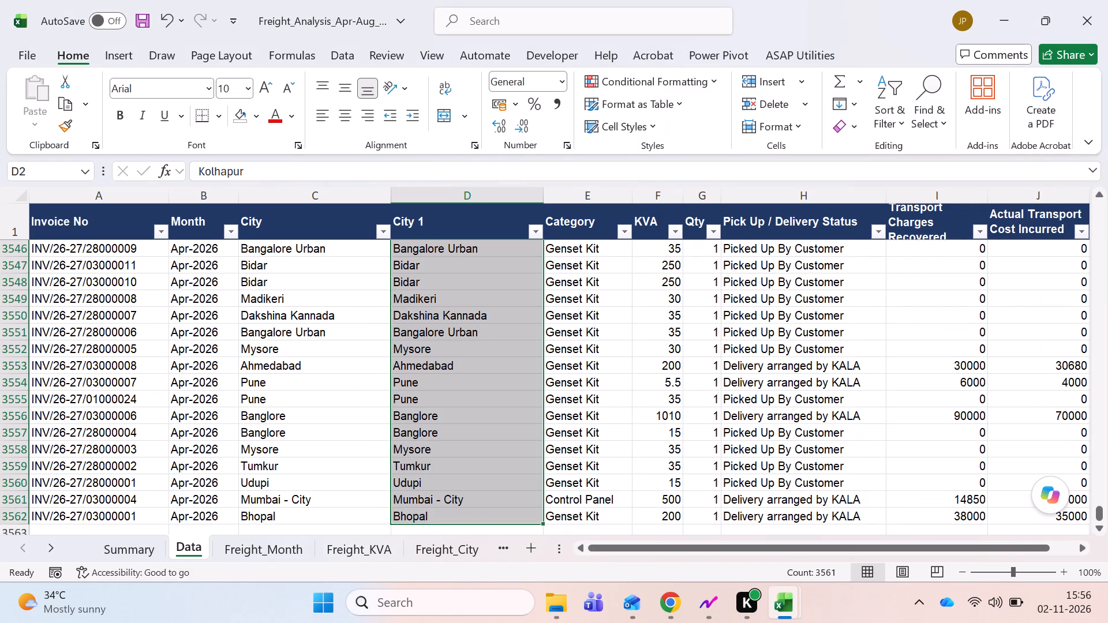
key(Up)
key(Down)
key(Up)
key(ctrl+s)
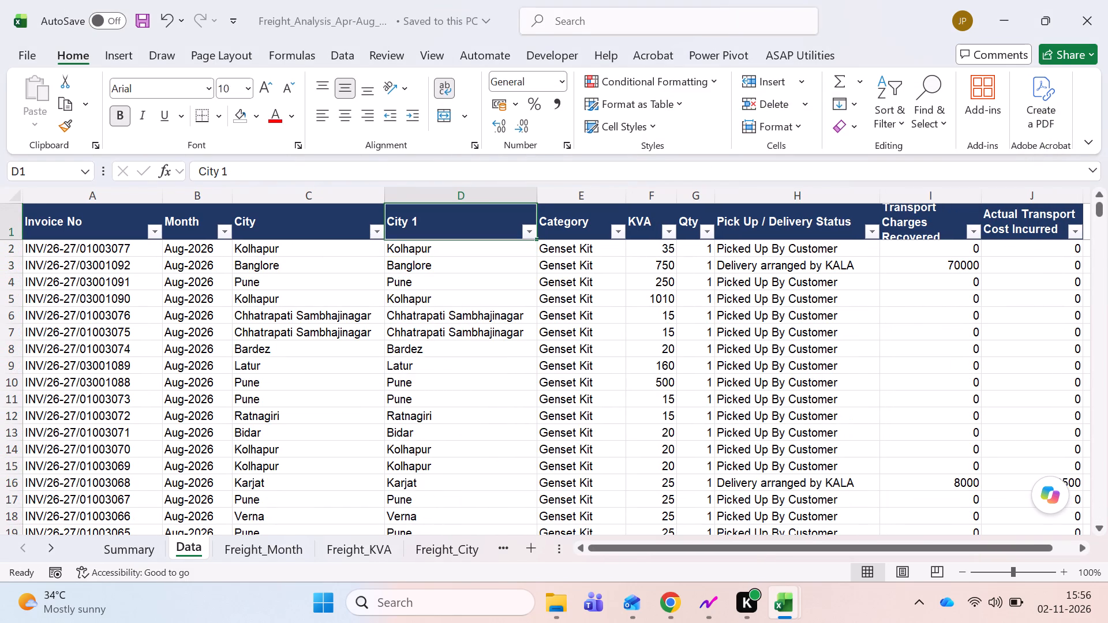
Close the Freight_Analysis, location-mapped and KGPL Transport Charges workbooks, discarding the location-mapped workbook's changes.
click(1094, 5)
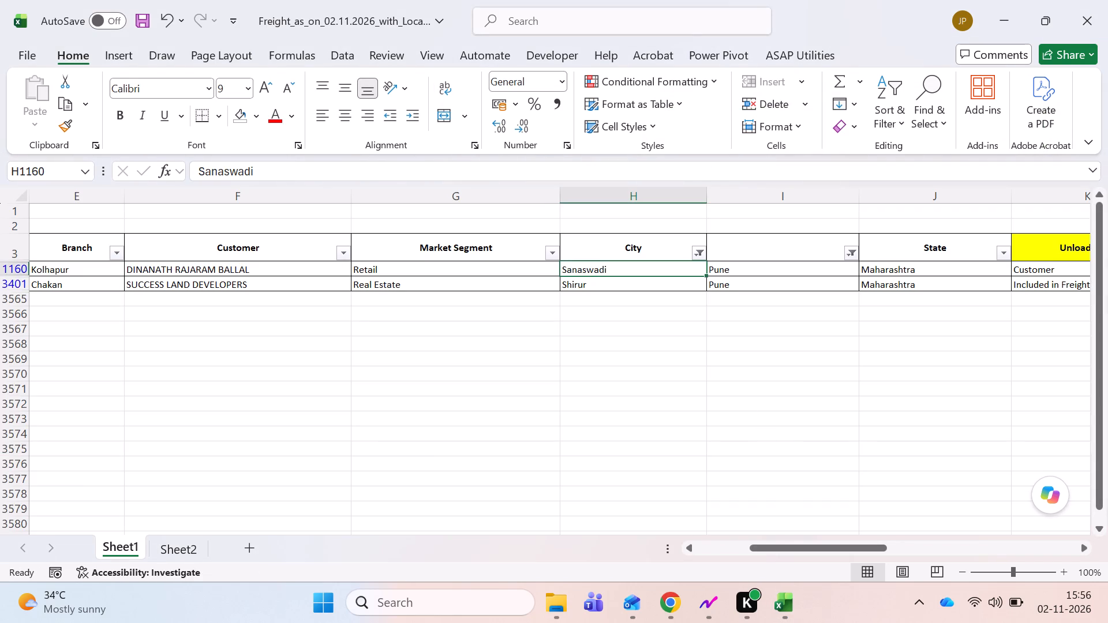
click(1107, 0)
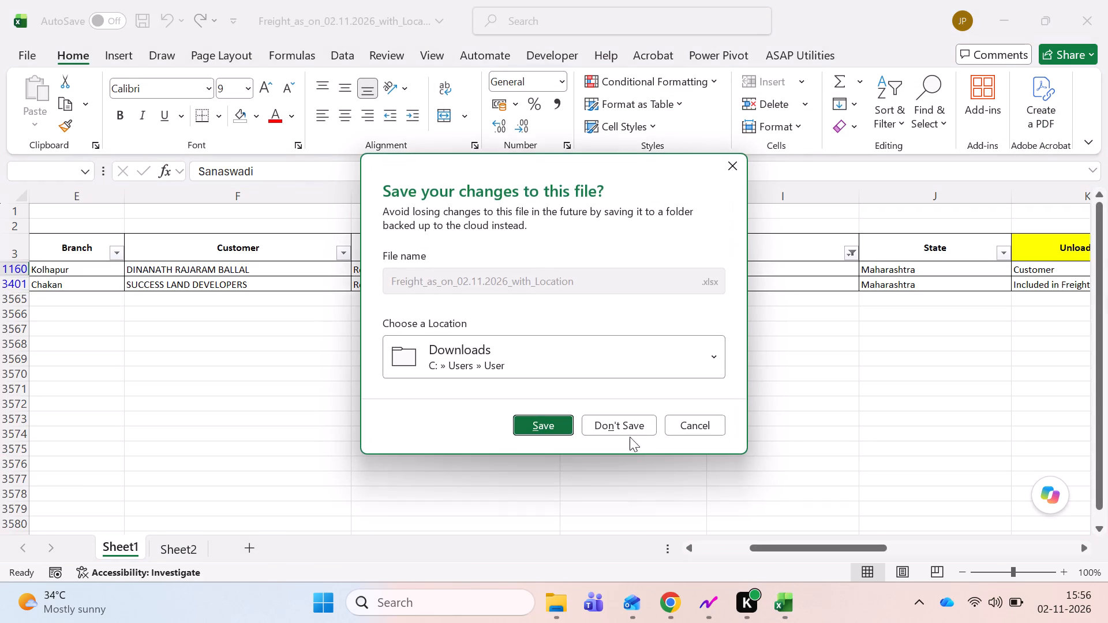
click(613, 421)
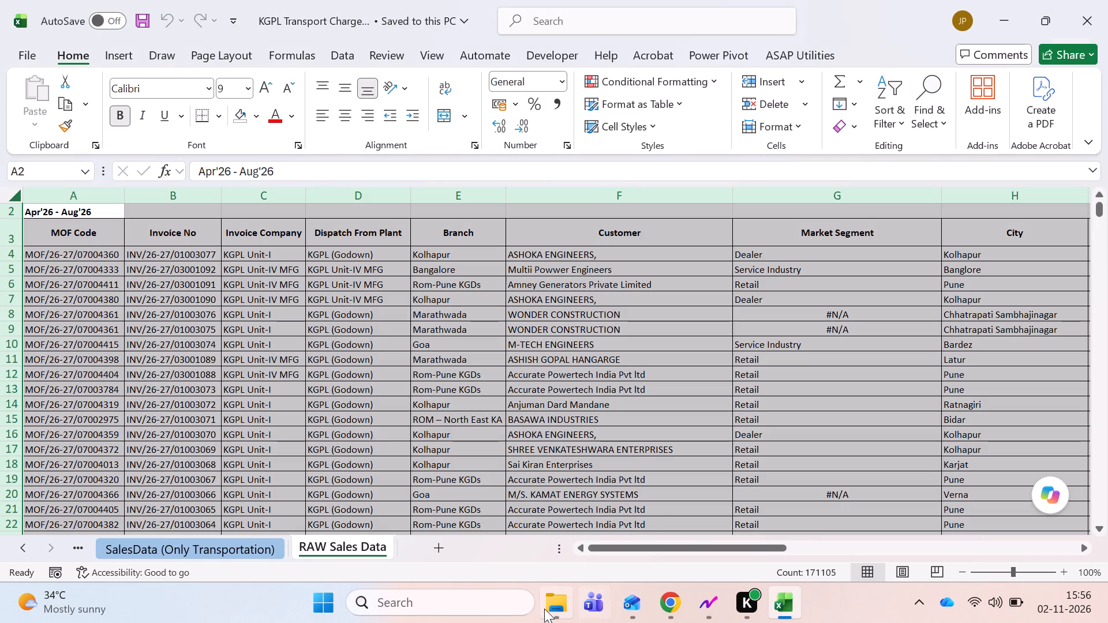
click(1107, 0)
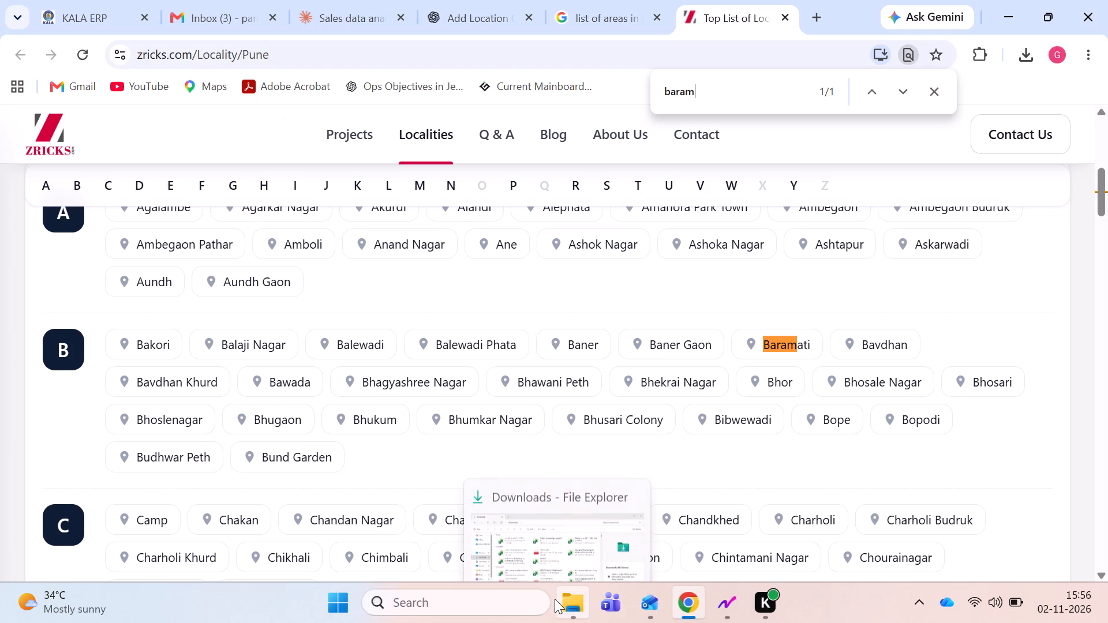
In File Explorer's Downloads folder, delete the files Freight as on 02.11.2026 and Freight_as_on_02.11.2026_with_Location.
click(571, 604)
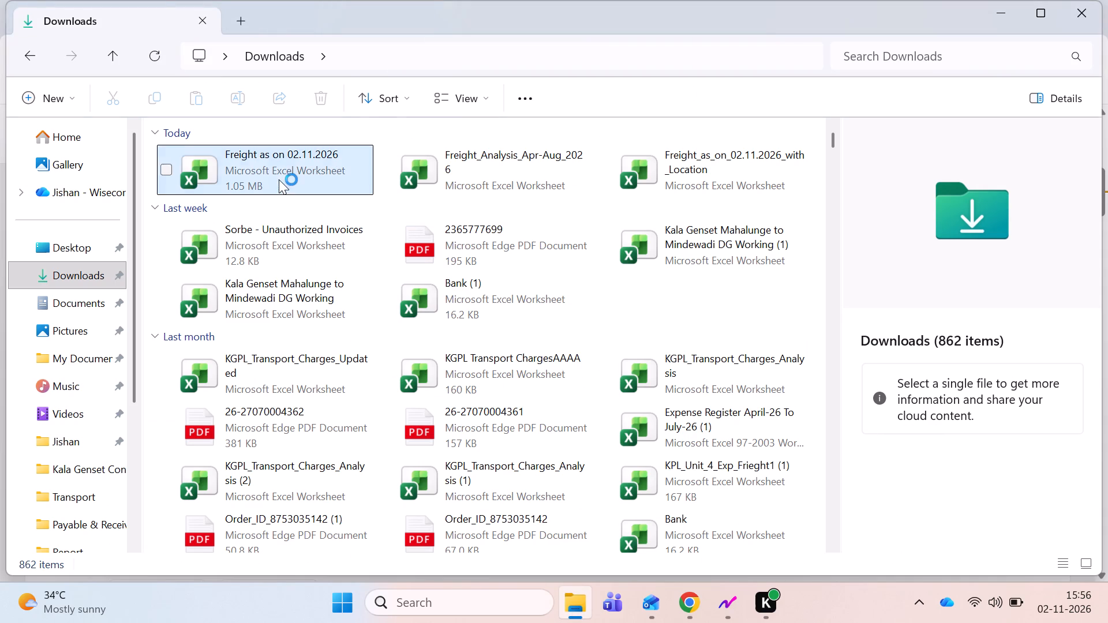
click(279, 179)
key(Delete)
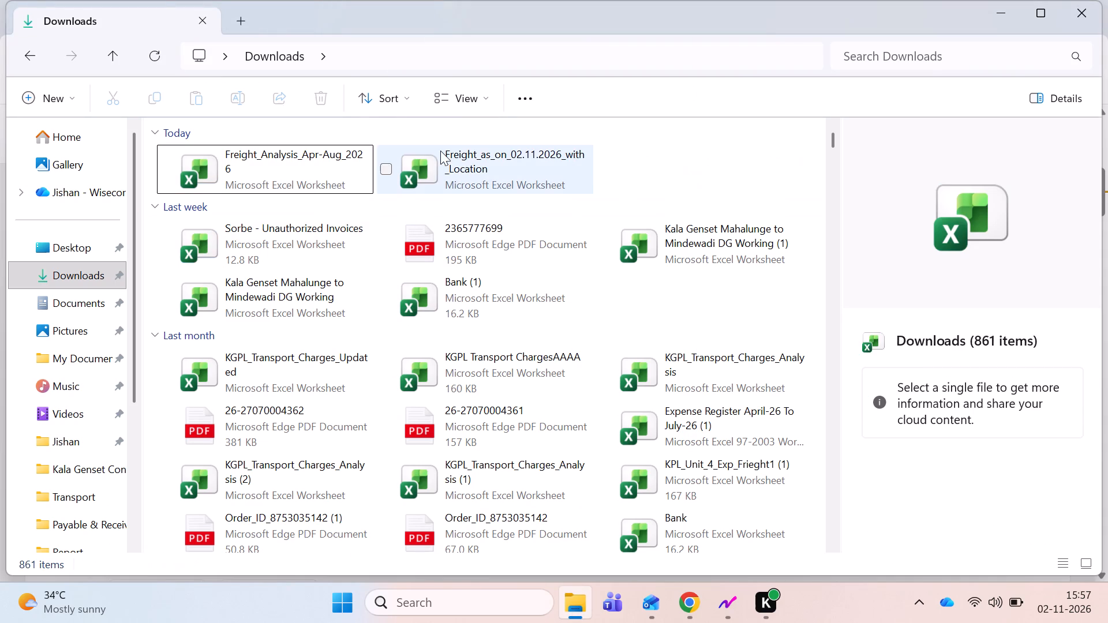
click(470, 155)
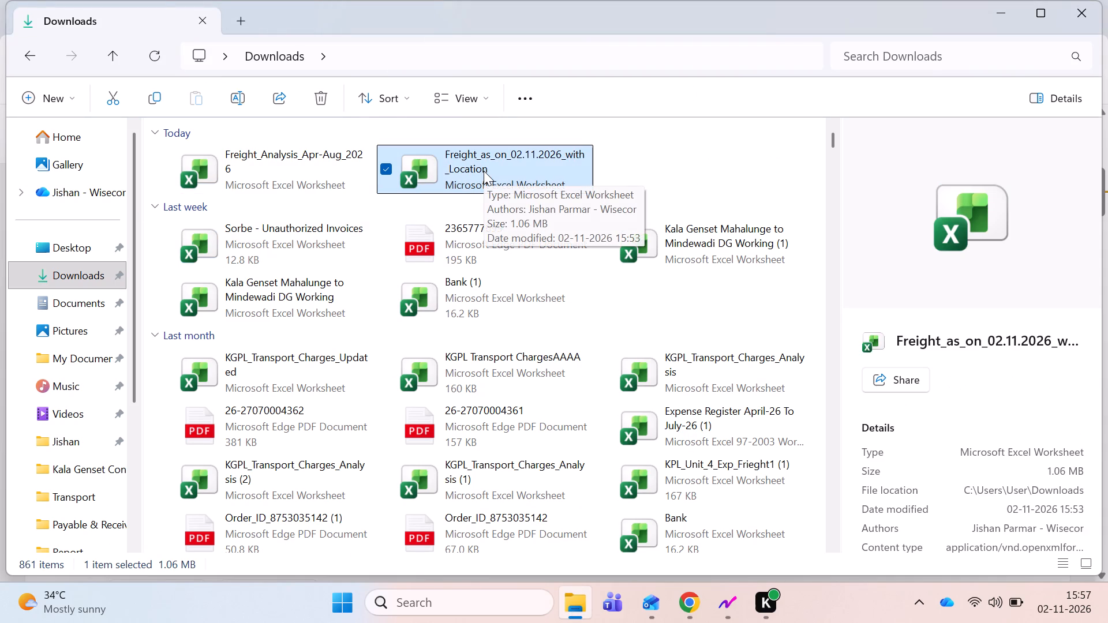
key(Delete)
Copy the Freight_Analysis_Apr-Aug_2026 file in Downloads.
click(291, 156)
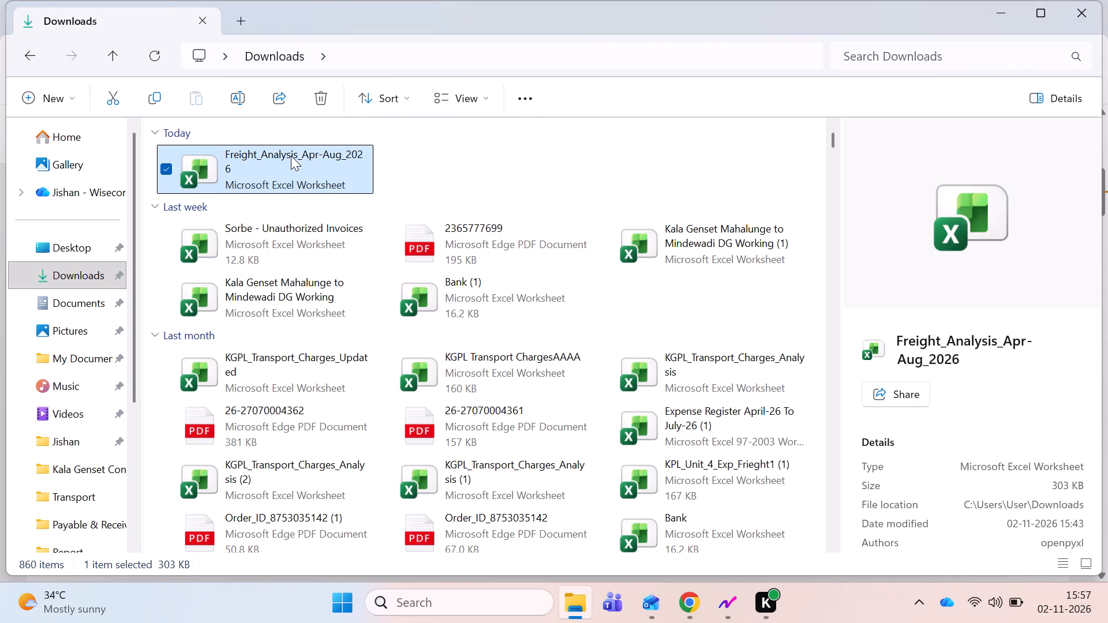
key(ctrl+c)
key(ctrl+c)
key(ctrl+c)
key(ctrl+c)
click(686, 597)
click(466, 6)
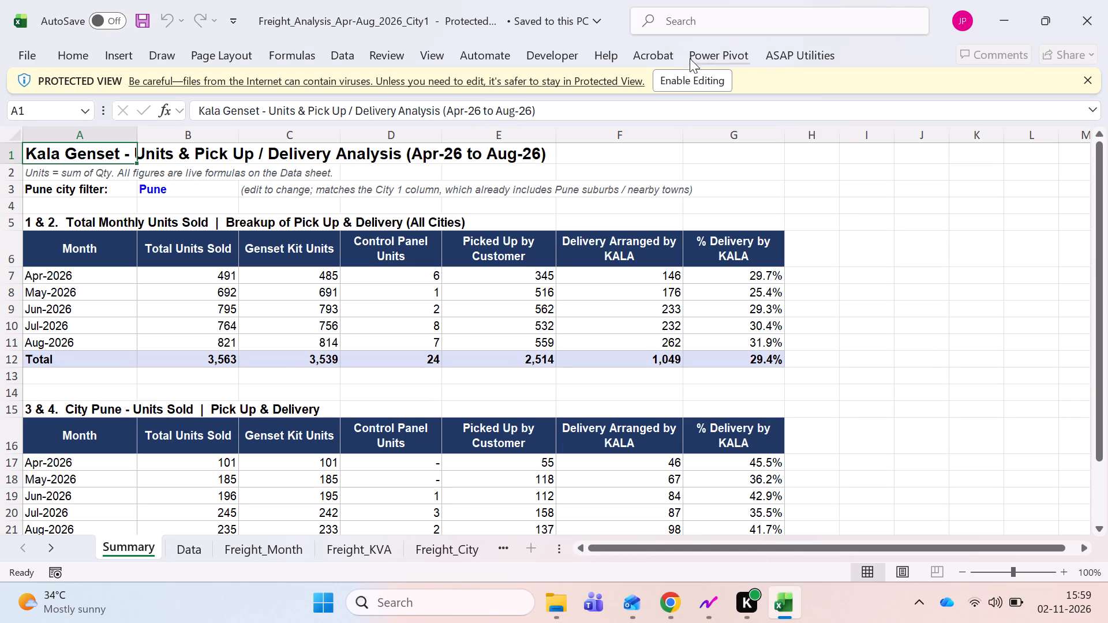
click(699, 83)
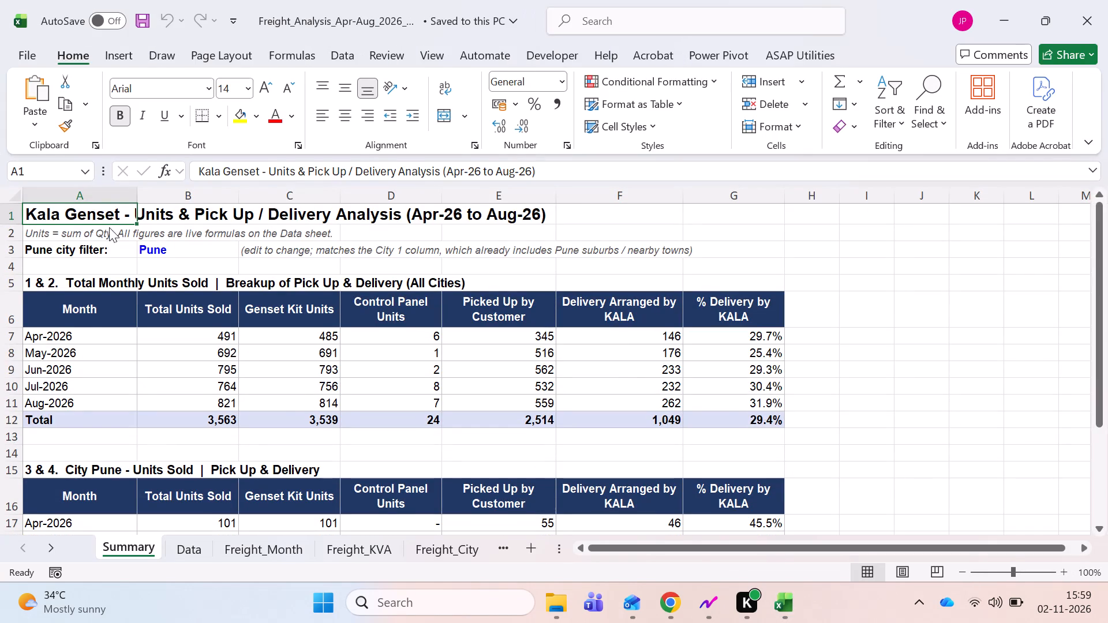
Clear the note about units and live formulas in cell A2, below the Summary sheet's title.
click(85, 232)
key(Delete)
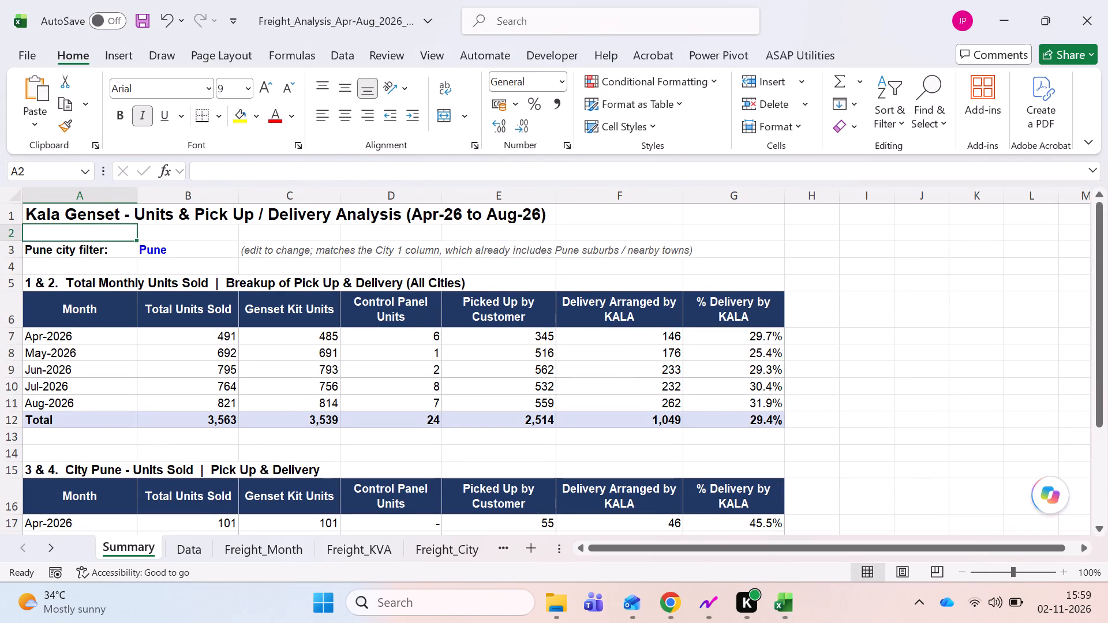
Clear the Pune city filter value in cell B3 of the Summary sheet.
key(Down)
key(Down)
key(Up)
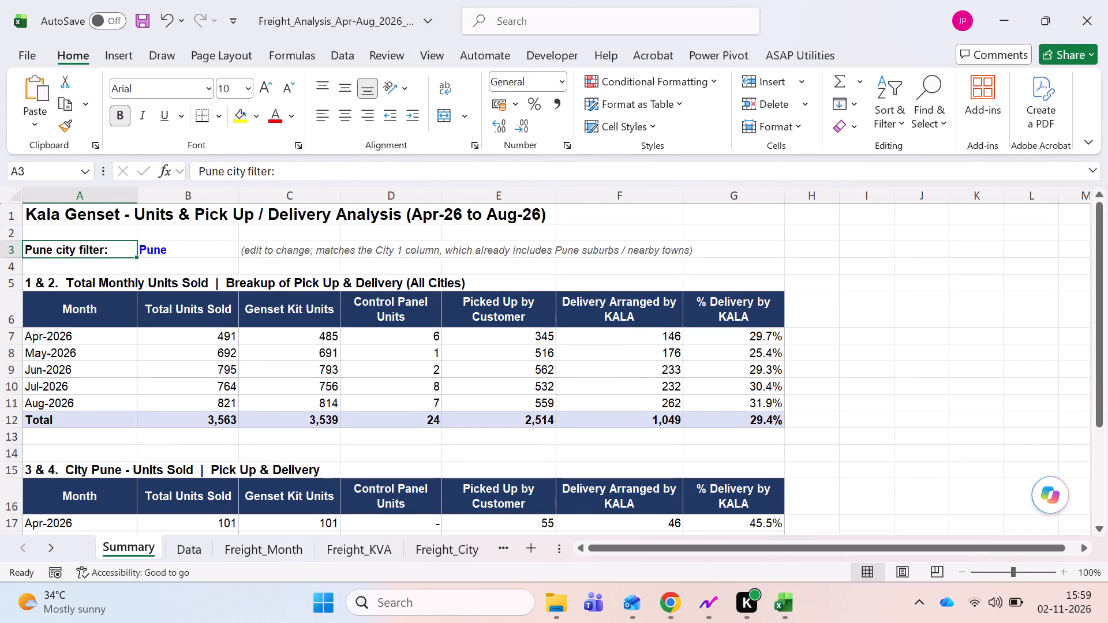
key(Right)
key(Delete)
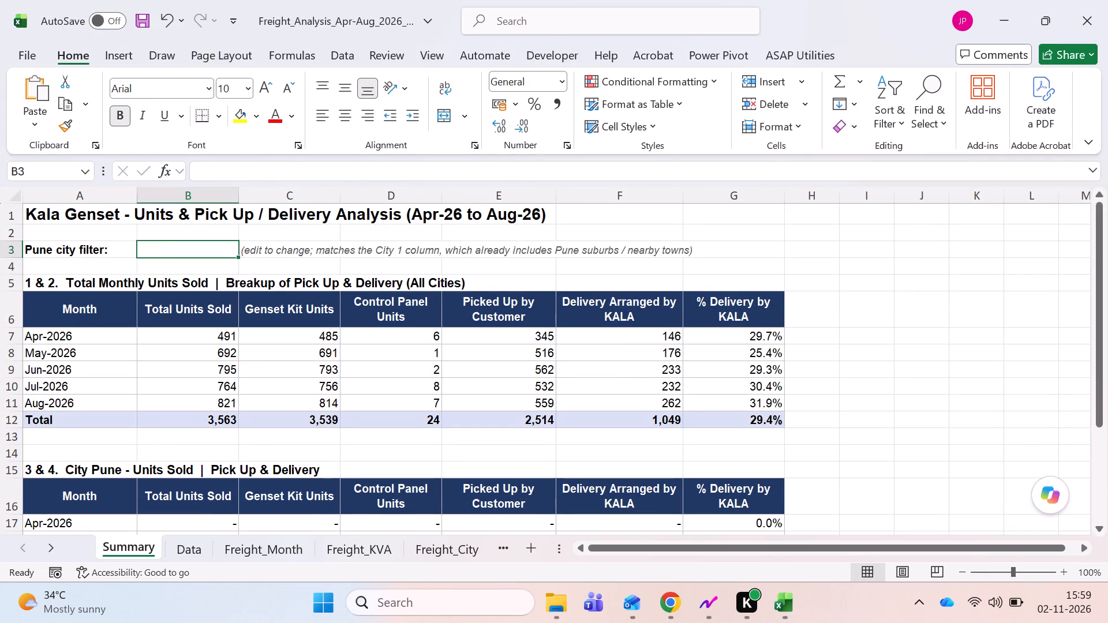
Undo the clearing of the Pune city filter value in cell B3 of the Summary sheet.
key(ctrl+z)
Review the Summary sheet's two monthly tables and examine the pick-up, delivery and control panel formulas in the All Cities table.
scroll(98, 381, down, 1)
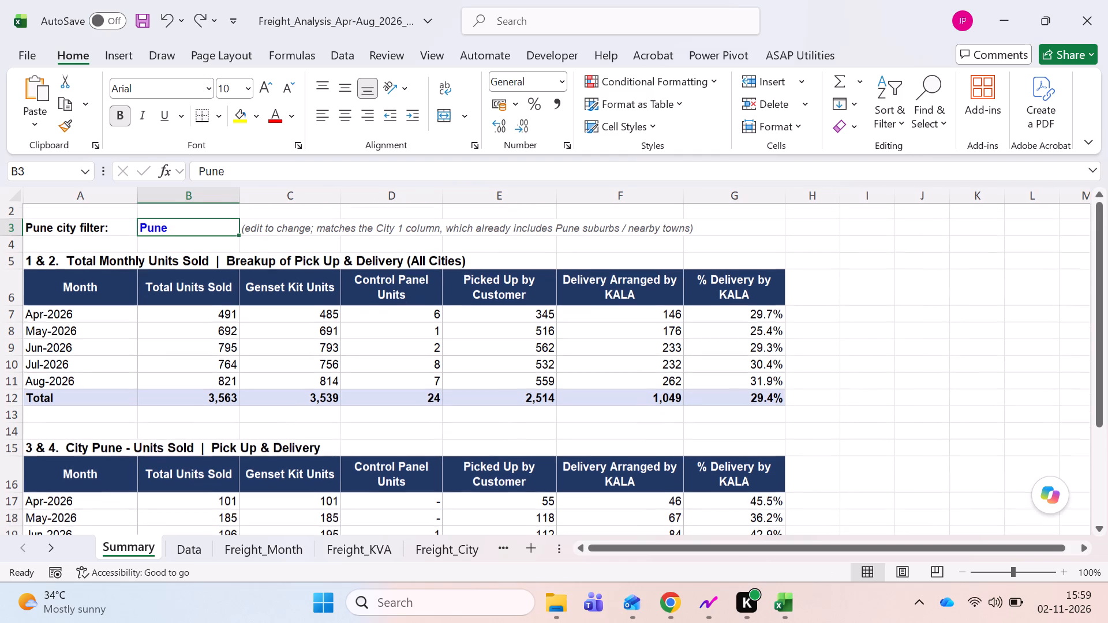
scroll(98, 381, down, 1)
scroll(98, 381, up, 1)
scroll(98, 381, down, 2)
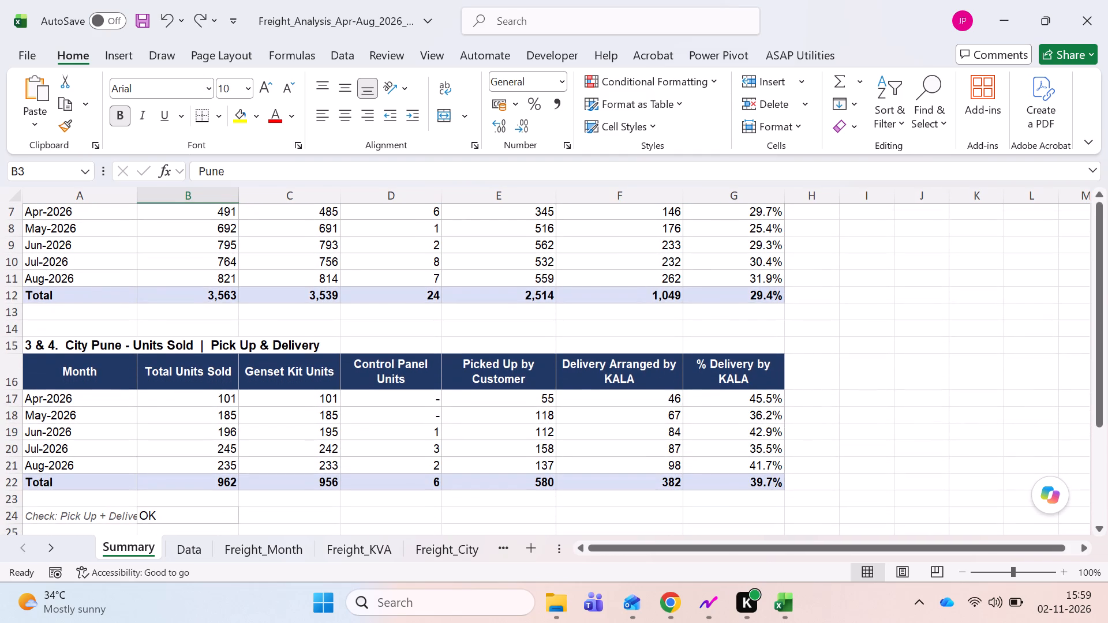
scroll(199, 402, up, 1)
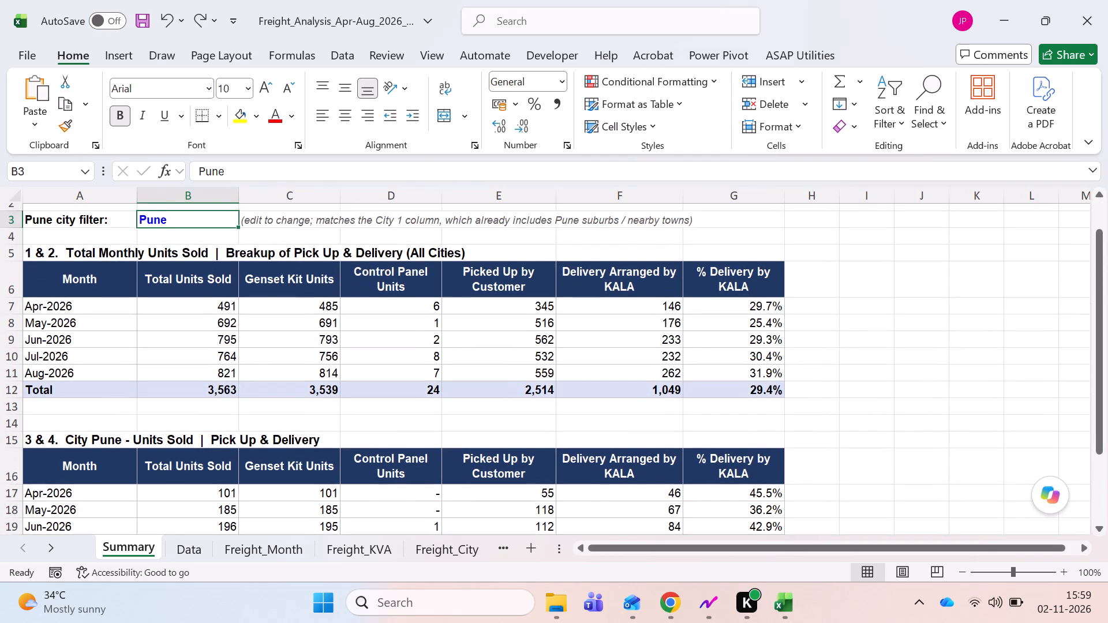
click(95, 305)
key(Right)
key(Right)
key(Down)
key(Right)
key(Right)
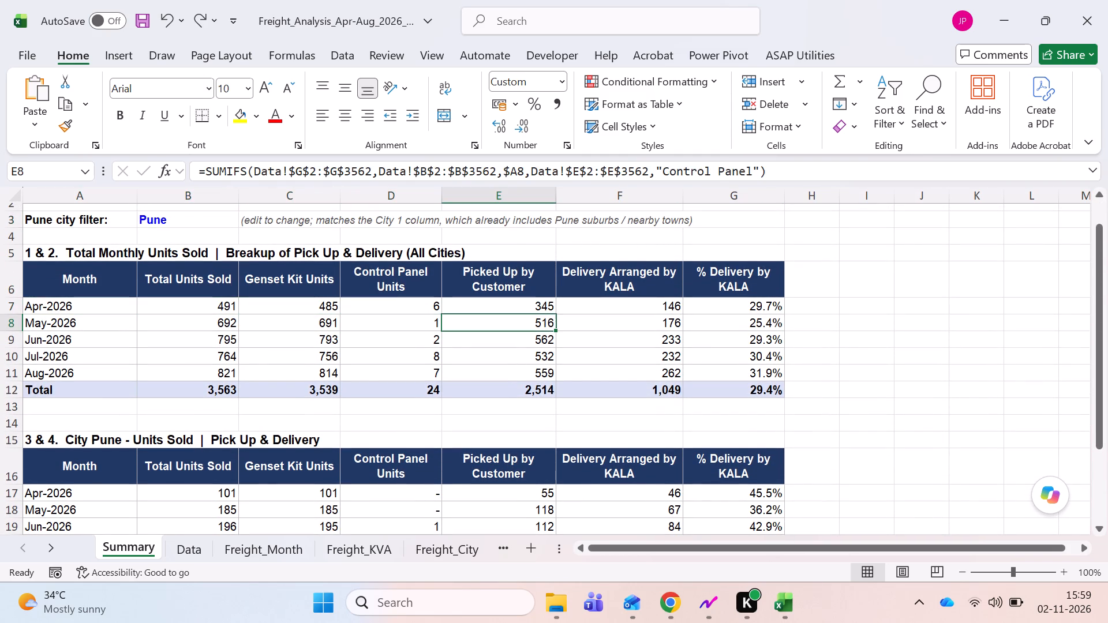
key(Up)
key(Up)
key(Down)
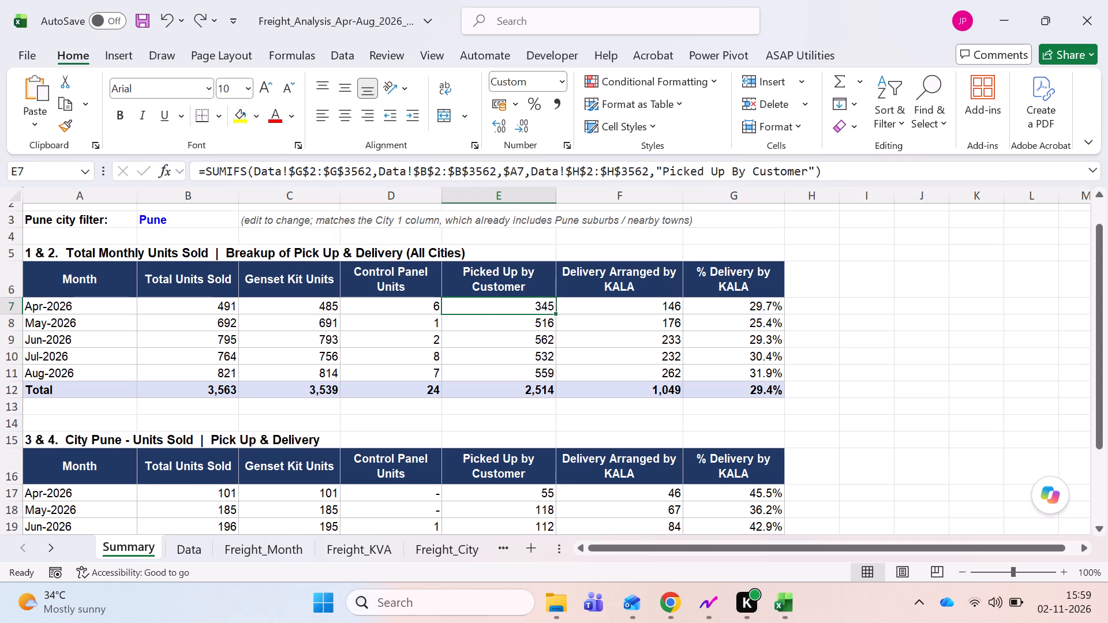
key(F2)
key(Escape)
key(Down)
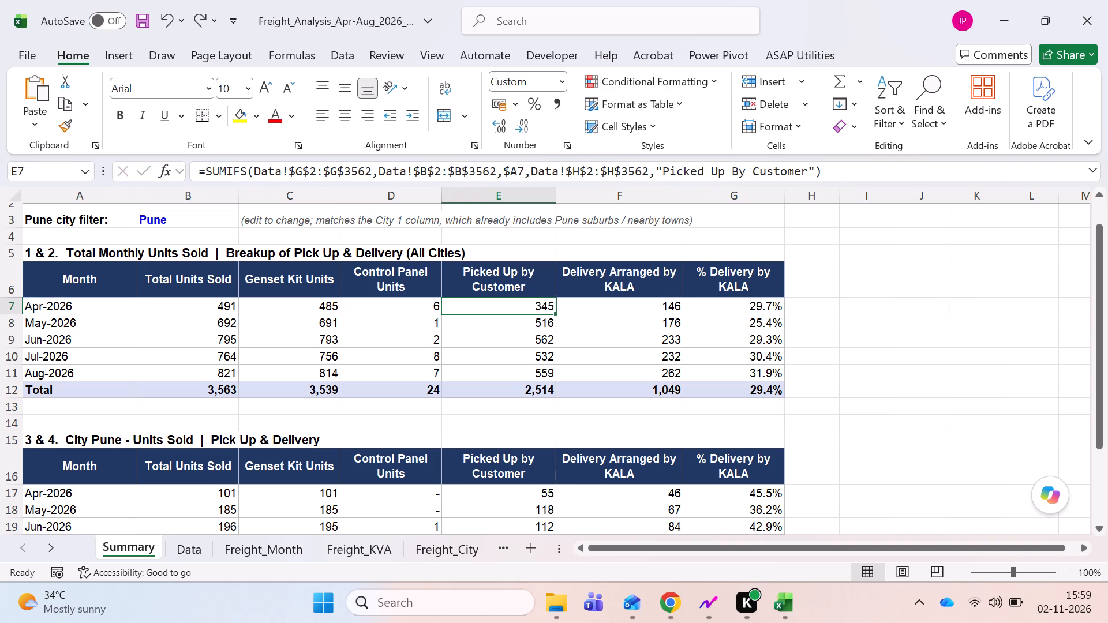
key(Down)
key(Down)
key(Down)
key(Right)
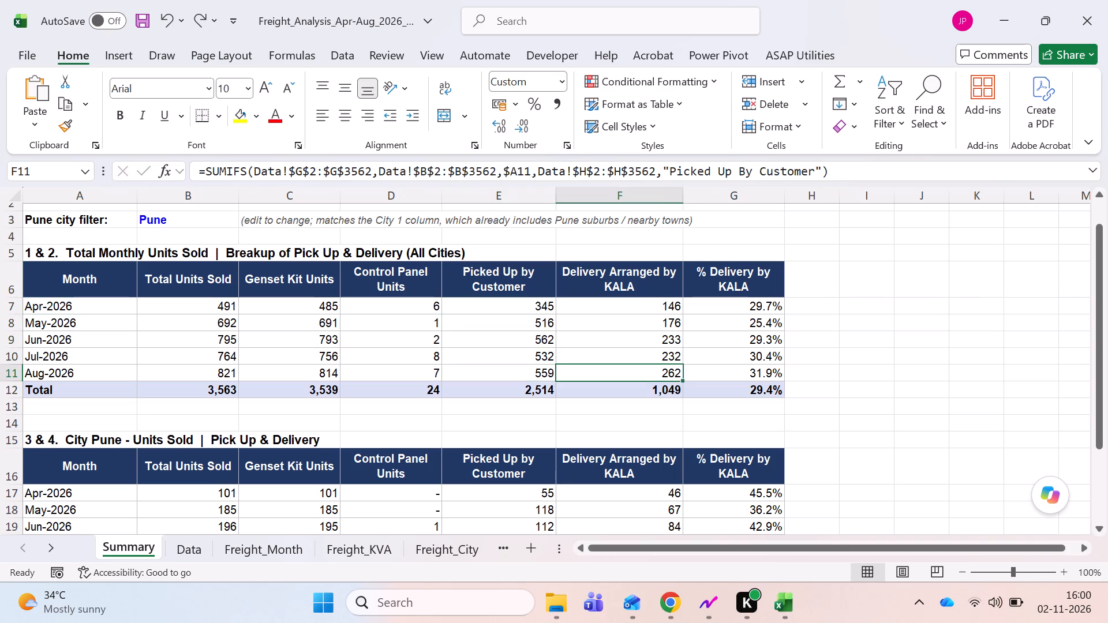
key(Right)
key(Up)
key(Up)
key(Up)
key(Up)
key(Left)
key(Left)
key(Left)
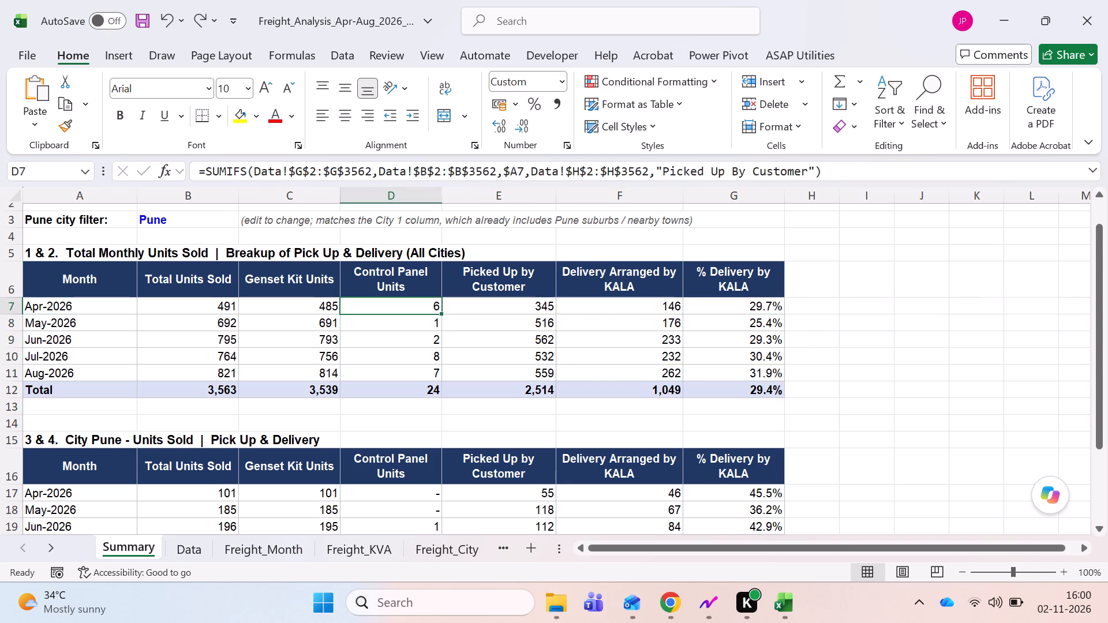
Clear the pick-up and delivery check label in A24 and its check cell B24, below the City Pune table on Summary.
key(Left)
key(Left)
key(Left)
key(Left)
key(Down)
key(Down)
key(Down)
key(Down)
key(Down)
key(Down)
key(Down)
key(Down)
key(Down)
key(Down)
key(Down)
key(Down)
key(Down)
key(Down)
key(Down)
key(Down)
key(Down)
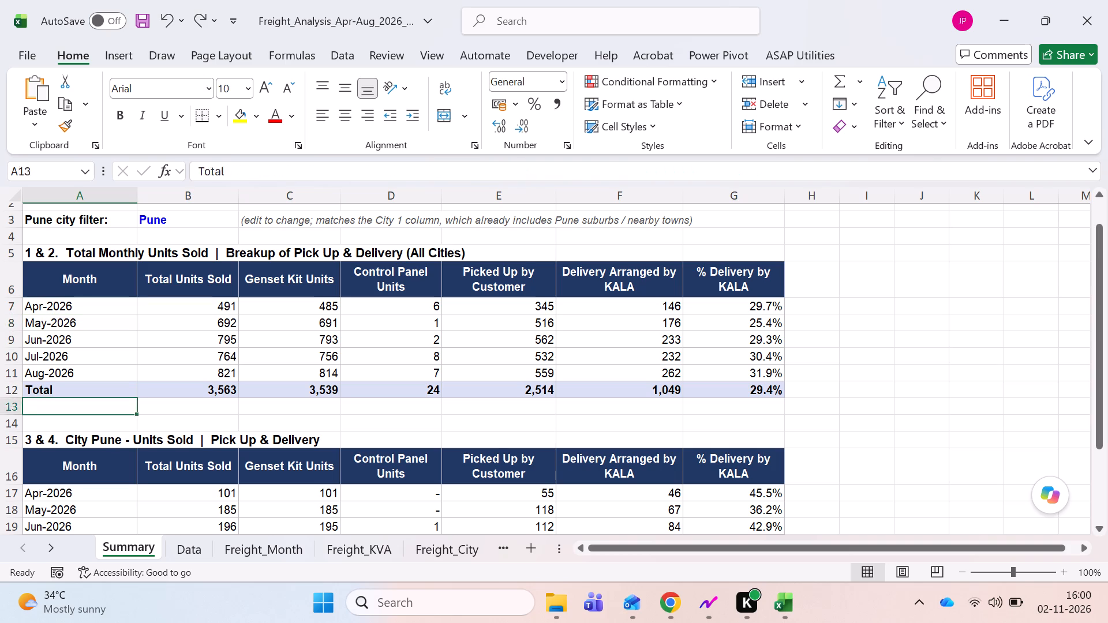
key(Down)
key(Up)
key(Delete)
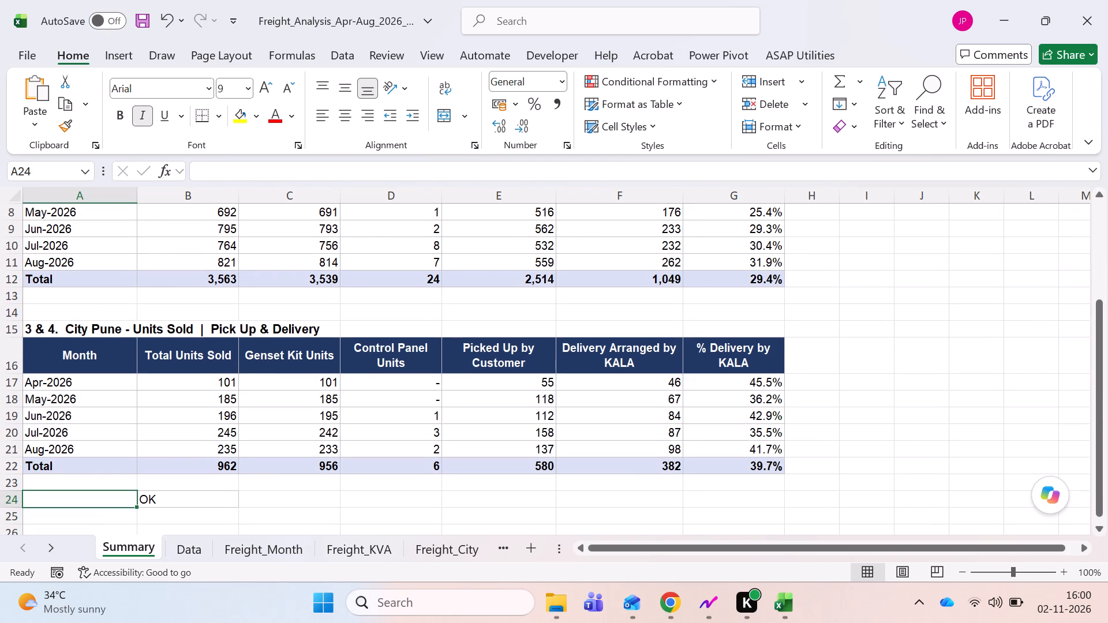
key(ctrl+Page_Down)
key(ctrl+Page_Up)
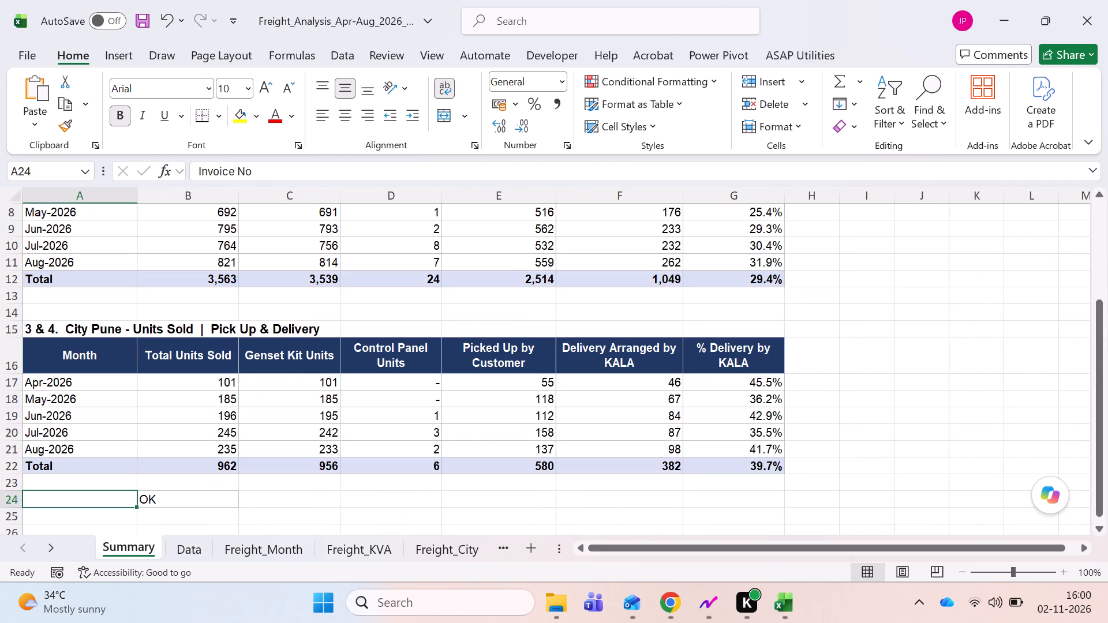
key(Right)
key(Delete)
Delete row 2, the note explaining Net and Recovery %, from the Freight_Month sheet.
key(ctrl+Page_Down)
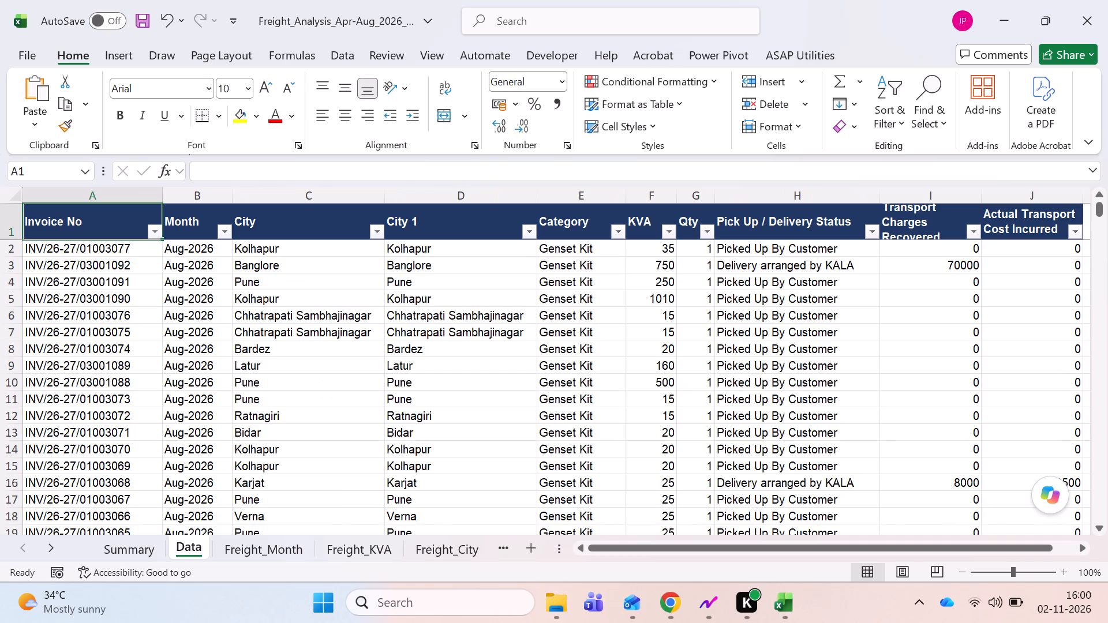
key(ctrl+Left)
key(Down)
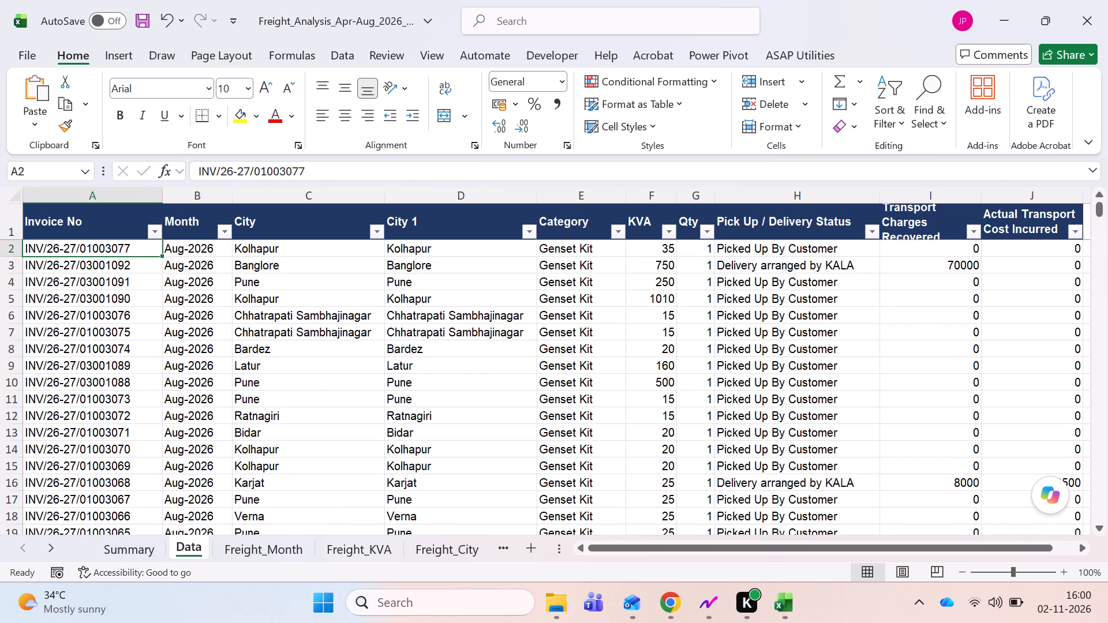
key(ctrl+Page_Down)
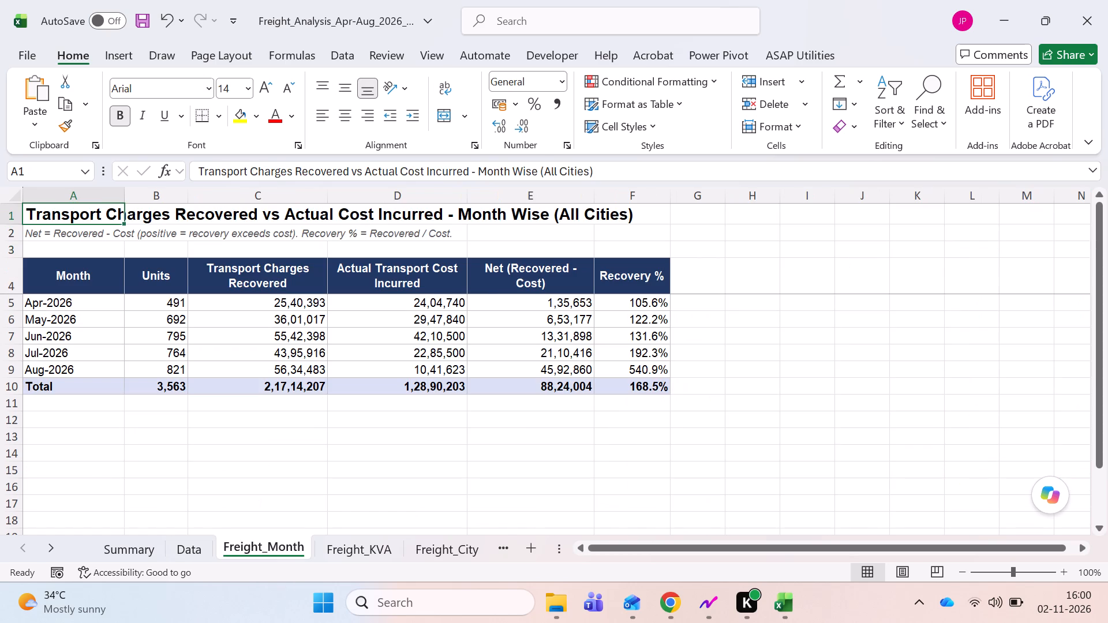
key(ctrl+Up)
key(Down)
key(Down)
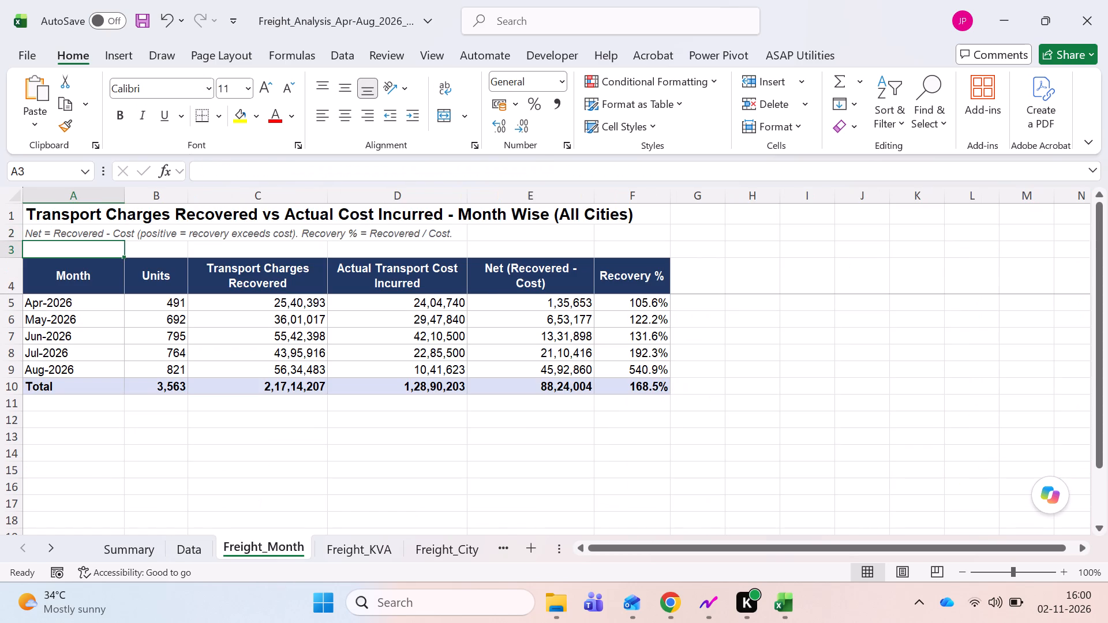
key(Up)
key(shift+space)
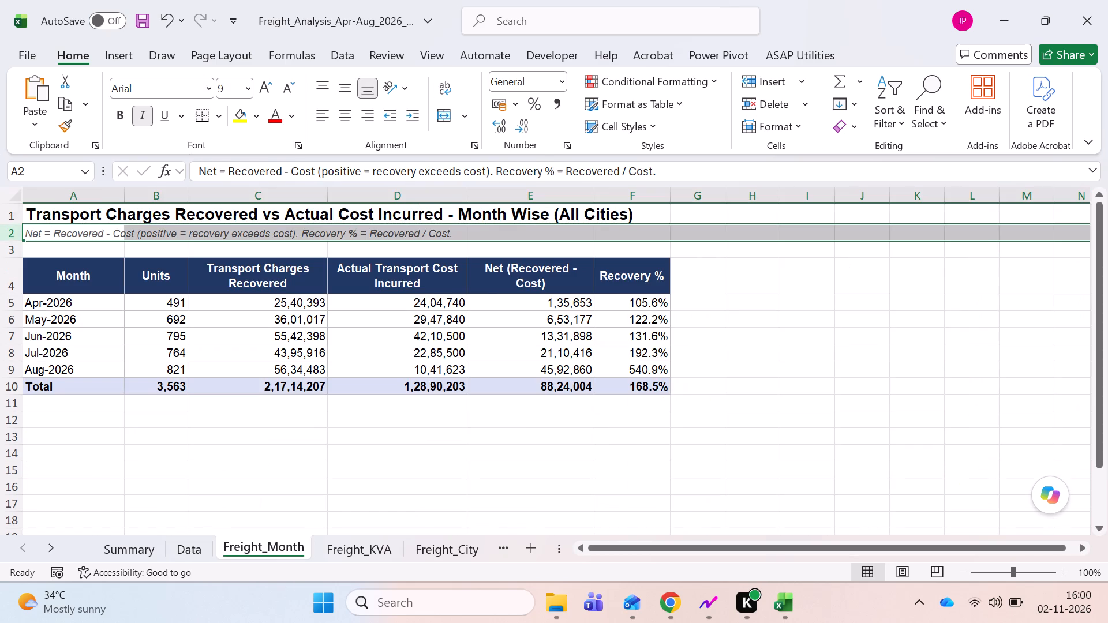
key(ctrl+minus)
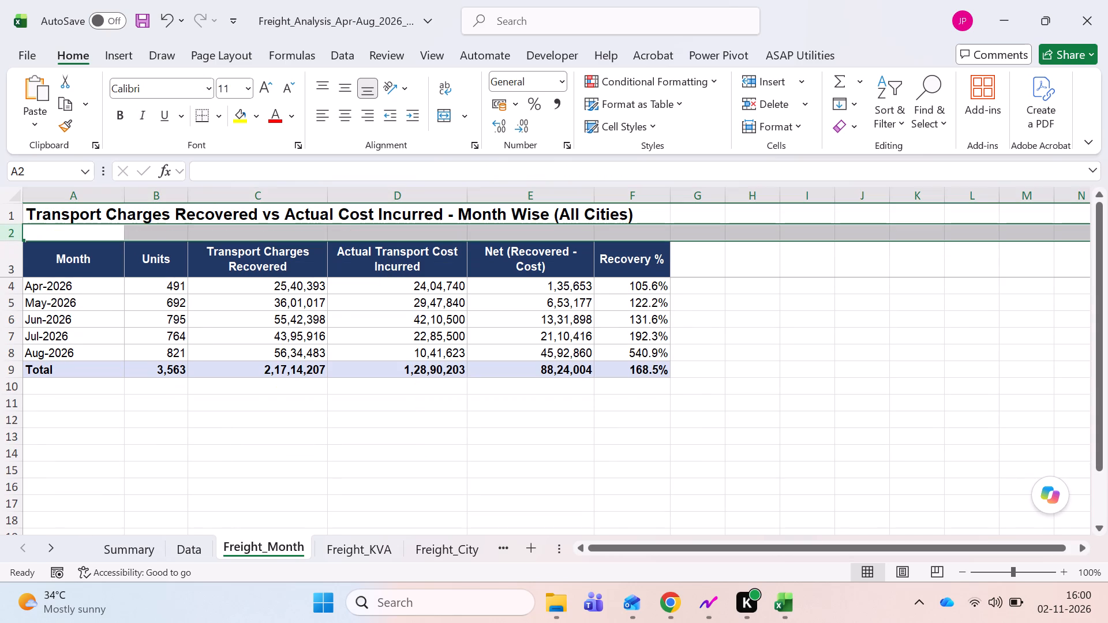
key(Down)
key(Down)
key(Up)
Save the workbook.
key(ctrl+s)
Examine the monthly figures and the Total row formulas on the Freight_Month sheet.
key(Down)
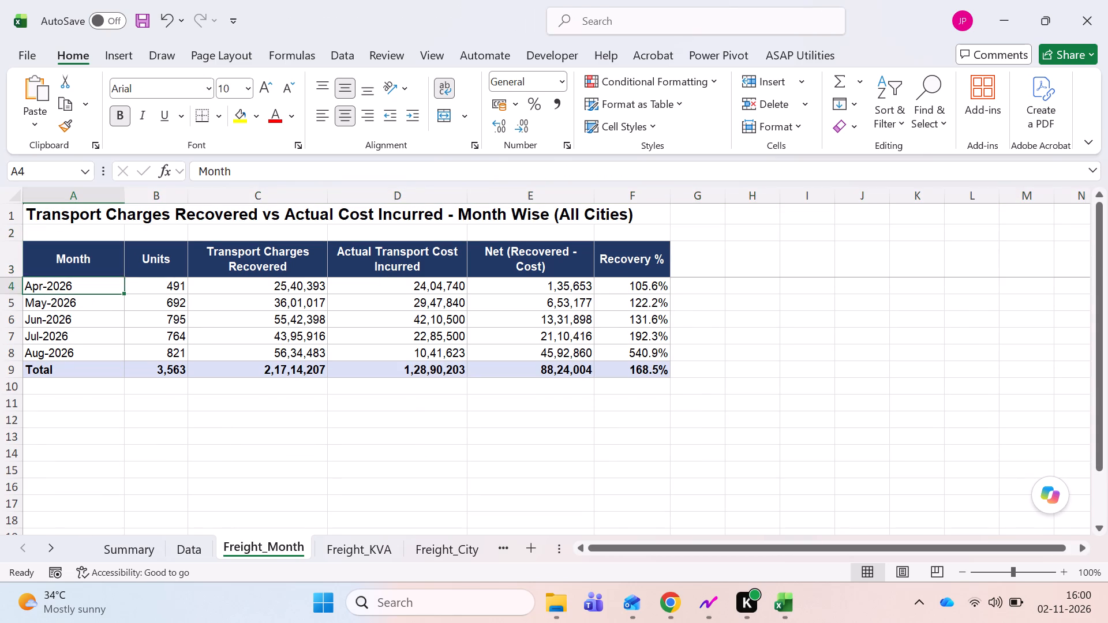
key(Down)
key(Right)
key(Up)
key(Down)
key(Down)
key(Down)
key(Down)
key(Down)
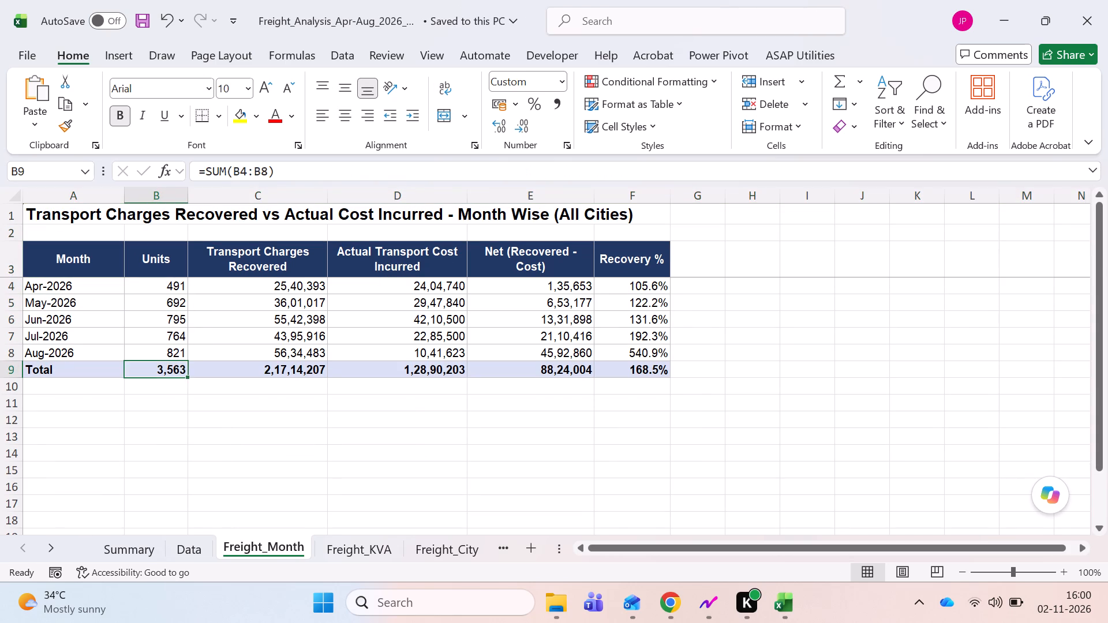
key(Right)
key(Right)
key(Right)
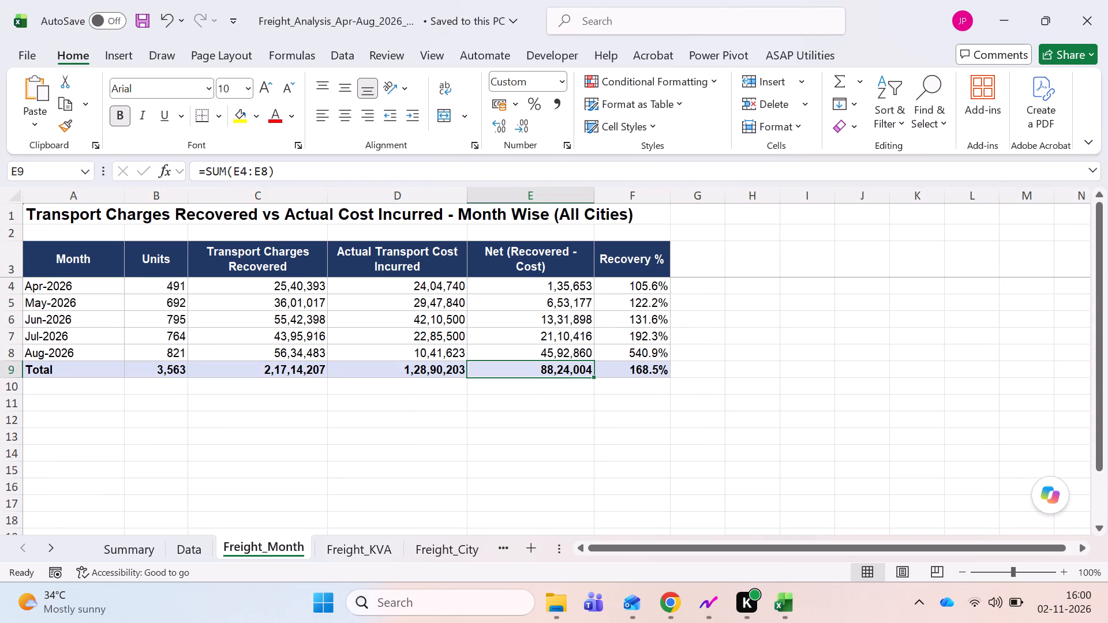
key(Right)
key(Right)
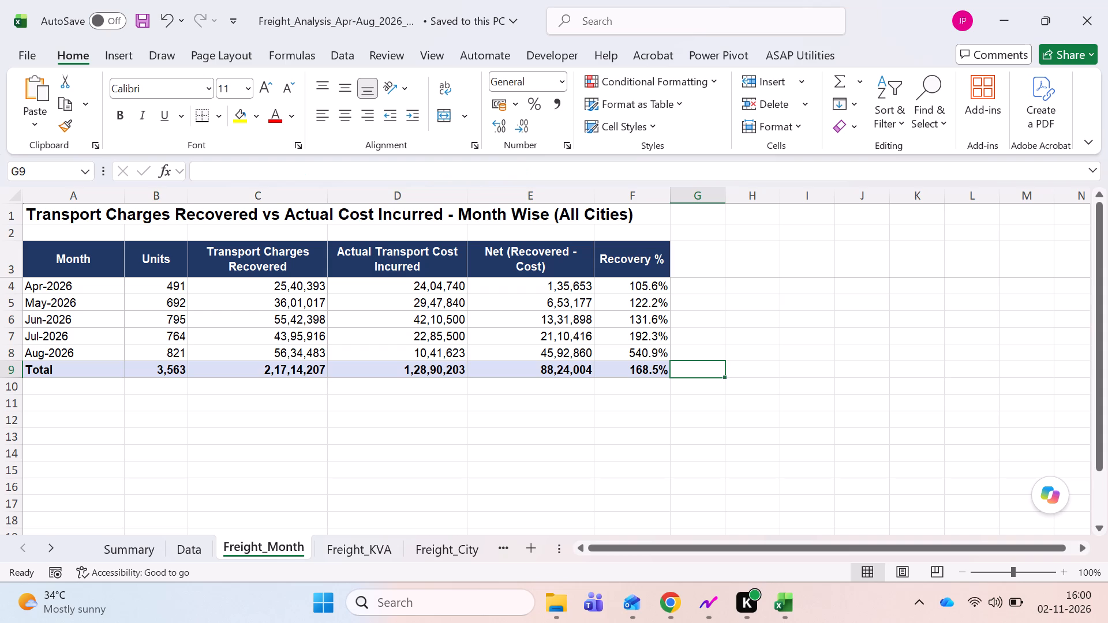
Delete row 2, the note about the month columns showing Net, from the Freight_KVA sheet.
key(ctrl+Page_Down)
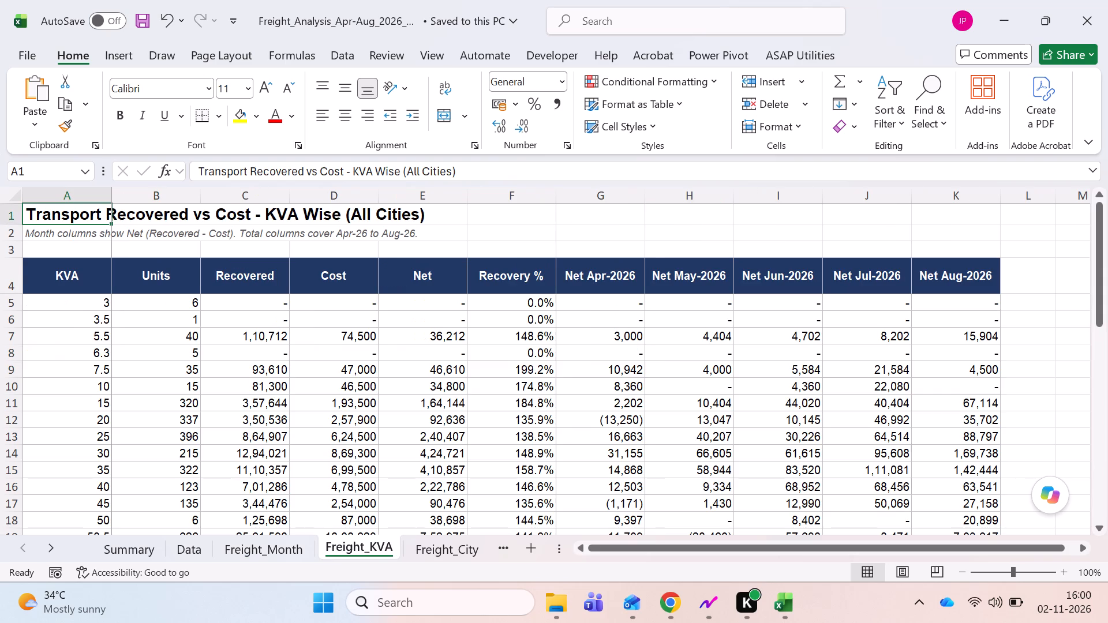
key(ctrl+Left)
key(Down)
key(Down)
key(Up)
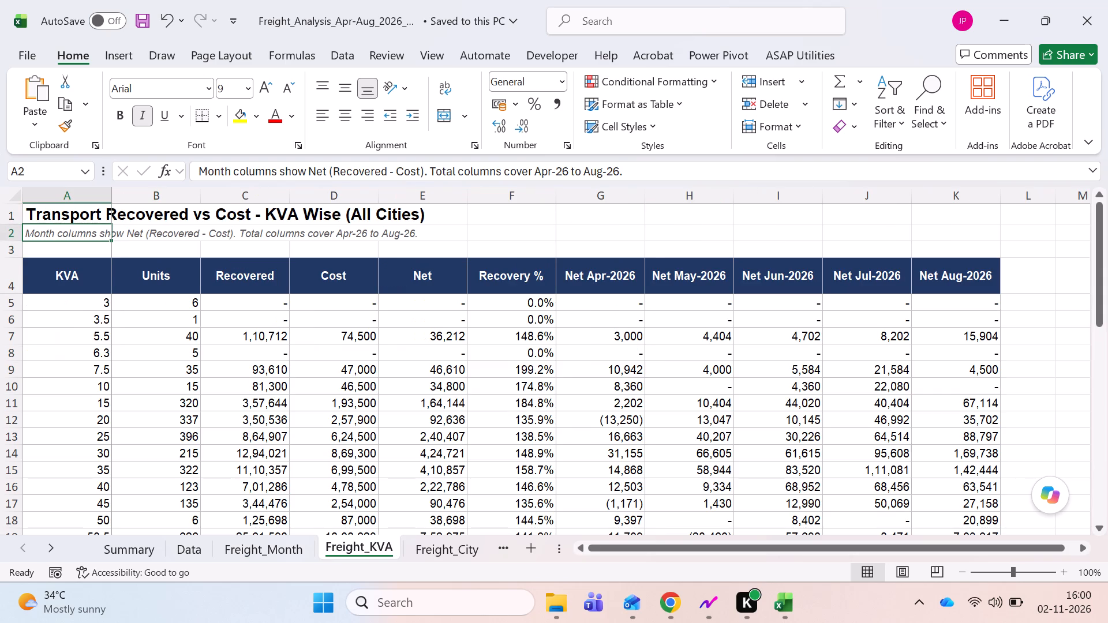
key(shift+space)
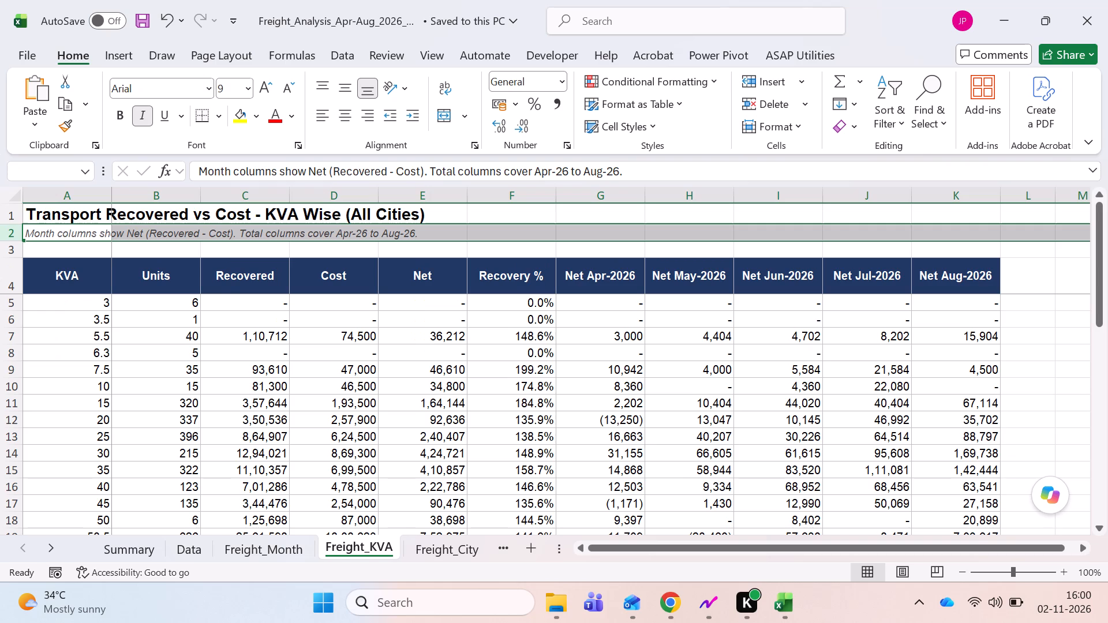
key(ctrl+minus)
Examine the units, recovered, cost, net and recovery formulas in the first KVA rows of the Freight_KVA sheet.
key(Down)
key(Down)
key(Down)
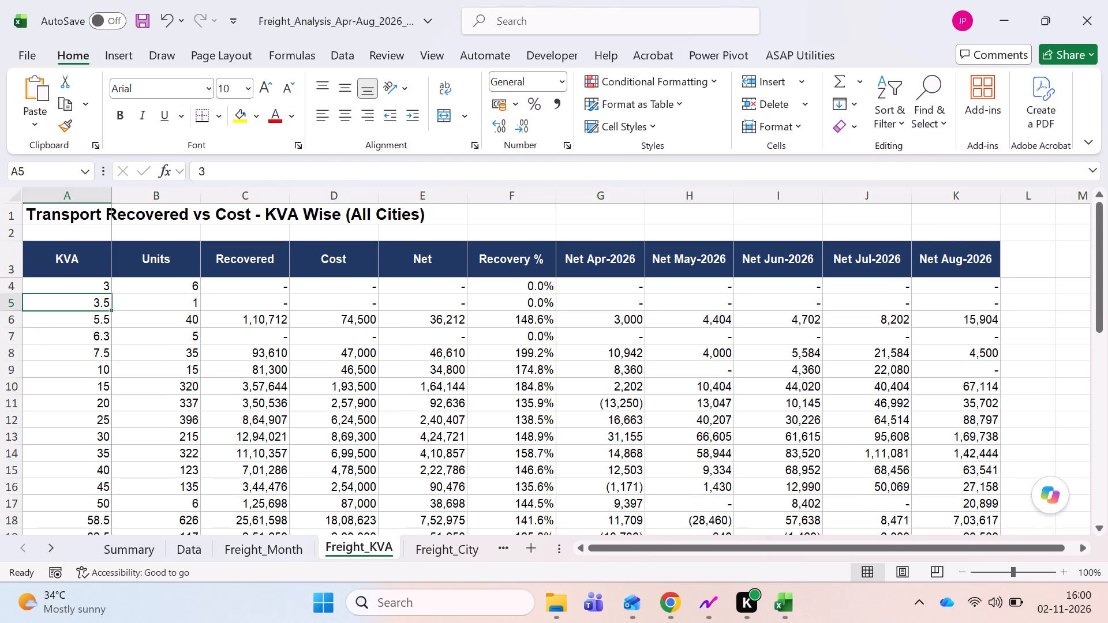
key(Up)
key(Left)
key(Left)
key(Right)
key(Right)
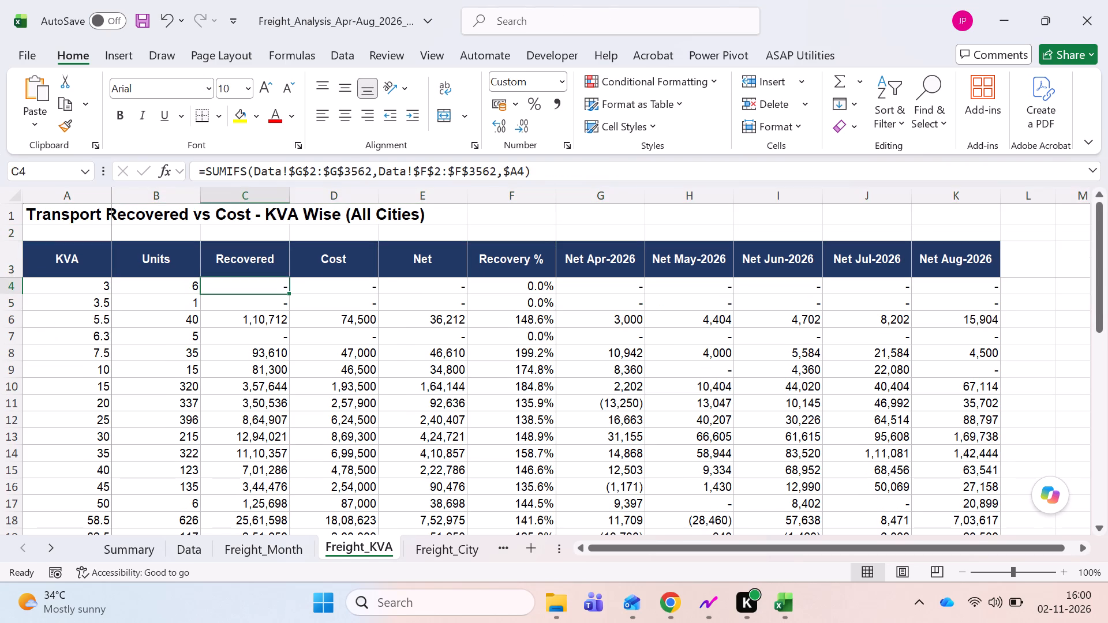
key(Right)
key(Left)
key(shift+space)
key(Right)
key(Right)
key(Right)
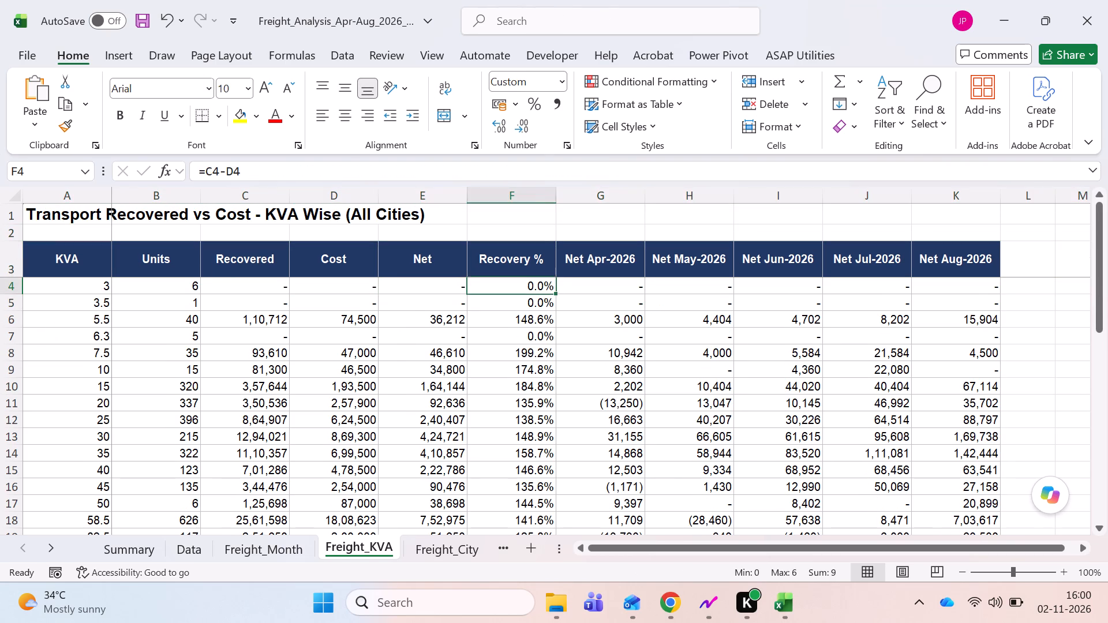
key(Right)
key(Left)
key(shift+space)
key(Down)
key(Down)
key(Left)
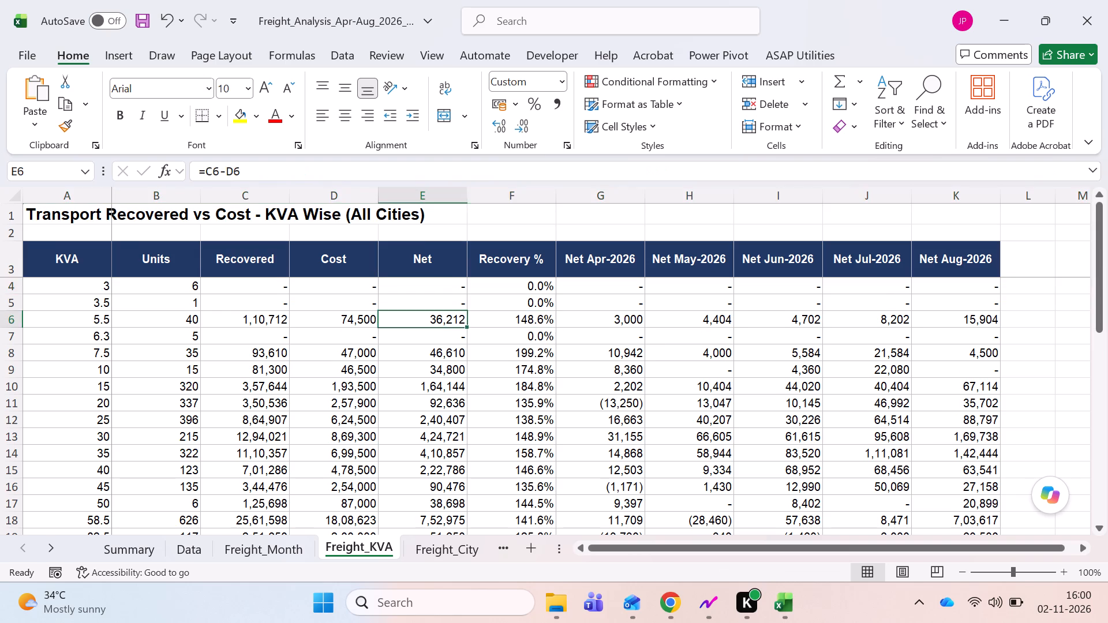
key(Left)
key(Left)
key(Left)
key(Left)
key(Right)
key(Right)
key(shift+space)
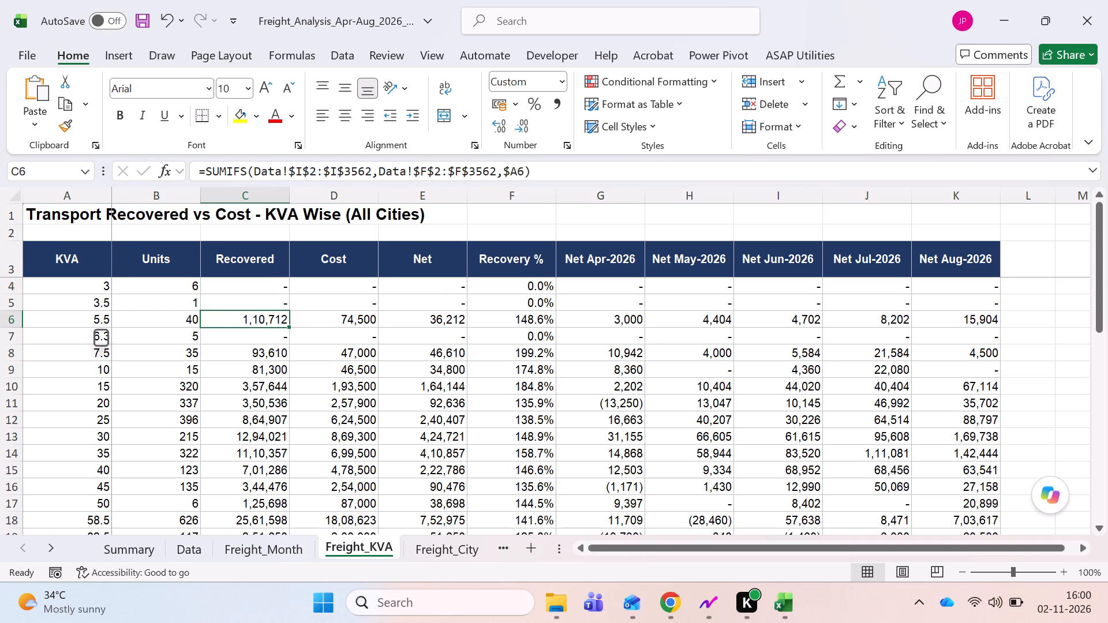
key(Right)
key(shift+space)
key(Right)
key(shift+space)
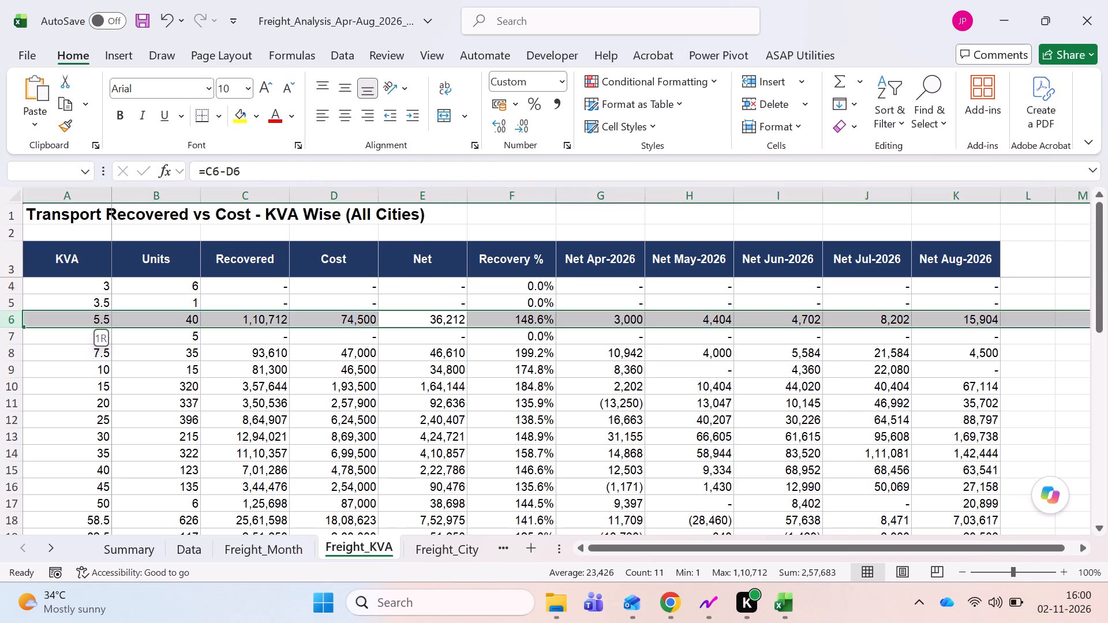
key(Right)
key(Left)
key(shift+space)
key(Down)
Delete row 2, the note about sorting and the City 1 column, from the Freight_City sheet.
key(ctrl+Page_Down)
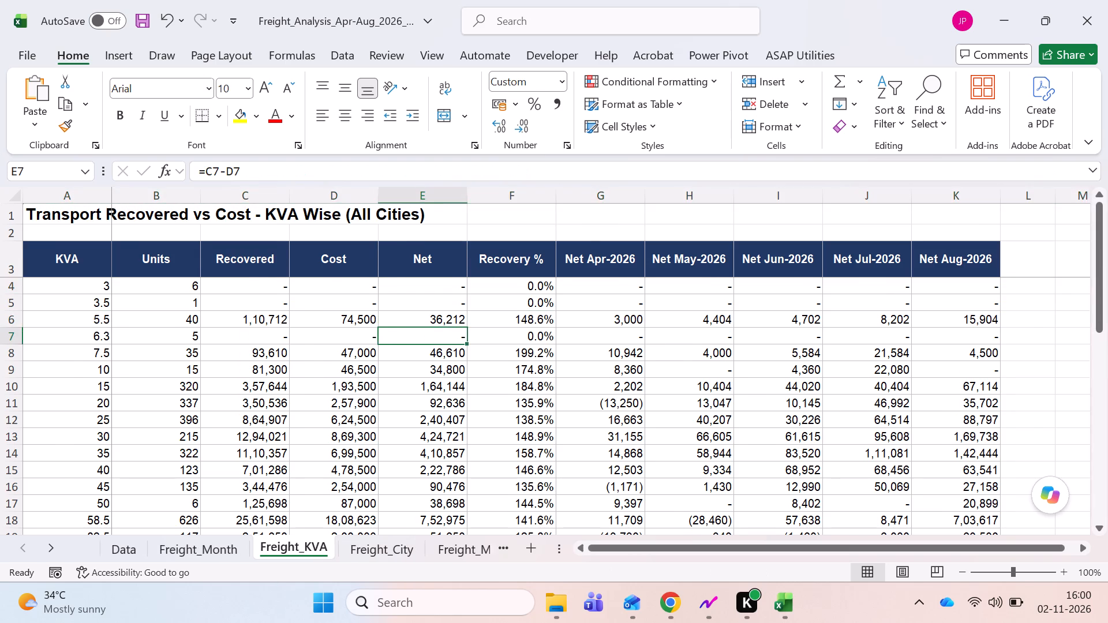
key(Down)
key(Down)
key(Down)
key(Down)
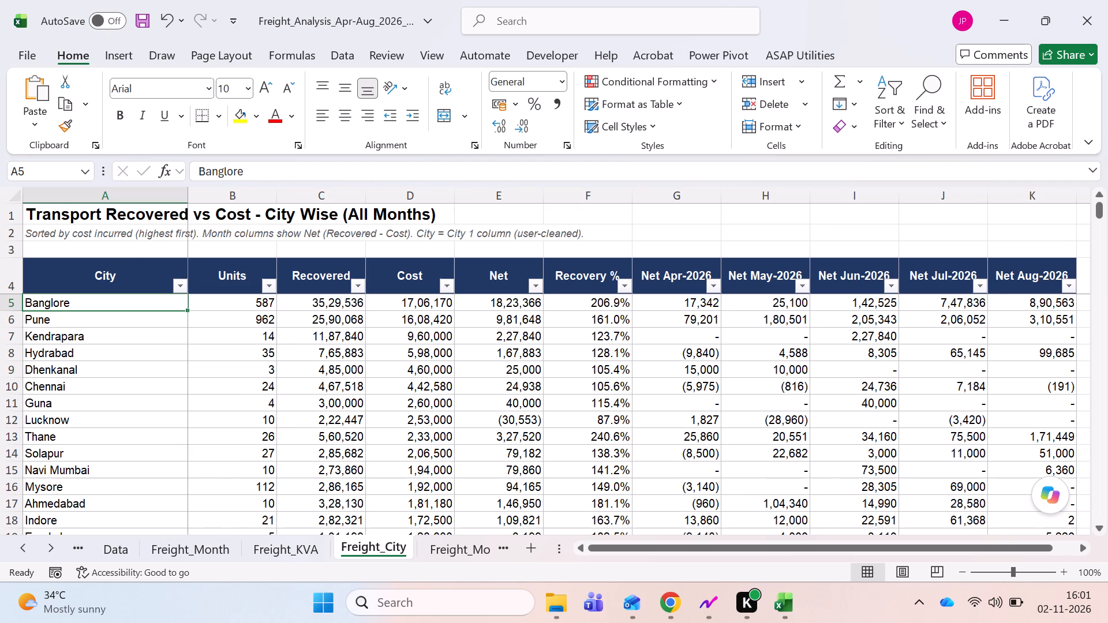
key(ctrl+Page_Down)
key(ctrl+Page_Down)
key(ctrl+Page_Up)
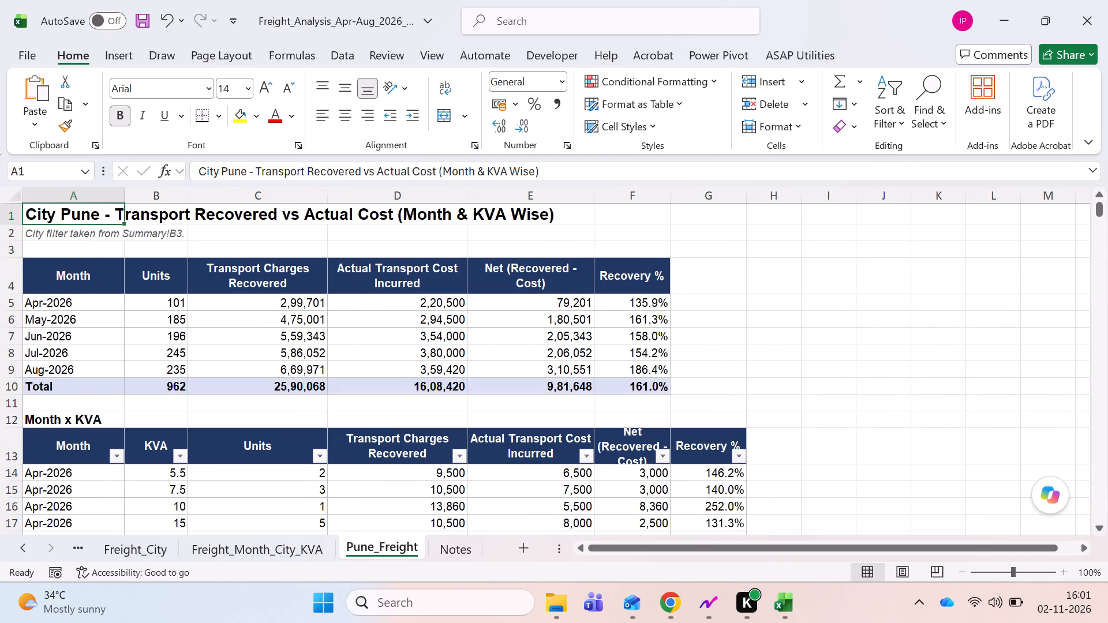
key(ctrl+Page_Up)
key(ctrl+Left)
key(ctrl+Left)
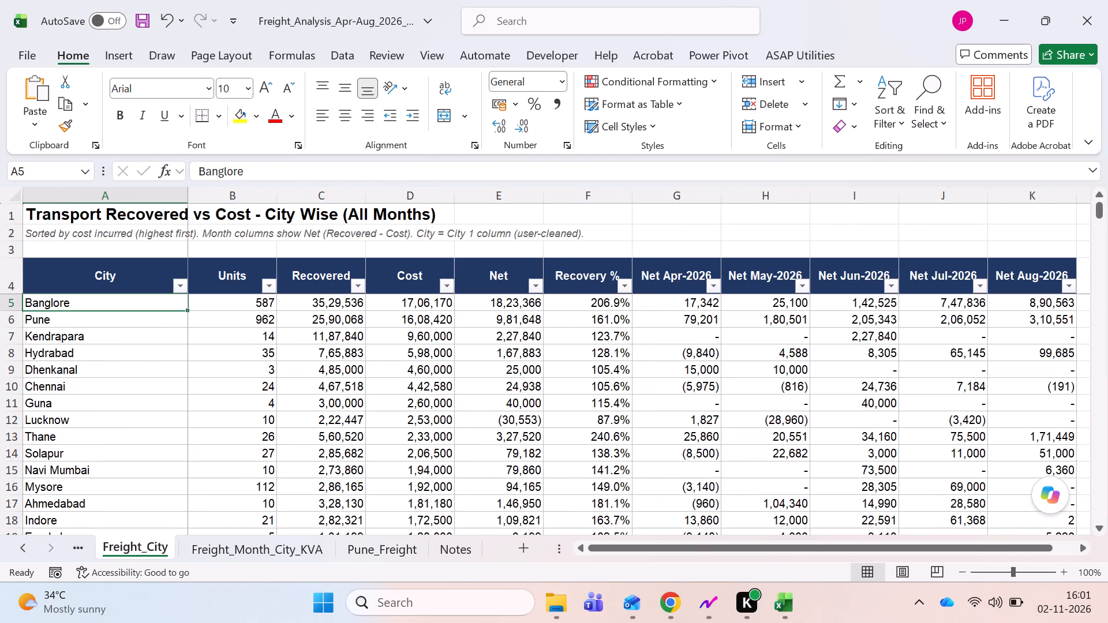
key(Up)
key(Up)
key(Up)
key(shift+space)
key(ctrl+minus)
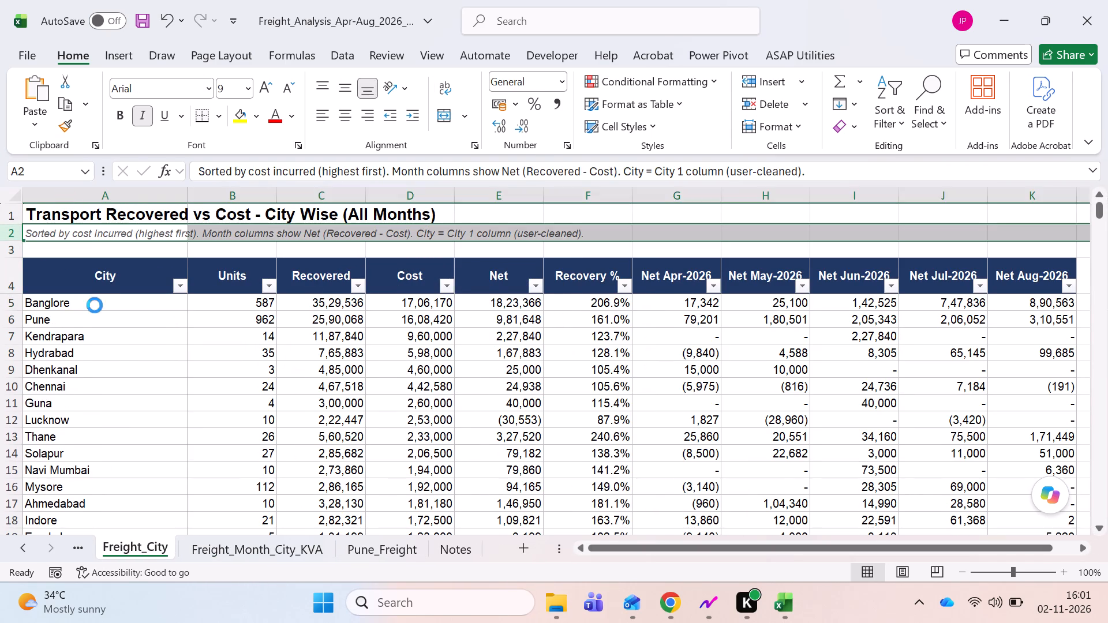
Examine the Units formulas in the first city rows and the Total row of the Freight_City sheet.
key(Down)
key(Down)
key(Down)
key(Right)
key(Up)
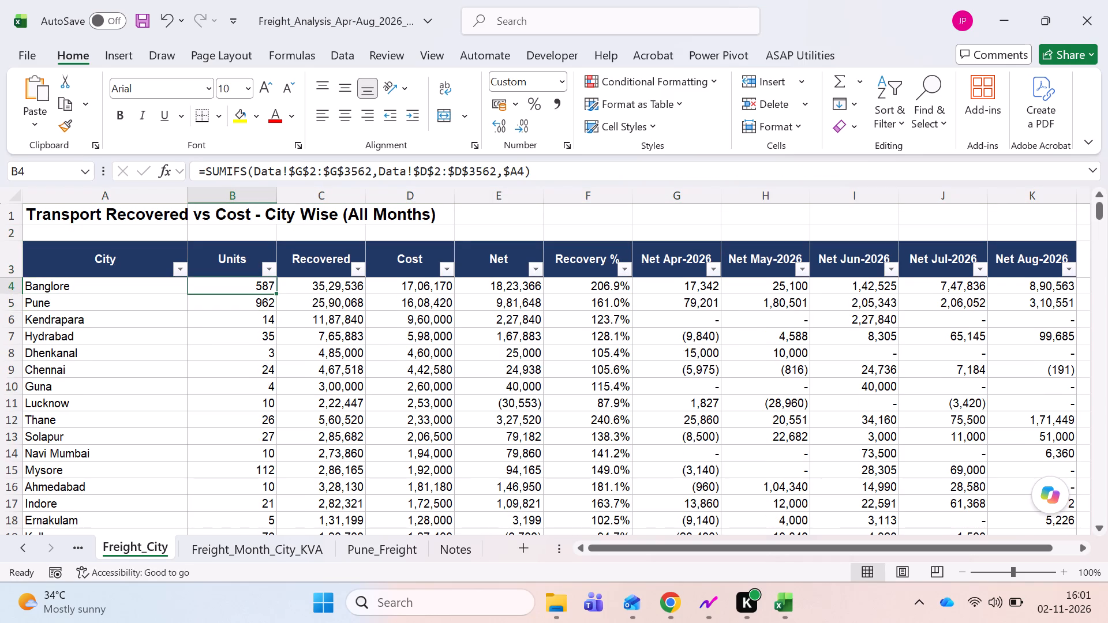
key(ctrl+Down)
key(Down)
key(Up)
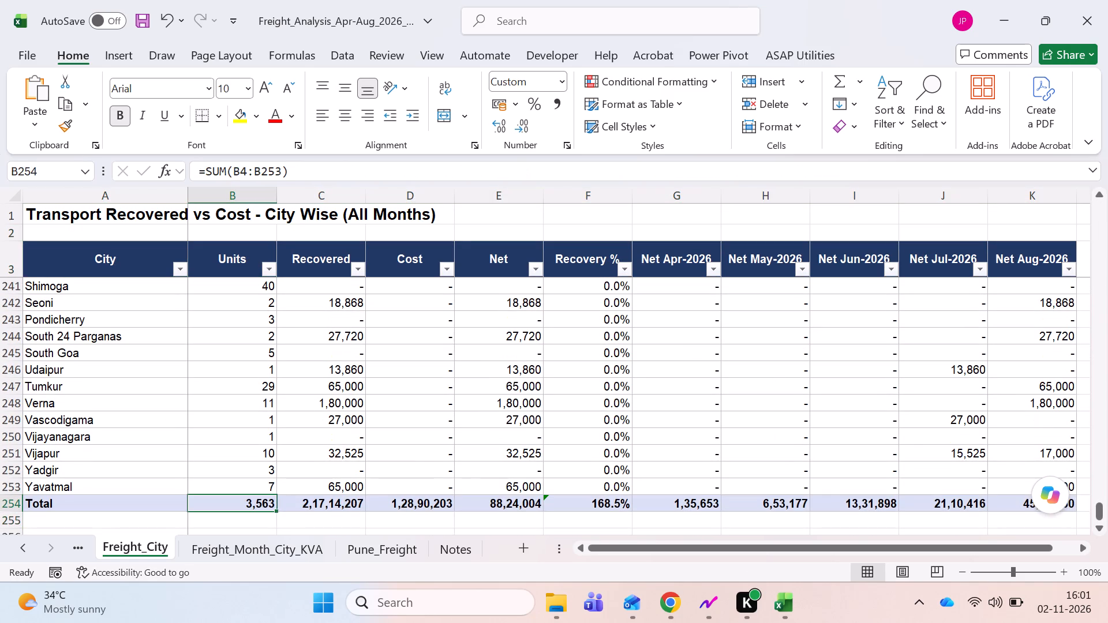
key(ctrl+Up)
key(Down)
key(Down)
key(Down)
key(Up)
key(Up)
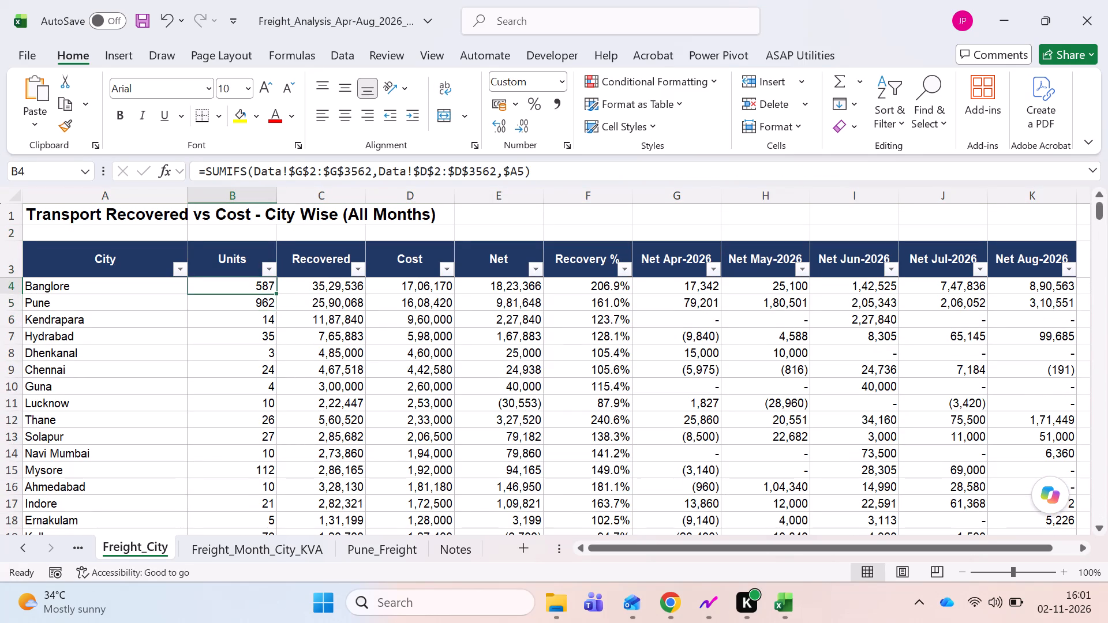
Examine the formulas across the Pune row of the Freight_City sheet, through the Net Aug-2026 column.
key(Down)
key(Right)
key(Right)
key(Right)
key(Right)
key(Right)
key(Right)
key(Right)
key(Right)
key(Right)
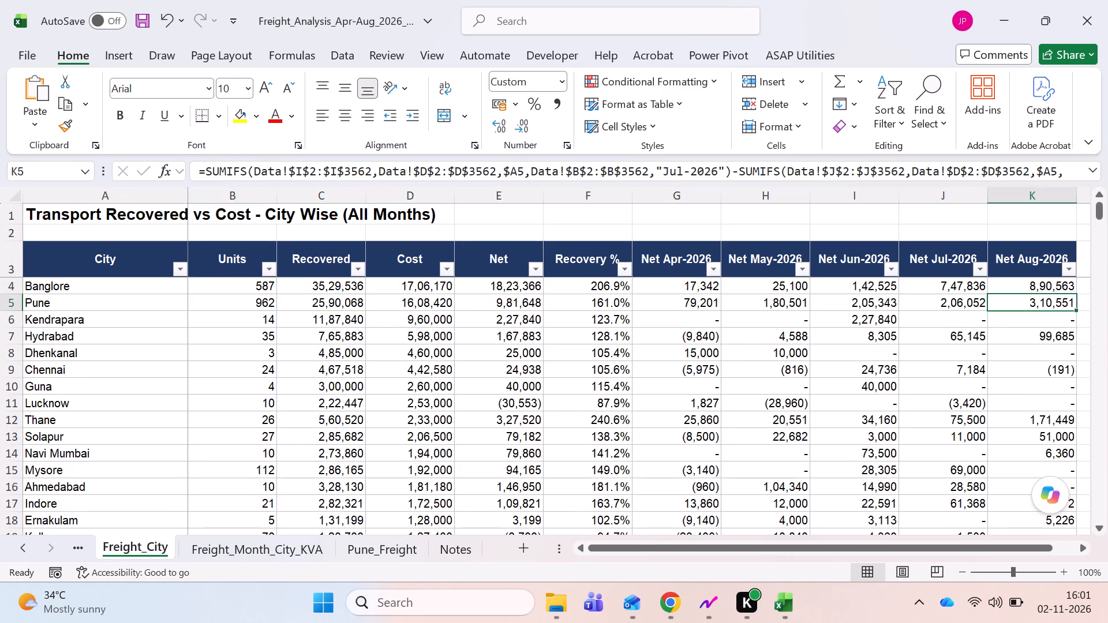
Inspect the monthly Net formulas from Apr-2026 to Aug-2026 in the Banglore row, then the Net Jul-2026 formulas for the cities below.
key(Left)
key(Left)
key(Left)
key(Left)
key(Up)
key(Up)
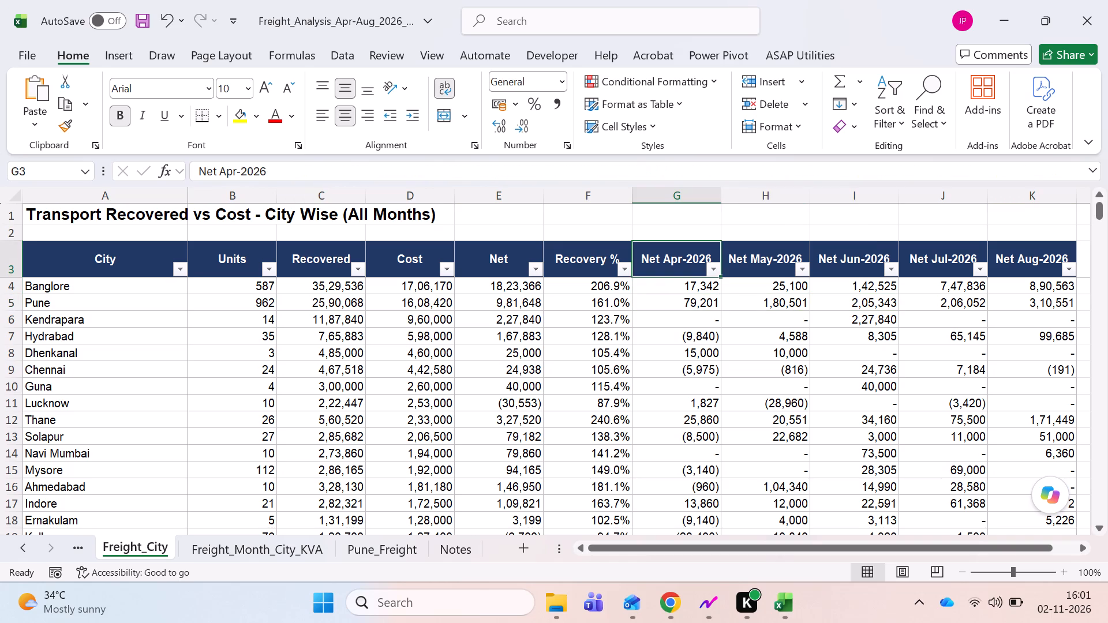
key(Down)
key(F2)
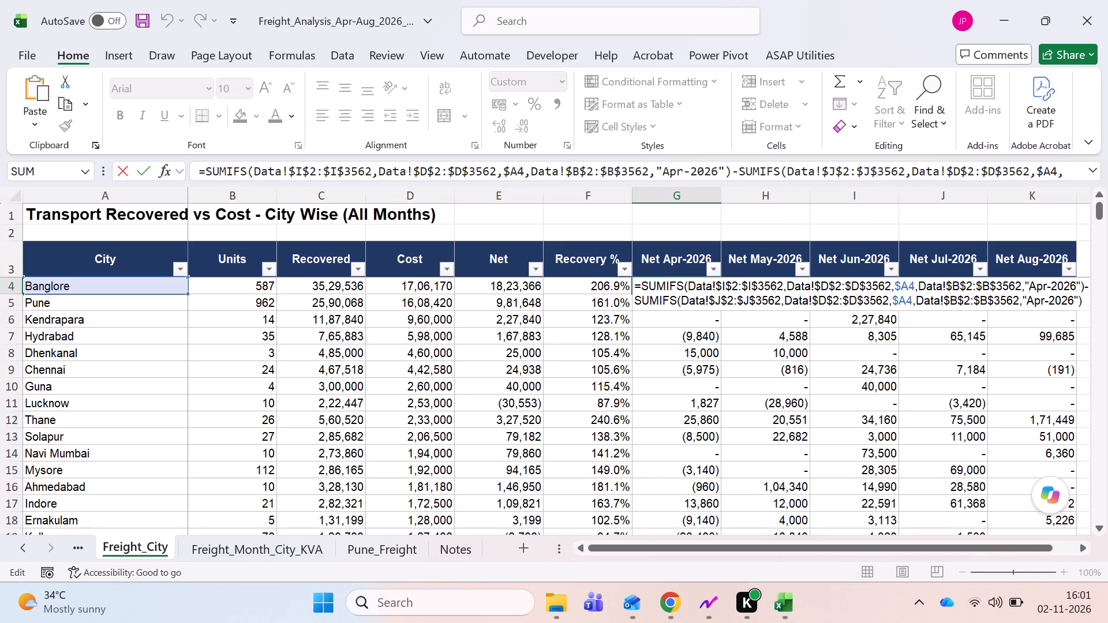
key(Escape)
key(Right)
key(Right)
key(Right)
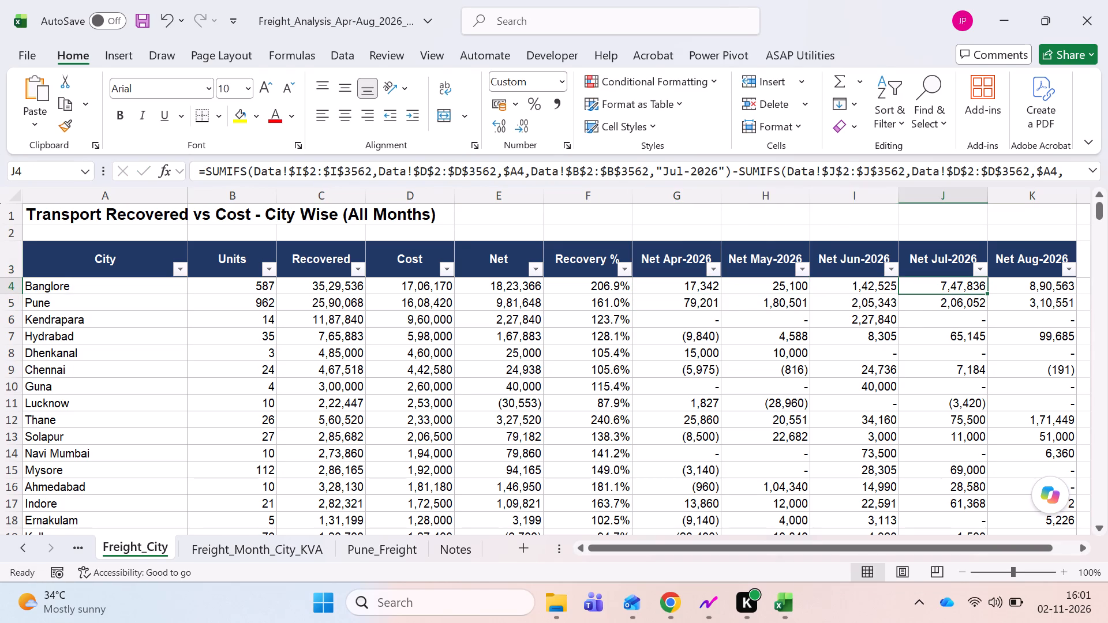
key(Right)
key(Right)
key(Right)
key(Left)
key(Left)
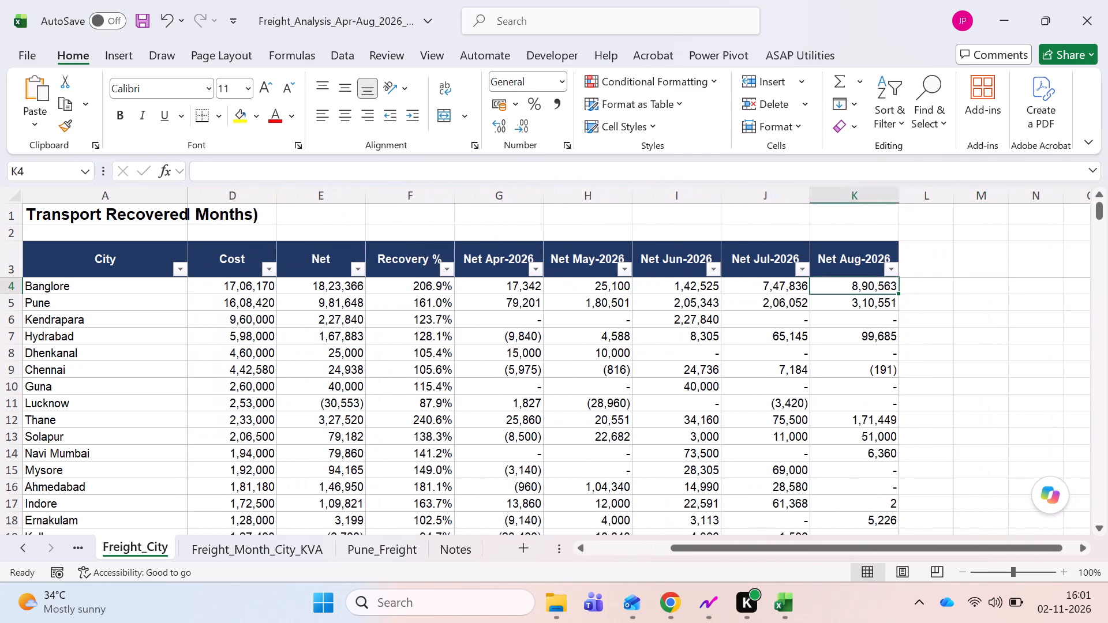
key(Left)
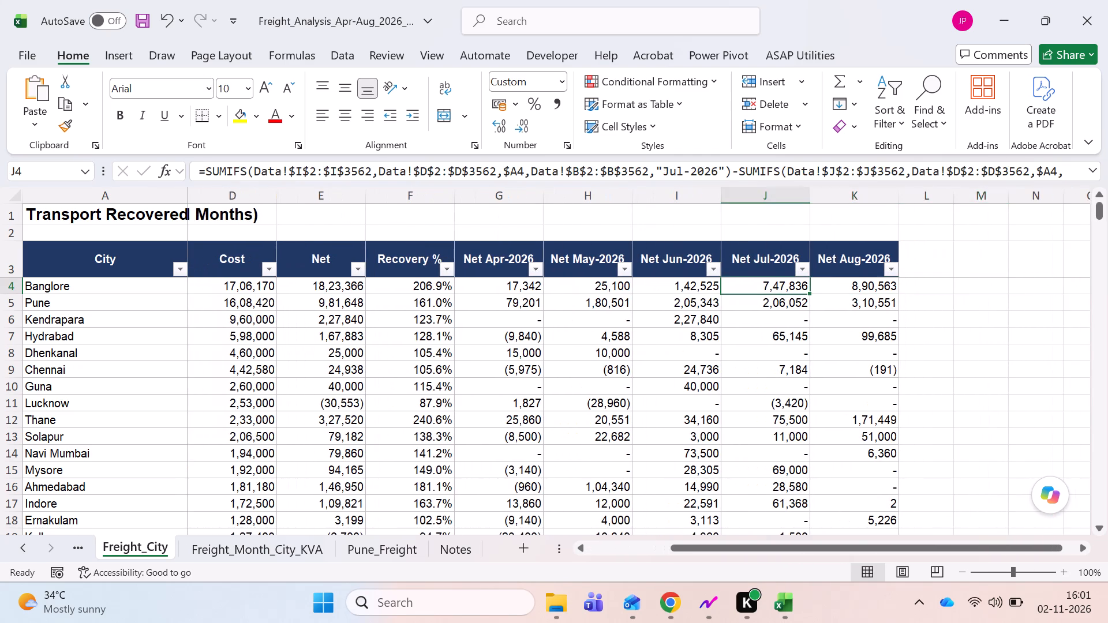
key(Down)
key(Down)
key(Down)
key(Down)
key(Down)
key(Down)
key(Down)
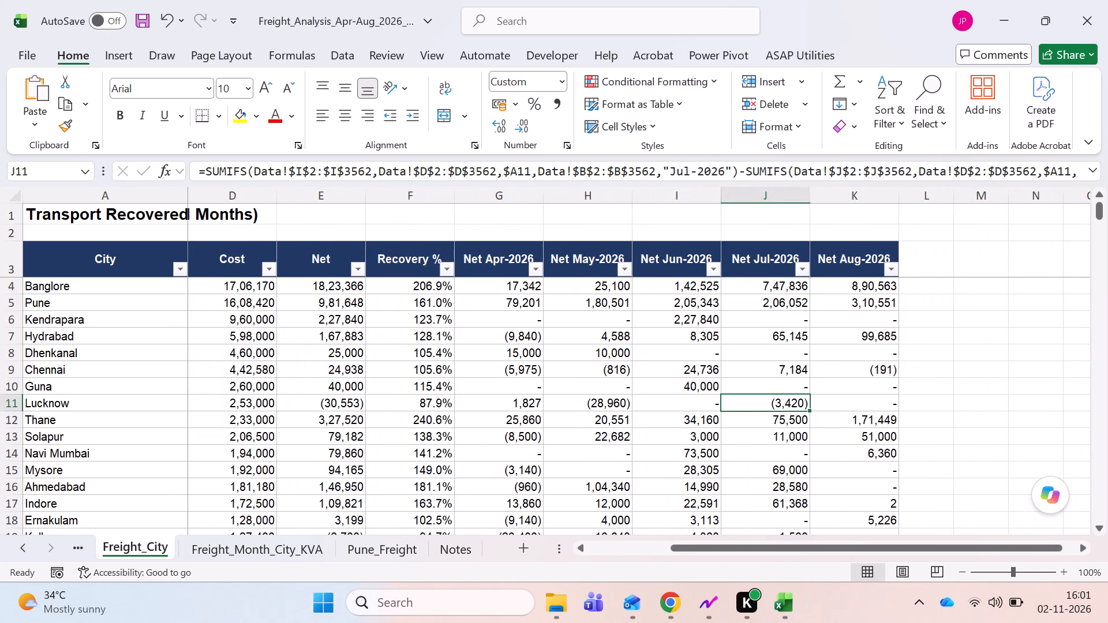
key(ctrl+Left)
key(Right)
key(Right)
Open the Freight_Month_City_KVA sheet and examine its first Apr-2026 rows.
key(ctrl+Page_Down)
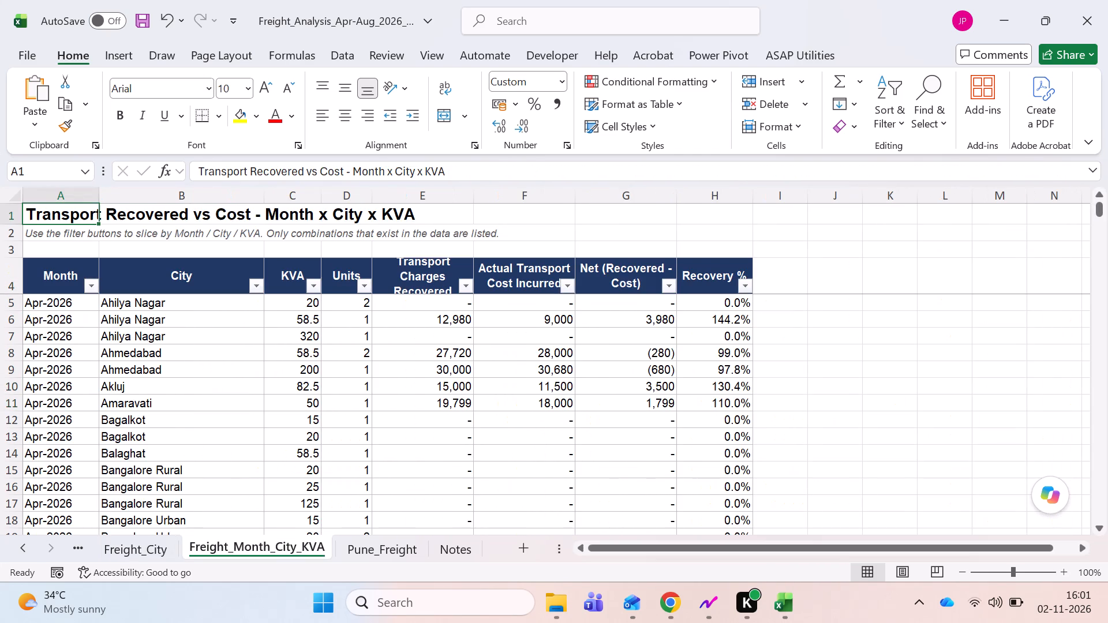
key(ctrl+Left)
key(Down)
key(Down)
key(Down)
key(Down)
key(Down)
key(Down)
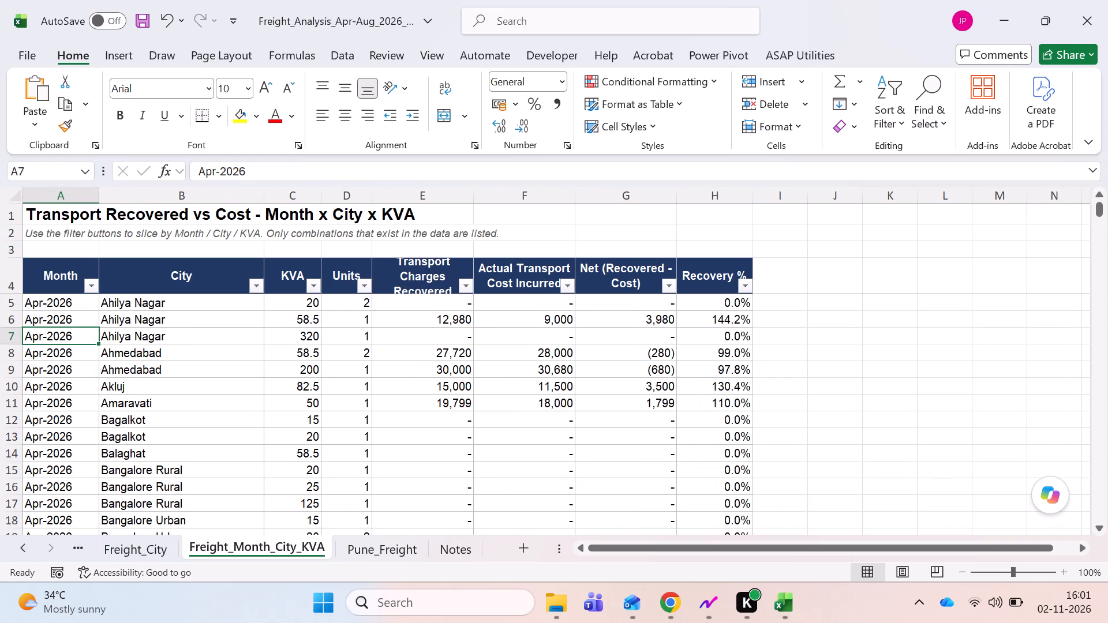
key(Up)
key(Up)
key(Down)
Examine the last Aug-2026 rows of the Freight_Month_City_KVA sheet and compare them with the start of the list.
key(ctrl+Down)
key(Down)
key(Up)
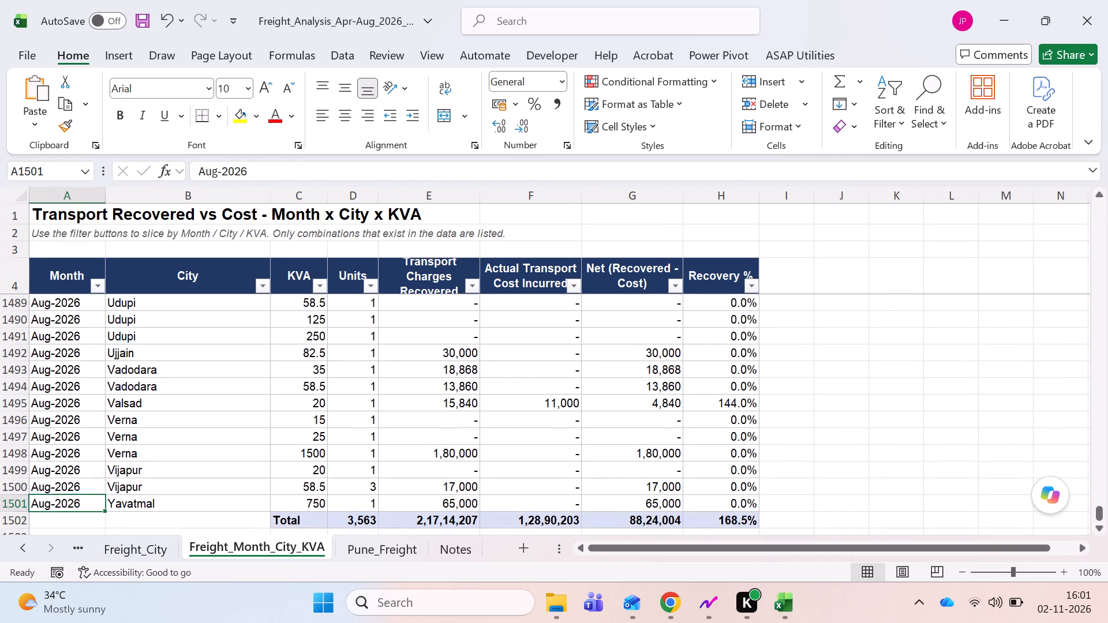
key(Up)
key(Down)
key(Up)
key(Up)
key(Up)
key(Up)
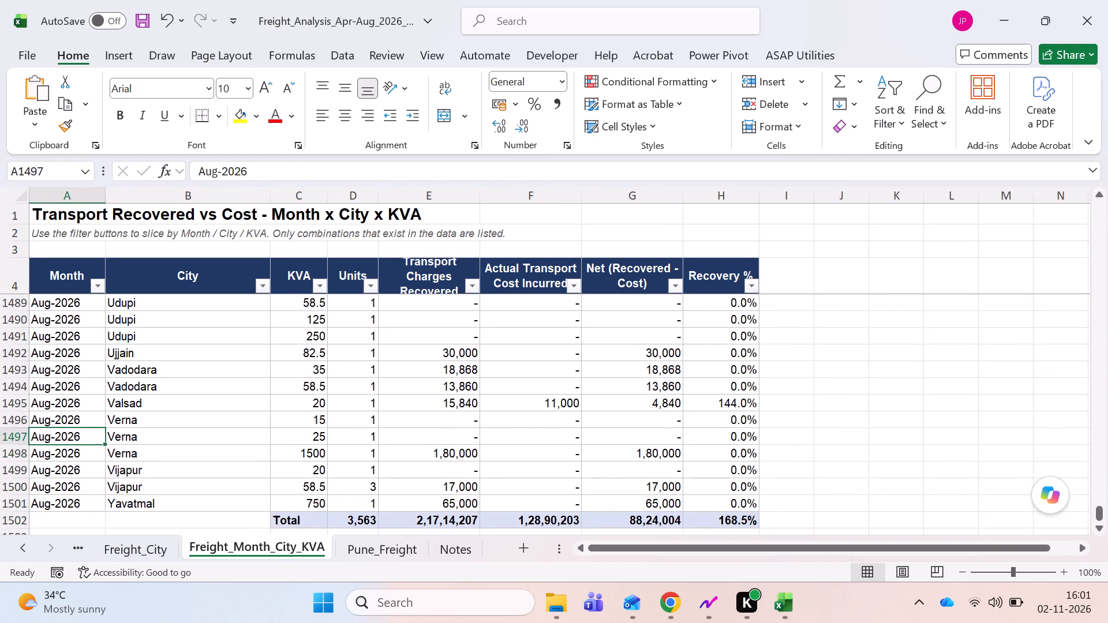
key(Down)
key(Down)
key(Down)
key(Right)
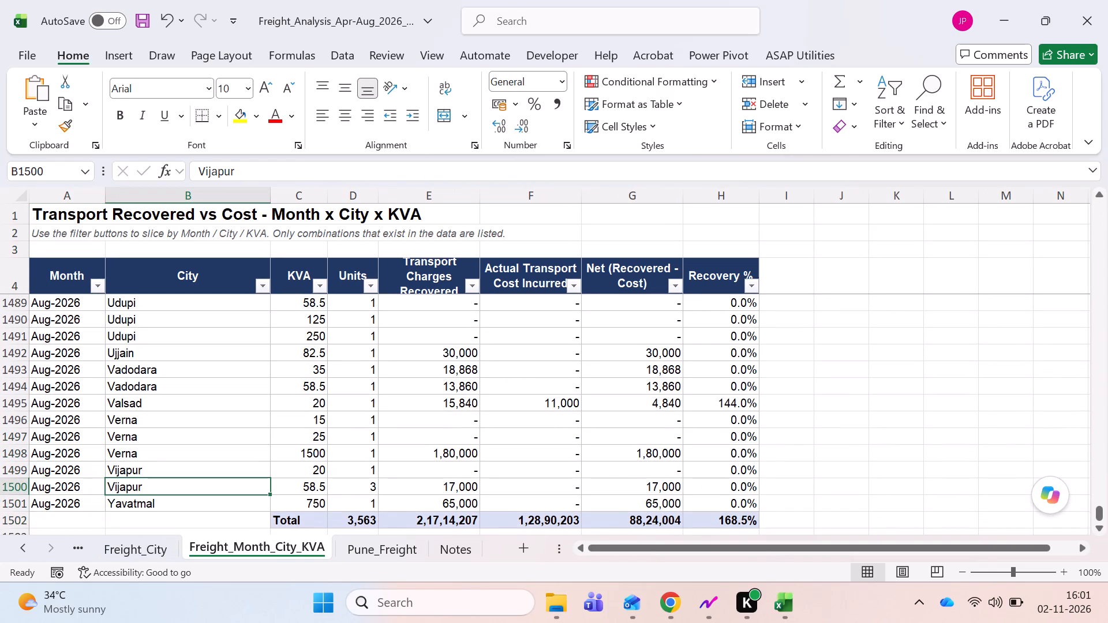
key(Up)
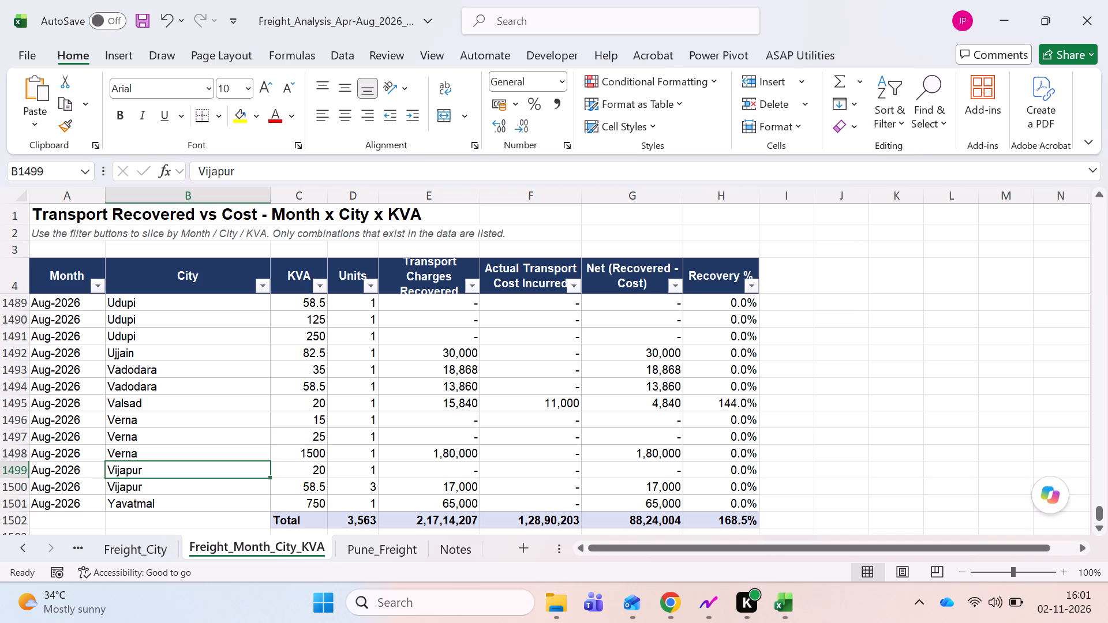
key(Left)
key(Left)
key(Left)
key(Left)
key(Left)
key(Left)
key(Left)
key(Left)
key(Left)
key(ctrl+Up)
key(Down)
key(Down)
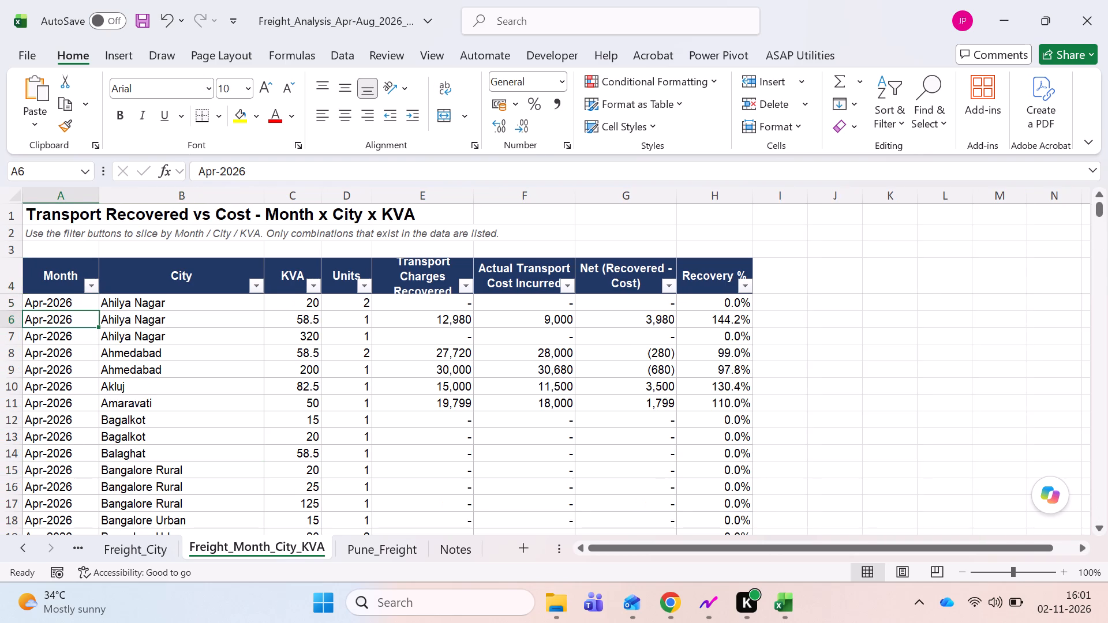
key(ctrl+Down)
key(Down)
key(Up)
key(ctrl+Up)
key(Down)
key(Down)
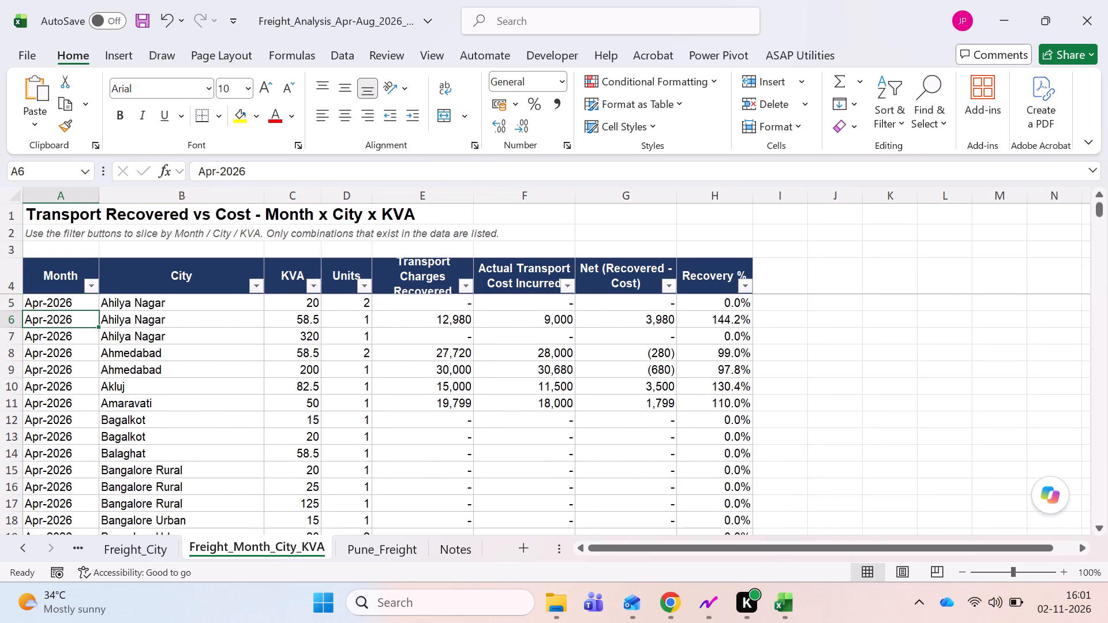
Delete row 2, the note about the city filter taken from Summary!B3, from the Pune_Freight sheet.
key(ctrl+Page_Down)
key(ctrl+Left)
key(ctrl+Left)
key(Down)
key(Down)
key(Down)
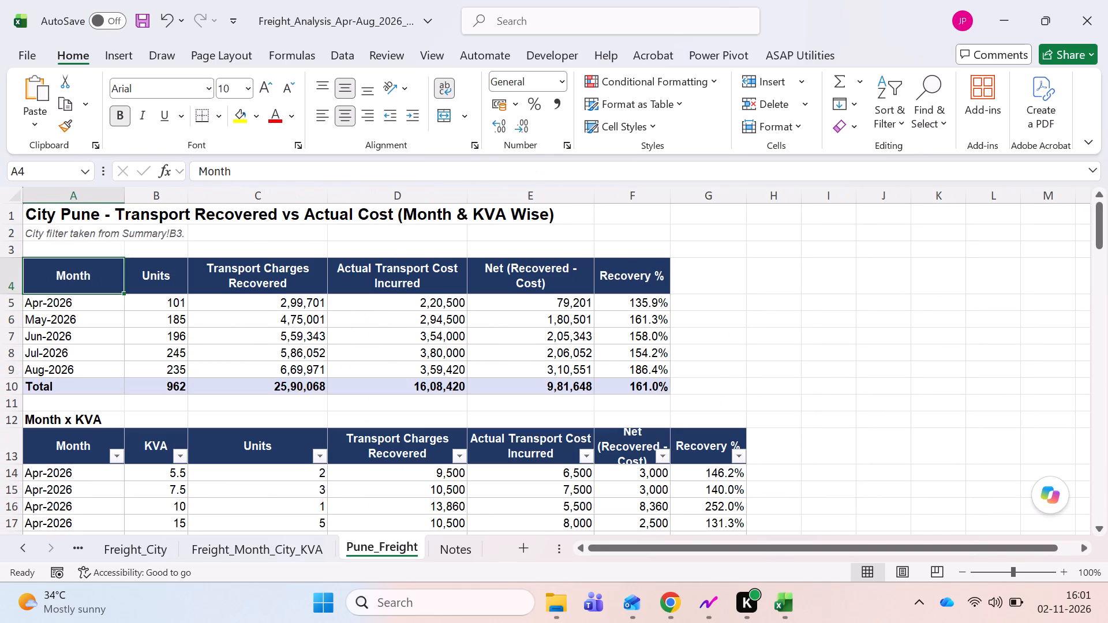
key(Up)
key(Up)
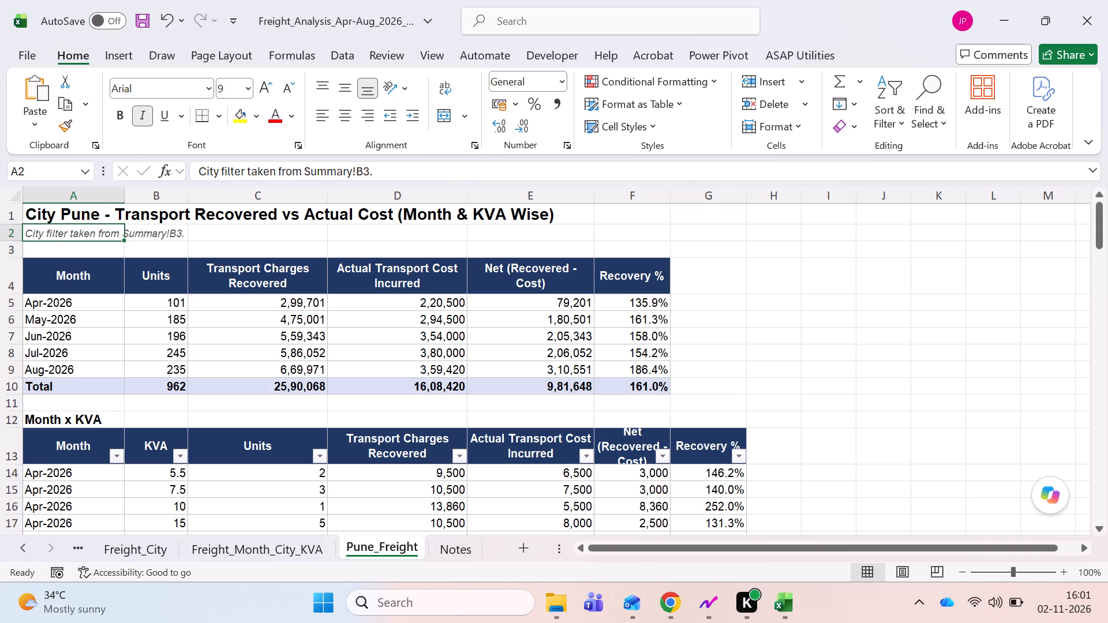
key(shift+space)
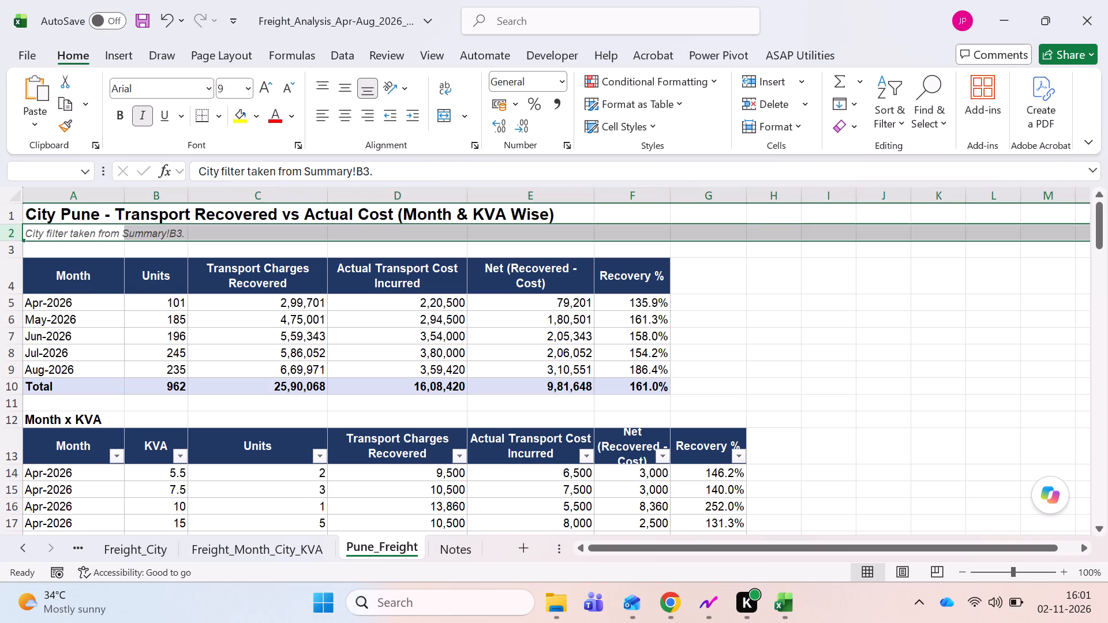
key(ctrl+minus)
Examine the Apr-2026 row formulas in Pune_Freight's monthly table and the Recovery % formulas down to Aug-2026.
key(Down)
key(Down)
key(Down)
key(Up)
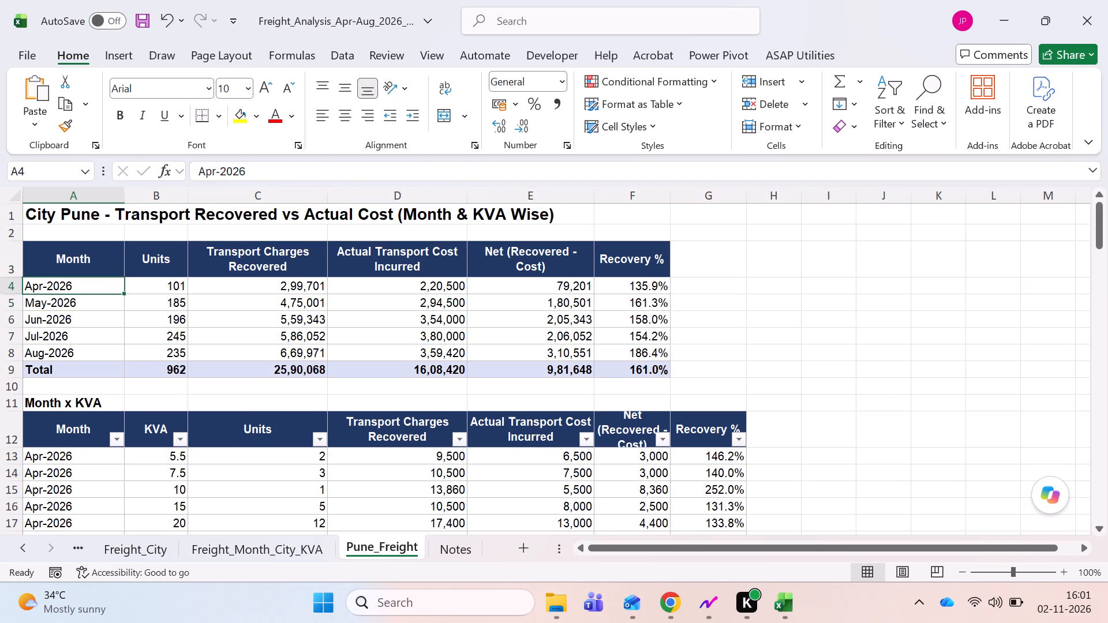
key(Up)
key(Down)
key(Right)
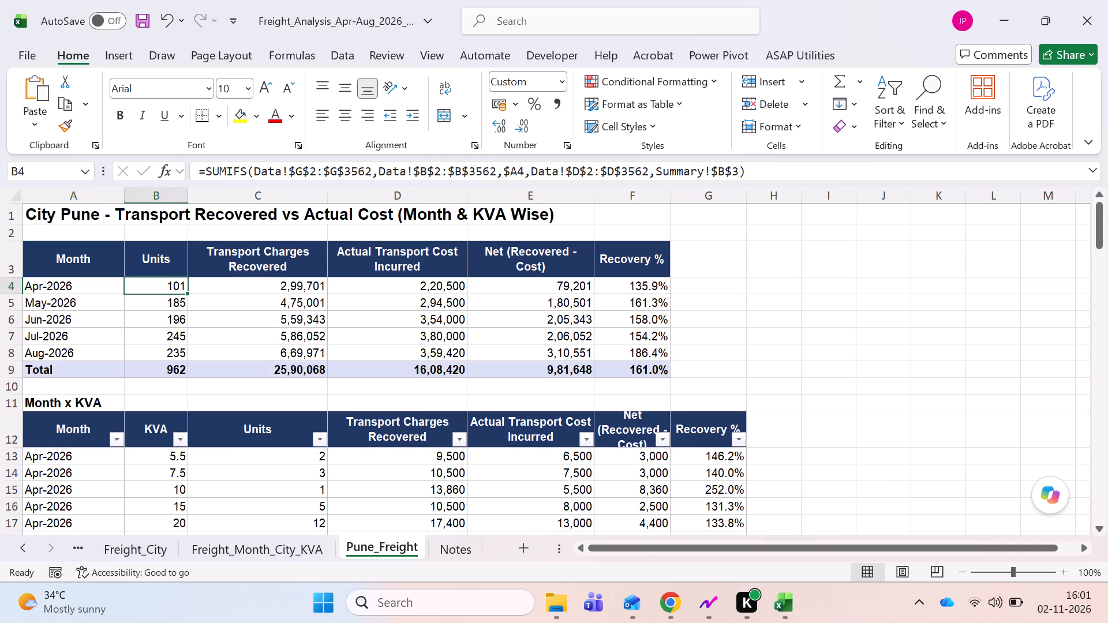
key(Right)
key(Right)
key(Right)
key(Right)
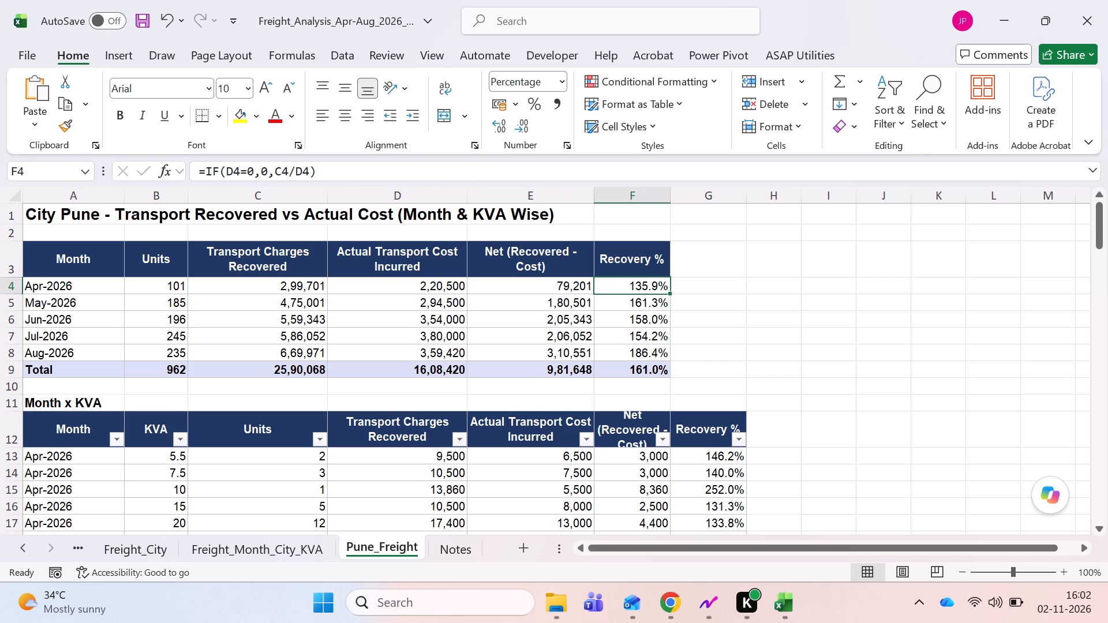
key(F2)
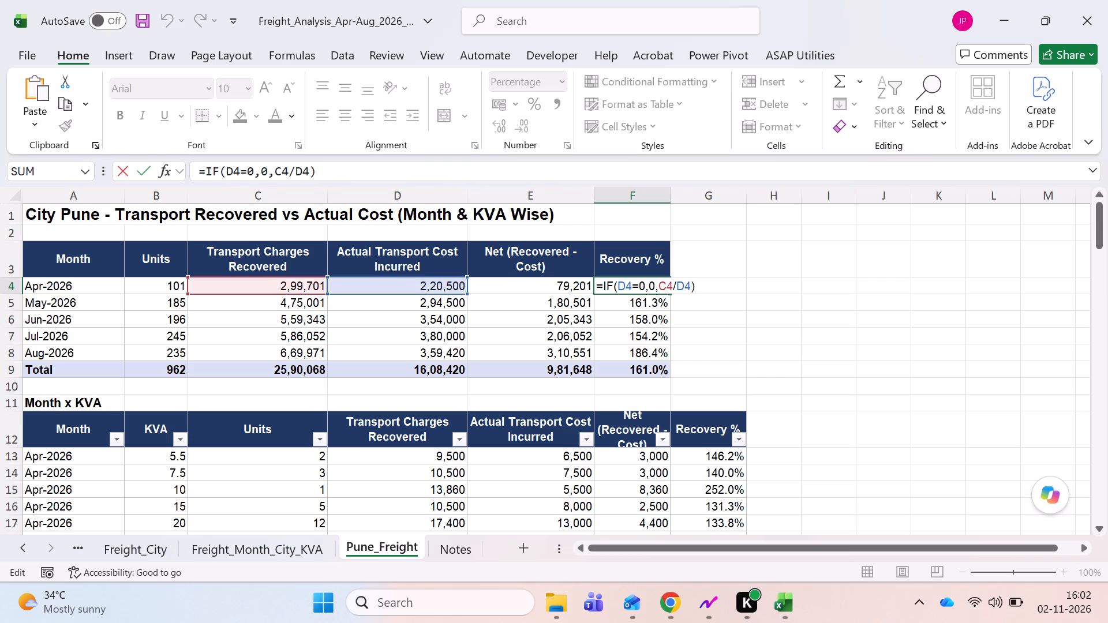
key(Escape)
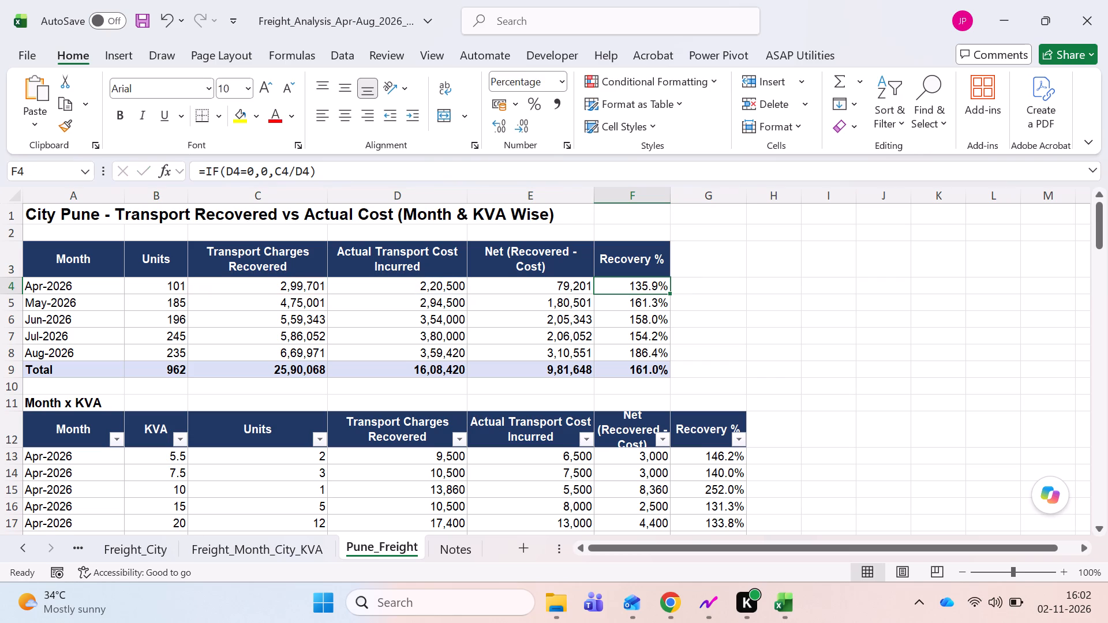
key(Down)
key(Down)
key(Down)
key(Down)
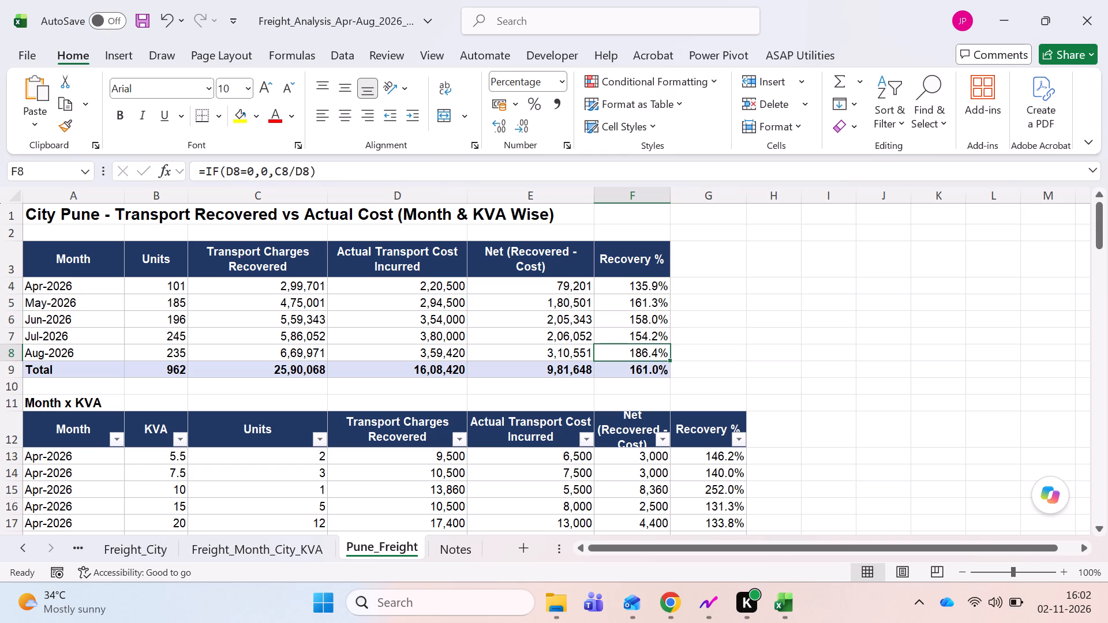
Examine the units, recovered, cost and net formulas in the Aug-2026 row of Pune_Freight's monthly table.
key(ctrl+Left)
key(ctrl+Left)
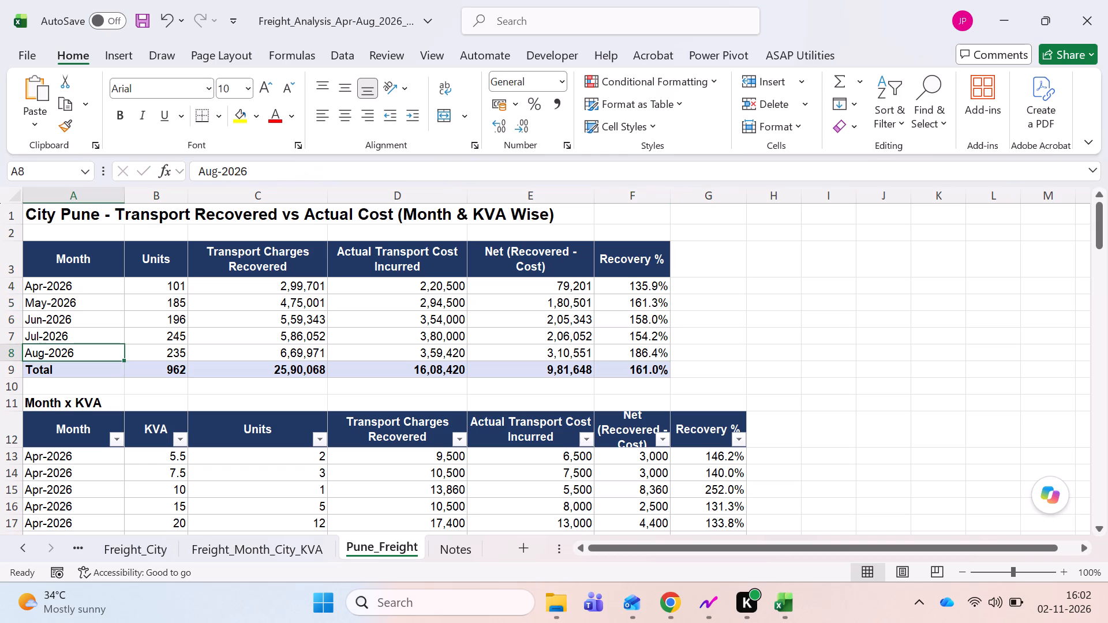
key(Right)
key(Right)
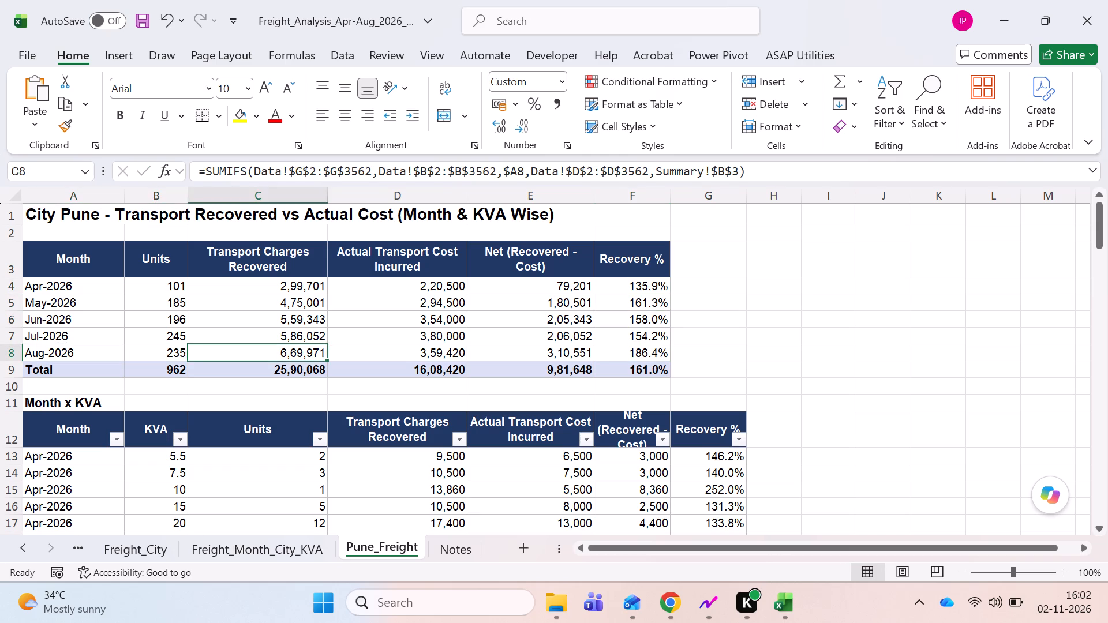
key(Right)
key(Left)
key(Right)
key(Right)
key(Right)
key(Left)
key(Left)
key(Left)
key(Left)
key(Left)
key(Left)
key(Left)
key(Left)
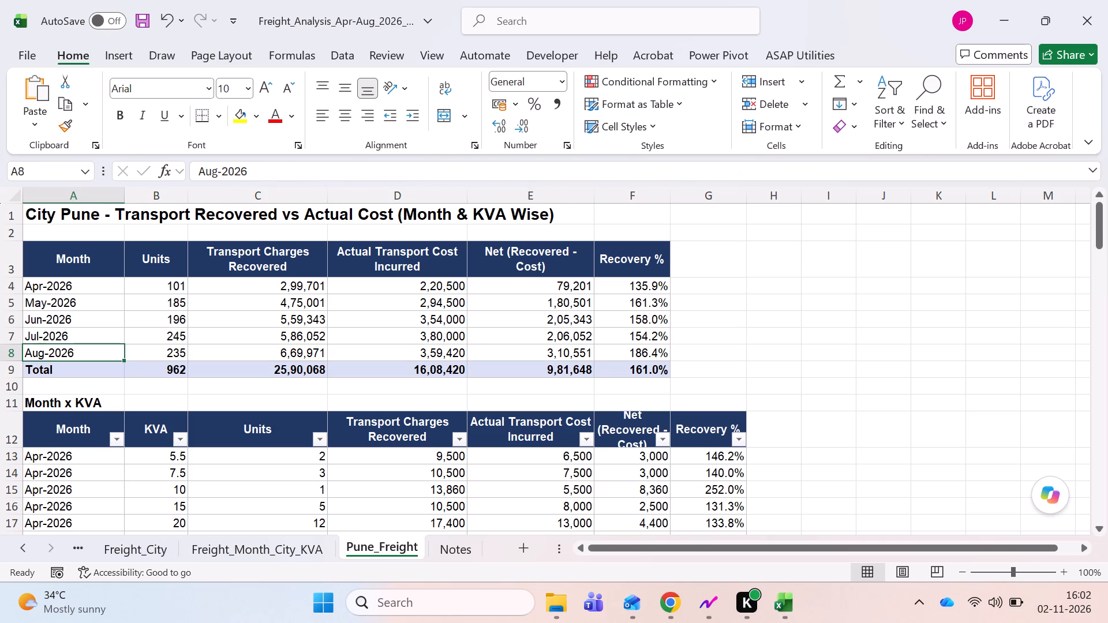
Examine the Month x KVA table on Pune_Freight from the Apr-2026 rows down to the Aug-2026 rows.
key(Down)
key(Down)
key(Down)
key(Down)
key(Down)
key(Down)
key(Down)
key(Down)
key(Down)
key(Down)
key(Down)
key(Down)
key(Down)
key(Down)
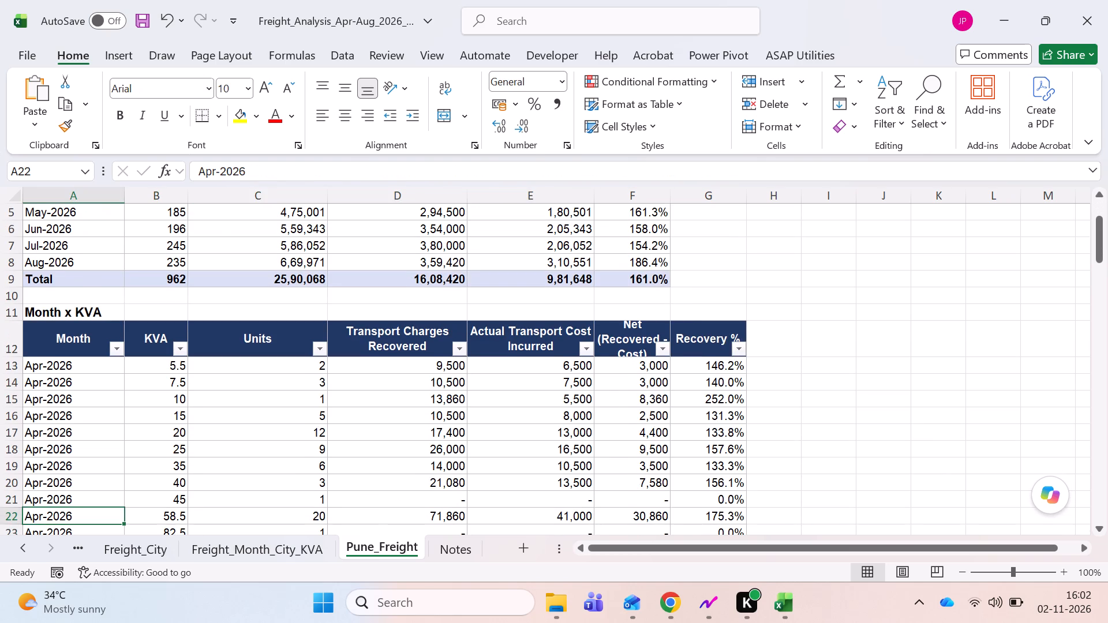
key(Down)
key(Down)
key(Down)
key(Down)
key(Down)
key(Down)
key(Down)
key(Down)
key(Down)
key(Down)
key(Down)
key(Down)
key(Down)
key(Down)
key(Down)
key(Down)
key(Down)
key(Down)
key(Down)
key(Down)
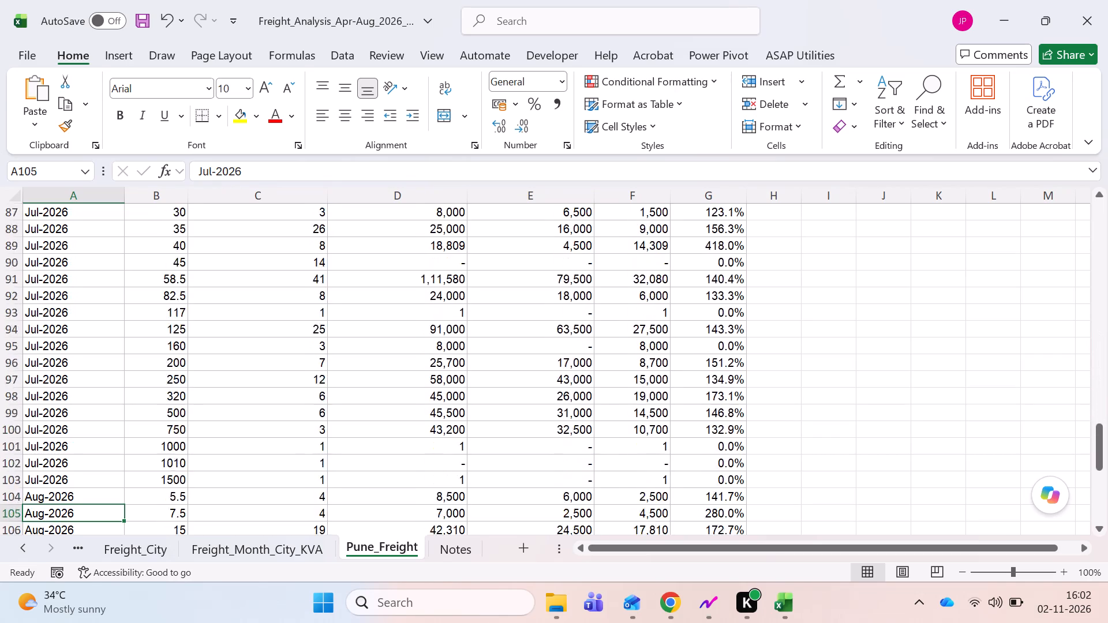
key(Up)
key(Up)
key(Up)
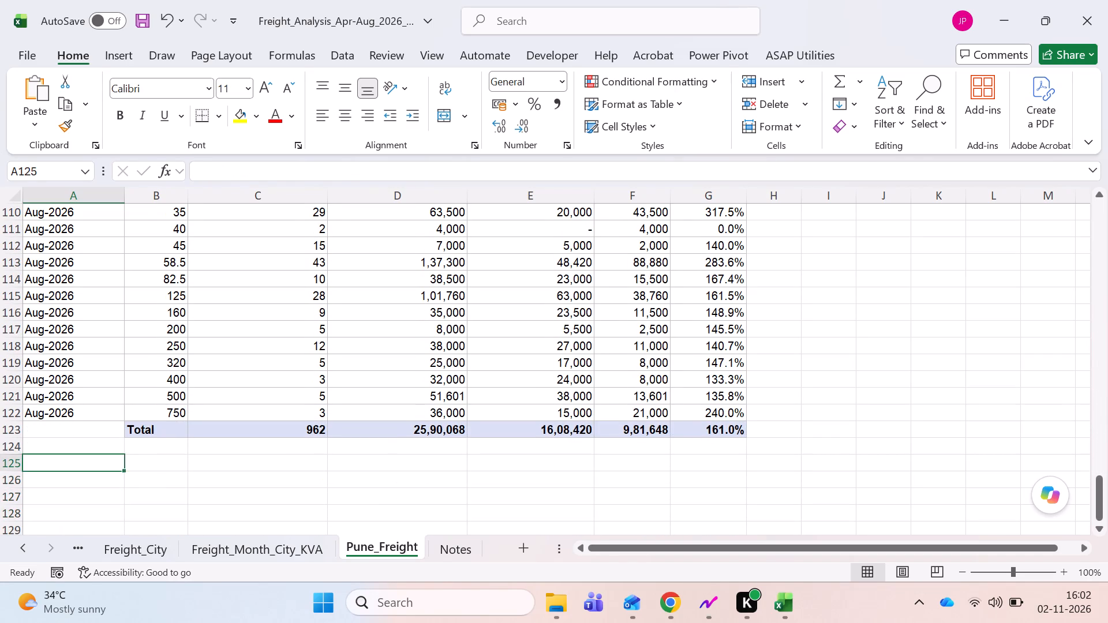
Examine the Units and Transport Charges Recovered columns of Pune_Freight's Month x KVA table, from the header to the Total row.
key(Up)
key(Up)
key(Up)
key(Right)
key(Right)
key(Down)
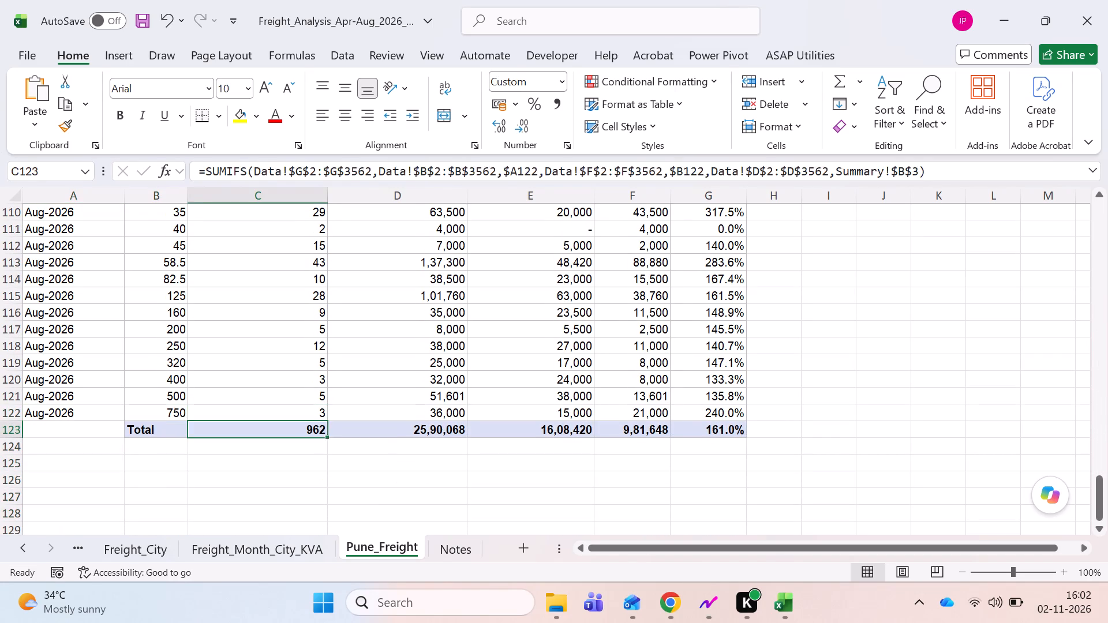
key(Up)
key(ctrl+Up)
key(Up)
key(Down)
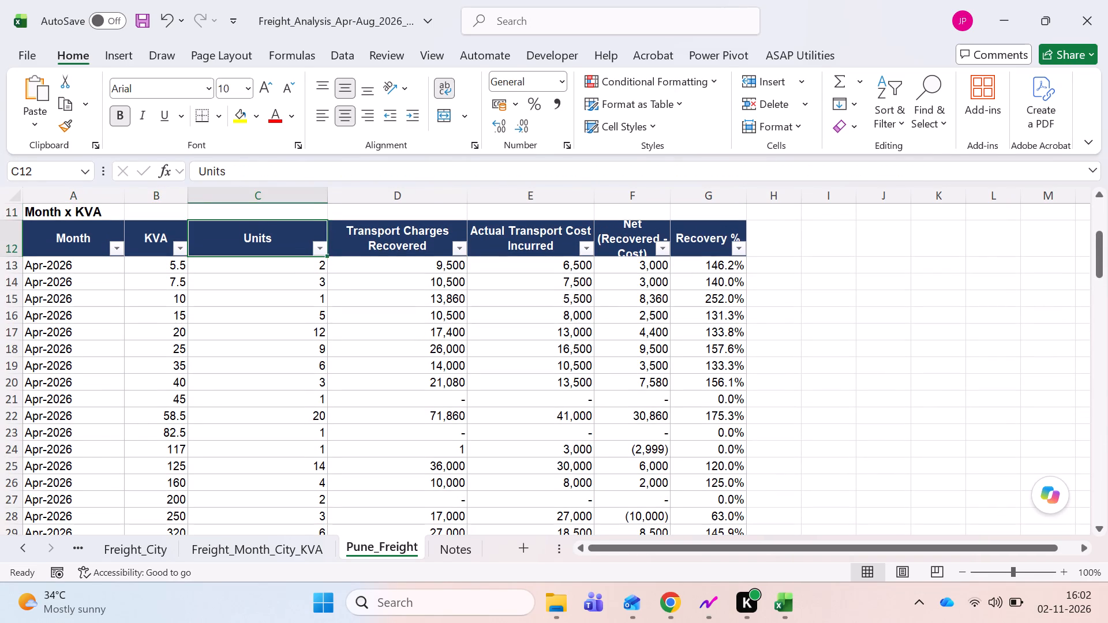
key(Right)
key(Down)
key(ctrl+Down)
key(Down)
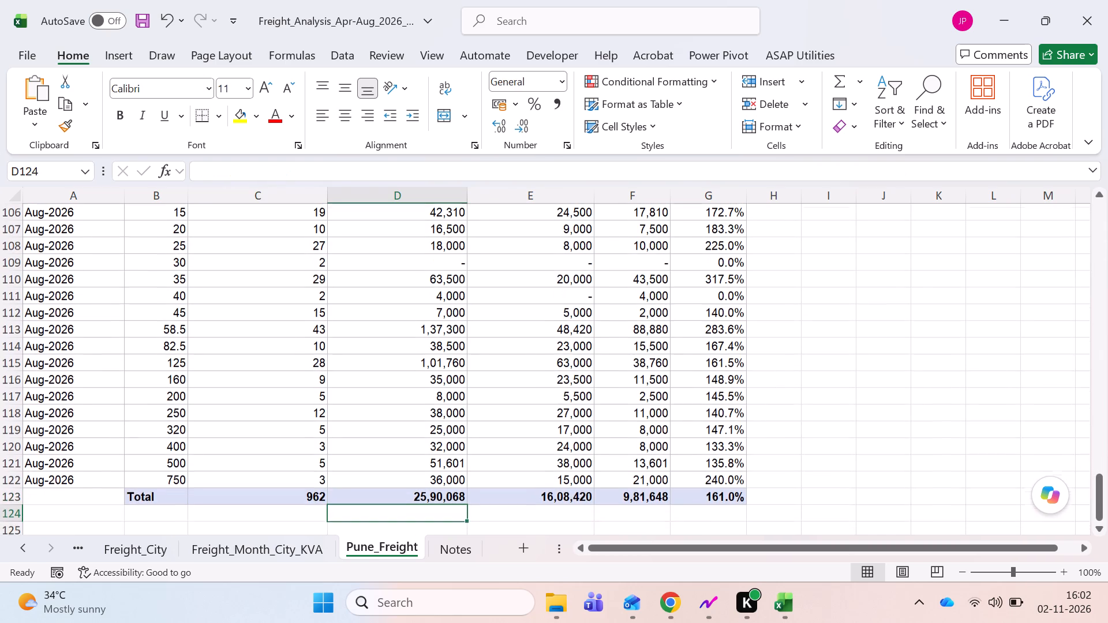
Look over the Notes sheet and delete it from the workbook.
key(ctrl+Page_Down)
key(Down)
key(Down)
key(Up)
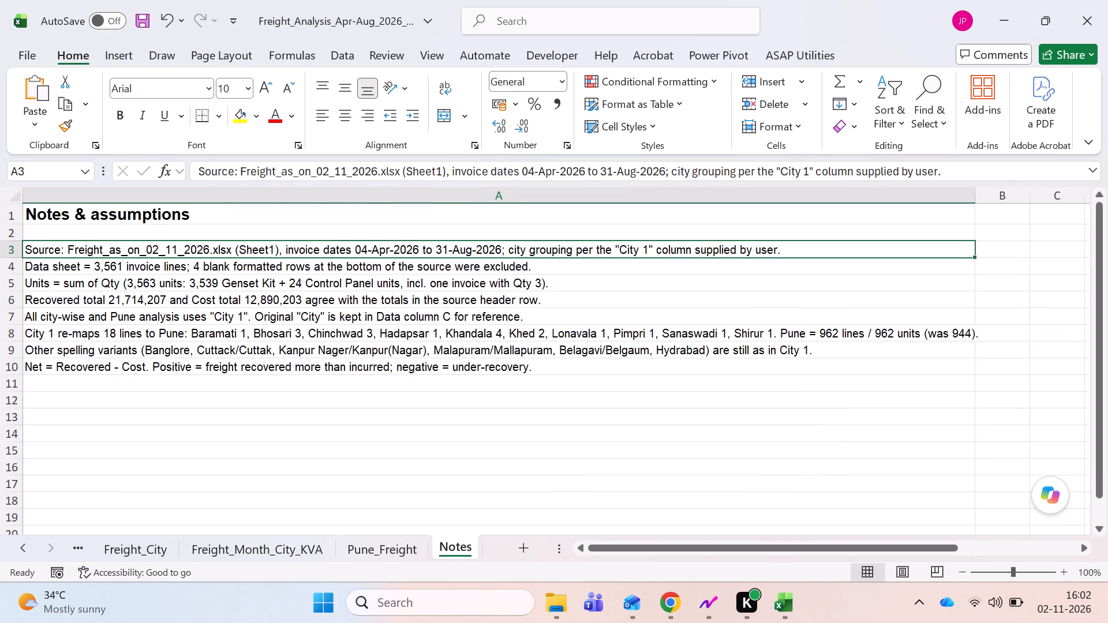
key(ctrl+Page_Down)
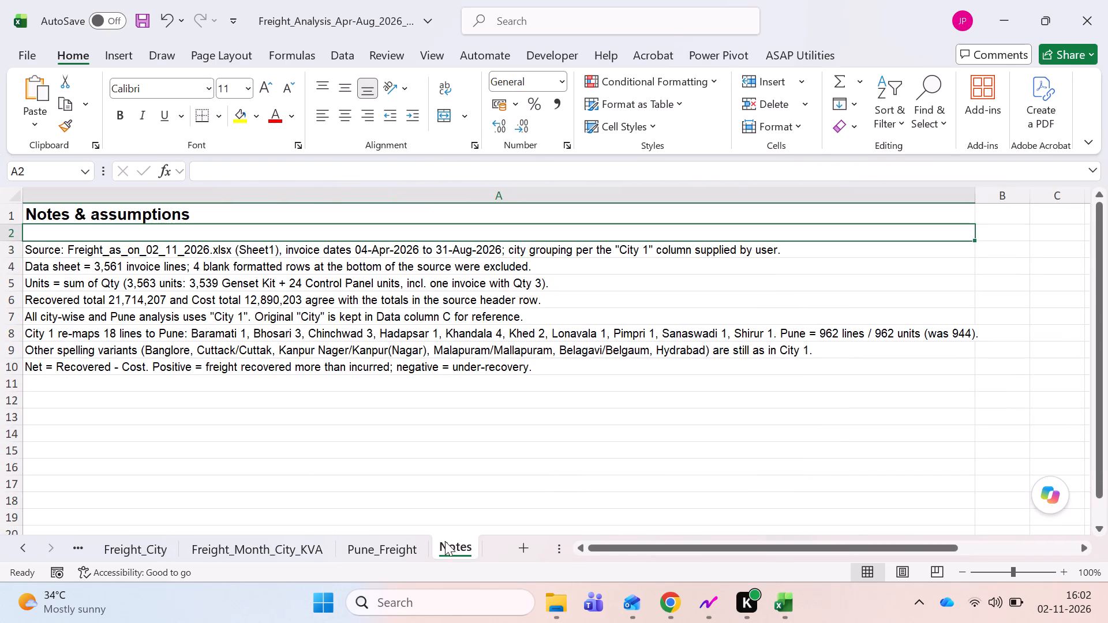
right_click(447, 541)
click(492, 263)
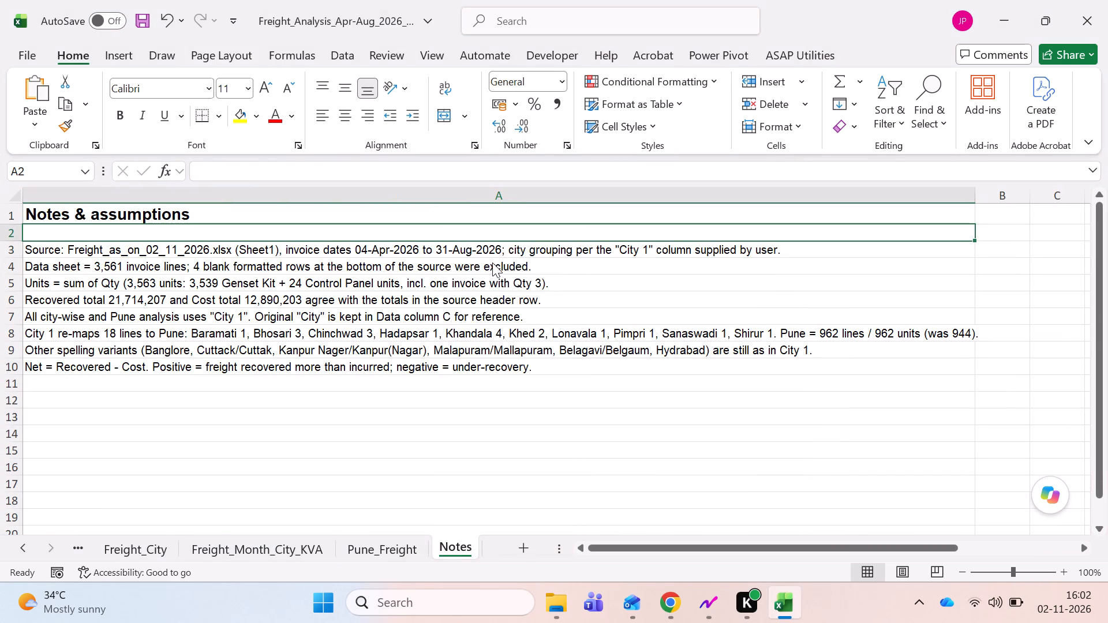
click(596, 336)
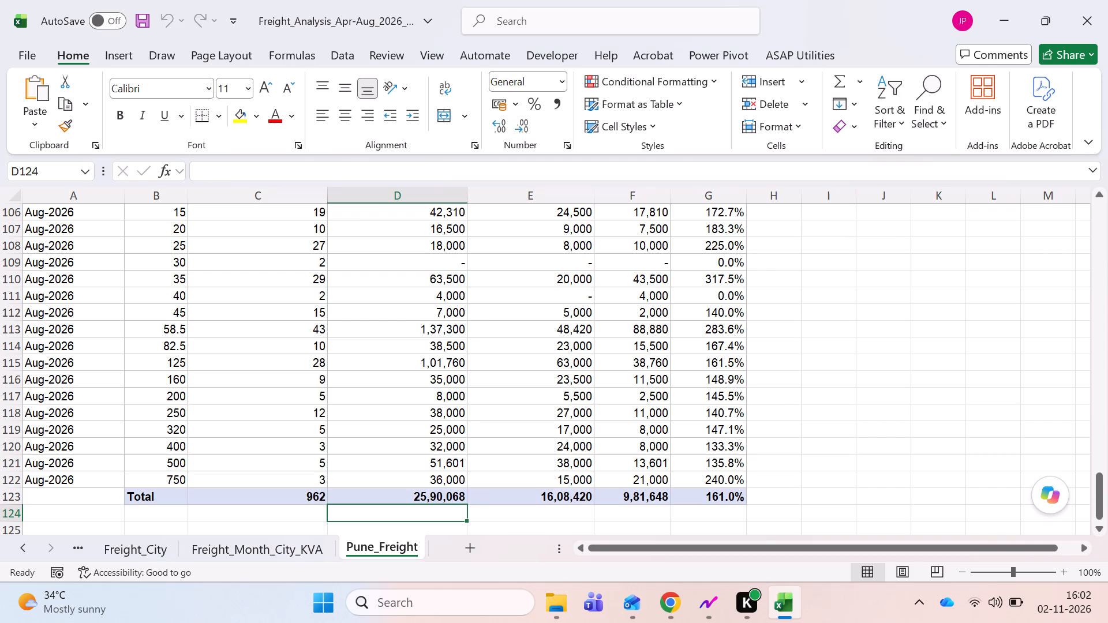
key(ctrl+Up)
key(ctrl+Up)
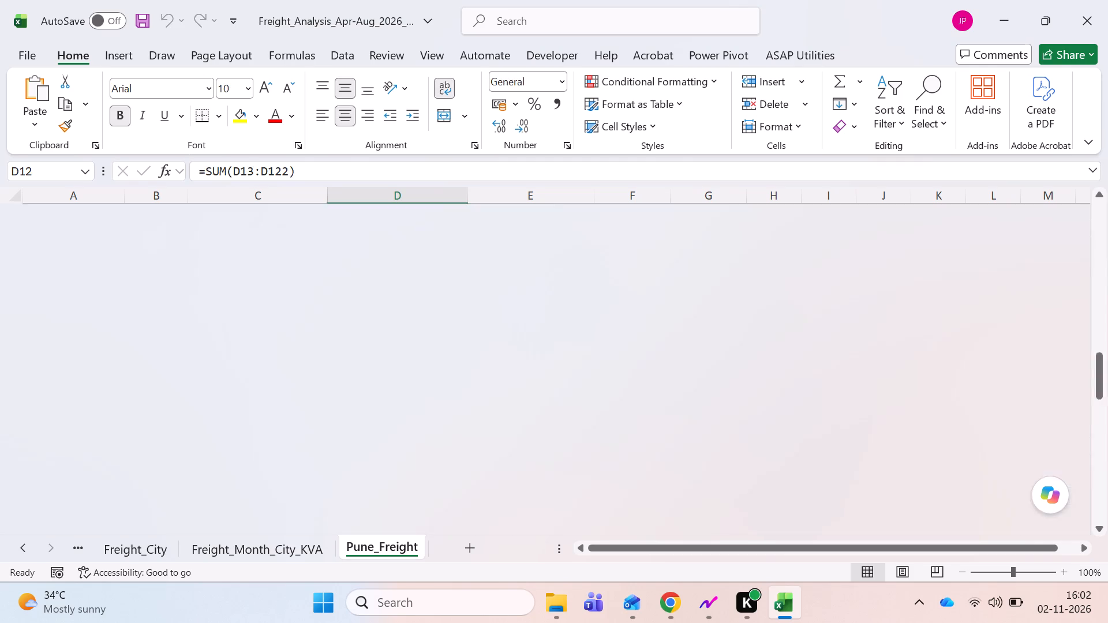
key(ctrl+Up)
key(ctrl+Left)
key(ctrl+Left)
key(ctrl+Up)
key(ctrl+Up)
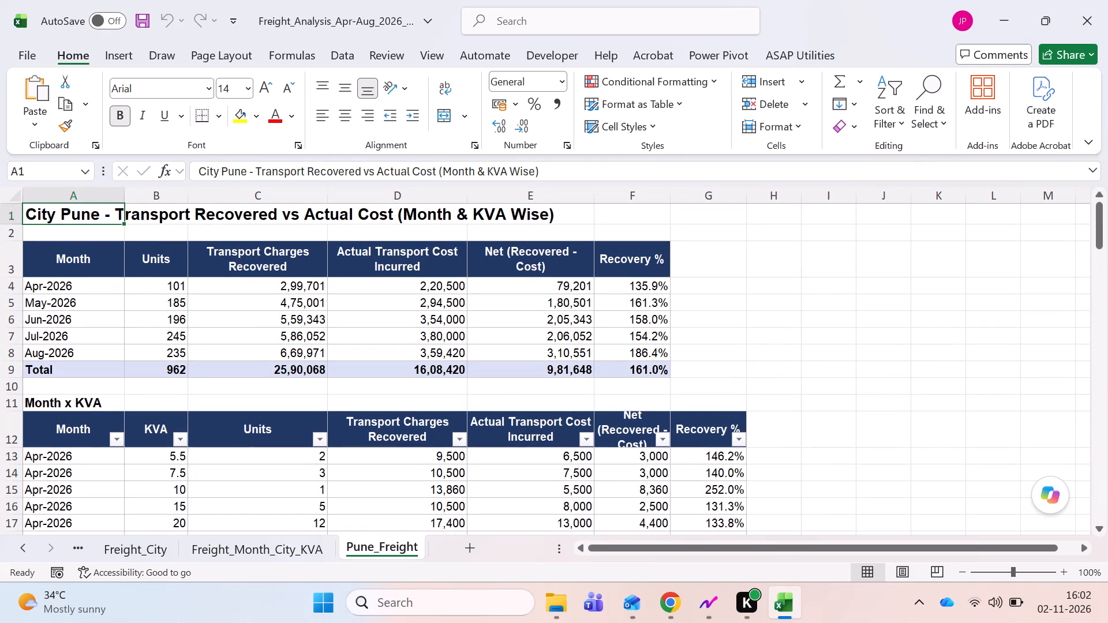
Restore the file Freight as on 02.11.2026 from the Recycle Bin to its original location.
key(super+d)
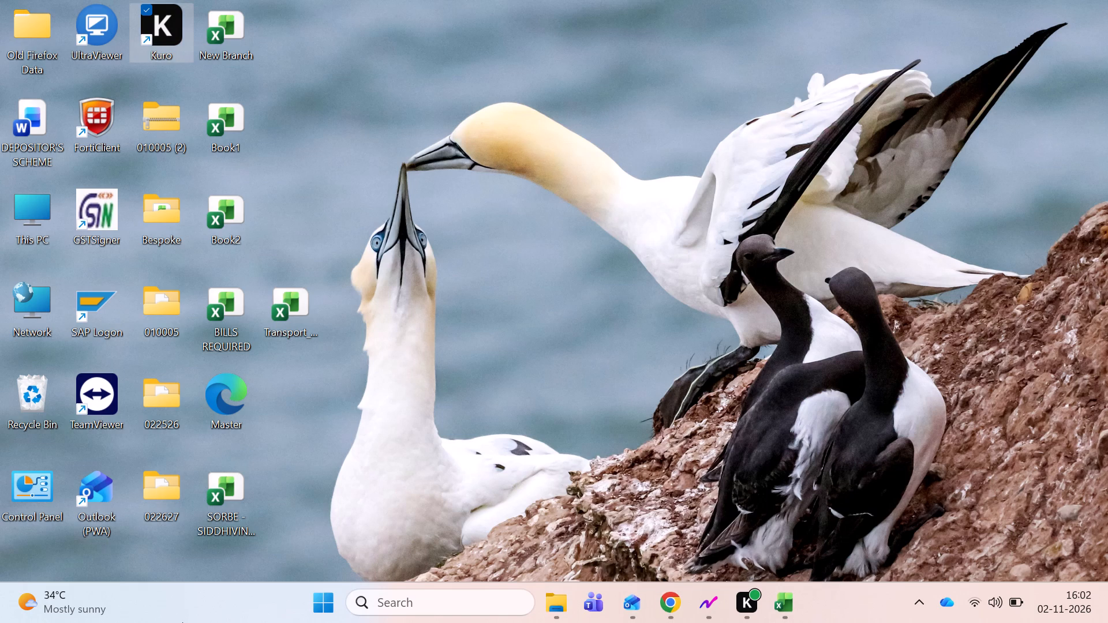
double_click(31, 419)
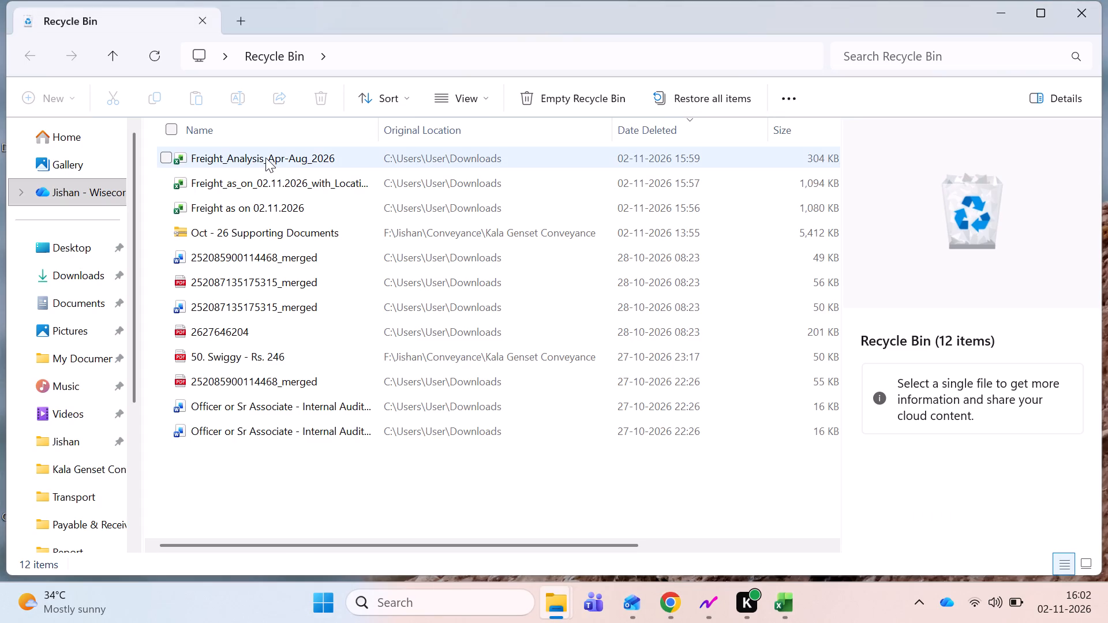
double_click(291, 205)
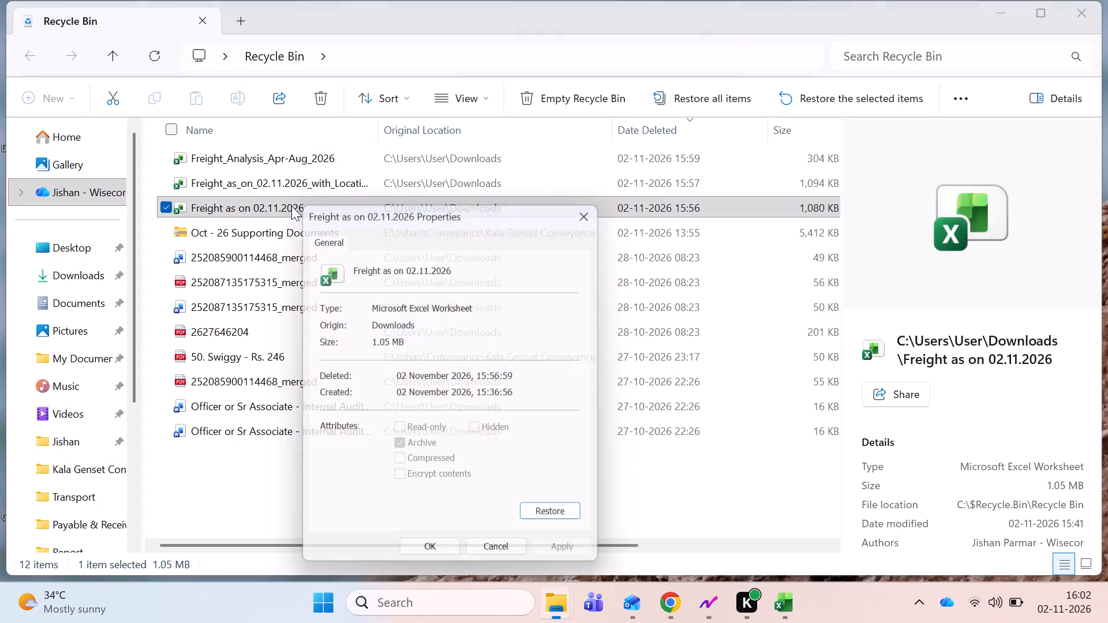
click(540, 520)
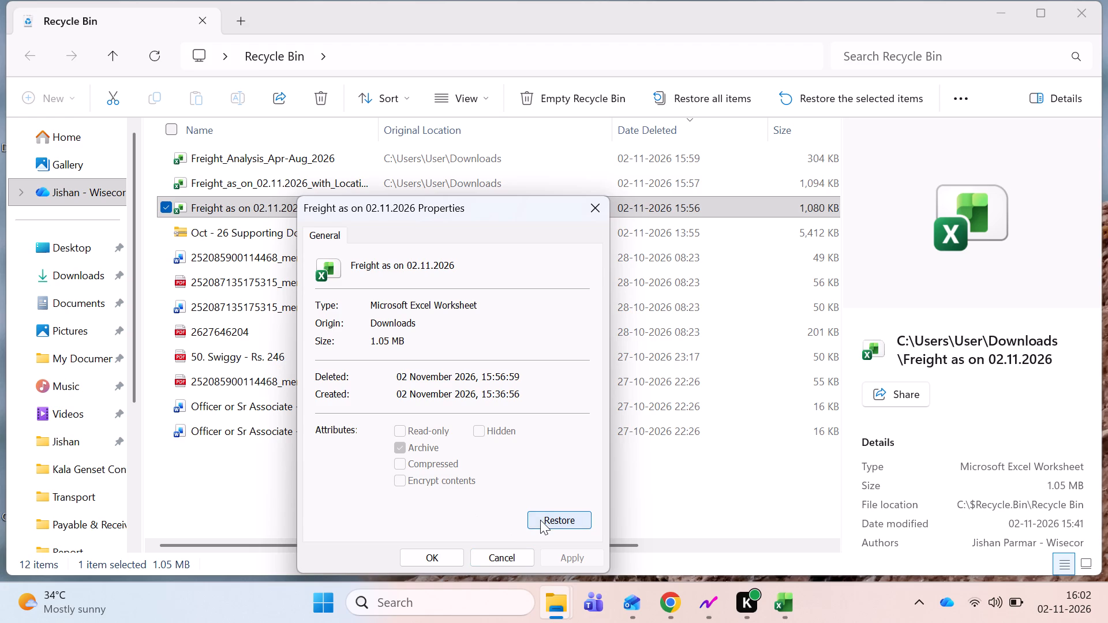
click(675, 483)
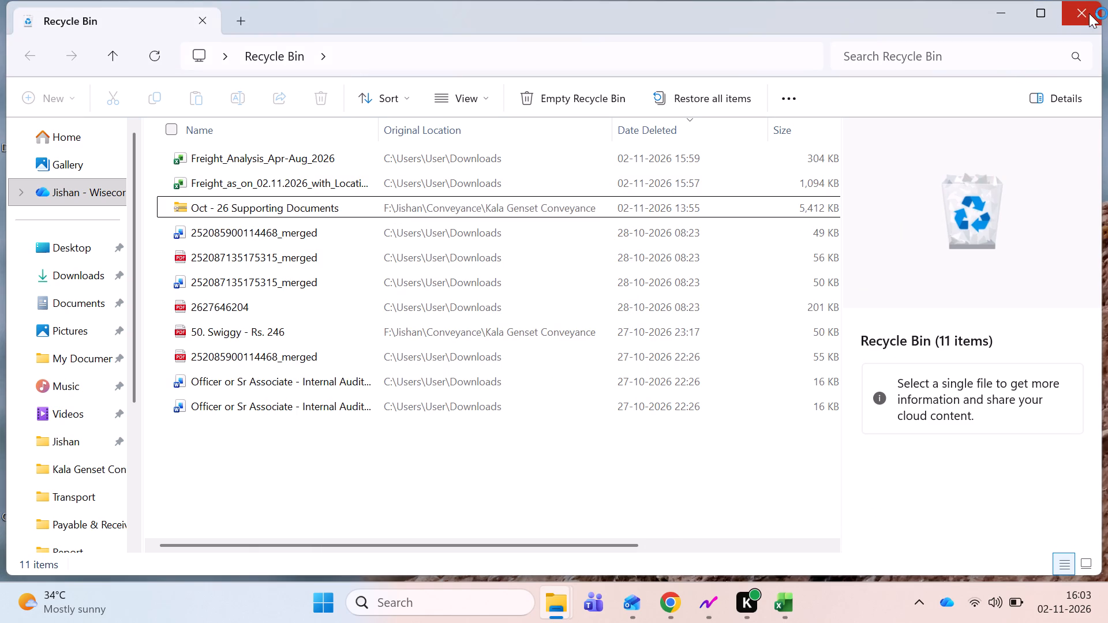
Open the restored Freight as on 02.11.2026 workbook from Downloads and read the list of required analyses on Sheet2.
click(50, 284)
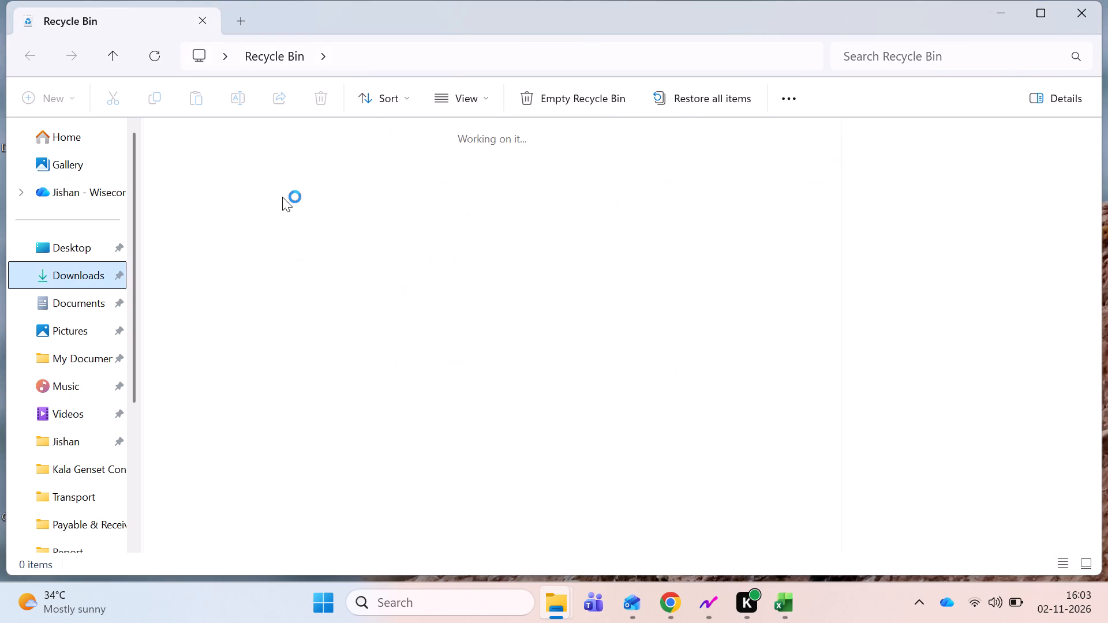
double_click(471, 186)
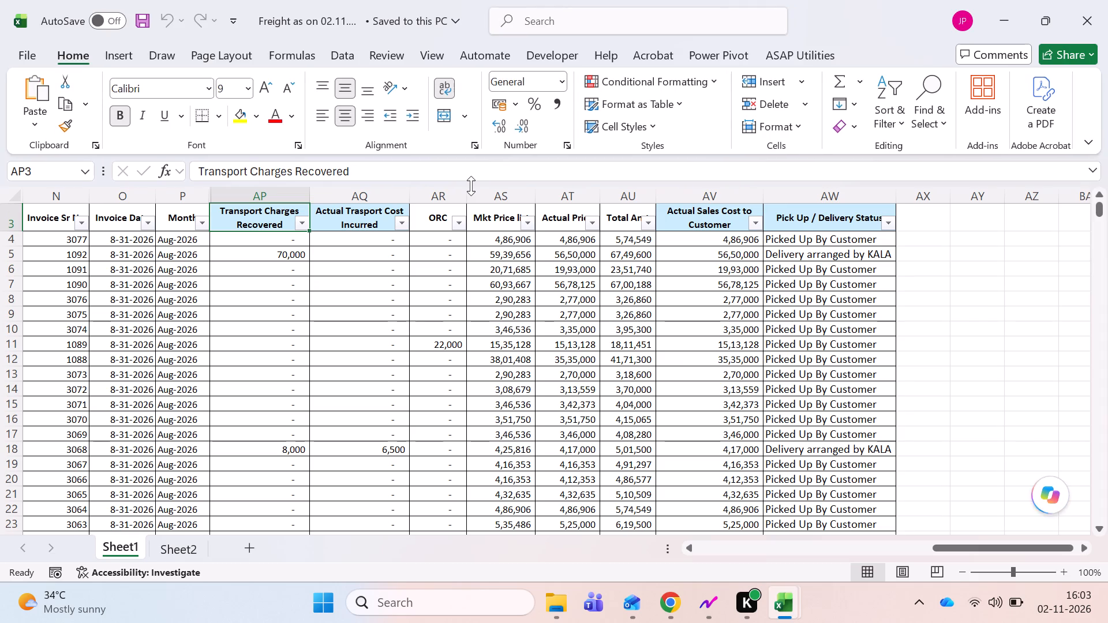
key(ctrl+Page_Down)
key(ctrl+Left)
key(ctrl+Left)
key(ctrl+Up)
key(ctrl+Up)
key(ctrl+Up)
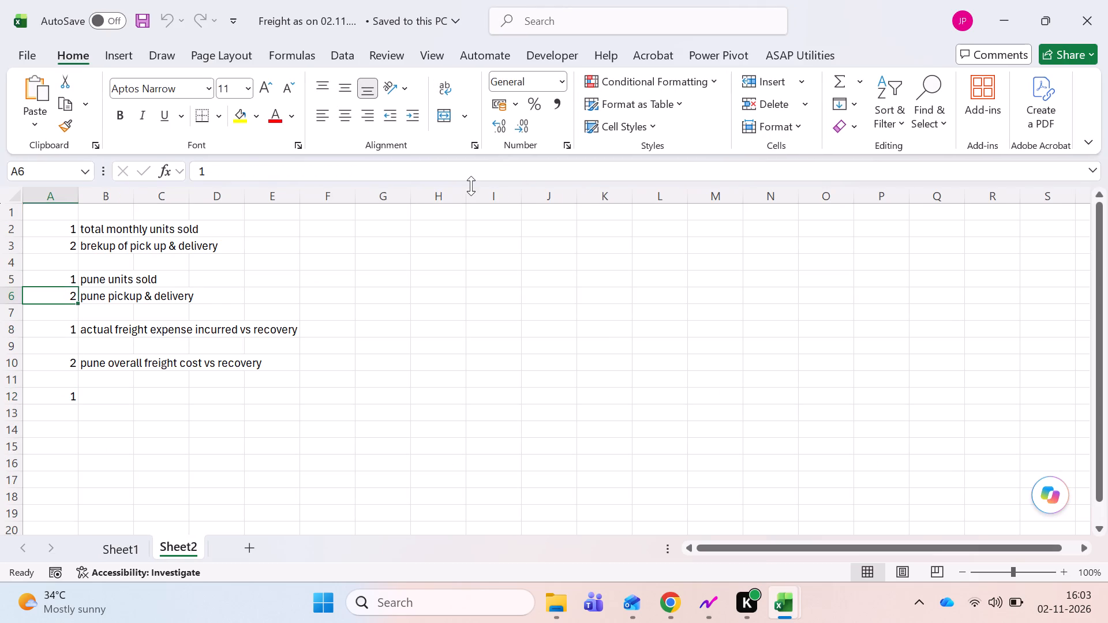
Switch back to the Freight_Analysis workbook and examine the top of the Summary sheet, including the total monthly units section heading.
key(alt+Tab)
key(ctrl+Left)
key(ctrl+Left)
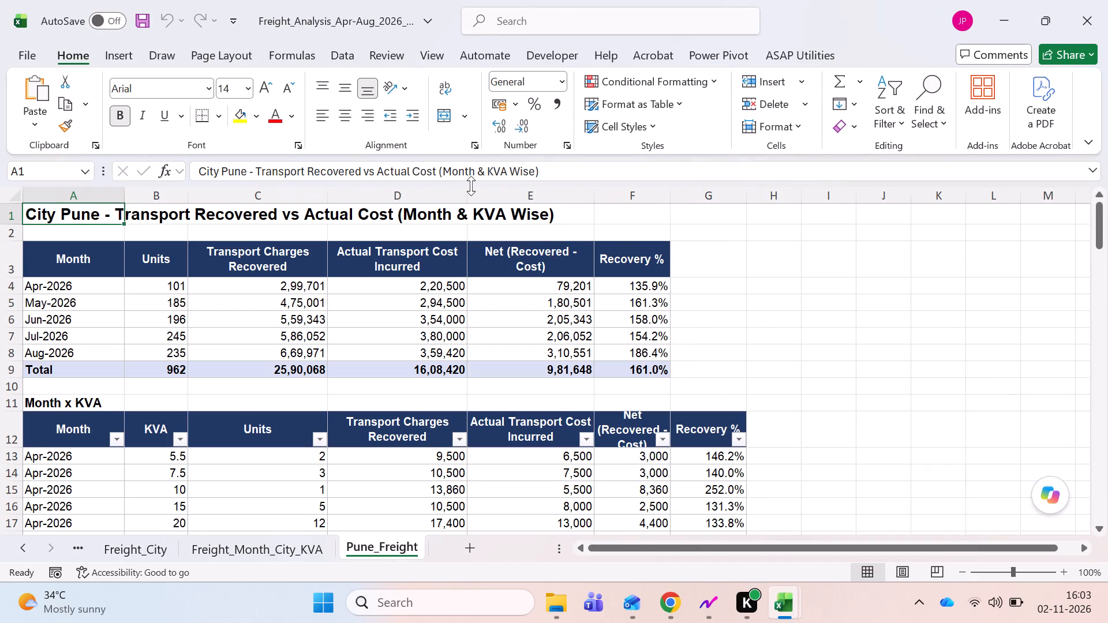
key(ctrl+Page_Up)
key(ctrl+Page_Up)
key(ctrl+Page_Up)
key(ctrl+Page_Up)
key(ctrl+Page_Up)
key(ctrl+Page_Up)
key(ctrl+Page_Up)
key(ctrl+Page_Up)
key(ctrl+Page_Up)
key(ctrl+Page_Up)
key(ctrl+Page_Up)
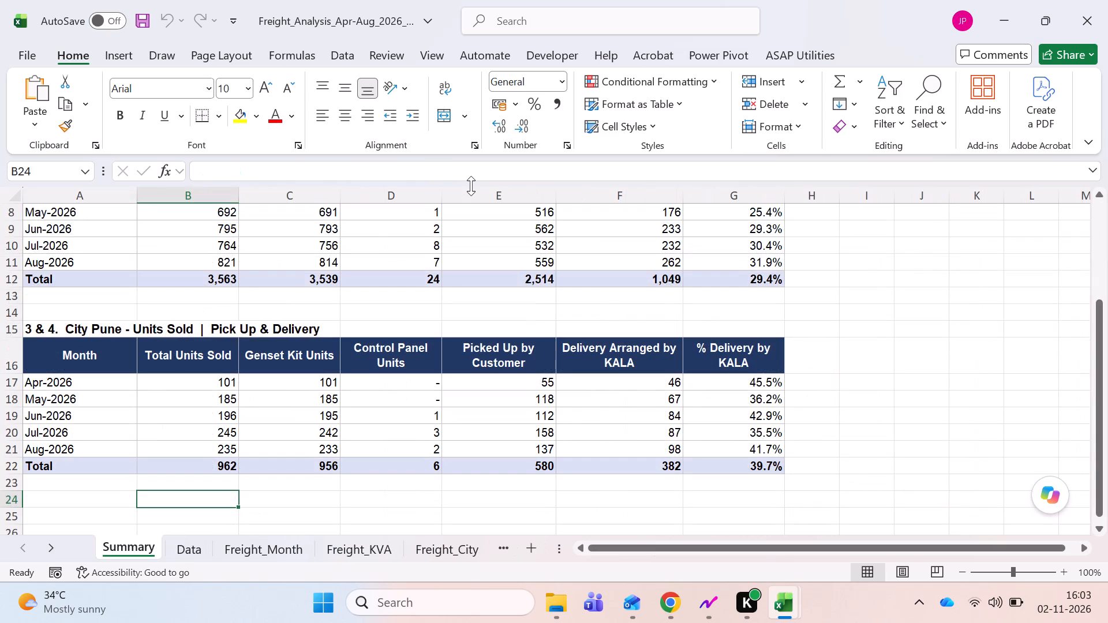
key(ctrl+Up)
key(ctrl+Up)
key(ctrl+Up)
key(ctrl+Up)
key(ctrl+Up)
key(ctrl+Up)
key(ctrl+Up)
key(ctrl+Up)
key(ctrl+Up)
key(ctrl+Up)
key(ctrl+Up)
key(ctrl+Up)
key(ctrl+Up)
key(ctrl+Up)
key(ctrl+Up)
key(Down)
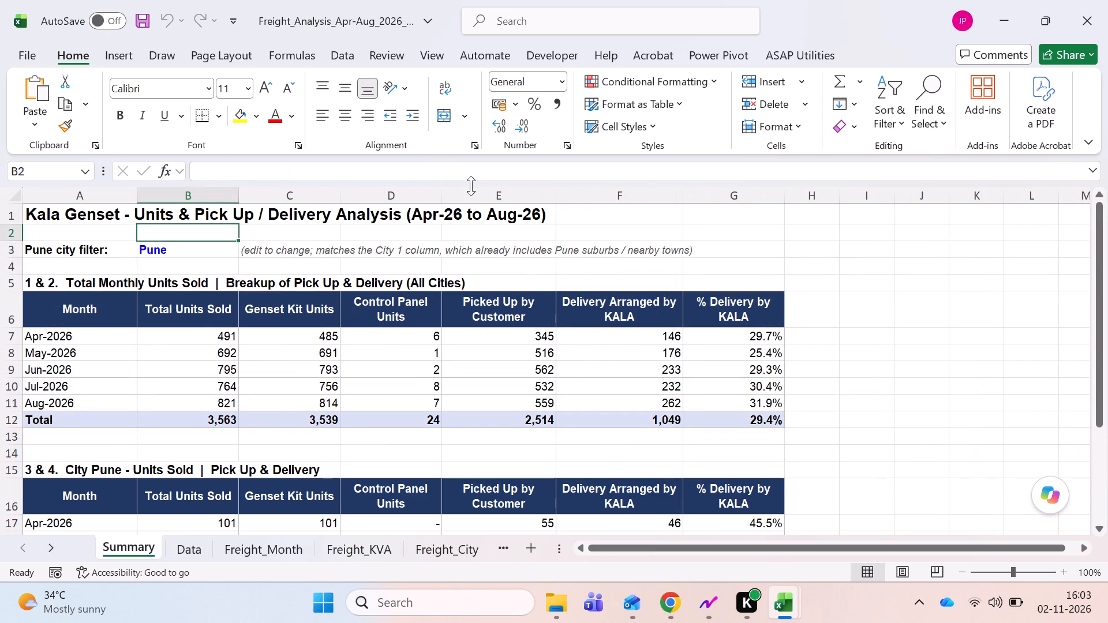
key(Down)
key(Down)
key(Down)
key(Left)
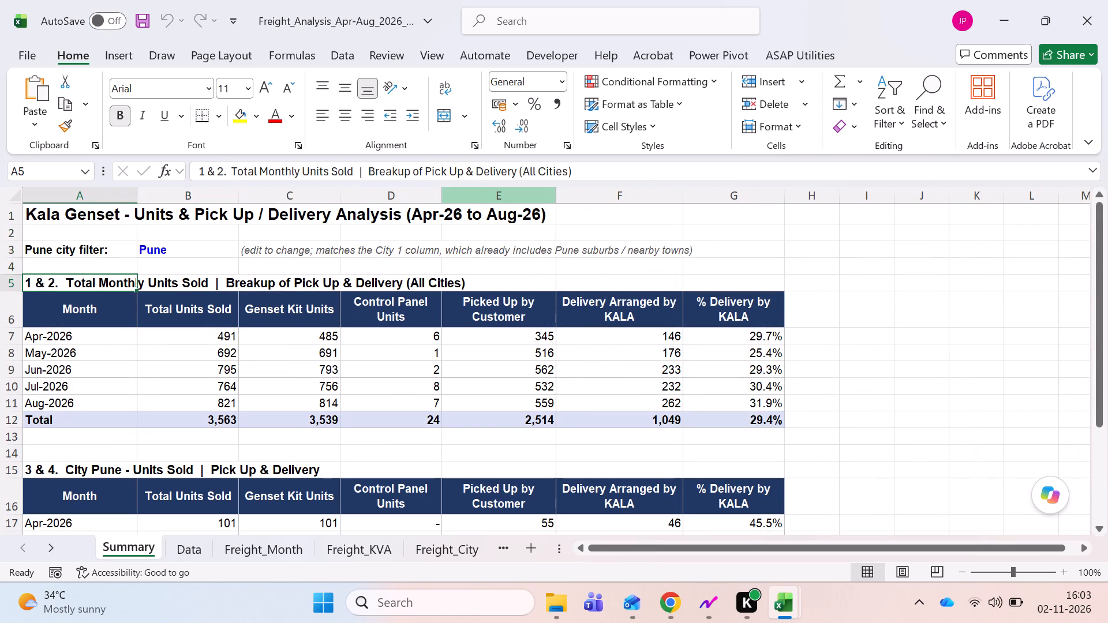
Rename the Summary sheet as Monthly Units Sold.
right_click(129, 550)
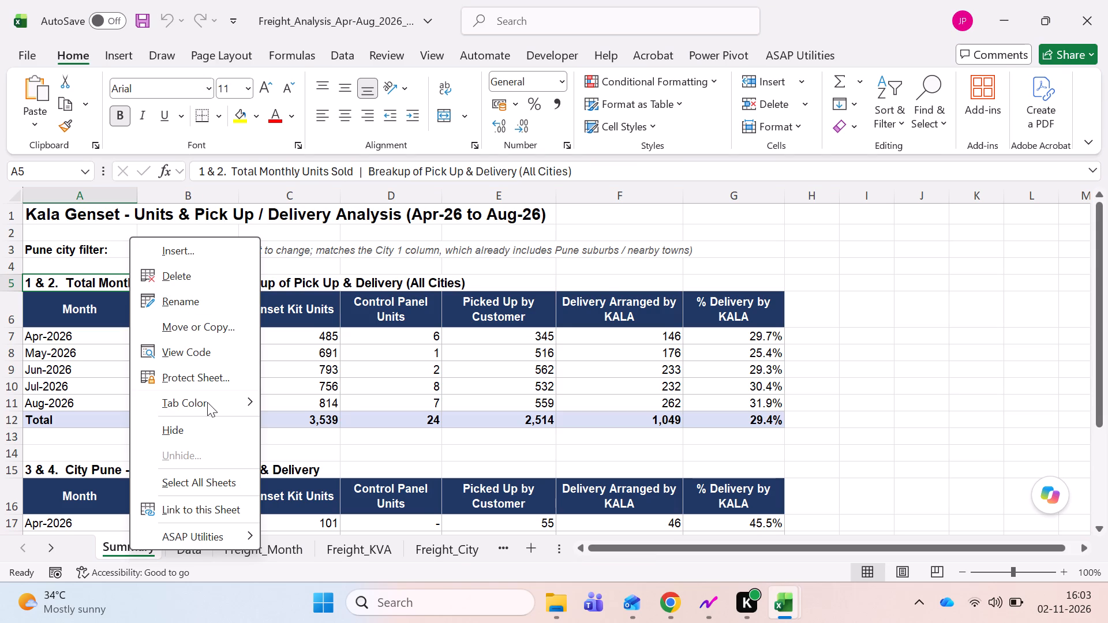
click(174, 309)
key(Right)
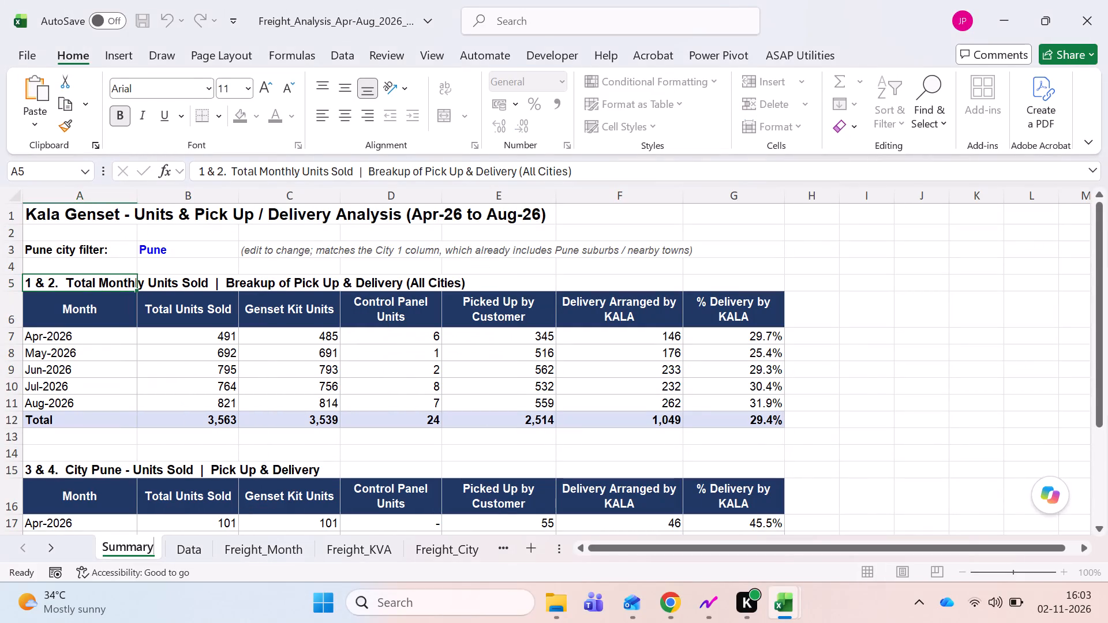
key(ctrl+Left)
text(Monthly Units Sold)
key(Delete)
key(Delete)
key(Delete)
key(Delete)
key(Delete)
key(Delete)
key(Delete)
key(Delete)
key(Delete)
key(Delete)
key(Delete)
key(Delete)
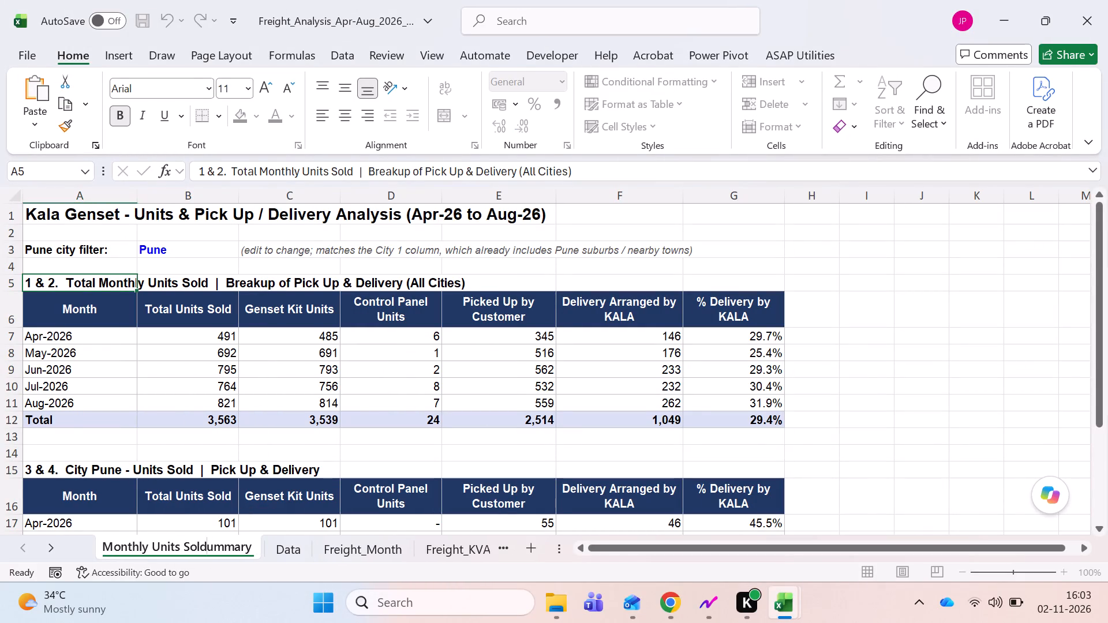
key(Return)
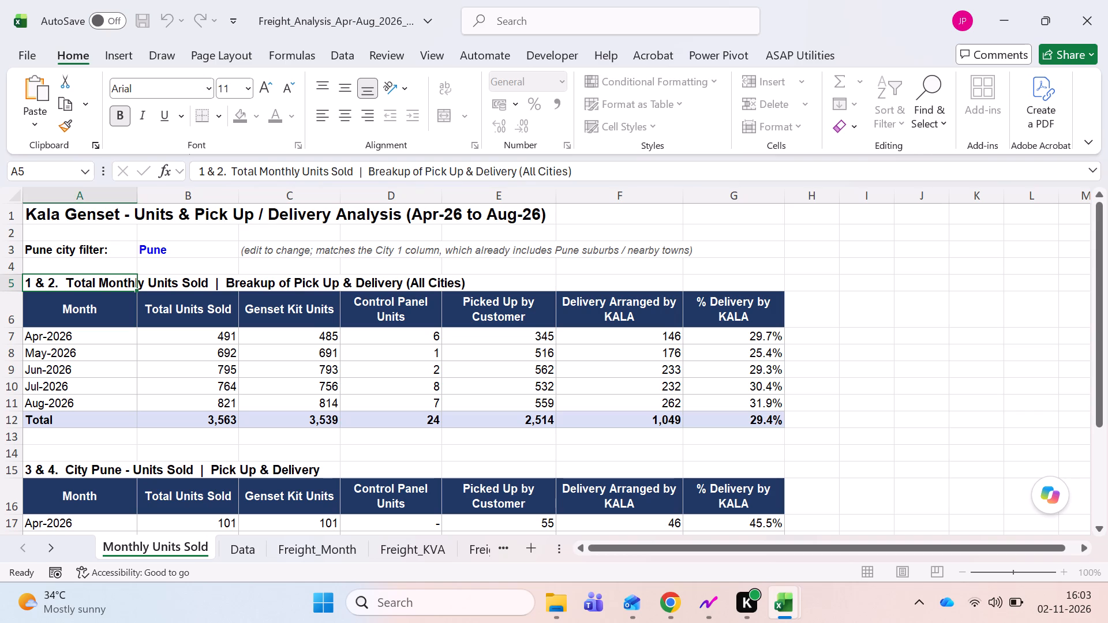
Convert the City Pune units and pick-up/delivery formulas in B17:F21 to fixed values, keeping the % Delivery column as formulas.
scroll(111, 427, down, 1)
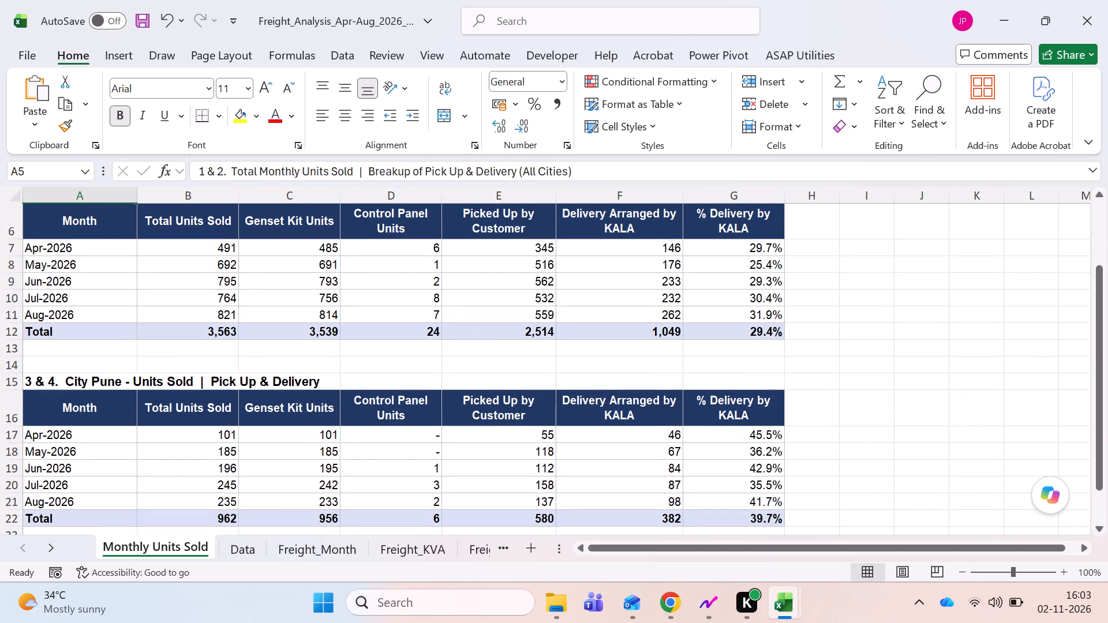
click(87, 436)
key(Right)
key(shift+Right)
key(shift+Right)
key(shift+Right)
key(shift+Right)
key(shift+Right)
key(shift+Right)
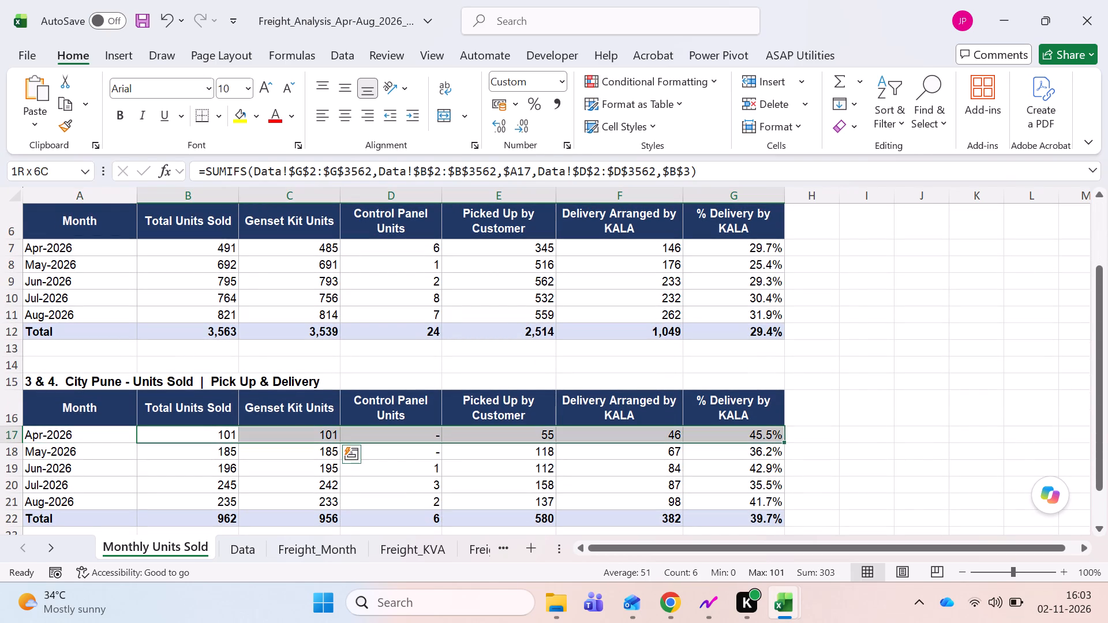
key(shift+Left)
key(shift+Left)
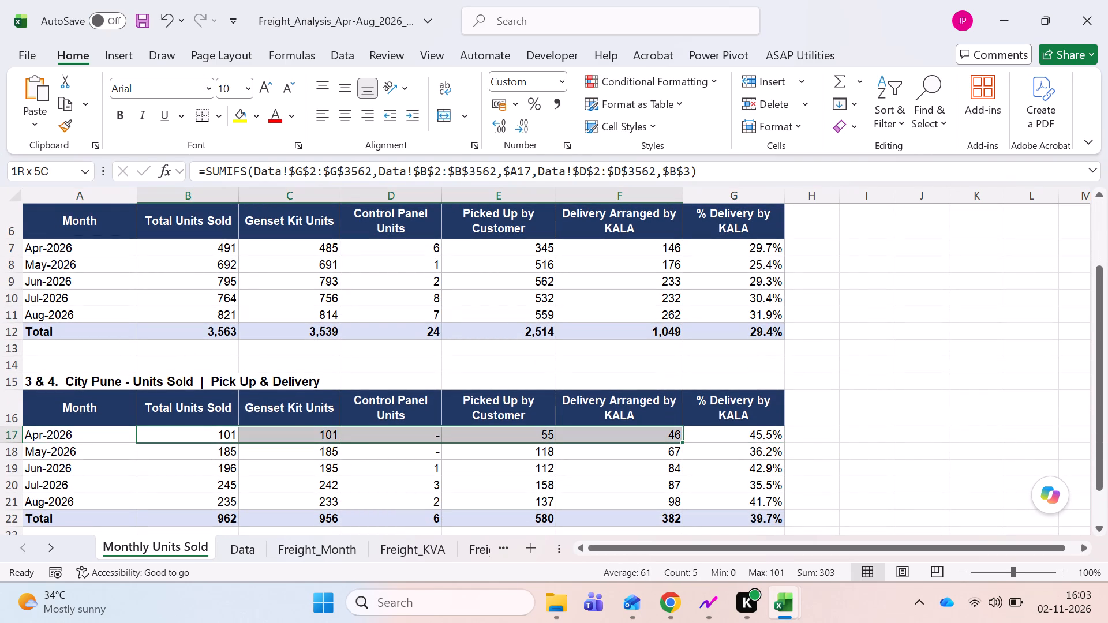
key(shift+Down)
key(shift+Down)
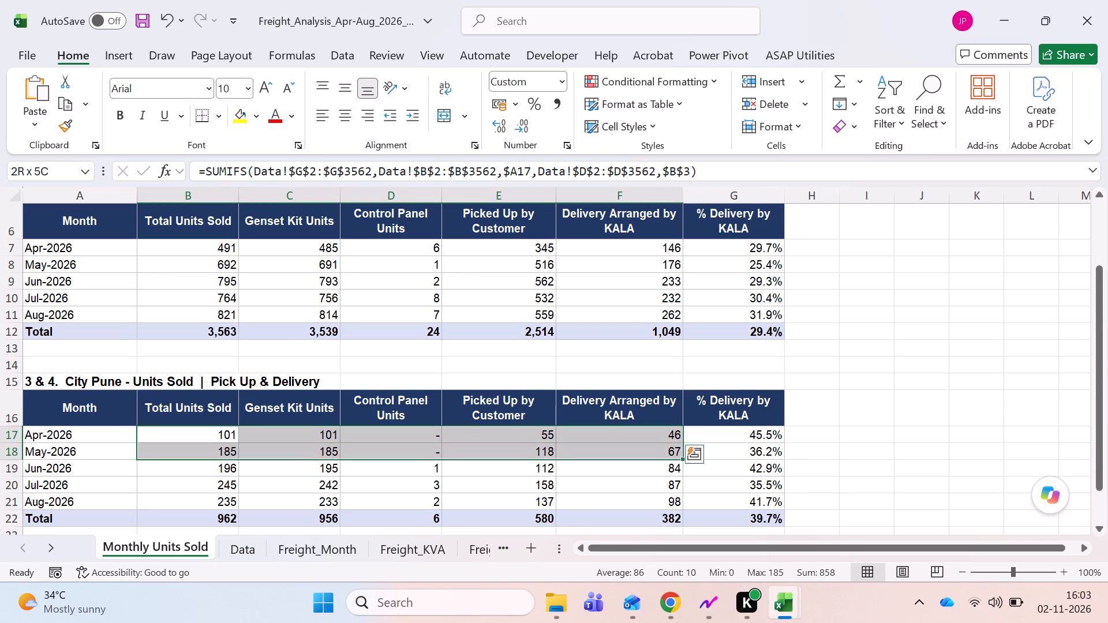
key(shift+Down)
key(shift+Down)
key(ctrl+c)
key(alt+e)
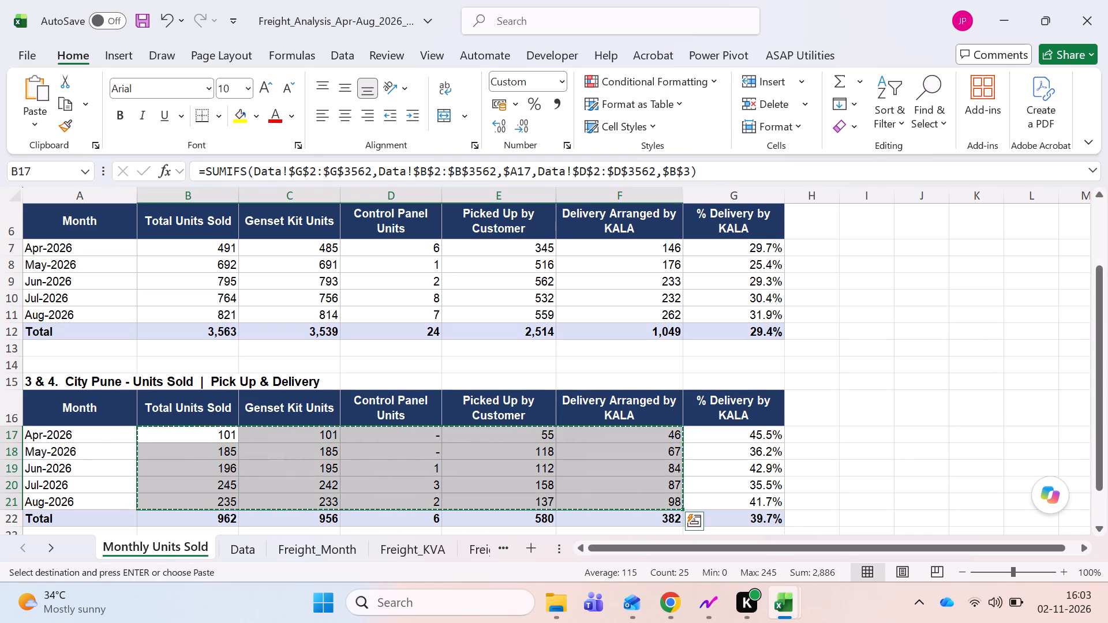
text(sv)
key(Return)
Check the formula behind the Apr-2026 % Delivery by KALA figure in the City Pune table.
key(Down)
key(Right)
key(Right)
key(Right)
key(Right)
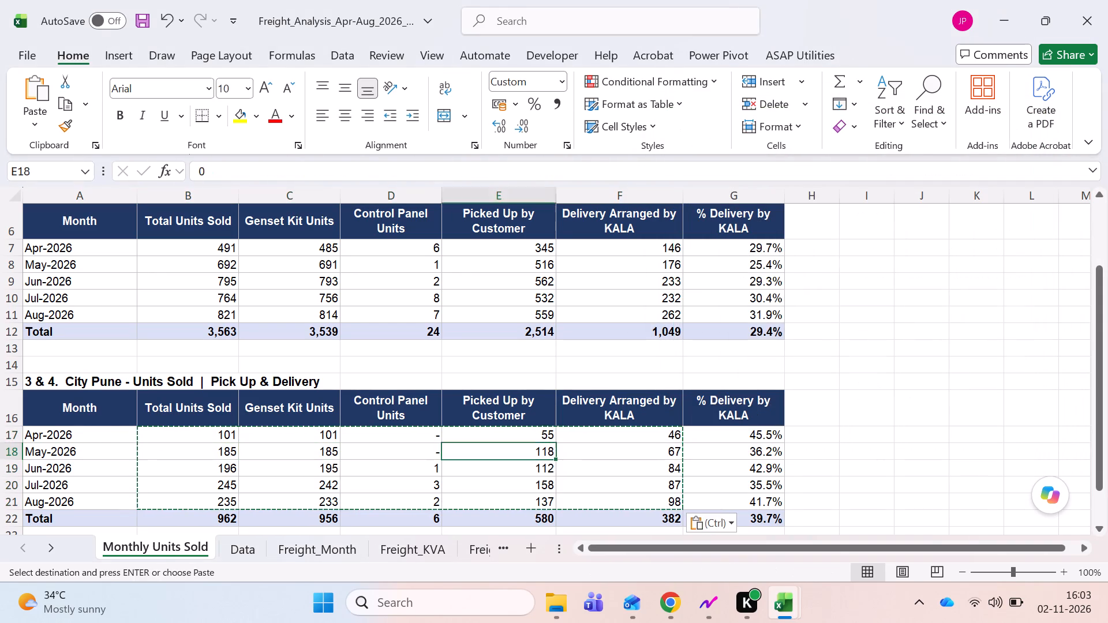
key(Up)
key(Right)
key(F2)
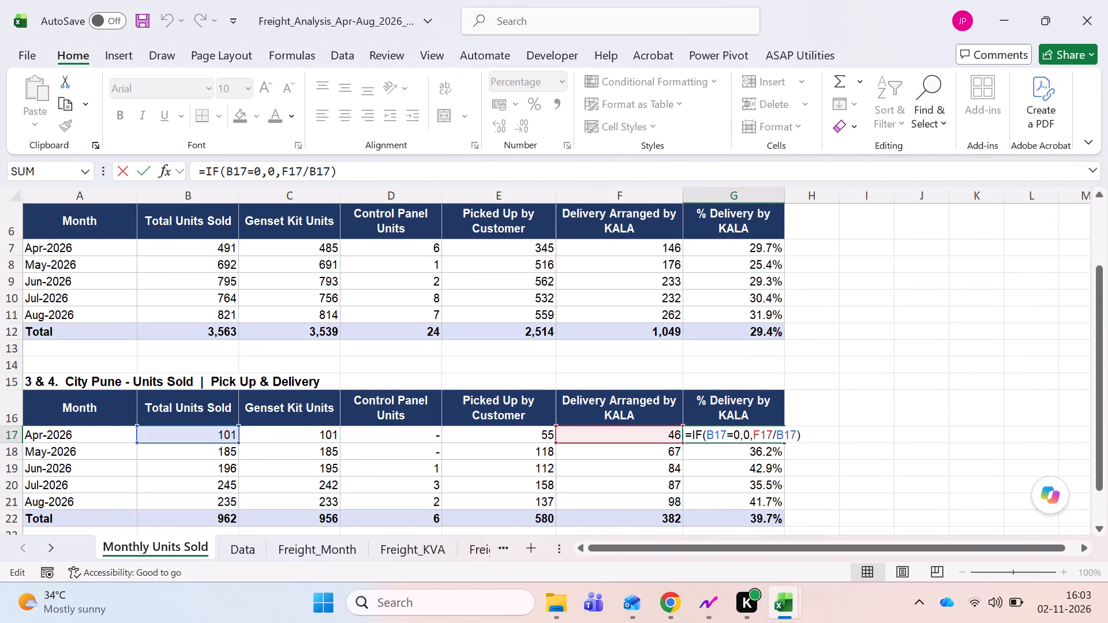
key(Escape)
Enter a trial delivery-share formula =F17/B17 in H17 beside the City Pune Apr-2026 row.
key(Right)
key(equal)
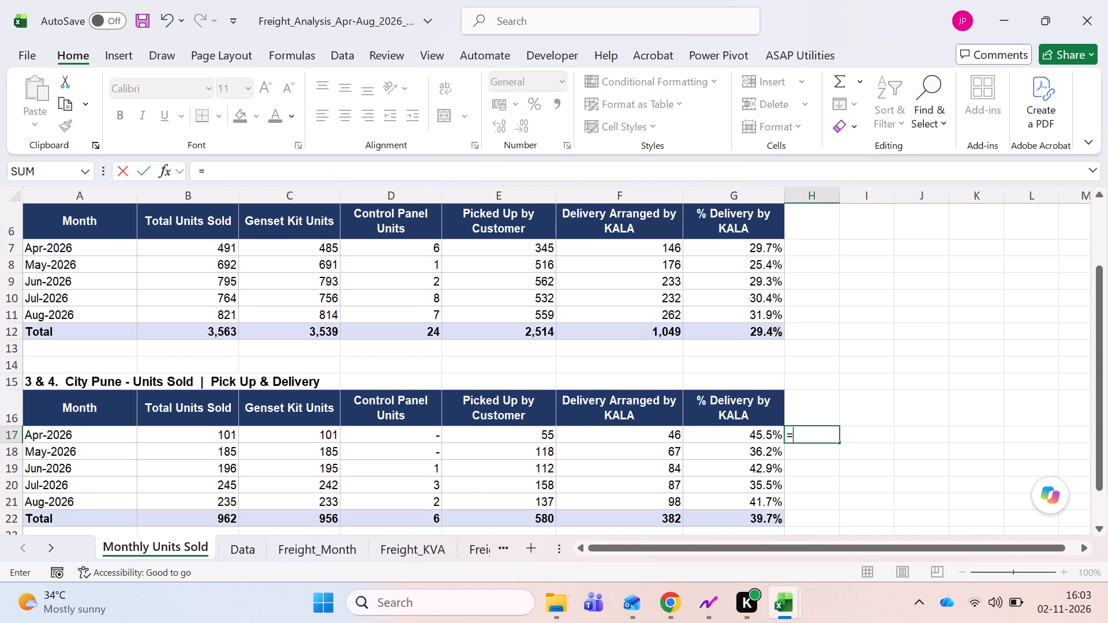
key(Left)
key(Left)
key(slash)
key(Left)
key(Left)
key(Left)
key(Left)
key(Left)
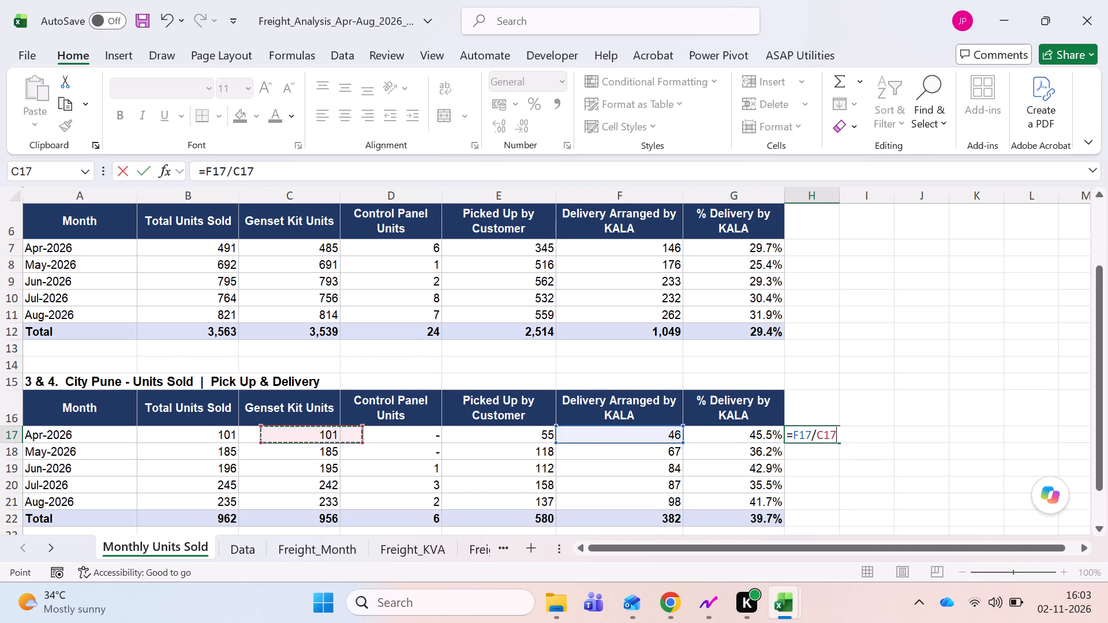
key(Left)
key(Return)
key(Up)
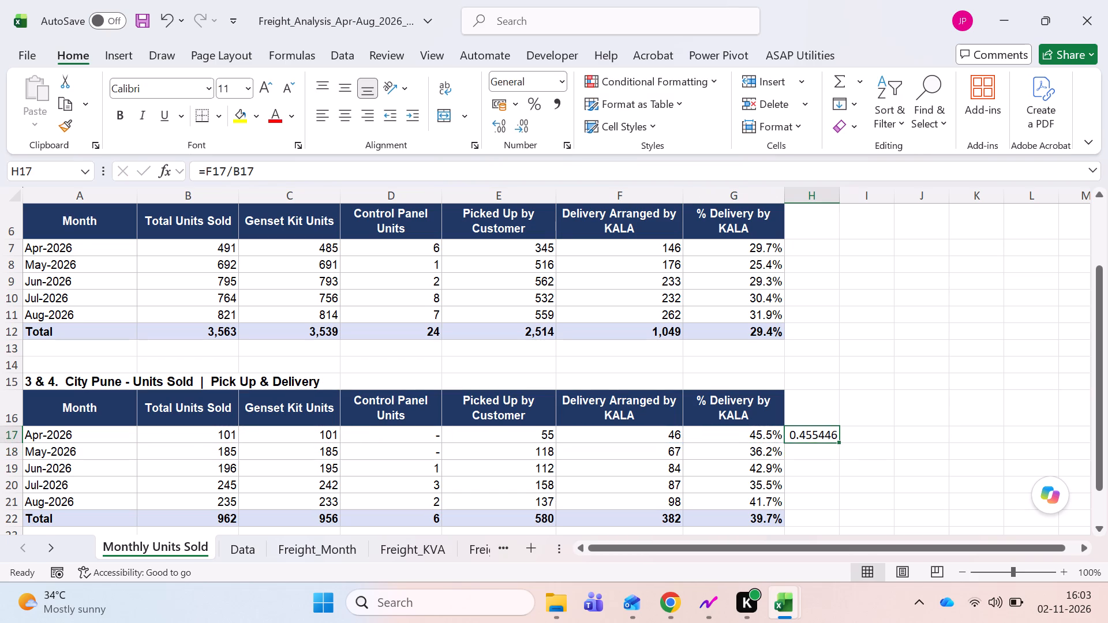
Replace the IF formula in G17 with the simple division =F17/B17.
key(Left)
key(F2)
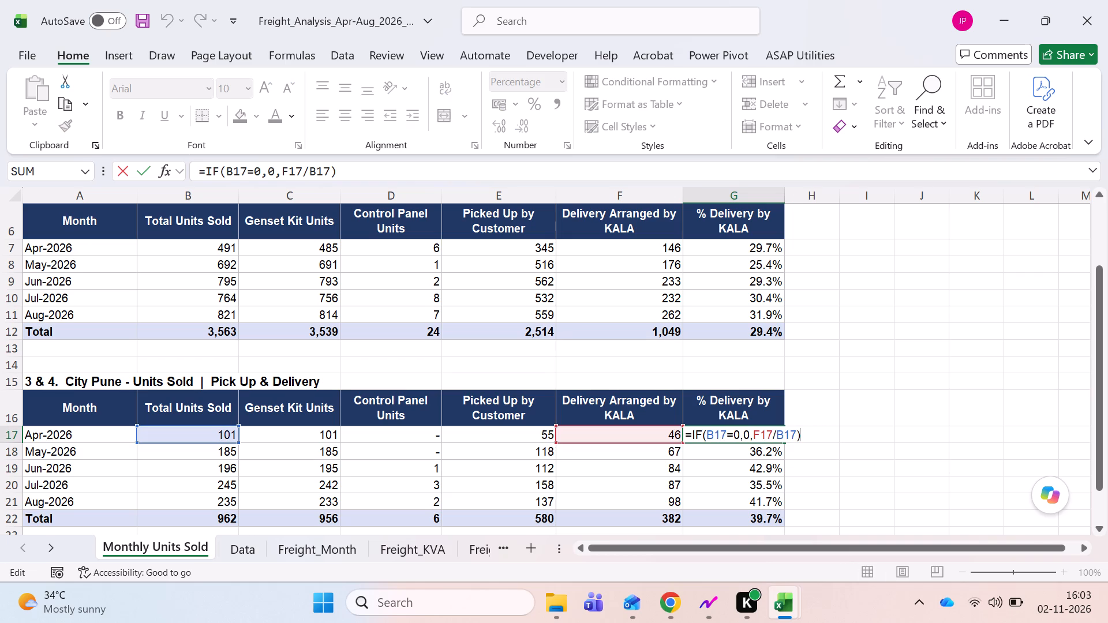
key(Escape)
key(equal)
key(Left)
key(slash)
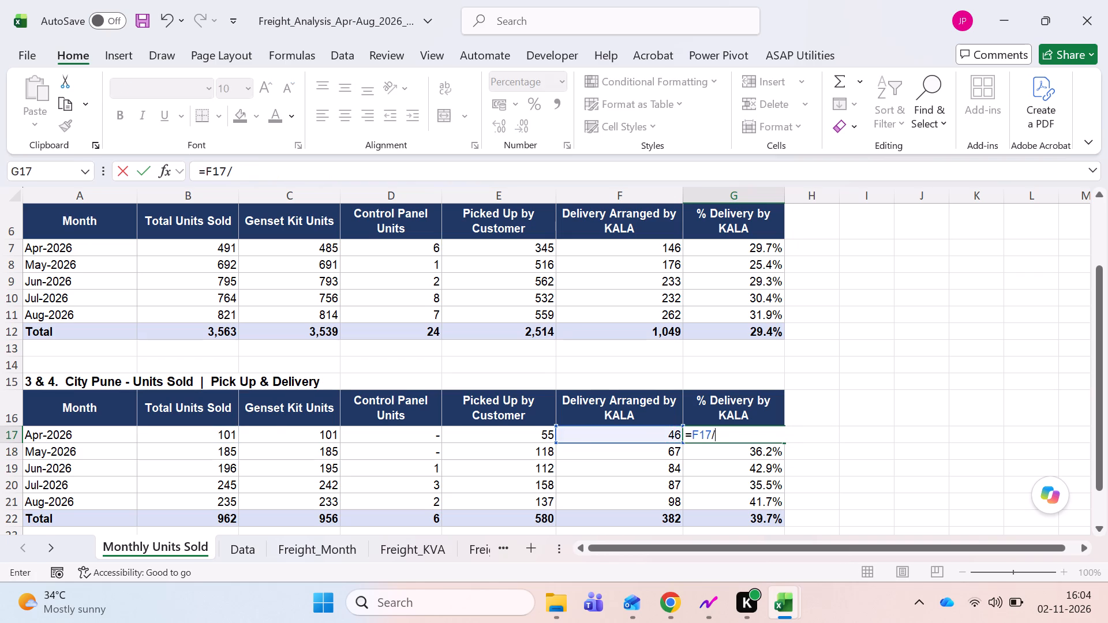
key(Left)
key(Left)
key(Left)
key(Left)
key(Left)
key(Return)
key(Up)
Copy the G17 delivery percentage formula down to G18:G21 for May-2026 to Aug-2026.
key(ctrl+c)
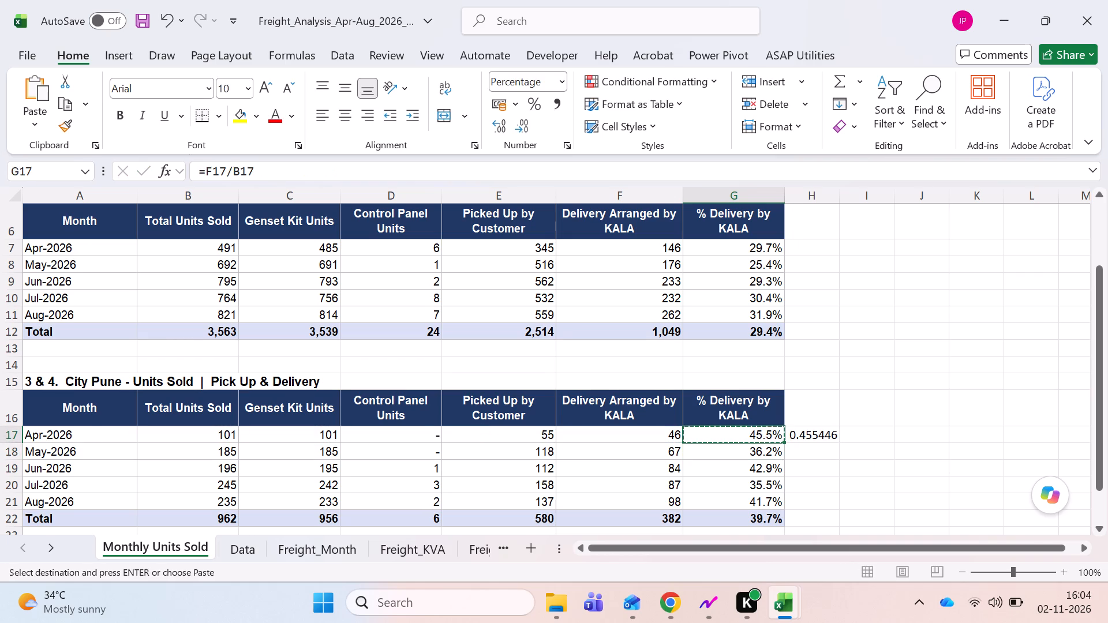
key(shift+Down)
key(Down)
key(shift+Down)
key(shift+Down)
key(shift+Down)
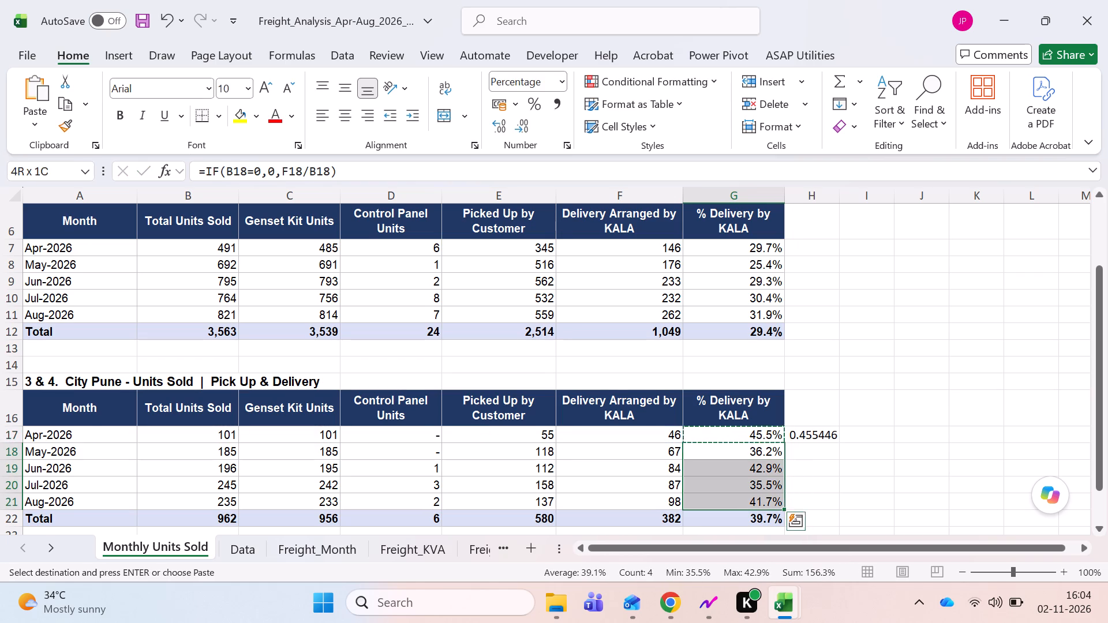
key(ctrl+v)
key(Escape)
Check the formula in the City Pune Total row under Delivery Arranged by KALA.
key(Up)
key(Left)
key(Down)
key(Down)
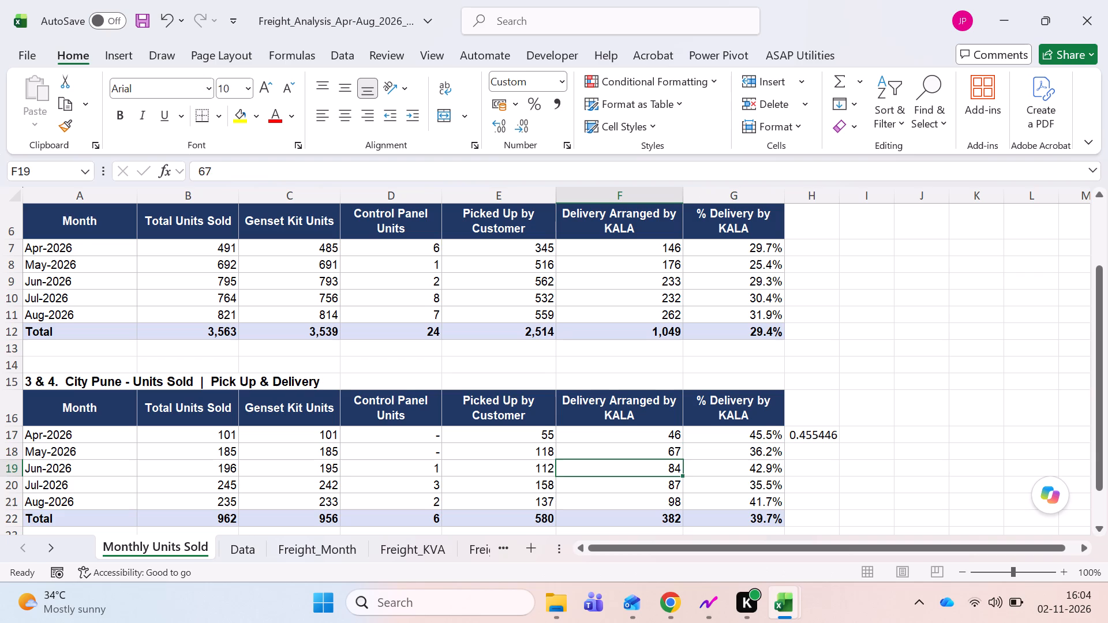
key(Down)
key(Down)
key(Down)
key(F2)
key(Escape)
key(Right)
key(Right)
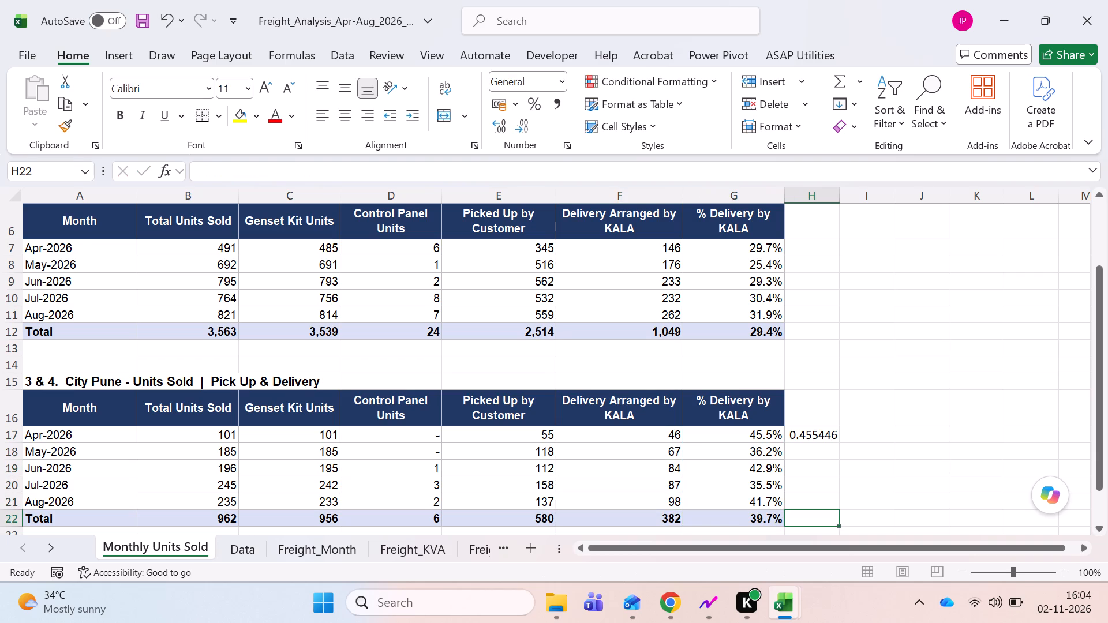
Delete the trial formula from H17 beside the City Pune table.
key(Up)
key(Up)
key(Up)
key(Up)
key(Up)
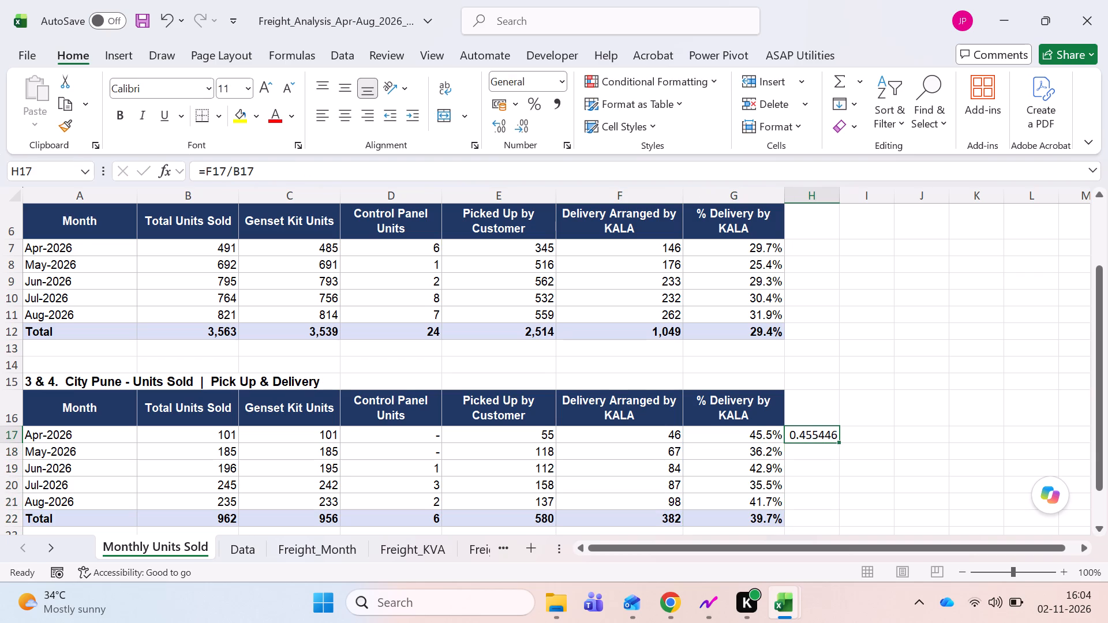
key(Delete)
Switch to the Freight as on 02.11.2026 workbook and re-read the list of required analyses on Sheet2.
key(ctrl+Left)
key(ctrl+Left)
key(Left)
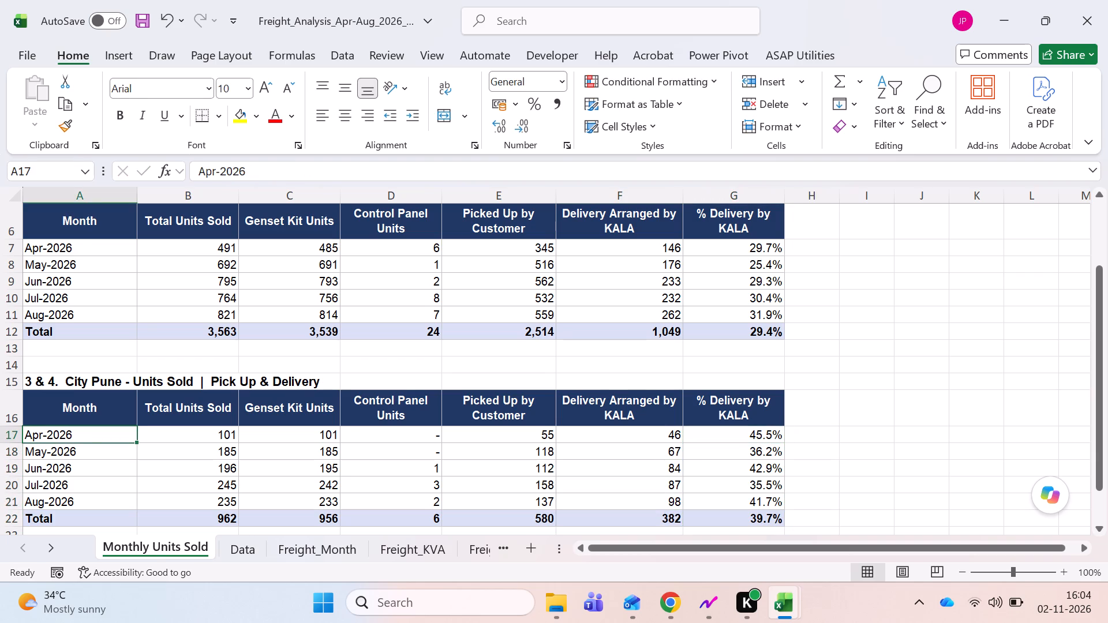
key(alt+Tab)
key(Right)
key(Right)
key(Up)
key(Up)
key(Up)
key(Right)
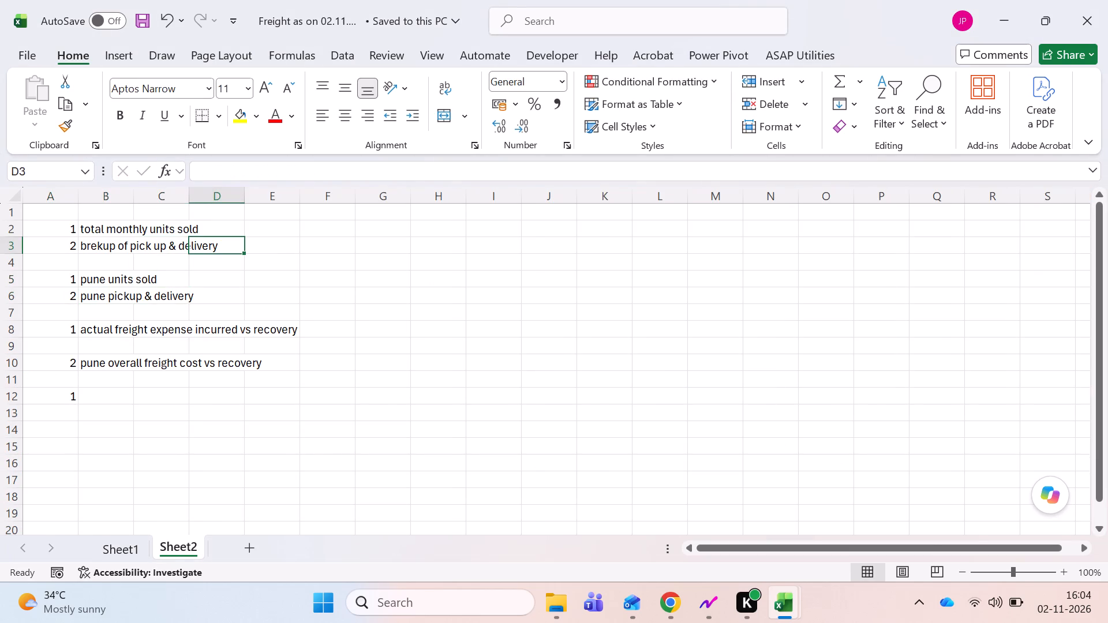
key(ctrl+Page_Up)
key(ctrl+Page_Down)
Switch back to the Freight_Analysis workbook and examine the City Pune unit and pick-up/delivery values for Apr-2026 and May-2026.
key(alt+Tab)
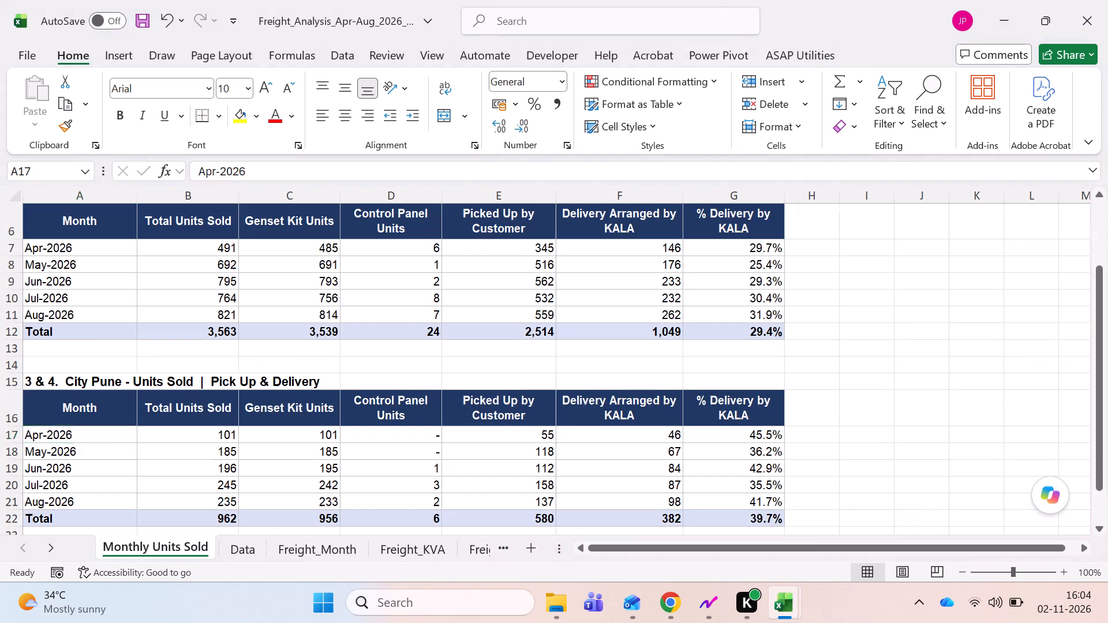
key(ctrl+Left)
key(Right)
key(Right)
key(Right)
key(Right)
key(Right)
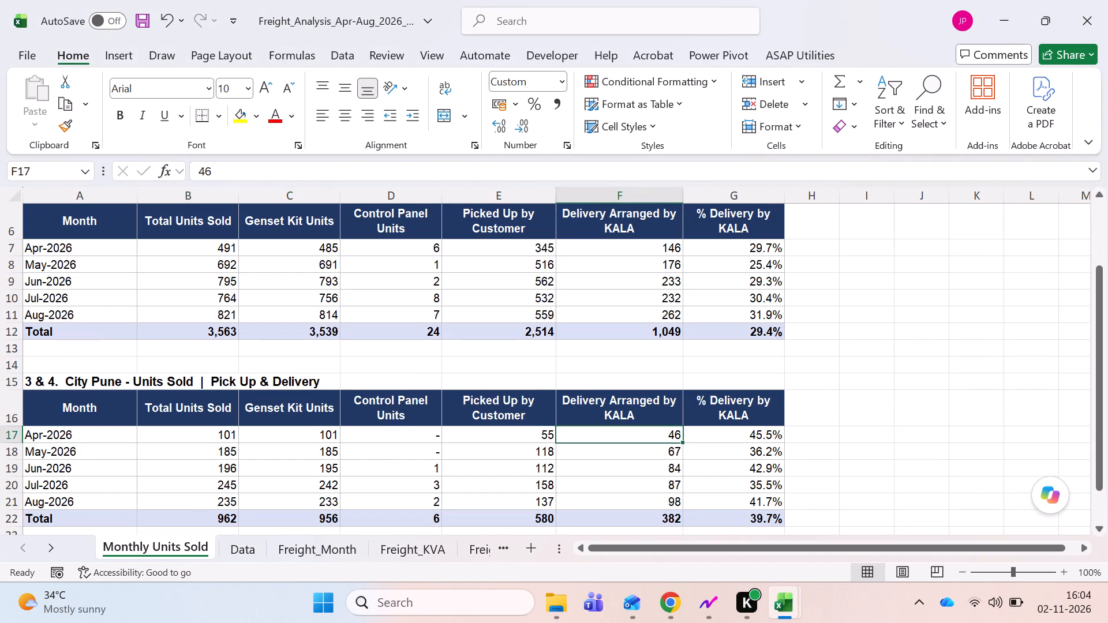
key(Left)
key(Left)
key(Left)
key(Right)
key(Right)
key(Right)
key(Left)
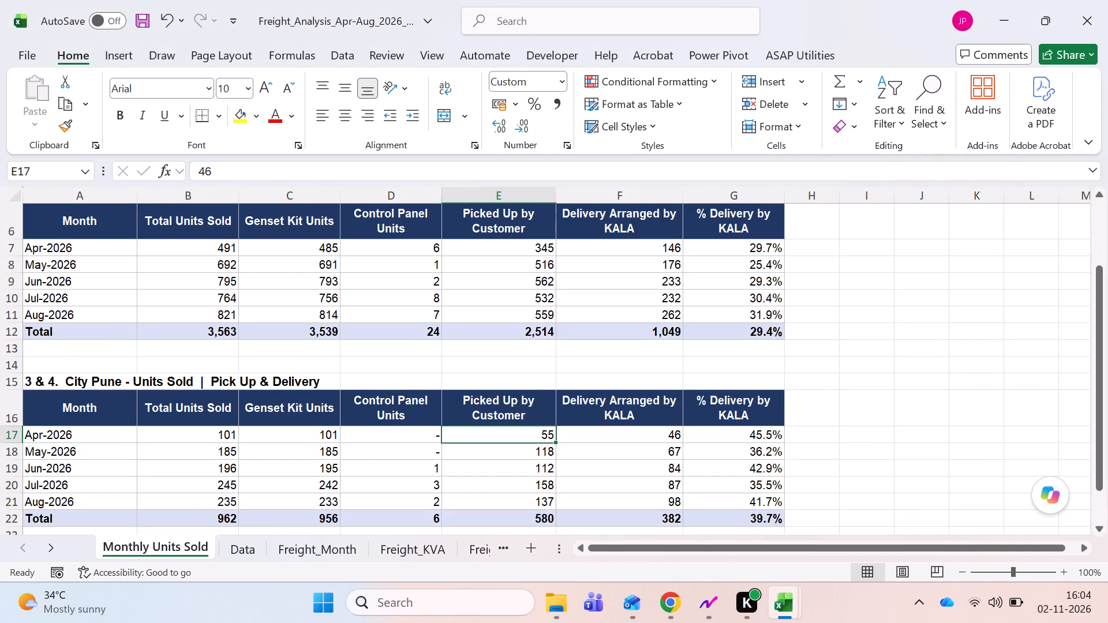
key(Right)
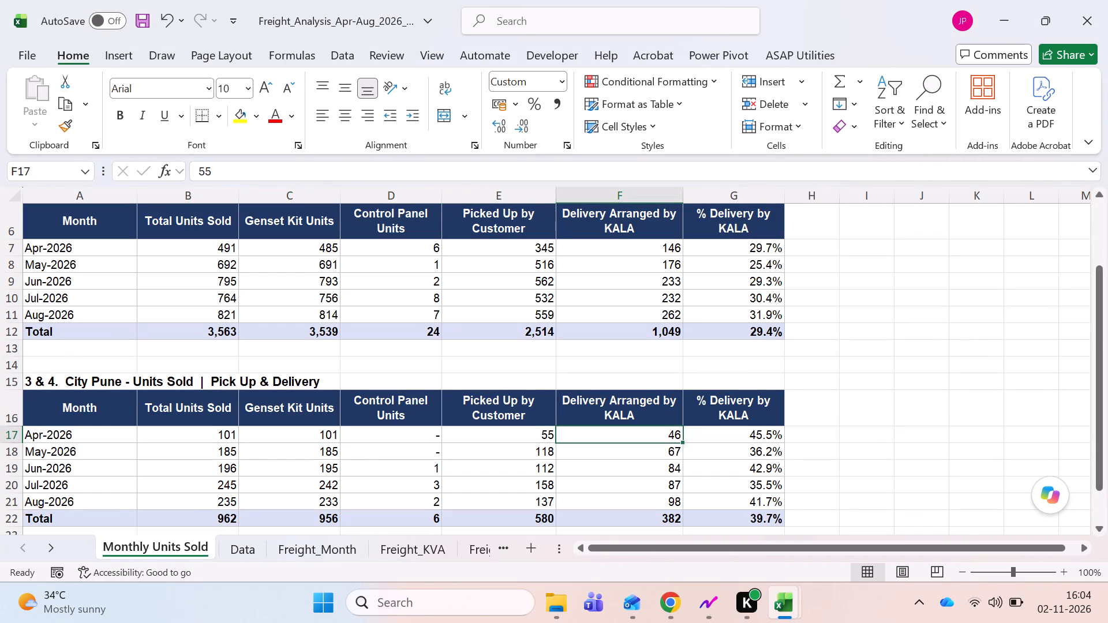
key(shift+Left)
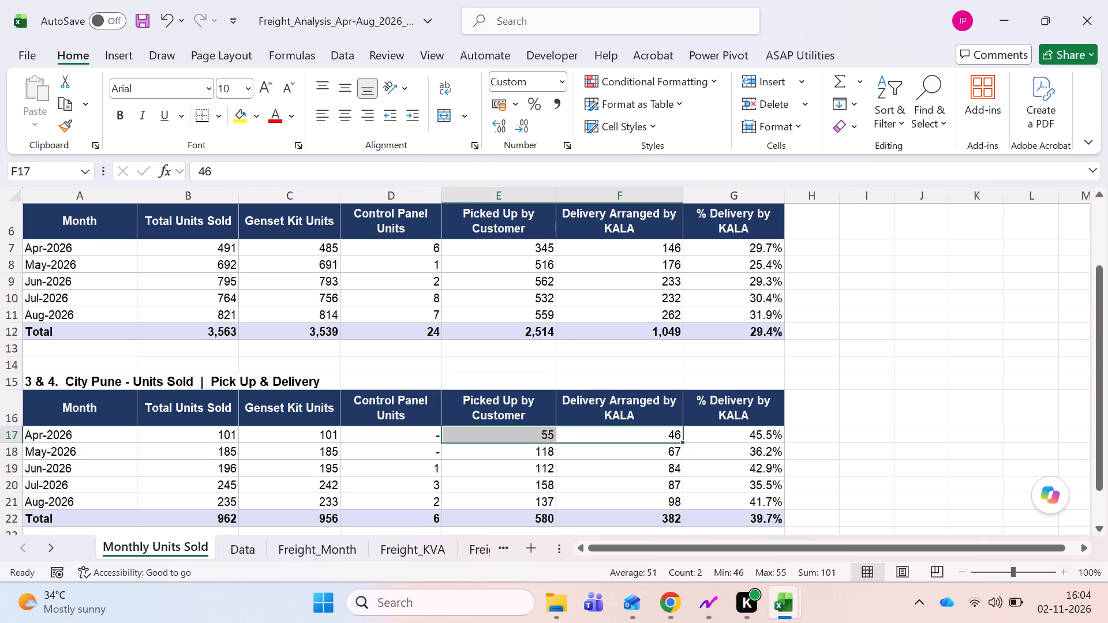
key(Right)
key(Left)
key(Left)
key(Left)
key(Left)
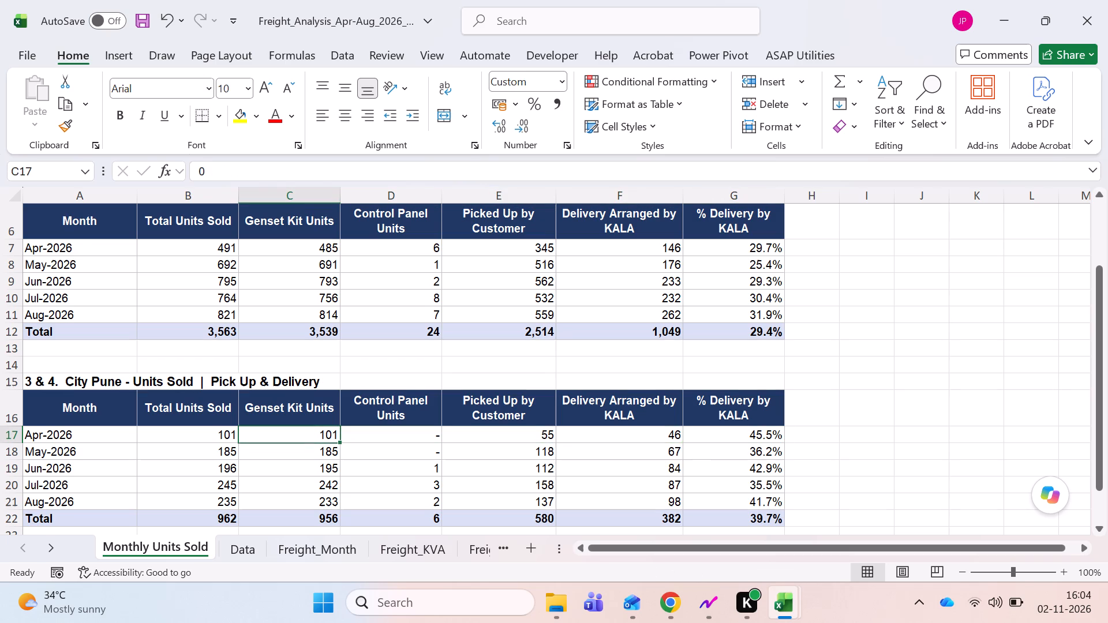
key(Down)
key(Right)
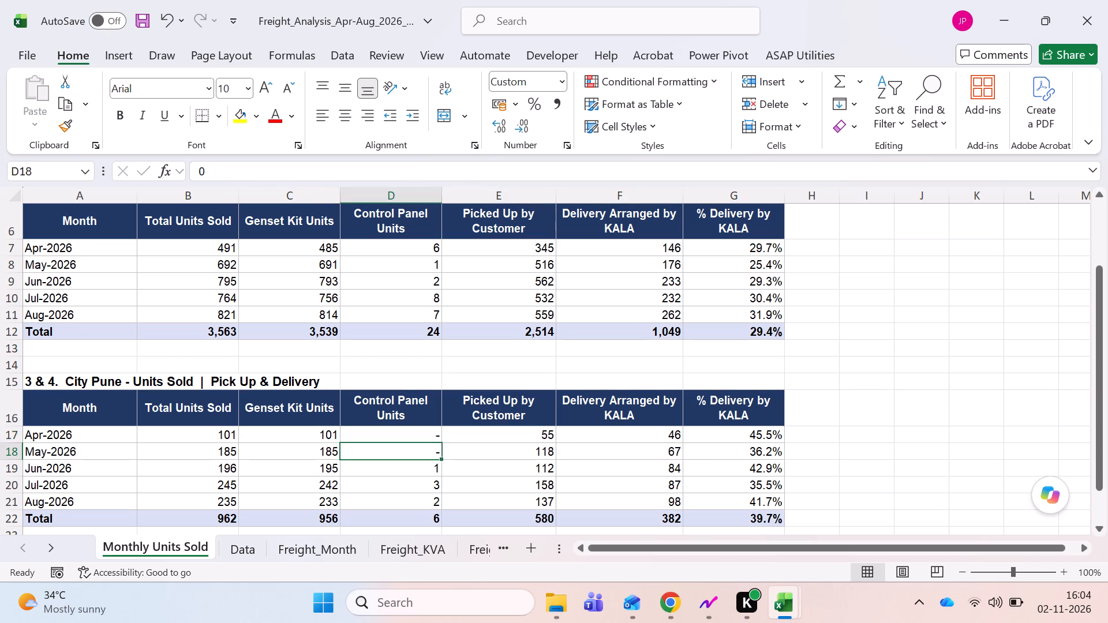
key(Right)
key(Right)
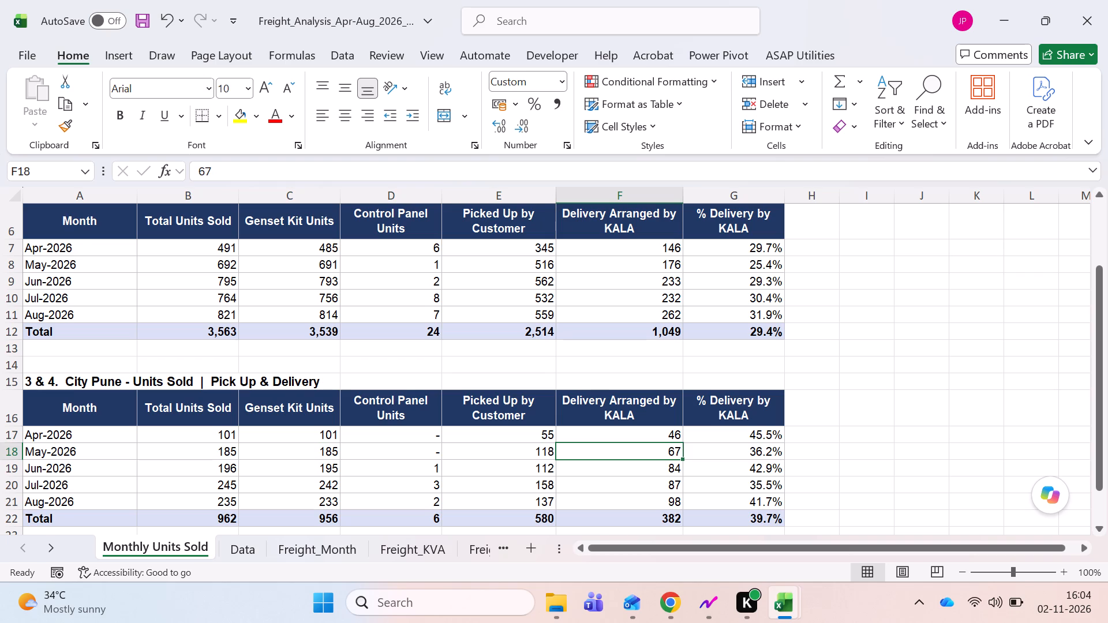
key(Right)
key(Right)
key(Right)
key(Left)
key(Left)
key(Left)
key(Left)
key(Left)
key(Left)
key(Left)
key(Left)
key(Left)
key(Left)
key(Left)
key(Left)
key(Left)
key(Left)
key(Left)
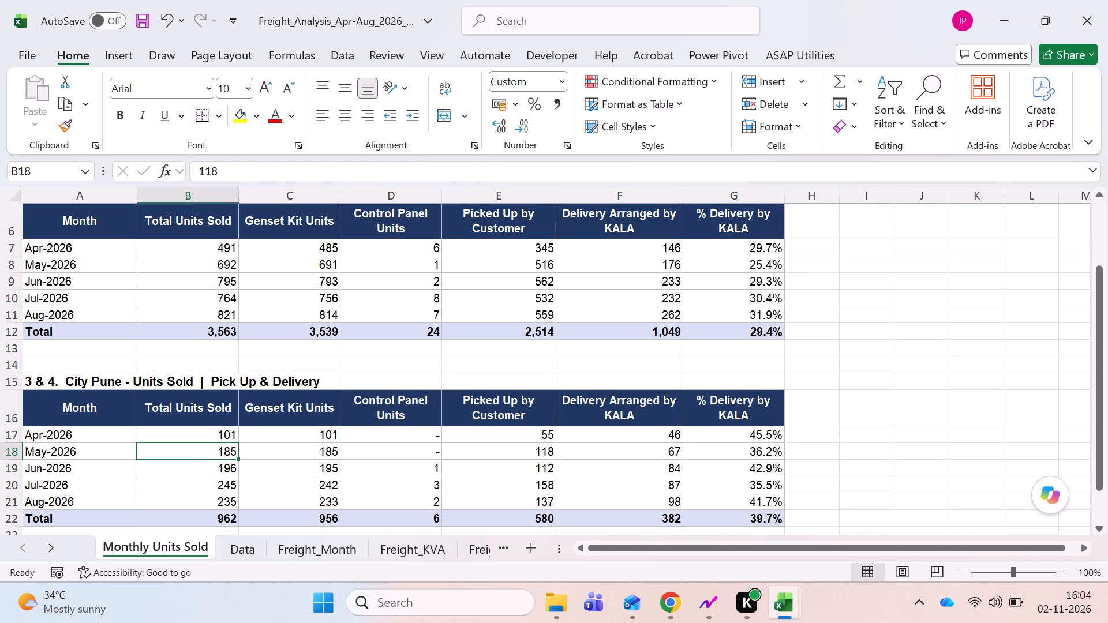
Remove the "3 & 4." numbering from the City Pune section heading in A15.
key(Up)
key(Up)
key(Up)
key(Up)
key(Down)
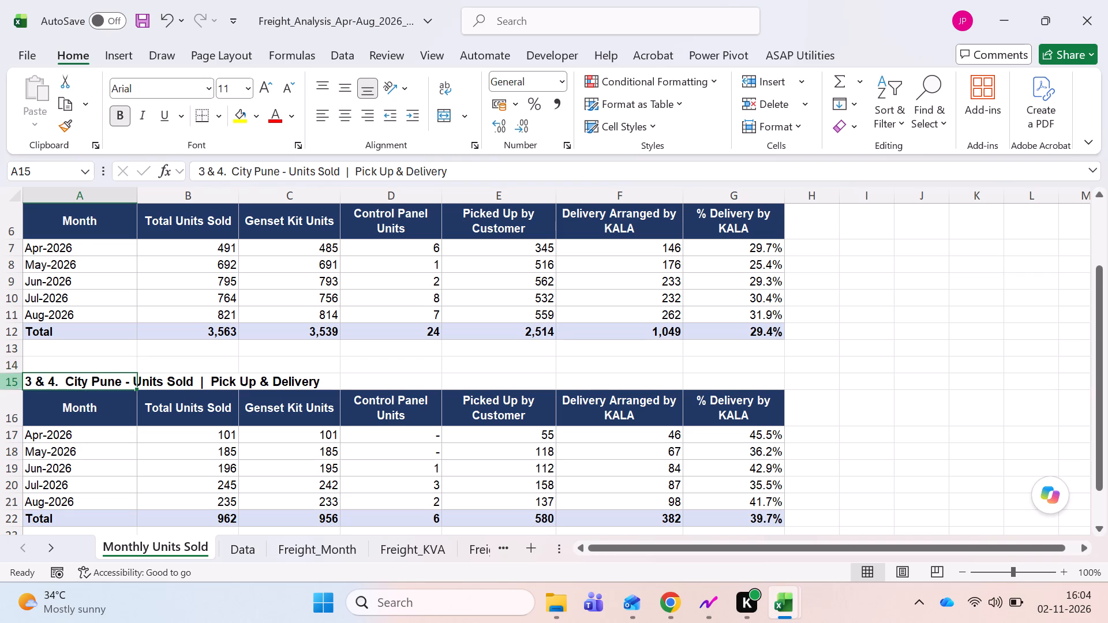
click(229, 173)
key(Right)
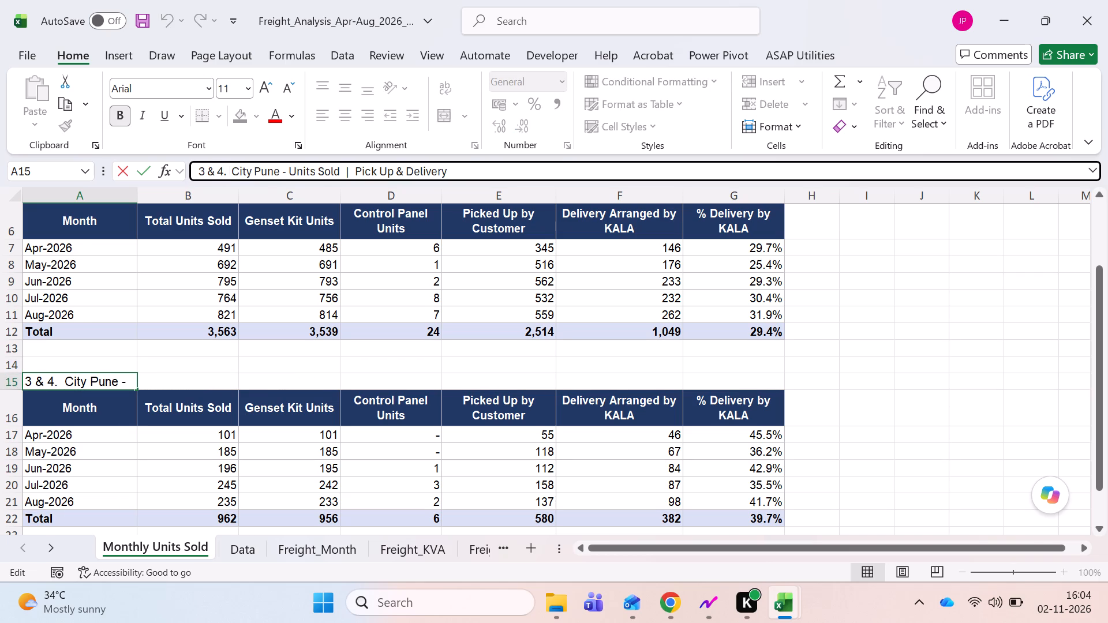
key(ctrl+shift+Left)
key(ctrl+shift+Left)
key(ctrl+shift+Left)
key(ctrl+shift+Left)
key(ctrl+shift+Left)
key(BackSpace)
key(BackSpace)
key(Return)
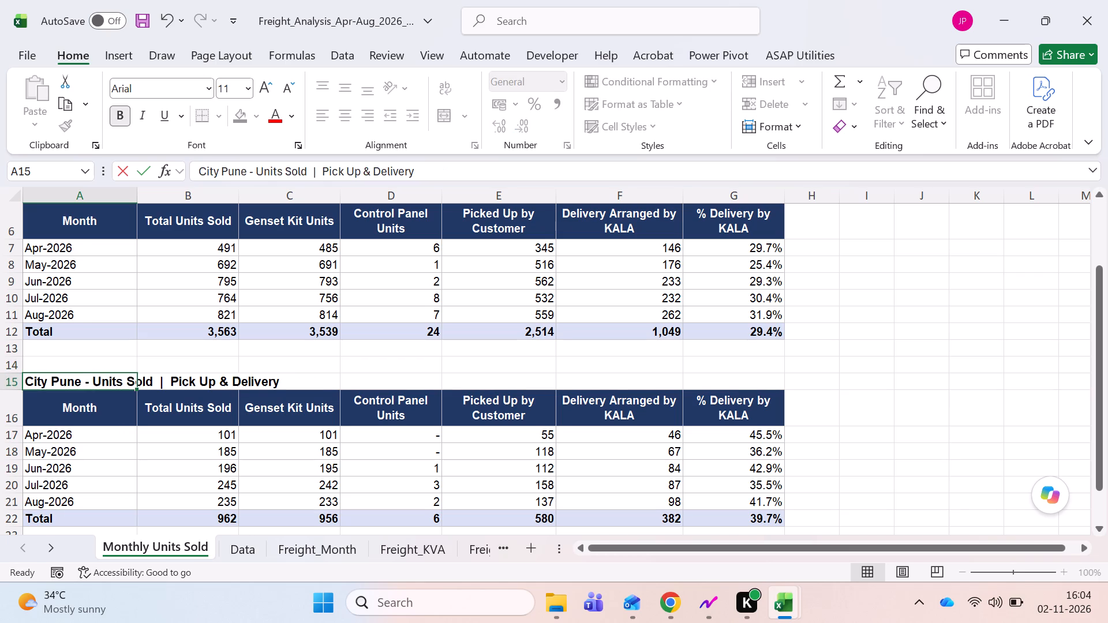
key(Up)
key(Down)
key(Up)
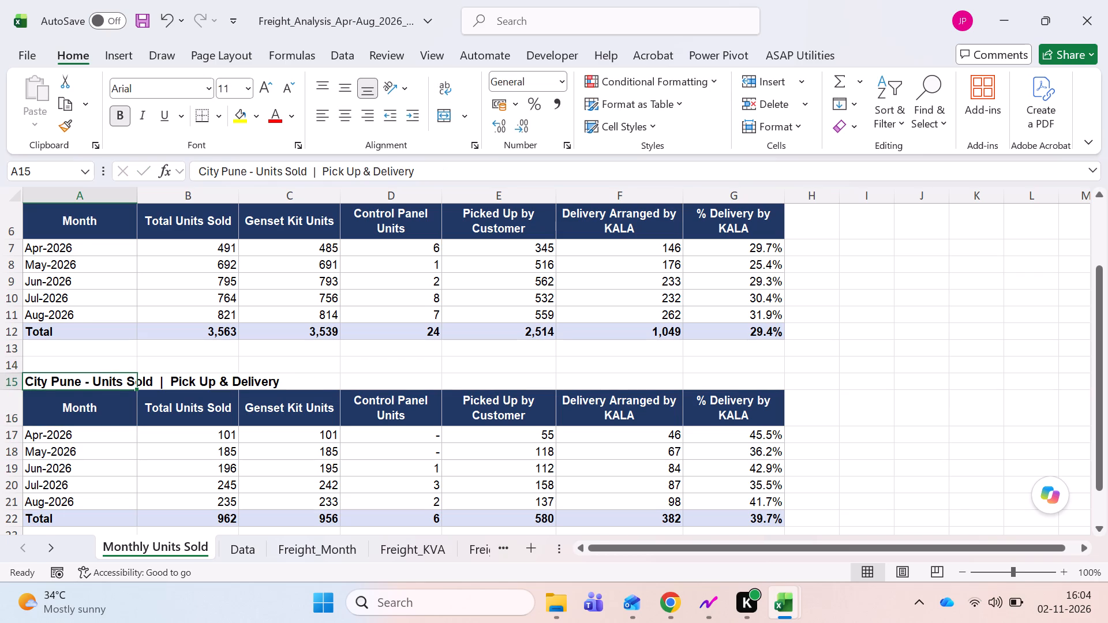
Remove the "1 & 2." numbering from the Total Monthly Units Sold section heading in A5.
scroll(246, 300, up, 2)
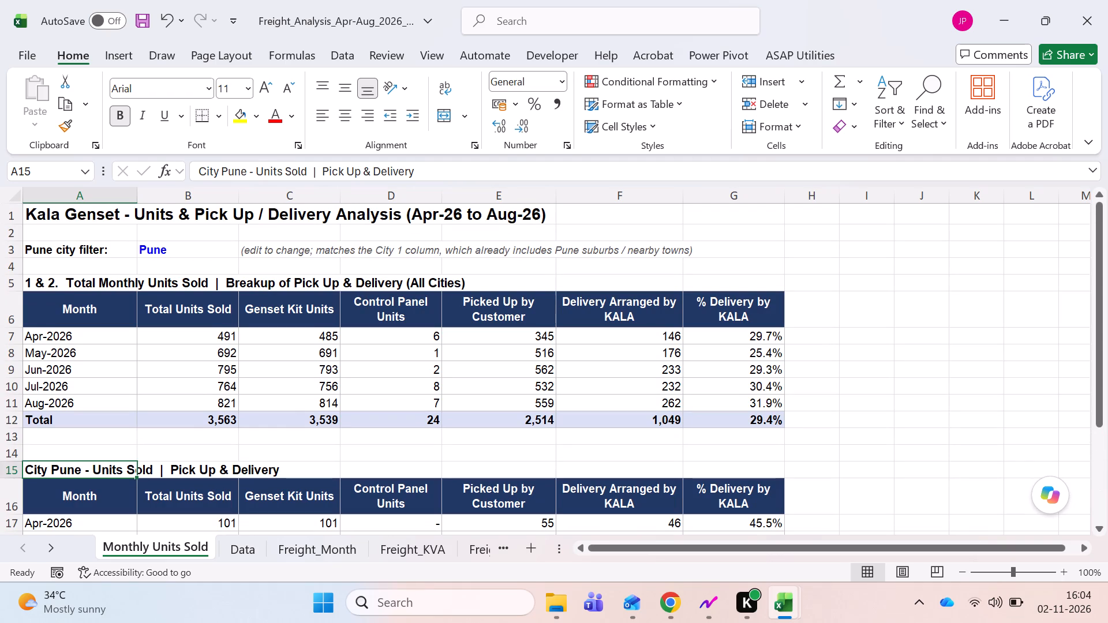
click(59, 282)
click(234, 169)
key(ctrl+shift+Left)
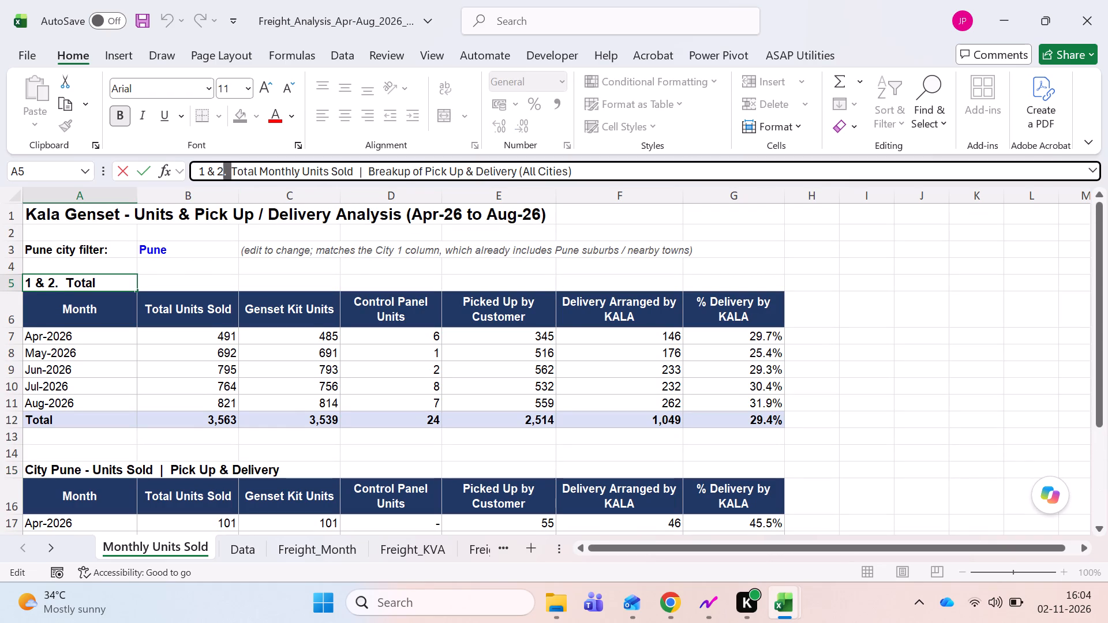
key(ctrl+shift+Left)
key(ctrl+shift+Left)
key(ctrl+shift+Left)
key(ctrl+shift+Left)
key(BackSpace)
key(Return)
key(Up)
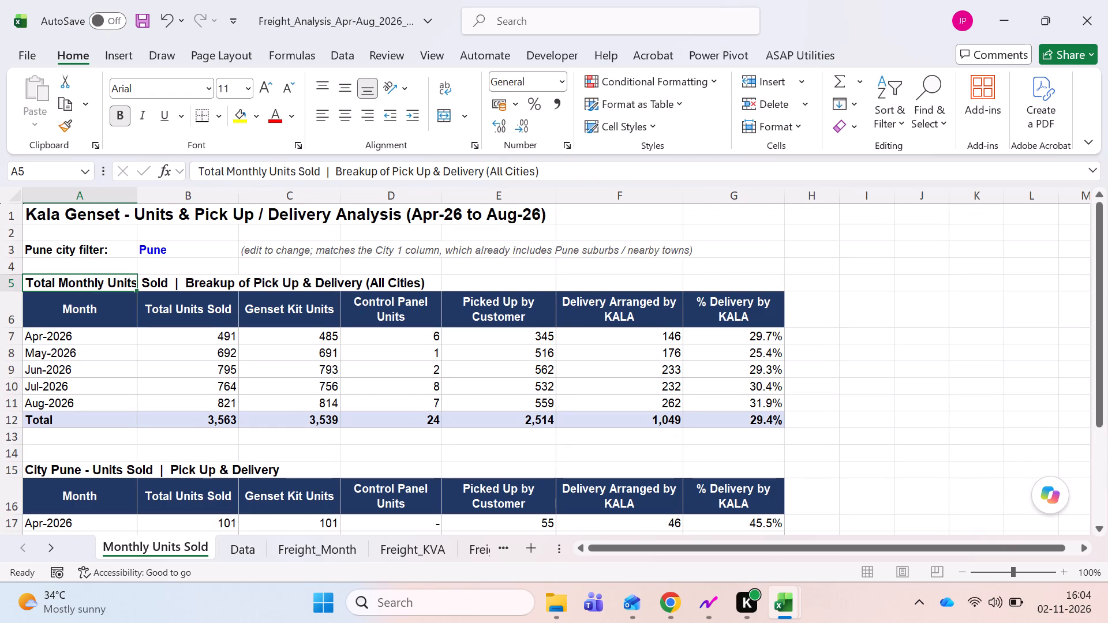
Insert "Apr - Aug'26" after "Total Monthly Units Sold" in the A5 heading.
click(321, 171)
key(space)
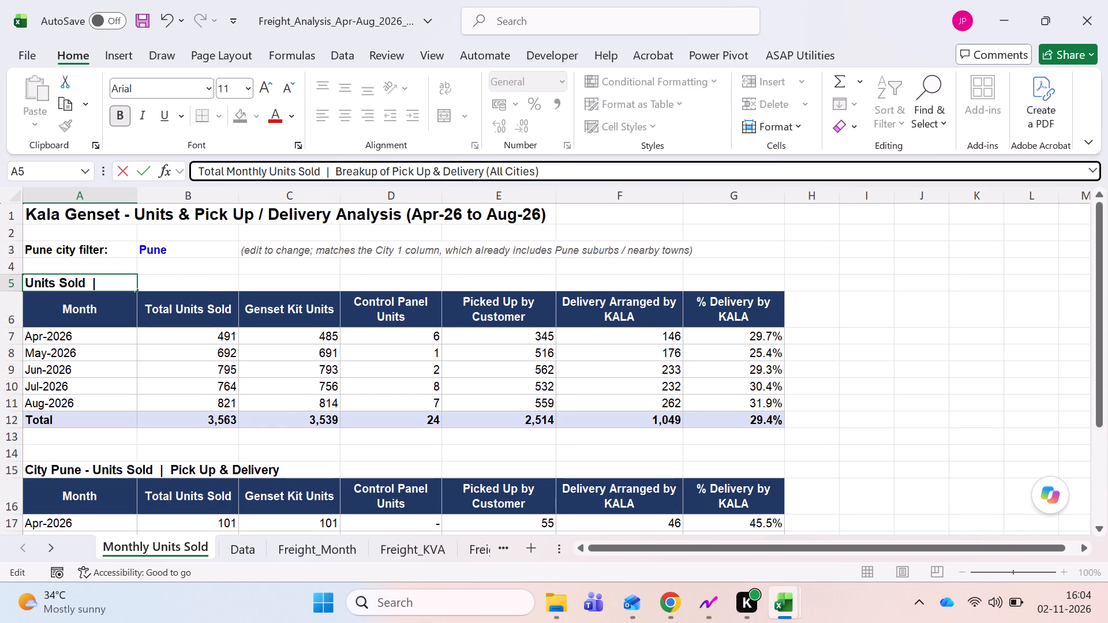
text(Apr)
key(space)
text(- Aug'26)
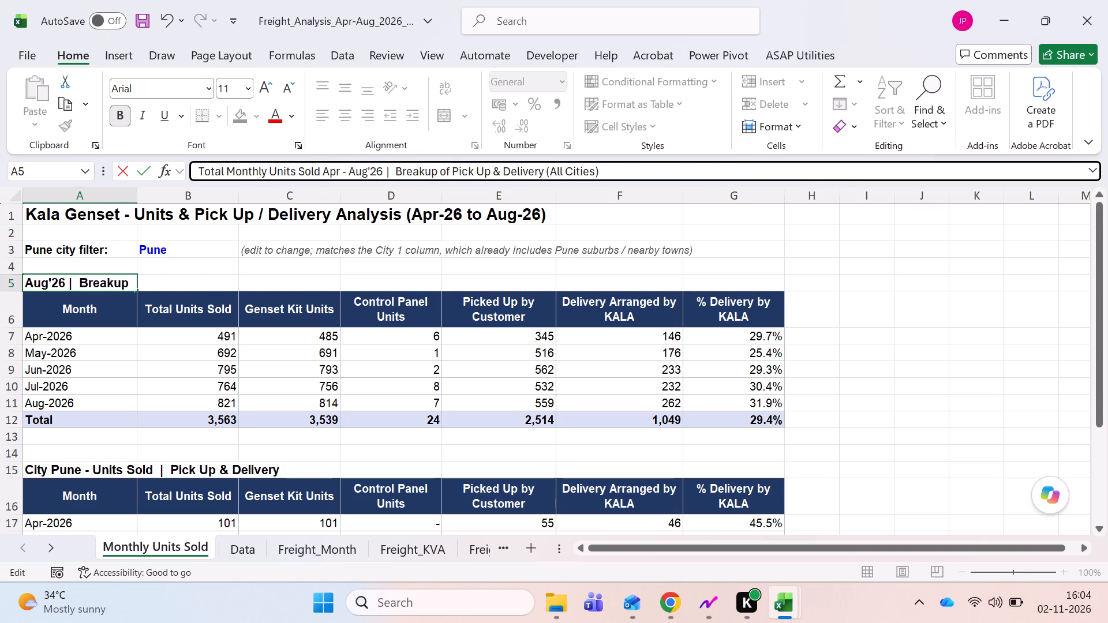
key(Return)
scroll(182, 450, down, 1)
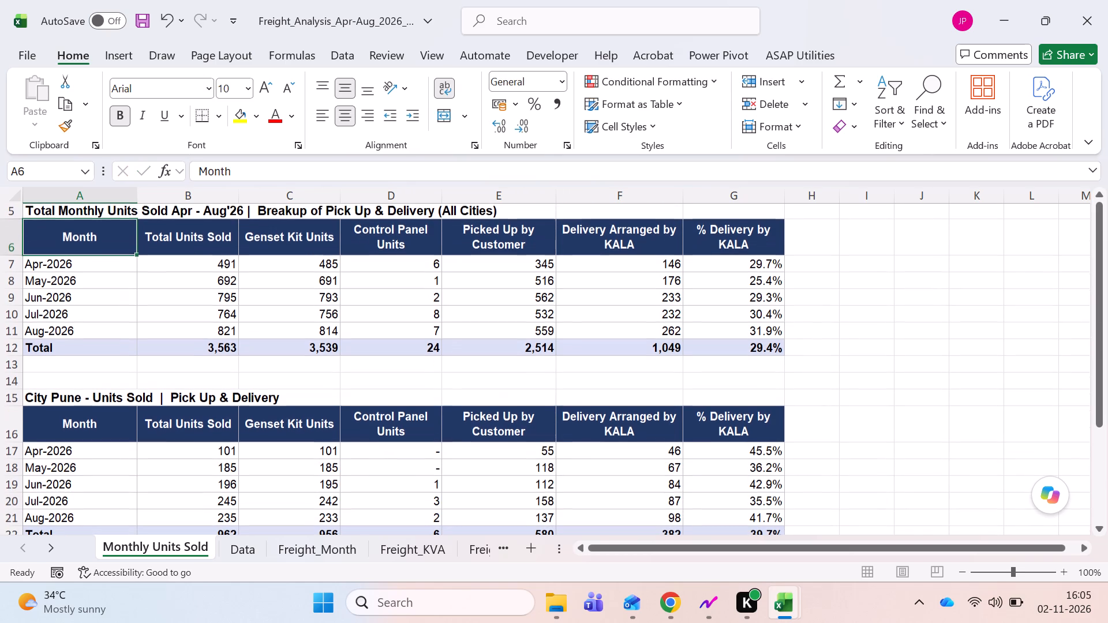
Insert "Apr - Aug'26" after "City Pune - Units Sold" in the A15 section heading.
click(53, 399)
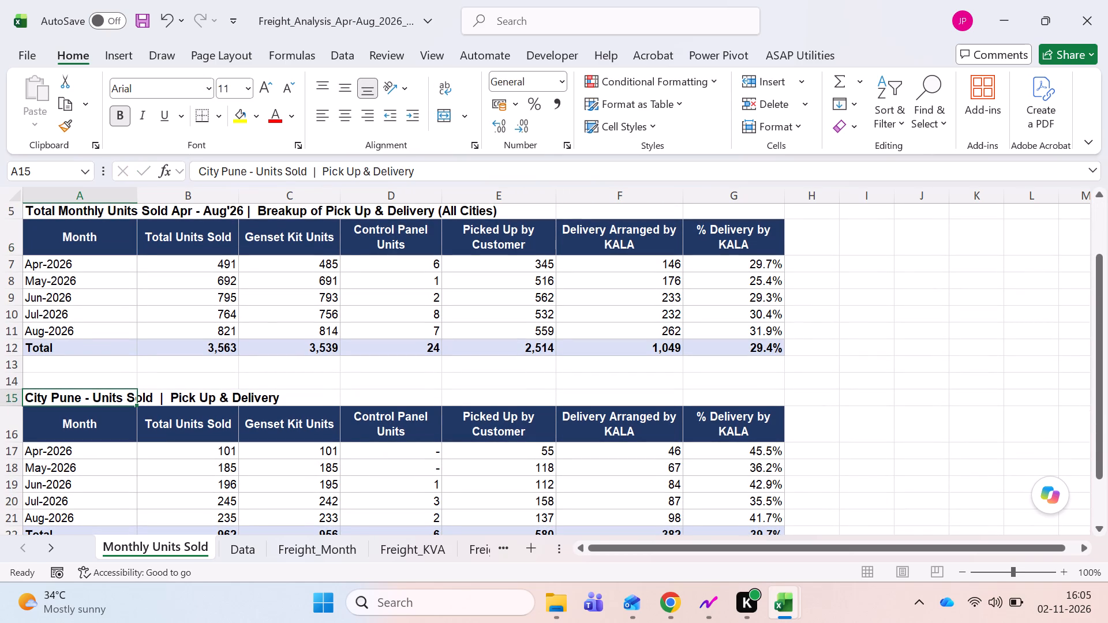
click(306, 168)
key(space)
text(Apr - aug)
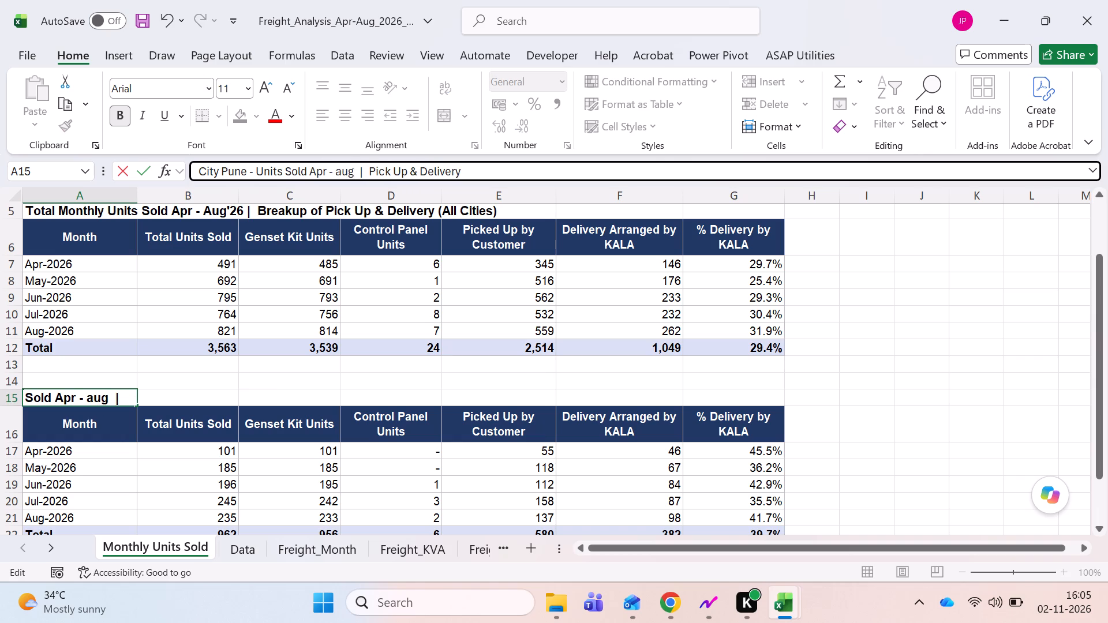
key(BackSpace)
key(BackSpace)
key(BackSpace)
text(Auf)
key(BackSpace)
text(g'26)
key(Return)
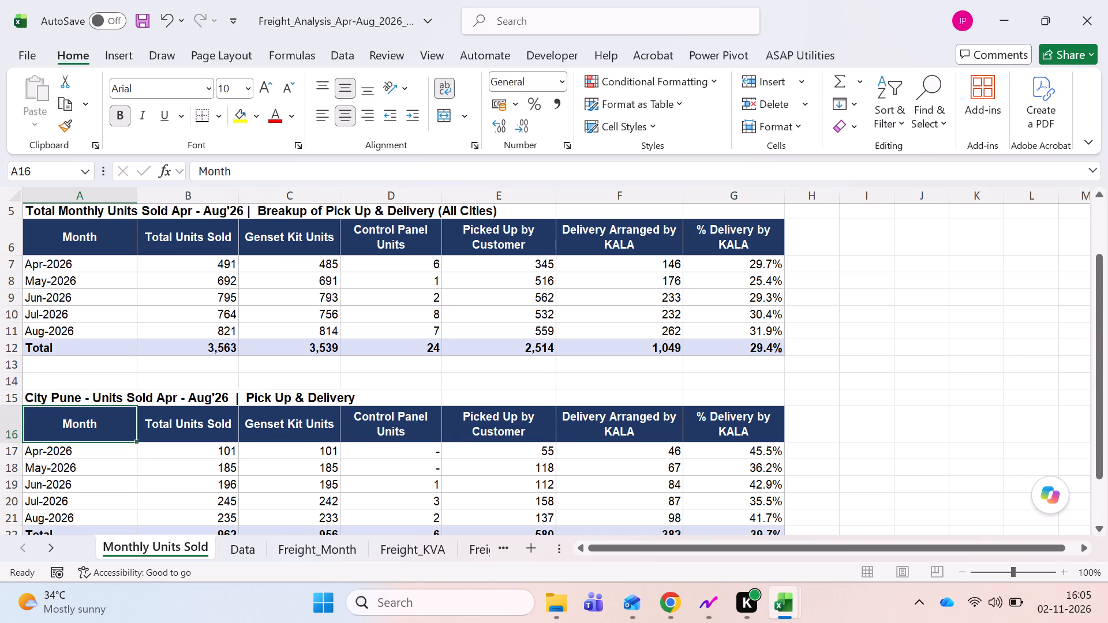
Delete the extra blank row 14 above the City Pune section heading.
key(Down)
key(Up)
key(Up)
key(Up)
key(shift+space)
key(ctrl+minus)
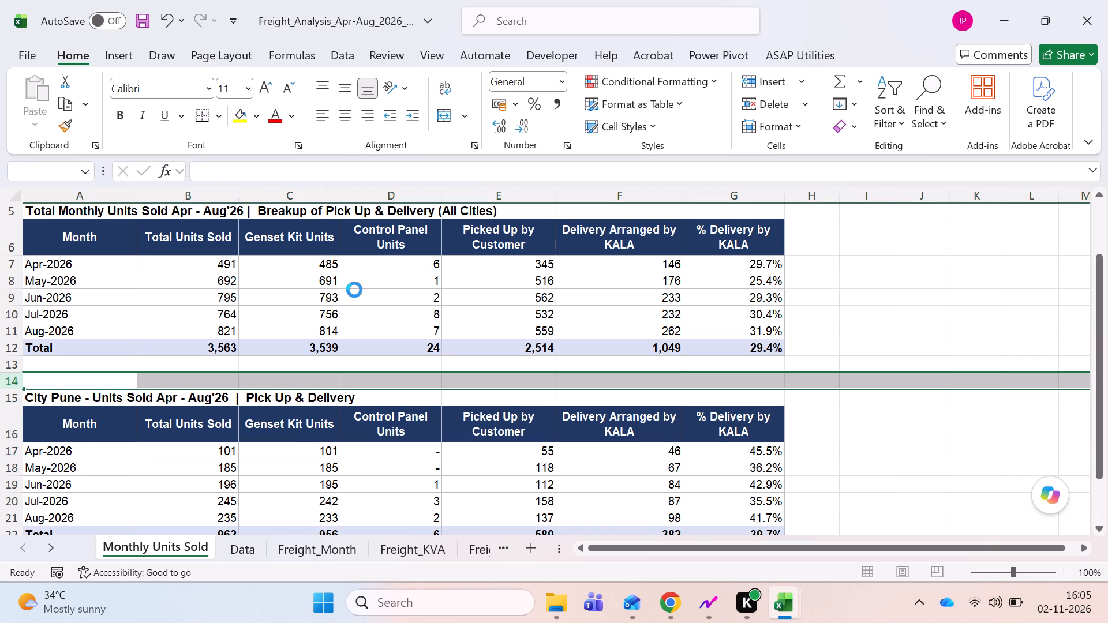
key(Down)
Delete the "Pune city filter" row and the blank row beneath it, and save the workbook.
key(ctrl+Up)
key(ctrl+Up)
key(ctrl+Up)
key(ctrl+Up)
key(ctrl+Up)
key(ctrl+Up)
key(Down)
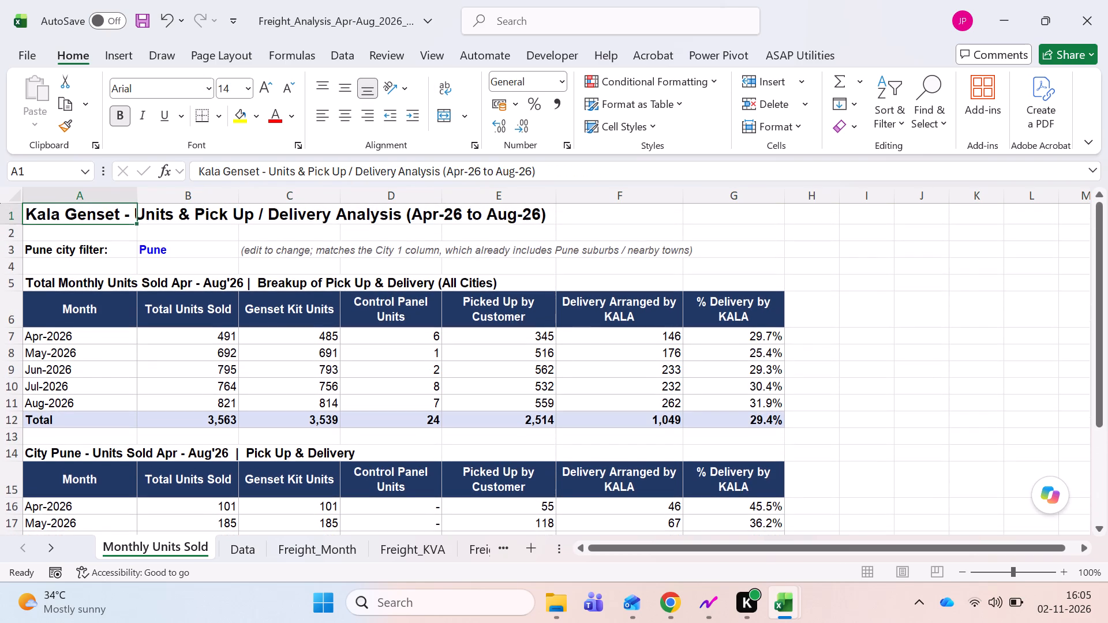
key(Down)
key(ctrl+s)
key(Right)
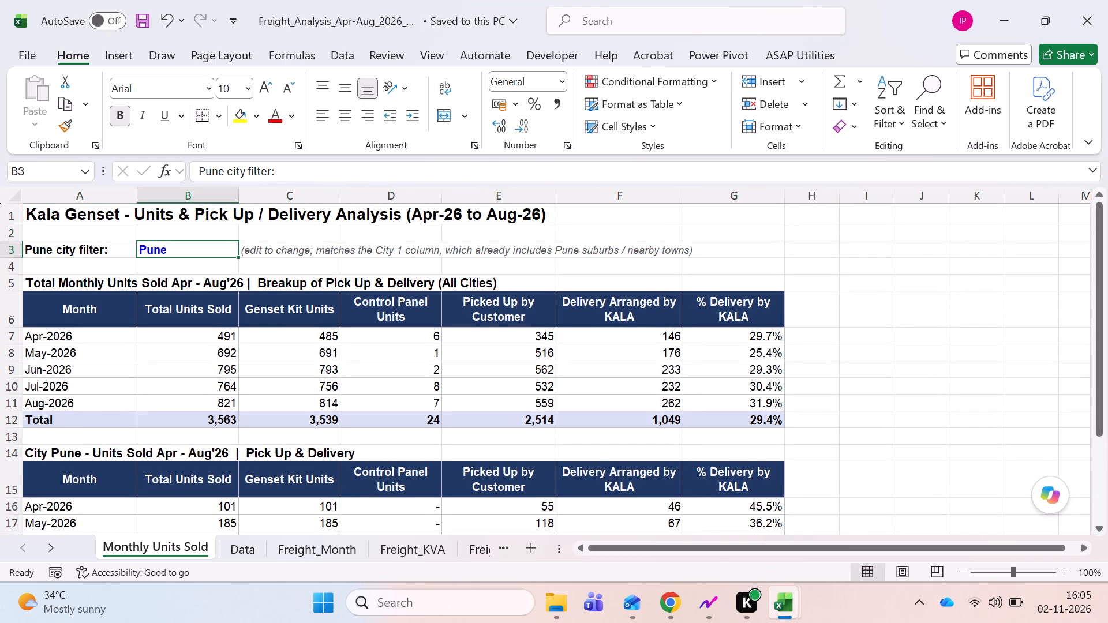
key(Left)
key(shift+space)
key(ctrl+minus)
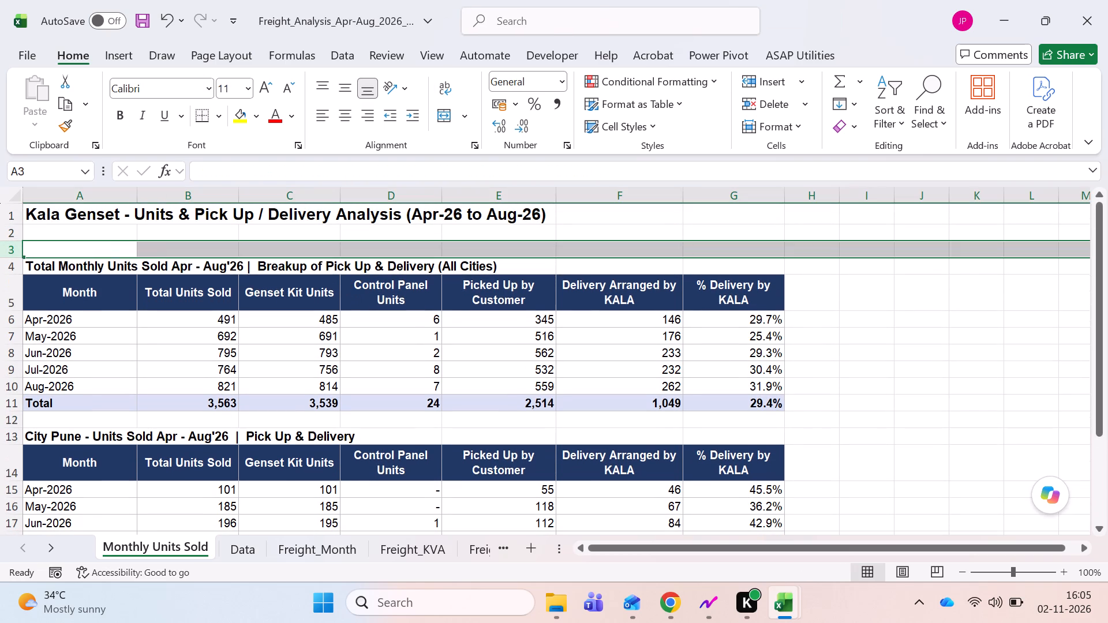
key(ctrl+minus)
key(Up)
key(Up)
key(Down)
key(Up)
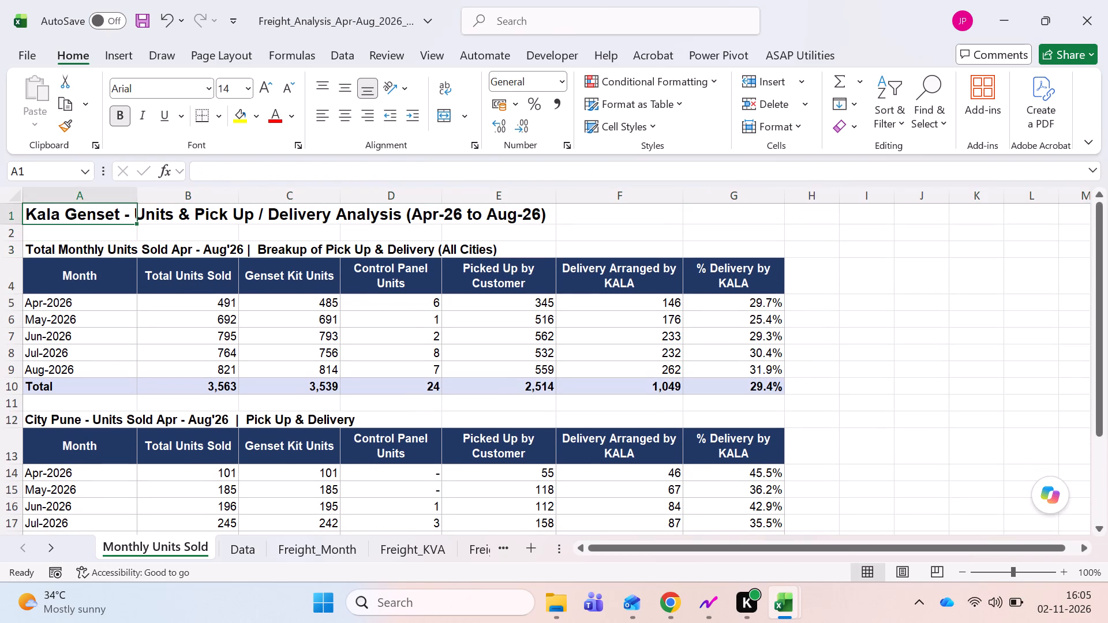
key(ctrl+s)
Set the font of the entire Monthly Units Sold sheet to Calibri, size 10.
key(ctrl+a)
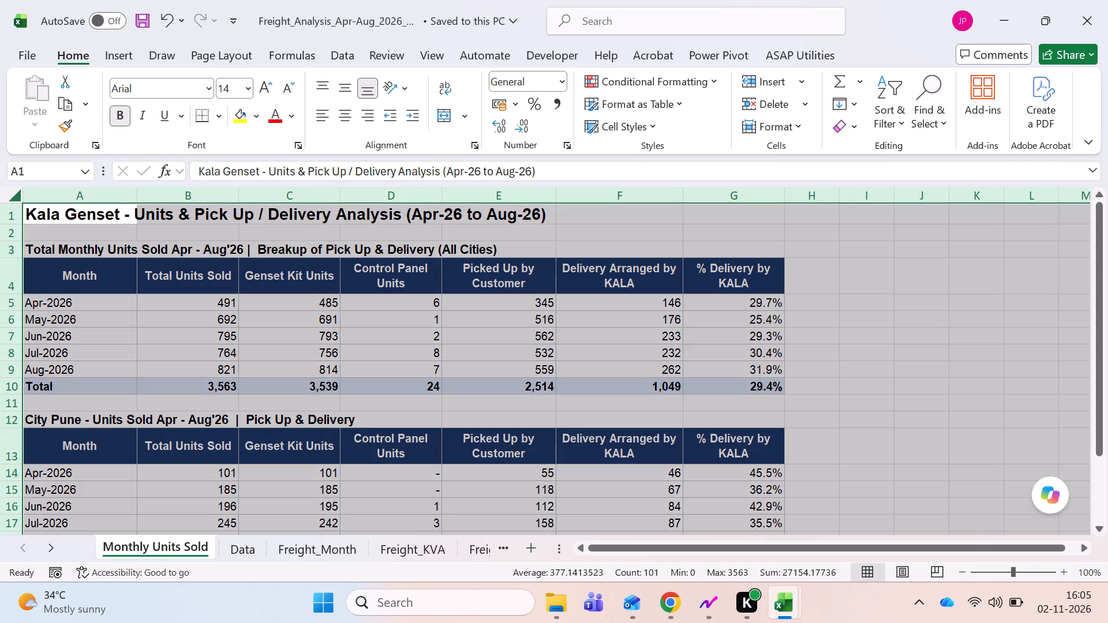
click(164, 84)
text(cal)
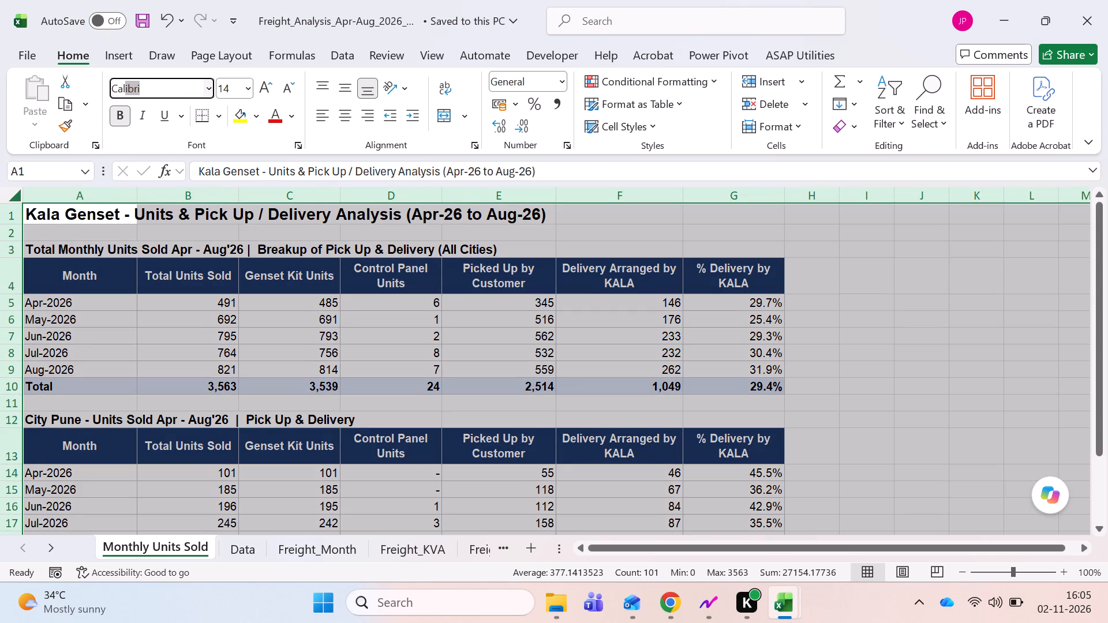
key(Return)
click(233, 92)
text(10)
key(Return)
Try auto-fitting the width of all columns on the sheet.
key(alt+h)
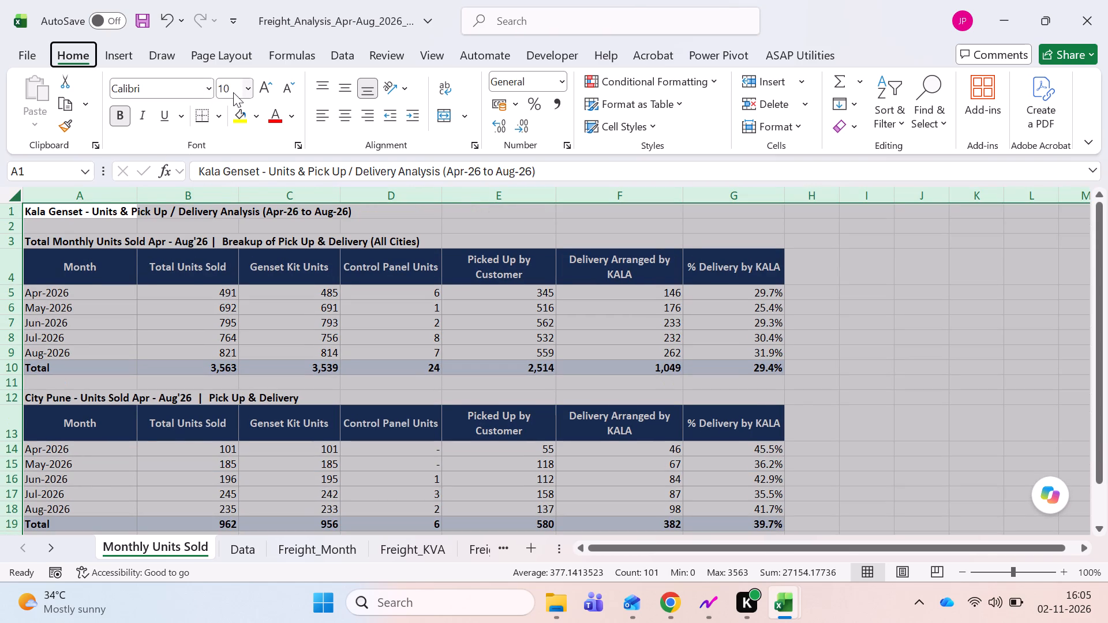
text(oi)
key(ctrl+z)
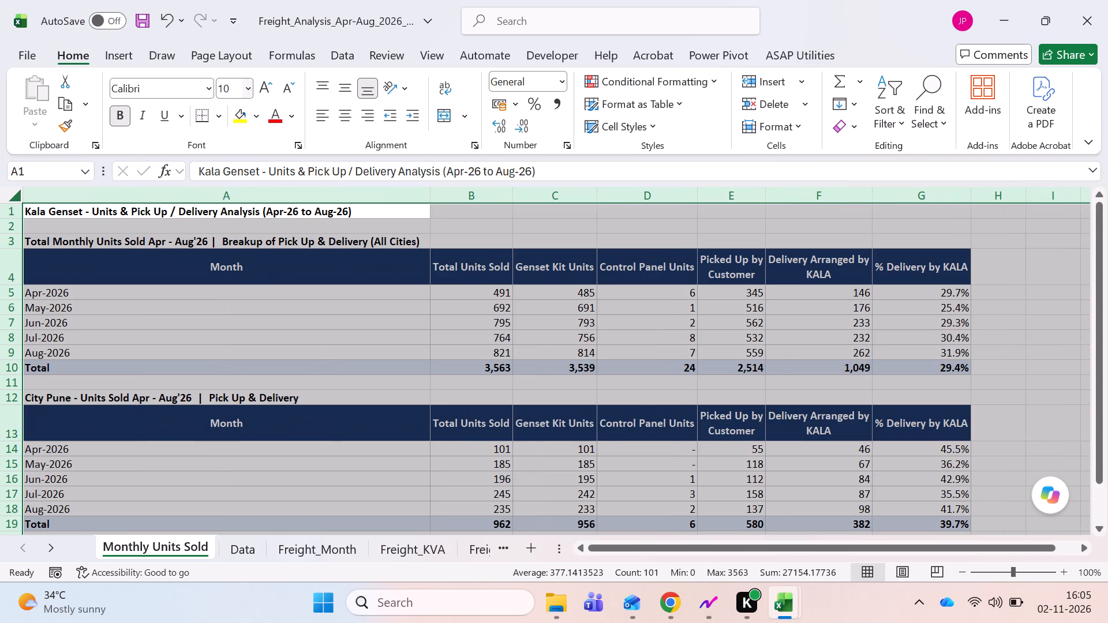
Clear the whole-sheet selection and save the workbook.
click(202, 301)
key(Left)
key(ctrl+Left)
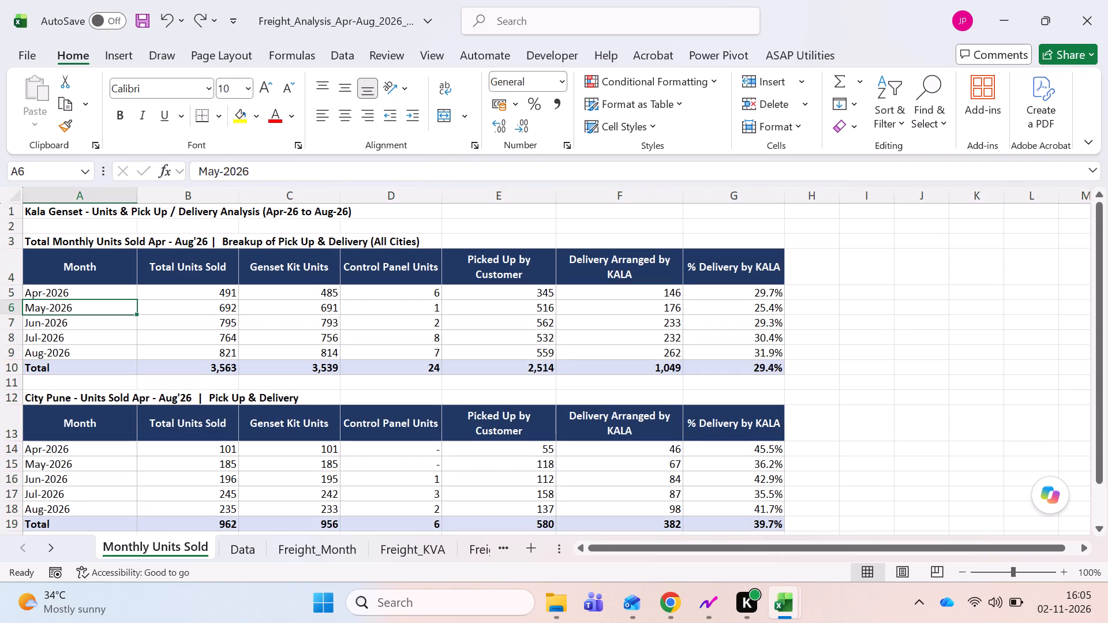
key(ctrl+s)
Apply all borders to the All Cities monthly units table, A4:G10, from the header row through the Total row.
scroll(212, 335, down, 1)
key(Up)
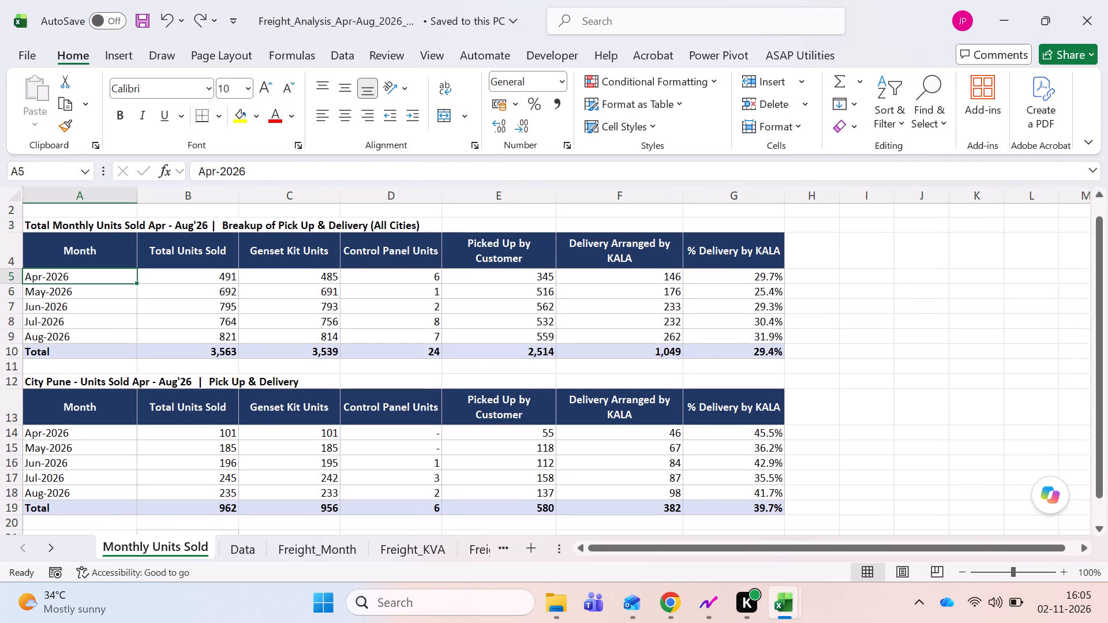
key(ctrl+shift+Down)
key(Up)
key(ctrl+shift+Down)
key(ctrl+shift+Right)
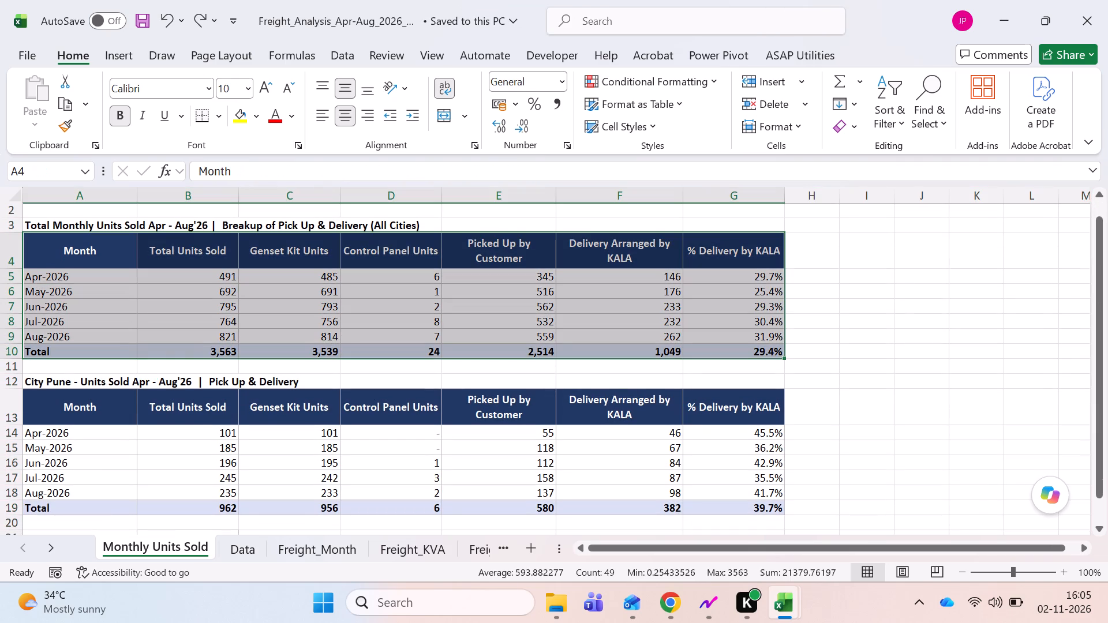
key(alt+h)
key(alt+b)
key(a)
Apply all borders to the City Pune table, A13:G19, leaving out its section heading.
key(Down)
key(Down)
key(Down)
key(Down)
key(Down)
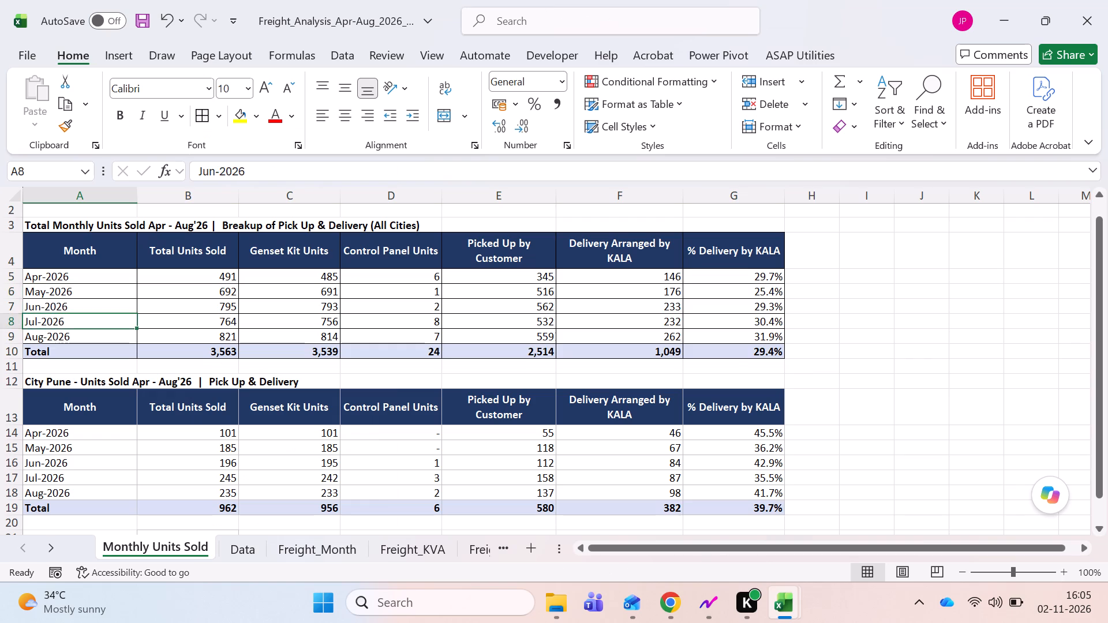
key(Down)
key(Down)
key(Down)
key(ctrl+shift+Down)
key(ctrl+shift+Right)
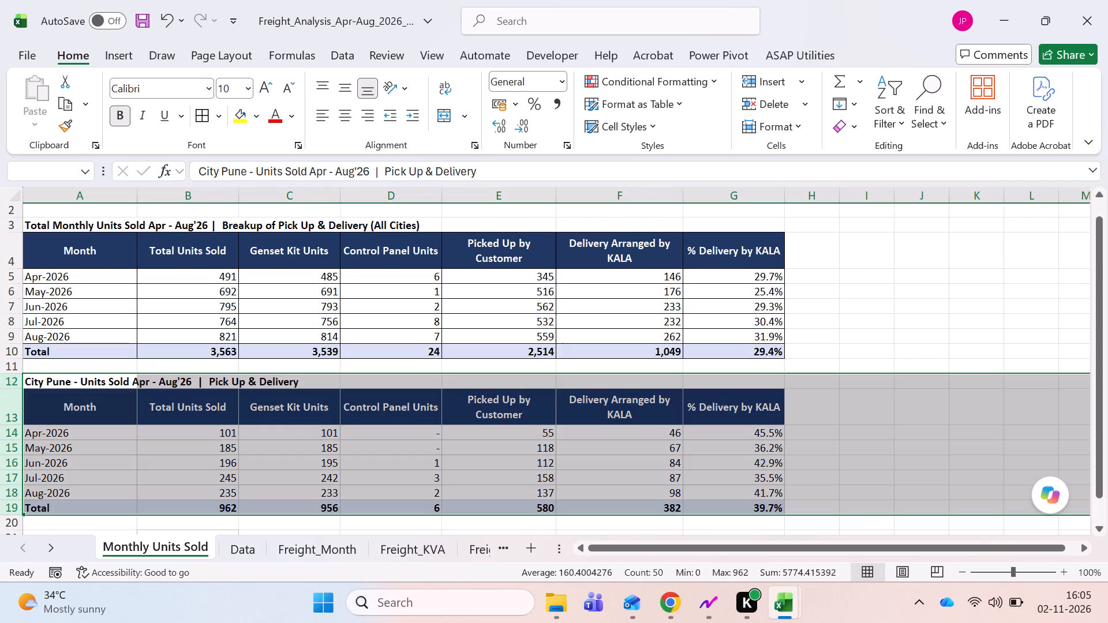
key(Left)
key(Down)
key(Up)
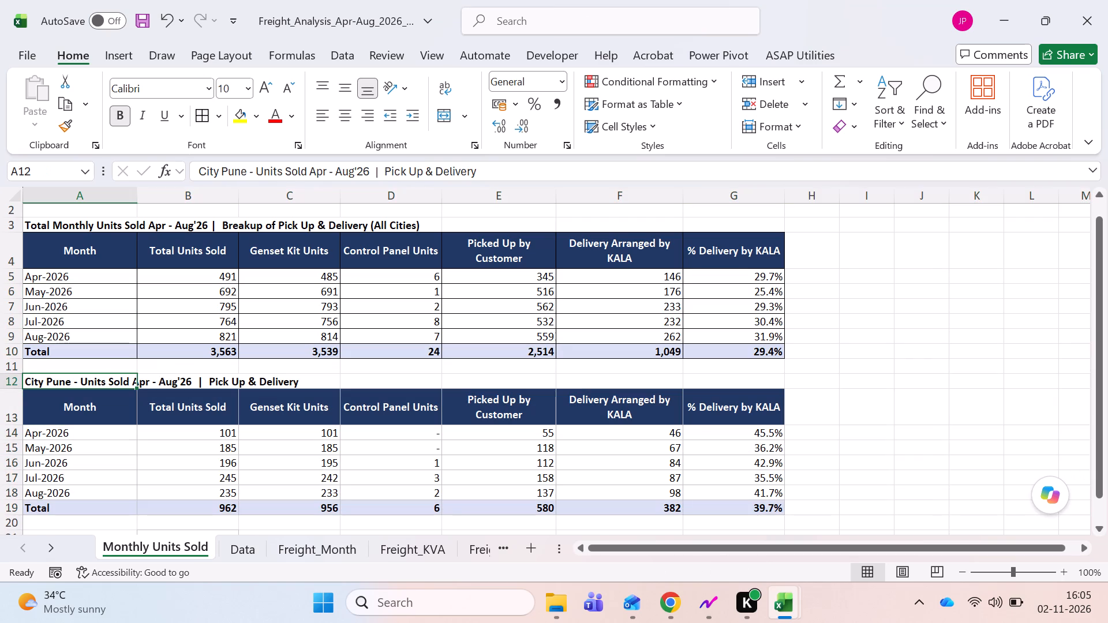
key(Down)
key(ctrl+shift+Down)
key(ctrl+shift+Right)
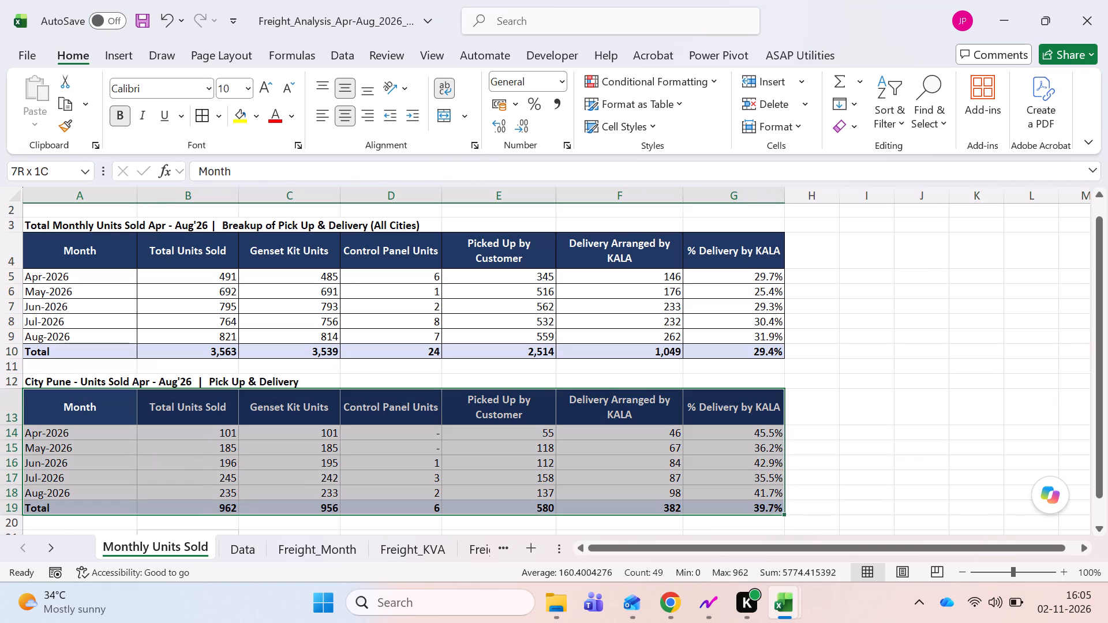
key(alt+h)
key(alt+space)
key(alt+b)
key(a)
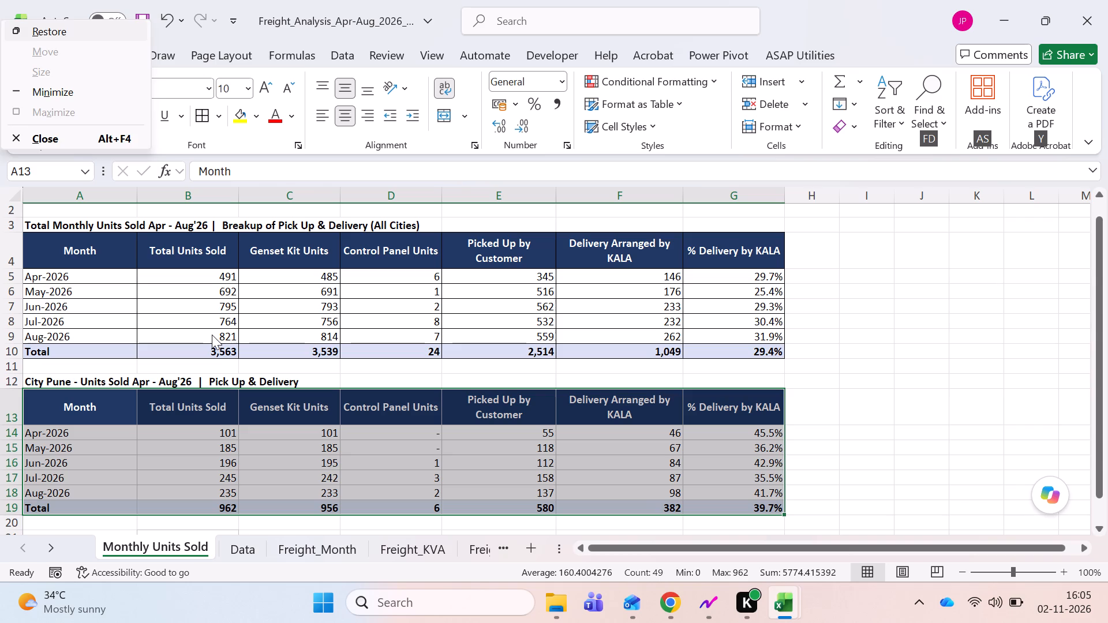
key(Escape)
key(Escape)
key(alt+h)
key(alt+b)
key(a)
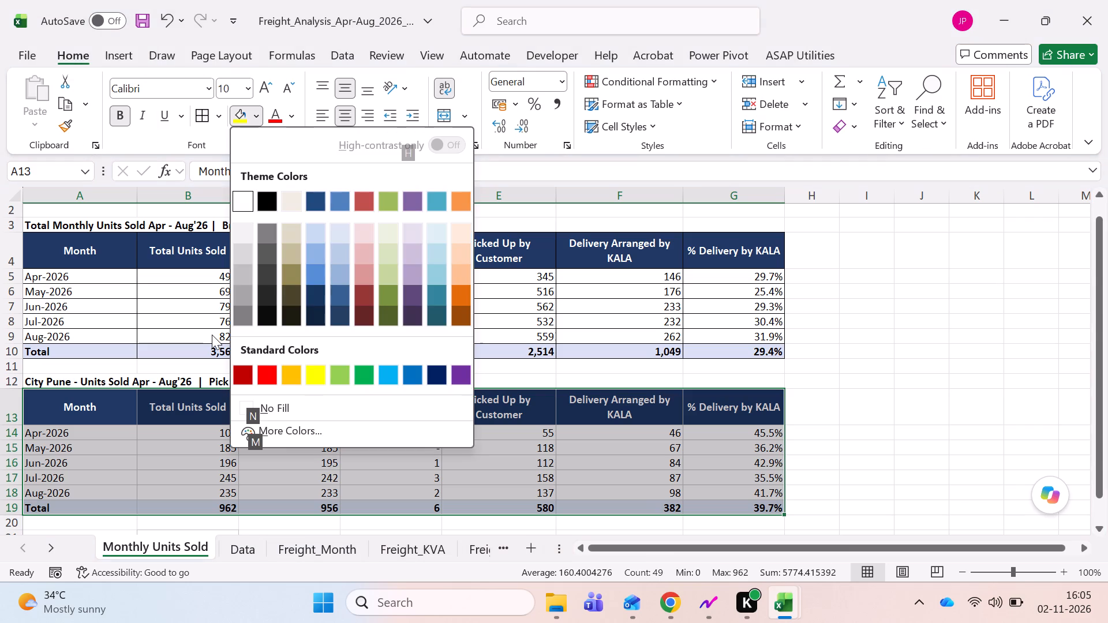
key(Escape)
key(Escape)
key(Escape)
key(Escape)
key(Escape)
key(alt+h)
key(alt+b)
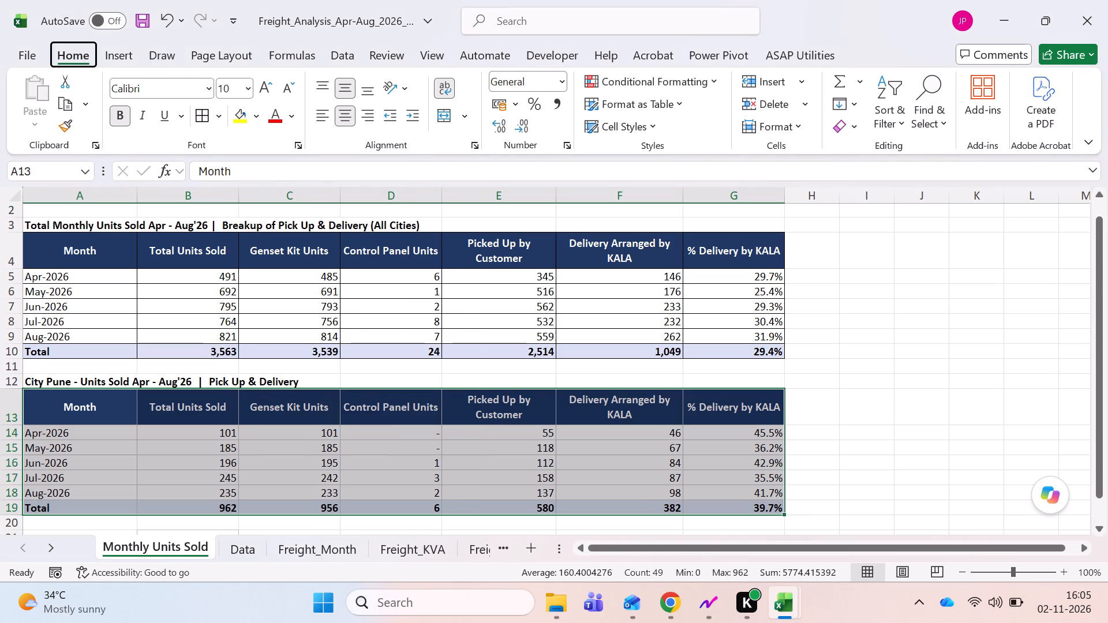
key(a)
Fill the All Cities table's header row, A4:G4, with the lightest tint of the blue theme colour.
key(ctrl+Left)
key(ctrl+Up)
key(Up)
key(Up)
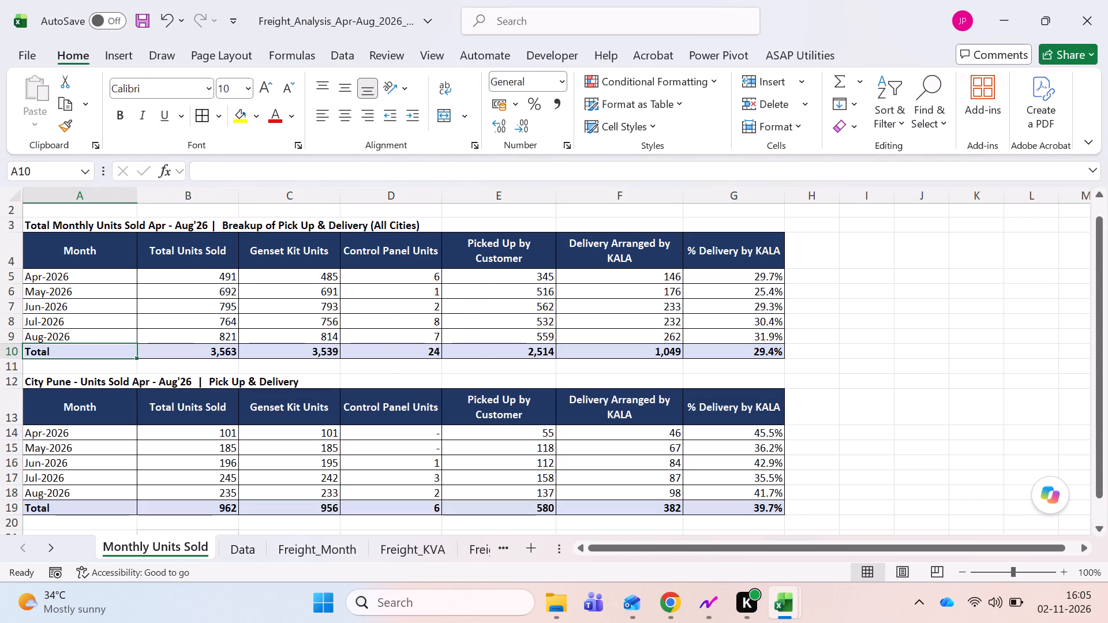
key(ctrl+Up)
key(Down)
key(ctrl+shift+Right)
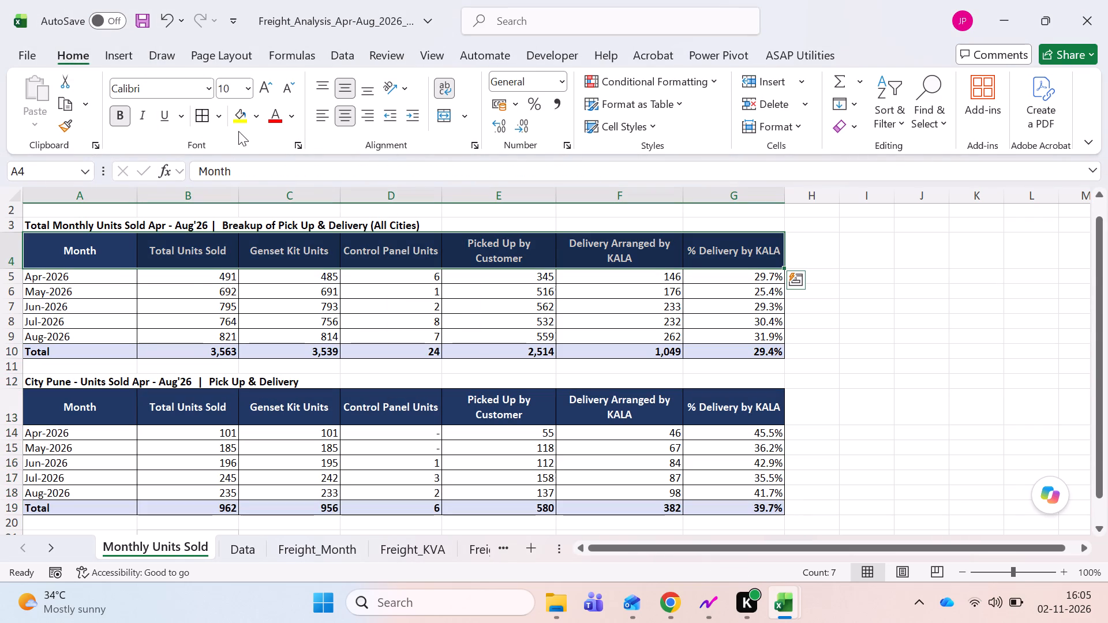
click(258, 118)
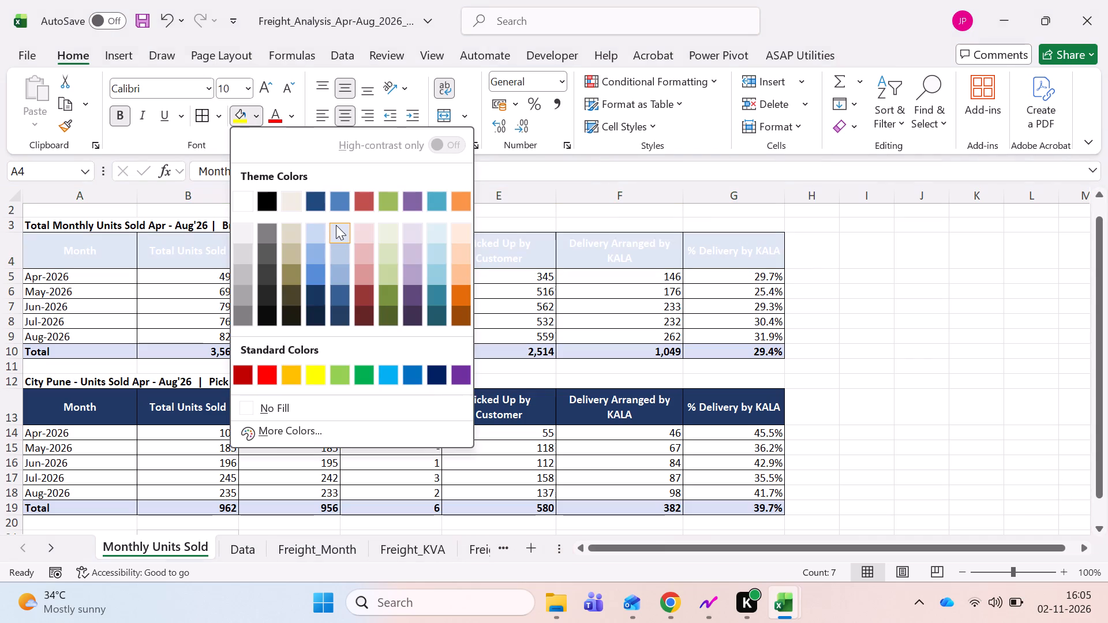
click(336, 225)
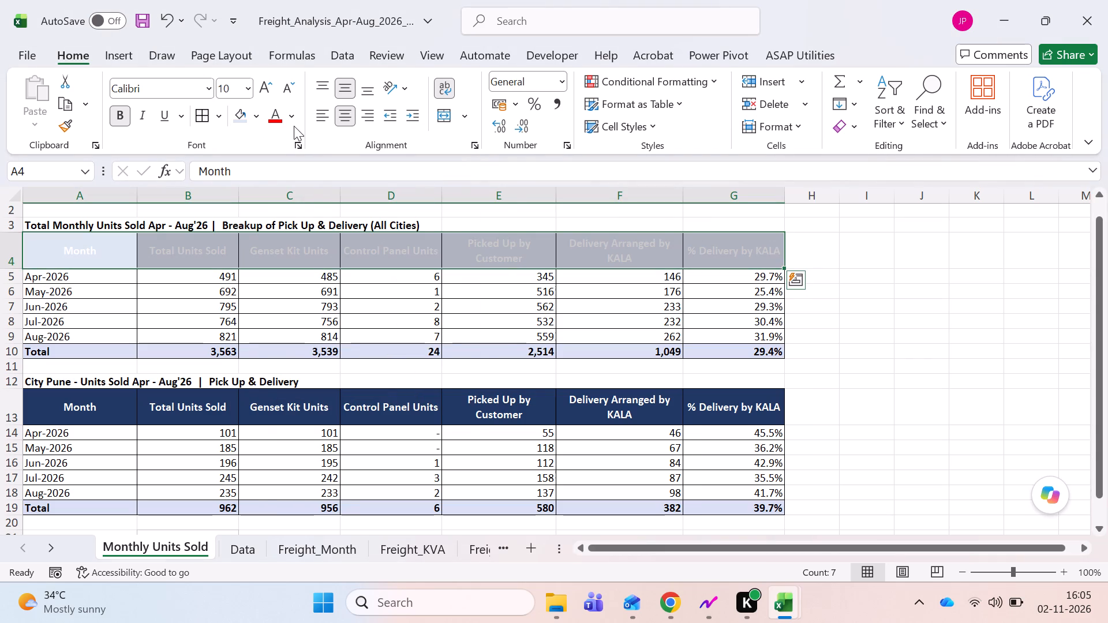
Set the font colour of the All Cities table's header row to Automatic, keeping the text bold.
click(294, 126)
click(292, 120)
click(292, 119)
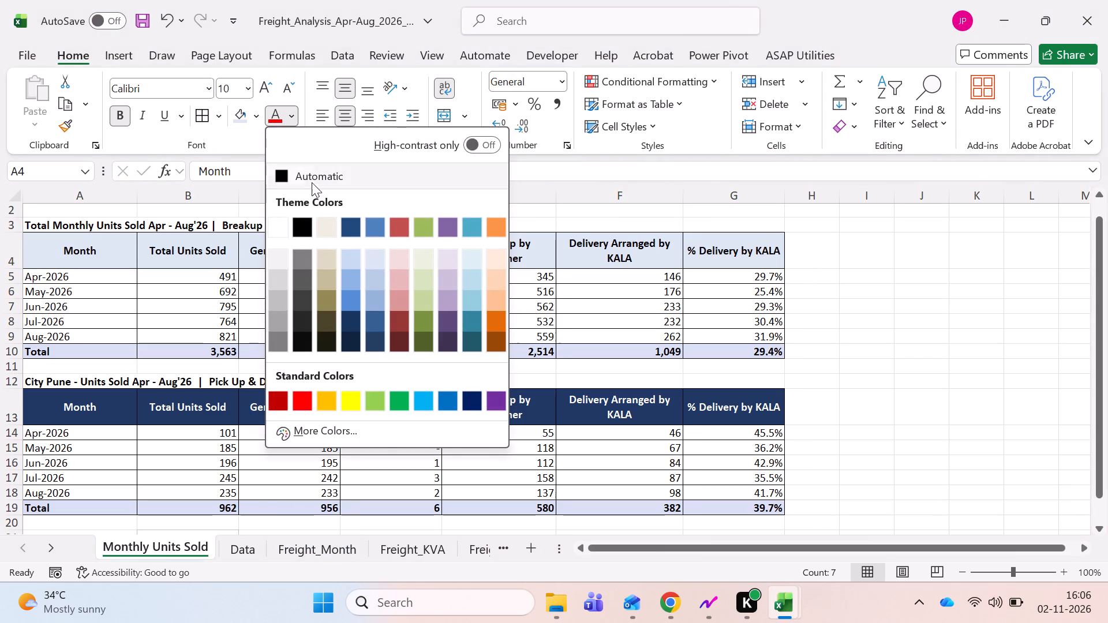
click(312, 179)
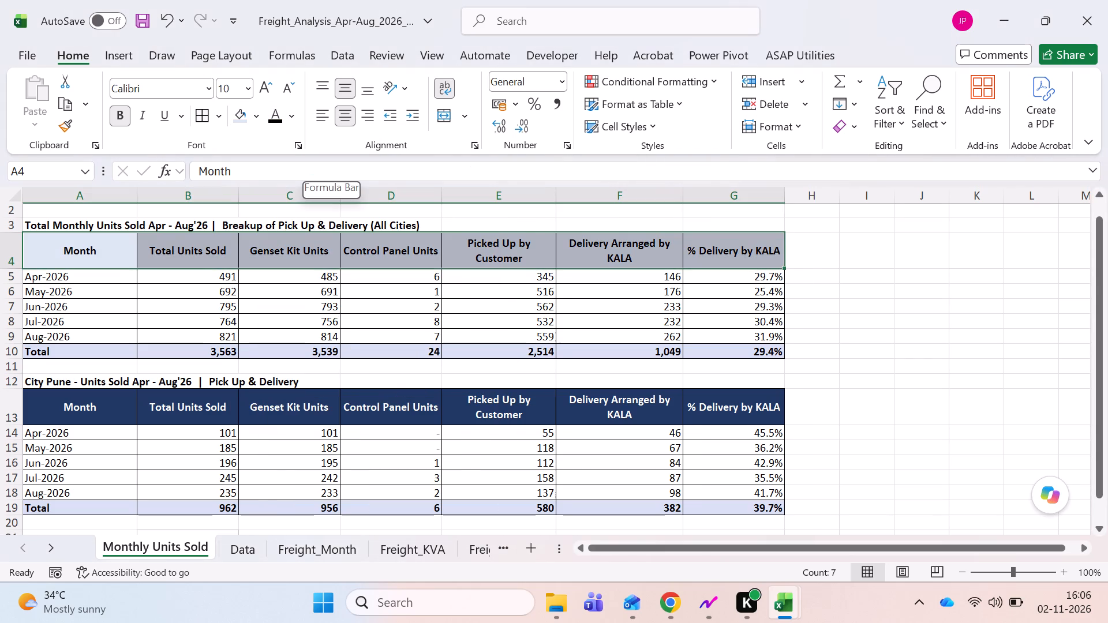
key(ctrl+b)
key(ctrl+b)
Change the fill of the All Cities header row, A4:G4, to the lightest tint of the orange theme colour.
click(319, 288)
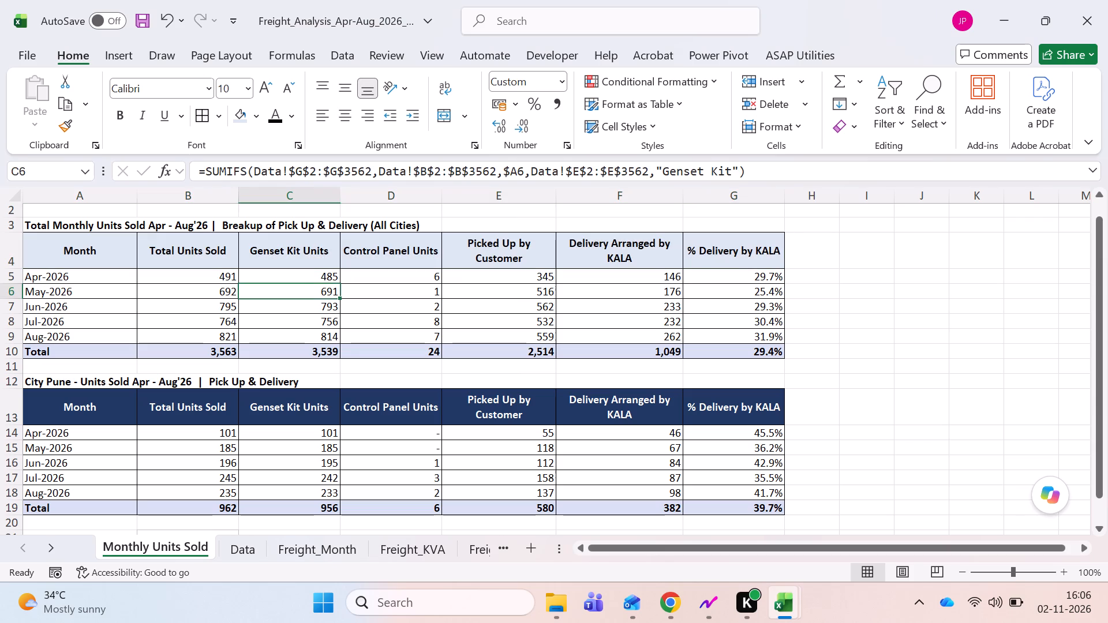
click(201, 314)
click(98, 260)
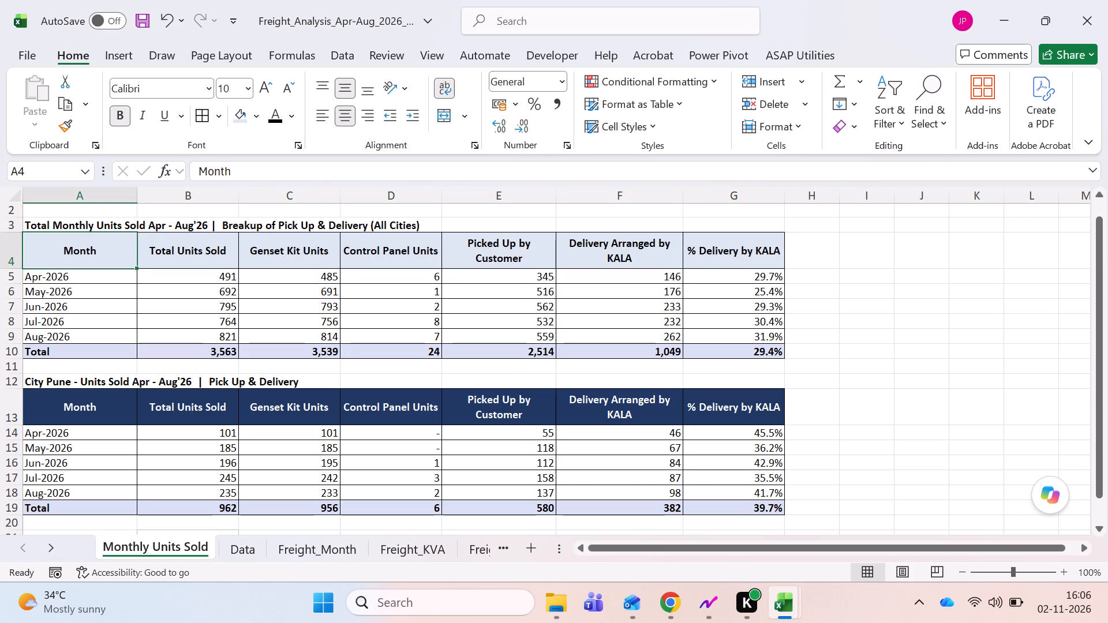
key(ctrl+shift+Right)
click(259, 108)
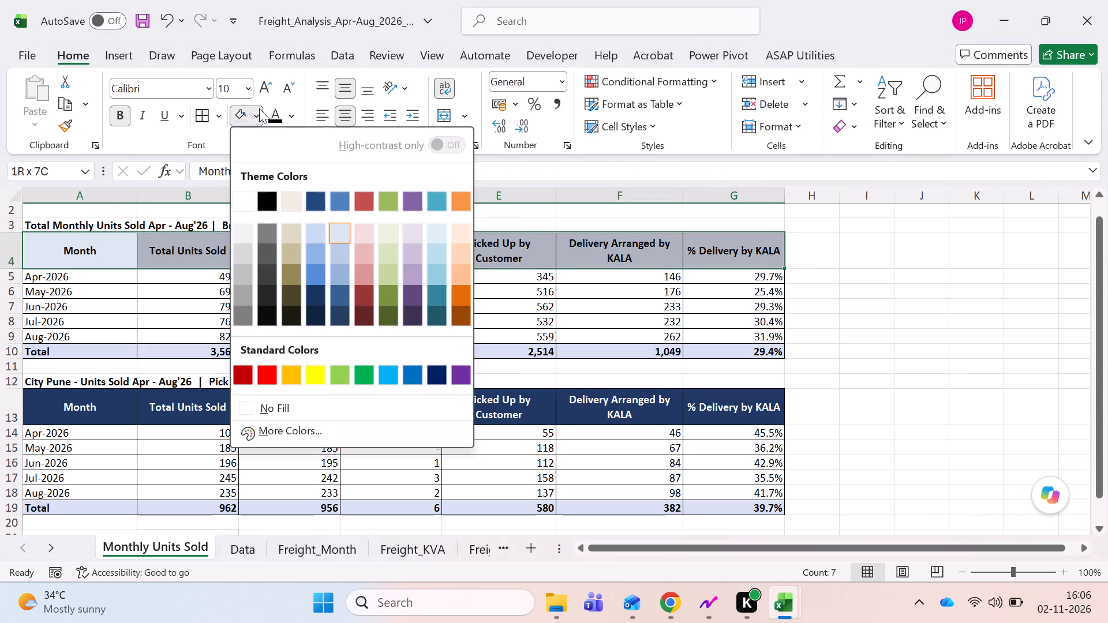
click(470, 226)
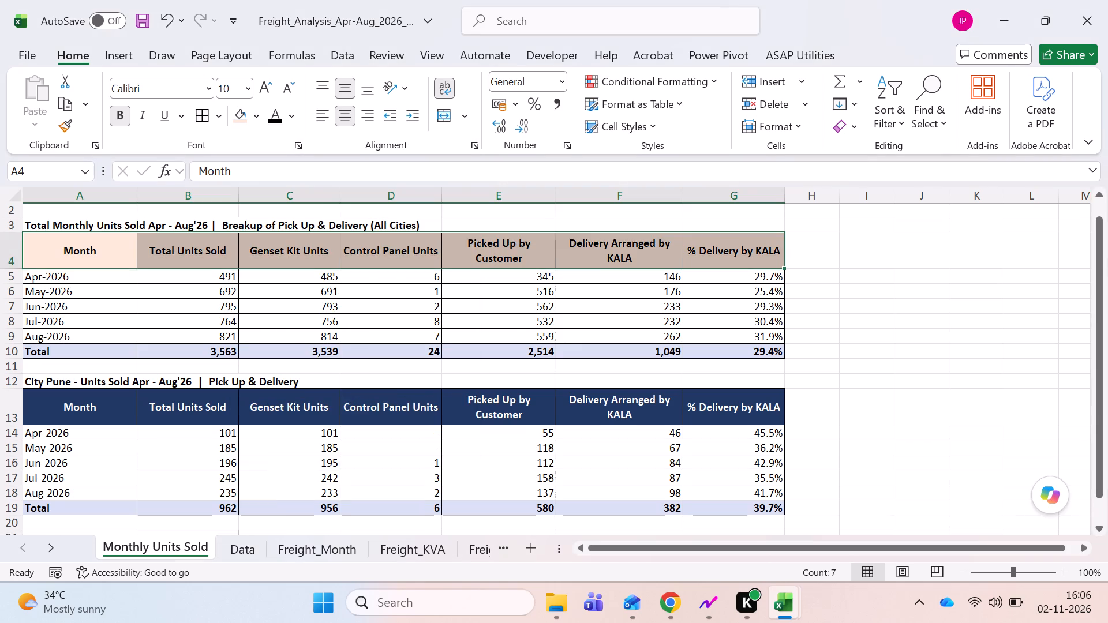
Give the City Pune header row, A13:G13, the same light orange fill and Automatic black font colour.
scroll(385, 363, down, 1)
click(87, 352)
key(ctrl+shift+Right)
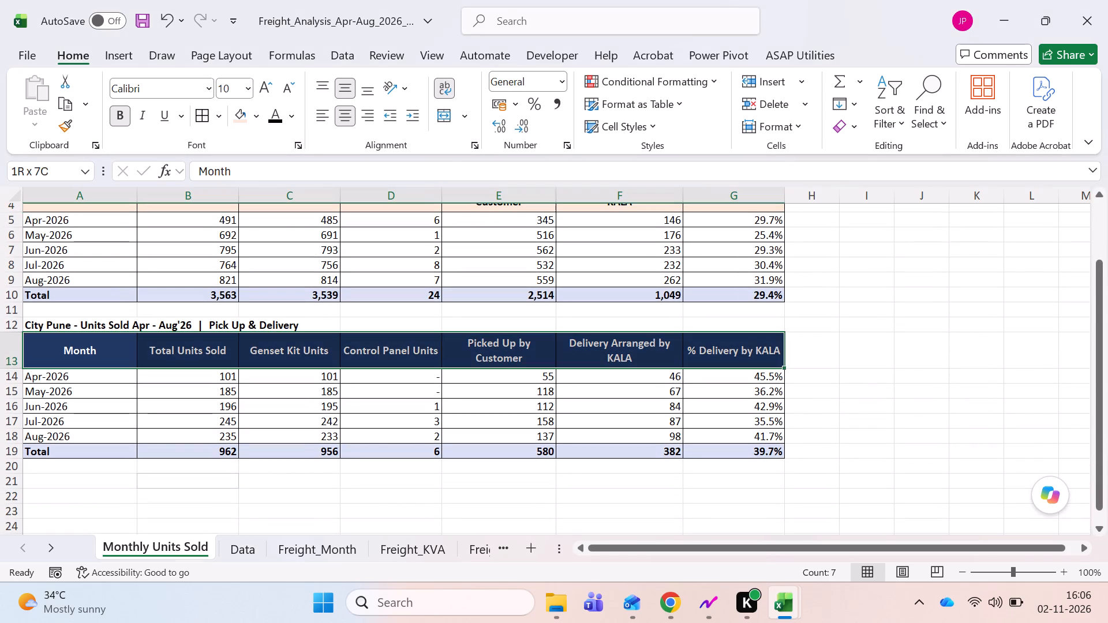
click(241, 119)
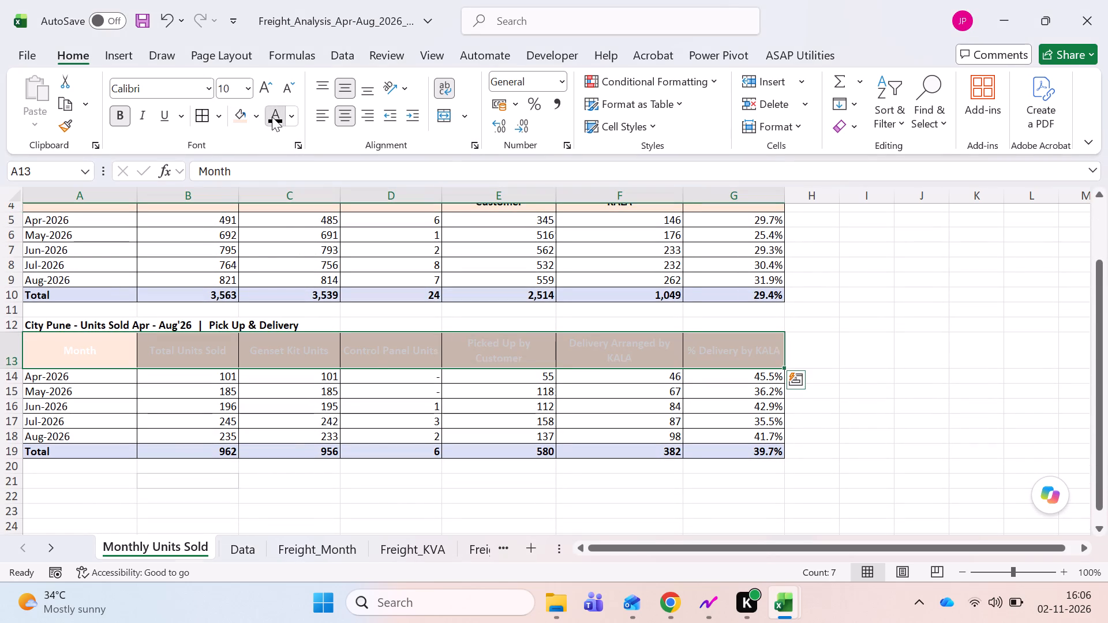
click(271, 117)
scroll(274, 369, up, 2)
scroll(274, 369, down, 1)
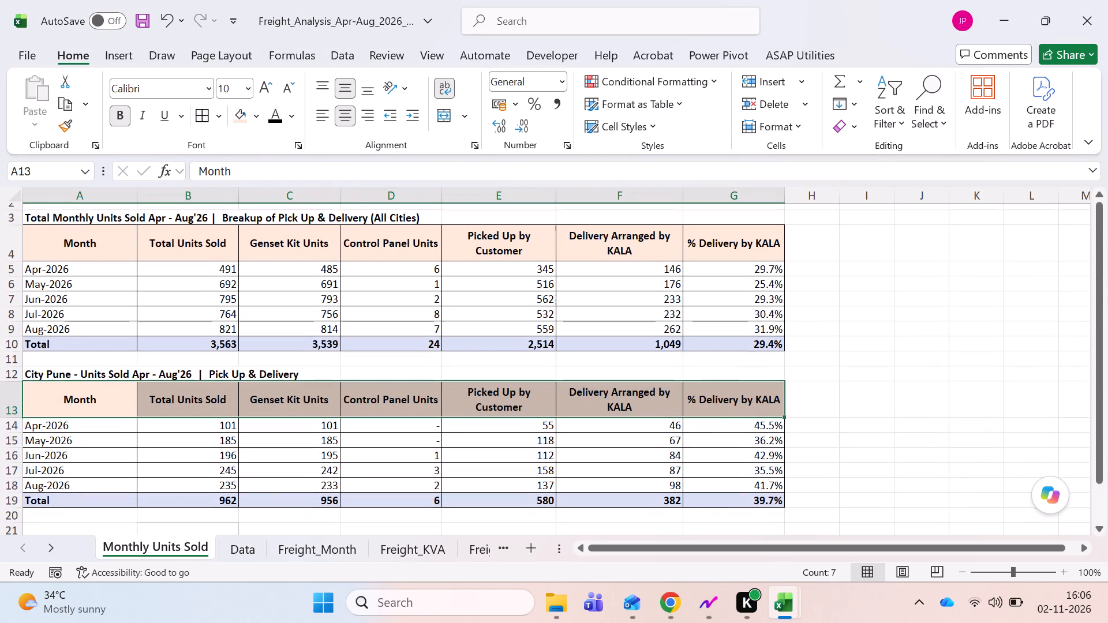
On the Freight_Month sheet, give the header row A3:F3 the light orange fill and Automatic black font colour.
scroll(274, 369, down, 1)
click(294, 544)
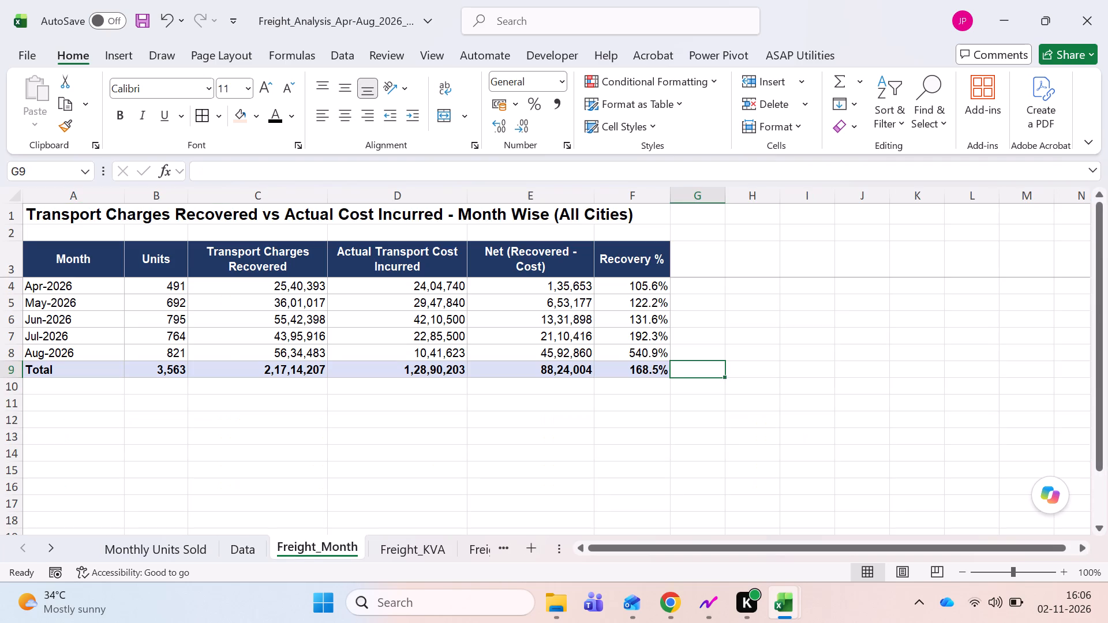
click(88, 266)
key(ctrl+shift+Right)
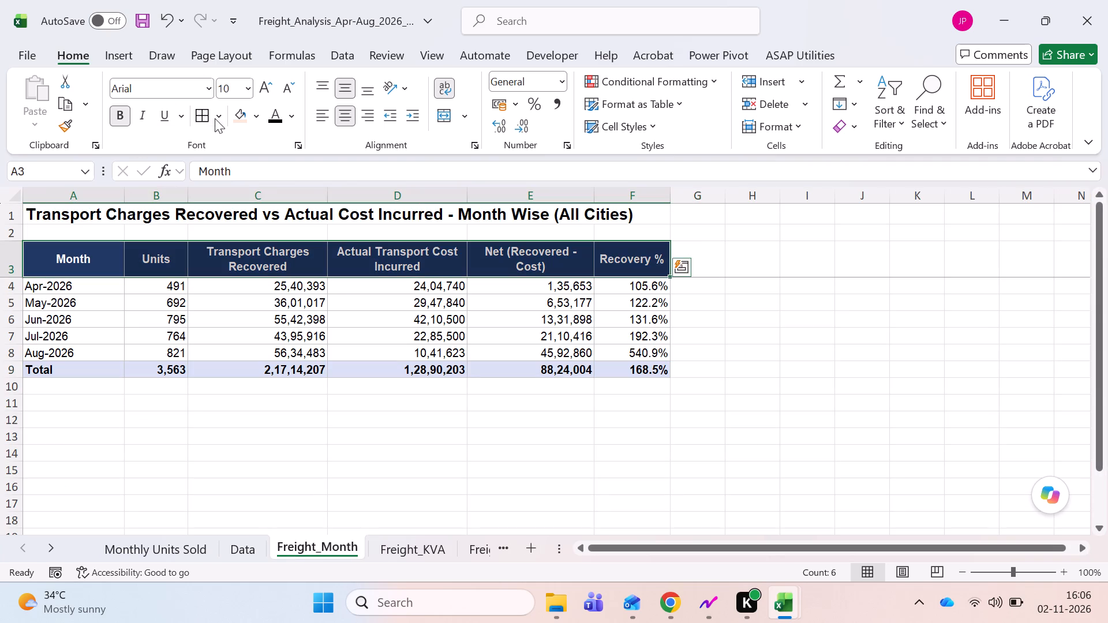
click(238, 116)
click(276, 117)
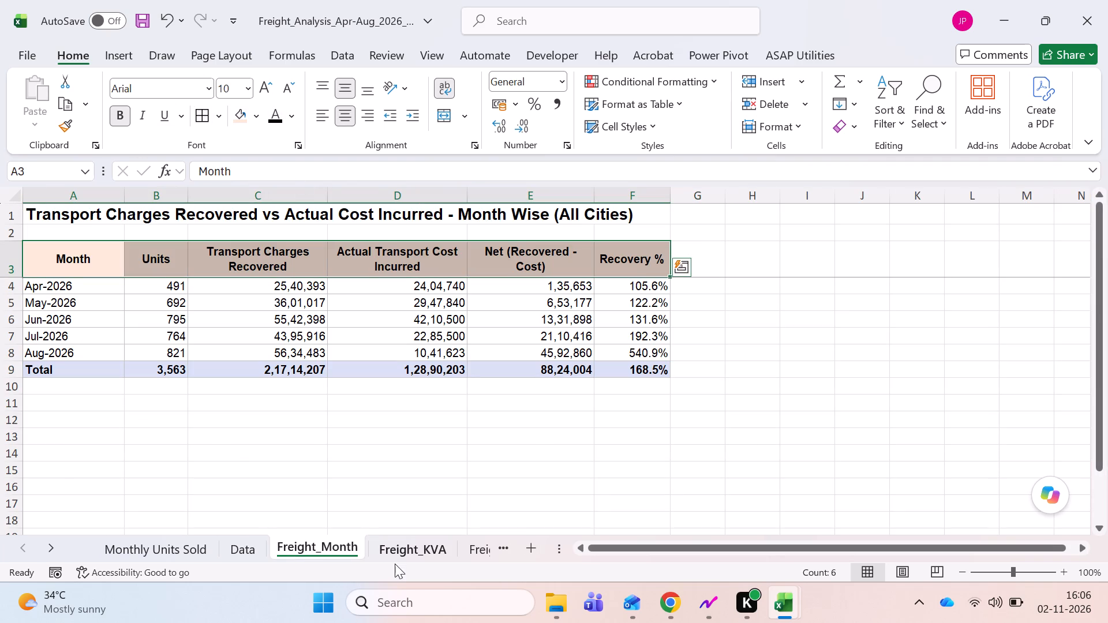
On the Freight_KVA sheet, give the header row A3:K3 the same light orange fill and Automatic black font colour.
click(408, 536)
click(63, 258)
key(ctrl+Left)
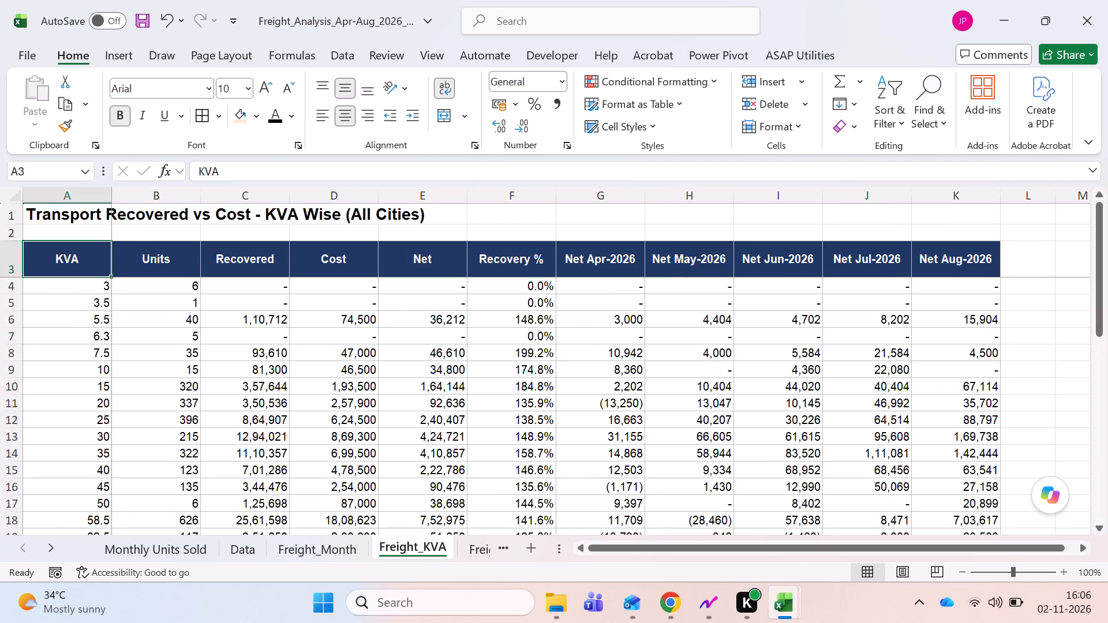
key(ctrl+shift+Right)
click(241, 114)
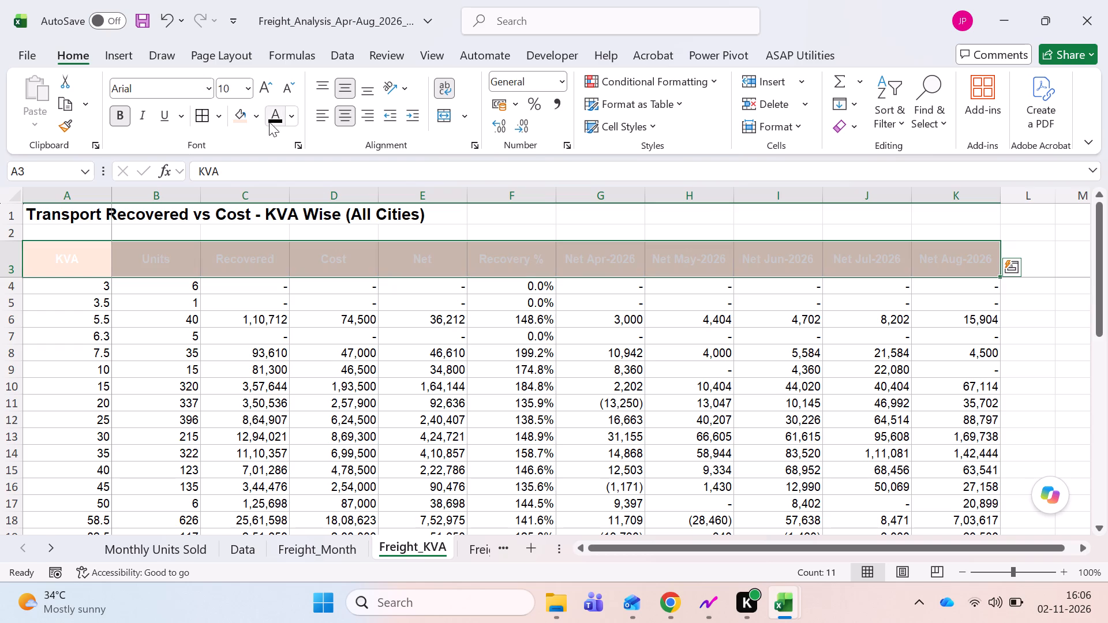
click(274, 122)
On the Freight_City sheet, give the header row A3:K3 the light orange fill and Automatic black font colour.
key(ctrl+Page_Down)
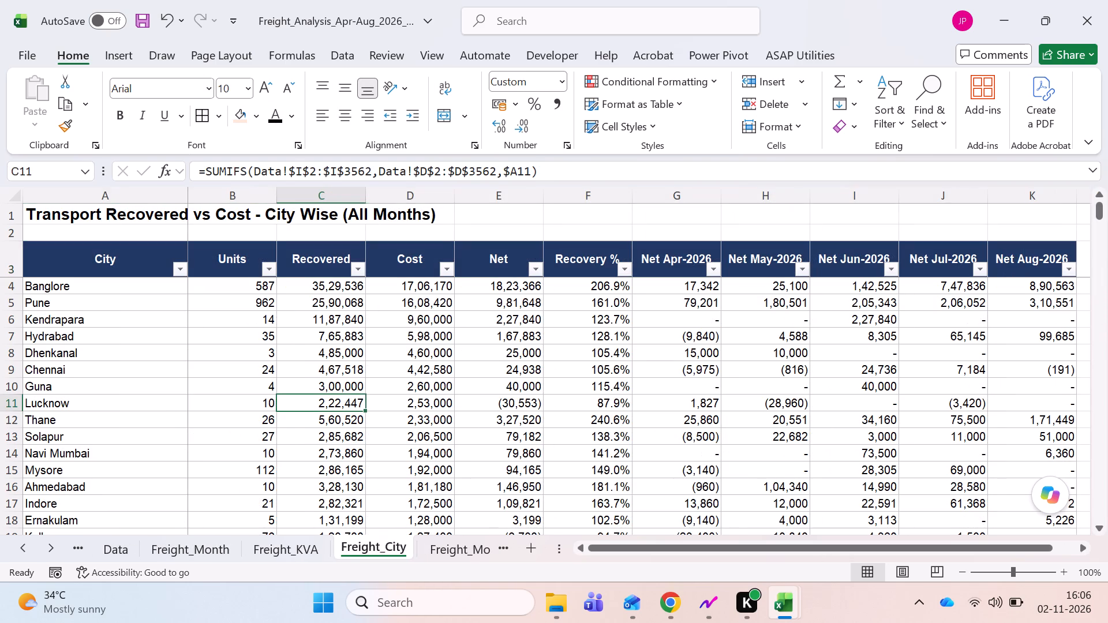
key(ctrl+Left)
key(ctrl+Up)
key(Down)
key(Up)
key(ctrl+shift+Right)
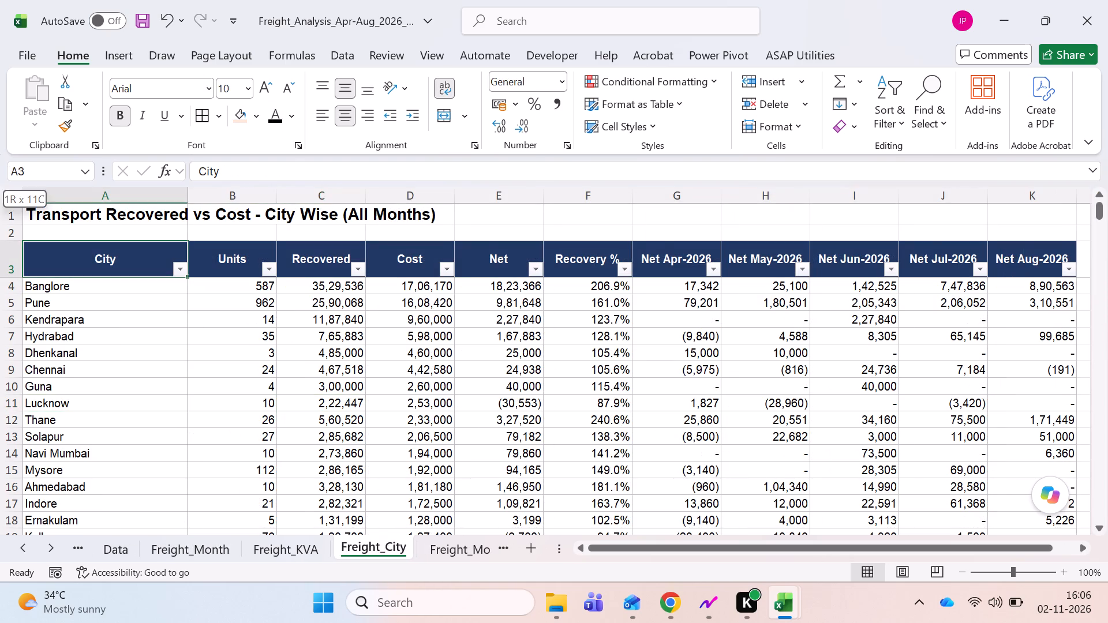
click(239, 120)
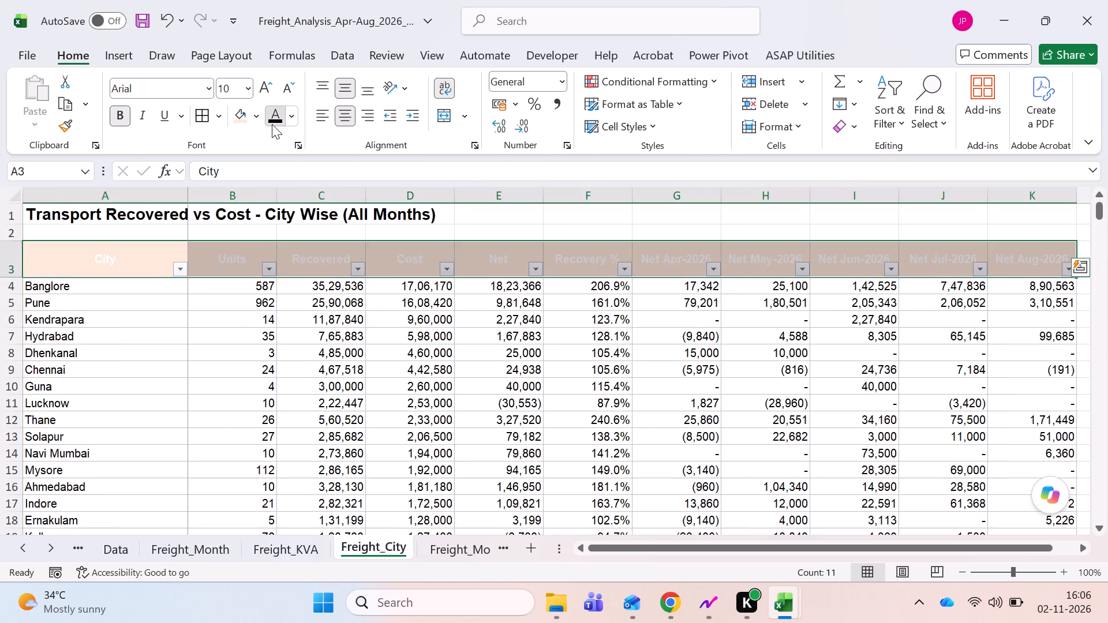
click(272, 124)
On the Freight_Month_City_KVA sheet, give the header row A4:H4 the light orange fill and Automatic black font colour.
key(ctrl+Page_Down)
key(ctrl+Left)
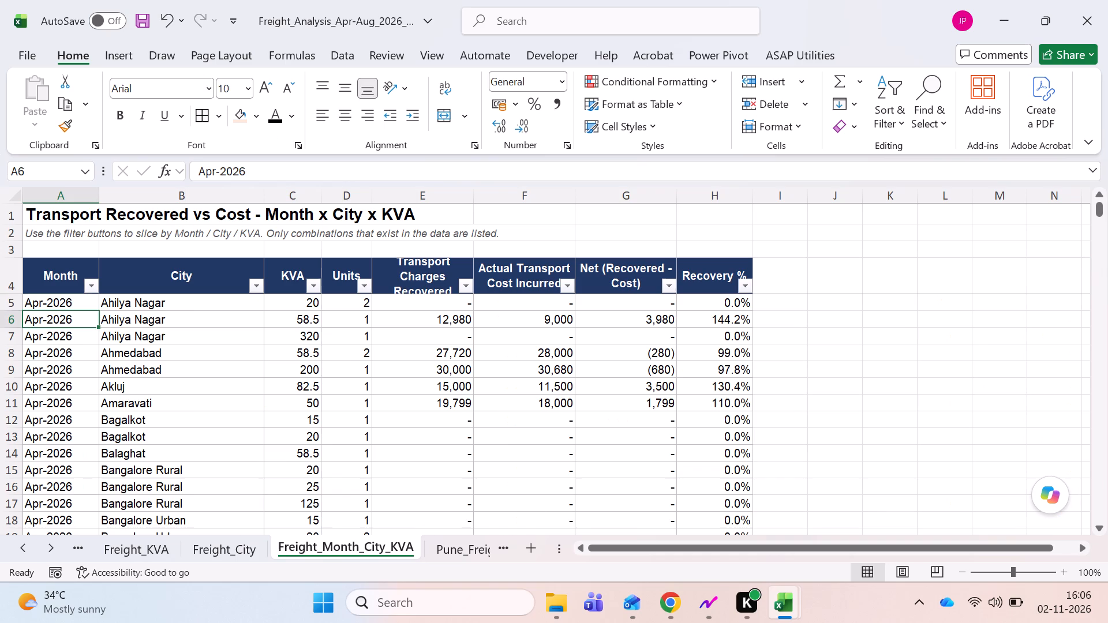
key(Up)
key(ctrl+Up)
key(ctrl+shift+Right)
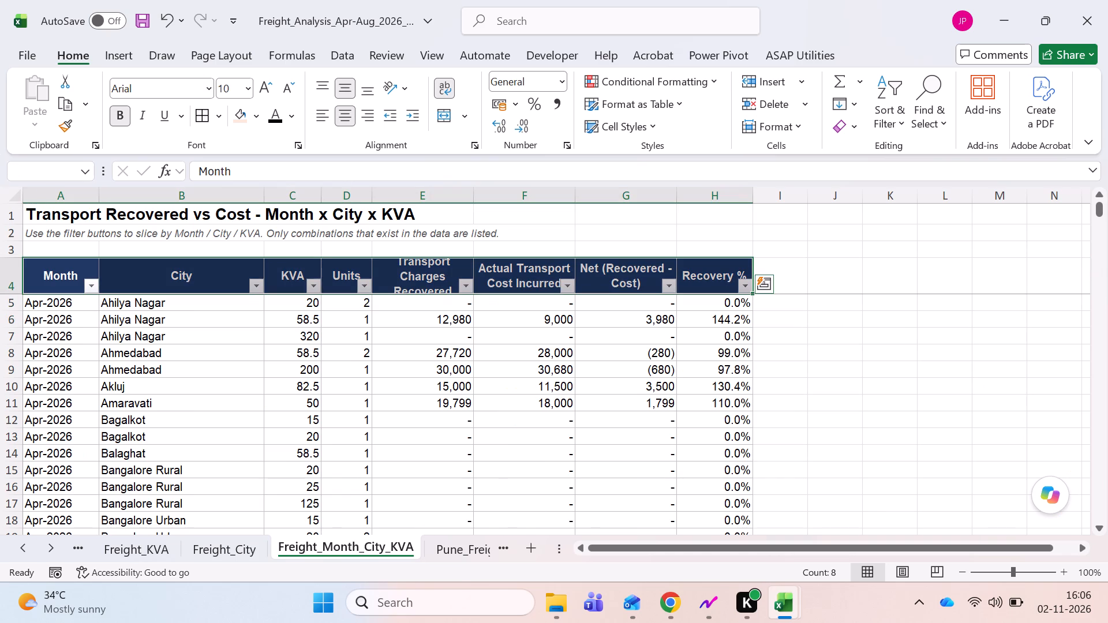
click(242, 114)
click(276, 117)
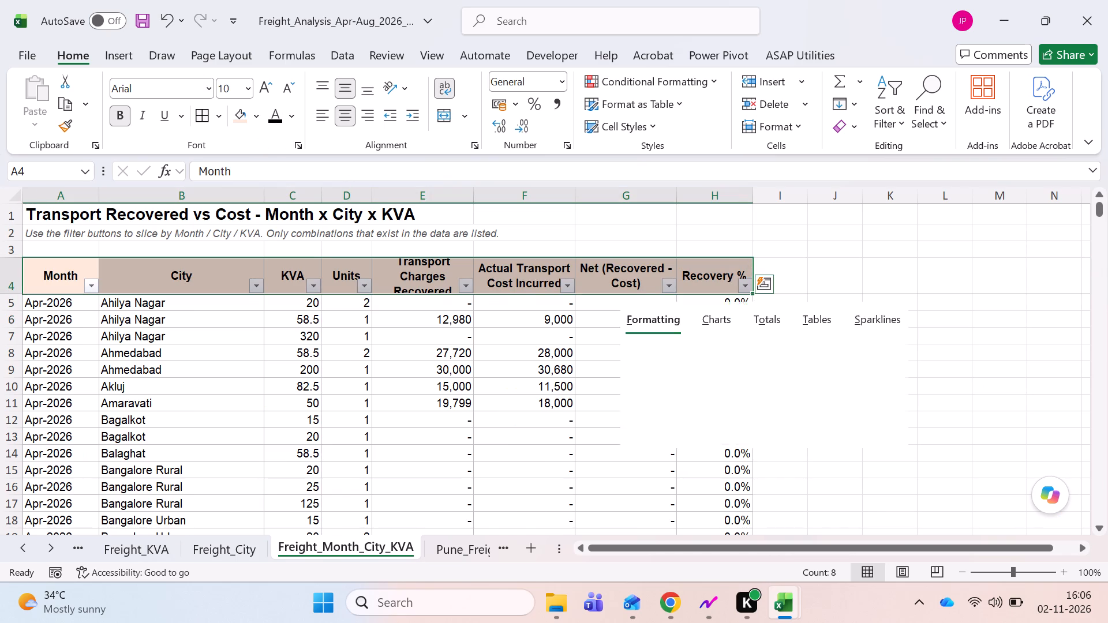
key(Escape)
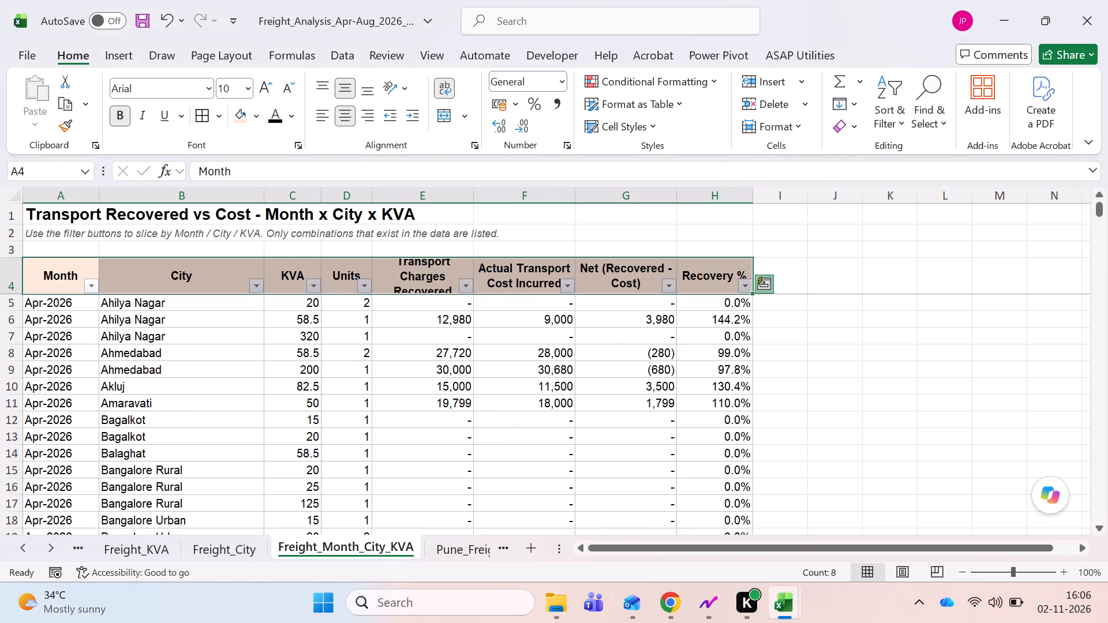
On the Pune_Freight sheet, give the monthly table's header row A3:F3 the light orange fill and Automatic black font colour.
key(ctrl+Page_Down)
key(Down)
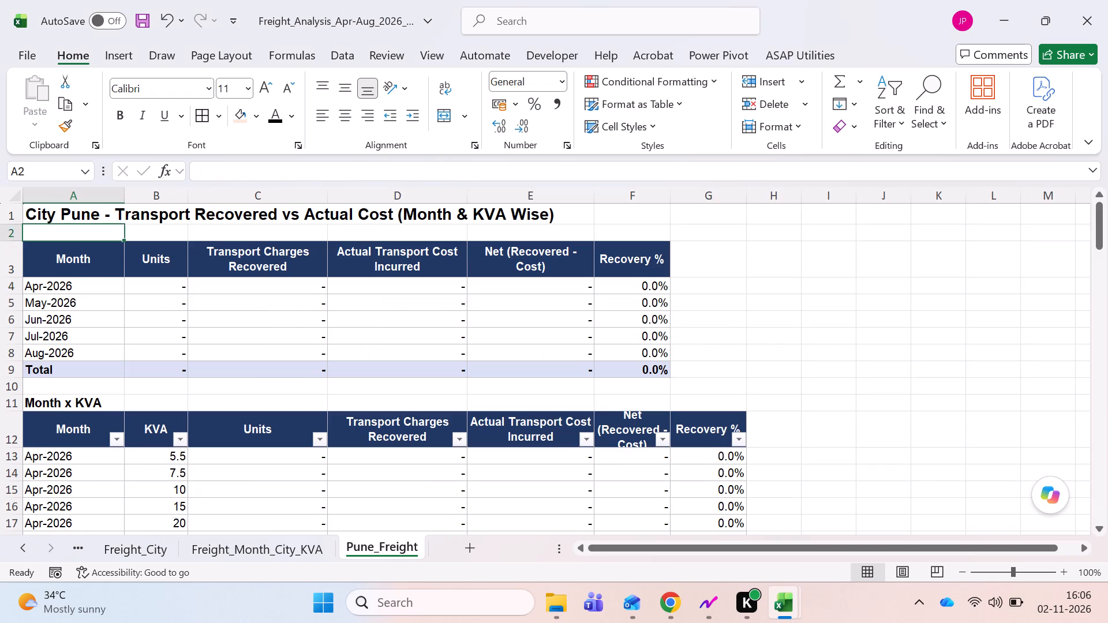
key(Down)
key(ctrl+shift+Right)
click(237, 115)
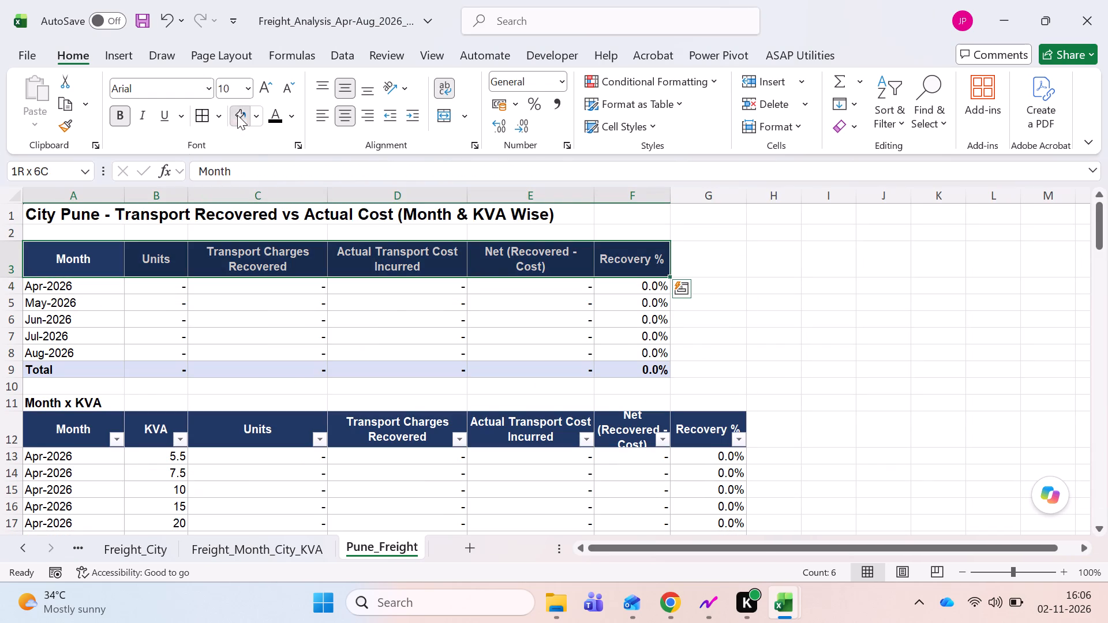
click(275, 116)
Give the Month x KVA header row A12:G12 on the Pune_Freight sheet the light orange fill and Automatic black font colour.
click(70, 437)
key(ctrl+shift+Right)
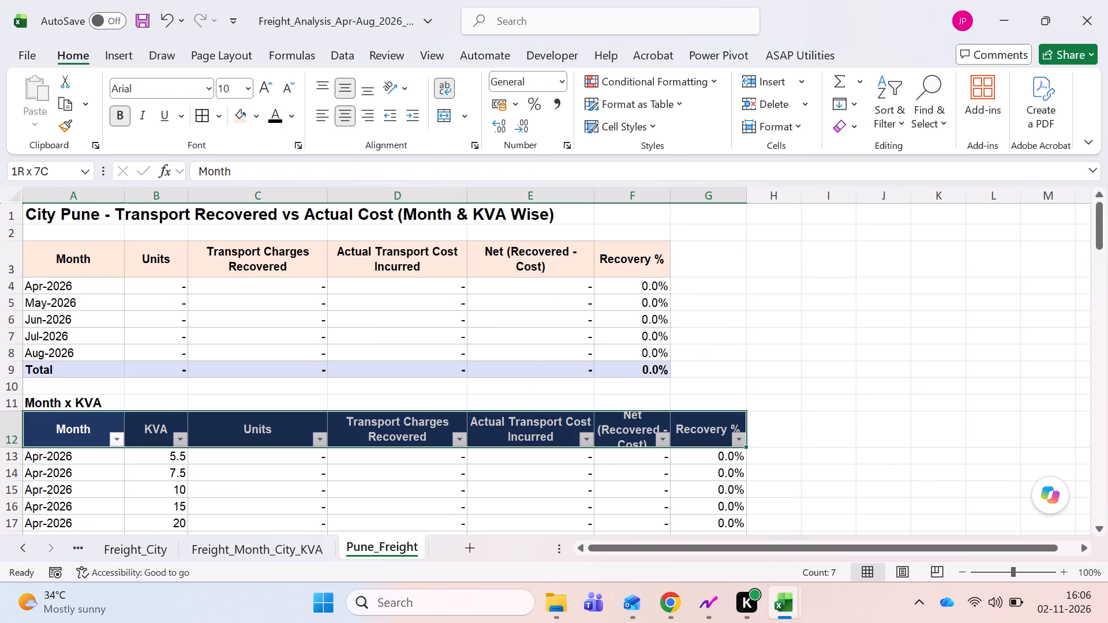
click(239, 119)
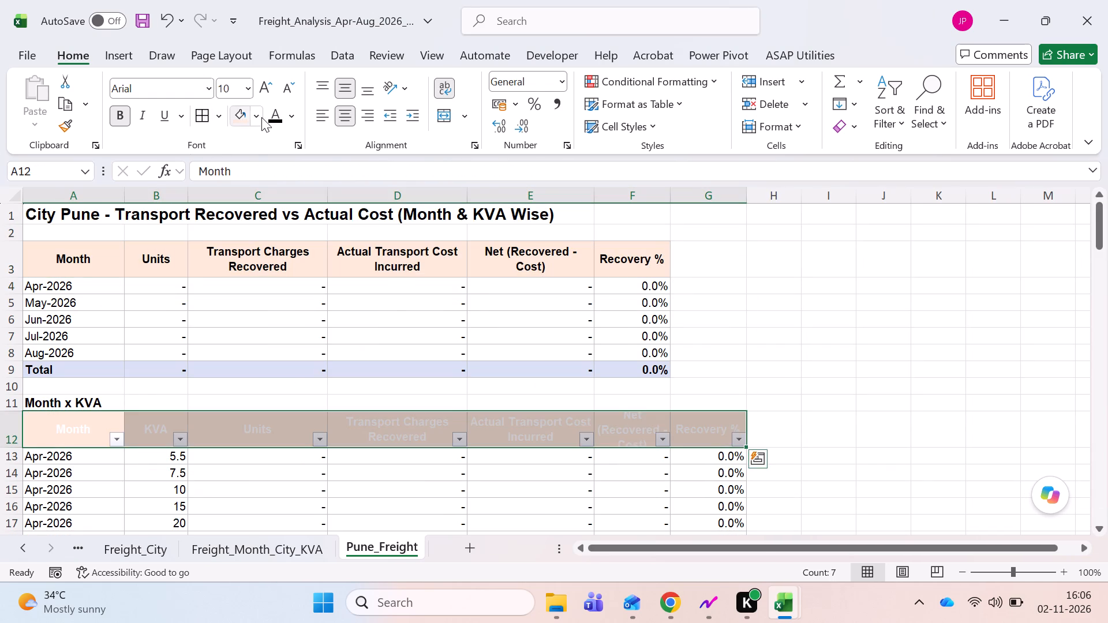
click(275, 117)
key(ctrl+Page_Down)
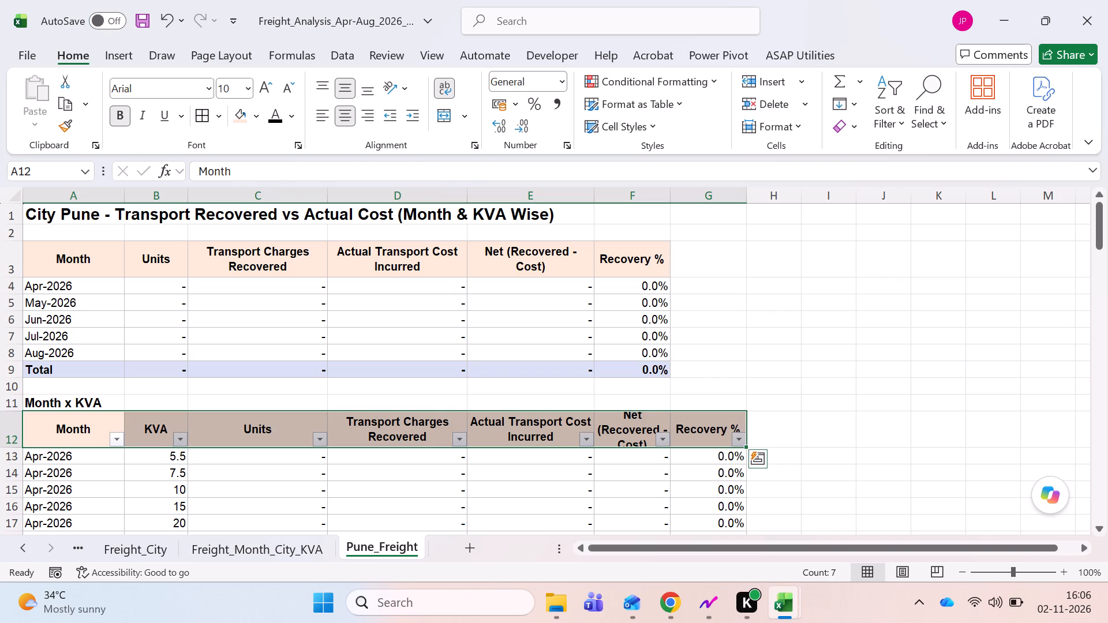
Return to the Freight_Month sheet and set all of its cells to Calibri, size 10.
key(ctrl+Page_Up)
key(ctrl+Page_Up)
key(ctrl+Page_Up)
key(ctrl+Page_Up)
key(ctrl+Page_Up)
key(ctrl+Page_Up)
key(ctrl+Page_Up)
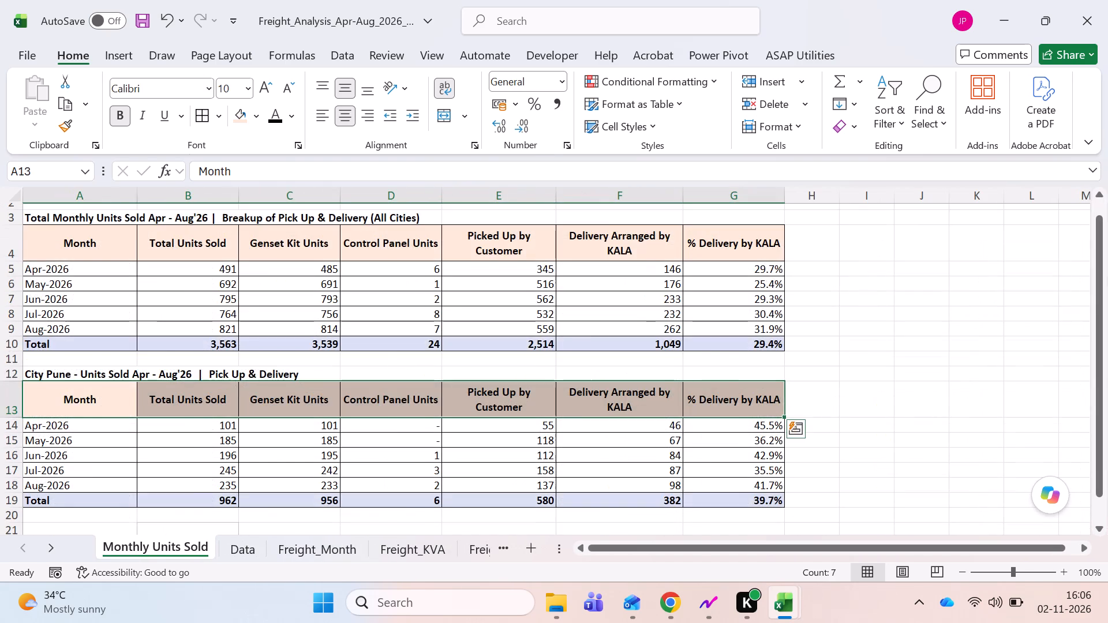
key(ctrl+Page_Down)
key(ctrl+Page_Down)
click(5, 197)
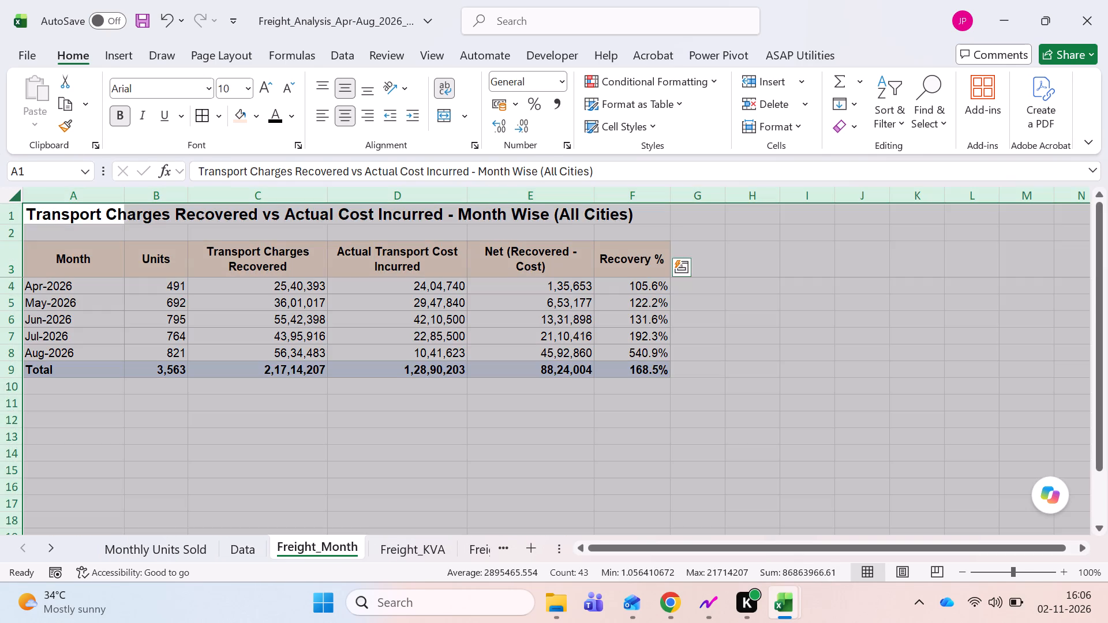
click(145, 88)
text(cal)
key(Return)
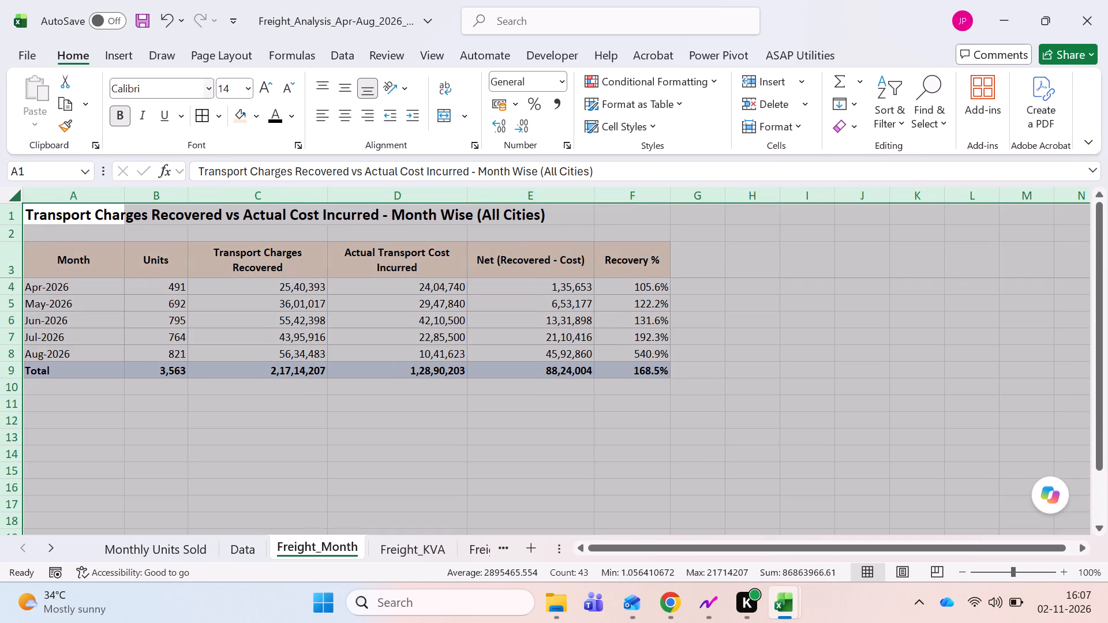
click(228, 84)
text(10)
key(Return)
Apply all borders to the Freight_Month table, A3:F9, from the header row through the Total row.
click(69, 282)
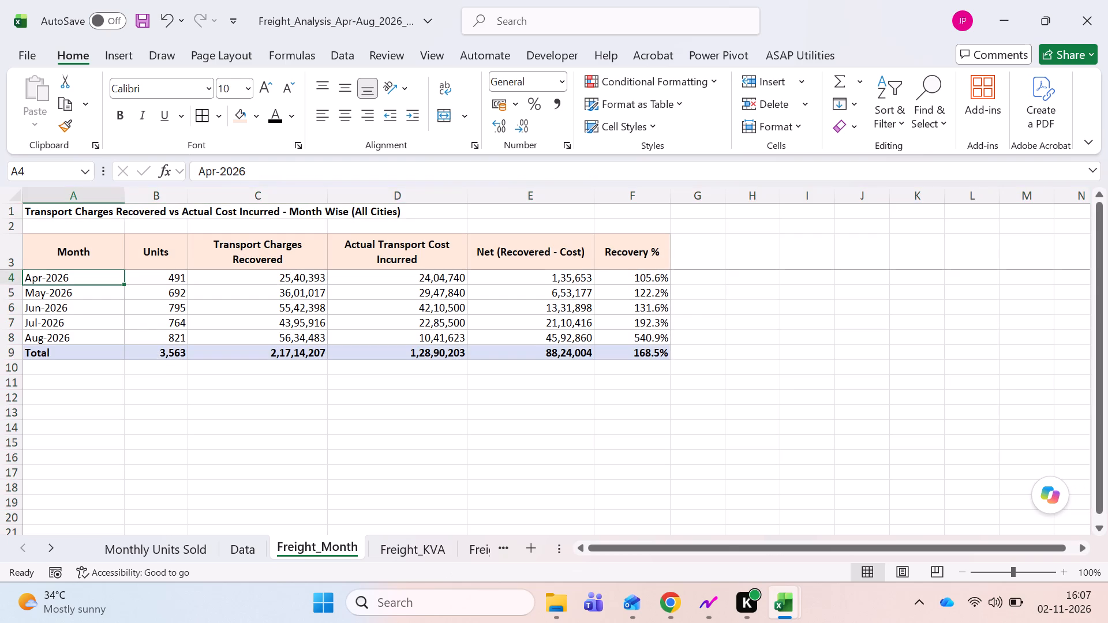
key(Up)
key(ctrl+shift+Down)
key(ctrl+shift+Right)
key(alt+h)
key(alt+b)
key(alt+space)
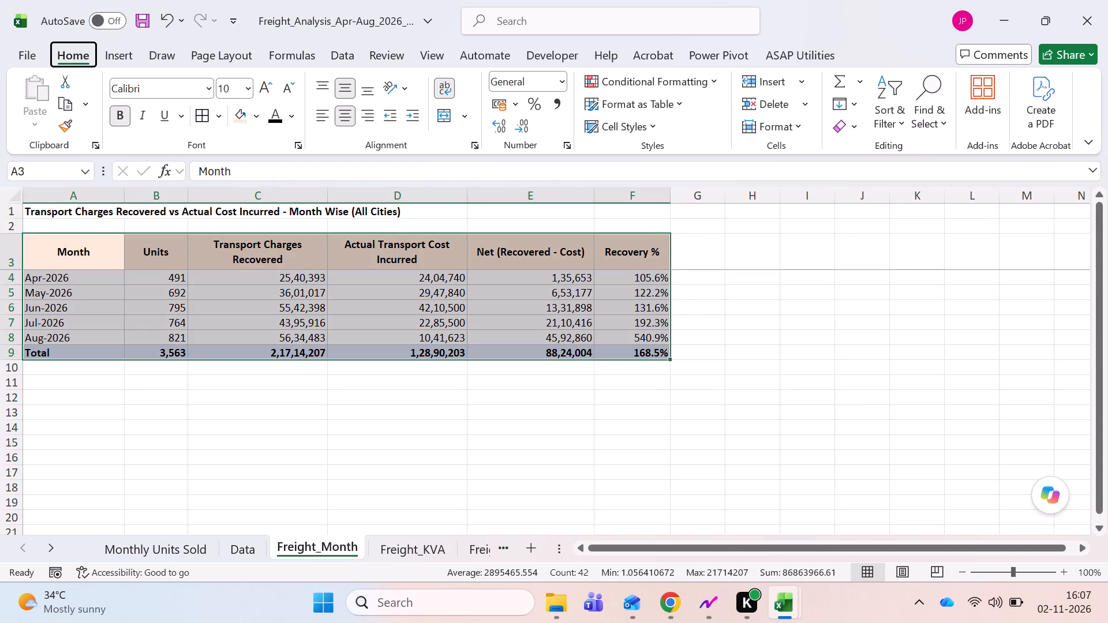
key(a)
key(Down)
key(Down)
key(Down)
key(Down)
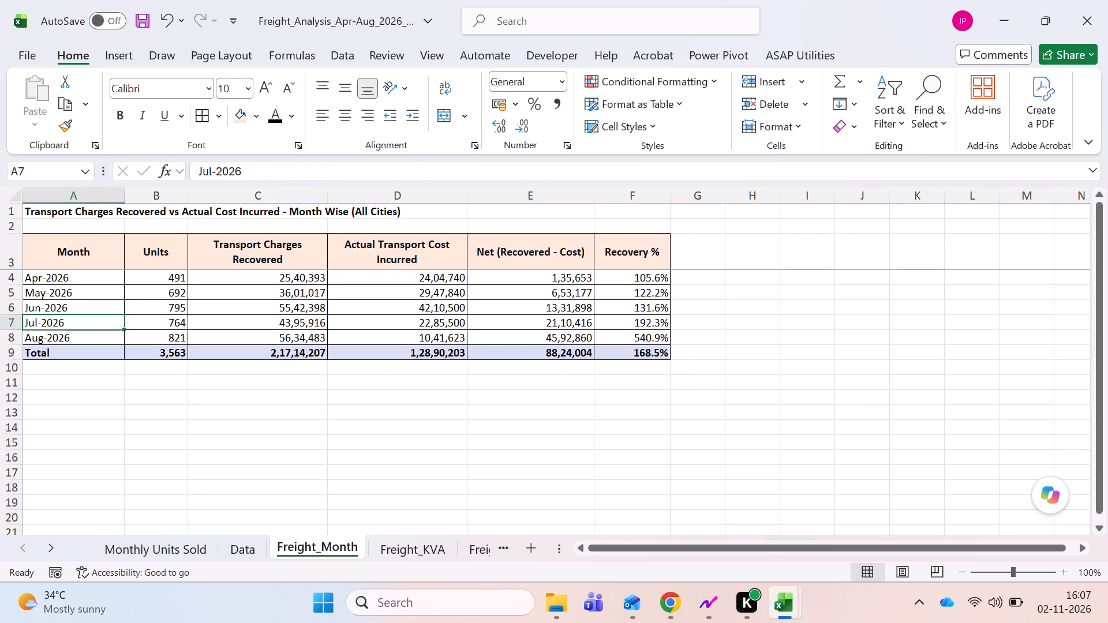
Set all cells of the Freight_KVA sheet to Calibri, size 10.
key(ctrl+Page_Down)
key(ctrl+Left)
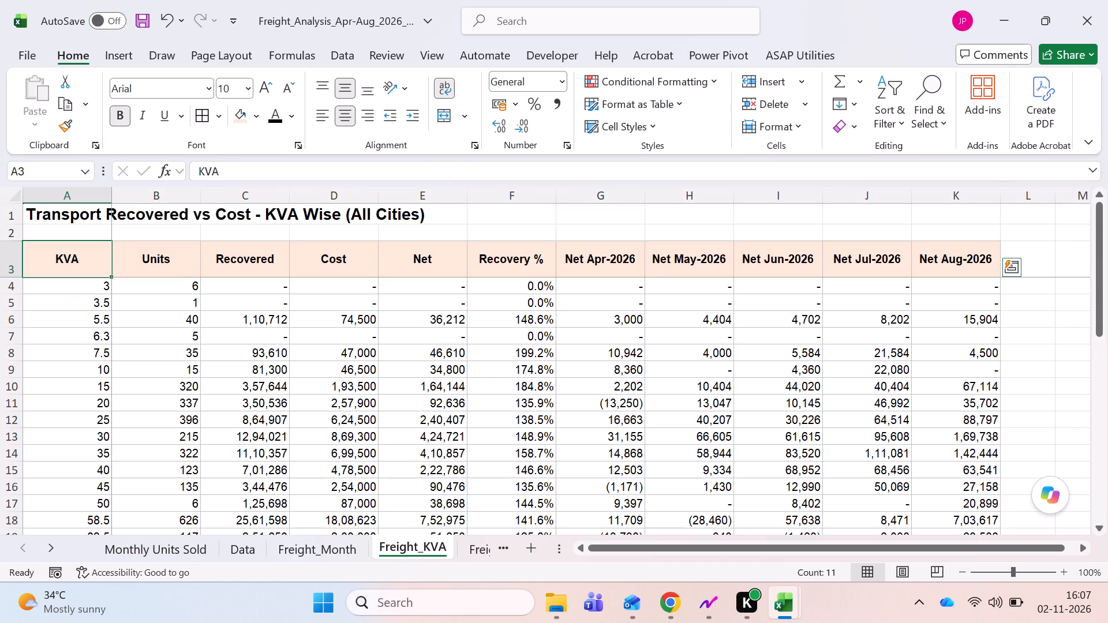
key(ctrl+a)
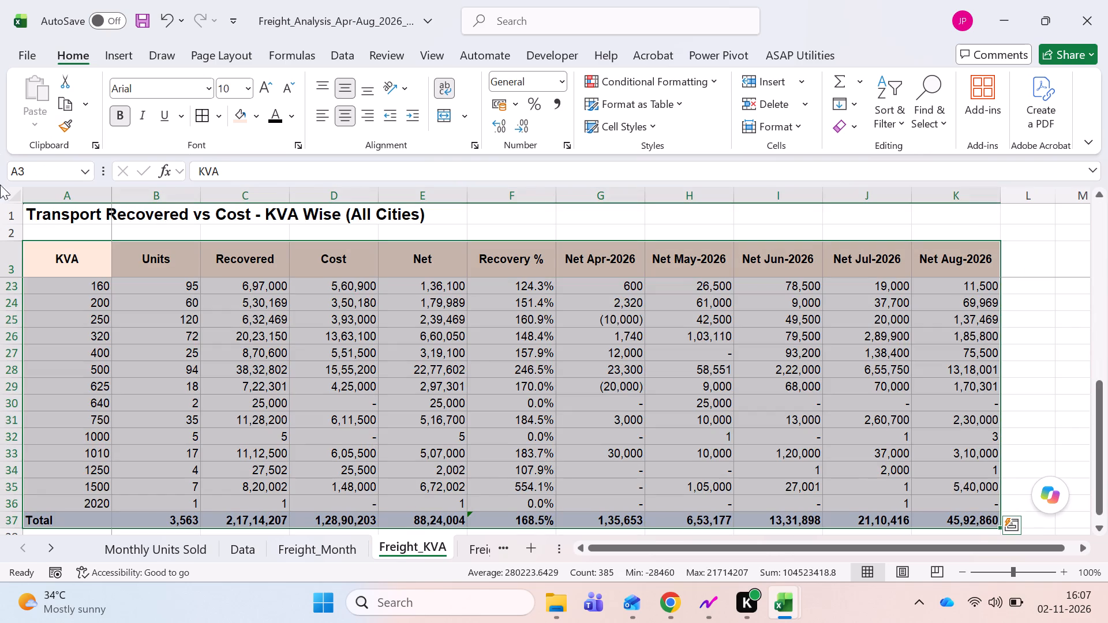
click(16, 192)
click(148, 90)
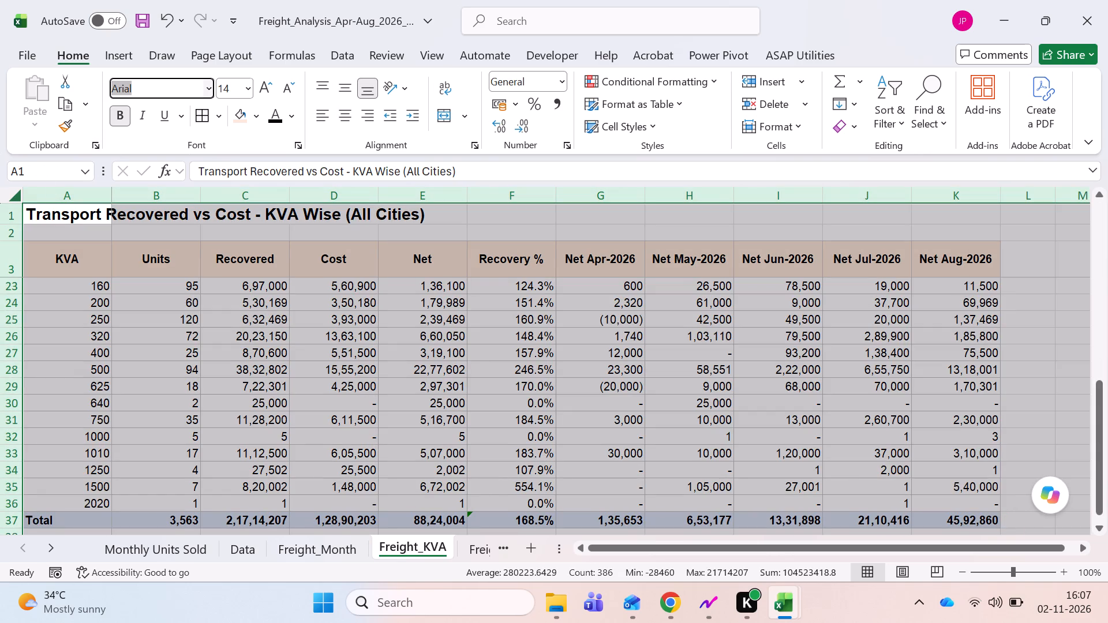
text(cal)
key(Return)
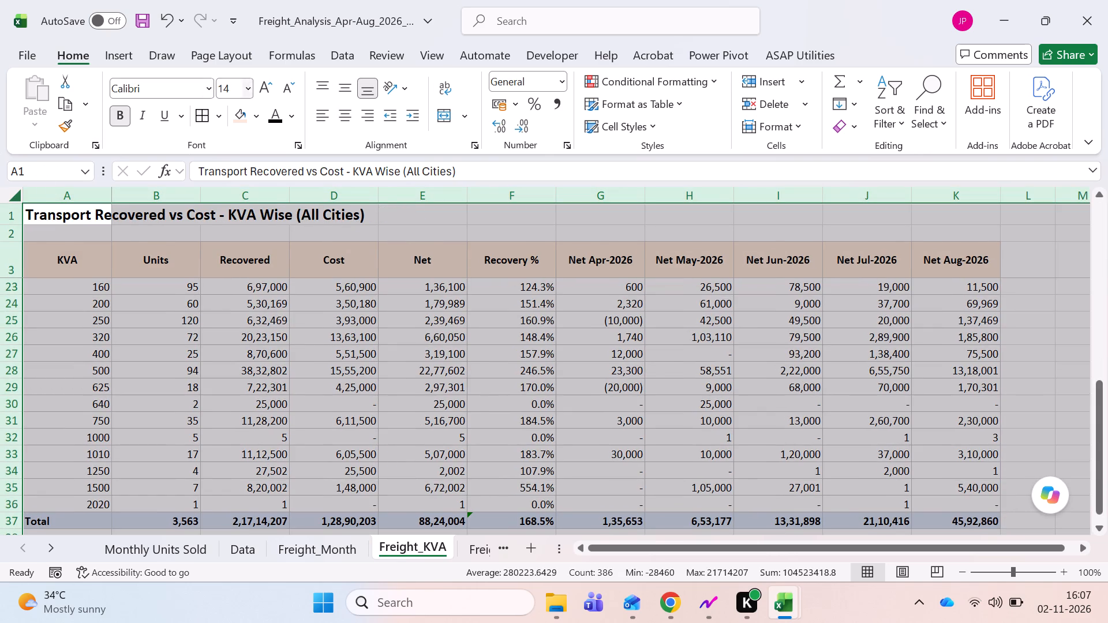
click(230, 85)
text(10)
key(Return)
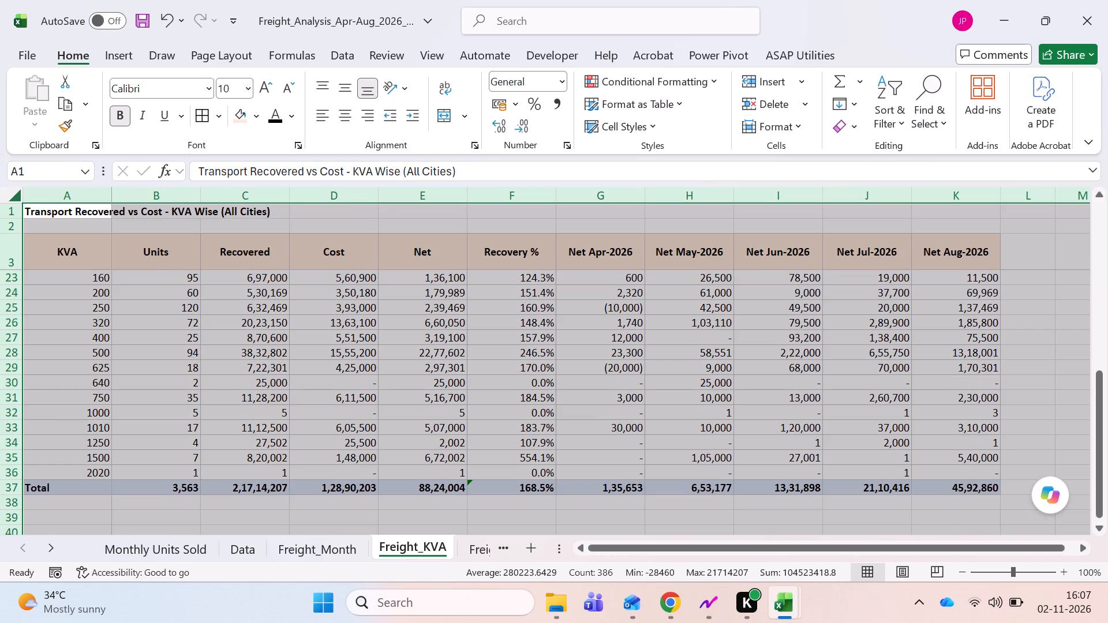
Apply all borders to the Freight_KVA table, A3:K37, from the header row through the Total row.
click(86, 261)
key(ctrl+Left)
key(ctrl+shift+Down)
key(ctrl+shift+Right)
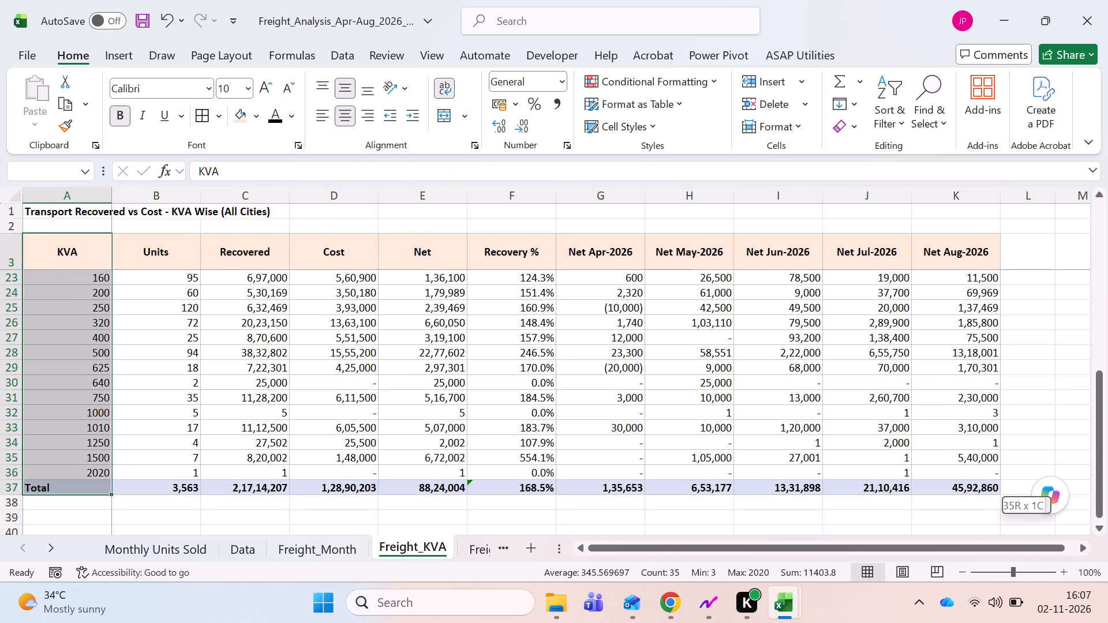
key(alt+h)
key(alt+b)
key(a)
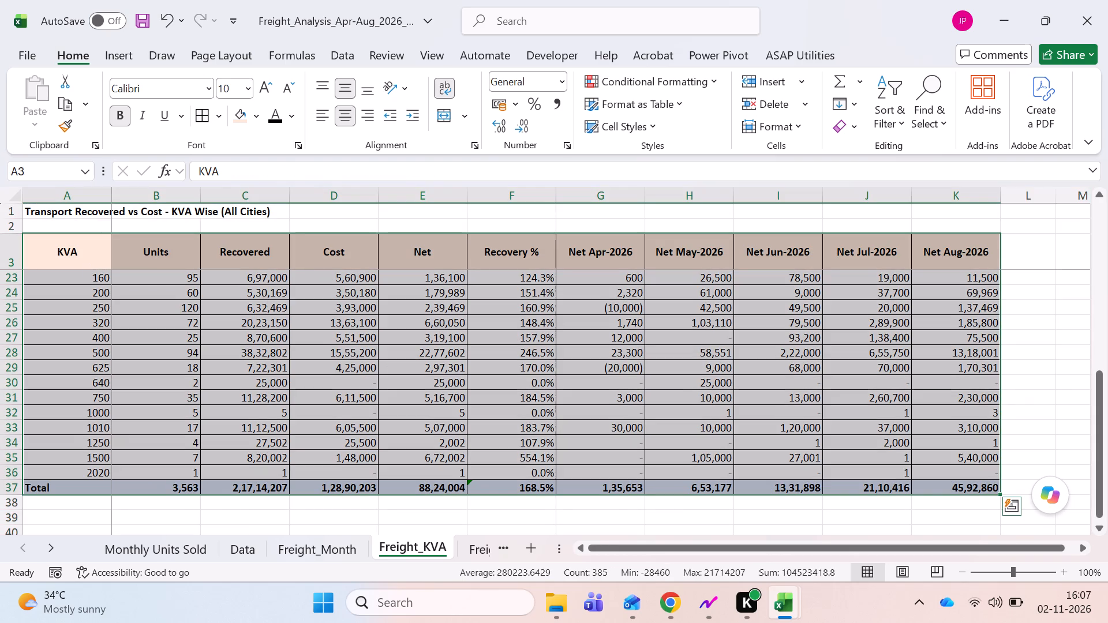
key(ctrl+Right)
key(ctrl+Left)
key(ctrl+Left)
Save the workbook.
key(ctrl+s)
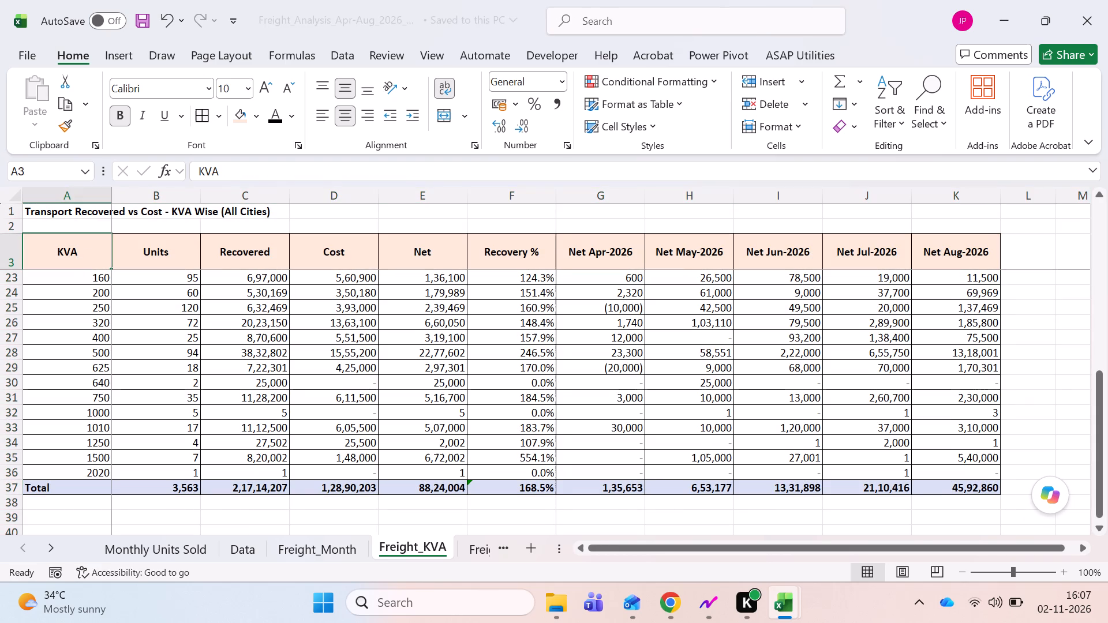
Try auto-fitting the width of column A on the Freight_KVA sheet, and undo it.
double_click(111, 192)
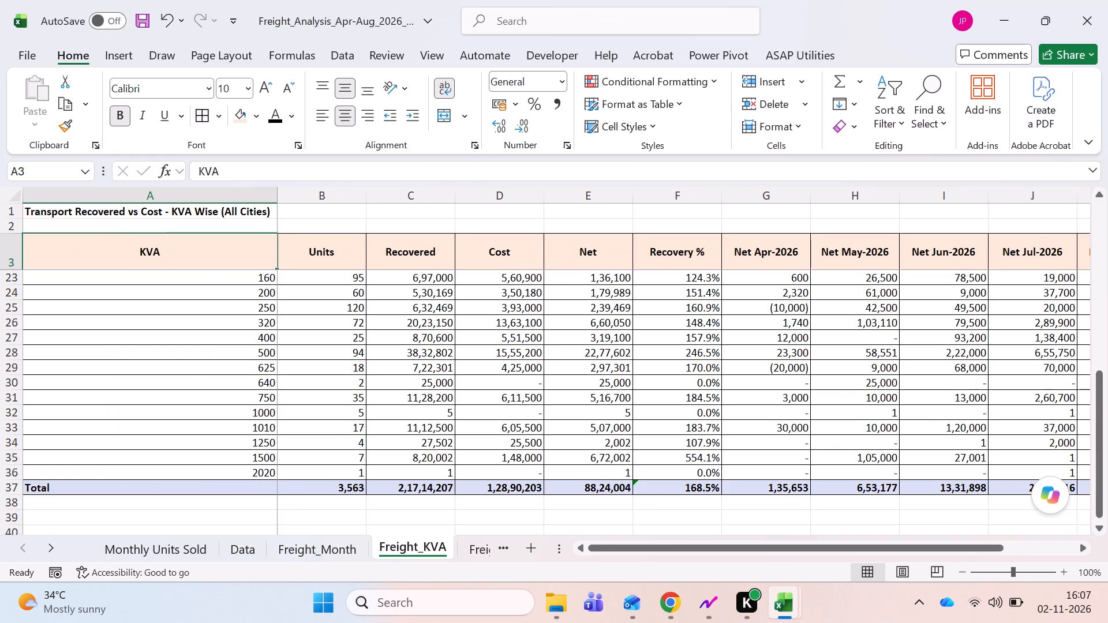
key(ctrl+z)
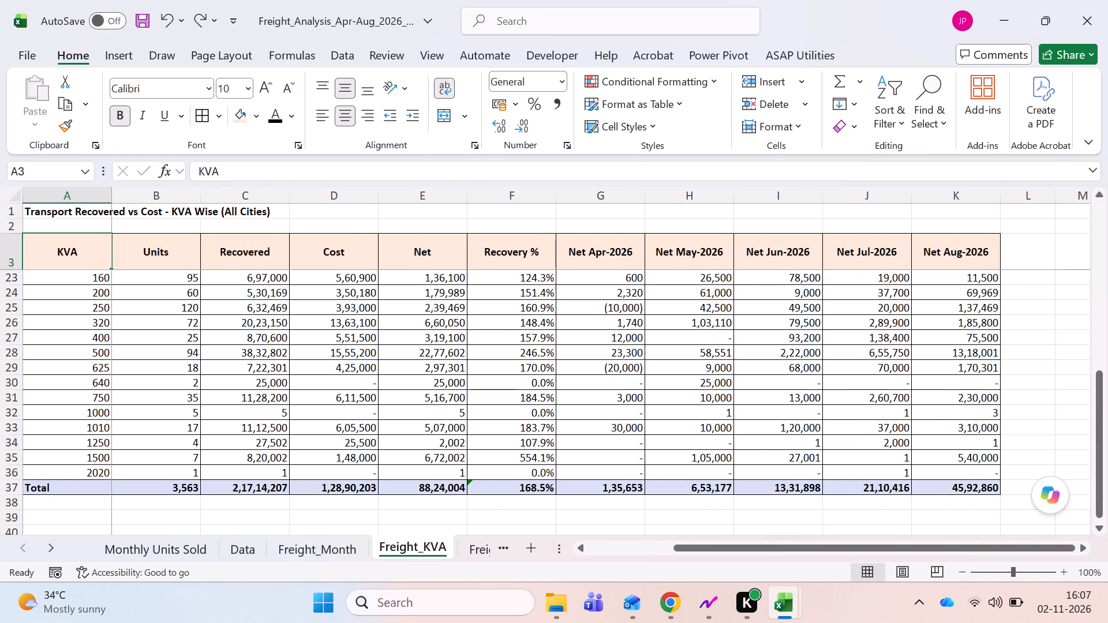
Auto-fit the widths of columns C through K on the Freight_KVA sheet, from Recovered to Net Aug-2026.
click(200, 193)
double_click(289, 201)
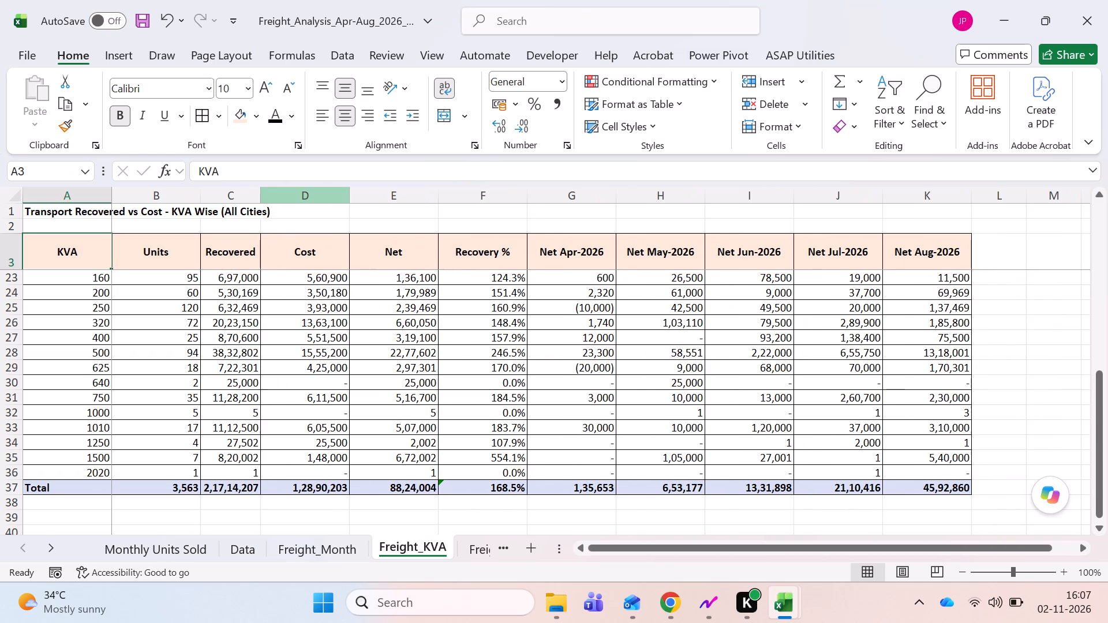
double_click(349, 194)
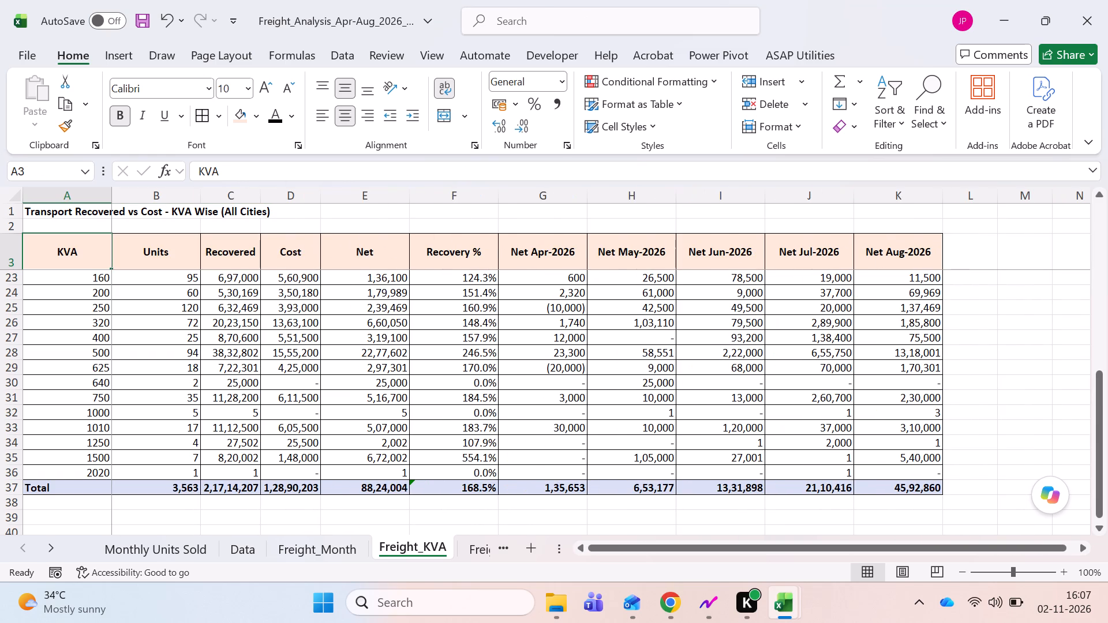
double_click(408, 196)
double_click(461, 193)
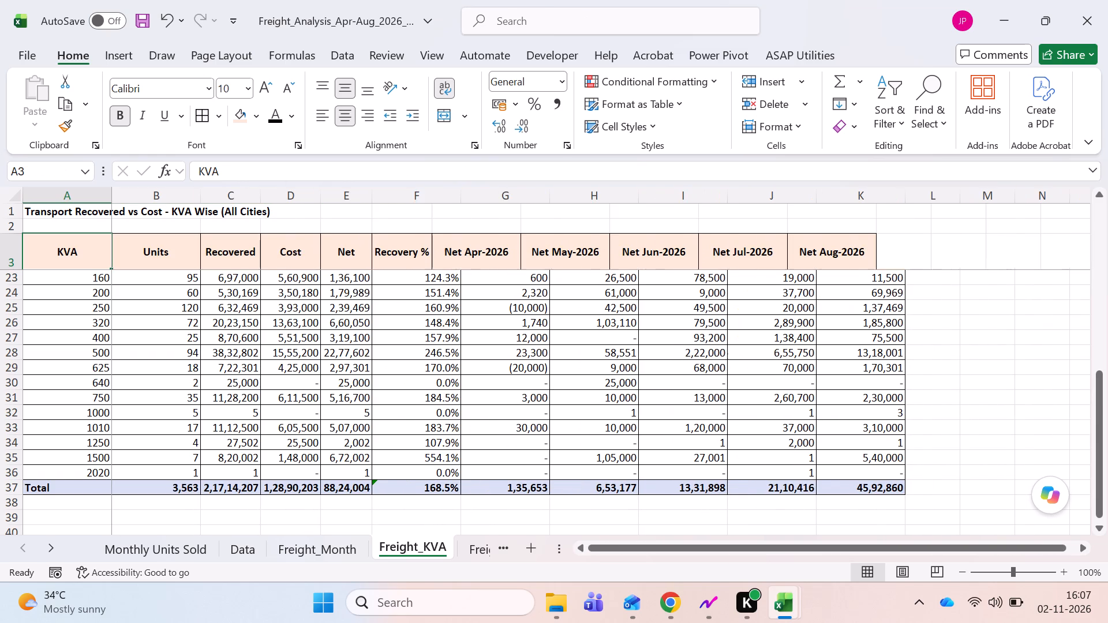
double_click(518, 193)
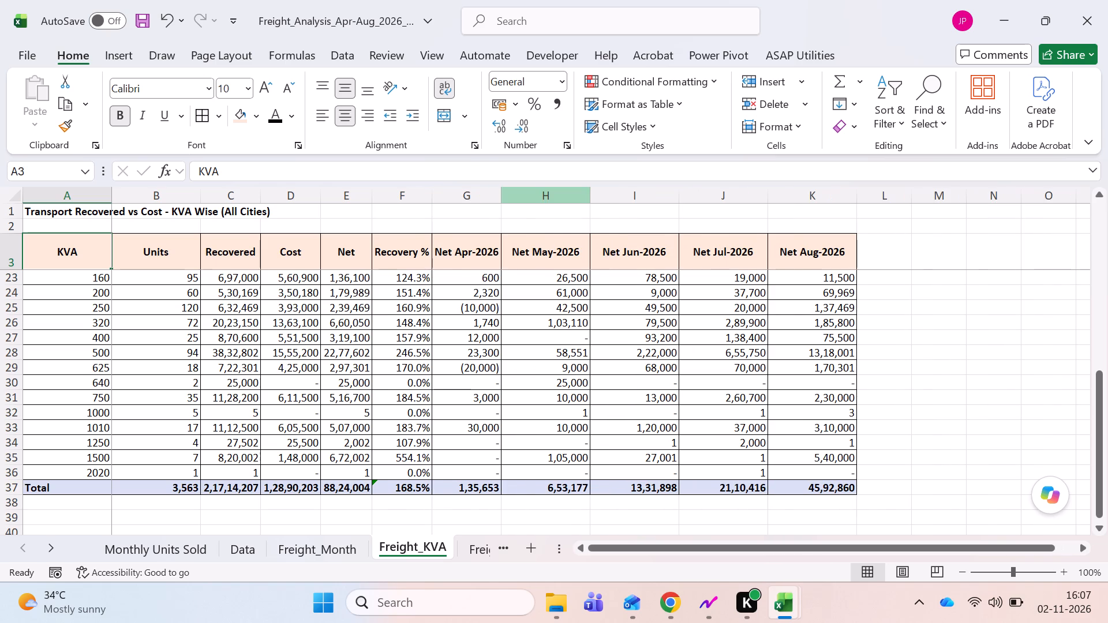
double_click(590, 193)
double_click(664, 193)
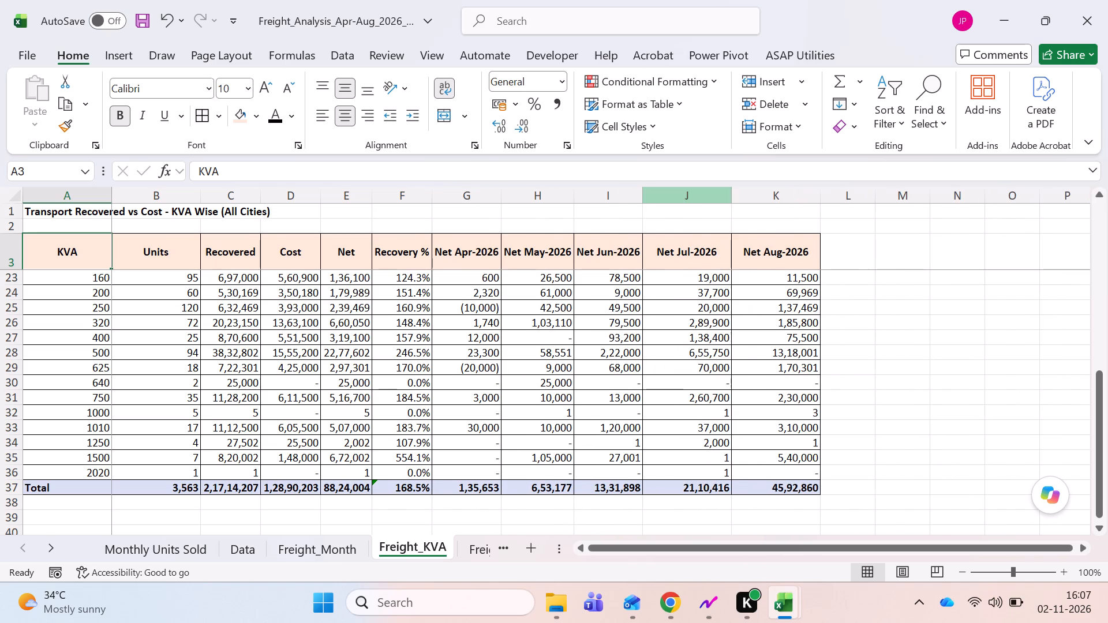
double_click(727, 196)
double_click(796, 197)
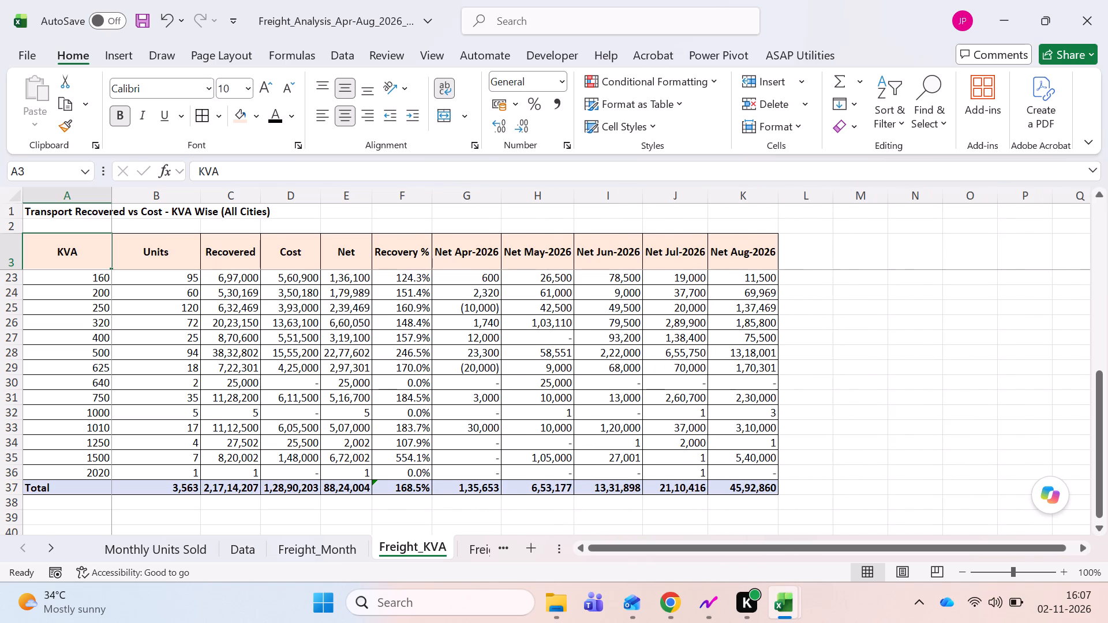
Save the workbook with the KVA header cell A3 selected.
click(682, 247)
key(ctrl+Left)
key(ctrl+Left)
key(ctrl+s)
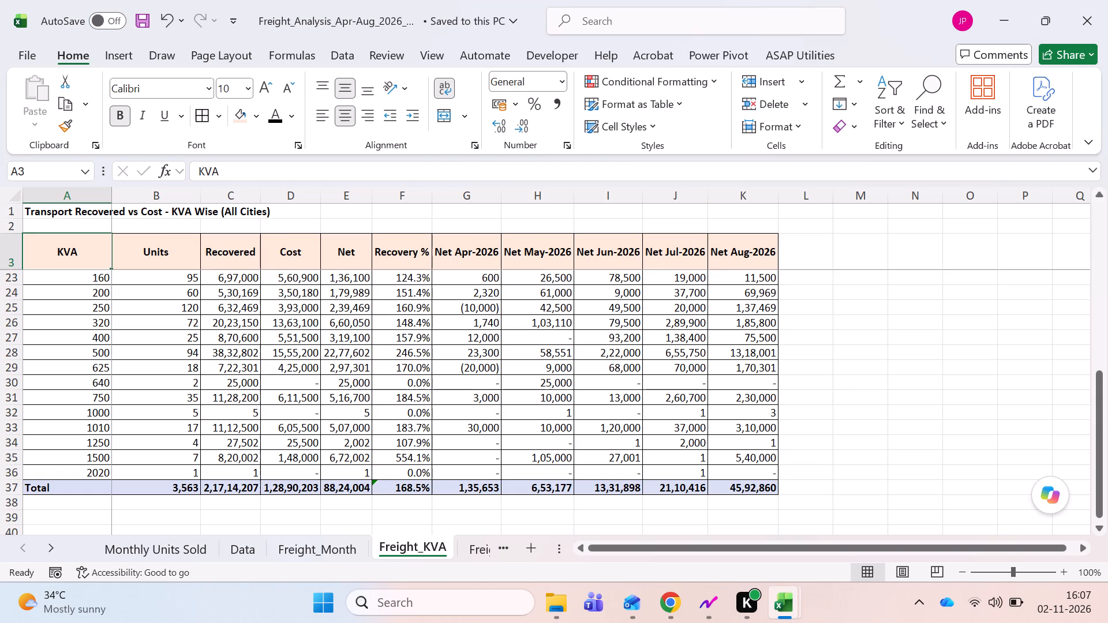
Examine the Net and Net Apr-2026 formulas in the 5.5 KVA row and trace the latter to its source range on the Data sheet.
key(Right)
key(Right)
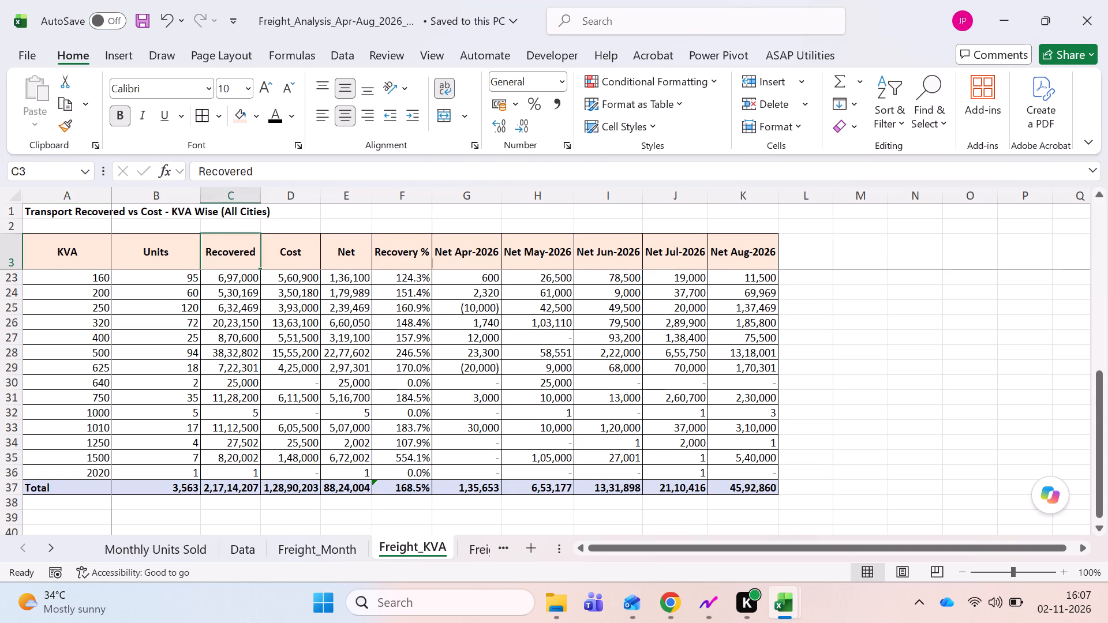
key(Right)
key(Right)
key(Right)
key(Down)
key(Right)
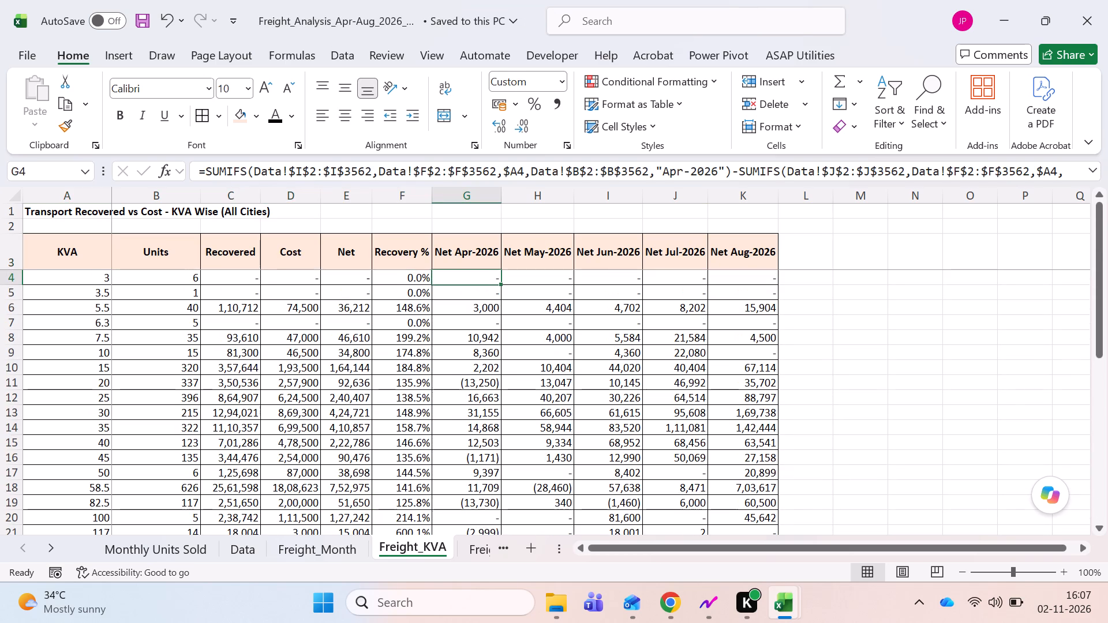
key(Down)
key(Down)
key(F2)
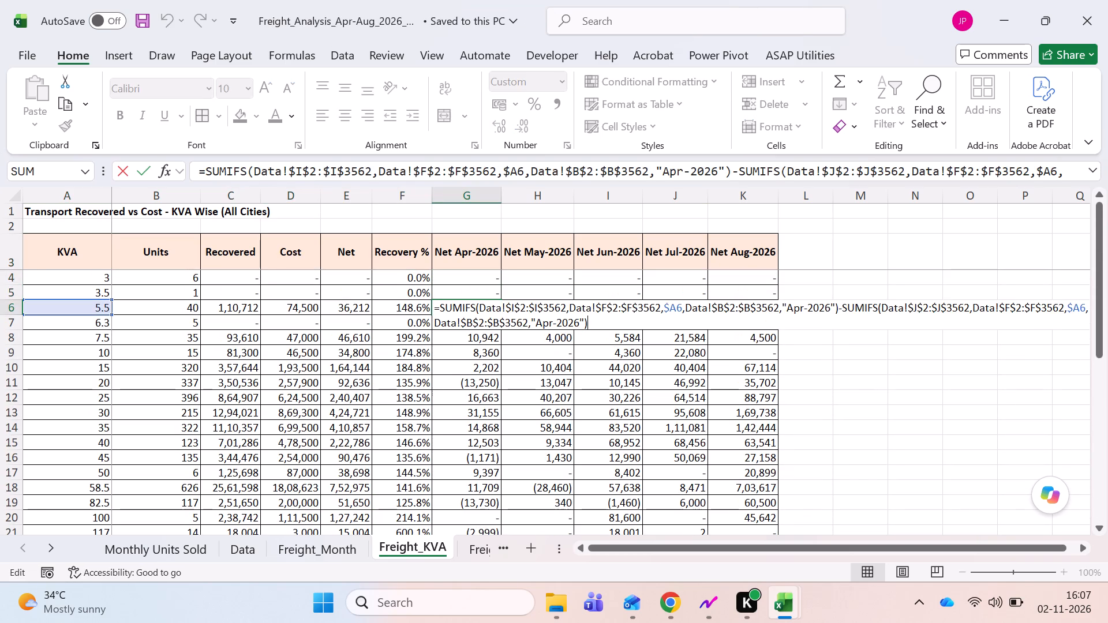
key(Escape)
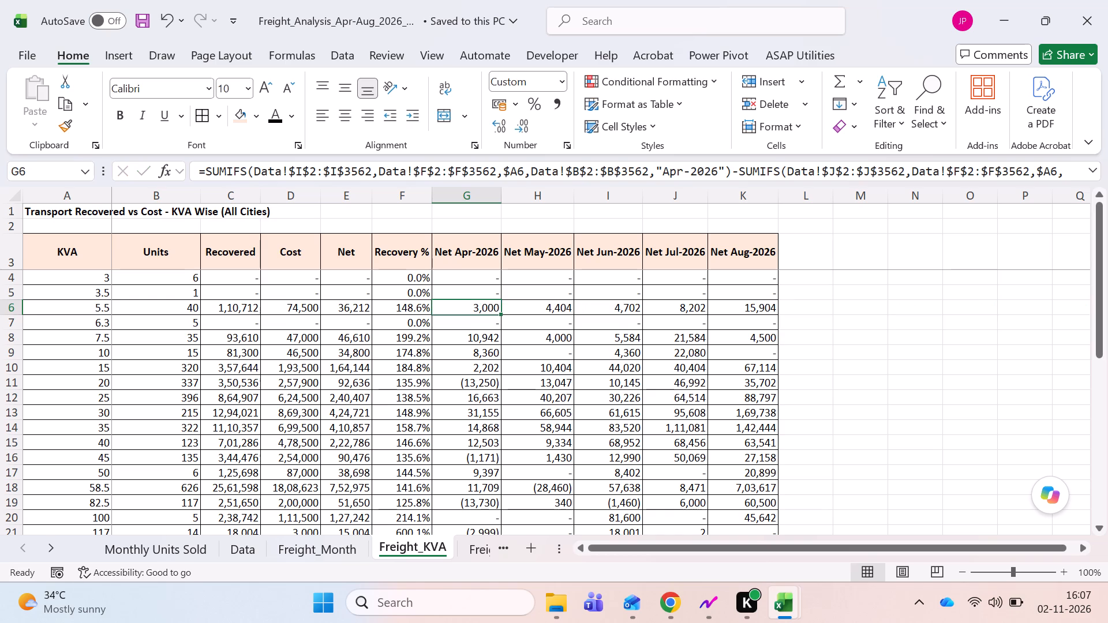
key(Left)
key(Left)
key(F2)
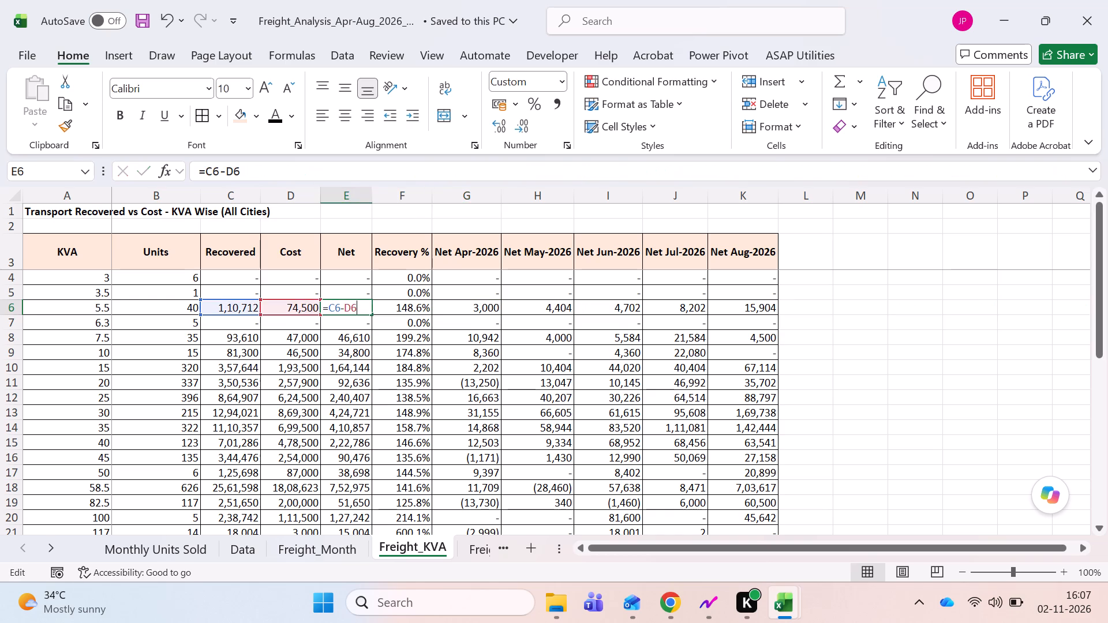
key(Escape)
key(Right)
key(Right)
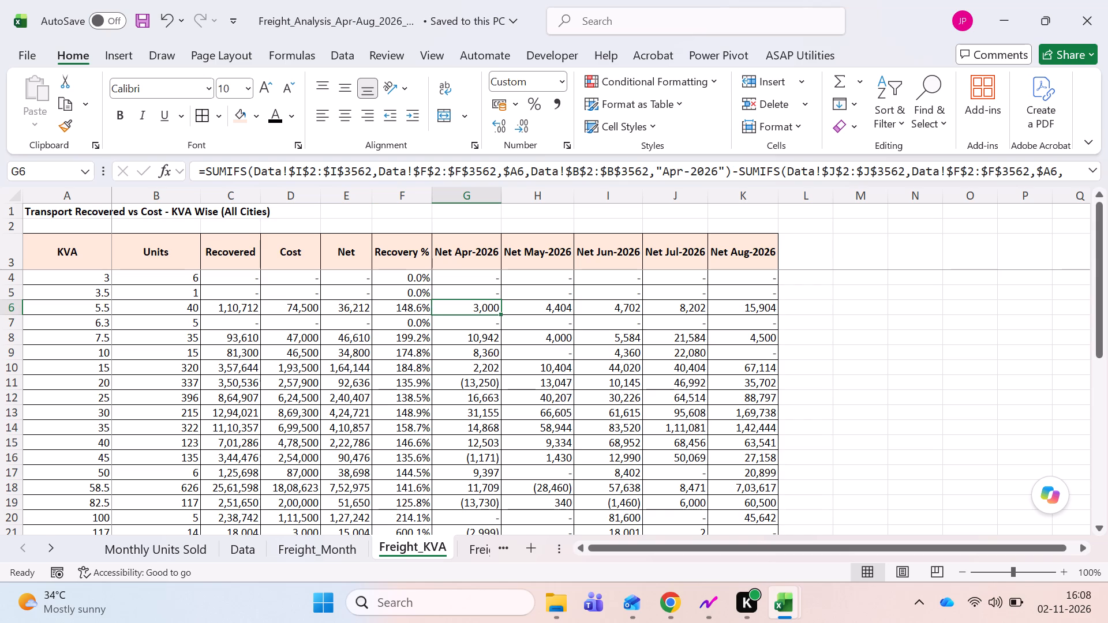
key(F2)
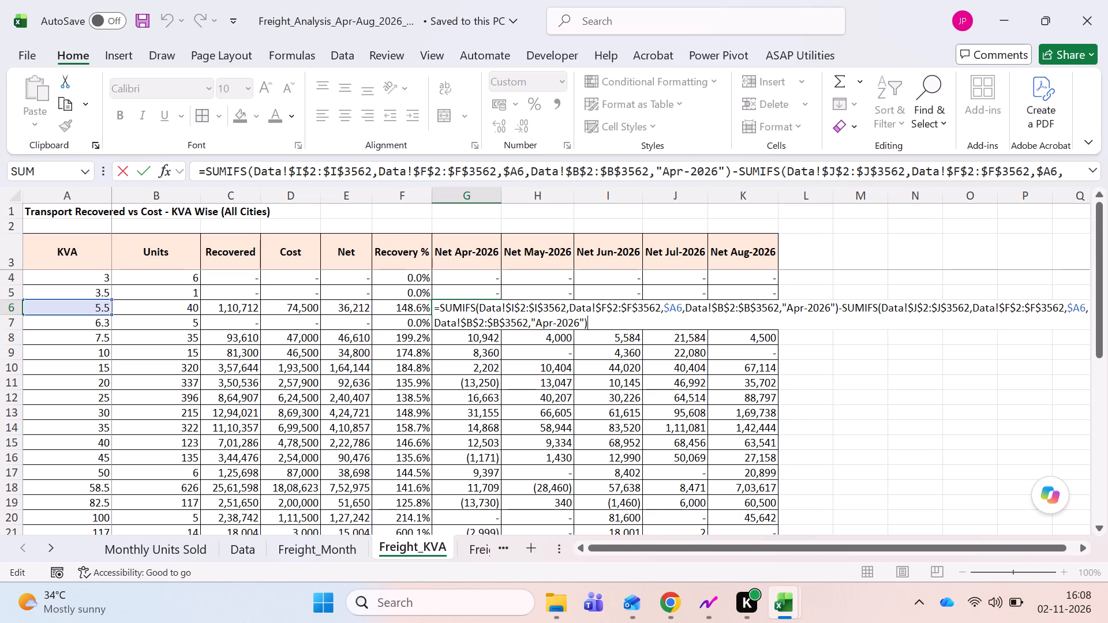
key(Escape)
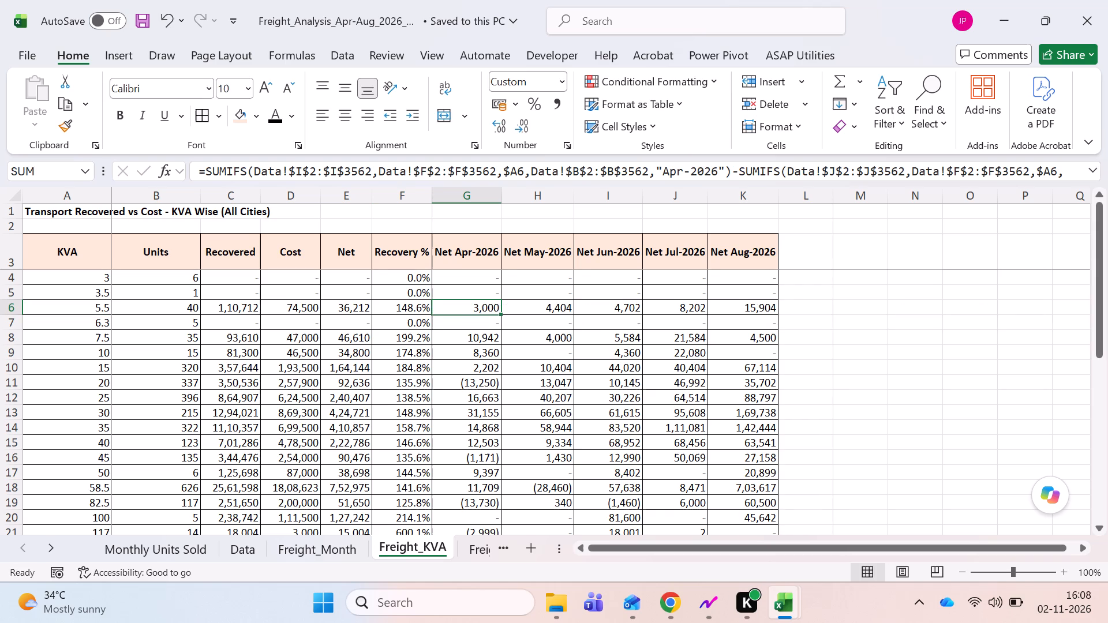
key(ctrl+bracketleft)
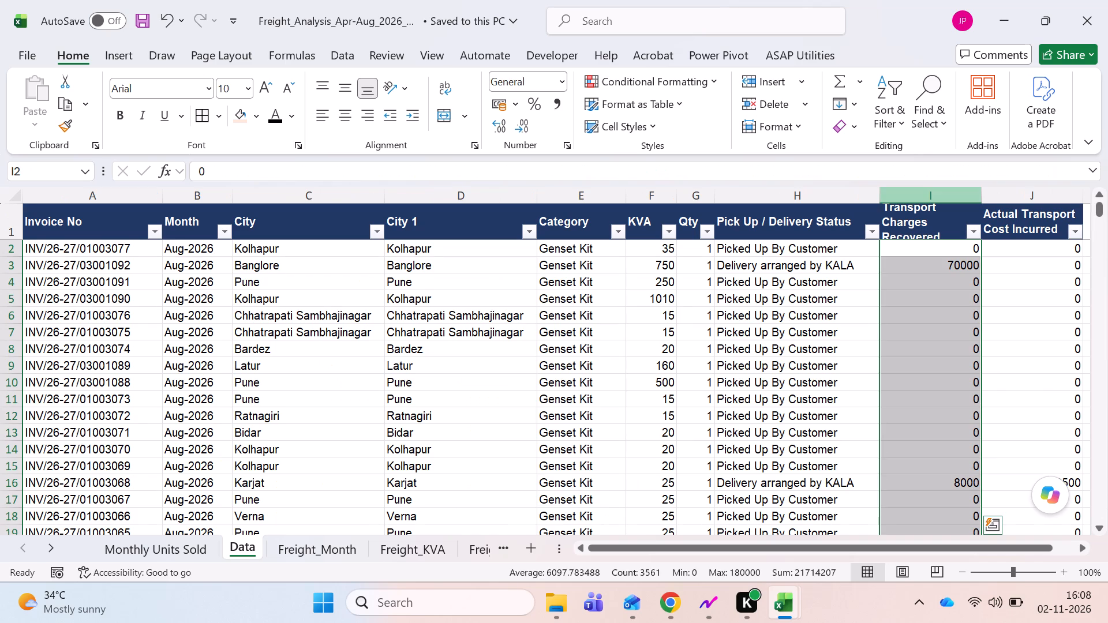
scroll(953, 340, up, 2)
key(ctrl+Page_Down)
key(ctrl+Page_Down)
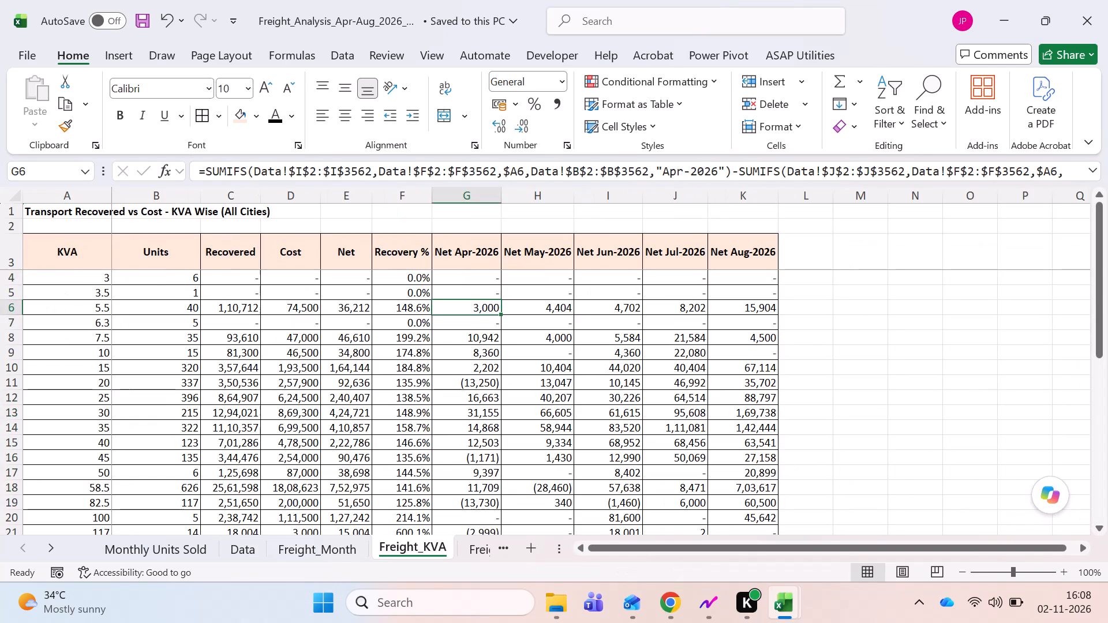
Check the monthly net values G6:K6 for 5.5 KVA against its Net value, and inspect the Net Apr-2026 formula again.
key(shift+Right)
key(shift+Right)
key(shift+Right)
key(shift+Right)
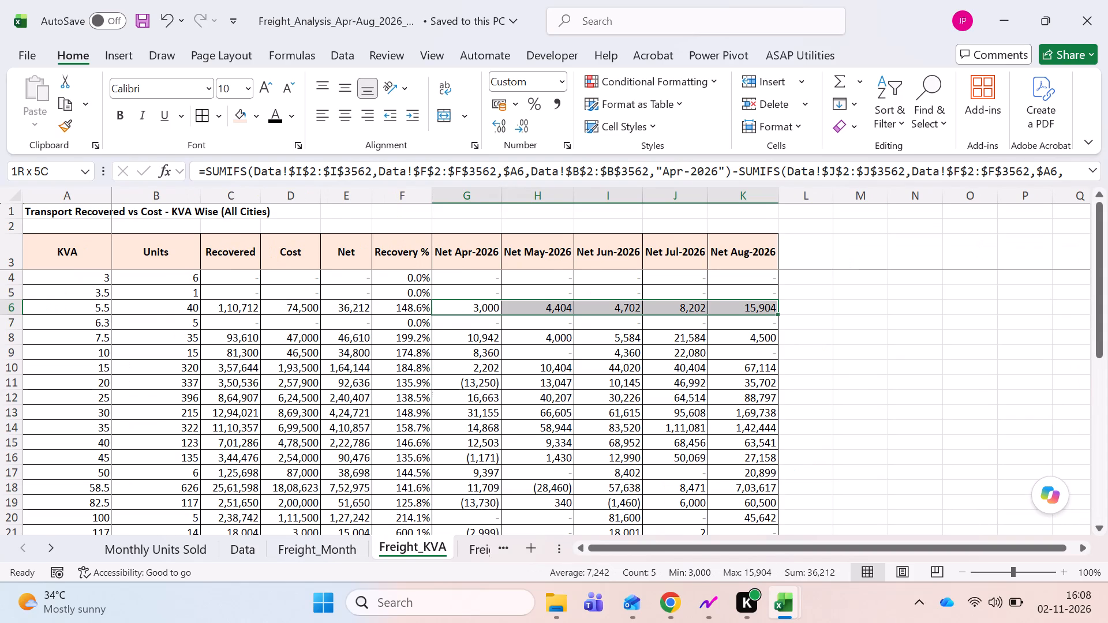
key(Left)
key(Right)
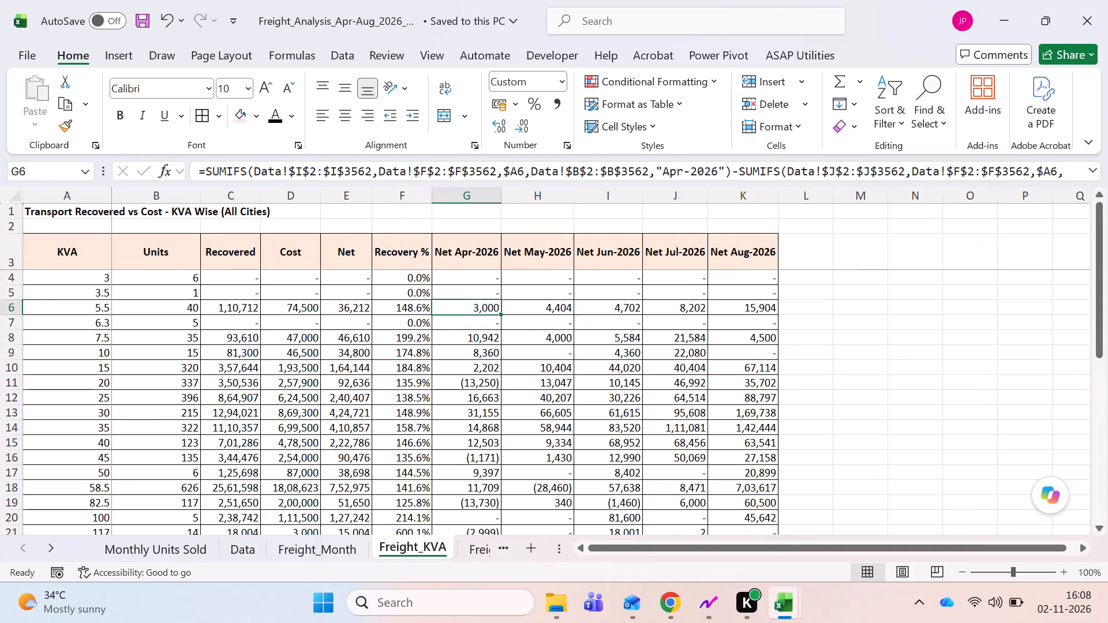
key(F2)
key(Escape)
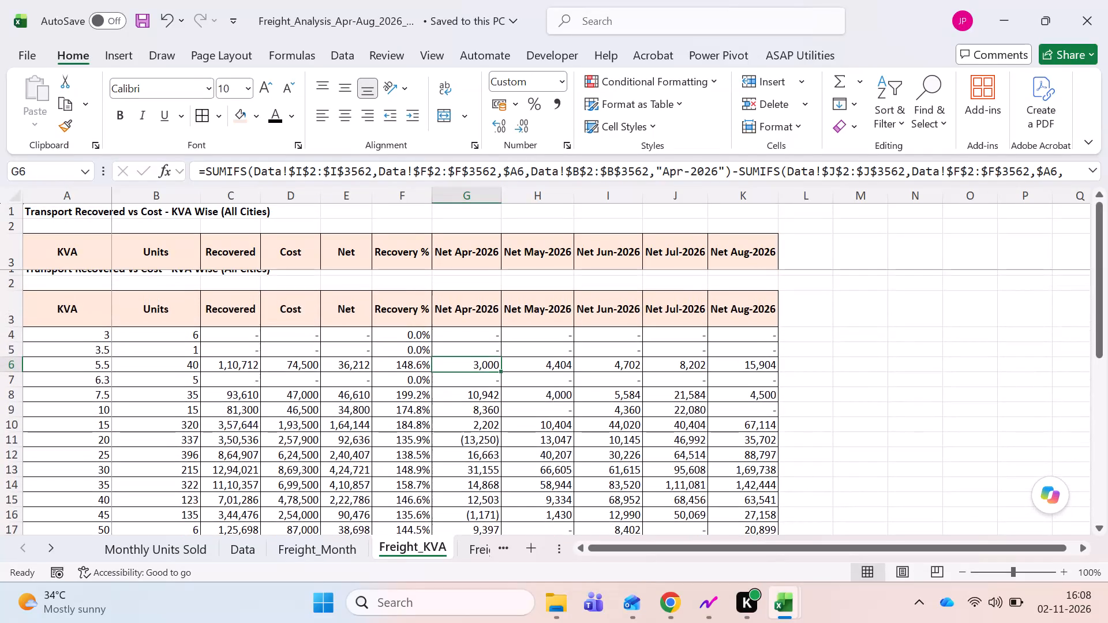
Return to cell A3 on the Freight_KVA sheet and save the workbook.
key(ctrl+s)
key(ctrl+Left)
key(ctrl+Up)
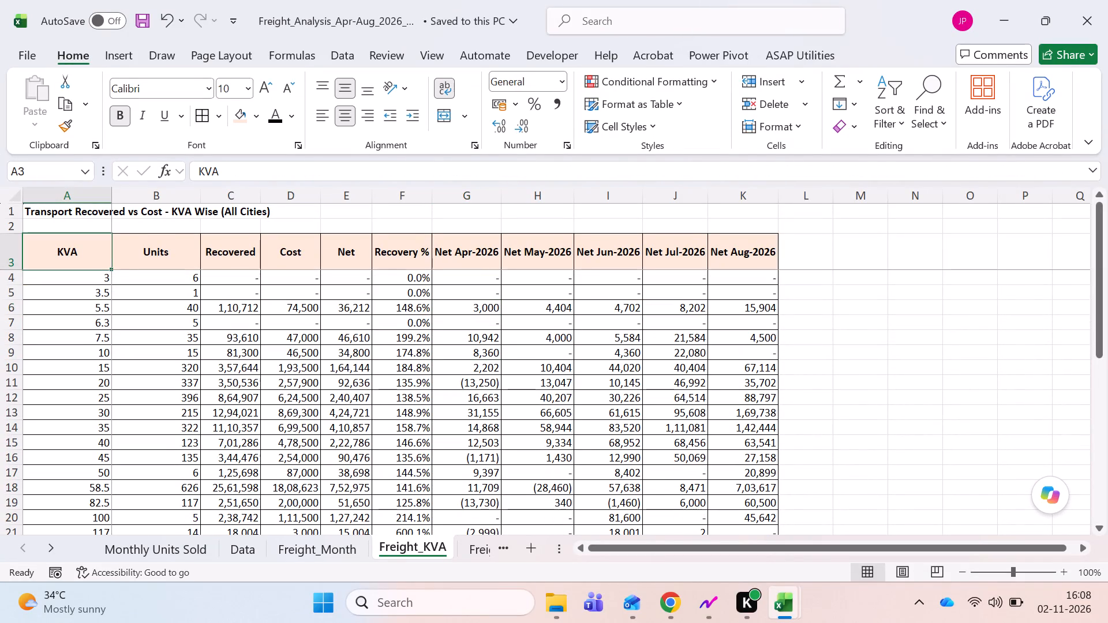
key(ctrl+s)
Set all cells of the Freight_City sheet to Calibri, size 10.
key(ctrl+Page_Down)
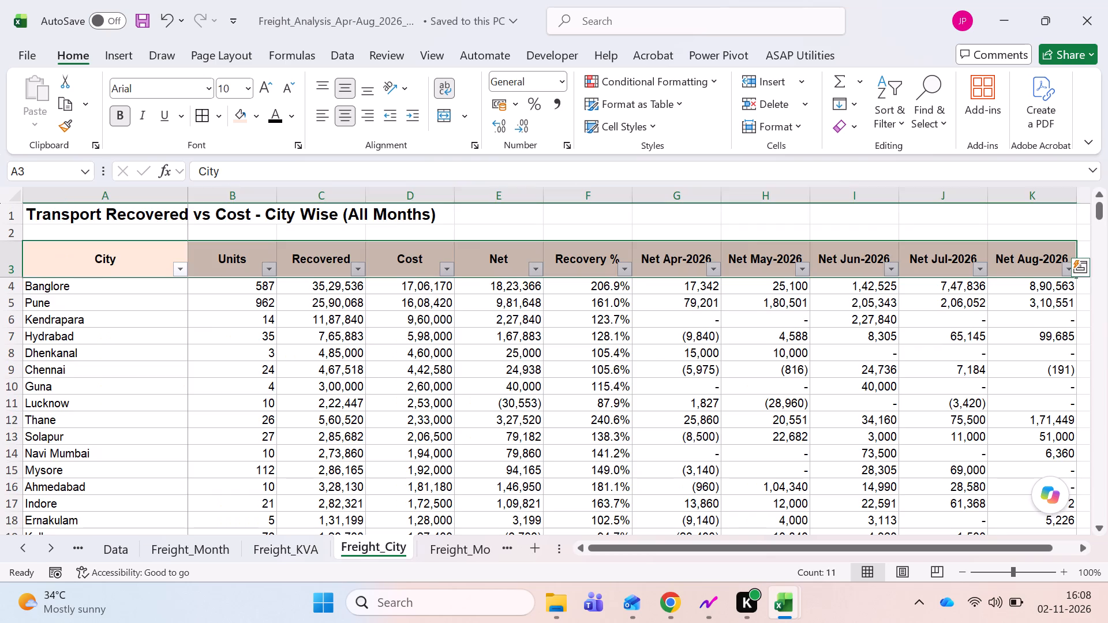
key(Left)
click(8, 194)
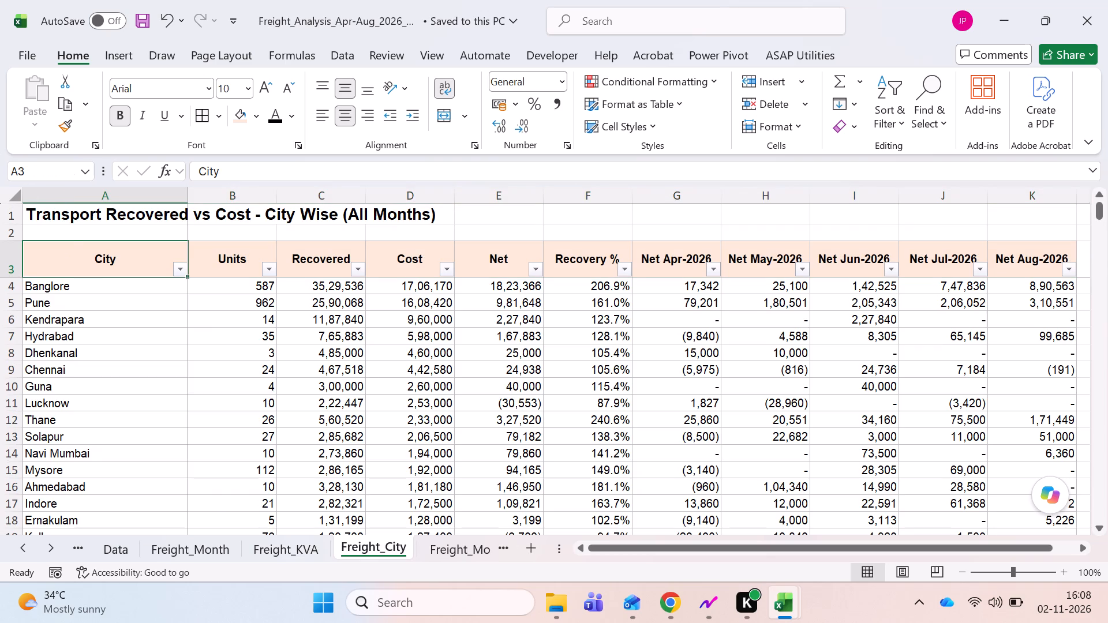
click(151, 83)
text(cal)
key(Return)
click(234, 92)
text(10)
key(Return)
click(122, 256)
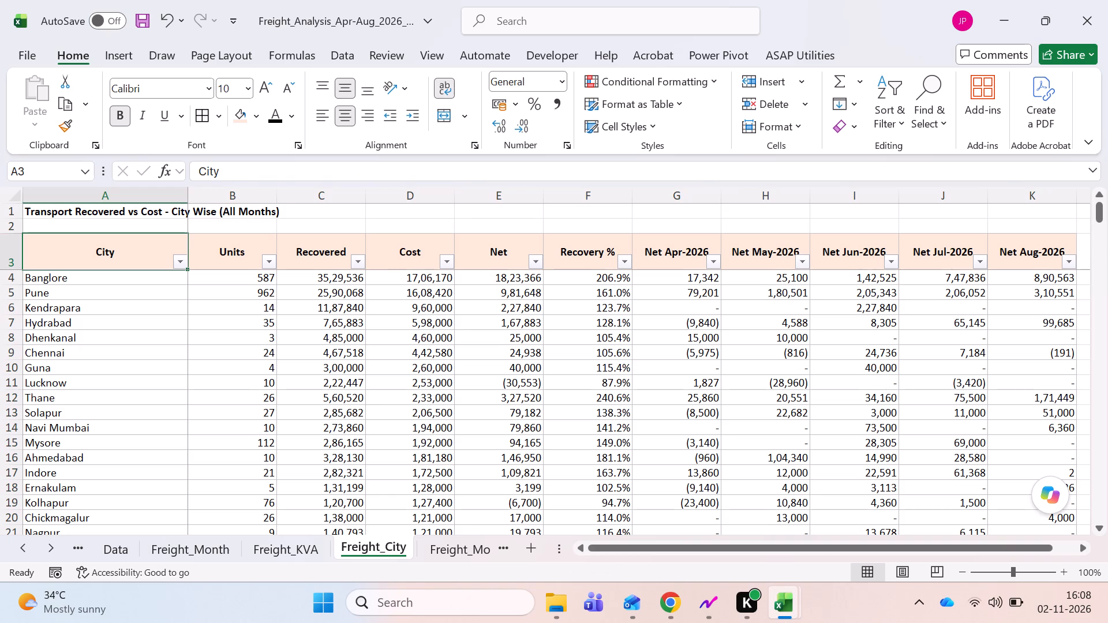
Apply all borders to the Freight_City table, A3:K254, from the header row through the Total row.
key(ctrl+shift+Right)
key(ctrl+shift+Down)
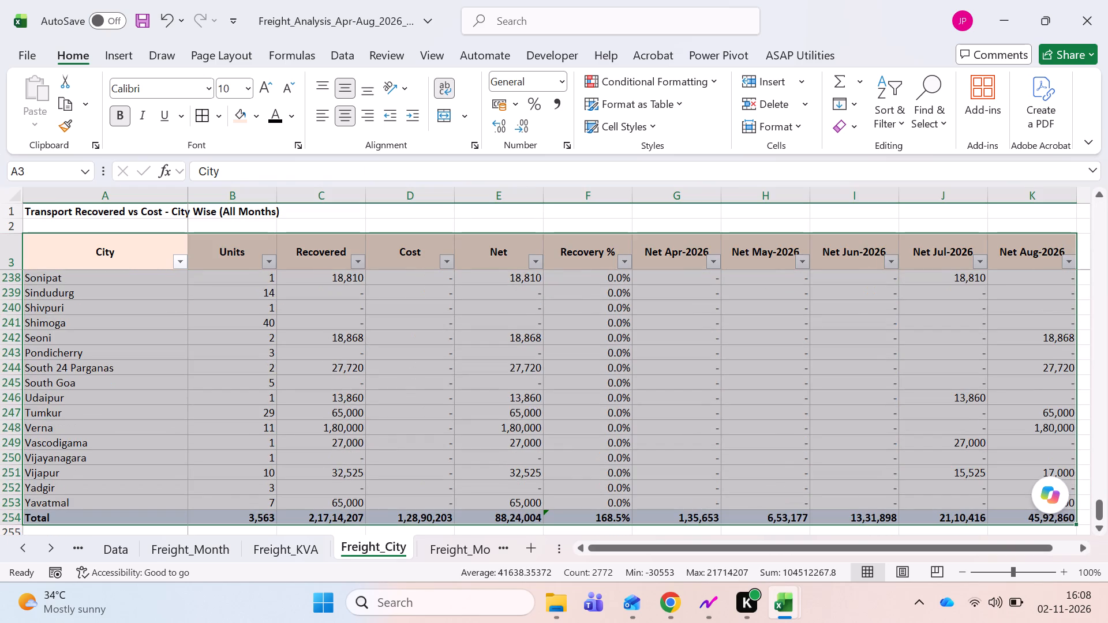
key(alt+h)
key(alt+b)
key(a)
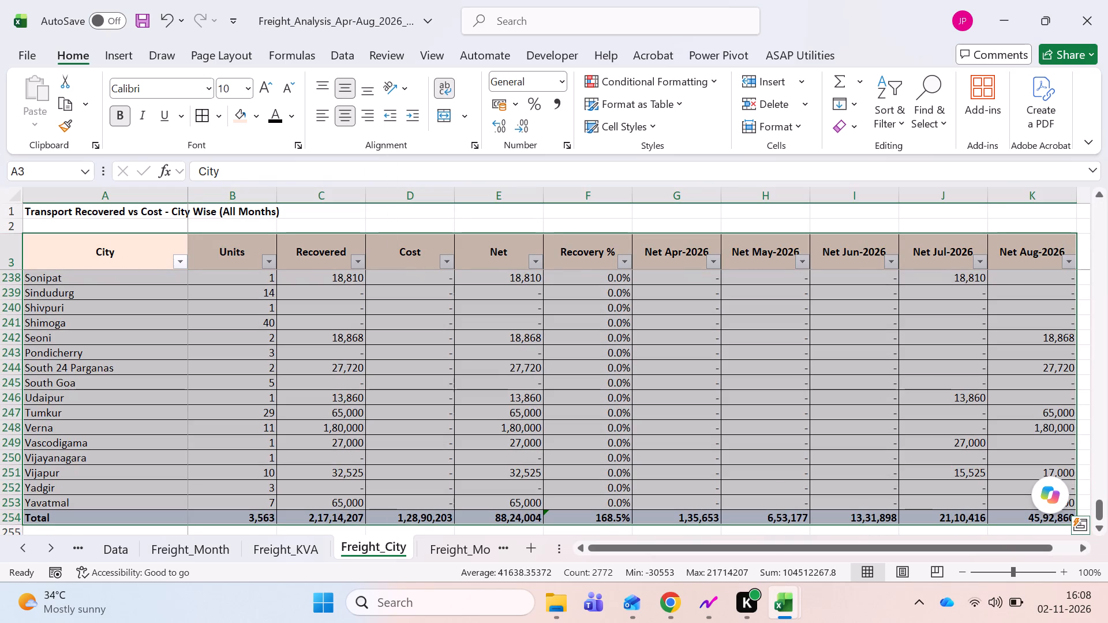
Examine the Recovery % column on Freight_City, inspecting the Total row formula in F254 and selecting the city rows F4:F253.
click(601, 414)
key(ctrl+Down)
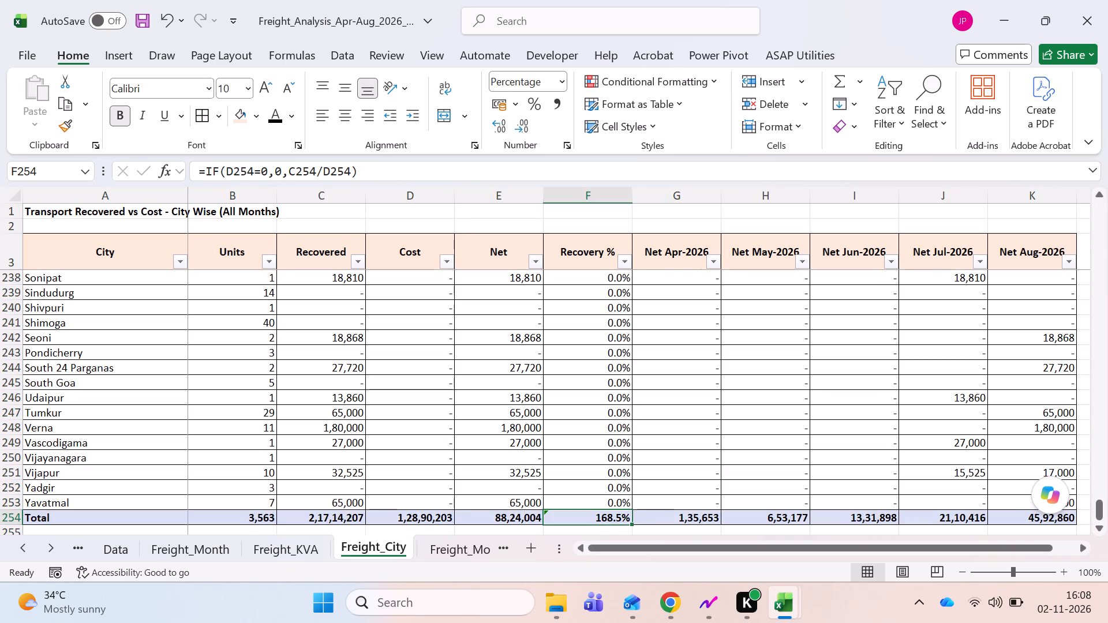
key(F2)
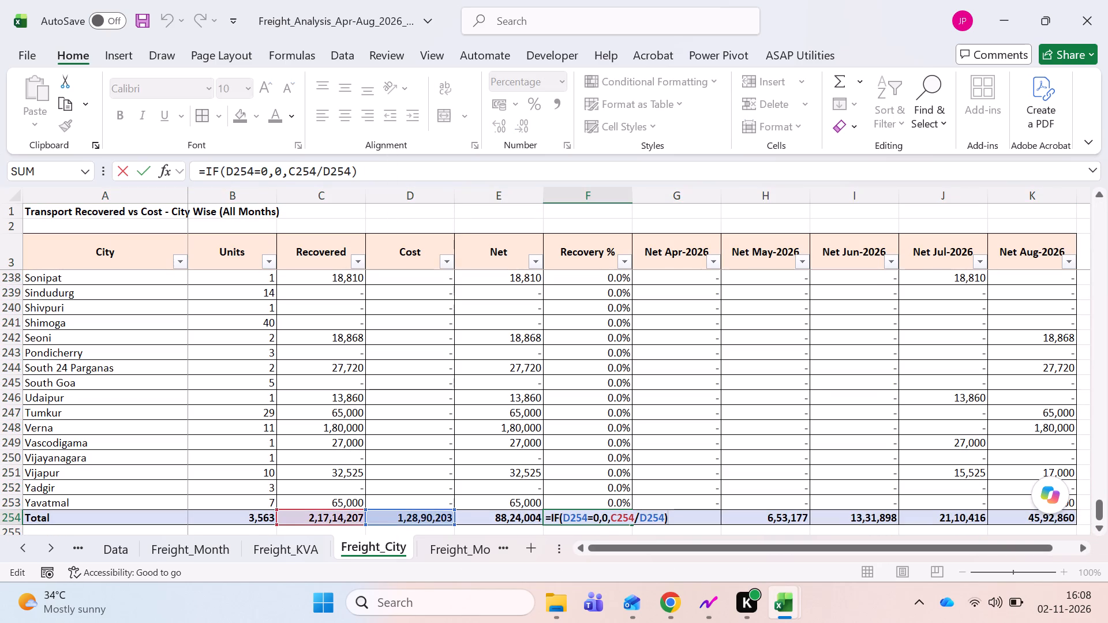
key(Escape)
key(Up)
key(ctrl+Up)
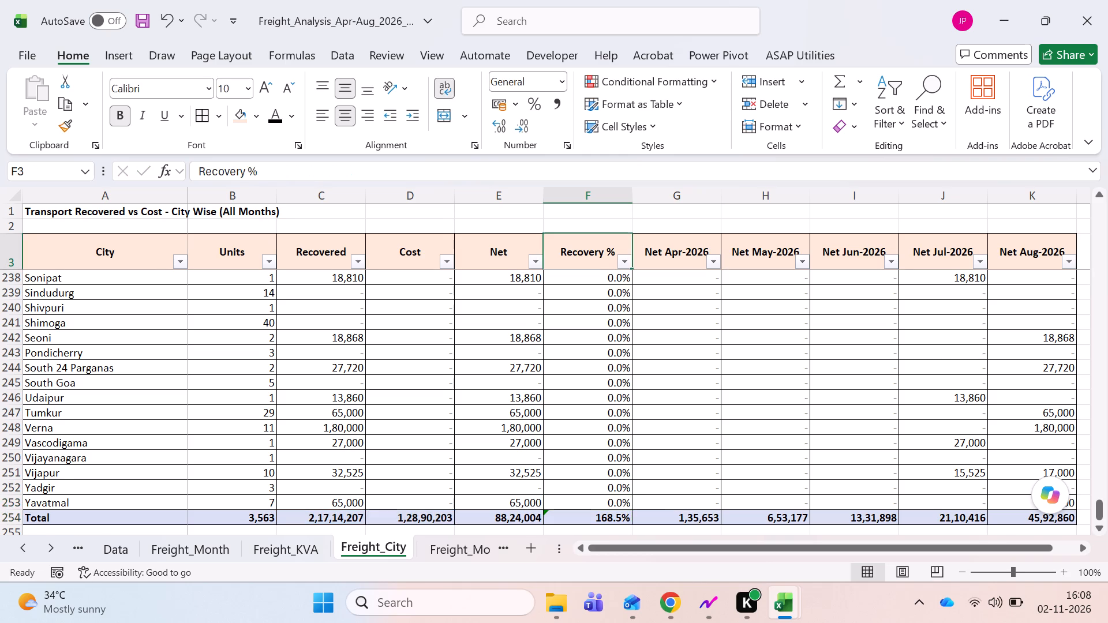
key(Down)
key(Down)
key(Up)
key(ctrl+shift+Down)
key(shift+Up)
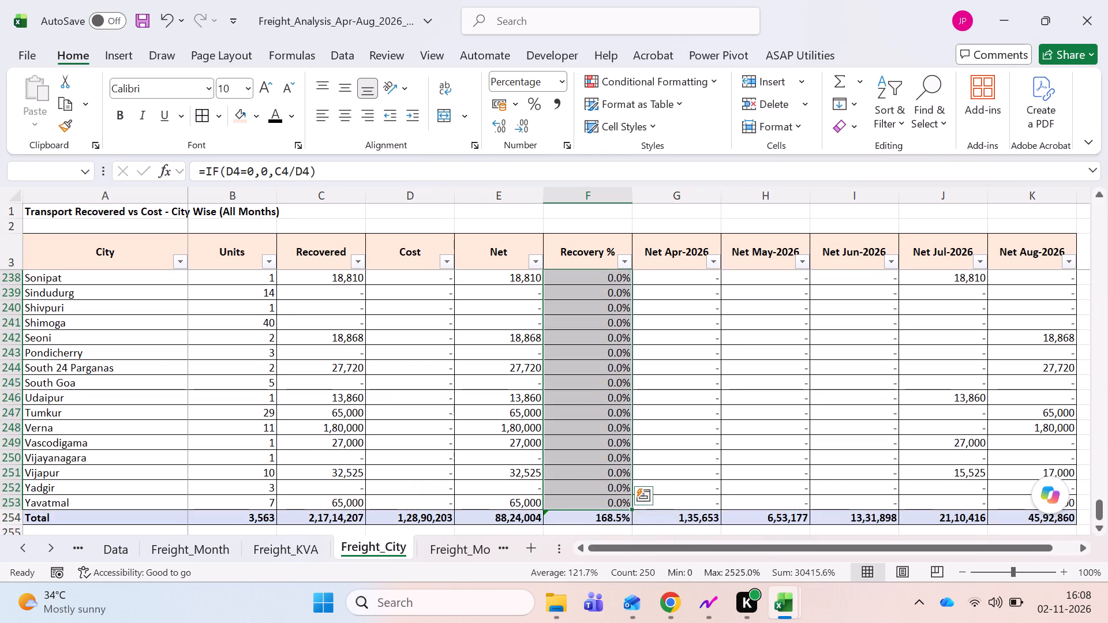
Clear the Recovery % cell F254 in the Freight_City Total row and save the workbook.
key(ctrl+Down)
key(Delete)
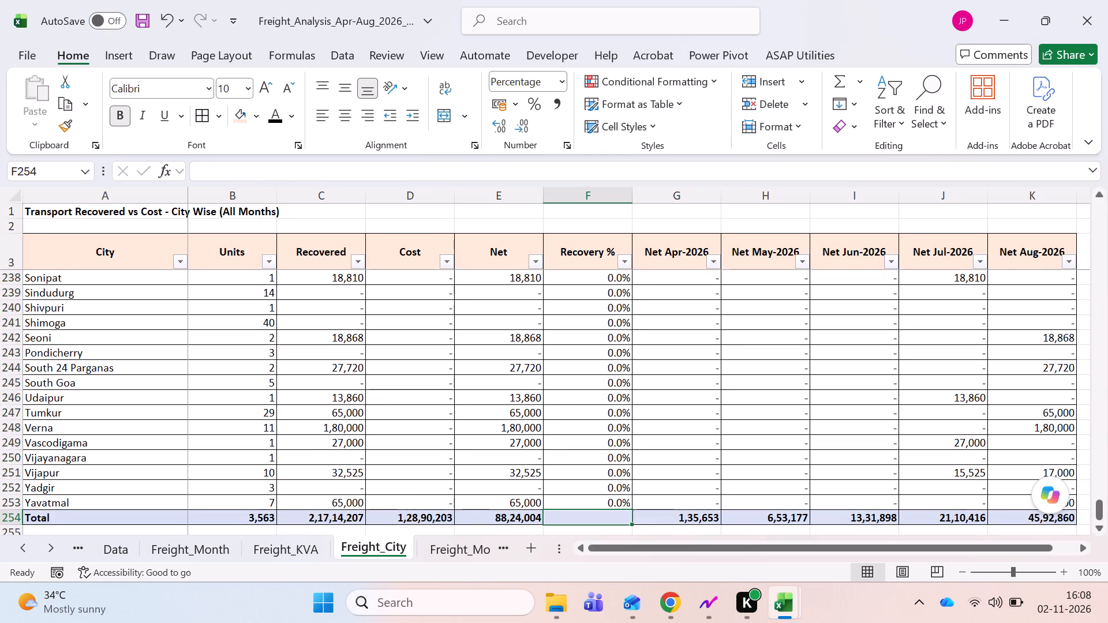
key(Down)
key(Down)
key(Up)
key(ctrl+s)
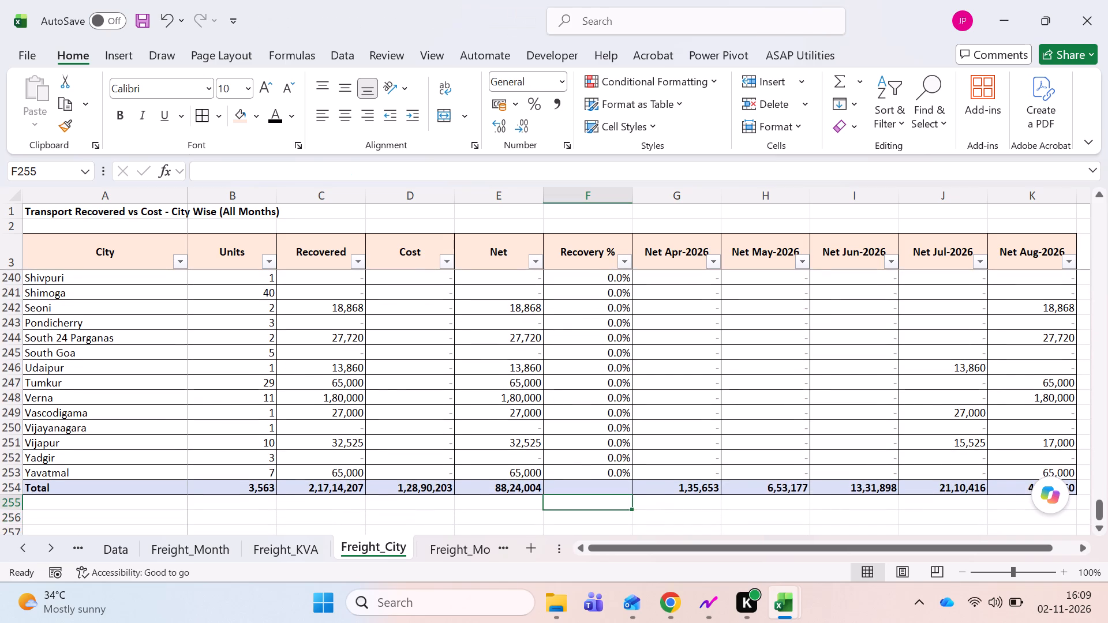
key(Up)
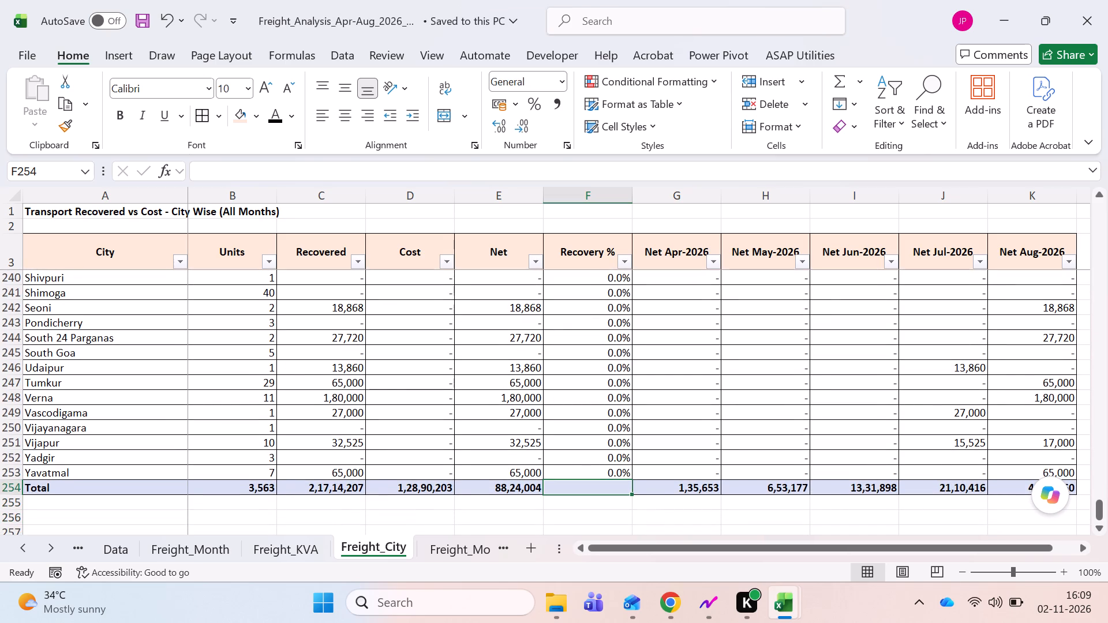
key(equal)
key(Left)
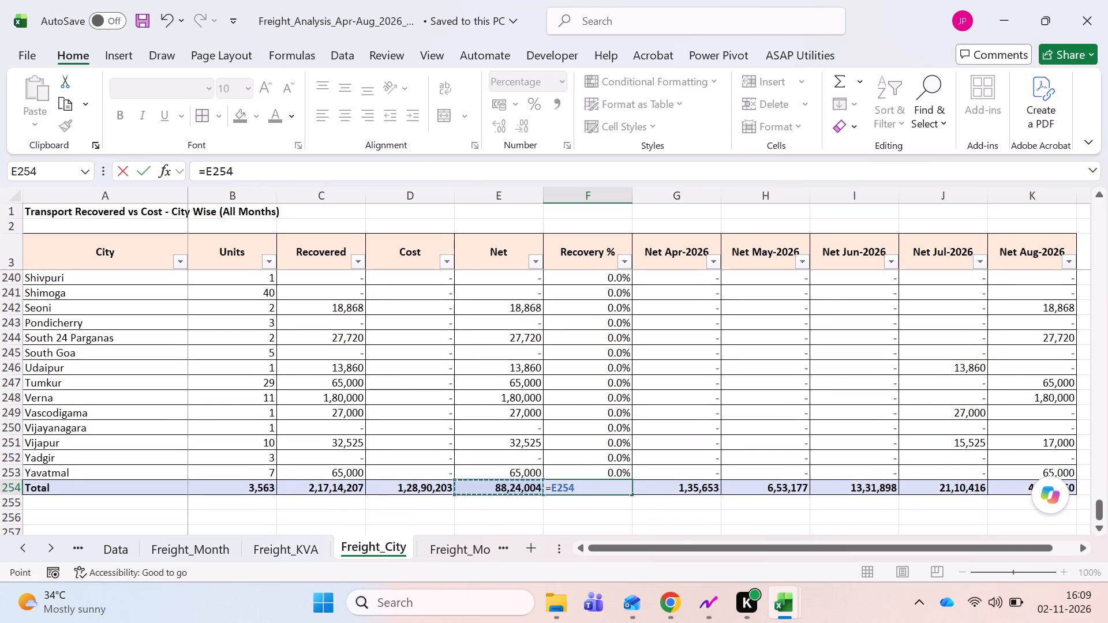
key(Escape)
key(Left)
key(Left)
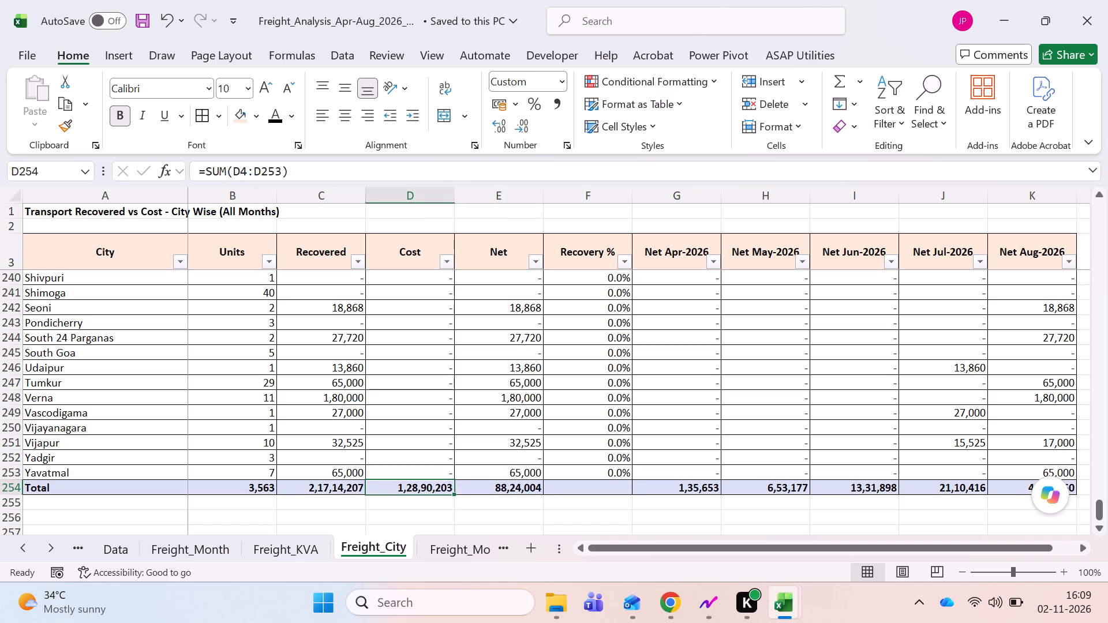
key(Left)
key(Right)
Apply all borders to the Freight_Month_City_KVA table, A4:H1501, from the header row through the last data row.
key(ctrl+Page_Up)
key(ctrl+Page_Down)
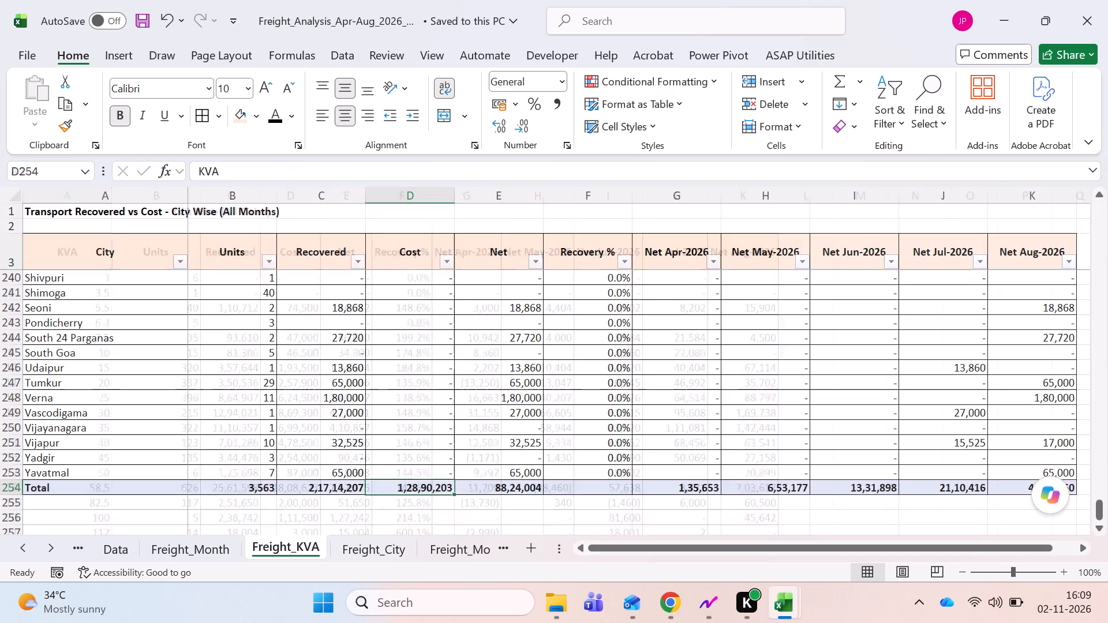
key(ctrl+Page_Down)
key(ctrl+Left)
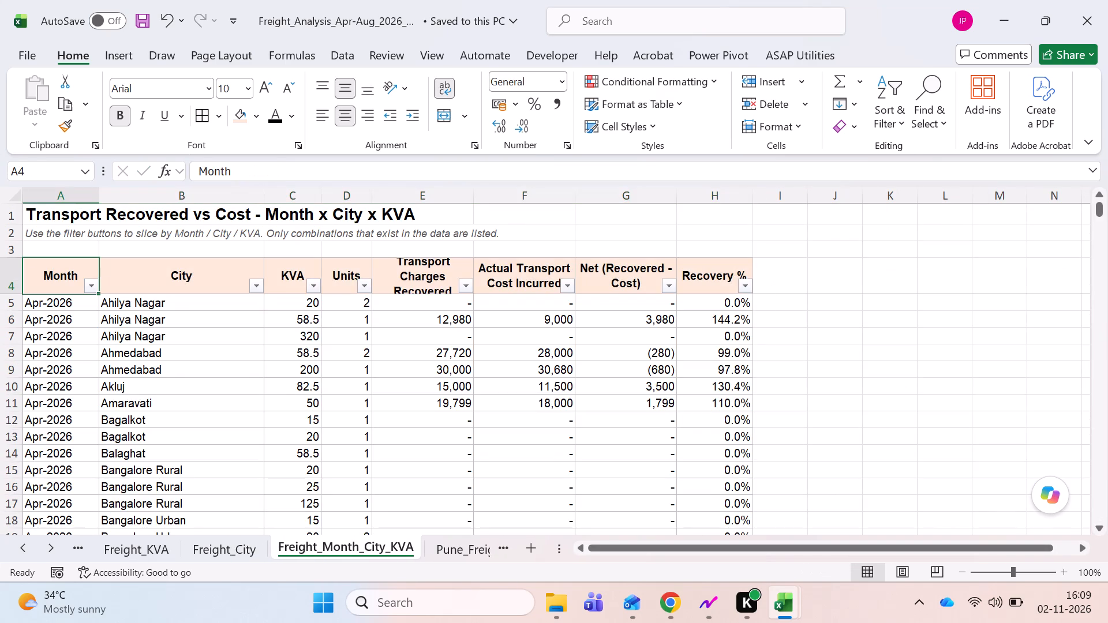
key(ctrl+shift+Right)
key(ctrl+shift+Down)
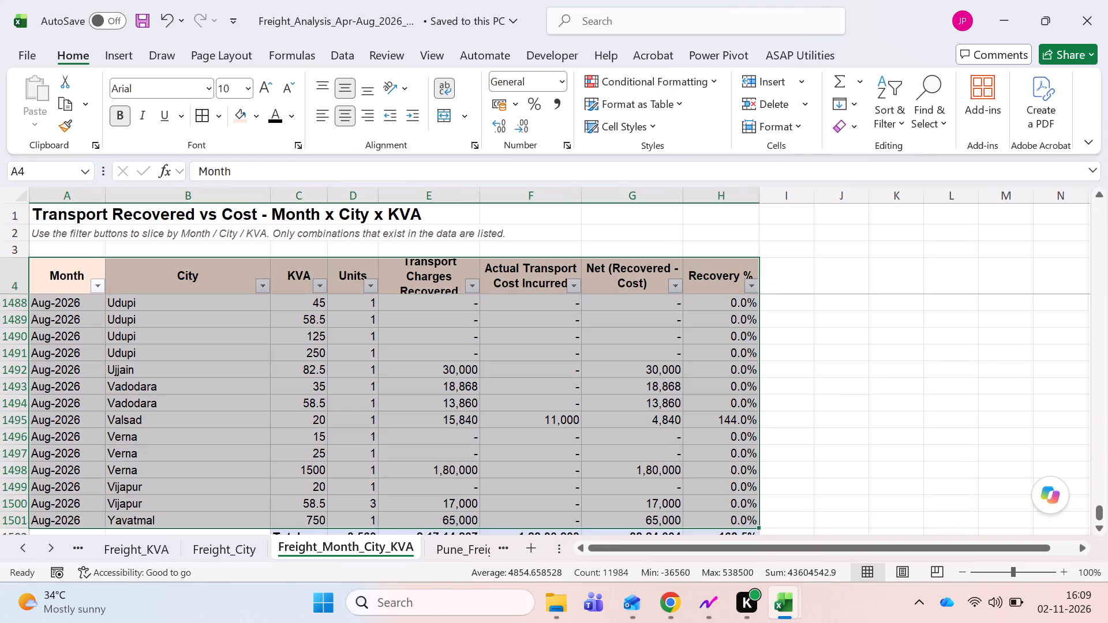
key(alt+h)
key(alt+b)
key(a)
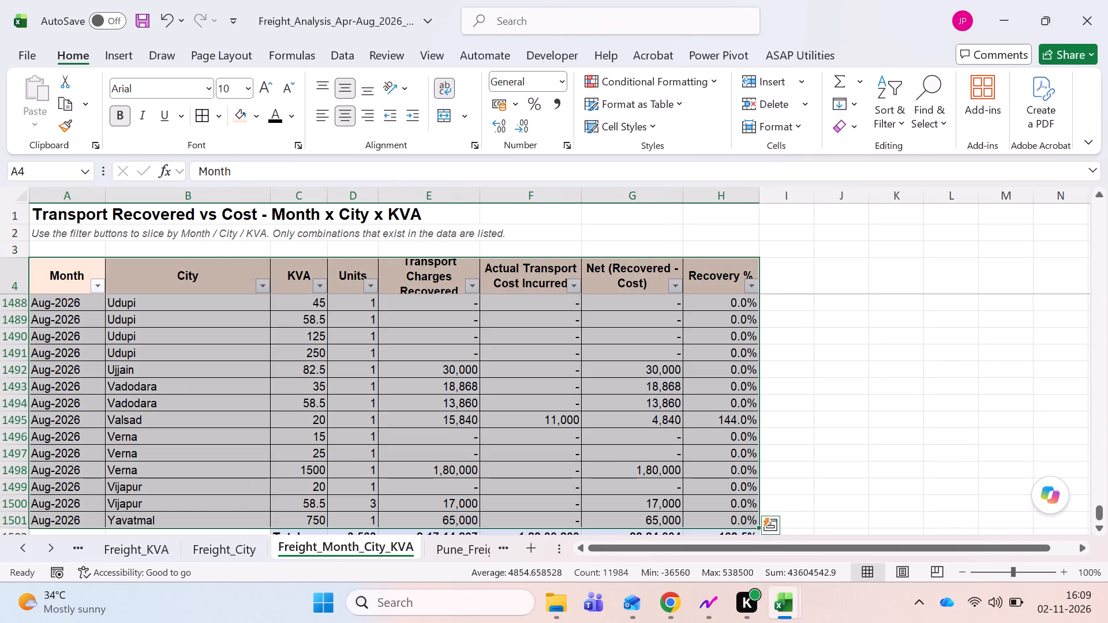
Set all cells of the Freight_Month_City_KVA sheet to Calibri, size 10.
click(16, 197)
click(150, 89)
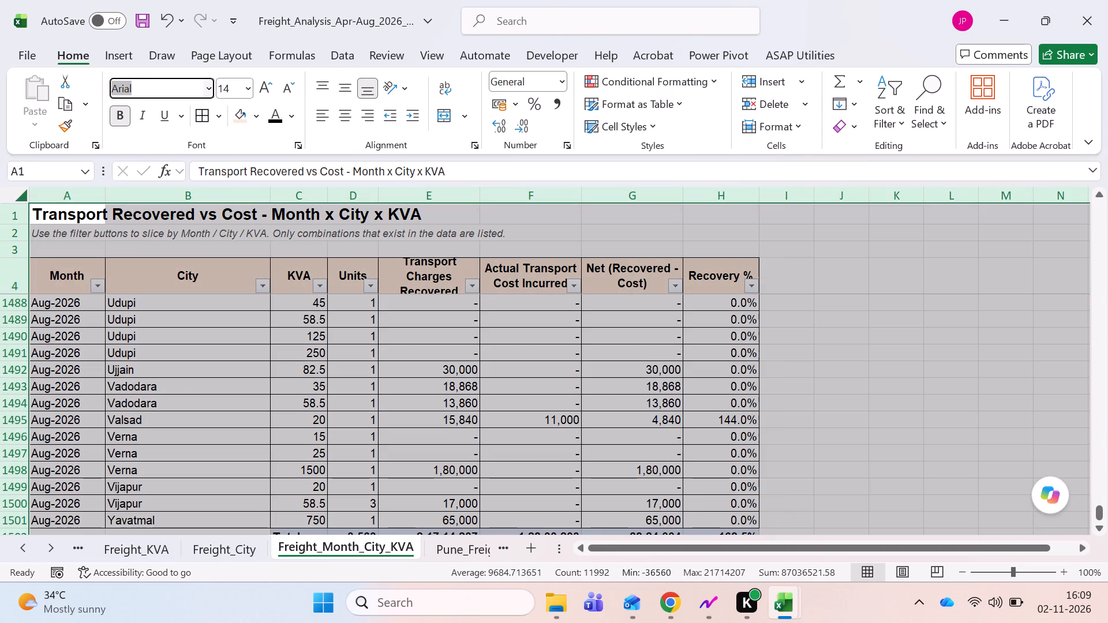
text(cal)
key(Return)
click(236, 90)
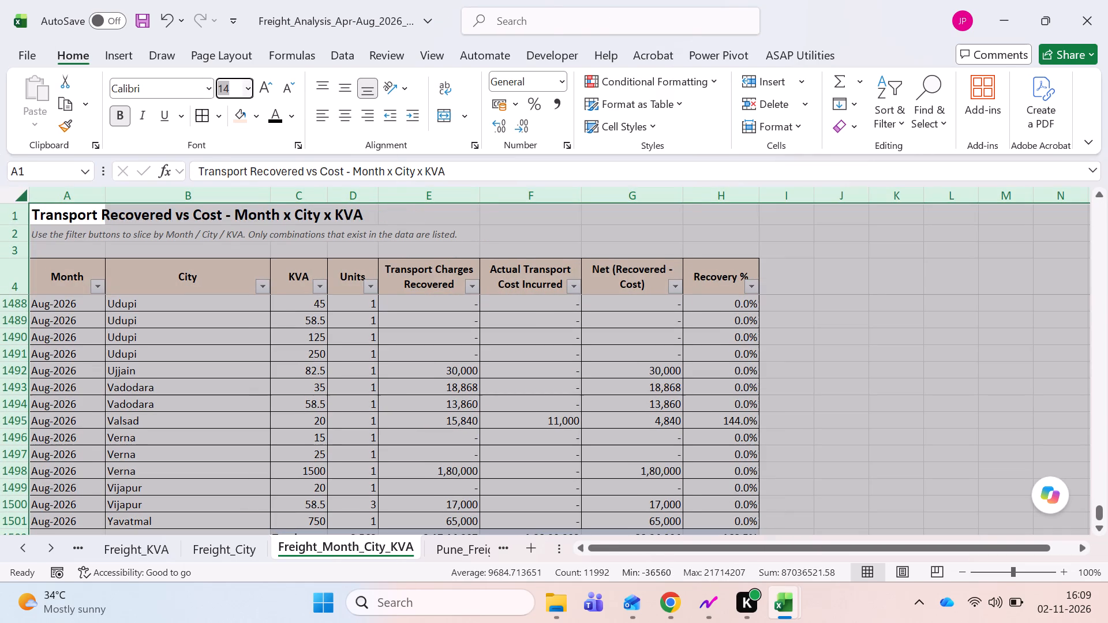
text(10)
key(Return)
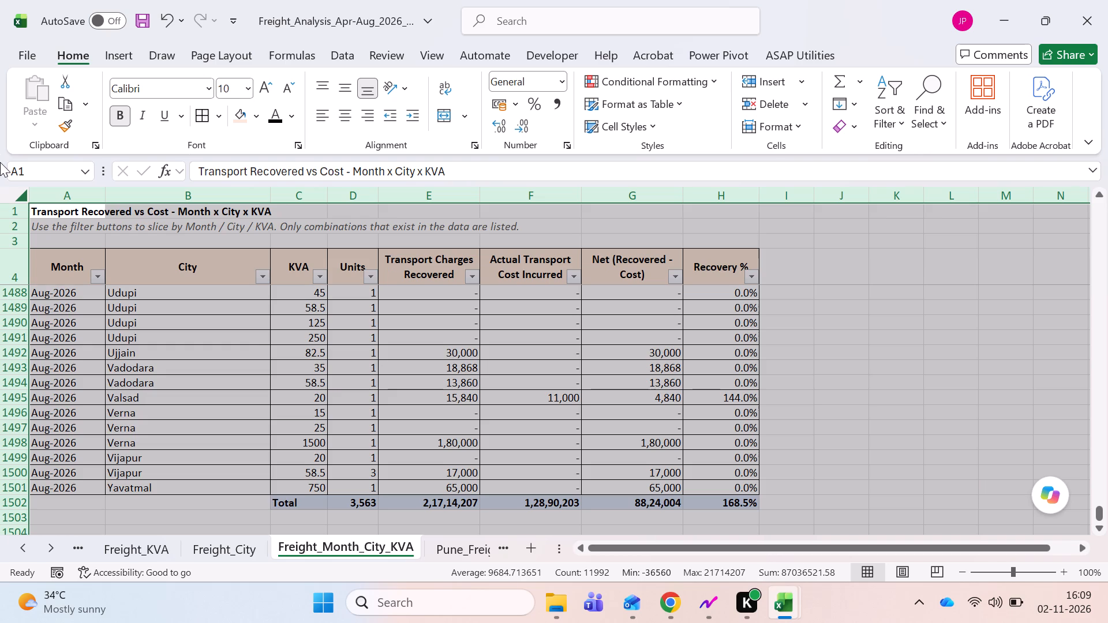
Delete row 2 with the filter-usage note from Freight_Month_City_KVA and save the workbook.
click(16, 228)
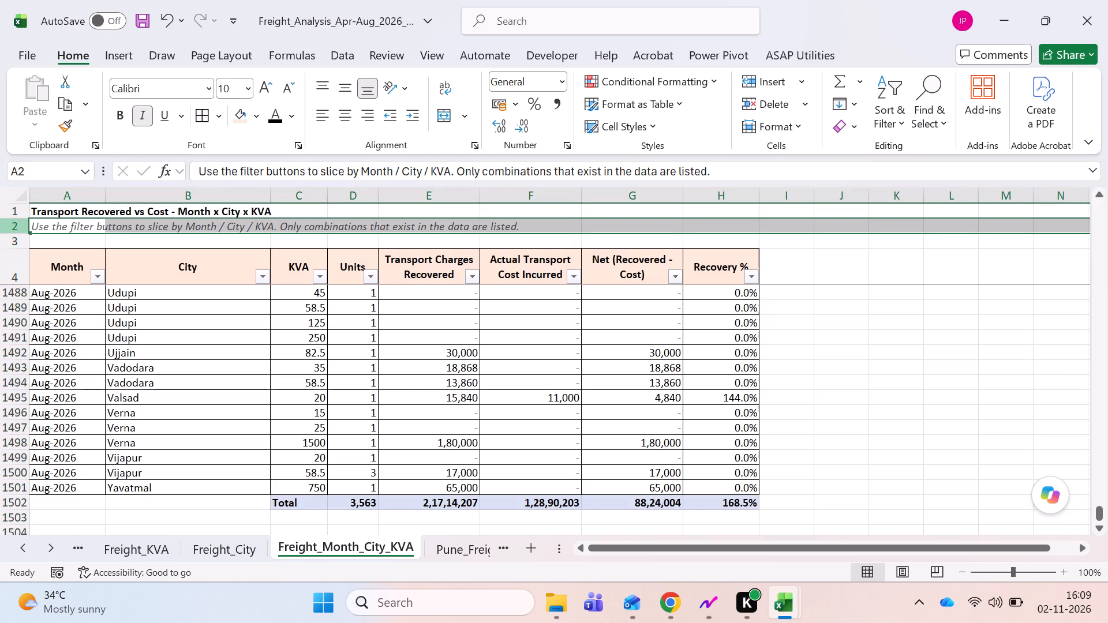
key(ctrl+minus)
click(153, 349)
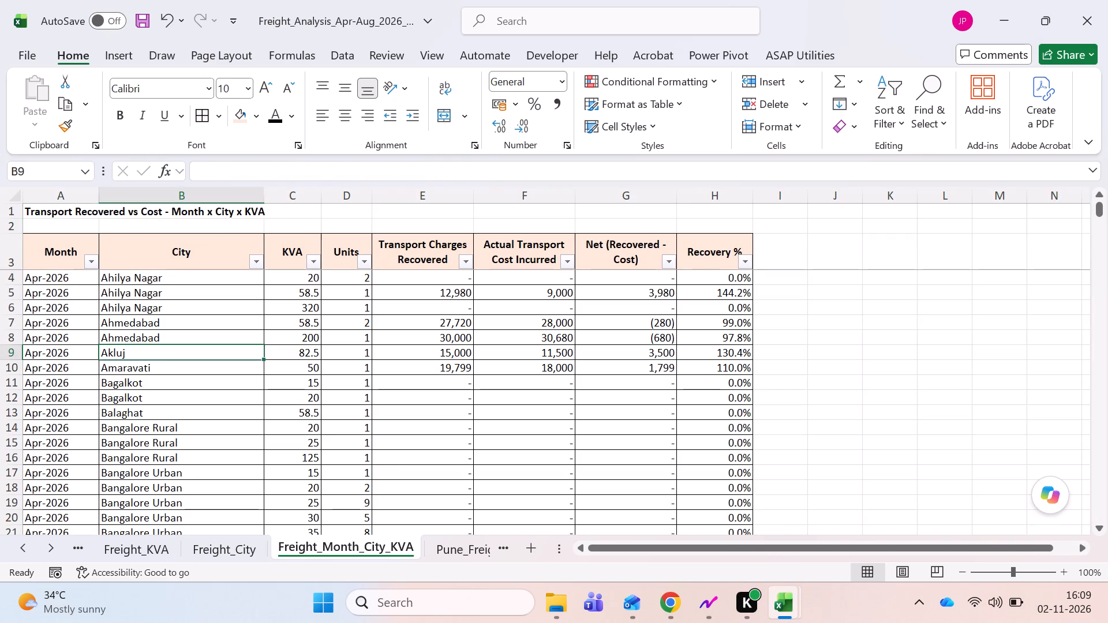
key(ctrl+Up)
key(Down)
key(Down)
key(Up)
key(ctrl+s)
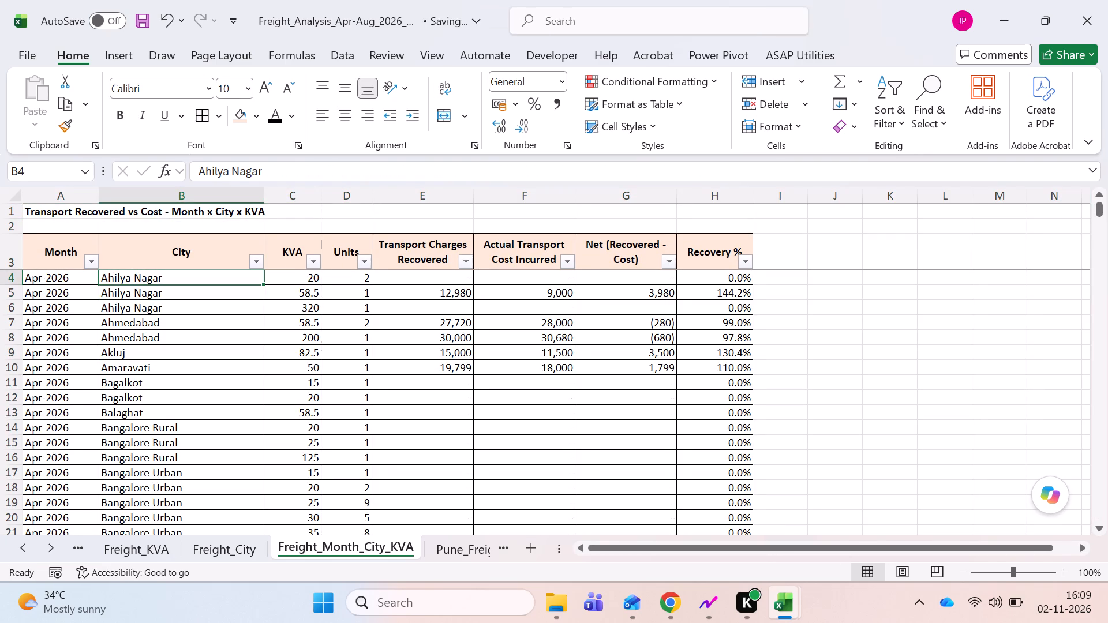
Filter the City column of Freight_Month_City_KVA to show only ADILABAD and review its rows.
key(ctrl+Down)
key(Left)
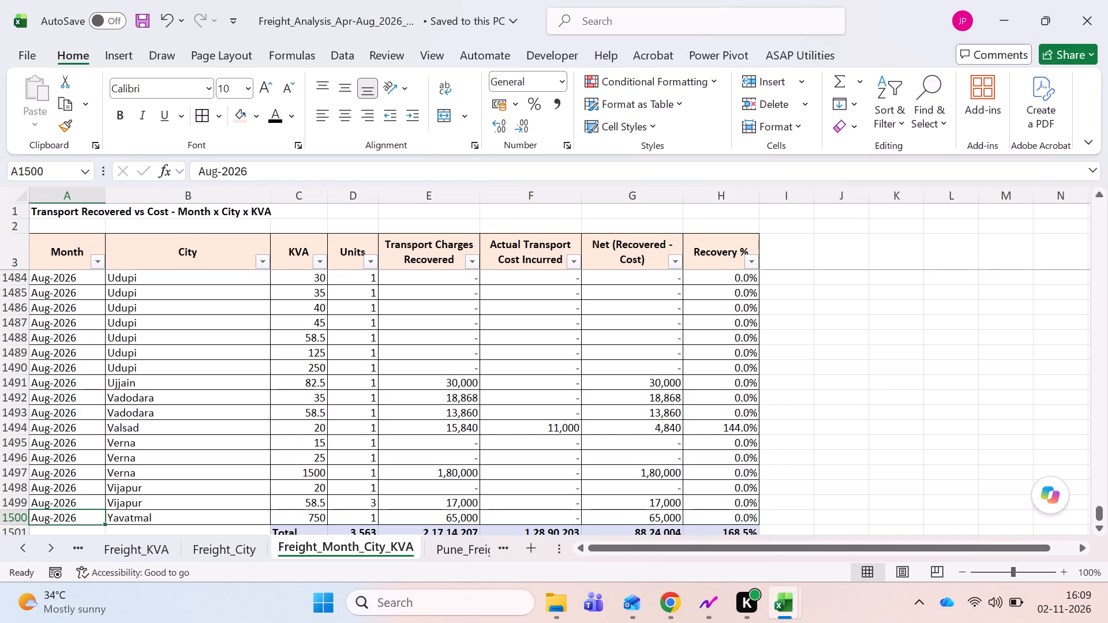
key(ctrl+Up)
key(Right)
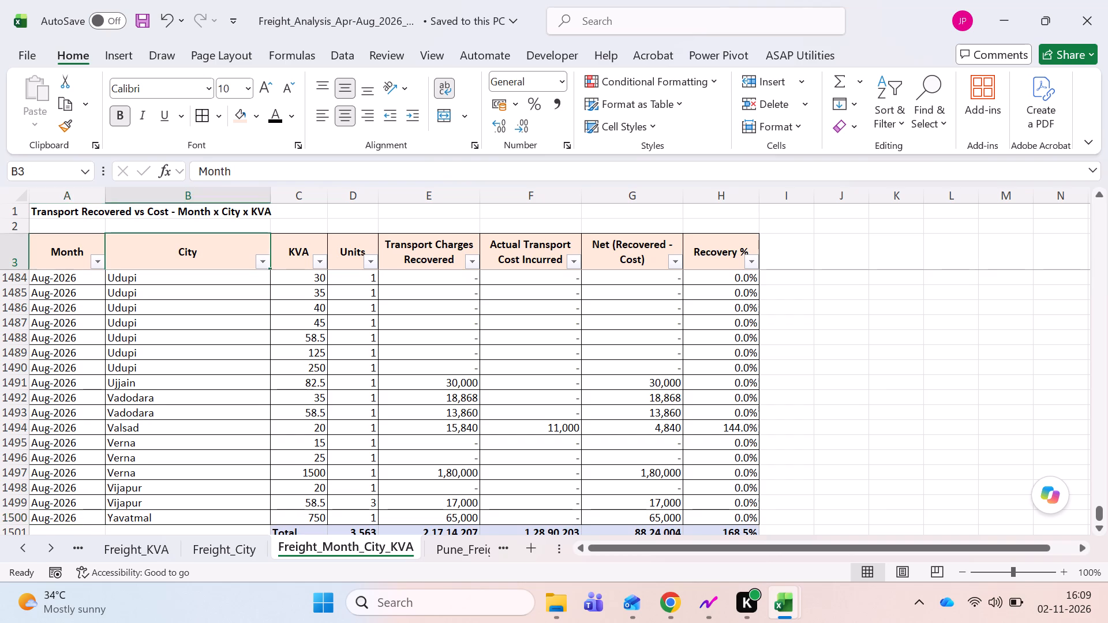
key(alt+Down)
key(alt+Down)
key(alt+Down)
key(alt+Down)
key(alt+Down)
key(alt+Down)
key(alt+Down)
key(alt+Down)
key(alt+Down)
key(alt+Down)
key(space)
key(Down)
key(space)
key(Return)
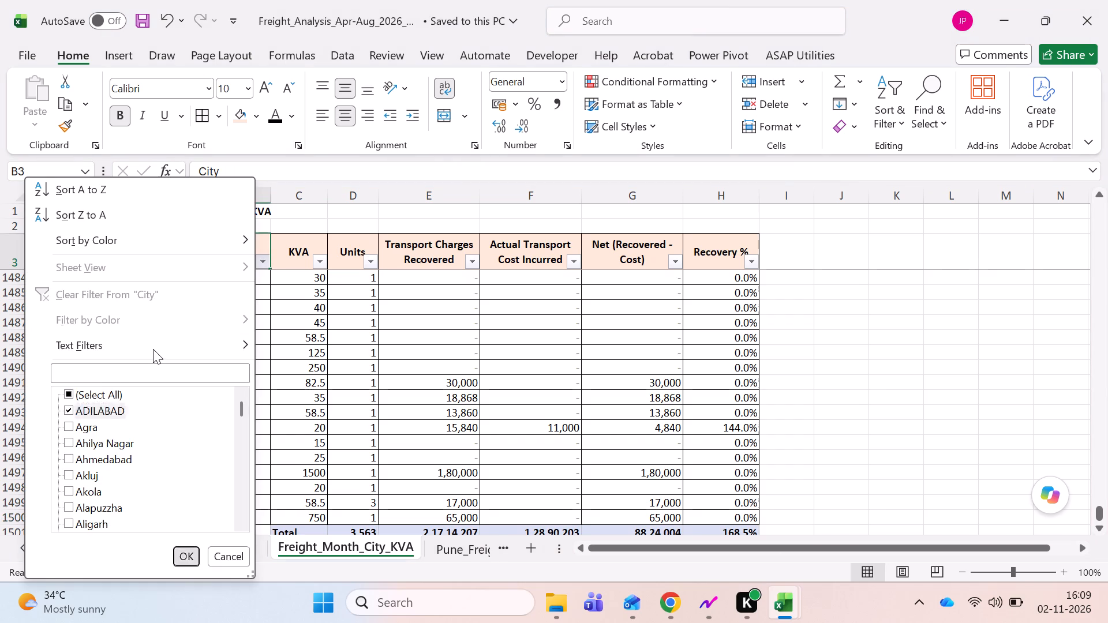
key(Down)
key(Down)
key(Up)
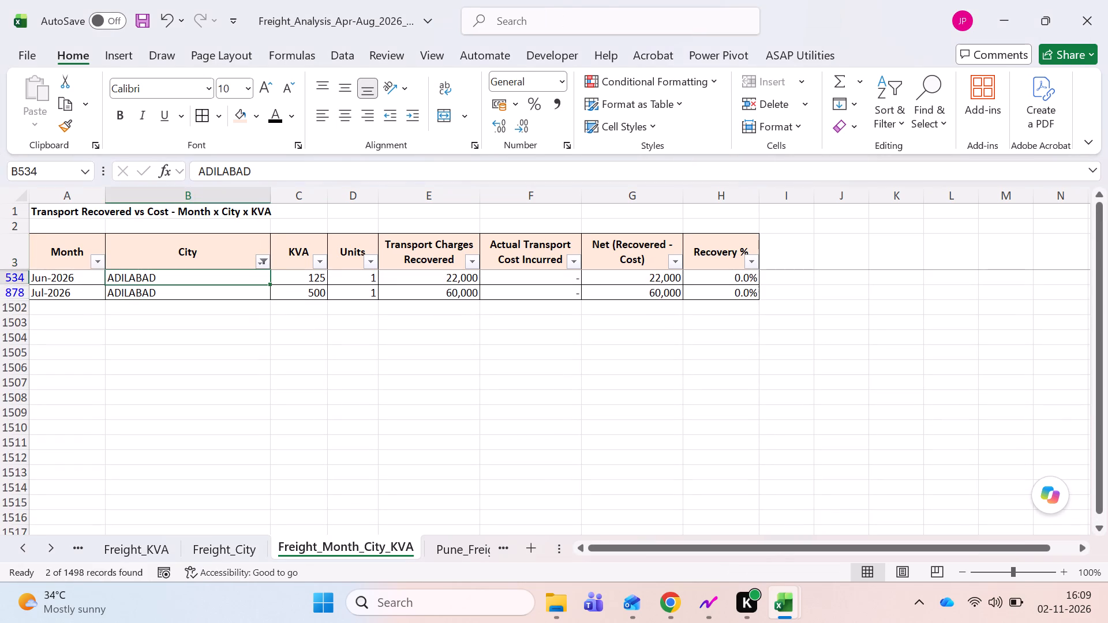
Switch the City filter to show only Agra.
key(Up)
key(alt+Down)
key(Down)
key(Down)
key(Down)
key(Down)
key(Down)
key(Down)
key(Down)
key(Down)
key(Down)
key(Down)
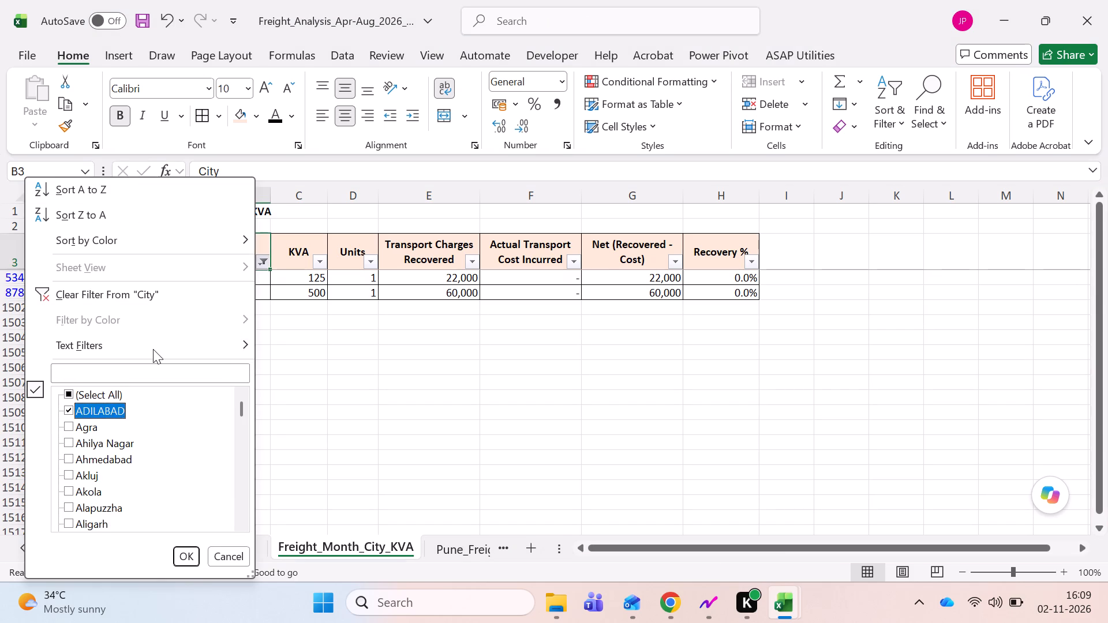
key(space)
key(Down)
key(space)
key(Return)
Switch the City filter to show only Ahilya Nagar.
key(alt+Down)
key(alt+Down)
key(alt+Down)
key(alt+Down)
key(alt+Down)
key(alt+Down)
key(alt+Down)
key(alt+Down)
key(alt+Down)
key(alt+Down)
key(alt+Down)
key(alt+Down)
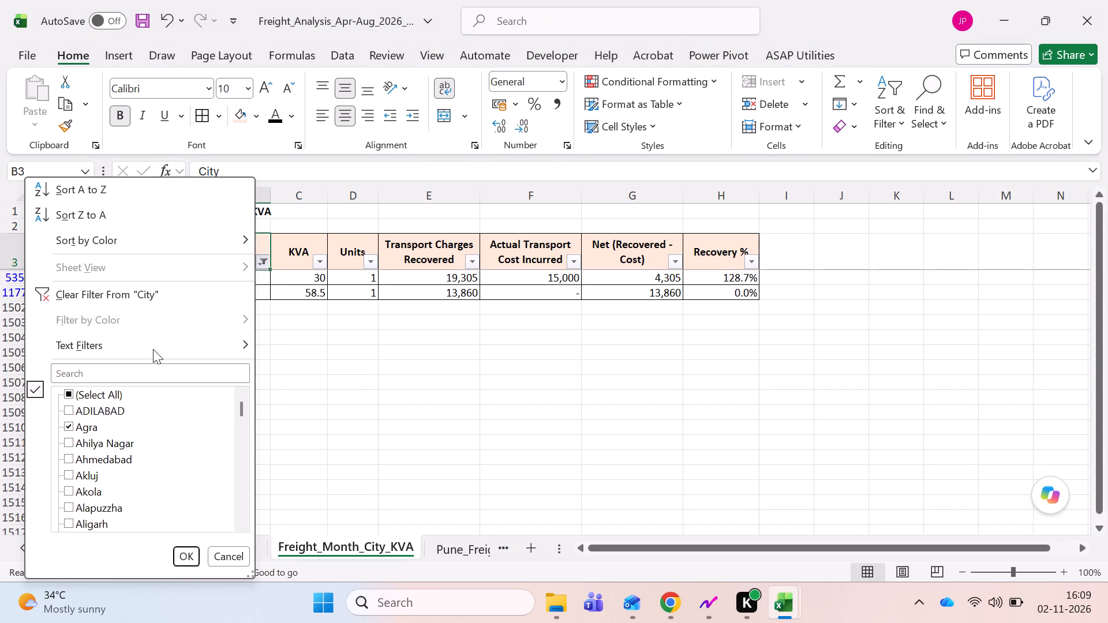
key(Down)
key(space)
key(Down)
key(space)
key(Return)
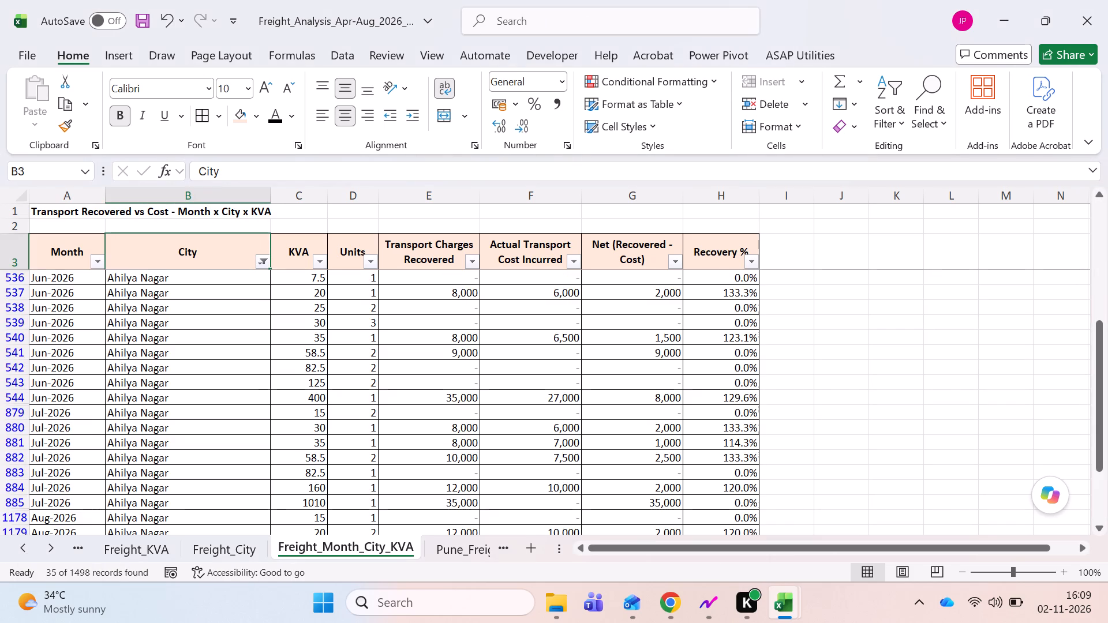
Copy the city name Ahilya Nagar from B4 onto all the other filtered rows of the City column.
key(Down)
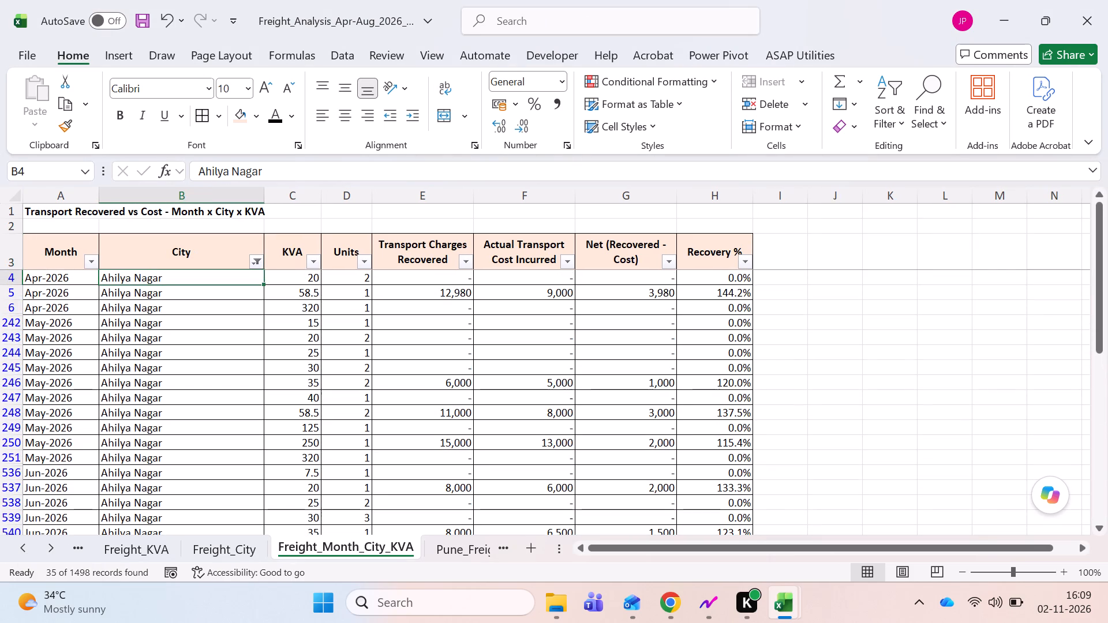
key(ctrl+c)
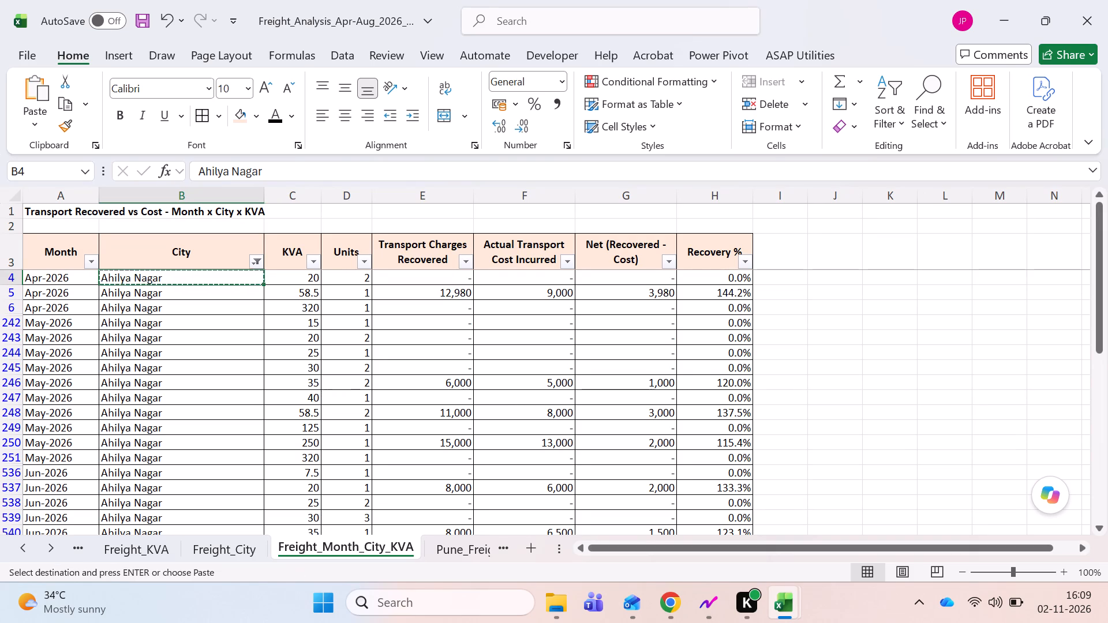
key(Down)
key(ctrl+shift+Down)
key(ctrl+v)
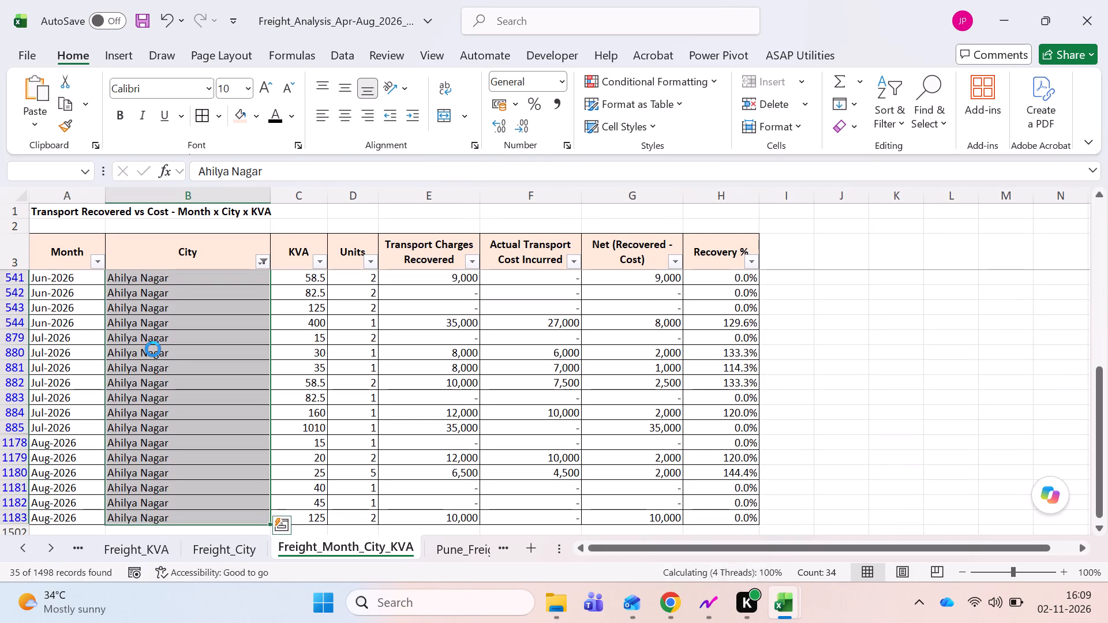
key(Escape)
key(Up)
key(Down)
key(Up)
key(Up)
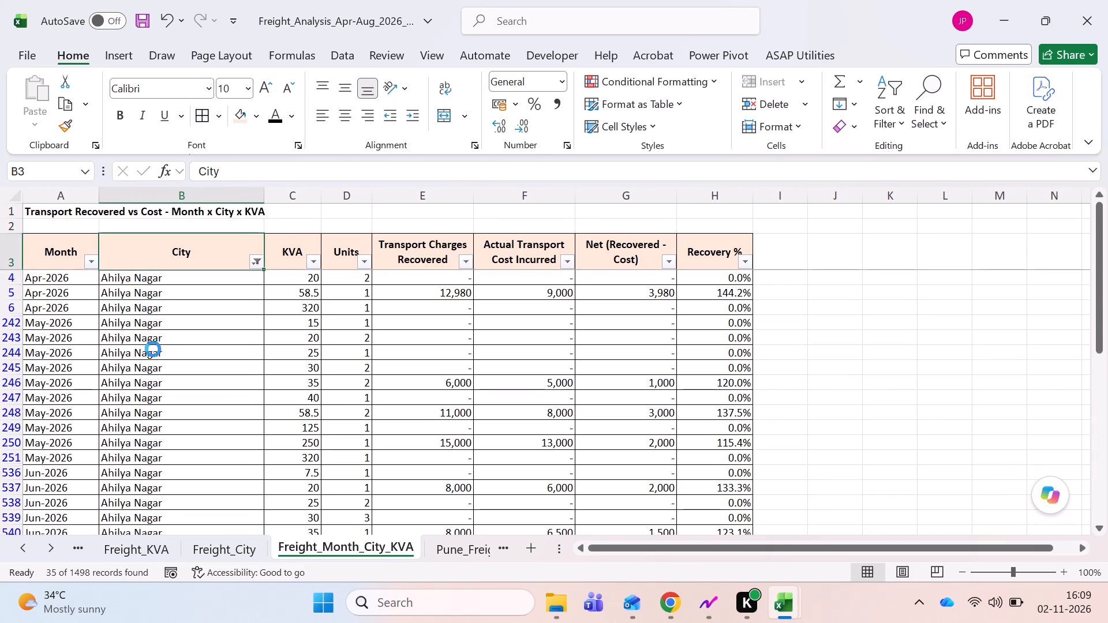
Switch the City filter to show only Ahmedabad.
key(alt+Down)
key(Down)
key(Down)
key(Down)
key(Down)
key(Down)
key(Down)
key(Down)
key(Down)
key(Down)
key(Down)
key(Down)
key(Down)
key(space)
key(Down)
key(space)
key(Return)
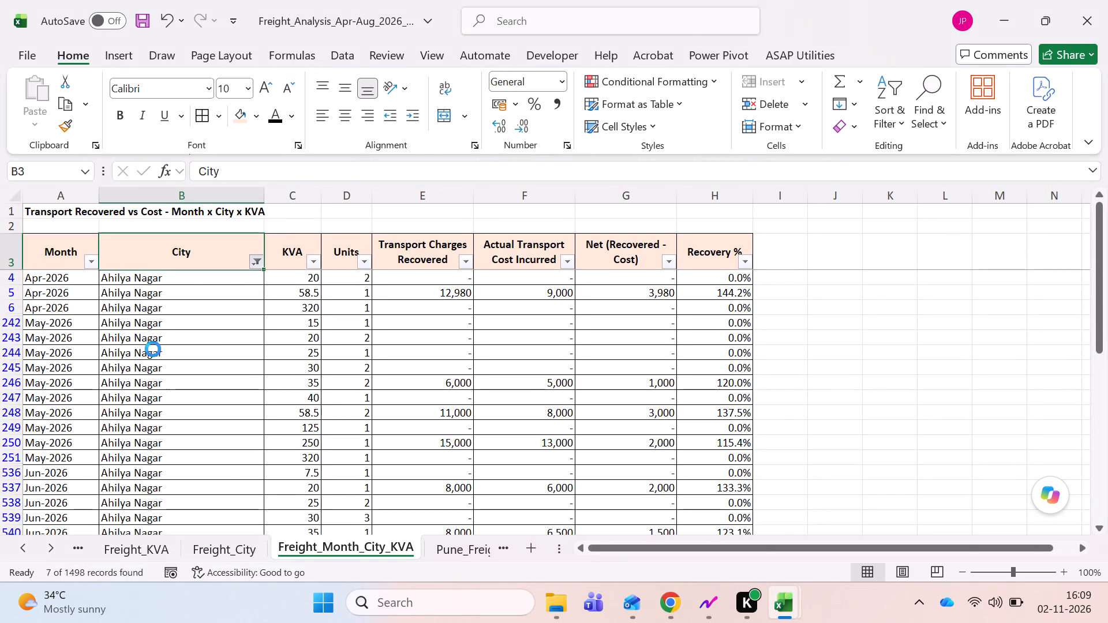
key(Down)
key(Up)
Switch the City filter to show only Akluj.
key(alt+Down)
key(Down)
key(Down)
key(Down)
key(Down)
key(Down)
key(Down)
key(Down)
key(Down)
key(Down)
key(Down)
key(Down)
key(Down)
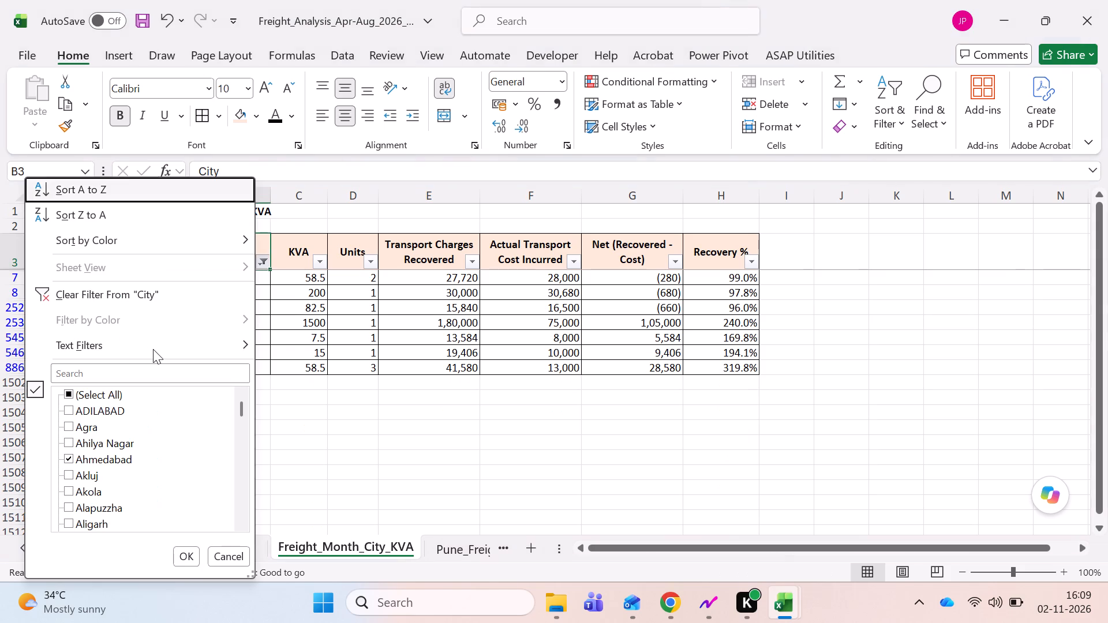
key(Down)
key(space)
key(Down)
key(space)
key(Return)
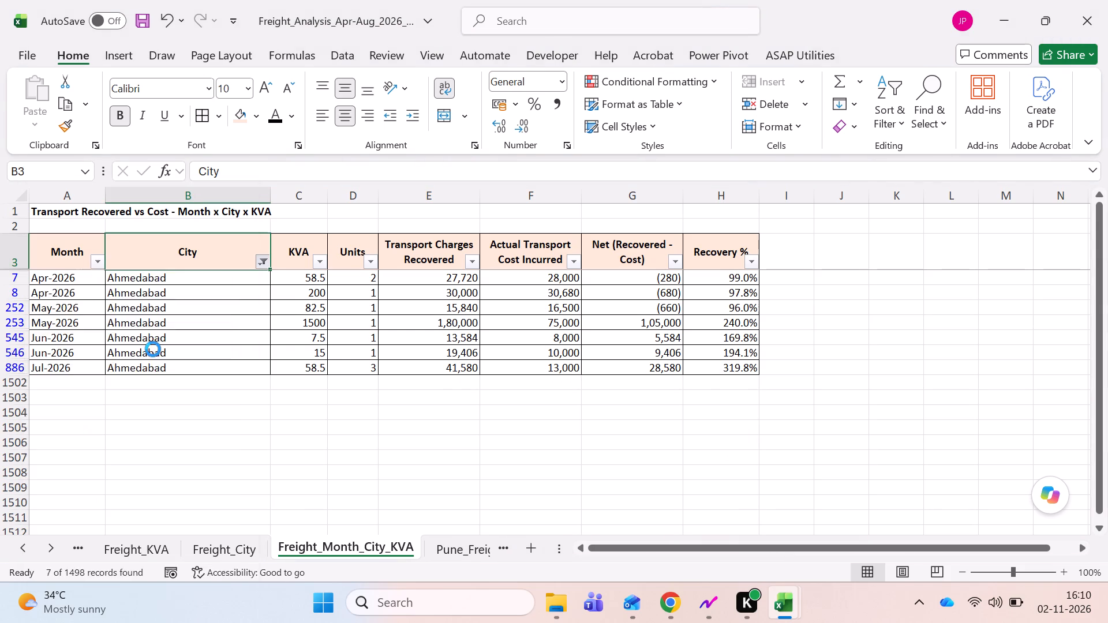
Switch the City filter to show only Akola.
key(alt+Down)
key(alt+Down)
key(alt+Down)
key(alt+Down)
key(alt+Down)
key(alt+Down)
key(alt+Down)
key(alt+Down)
key(alt+Down)
key(alt+Down)
key(alt+Down)
key(alt+Down)
key(alt+Down)
key(alt+Down)
key(alt+Down)
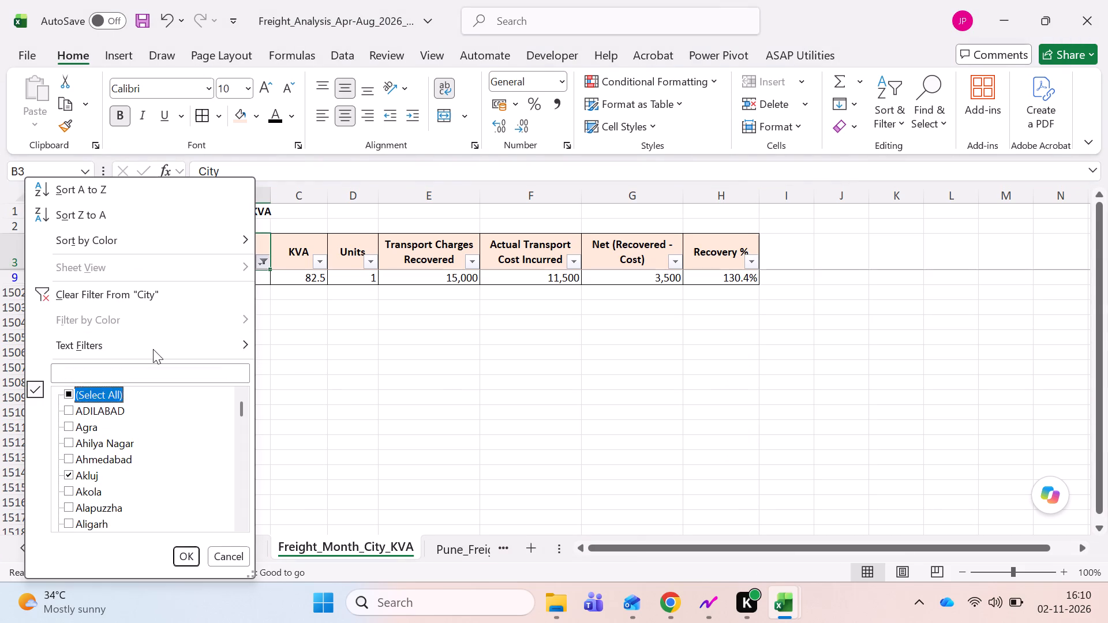
key(Down)
key(space)
key(Down)
key(space)
key(Return)
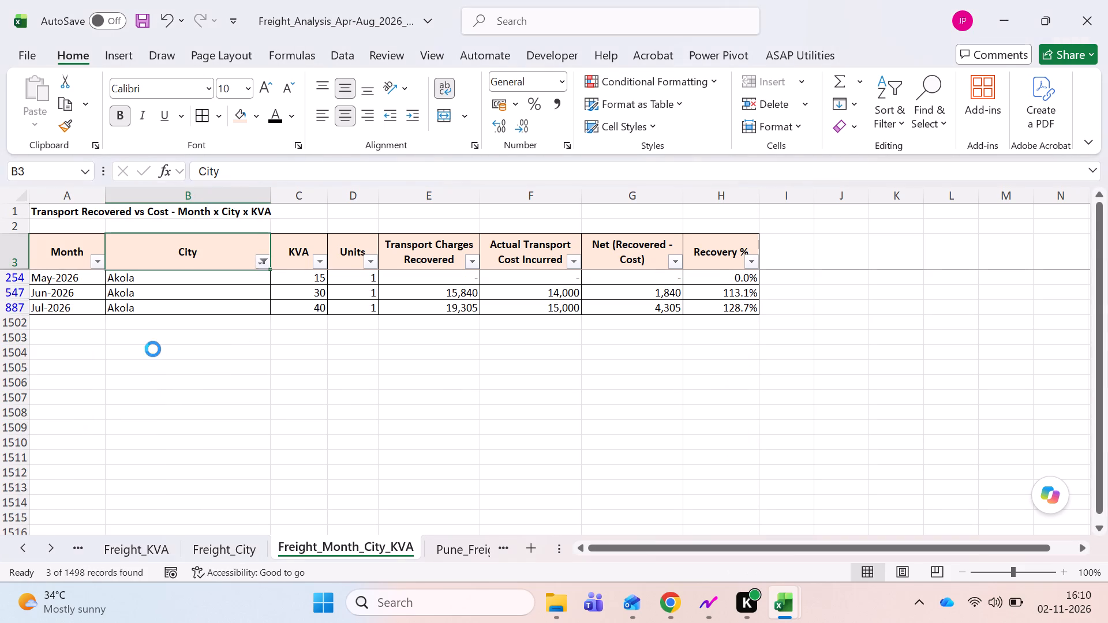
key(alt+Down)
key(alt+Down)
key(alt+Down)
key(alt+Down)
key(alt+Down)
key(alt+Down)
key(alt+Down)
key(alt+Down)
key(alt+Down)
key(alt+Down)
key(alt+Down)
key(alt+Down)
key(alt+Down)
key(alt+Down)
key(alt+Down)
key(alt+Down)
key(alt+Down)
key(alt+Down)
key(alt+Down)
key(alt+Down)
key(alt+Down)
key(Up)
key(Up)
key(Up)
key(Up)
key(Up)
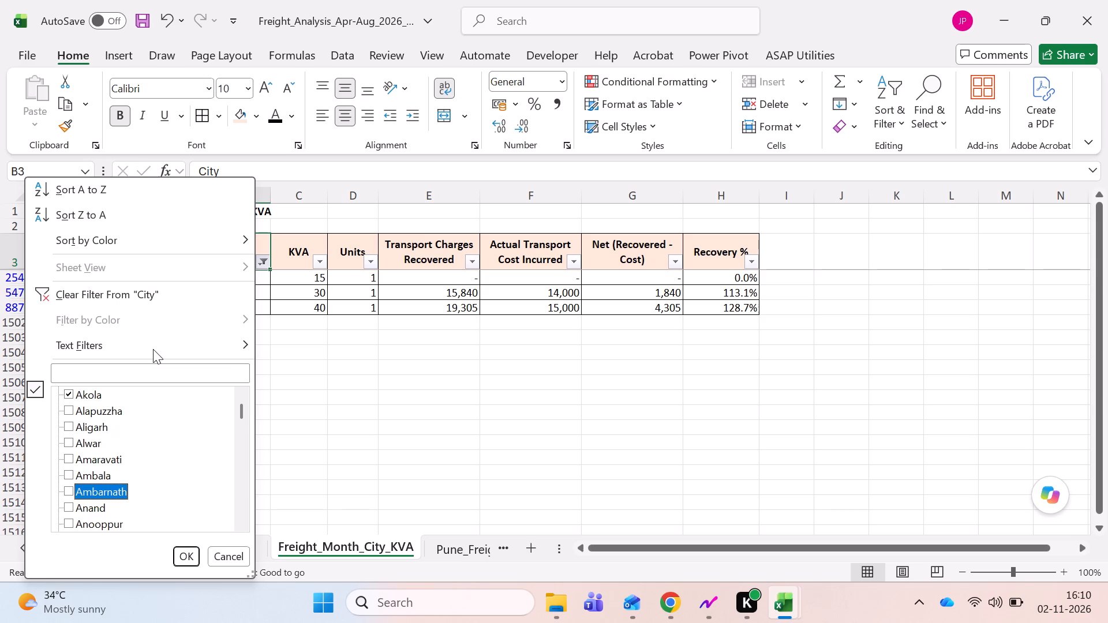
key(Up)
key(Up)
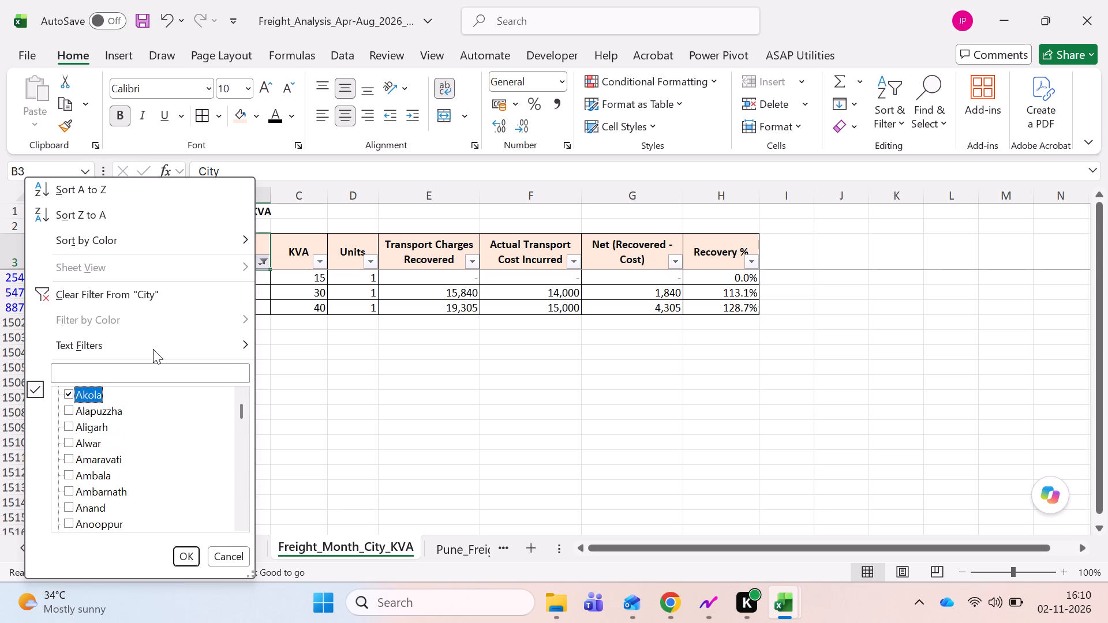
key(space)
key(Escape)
Reset the City filter on Freight_Month_City_KVA to show all cities.
key(alt+Down)
key(Down)
key(Down)
key(Down)
key(Down)
key(Down)
key(Down)
key(Down)
key(Down)
key(Down)
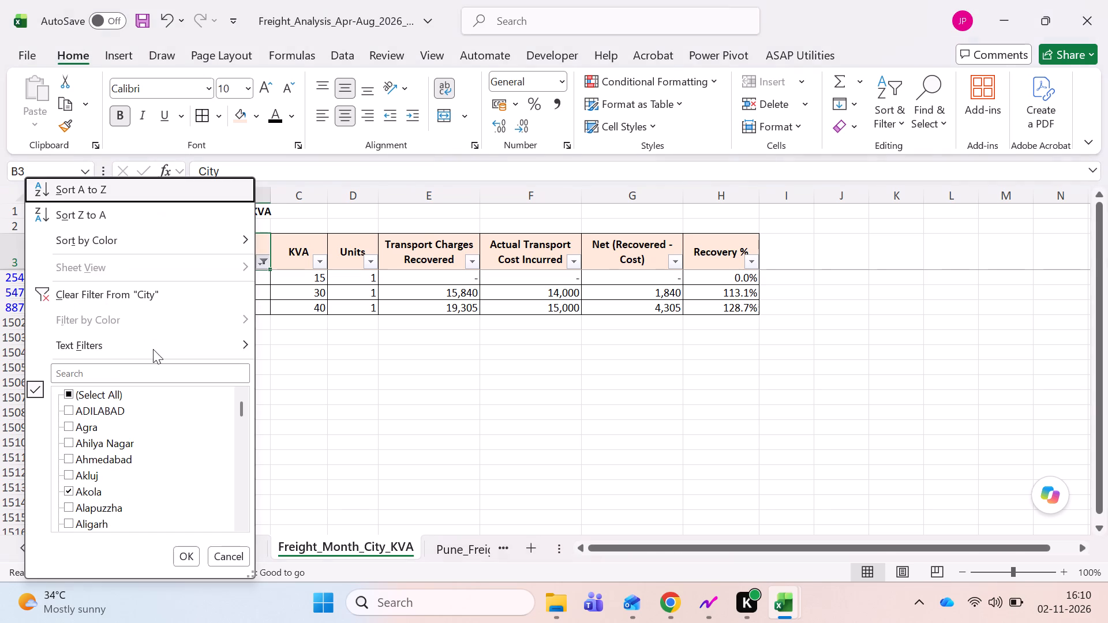
key(space)
key(Return)
Examine the last August entries and the Total row at the bottom of the Freight_Month_City_KVA table.
key(ctrl+Down)
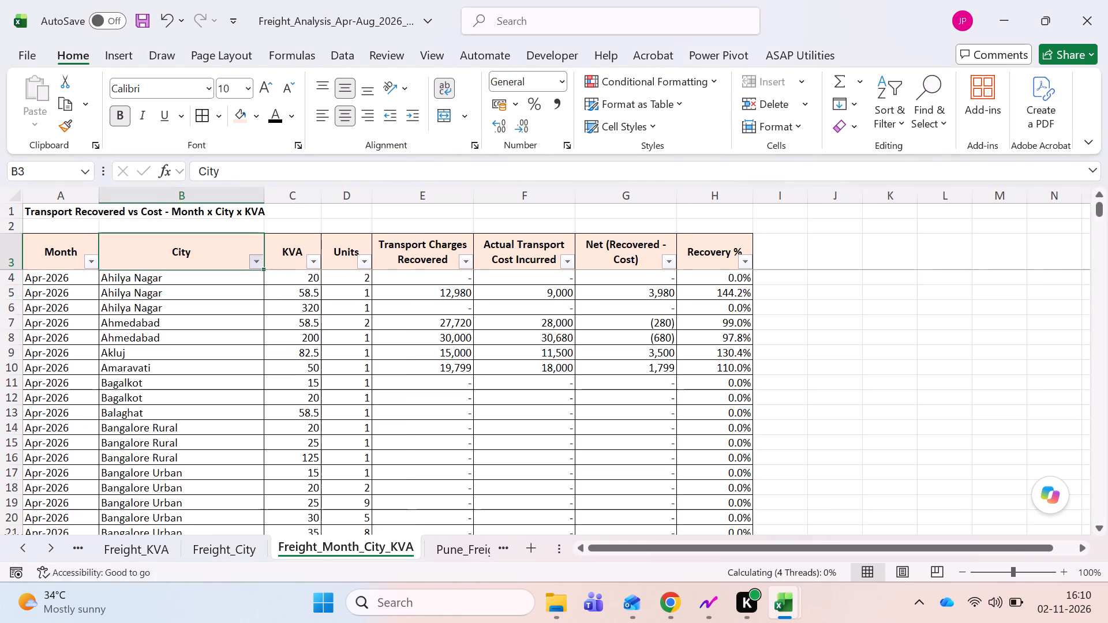
key(Down)
key(Up)
key(Up)
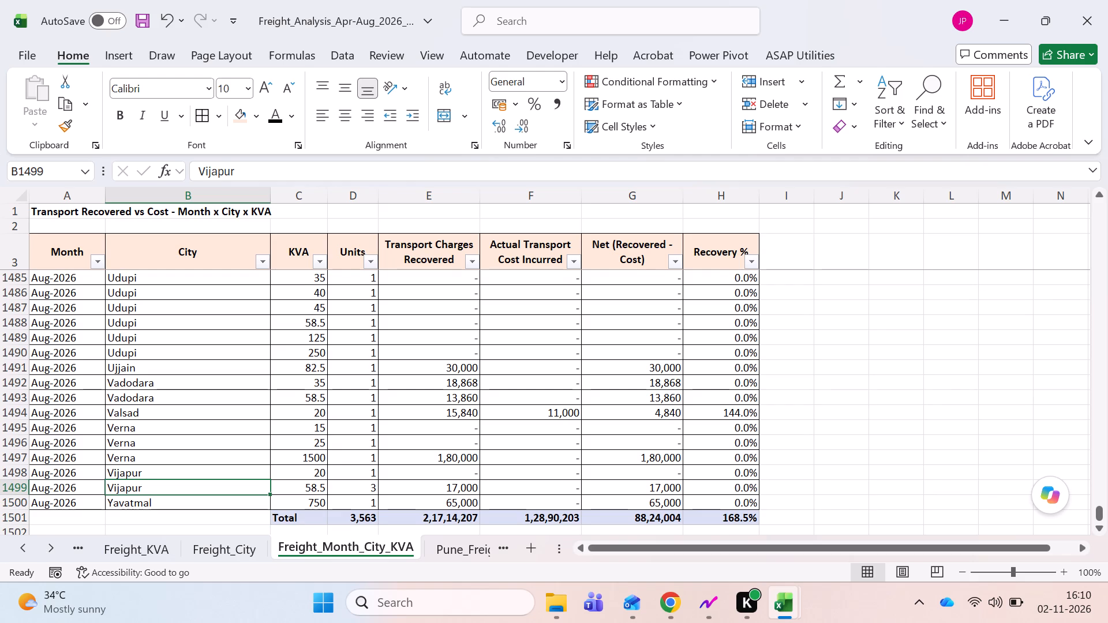
key(Up)
key(Up)
key(Up)
key(Up)
key(shift+space)
key(Down)
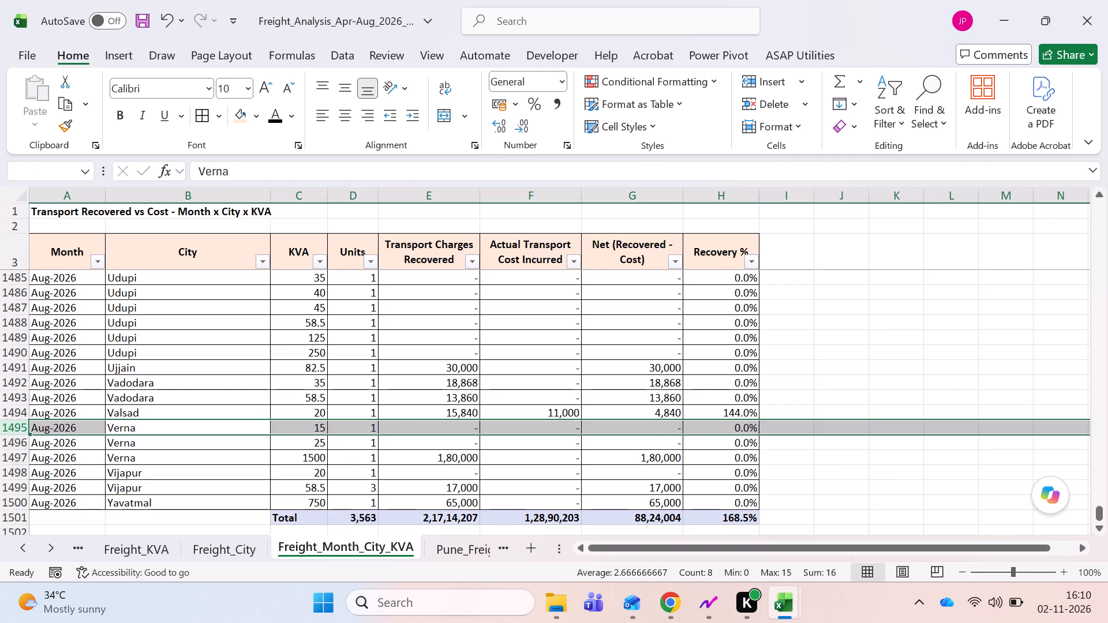
key(shift+space)
key(Down)
Return to the City header and save the workbook.
key(ctrl+Up)
key(ctrl+s)
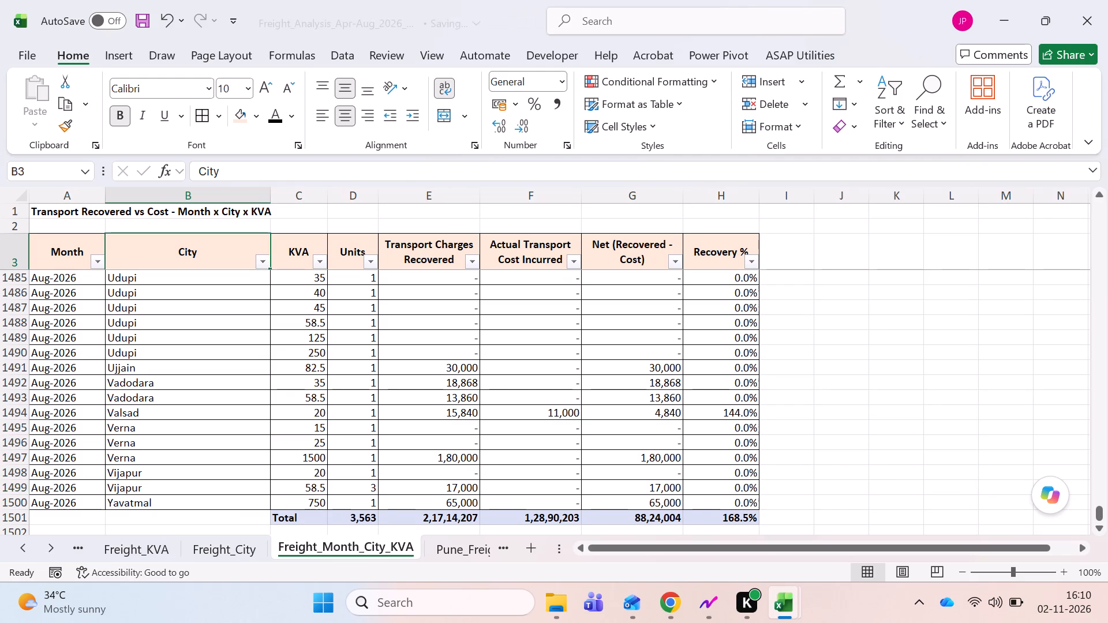
Examine the monthly table and the Month x KVA table on the Pune_Freight sheet.
key(ctrl+Page_Down)
key(ctrl+Left)
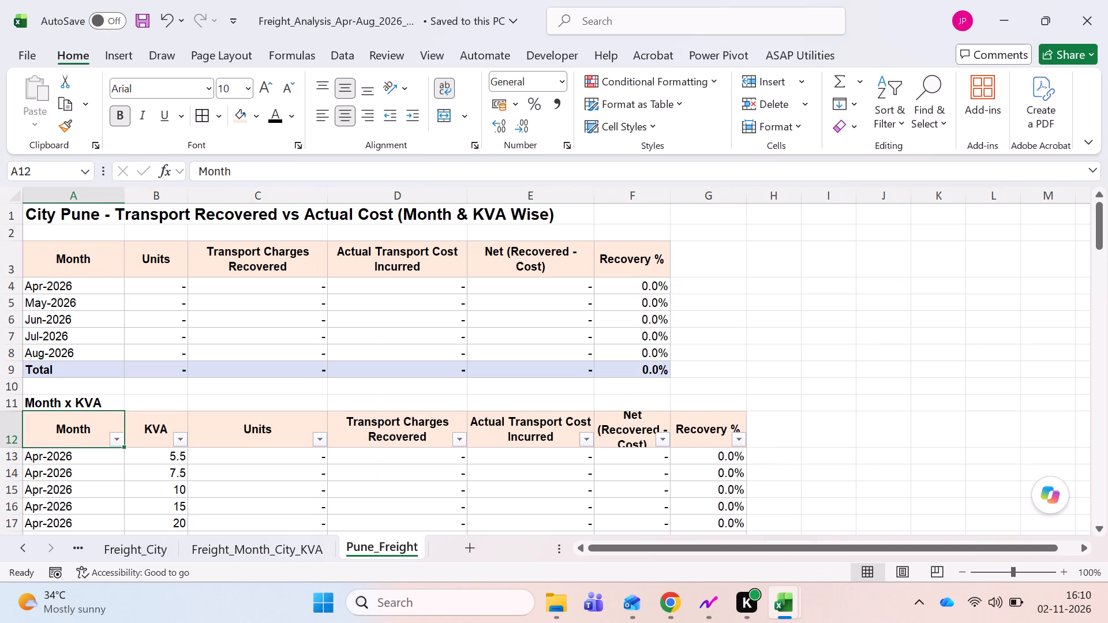
key(ctrl+Up)
key(ctrl+Up)
key(ctrl+Up)
key(ctrl+Up)
key(ctrl+Up)
key(Down)
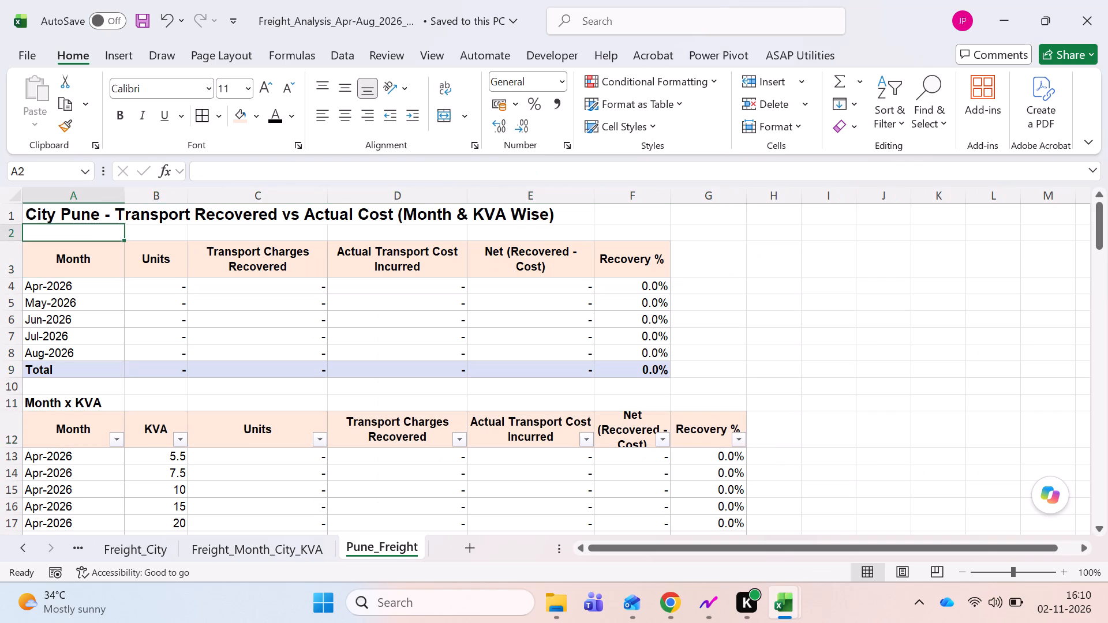
key(Down)
key(Down)
key(Down)
key(Down)
key(Down)
key(Down)
key(Down)
key(Down)
key(Down)
key(Down)
key(Down)
key(Down)
key(Down)
key(Down)
key(Down)
key(Down)
key(Down)
key(Down)
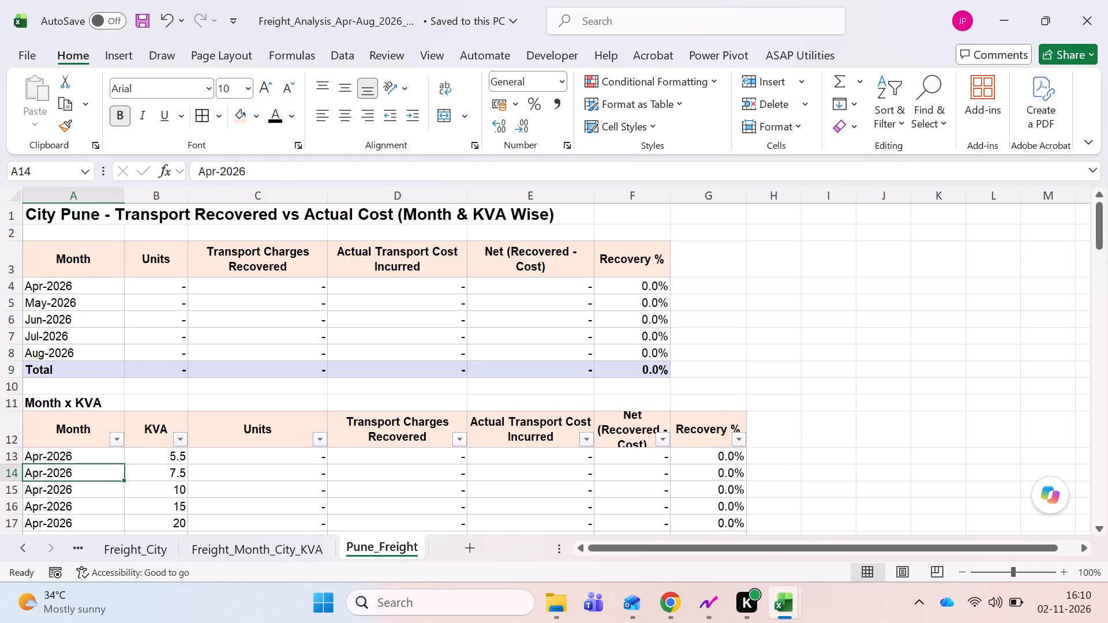
key(Right)
key(Down)
key(Down)
key(Down)
key(Down)
key(Down)
key(Down)
key(Down)
key(Down)
key(Down)
key(Down)
key(Down)
key(Down)
key(Down)
key(Down)
key(Down)
key(Down)
key(Down)
key(Down)
key(Down)
key(Down)
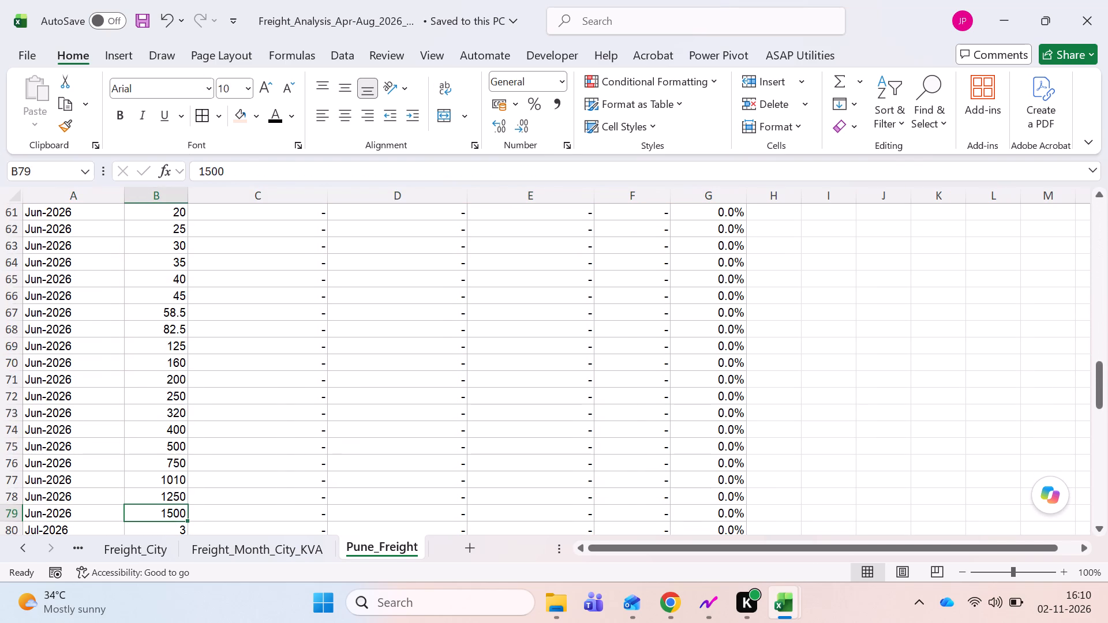
key(ctrl+Up)
Close the edited freight analysis workbook.
click(1107, 1)
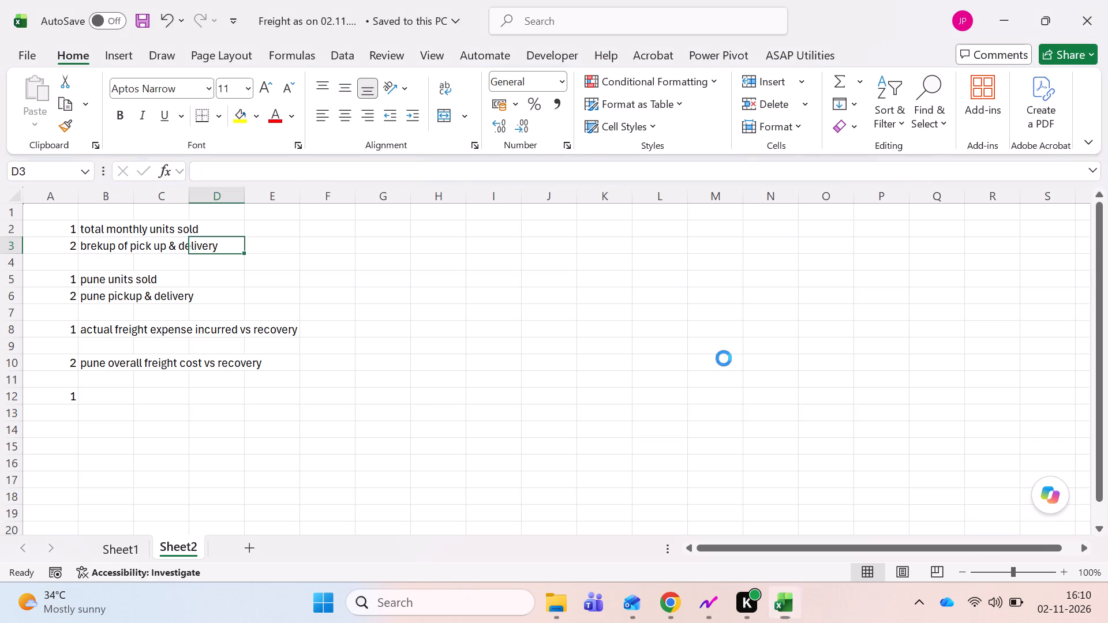
click(552, 605)
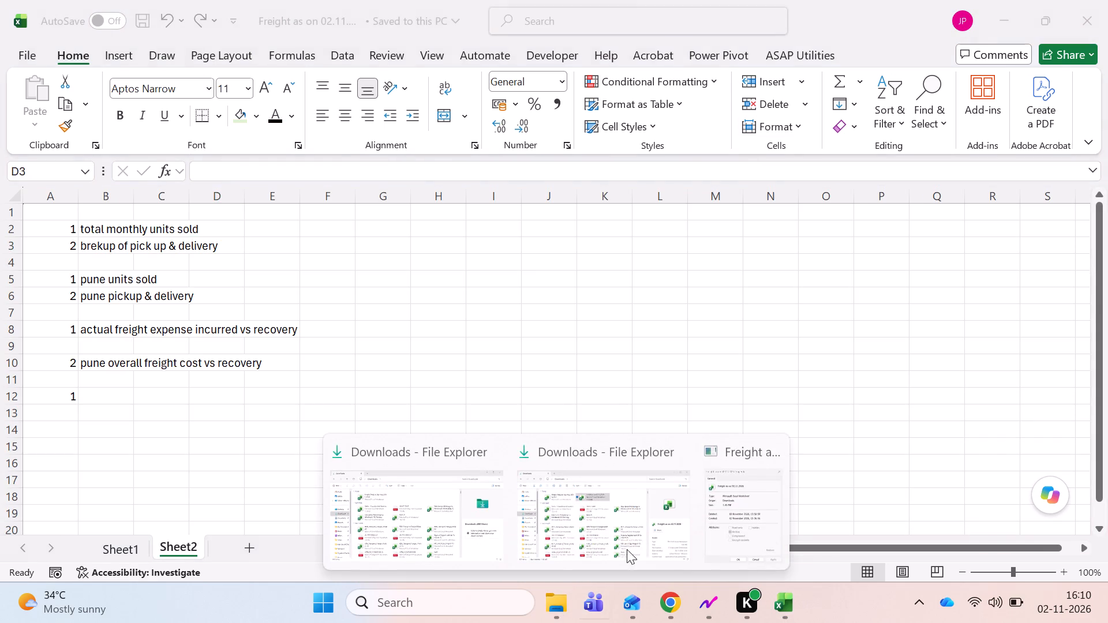
click(771, 453)
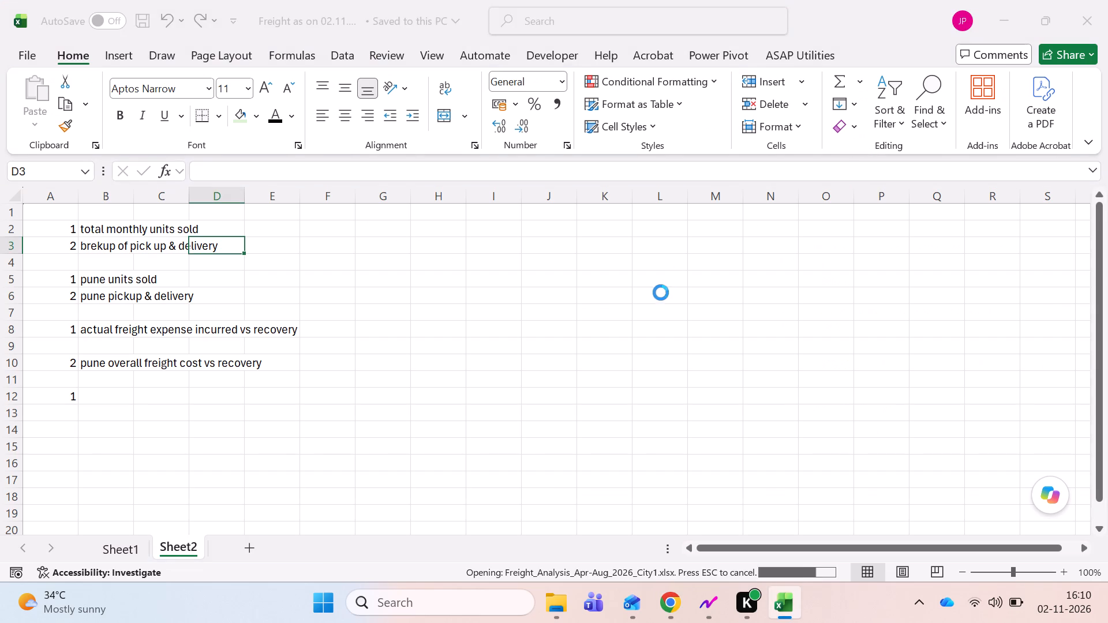
Trace the Apr-2026 Units formula in B5 of the Pune_Freight sheet to its source cells.
key(ctrl+Page_Down)
key(ctrl+Page_Down)
key(ctrl+Page_Down)
key(ctrl+Page_Down)
key(ctrl+Page_Down)
key(ctrl+Page_Down)
key(ctrl+Page_Down)
key(ctrl+Page_Down)
key(ctrl+Page_Down)
key(ctrl+Page_Down)
key(ctrl+Page_Down)
key(ctrl+Page_Down)
key(ctrl+Page_Down)
key(ctrl+Page_Down)
key(ctrl+Page_Down)
key(ctrl+Page_Down)
key(ctrl+Page_Down)
key(ctrl+Page_Down)
key(ctrl+Page_Down)
key(ctrl+Page_Down)
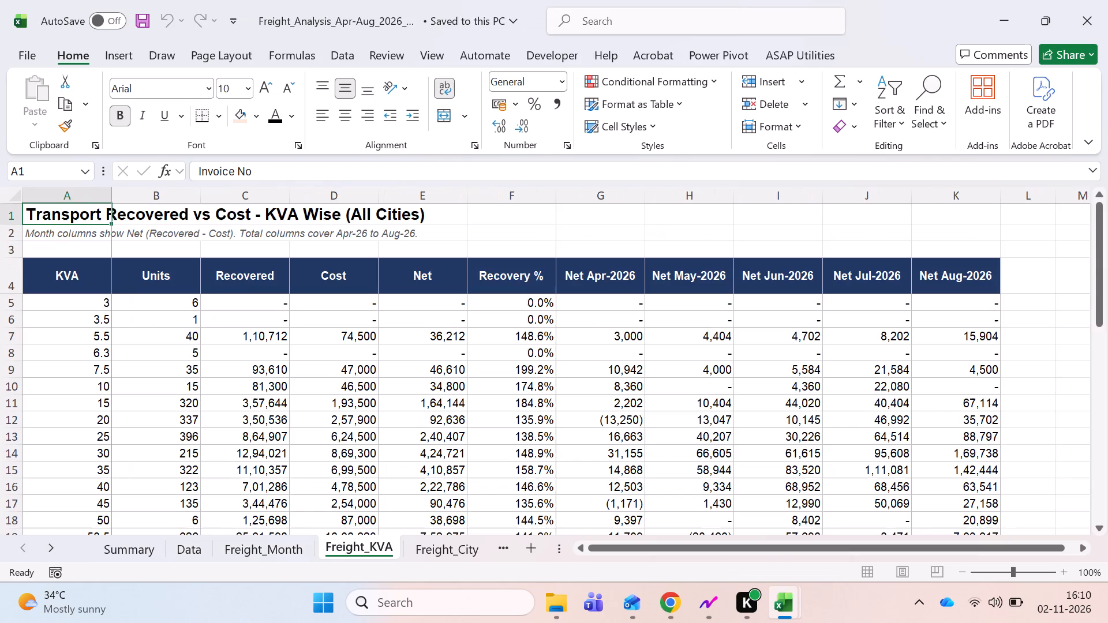
key(ctrl+Page_Up)
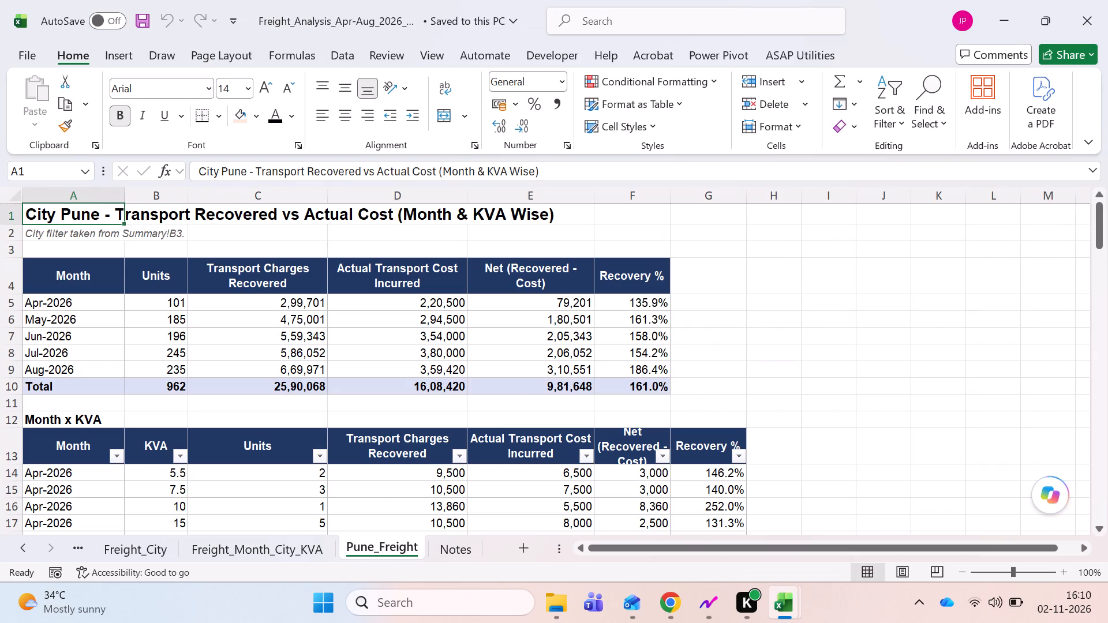
key(Down)
key(Down)
key(Down)
key(Down)
key(Down)
key(Right)
key(Up)
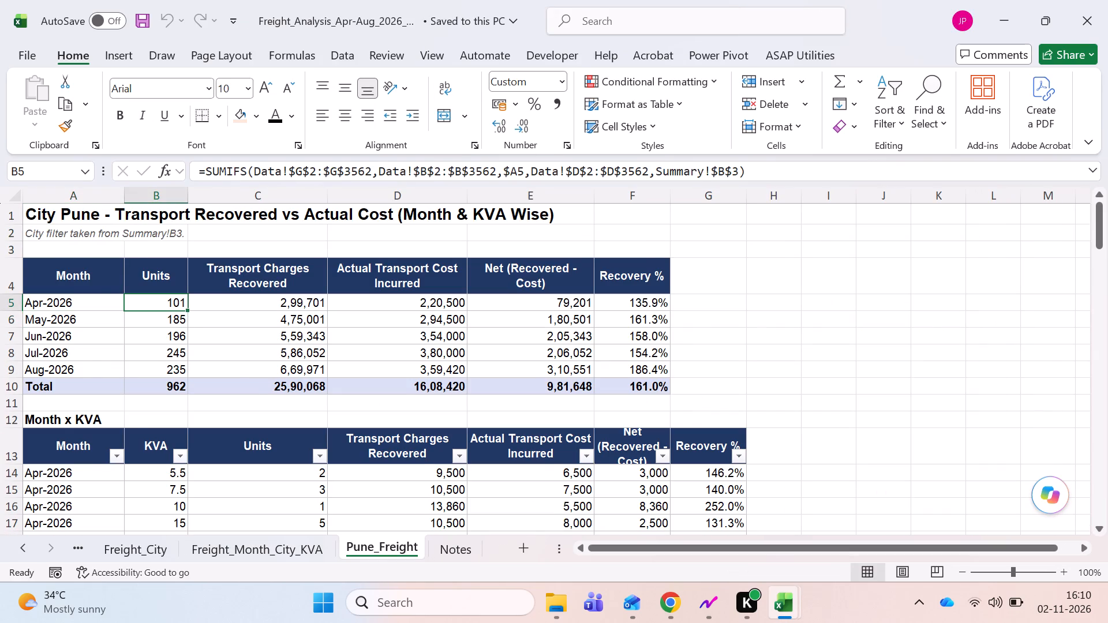
key(ctrl+bracketleft)
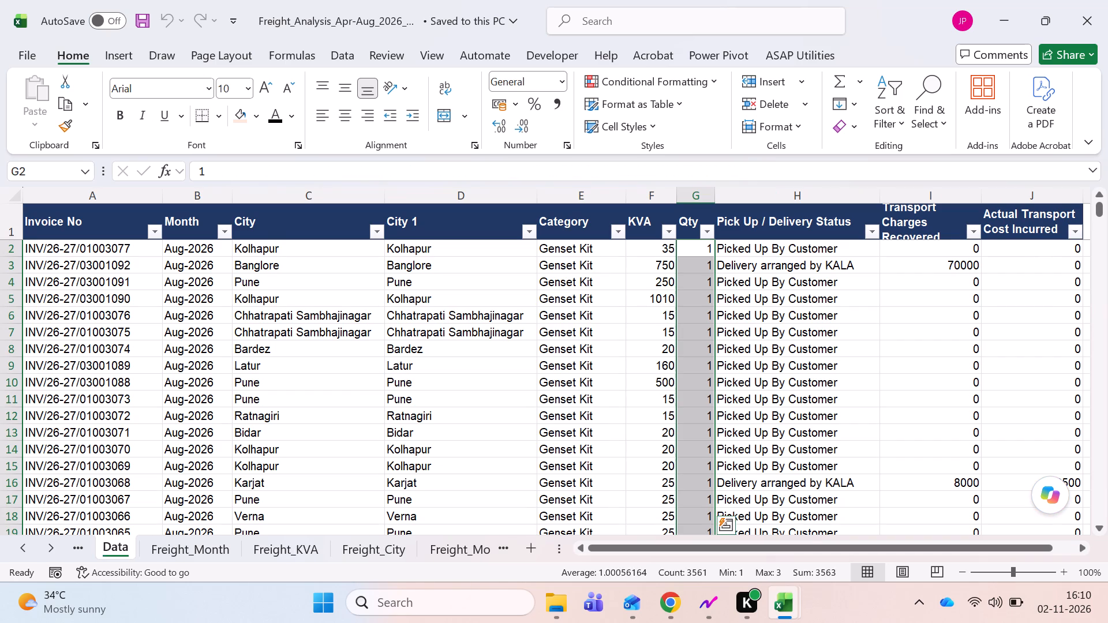
Delete the Notes sheet from the workbook.
key(ctrl+Page_Down)
key(ctrl+Page_Down)
key(ctrl+Page_Down)
key(ctrl+Page_Down)
key(ctrl+Page_Down)
key(ctrl+Page_Down)
key(ctrl+Page_Down)
key(ctrl+Page_Down)
key(ctrl+Page_Down)
key(ctrl+Page_Down)
key(ctrl+Page_Down)
key(ctrl+Page_Down)
key(ctrl+Page_Down)
key(ctrl+Page_Down)
key(ctrl+Page_Down)
key(ctrl+Page_Down)
key(ctrl+Page_Down)
key(ctrl+Page_Down)
key(ctrl+Page_Down)
key(ctrl+Page_Down)
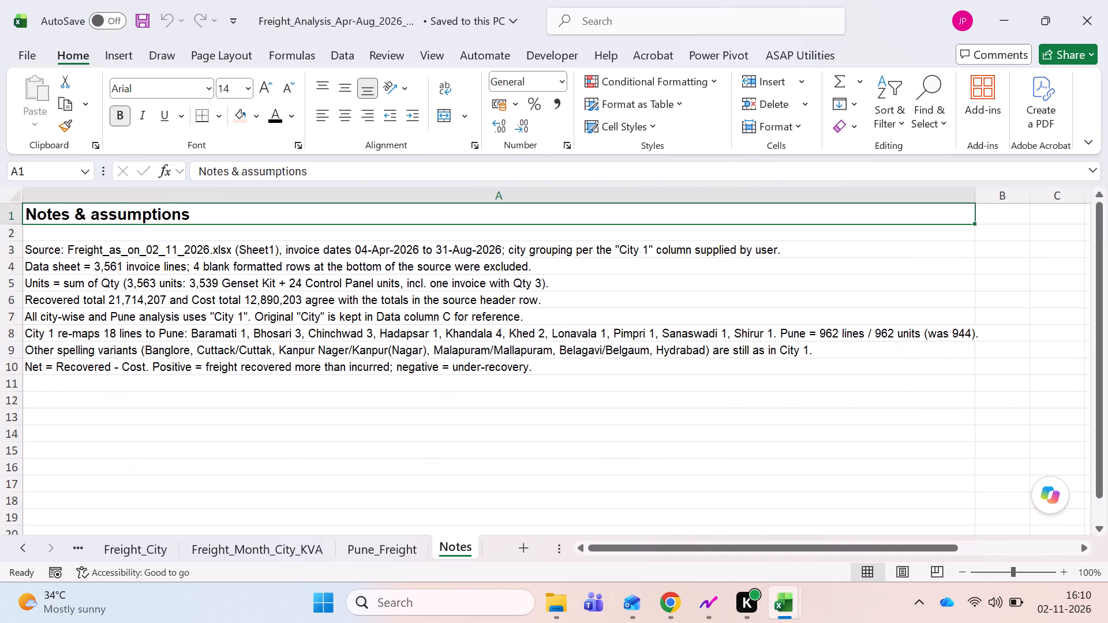
right_click(451, 554)
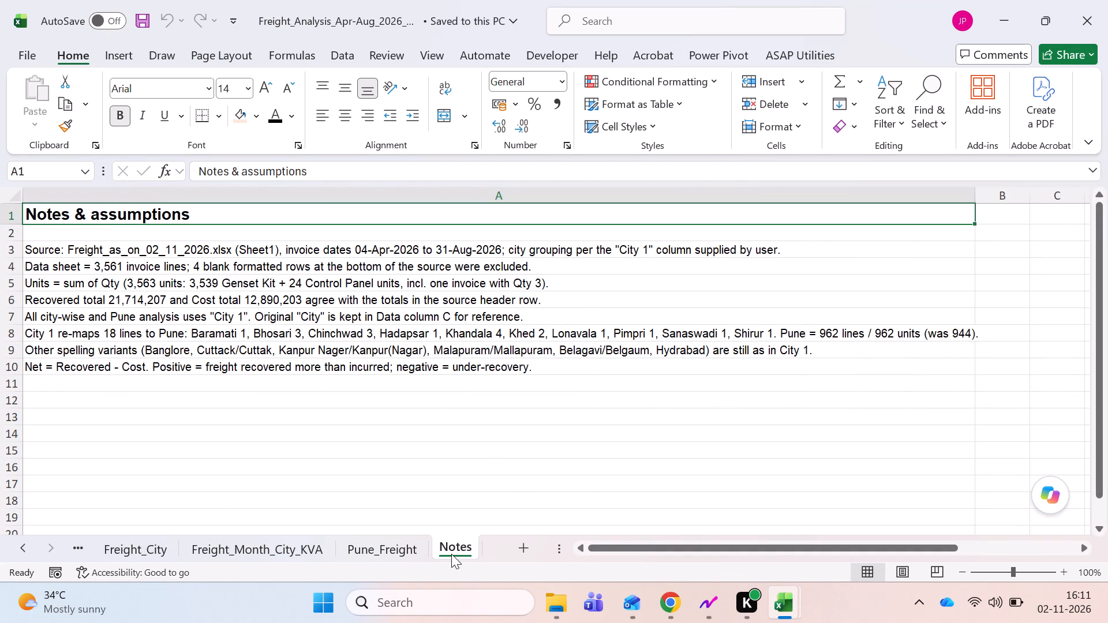
click(518, 281)
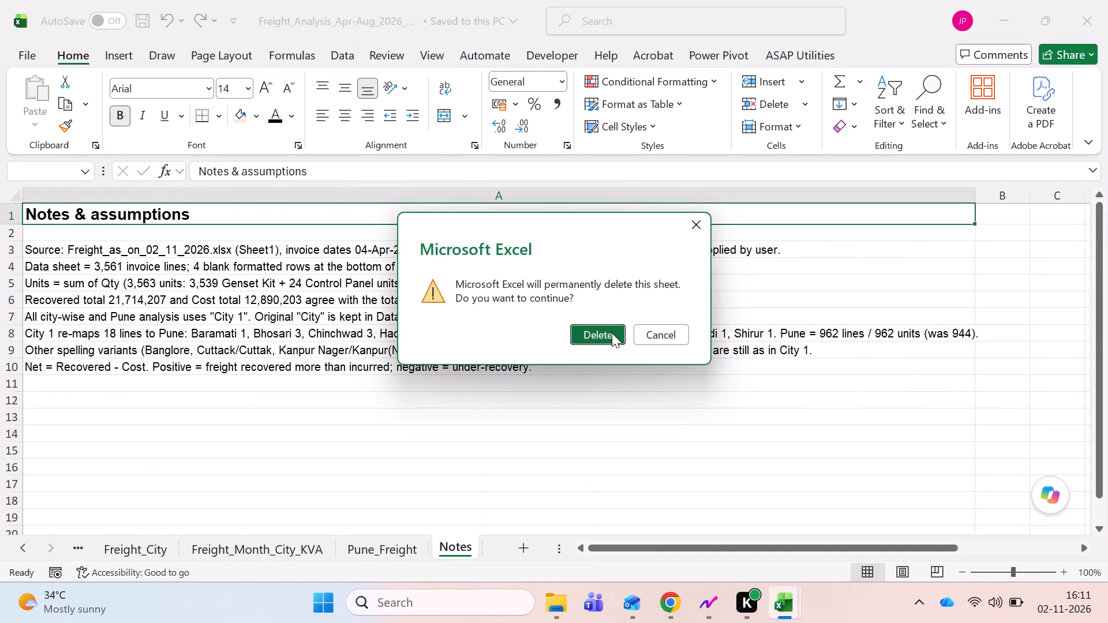
click(612, 333)
Examine the formulas in the Transport Charges Recovered and cost columns of Pune_Freight, from the monthly table through the end of Month x KVA.
key(Right)
key(Right)
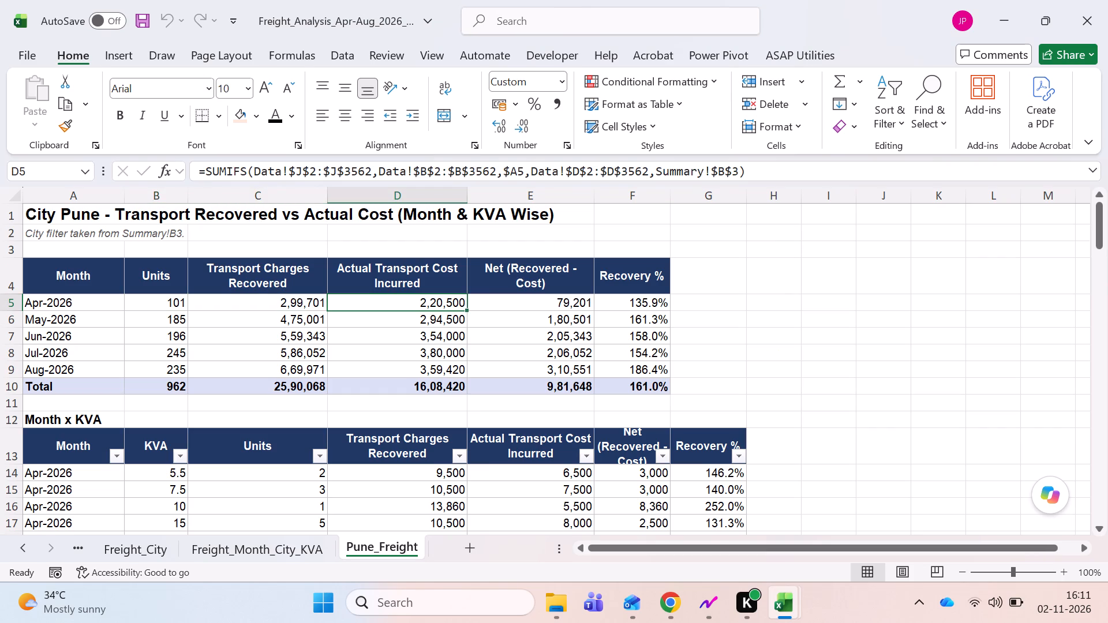
key(Down)
key(Down)
key(Down)
key(Down)
key(Down)
key(Down)
key(Down)
key(Down)
key(Down)
key(Down)
key(Down)
key(Down)
key(Down)
key(Up)
key(Up)
key(Up)
key(Up)
key(Up)
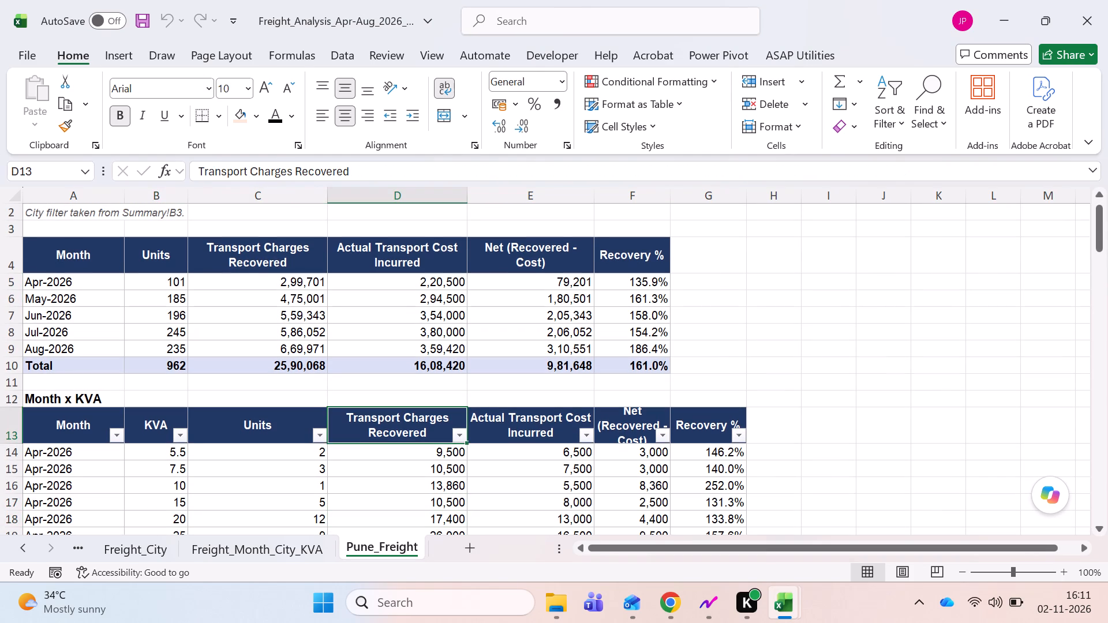
key(ctrl+Down)
key(Up)
key(Up)
key(Up)
key(Up)
key(Up)
key(Up)
key(Up)
key(Up)
key(Up)
key(Up)
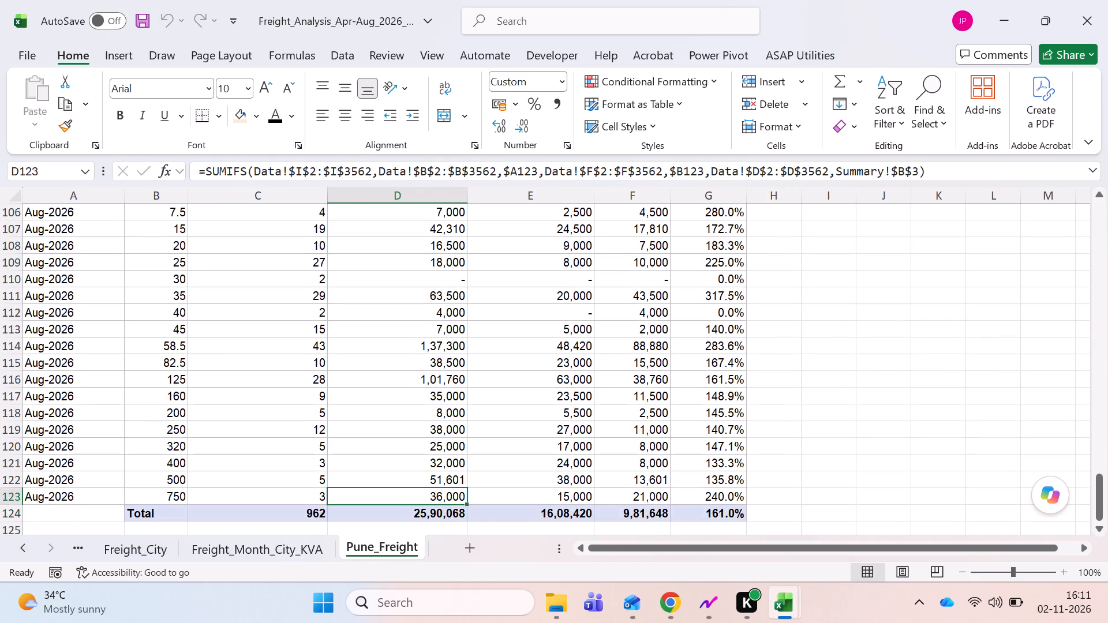
key(ctrl+Up)
key(Down)
key(Down)
key(Down)
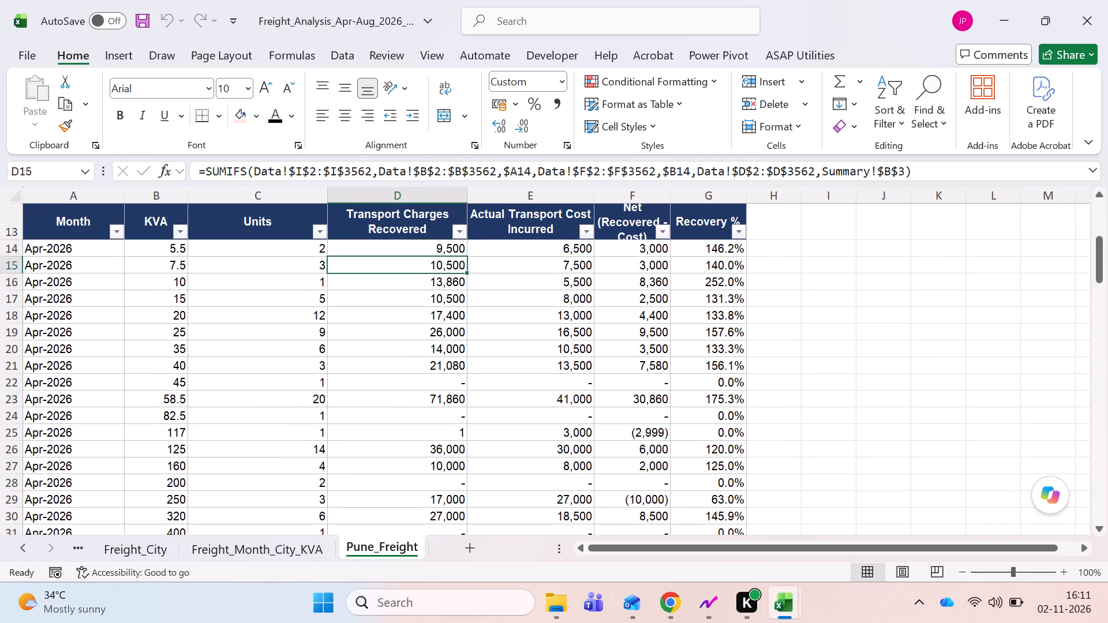
Check the first Apr-2026 rows of the Month x KVA table in Pune_Freight one by one.
key(Up)
key(Up)
key(shift+space)
key(Down)
key(shift+space)
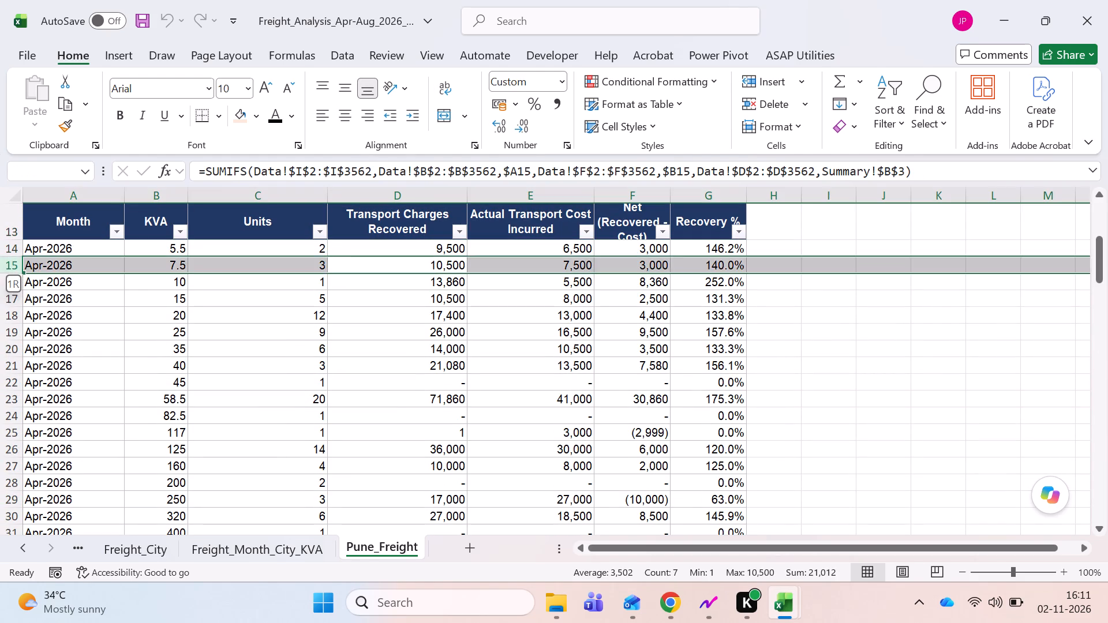
key(Down)
key(shift+space)
key(Down)
key(shift+space)
key(Down)
key(shift+space)
key(Down)
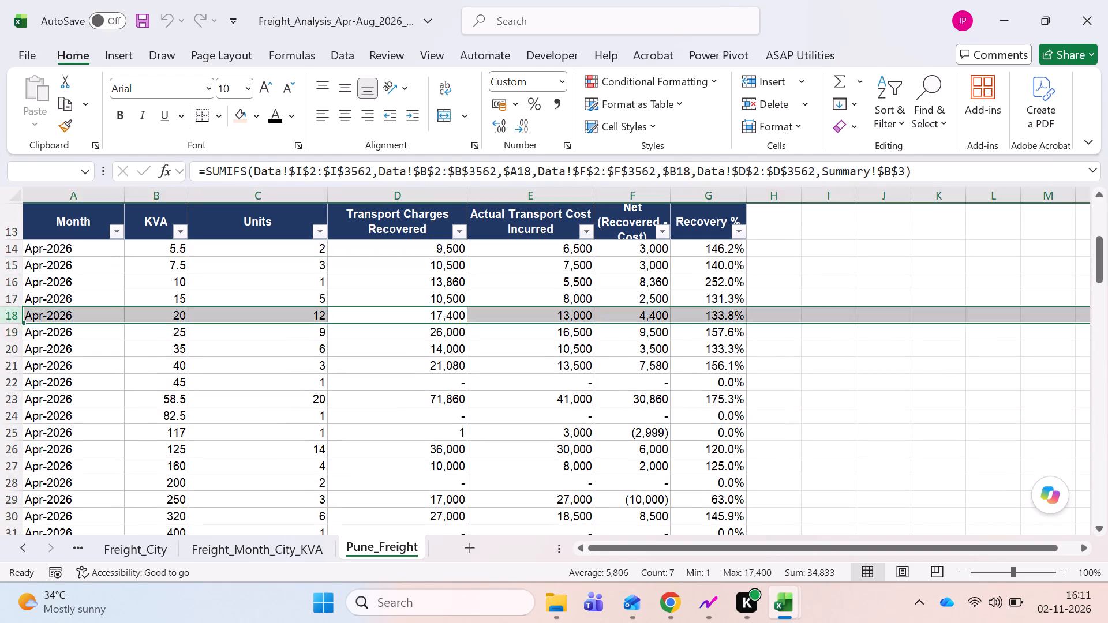
key(shift+space)
key(Down)
key(shift+space)
key(Down)
key(shift+space)
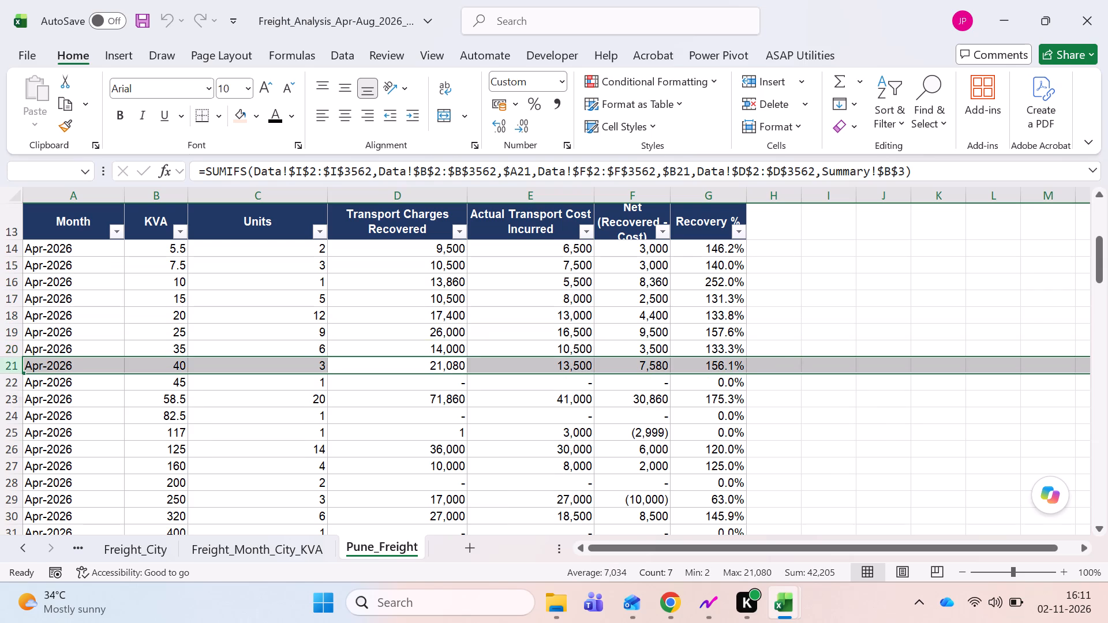
key(Down)
key(shift+space)
key(Down)
key(shift+space)
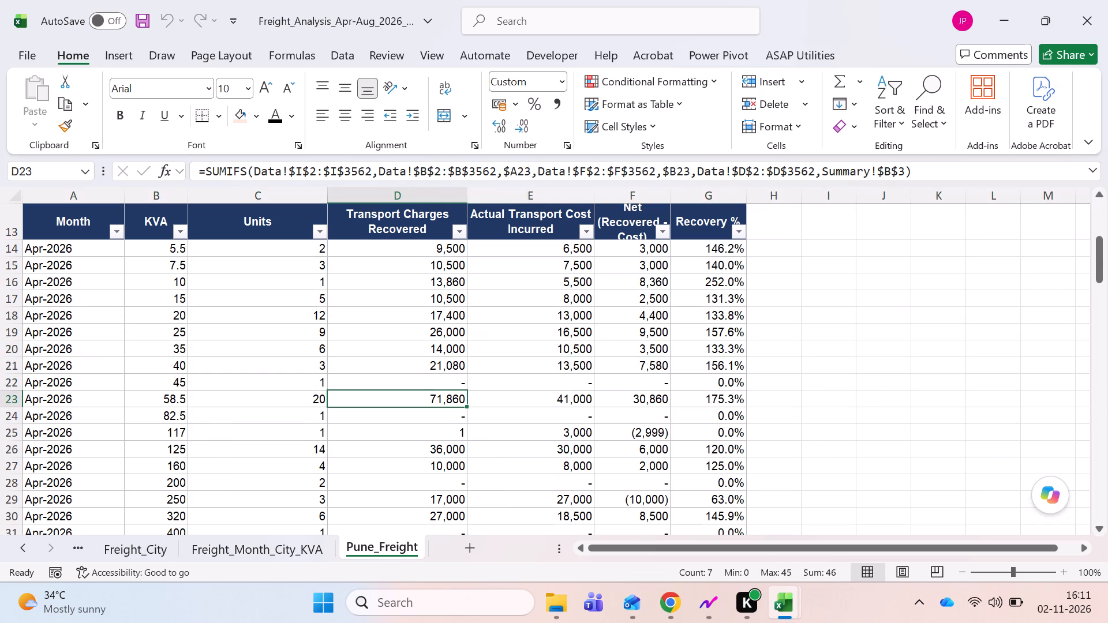
key(Down)
key(shift+space)
key(Down)
key(shift+space)
key(ctrl+Up)
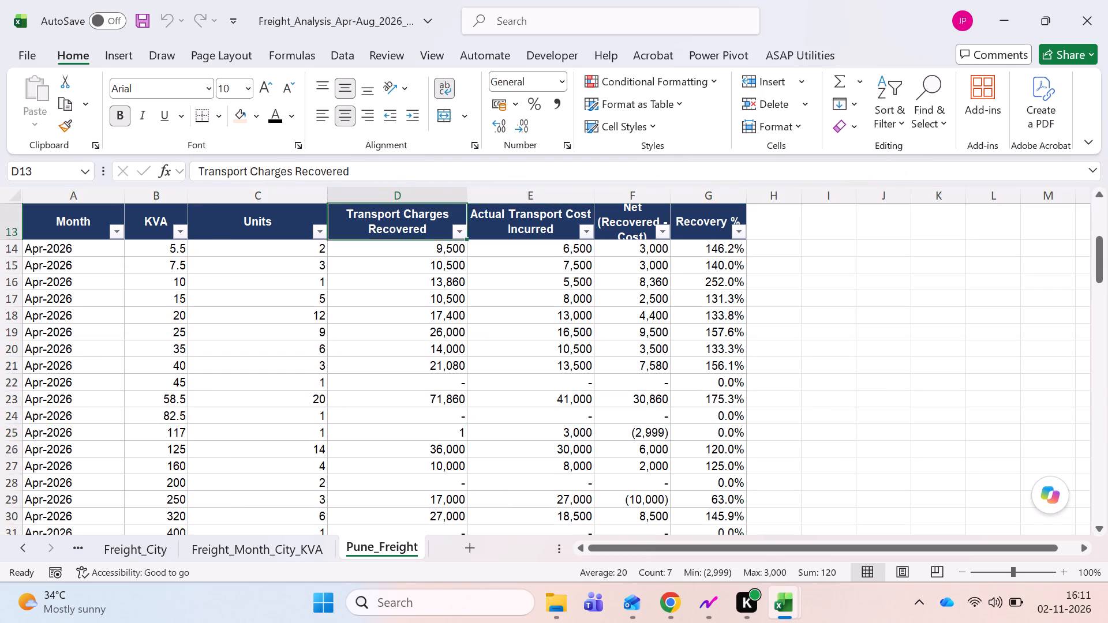
key(ctrl+Up)
key(ctrl+Up)
key(ctrl+Left)
Clear the "Check: Pick Up + Delivery = Total Units" label and its result in A24:B24 of the Summary sheet.
key(ctrl+Page_Up)
key(ctrl+Page_Up)
key(ctrl+Page_Up)
key(ctrl+Page_Up)
key(ctrl+Page_Up)
key(ctrl+Page_Up)
key(ctrl+Page_Up)
key(ctrl+Page_Up)
key(ctrl+Page_Up)
key(ctrl+Page_Up)
key(ctrl+Page_Up)
key(ctrl+Page_Up)
key(ctrl+Page_Up)
key(ctrl+Page_Up)
key(ctrl+Page_Up)
key(ctrl+Page_Up)
key(ctrl+Page_Up)
key(ctrl+Page_Up)
key(ctrl+Page_Up)
key(ctrl+Page_Up)
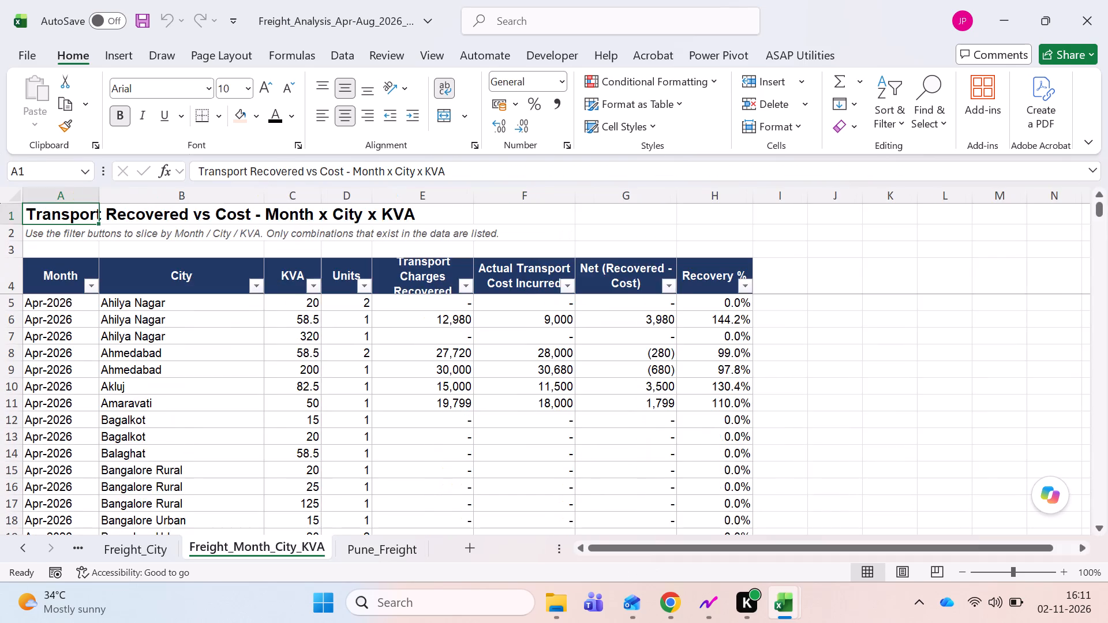
key(Down)
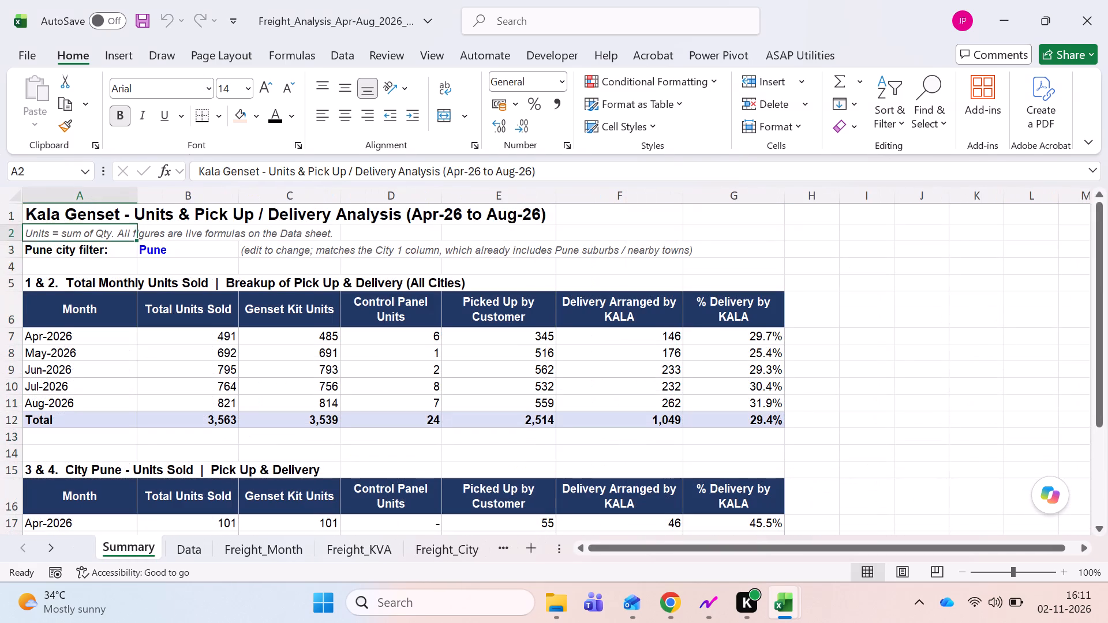
key(Down)
key(Down)
key(Down)
key(Down)
key(Down)
key(Down)
key(Down)
key(Down)
key(Down)
key(Down)
key(Down)
key(Down)
key(Down)
key(Down)
key(Down)
key(Down)
key(Down)
key(Down)
key(Down)
key(Down)
key(Down)
key(Up)
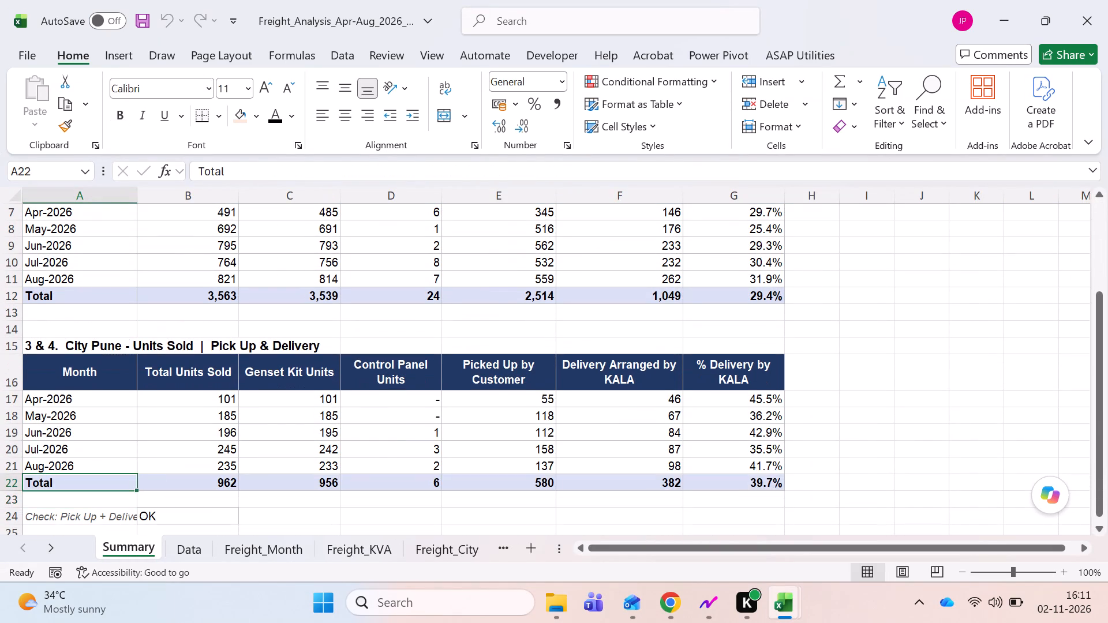
key(Up)
key(Up)
key(Up)
key(Up)
key(Down)
key(Down)
key(Down)
key(Down)
key(Down)
key(Down)
key(shift+Right)
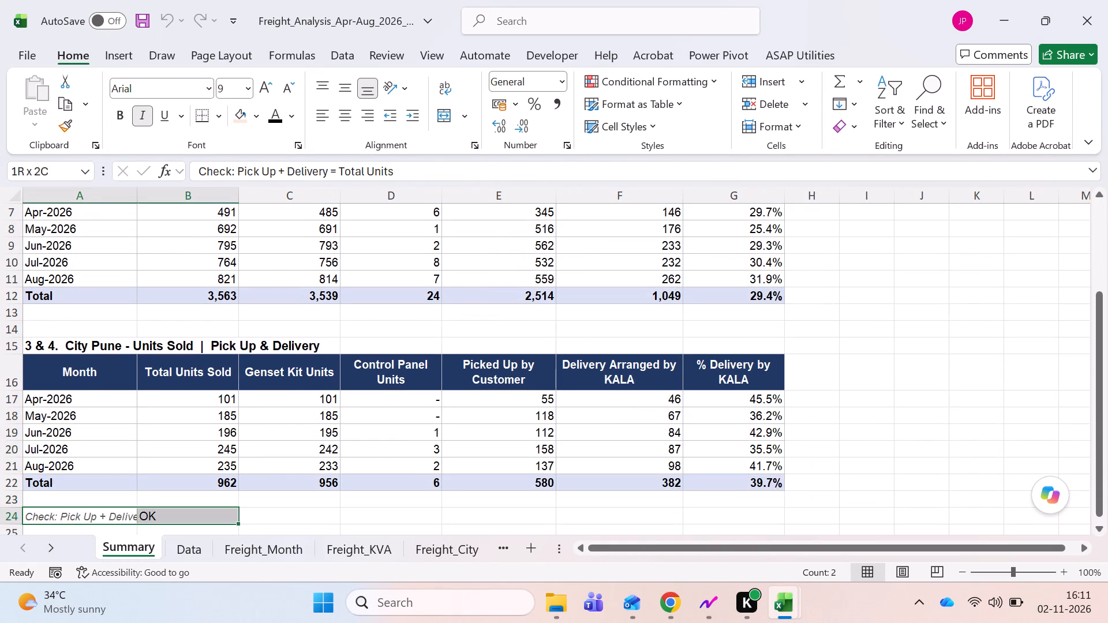
key(Delete)
key(Down)
Replace the formulas in B17:F21 of the Summary sheet's City Pune table with their values.
key(Up)
key(Up)
key(Up)
key(Up)
key(Up)
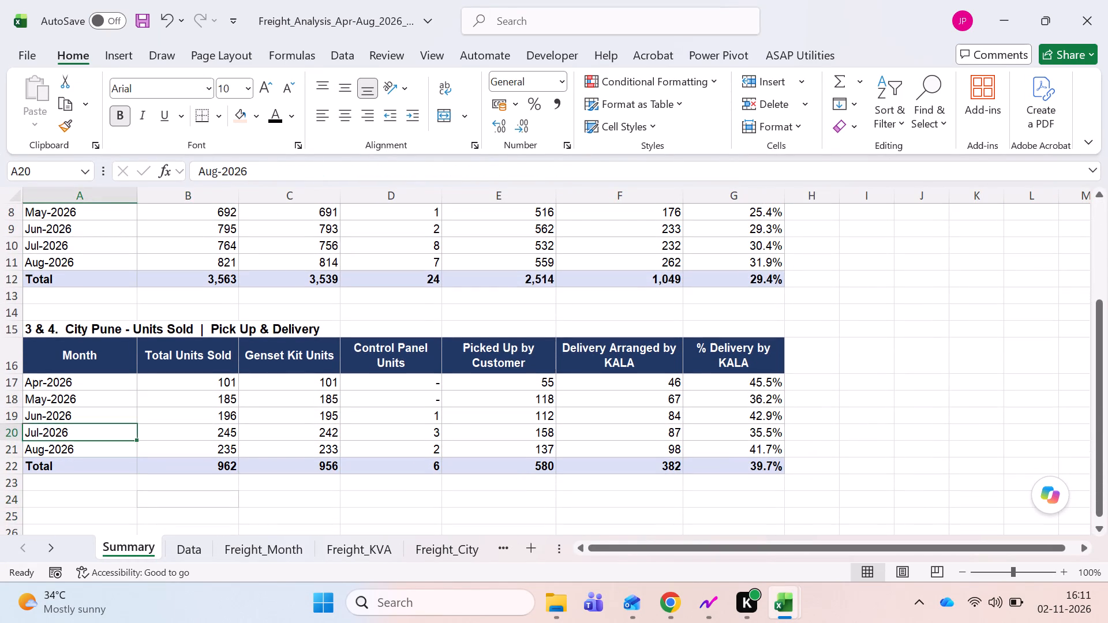
key(Up)
key(Up)
key(Right)
key(Up)
key(shift+Right)
key(shift+Right)
key(shift+Right)
key(shift+Right)
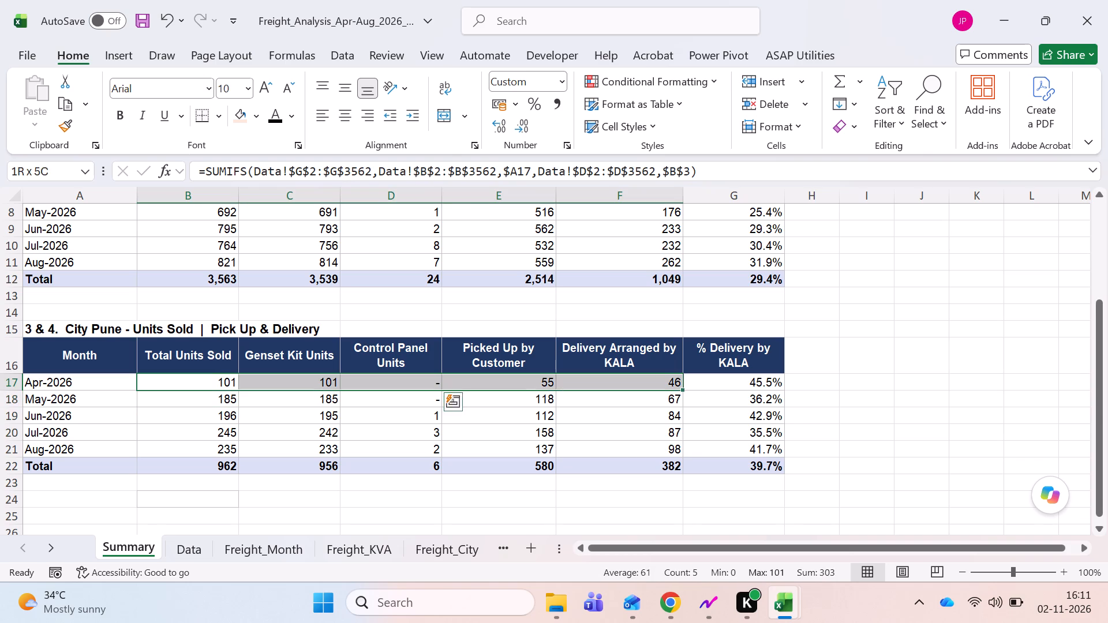
key(shift+Down)
key(shift+Down)
key(shift+Down)
key(shift+Down)
key(ctrl+c)
key(alt+e)
text(sv)
key(Return)
key(Escape)
Replace the Apr-2026 % Delivery by KALA formula in G17 of the City Pune table with =F17/B17.
key(ctrl+Right)
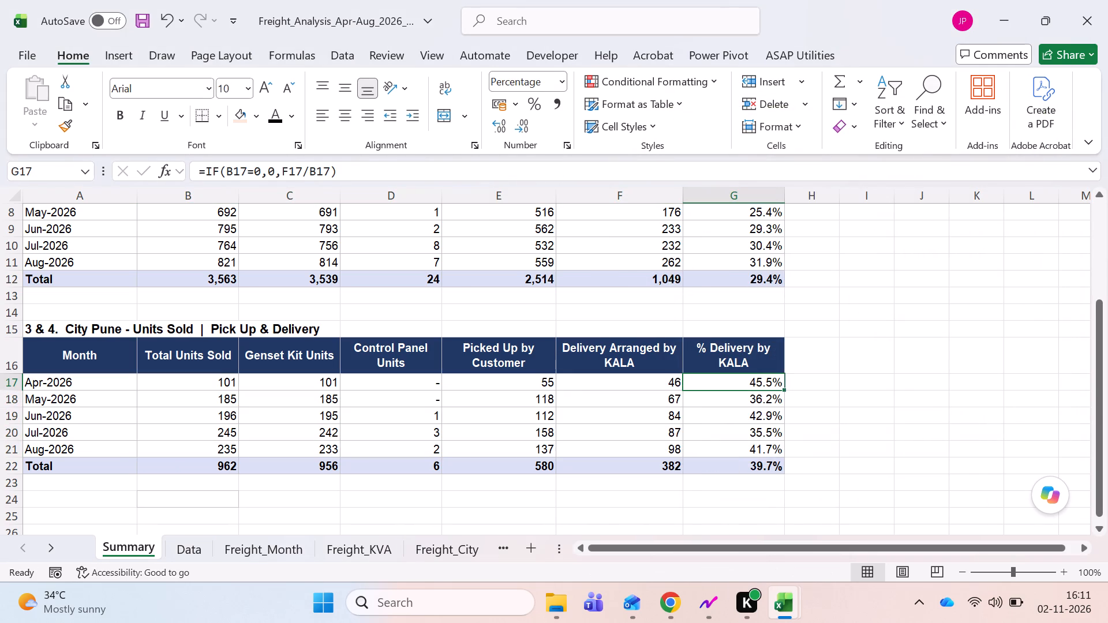
key(equal)
key(Left)
key(slash)
key(Left)
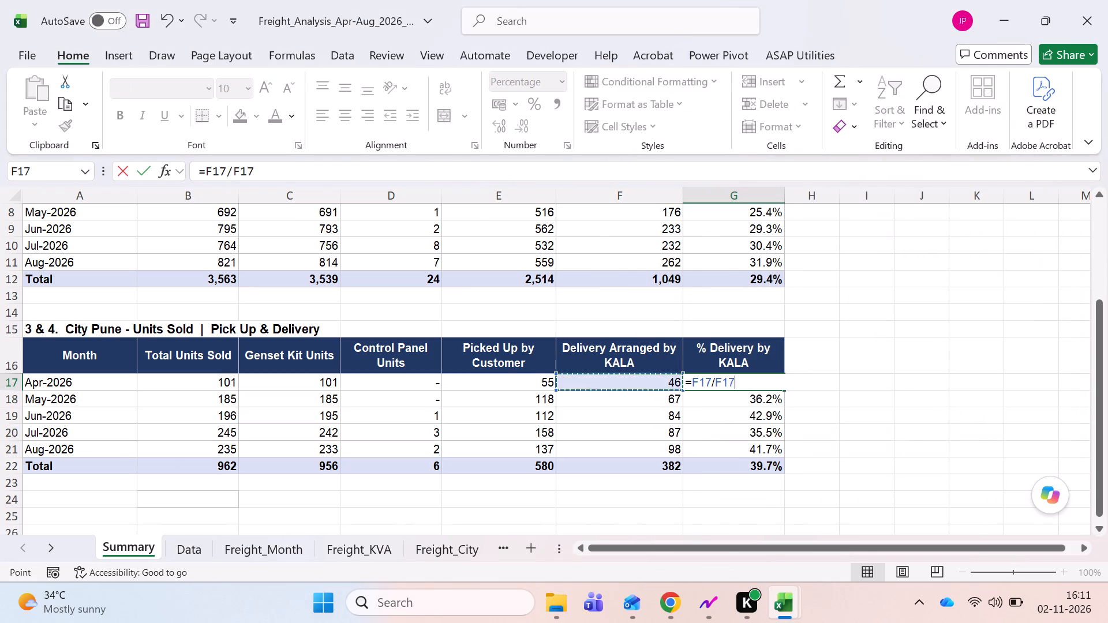
key(Left)
key(Left)
key(Left)
key(Left)
key(Return)
Copy the G17 formula to G18:G21 of the City Pune table and save the workbook.
key(Up)
key(ctrl+c)
key(Down)
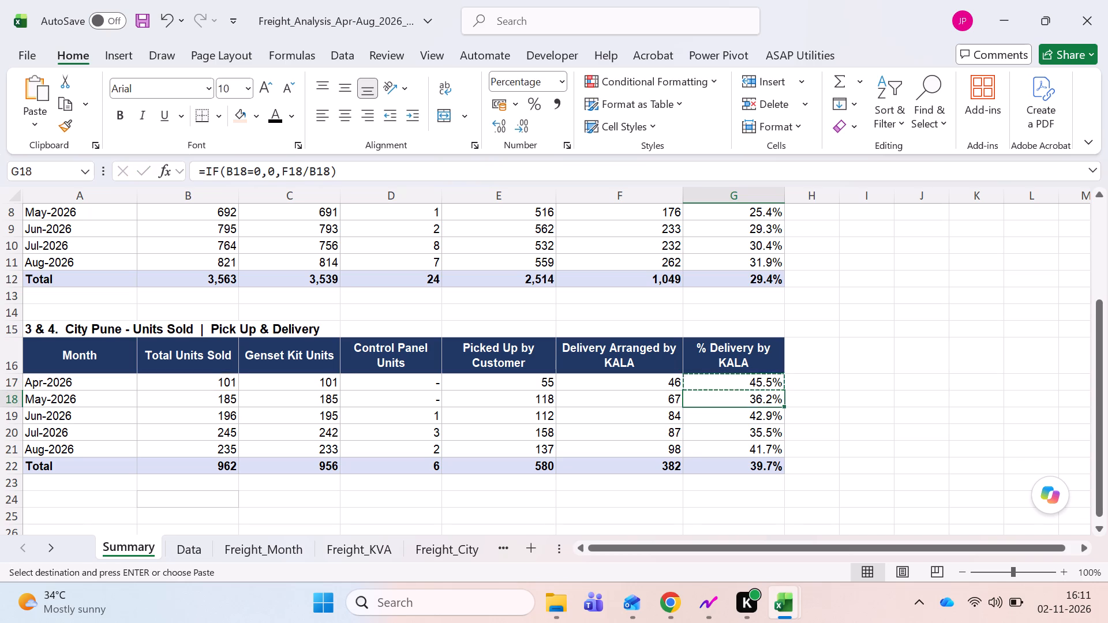
key(shift+Down)
key(shift+Down)
key(shift+Down)
key(Return)
key(Up)
key(ctrl+s)
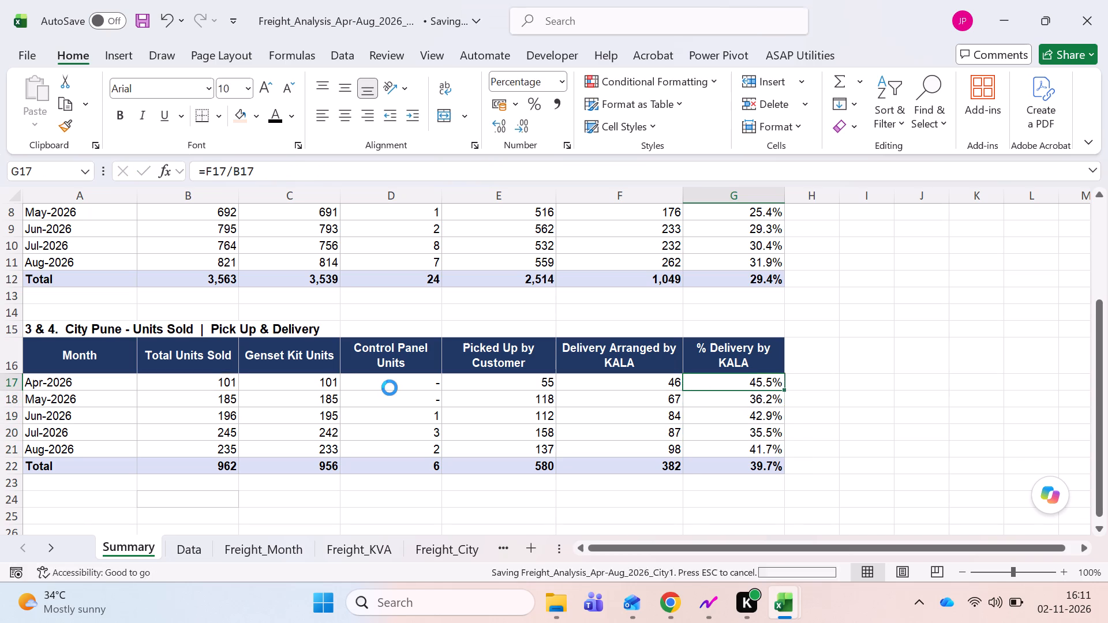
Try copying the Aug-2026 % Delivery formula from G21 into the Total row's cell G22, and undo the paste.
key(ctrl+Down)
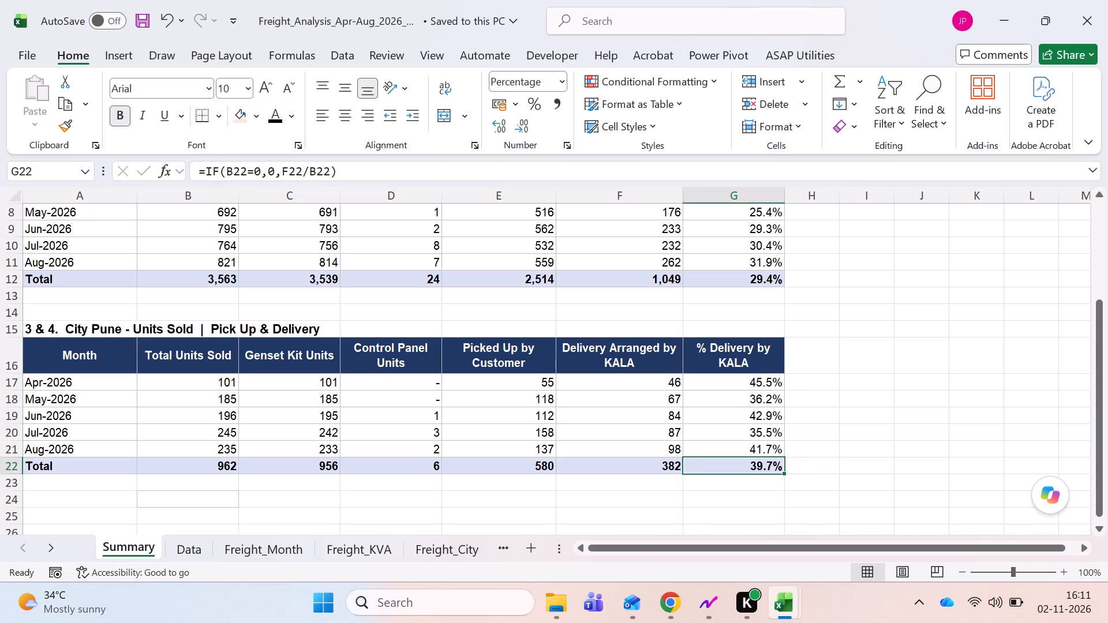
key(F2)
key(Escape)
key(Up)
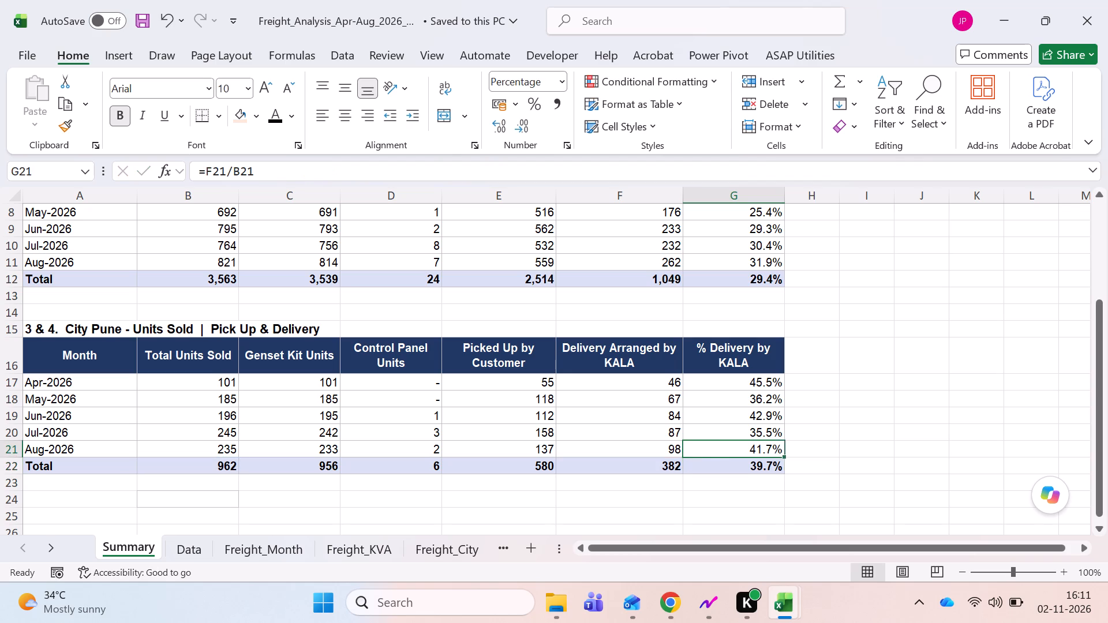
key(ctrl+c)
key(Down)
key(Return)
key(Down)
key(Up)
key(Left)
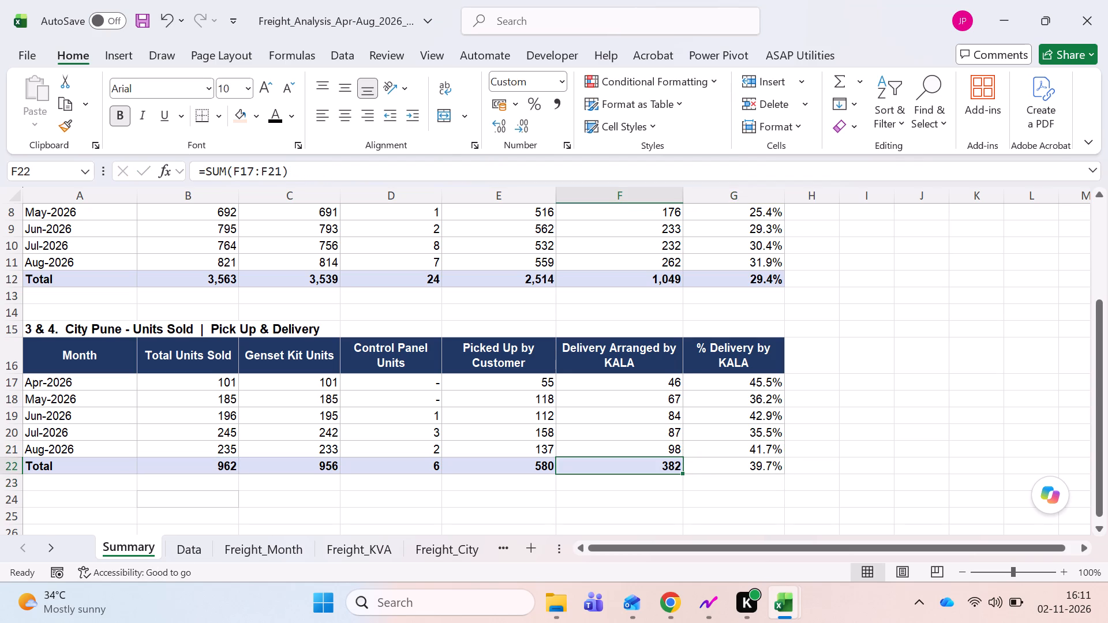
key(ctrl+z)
Replace the City Pune Total row's % Delivery formula in G22 with =F22/B22 and save the workbook.
key(equal)
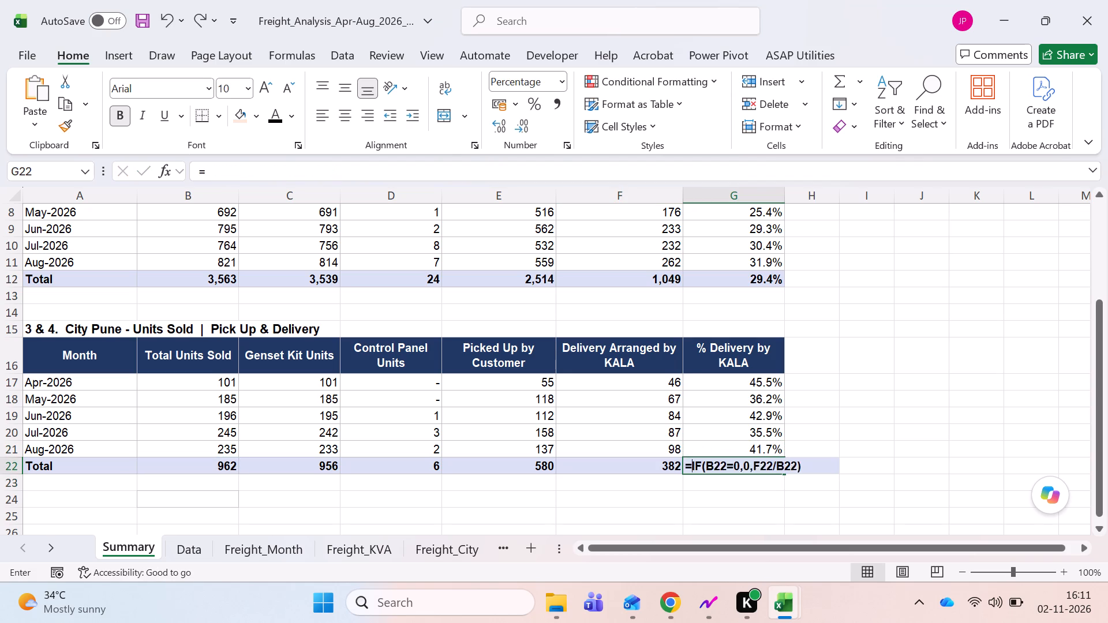
key(Left)
key(slash)
key(Left)
key(Left)
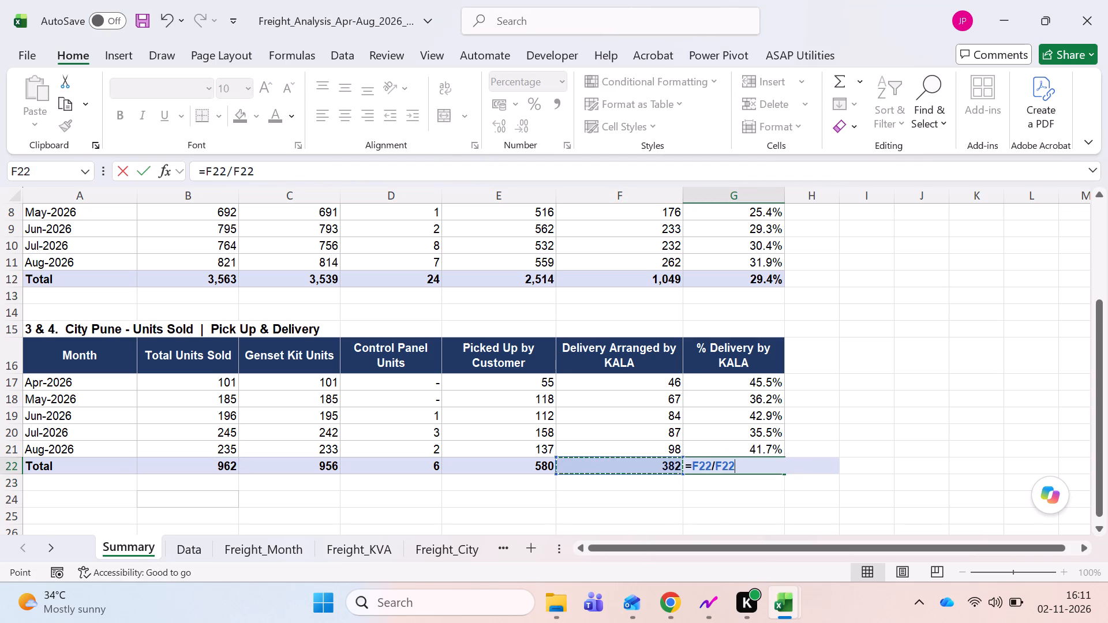
key(Left)
key(Left)
key(Left)
key(Return)
key(Up)
key(ctrl+s)
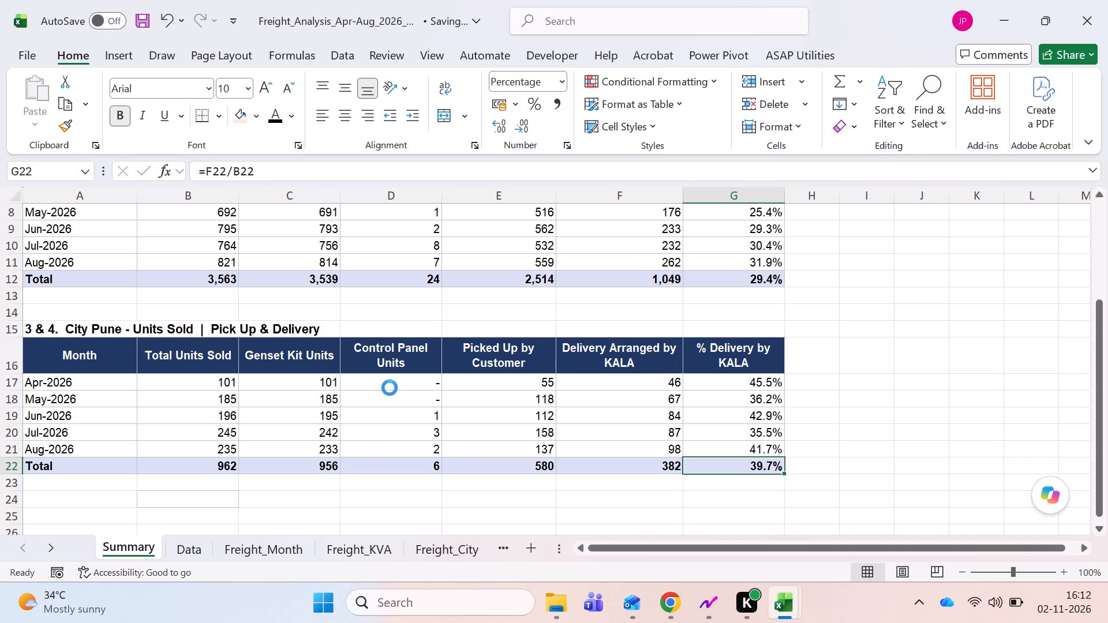
key(ctrl+s)
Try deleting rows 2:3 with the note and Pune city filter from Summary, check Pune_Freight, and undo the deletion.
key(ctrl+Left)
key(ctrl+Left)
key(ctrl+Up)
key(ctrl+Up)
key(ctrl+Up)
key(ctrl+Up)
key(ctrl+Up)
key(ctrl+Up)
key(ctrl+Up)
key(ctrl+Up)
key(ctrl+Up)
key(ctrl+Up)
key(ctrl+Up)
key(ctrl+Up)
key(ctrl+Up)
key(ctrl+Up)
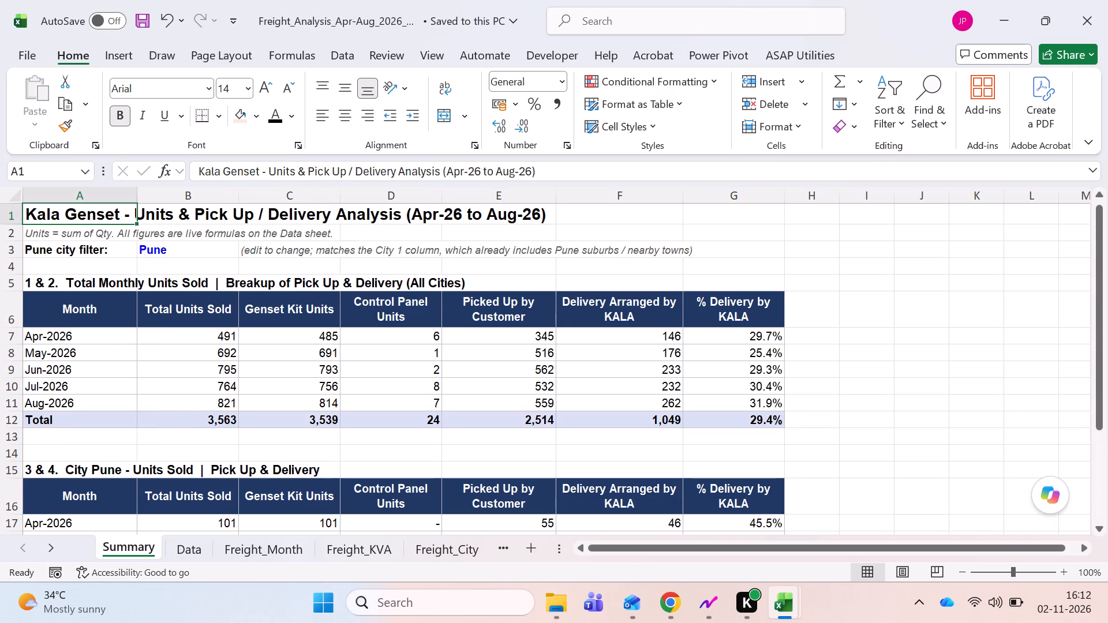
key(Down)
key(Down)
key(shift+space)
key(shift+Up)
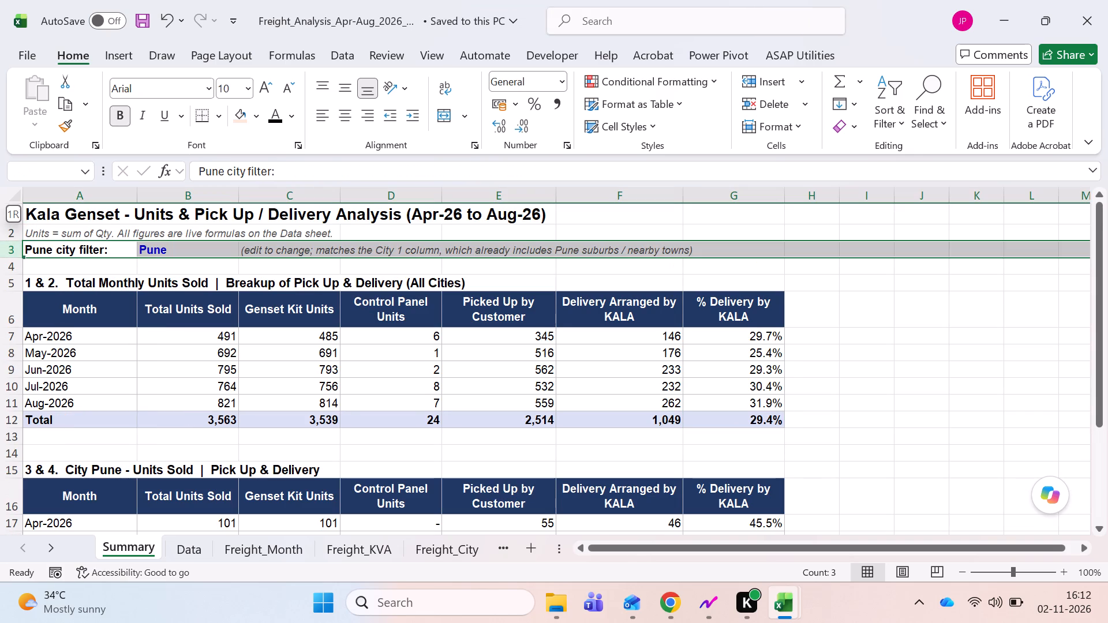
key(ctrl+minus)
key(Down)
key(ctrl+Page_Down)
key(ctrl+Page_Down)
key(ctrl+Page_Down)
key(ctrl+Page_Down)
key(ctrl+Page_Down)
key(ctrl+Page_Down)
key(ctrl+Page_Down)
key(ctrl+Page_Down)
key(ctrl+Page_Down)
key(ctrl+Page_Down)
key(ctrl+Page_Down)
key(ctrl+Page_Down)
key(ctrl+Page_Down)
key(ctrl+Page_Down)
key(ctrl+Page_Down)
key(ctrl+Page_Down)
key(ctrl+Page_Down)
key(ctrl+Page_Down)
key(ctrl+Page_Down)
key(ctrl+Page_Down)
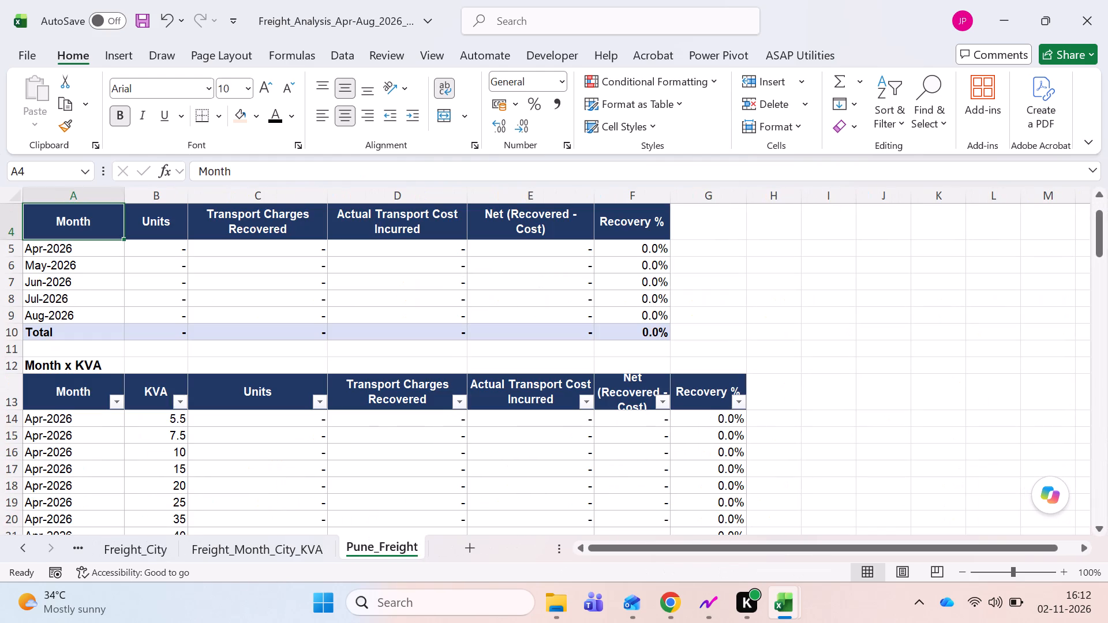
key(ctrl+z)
Check the monthly and Month x KVA figures in the Pune_Freight sheet.
key(ctrl+Page_Down)
key(ctrl+Page_Down)
key(ctrl+Page_Down)
key(ctrl+Page_Down)
key(ctrl+Page_Down)
key(ctrl+Page_Down)
key(ctrl+Page_Down)
key(ctrl+Page_Down)
key(ctrl+Page_Down)
key(ctrl+Page_Down)
key(ctrl+Page_Down)
key(ctrl+Page_Down)
key(ctrl+Page_Down)
key(ctrl+Page_Down)
key(ctrl+Page_Down)
key(ctrl+Page_Down)
key(ctrl+Page_Down)
key(ctrl+Page_Down)
key(ctrl+Page_Down)
key(ctrl+Page_Down)
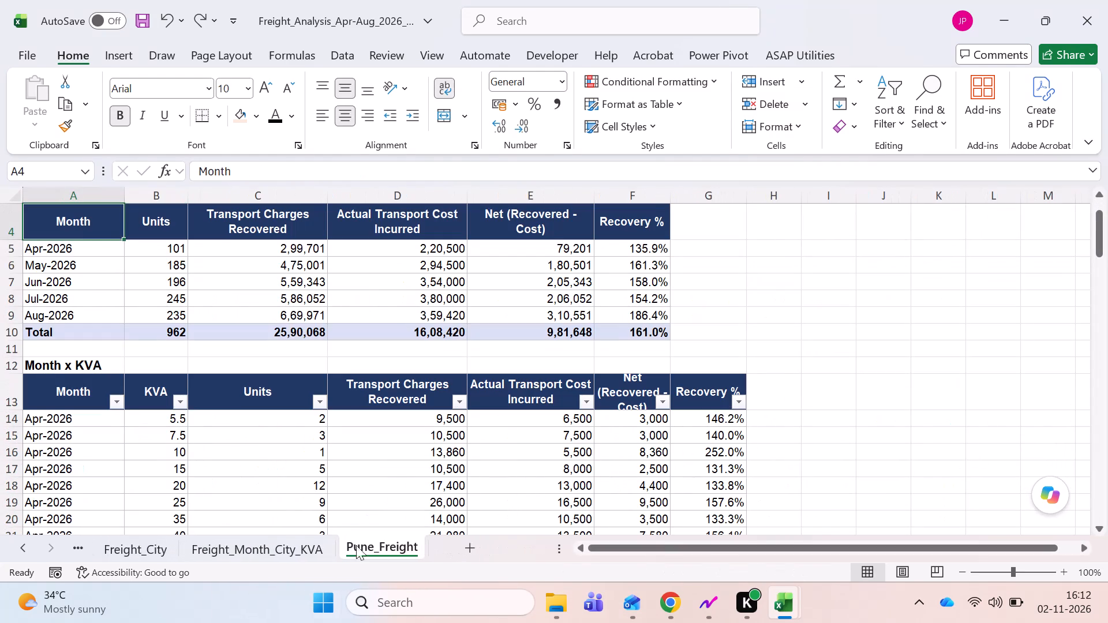
click(162, 426)
scroll(162, 426, down, 2)
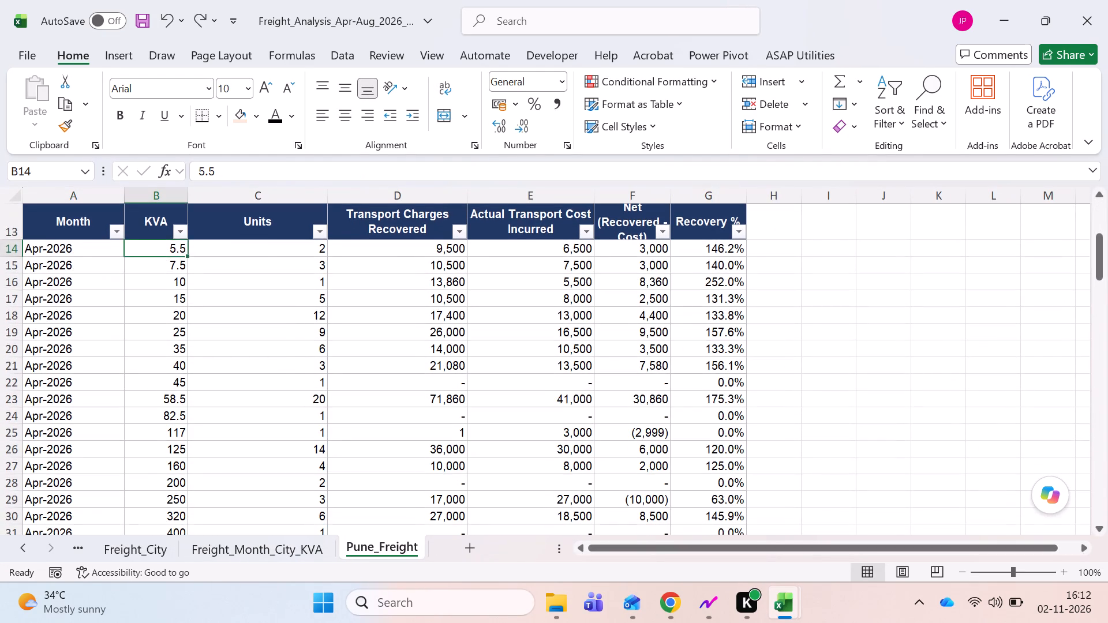
scroll(162, 426, up, 3)
Replace the formulas in B5:E9 of the Pune_Freight monthly table with their values.
key(Up)
key(Up)
key(Up)
key(Up)
key(ctrl+Up)
key(ctrl+Up)
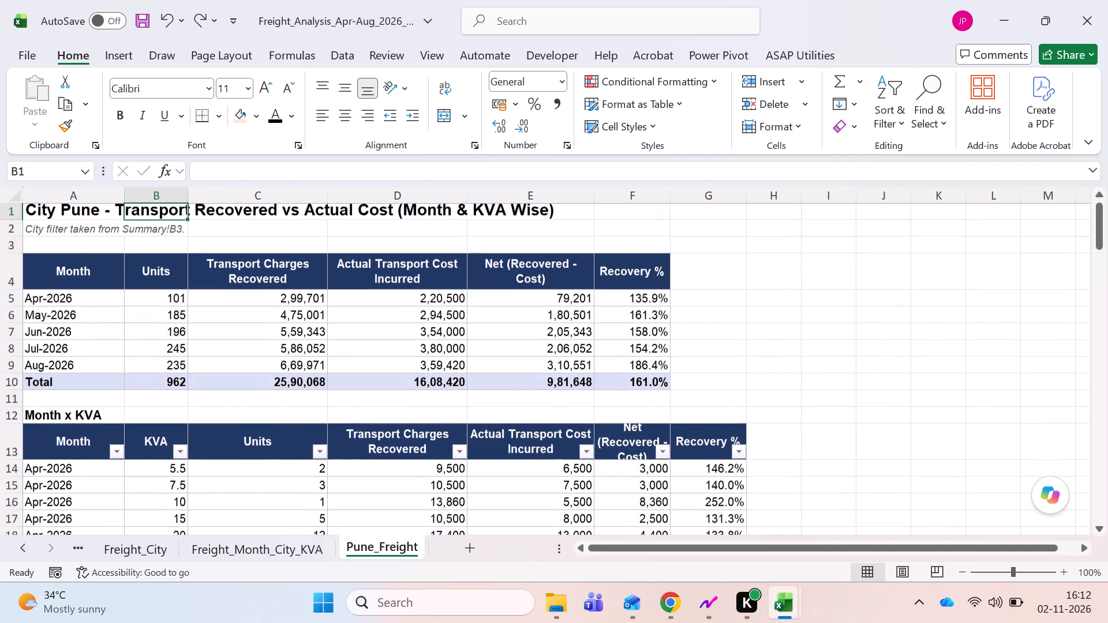
key(Down)
key(Down)
key(Down)
key(Down)
key(shift+Right)
key(shift+Right)
key(shift+Right)
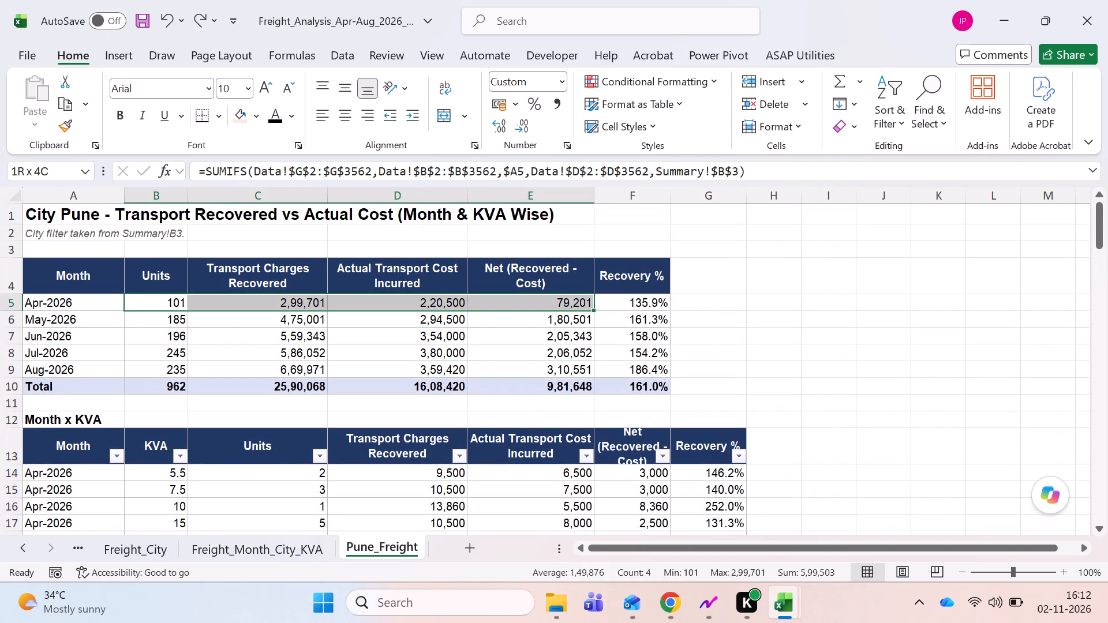
key(shift+Down)
key(shift+Down)
key(shift+Down)
key(shift+Down)
key(ctrl+c)
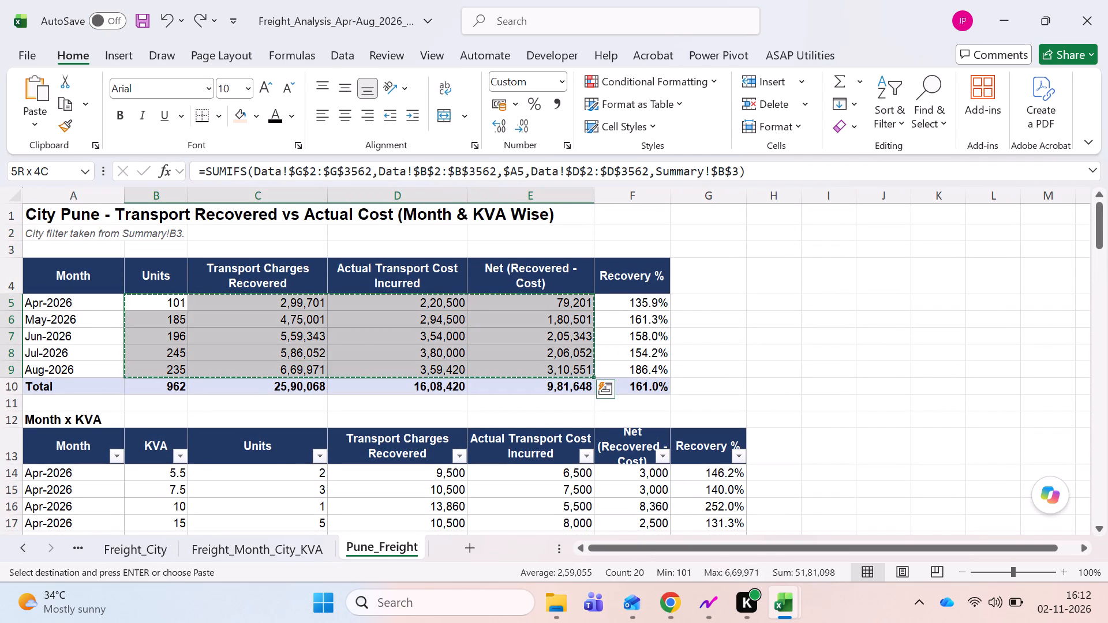
key(alt+e)
text(sv)
key(Return)
key(Escape)
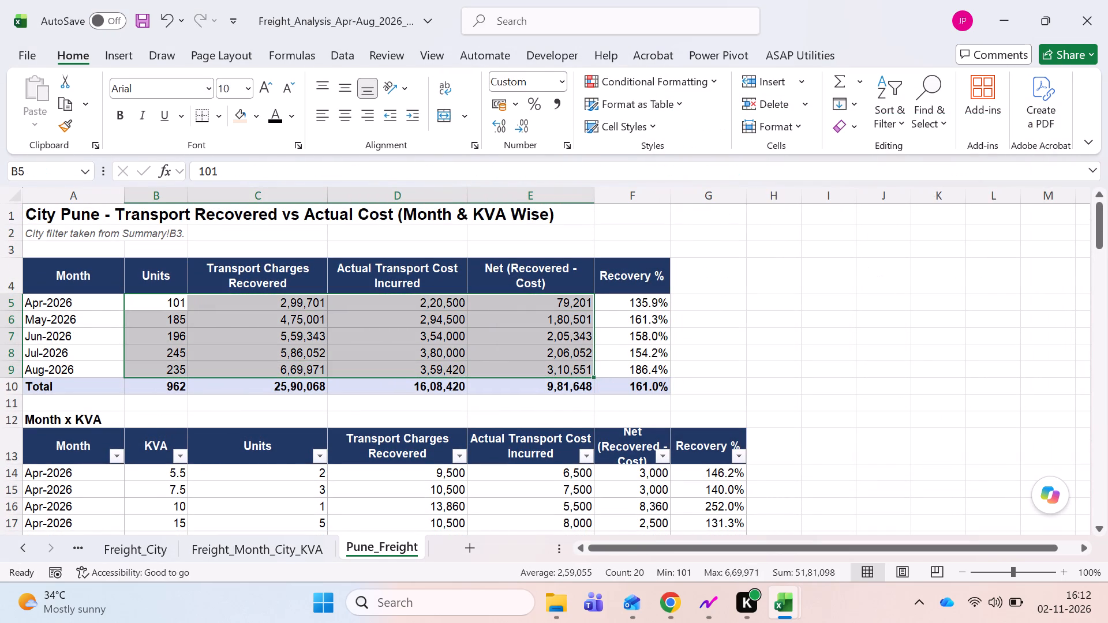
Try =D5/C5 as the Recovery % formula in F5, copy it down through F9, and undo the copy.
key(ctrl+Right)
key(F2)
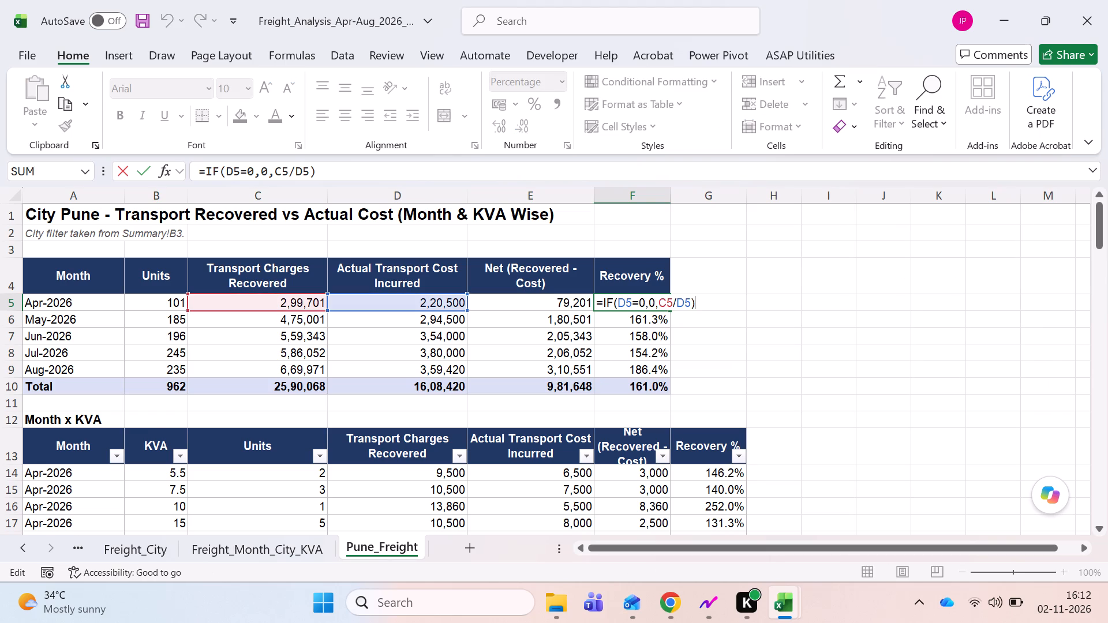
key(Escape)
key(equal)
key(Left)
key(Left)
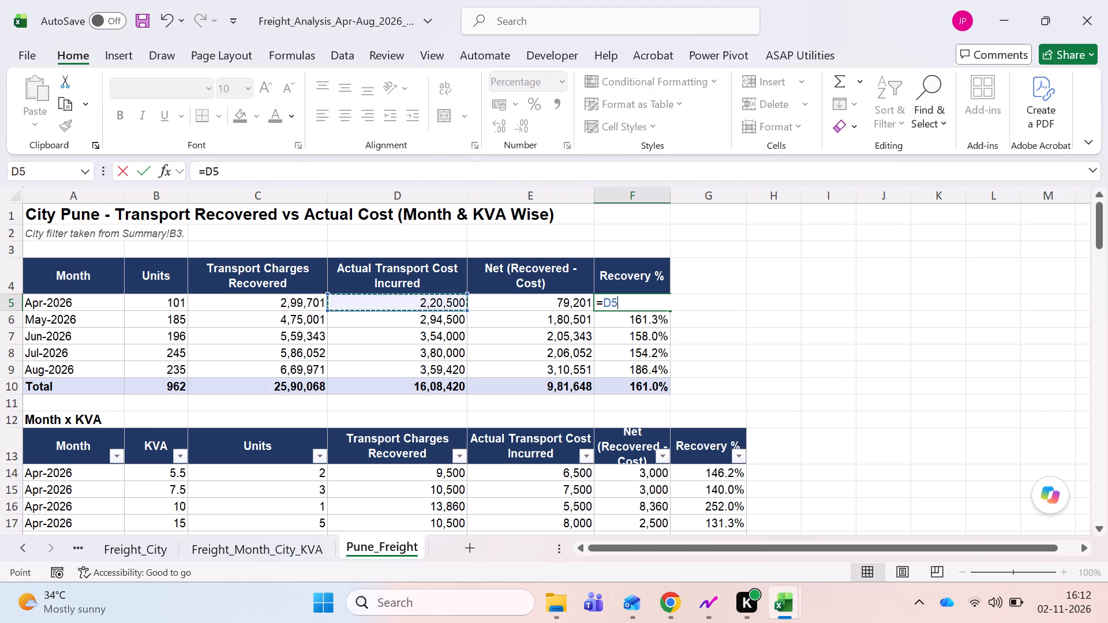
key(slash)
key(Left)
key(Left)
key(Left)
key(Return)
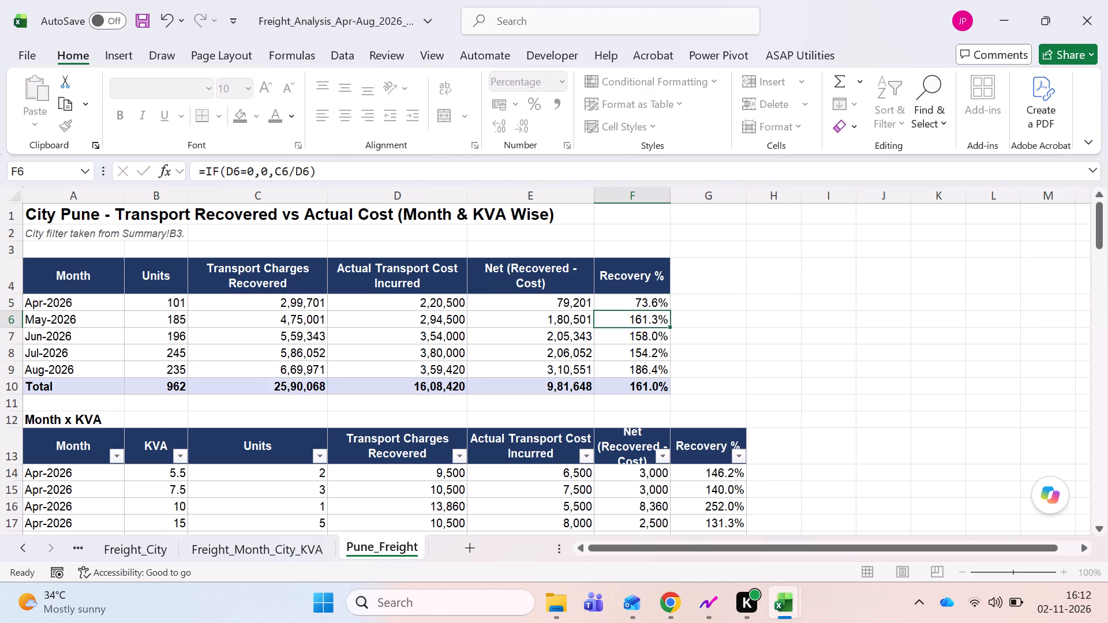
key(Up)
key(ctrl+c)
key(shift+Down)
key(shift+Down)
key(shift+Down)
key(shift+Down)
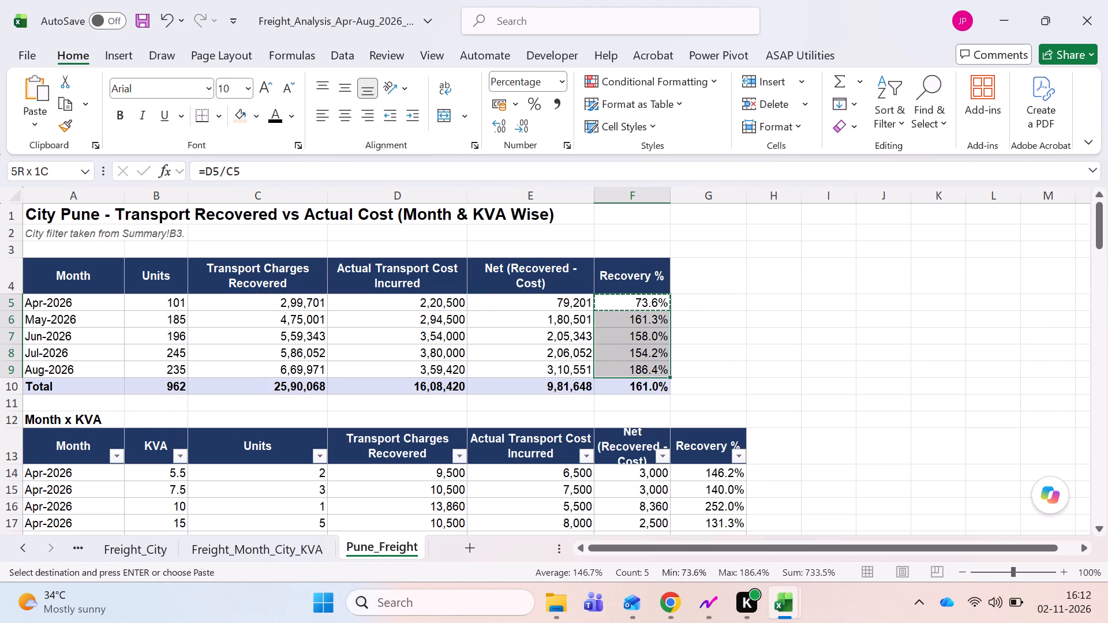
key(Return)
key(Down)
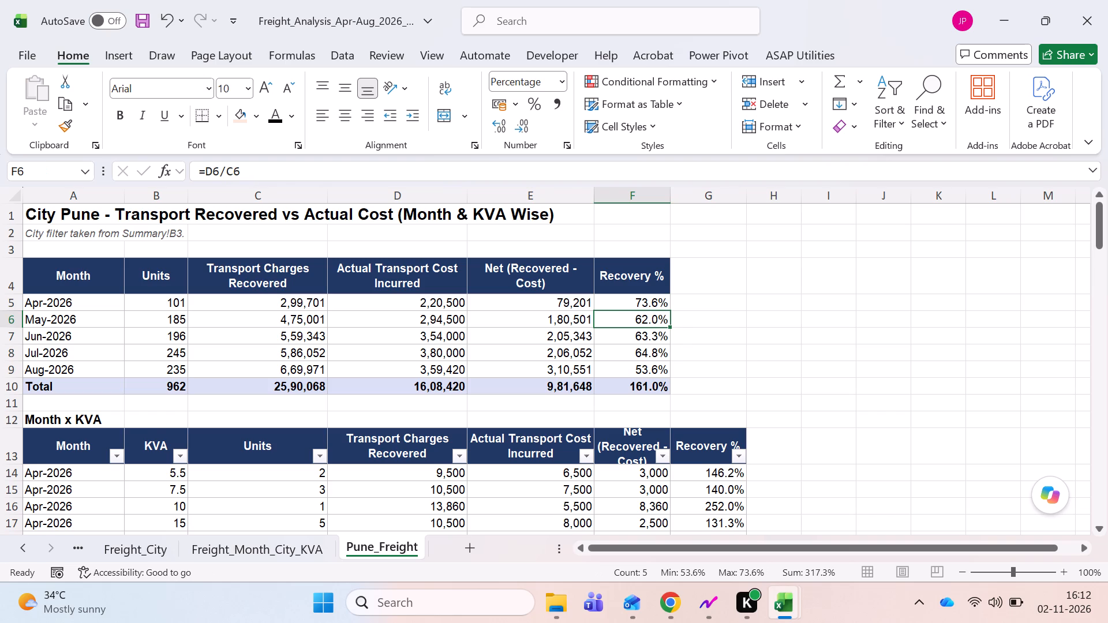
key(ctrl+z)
Examine the May-2026 Recovery % formula in F6 of the monthly table.
key(Down)
key(F2)
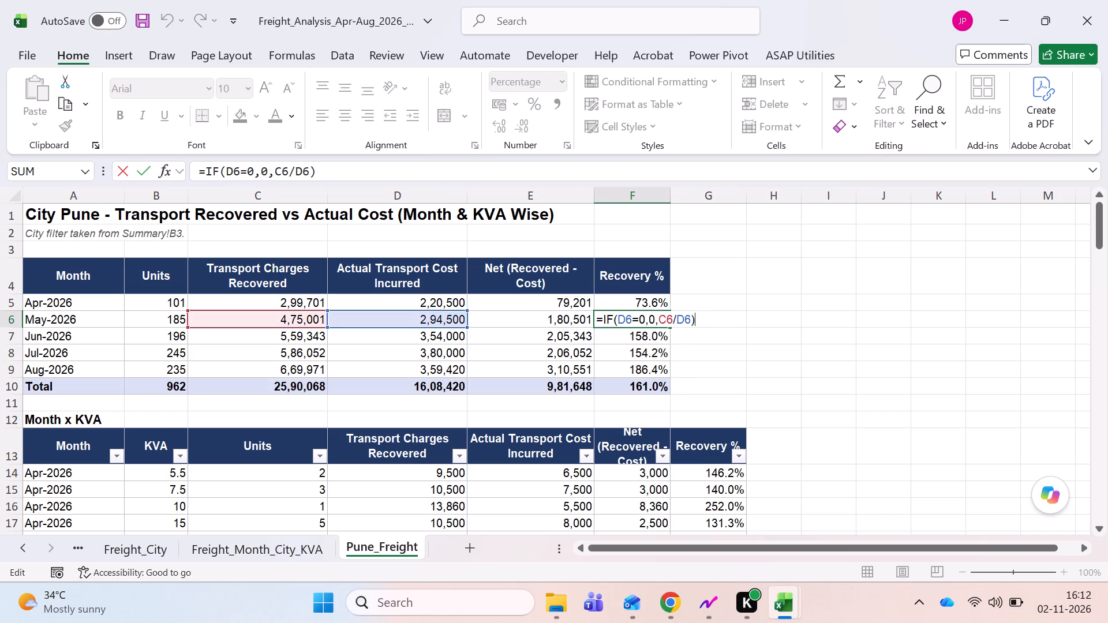
key(Escape)
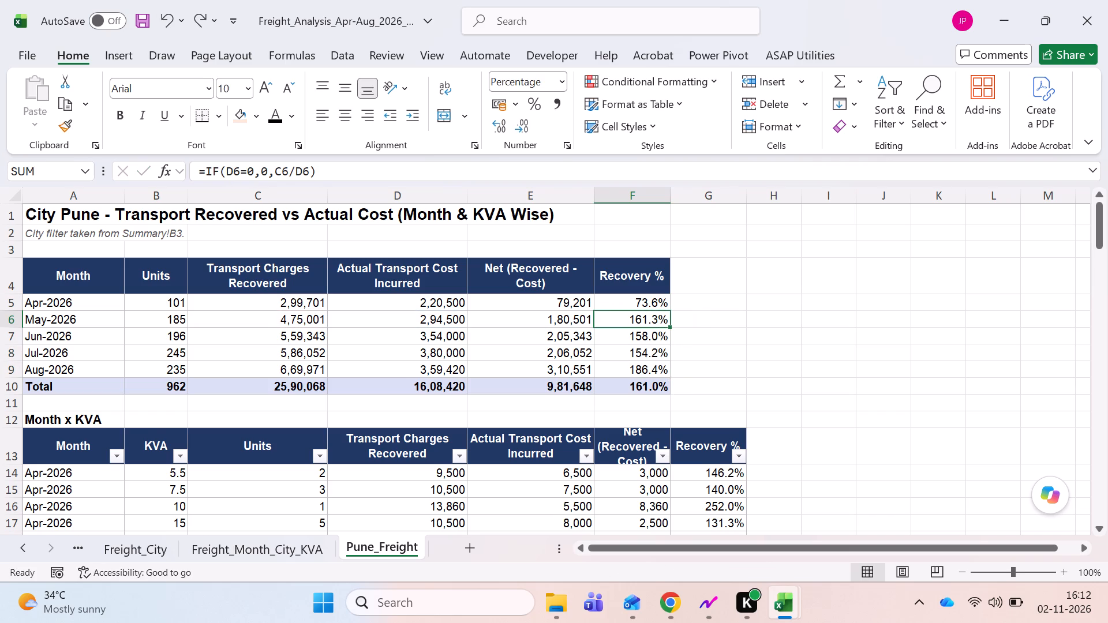
key(Up)
key(Up)
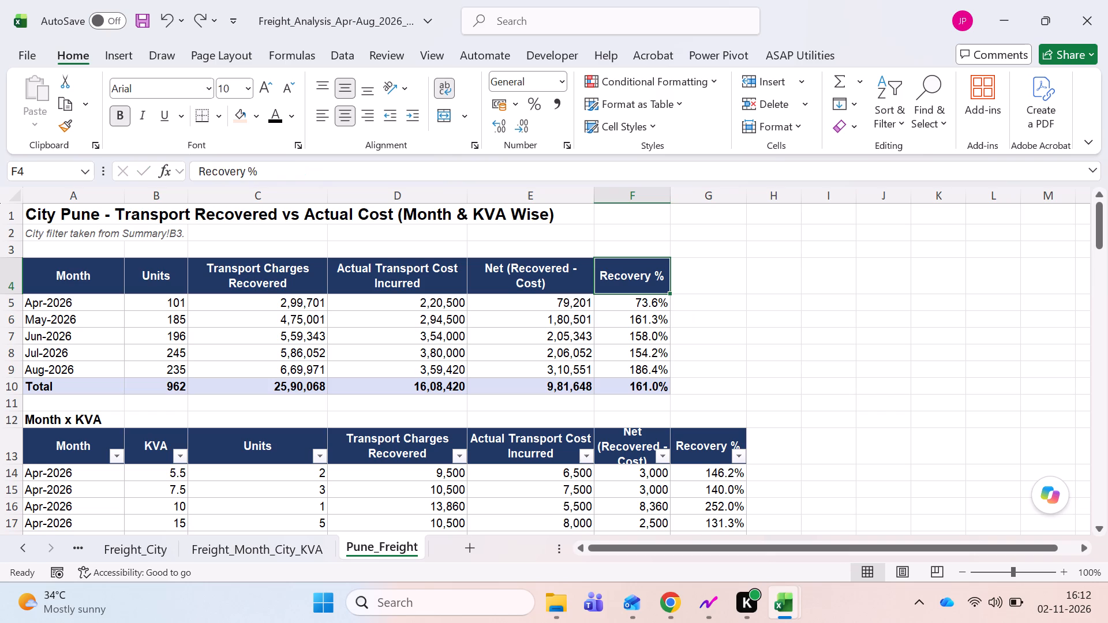
key(Down)
key(Down)
key(F2)
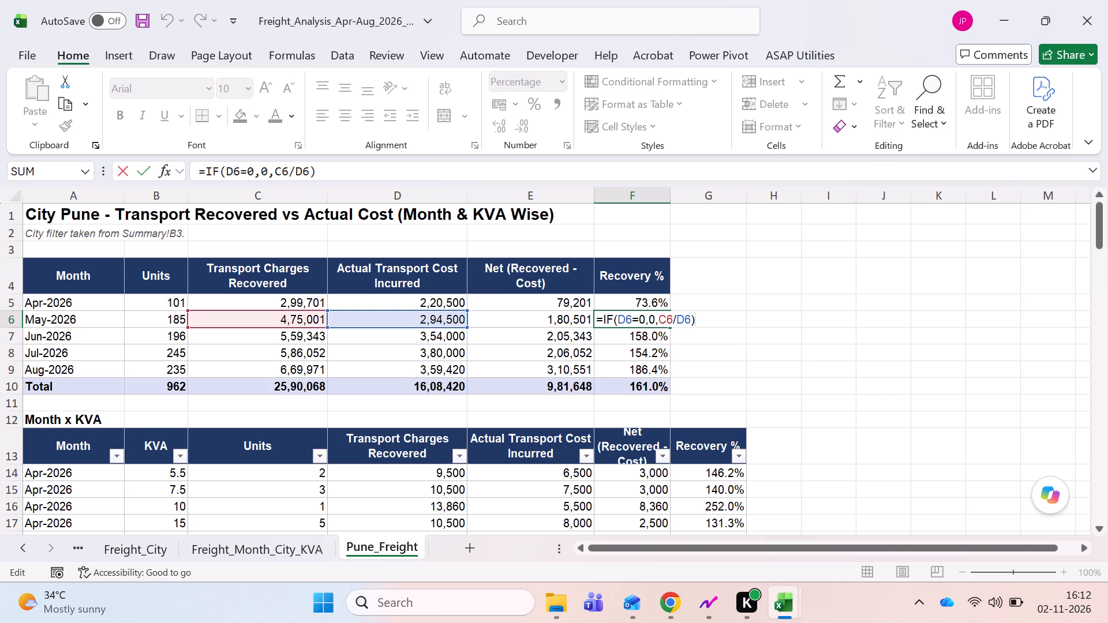
key(Escape)
key(Up)
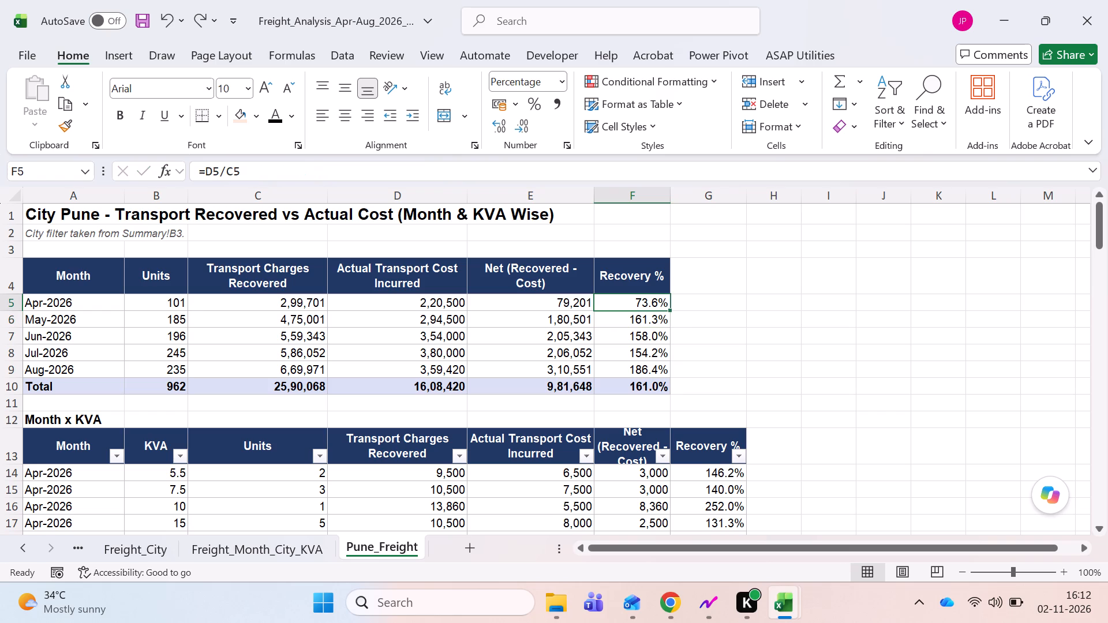
Replace the Apr-2026 Recovery % formula in F5 with =C5/D5 and copy it to F6:F9.
key(equal)
key(Left)
key(Left)
key(Left)
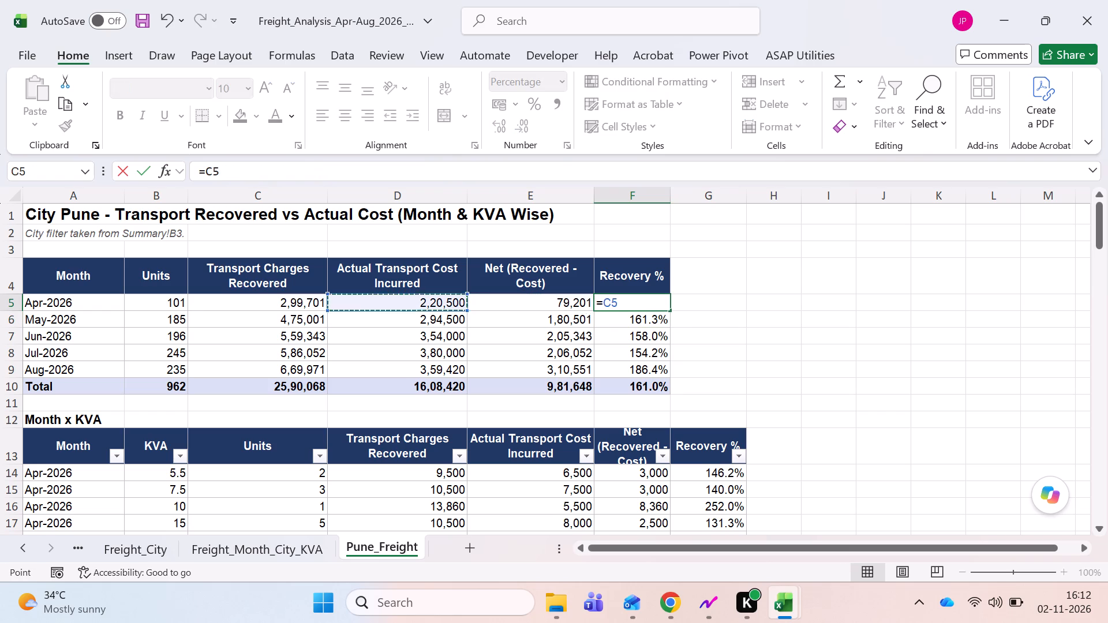
key(slash)
key(Left)
key(Left)
key(Return)
key(Up)
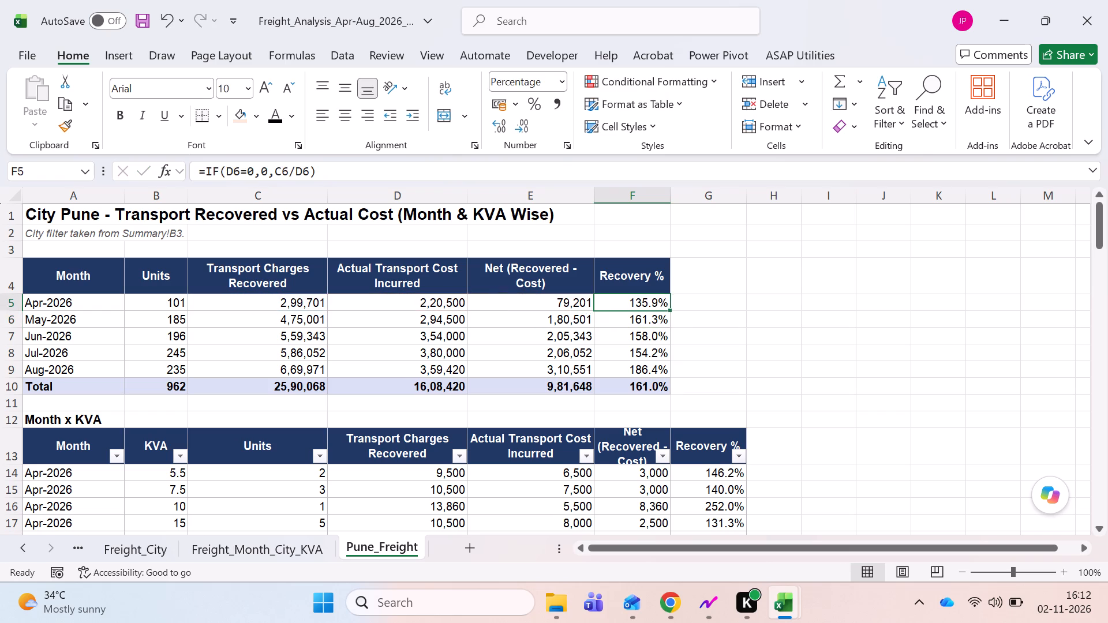
key(ctrl+c)
key(Down)
key(shift+Down)
key(shift+Down)
key(shift+Down)
key(Return)
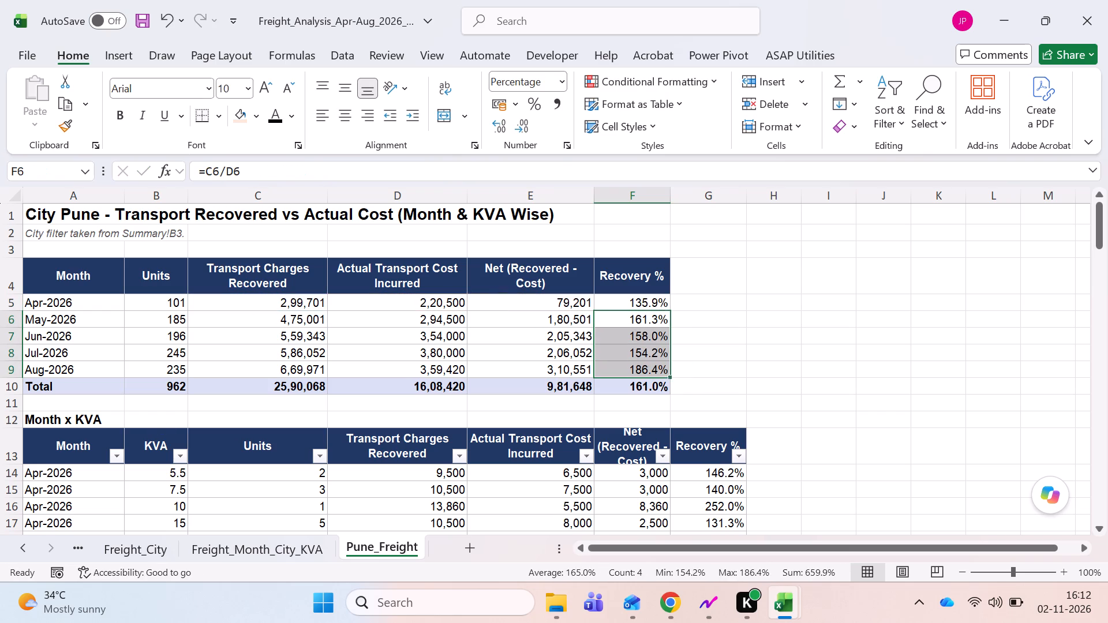
key(Up)
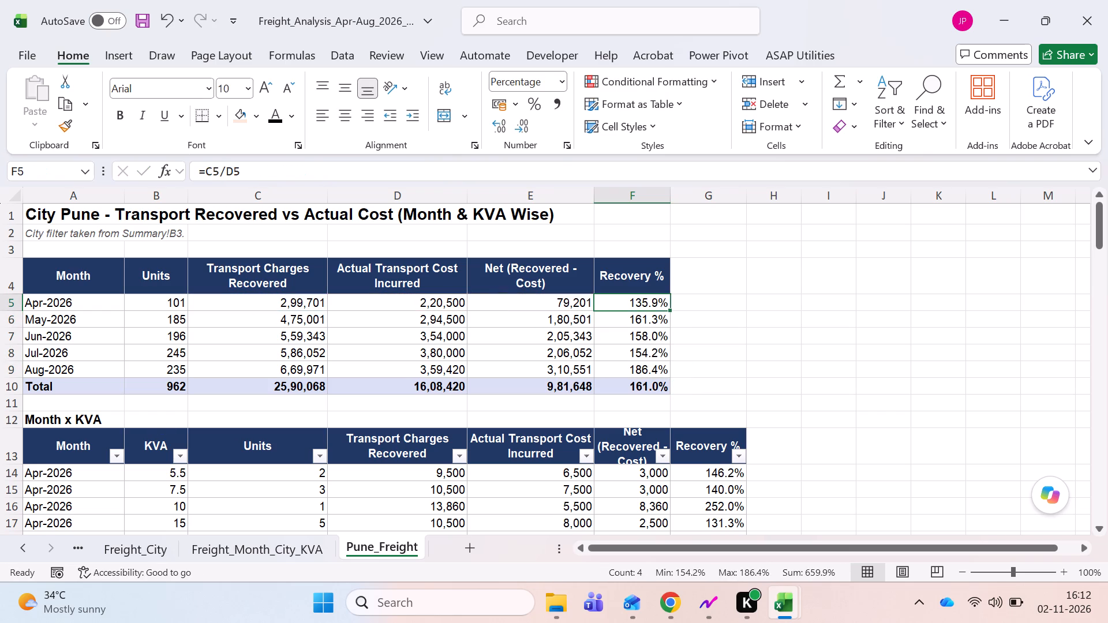
Paste B5:E9 of the monthly table over itself as values only.
key(Left)
key(Left)
key(Left)
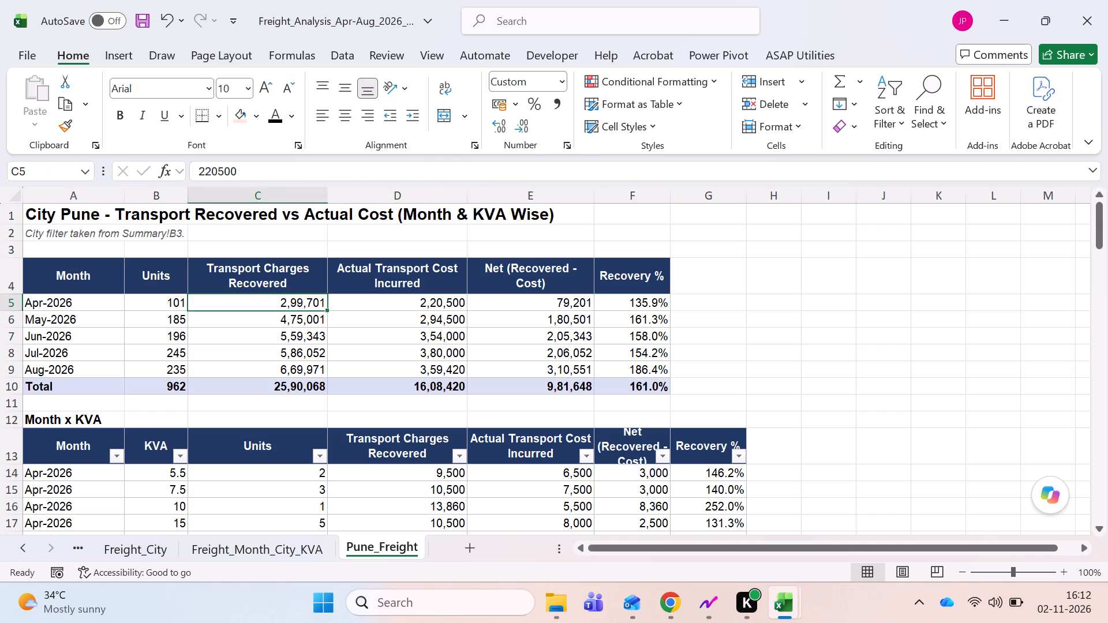
key(Left)
key(shift+Right)
key(shift+Right)
key(shift+Right)
key(shift+Down)
key(shift+Down)
key(shift+Down)
key(shift+Down)
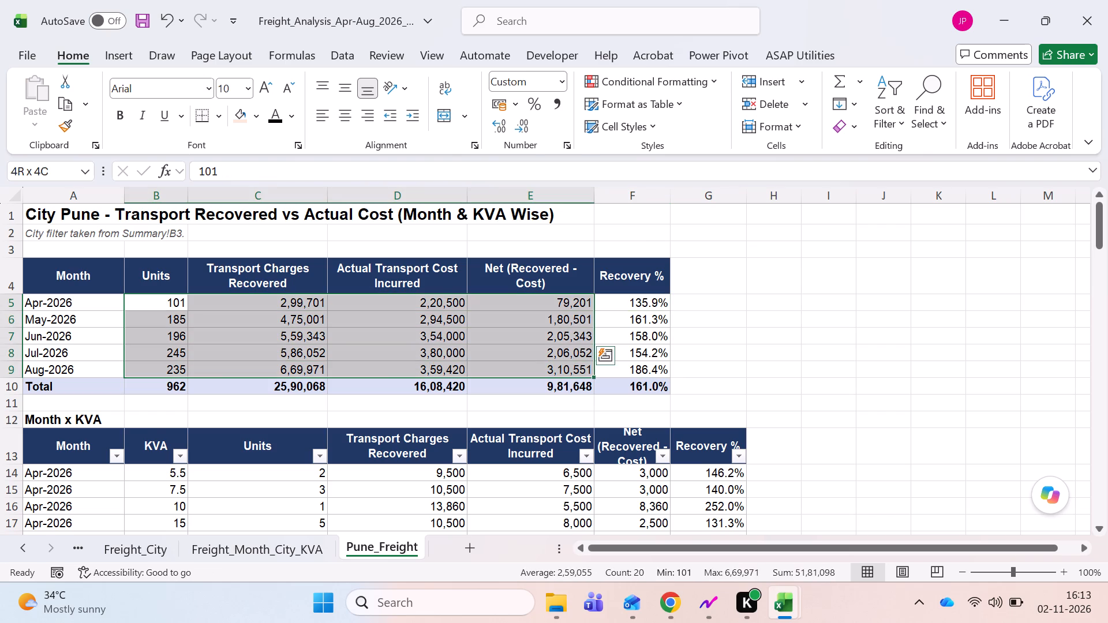
key(ctrl+c)
key(alt+e)
text(sv)
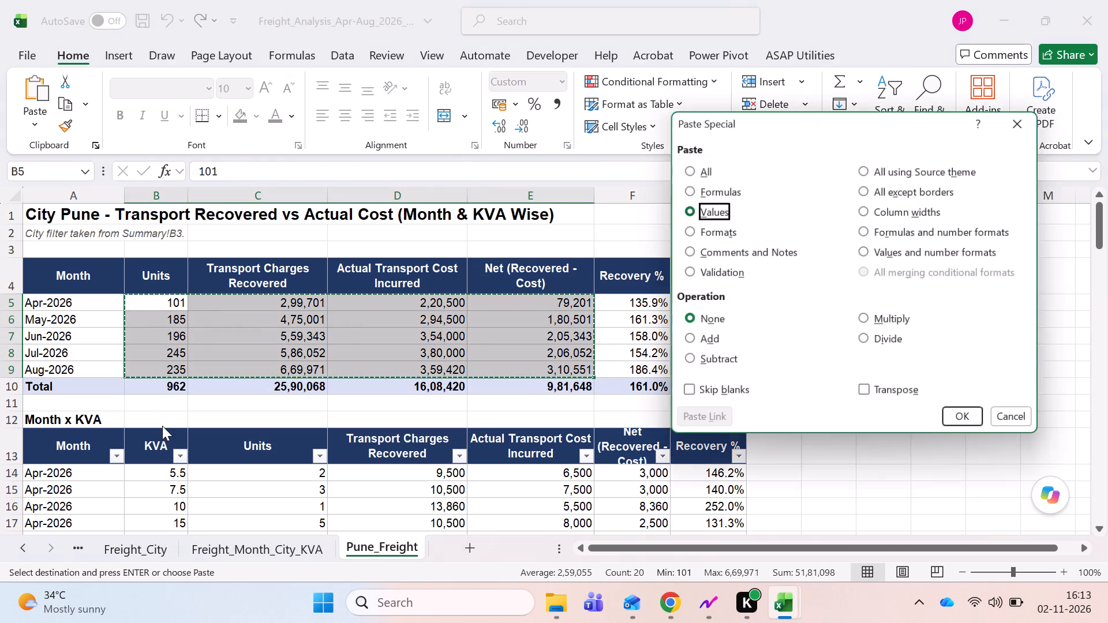
key(Return)
key(Escape)
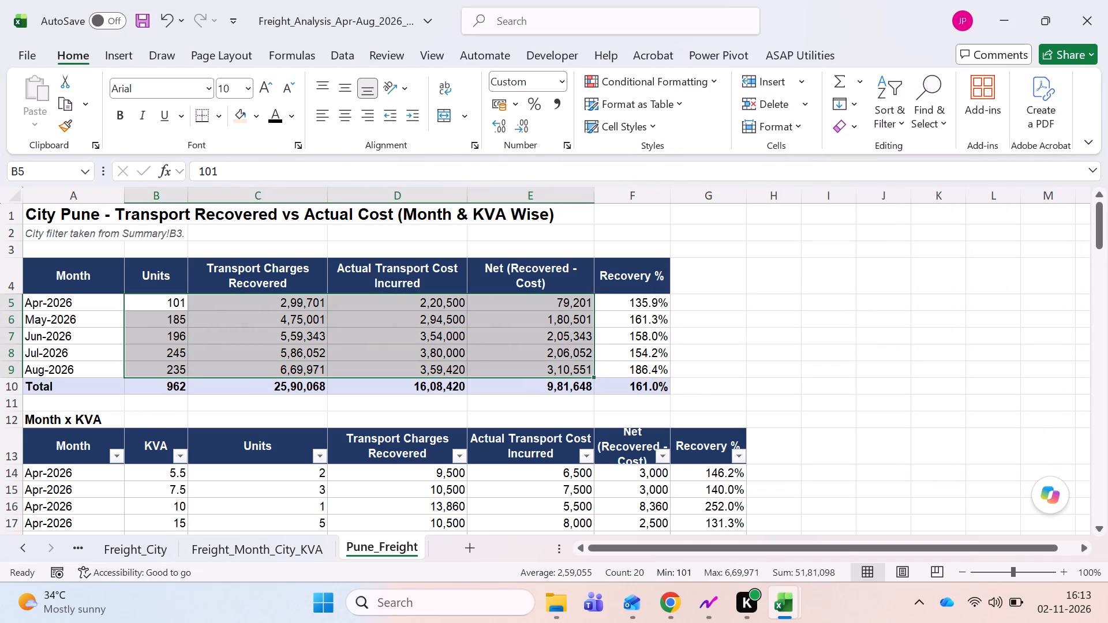
Check the formulas in the monthly table's Total row and Recovery % column.
key(Down)
key(Down)
key(Down)
key(Down)
key(Down)
key(Right)
key(Right)
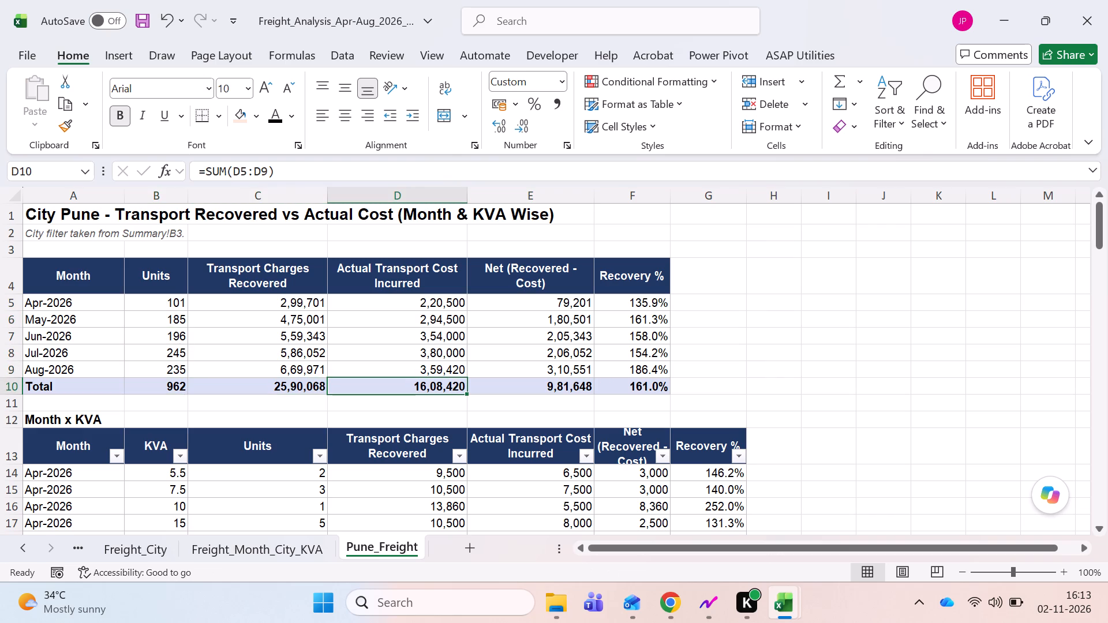
key(Up)
key(Up)
key(Right)
key(Right)
key(Up)
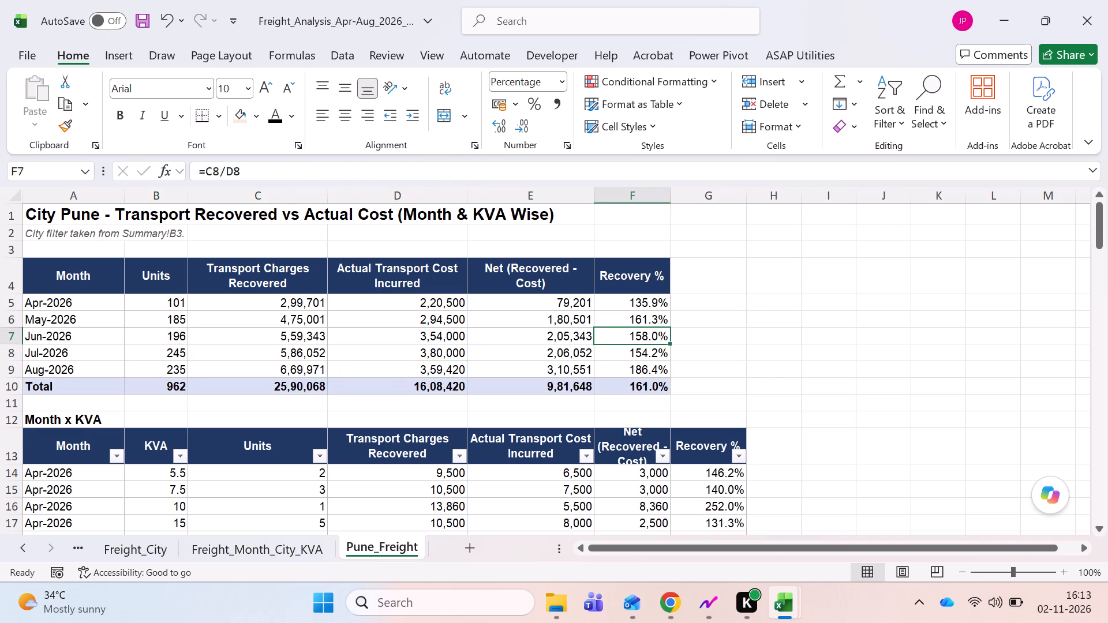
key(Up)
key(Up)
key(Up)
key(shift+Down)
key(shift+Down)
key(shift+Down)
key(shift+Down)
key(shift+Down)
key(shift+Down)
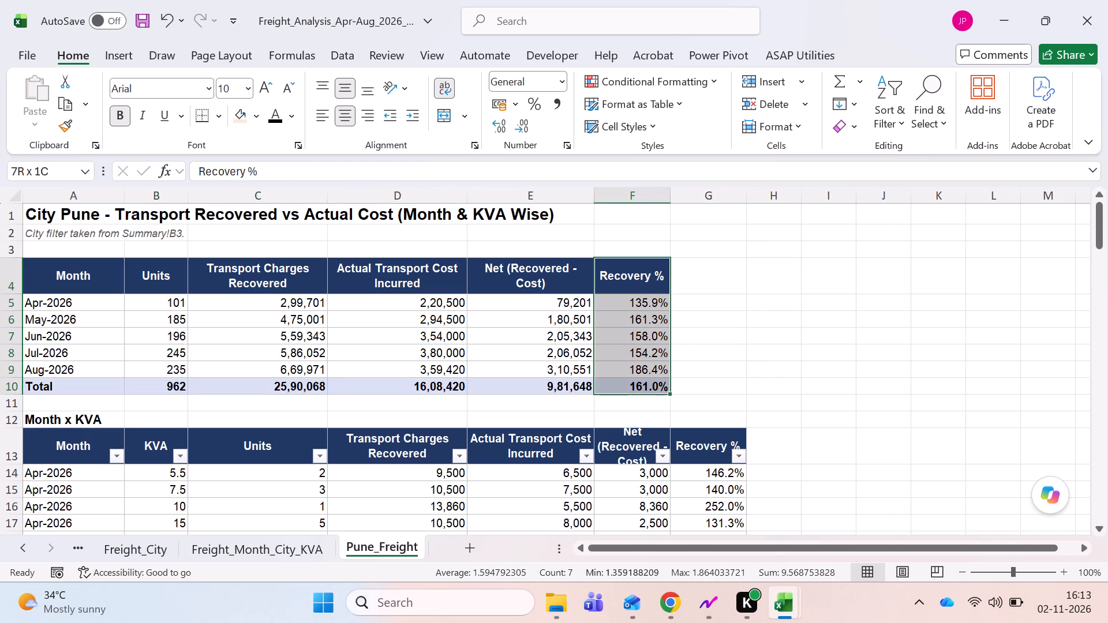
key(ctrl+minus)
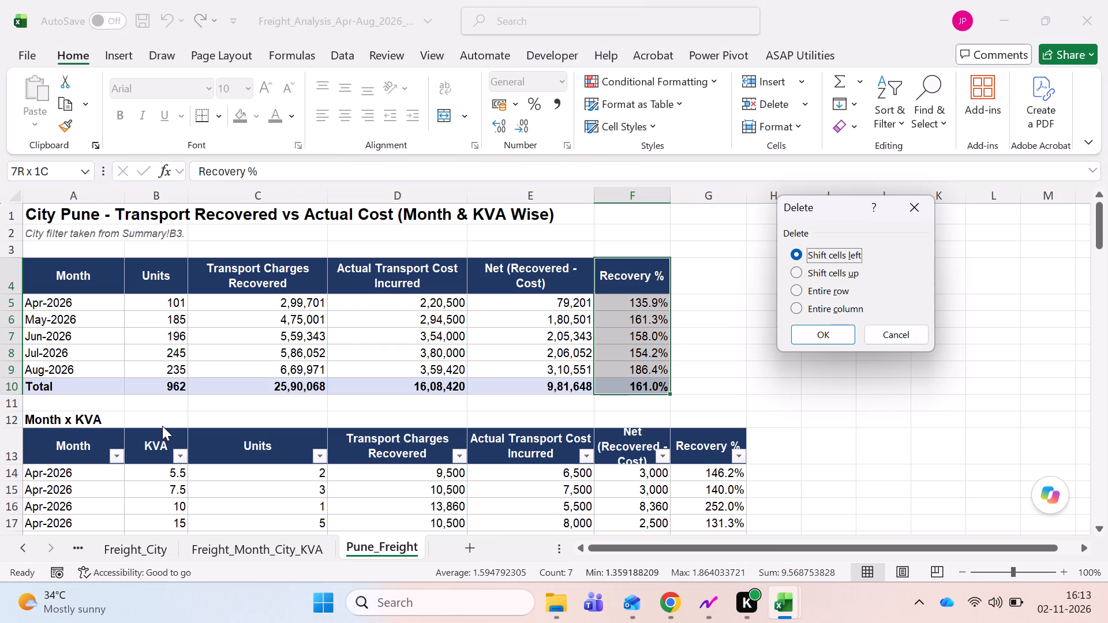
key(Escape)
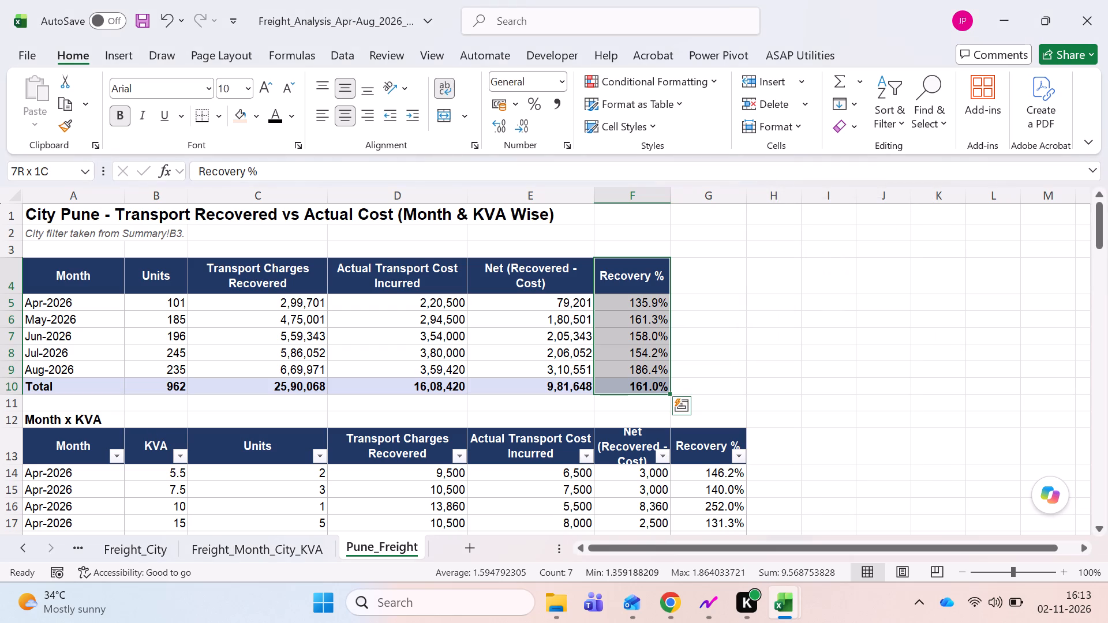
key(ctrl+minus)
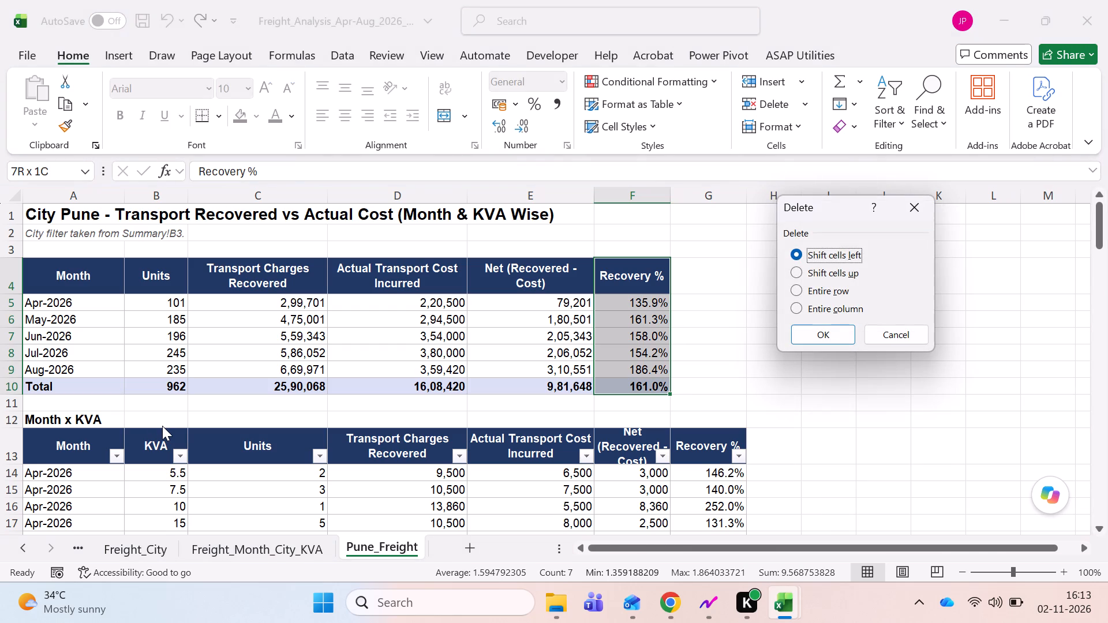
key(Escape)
Save the workbook.
key(ctrl+Left)
key(ctrl+Left)
key(ctrl+Left)
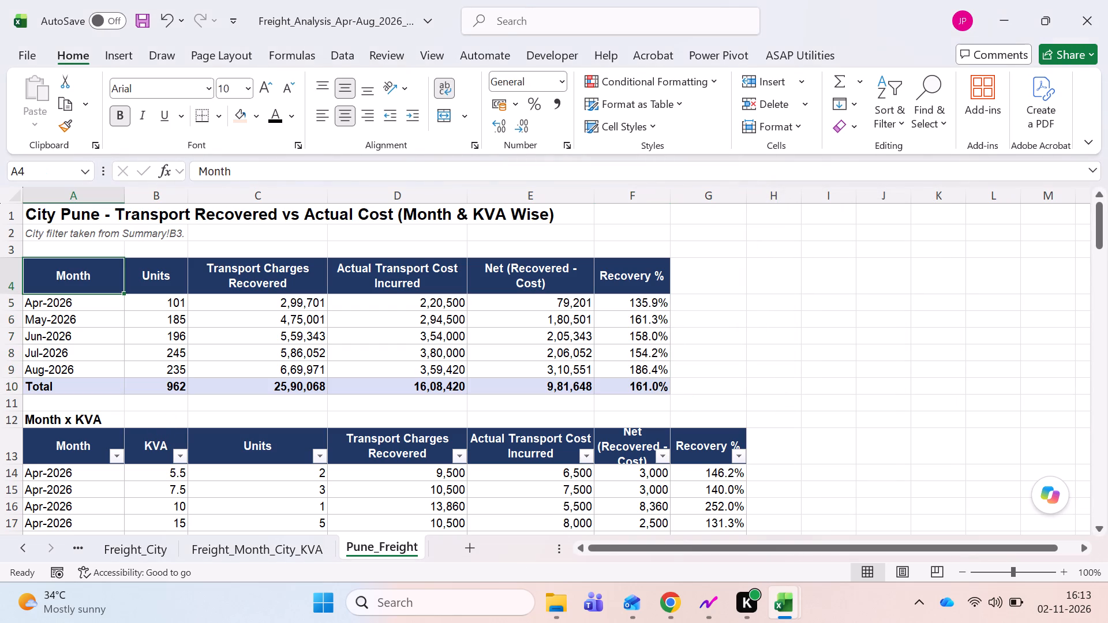
key(ctrl+s)
Delete row 2 containing the city filter note from the Pune_Freight sheet.
key(Up)
key(Up)
key(Up)
key(Down)
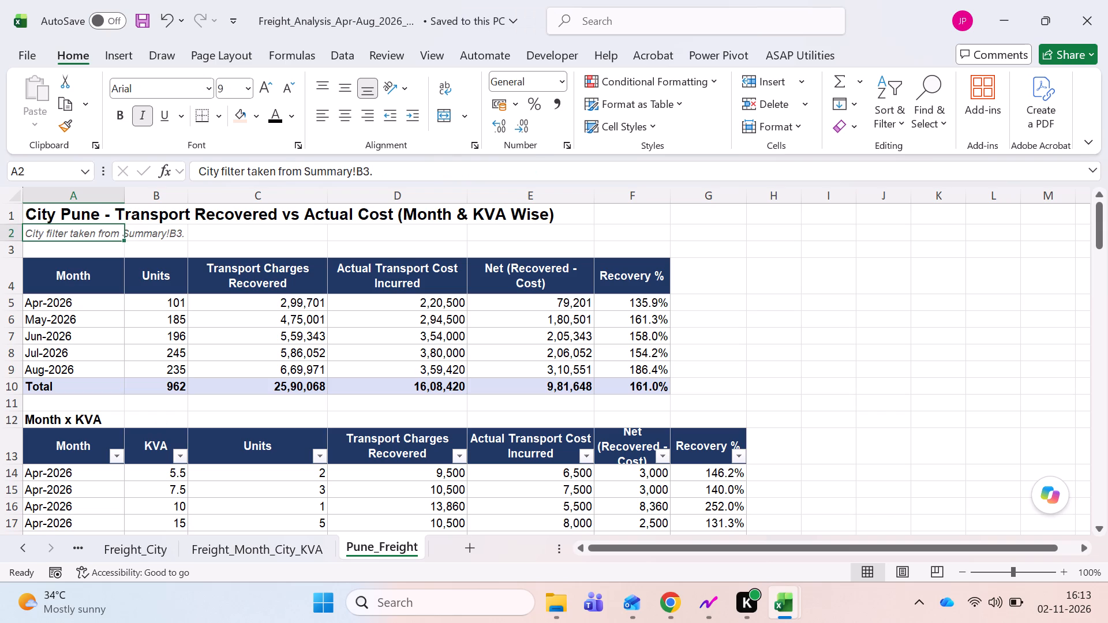
key(shift+space)
key(ctrl+minus)
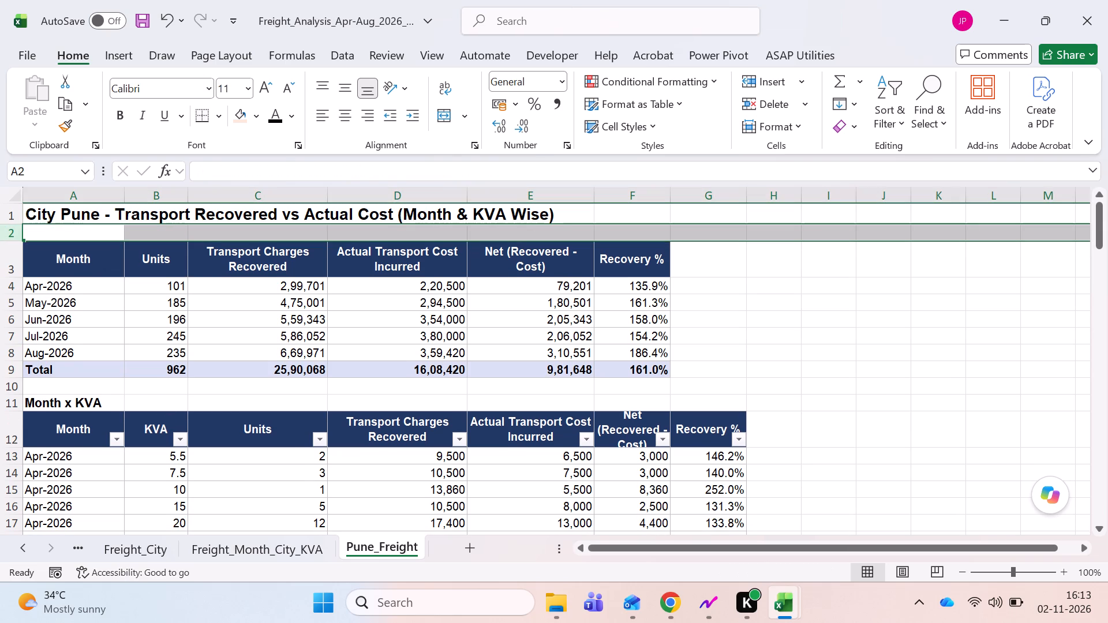
click(9, 182)
Replace the formulas in C13:F122 of the Month x KVA table with their values, leaving the Total row out.
scroll(187, 437, down, 1)
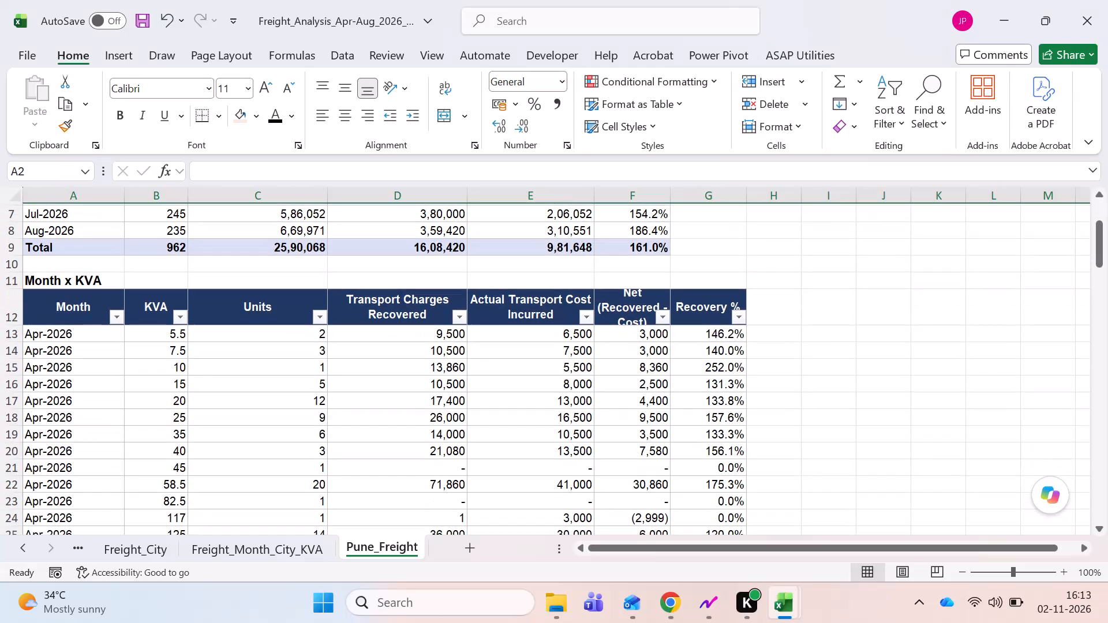
click(149, 336)
key(Right)
key(shift+Right)
key(shift+Right)
key(shift+Right)
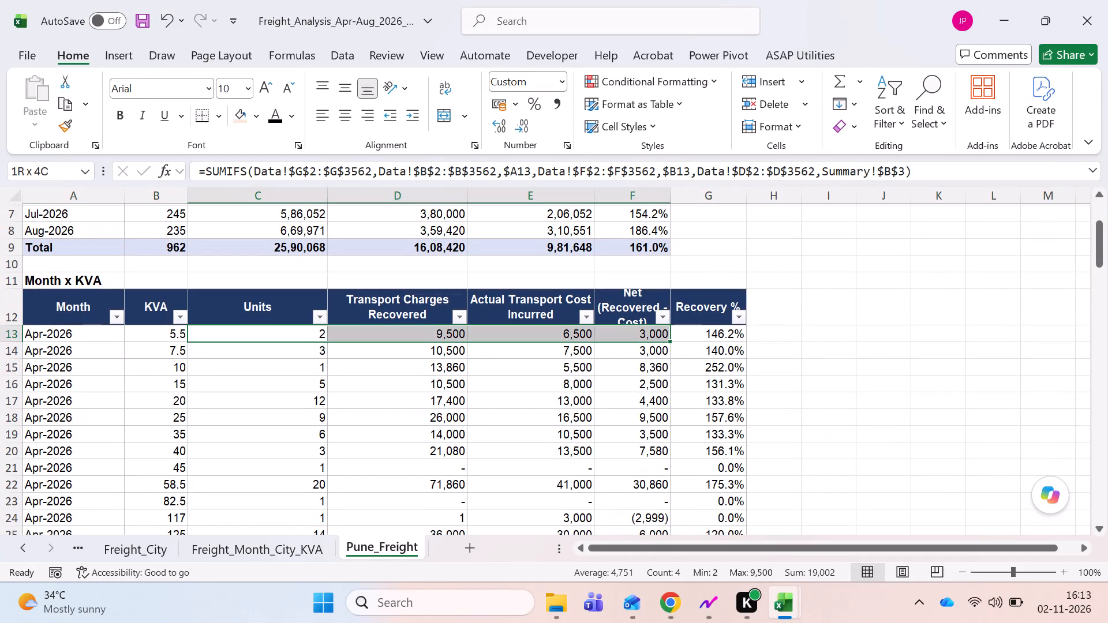
key(ctrl+shift+Down)
key(shift+Up)
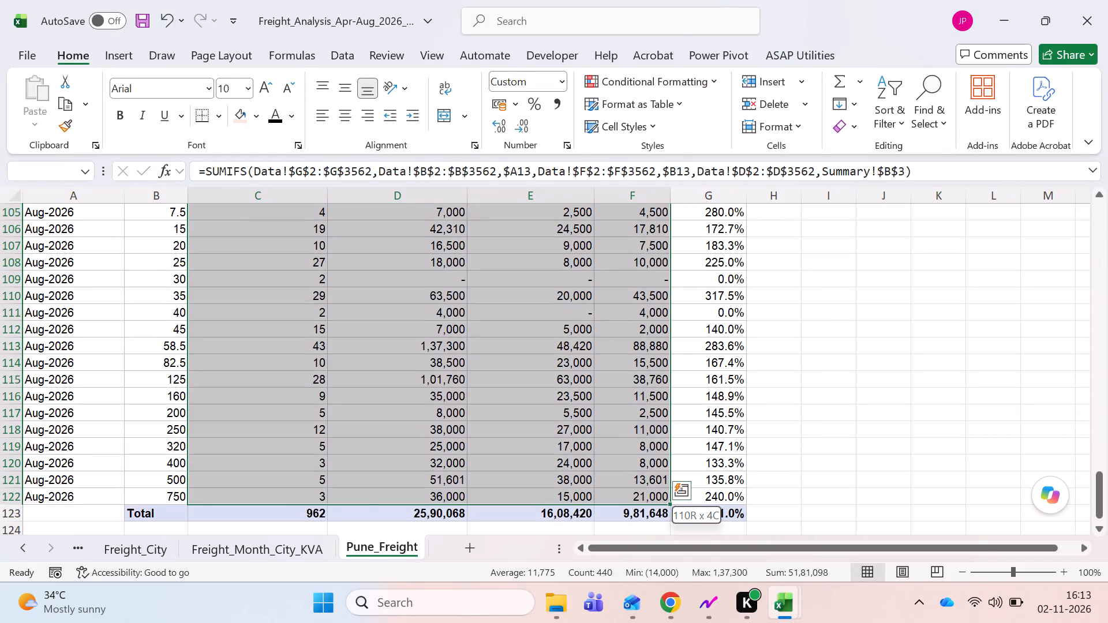
key(ctrl+c)
key(alt+e)
text(sv)
key(Return)
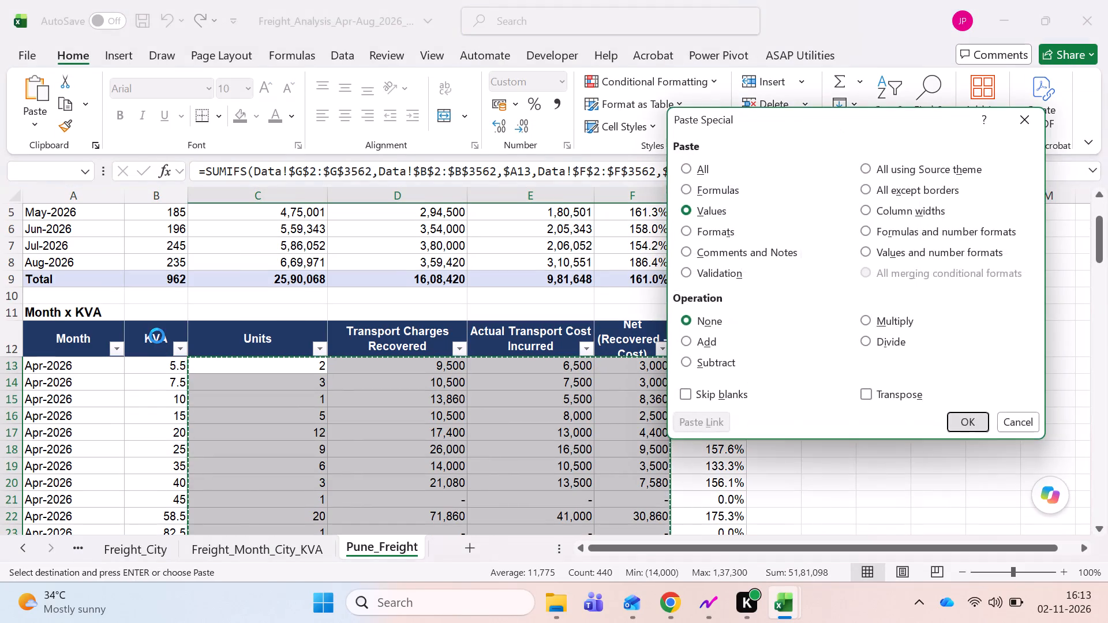
key(Escape)
Calculate D13/E13 in H13, beside the Month x KVA table, as a percentage with two decimals to check the Recovery % formula.
key(Right)
key(Right)
key(Right)
key(Right)
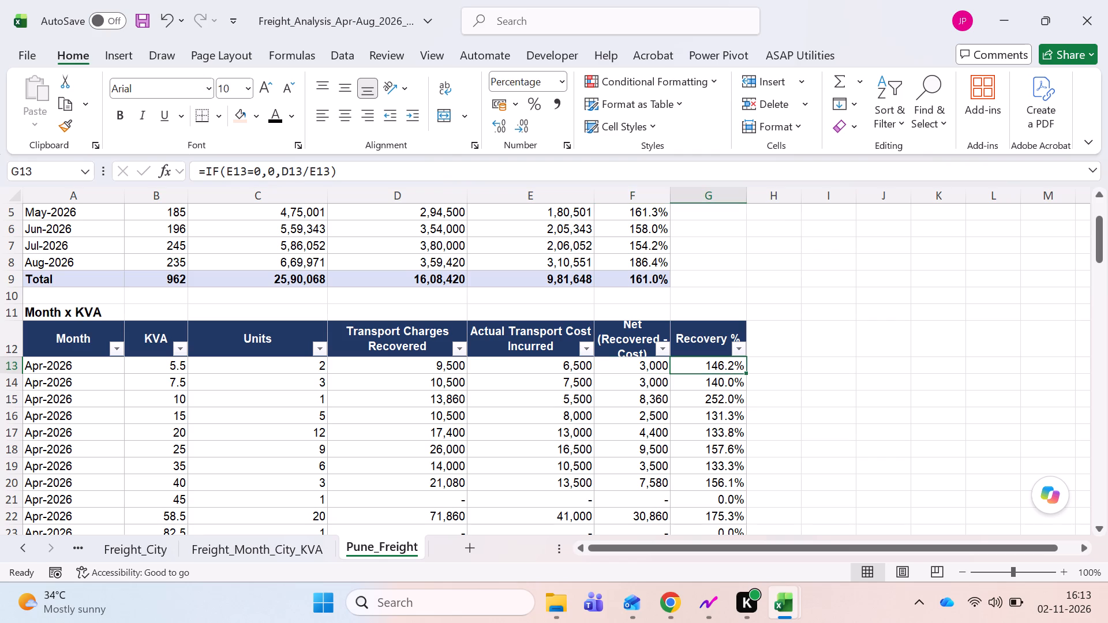
key(F2)
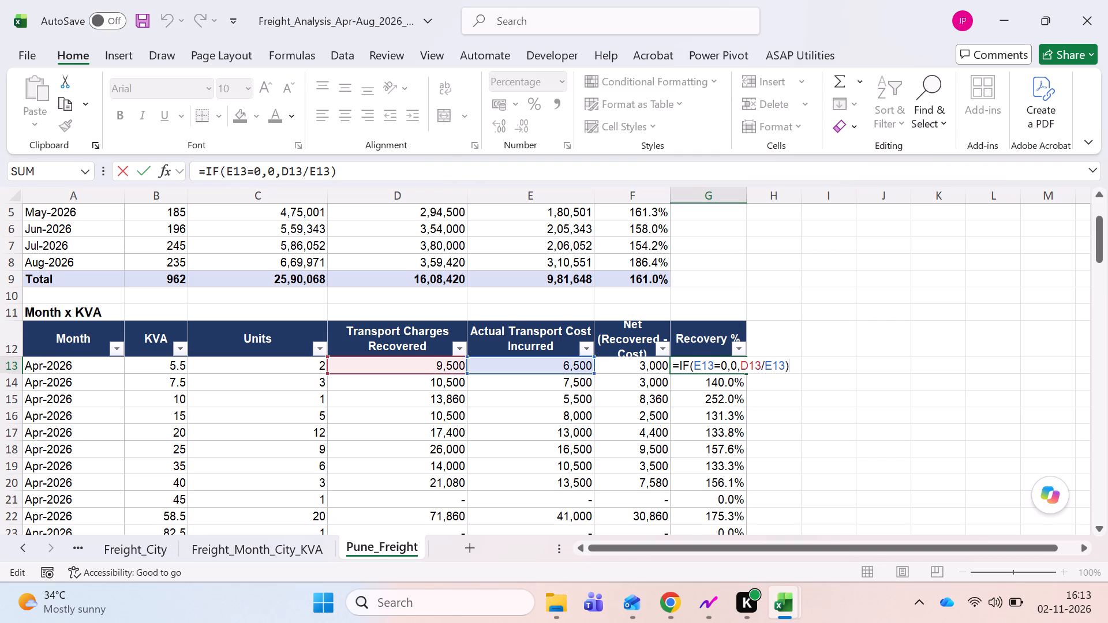
key(Escape)
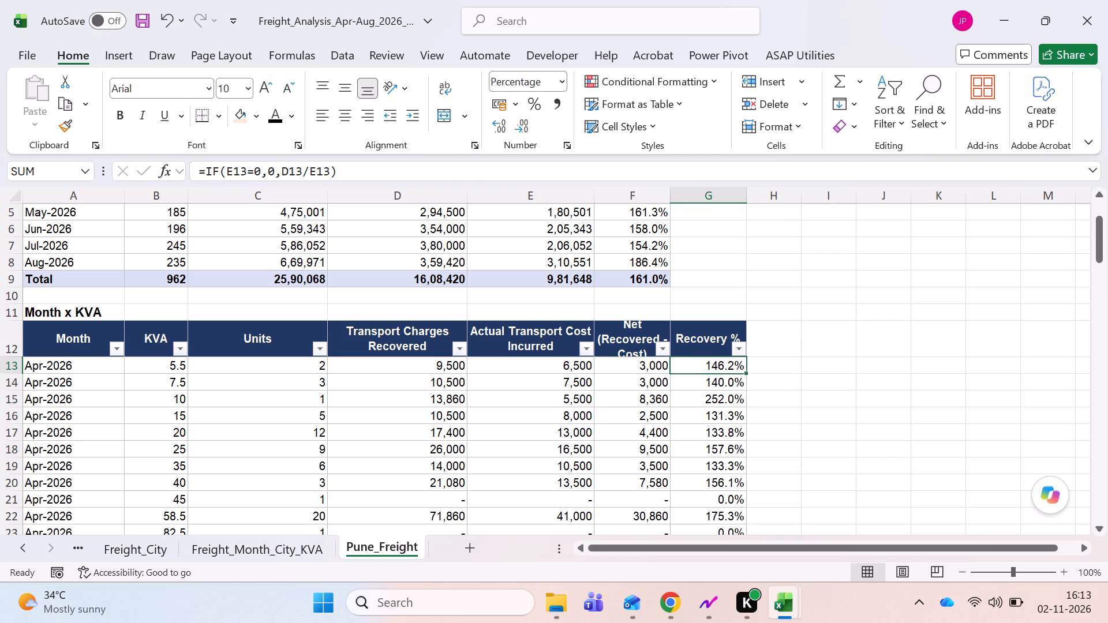
key(Right)
key(equal)
key(Left)
key(Left)
key(Left)
key(Left)
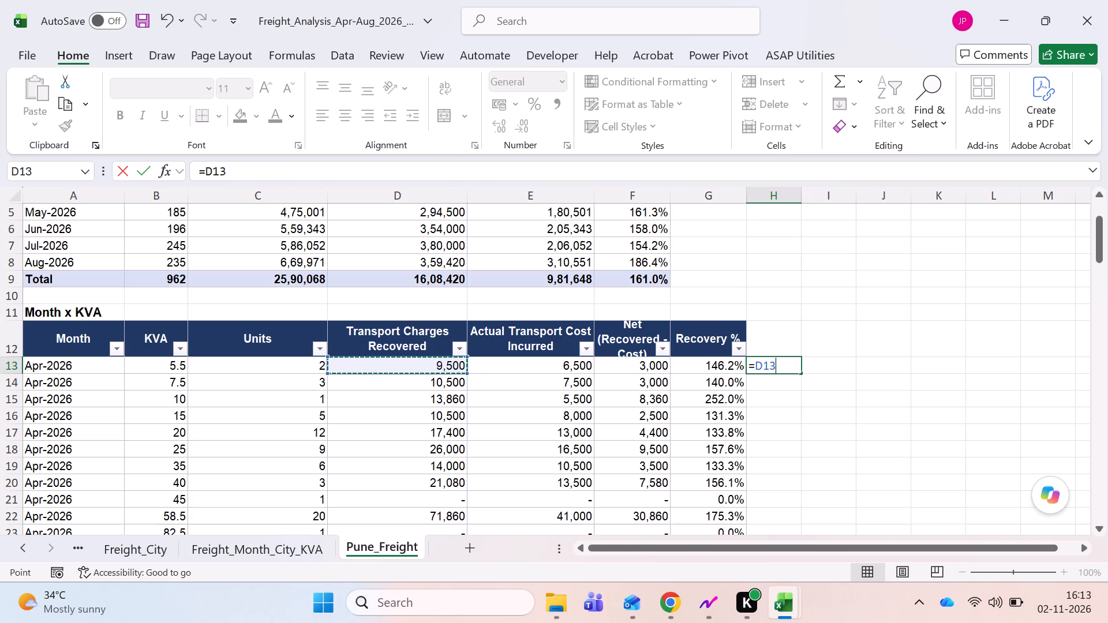
key(slash)
key(Left)
key(Left)
key(Left)
key(Return)
key(Up)
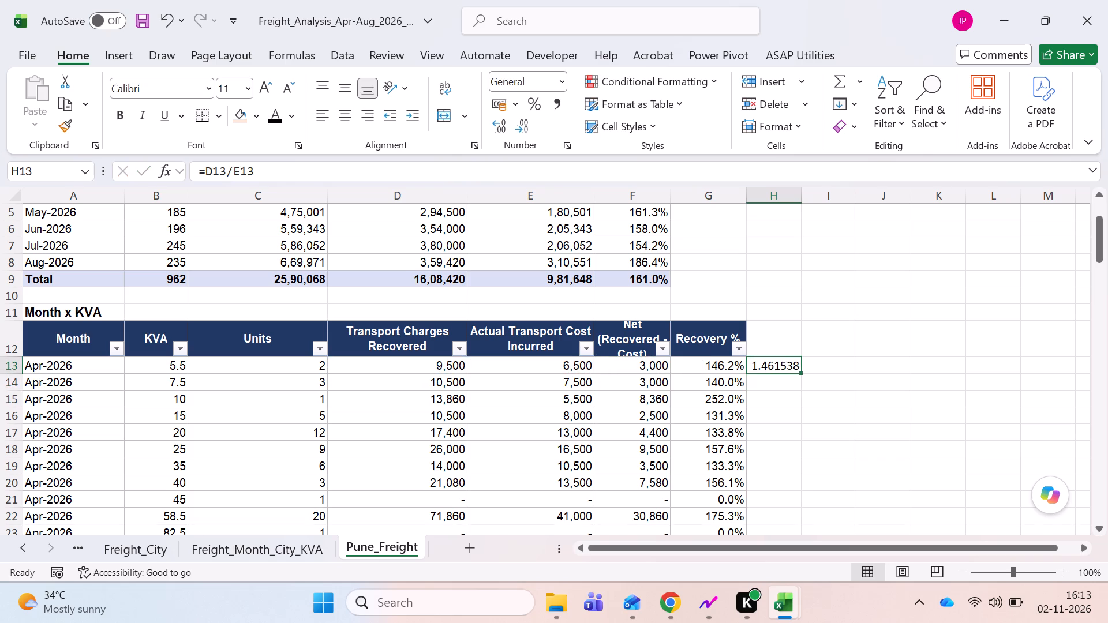
click(535, 99)
double_click(497, 127)
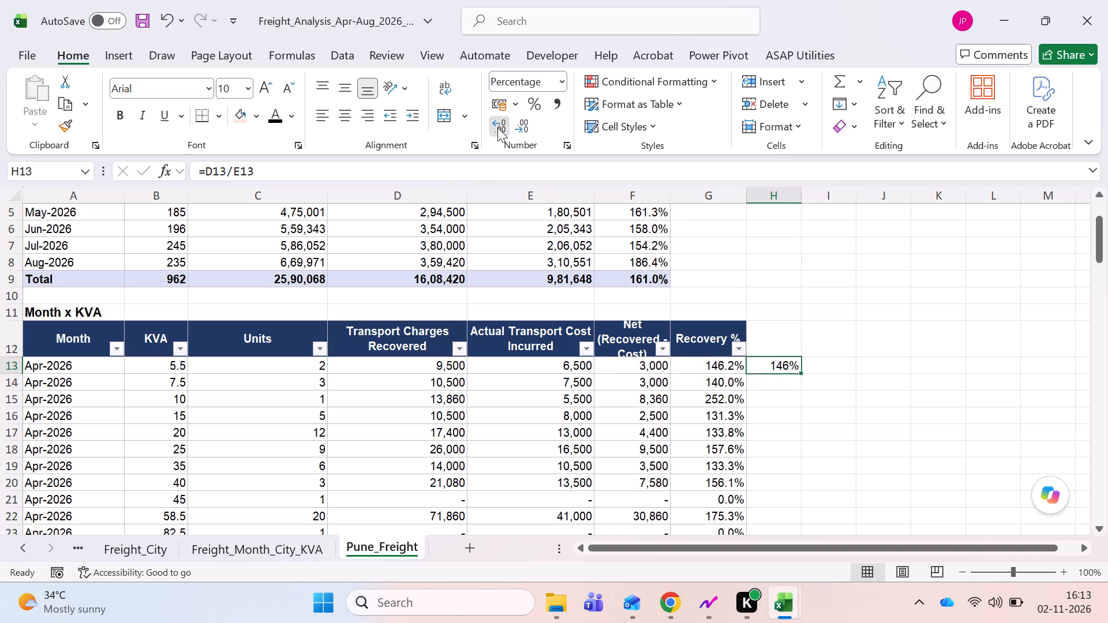
Replace the Recovery % formula in G13 with the plain division =D13/E13.
click(705, 365)
key(equal)
key(Left)
key(Left)
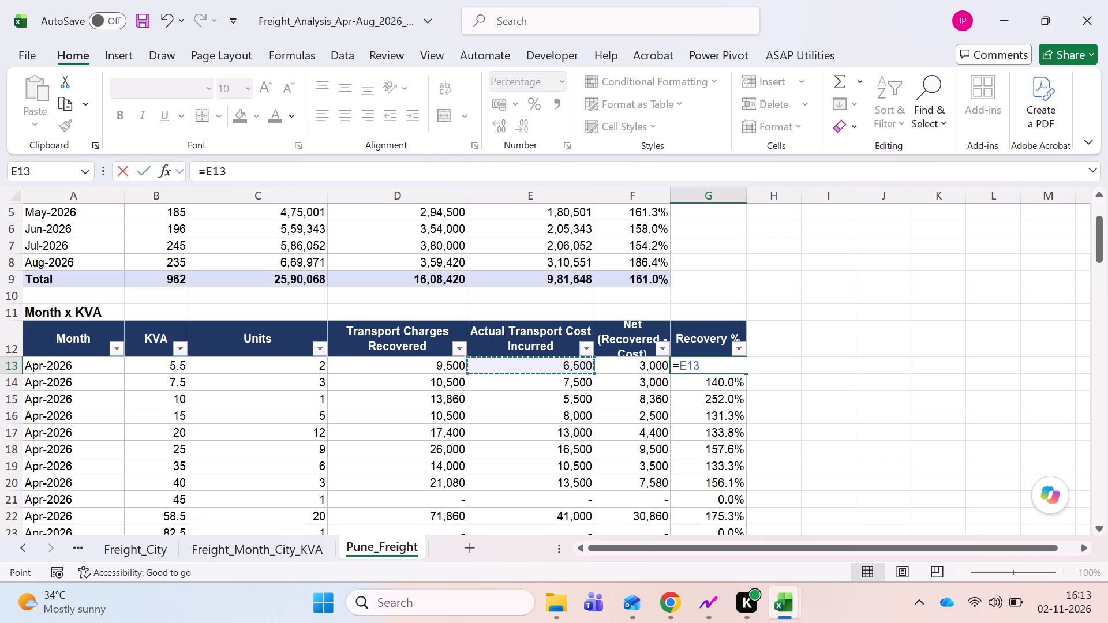
key(Left)
key(slash)
key(Left)
key(Left)
key(Return)
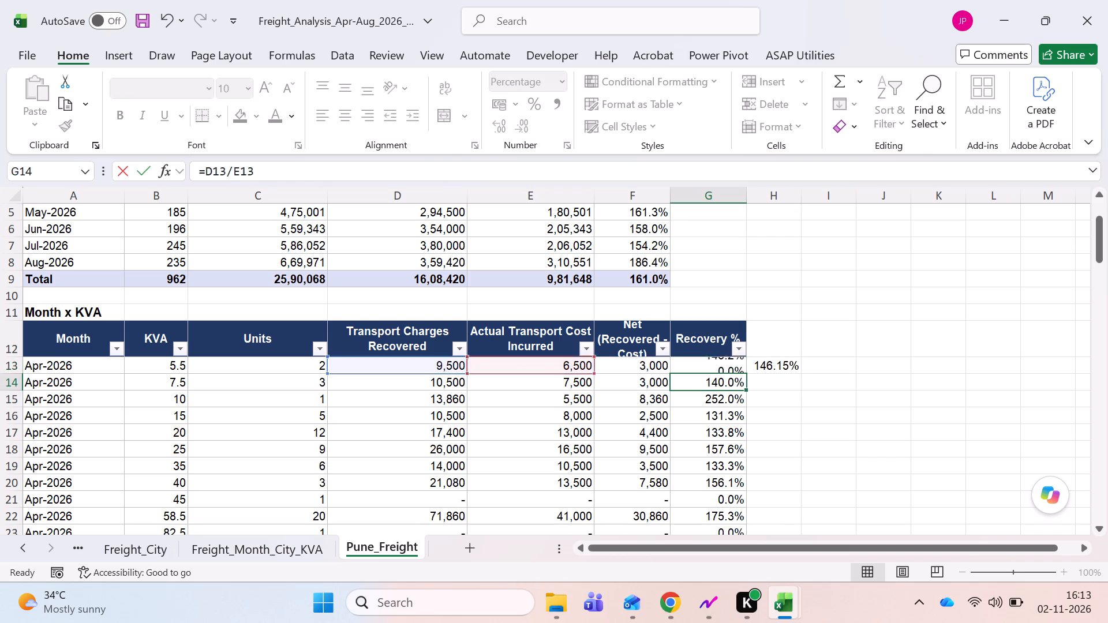
Copy the G13 Recovery % formula down to G14:G122, leaving the Total row out.
key(Up)
key(ctrl+c)
key(Down)
key(ctrl+shift+Down)
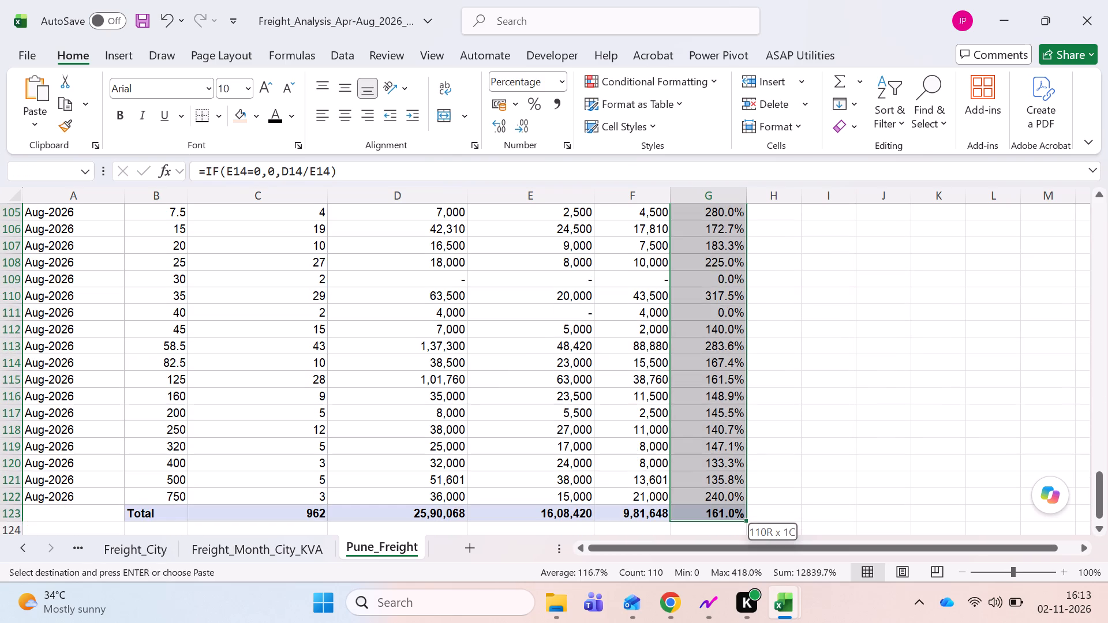
key(shift+Up)
key(ctrl+v)
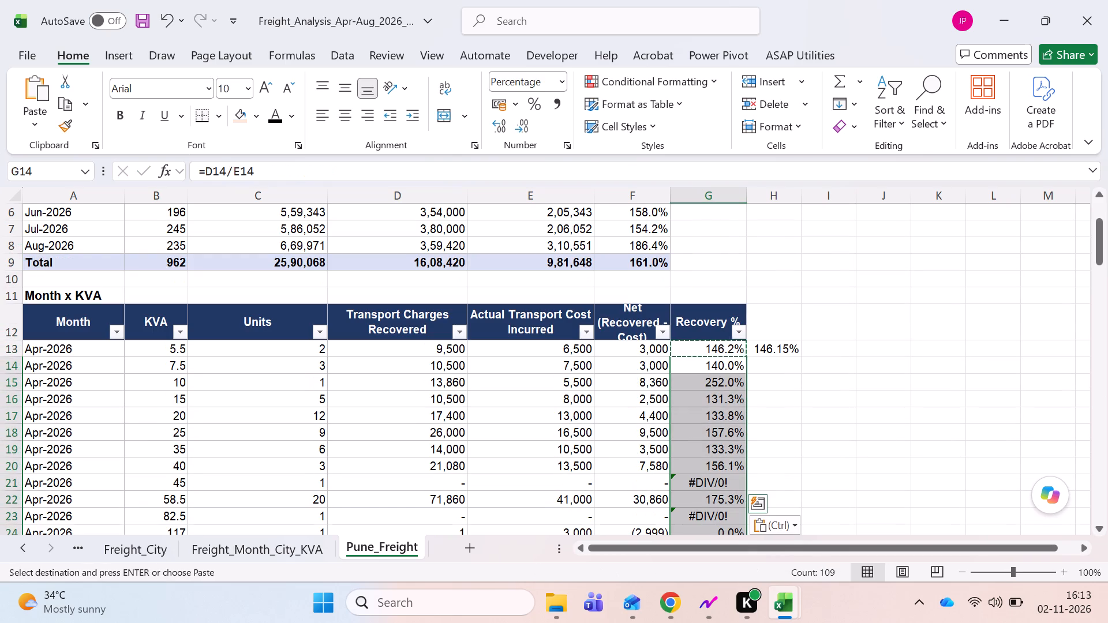
key(ctrl+z)
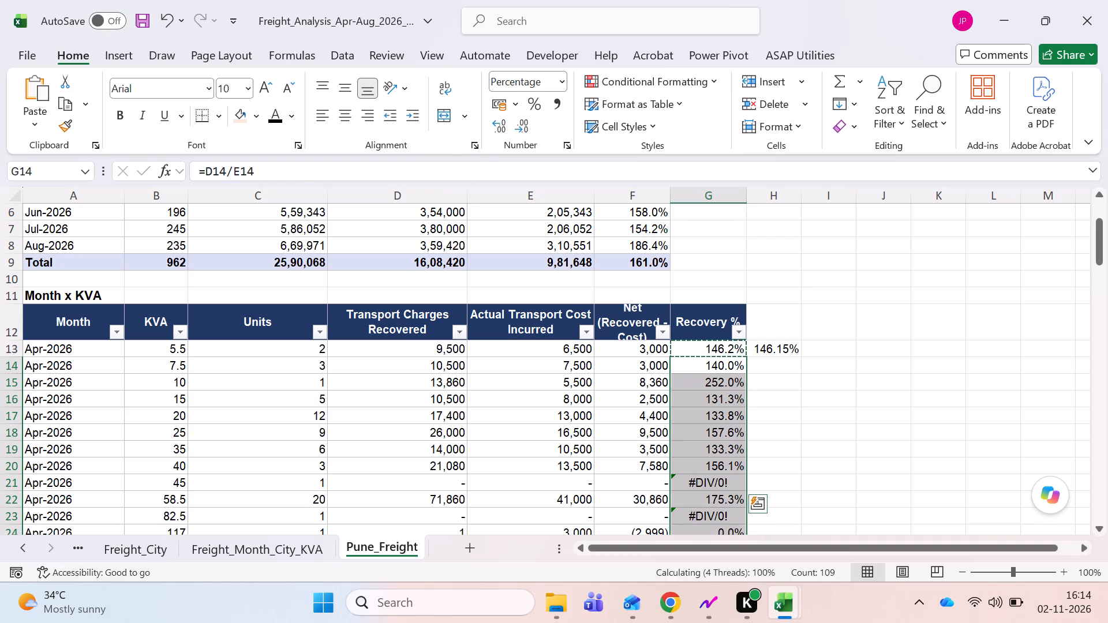
key(ctrl+v)
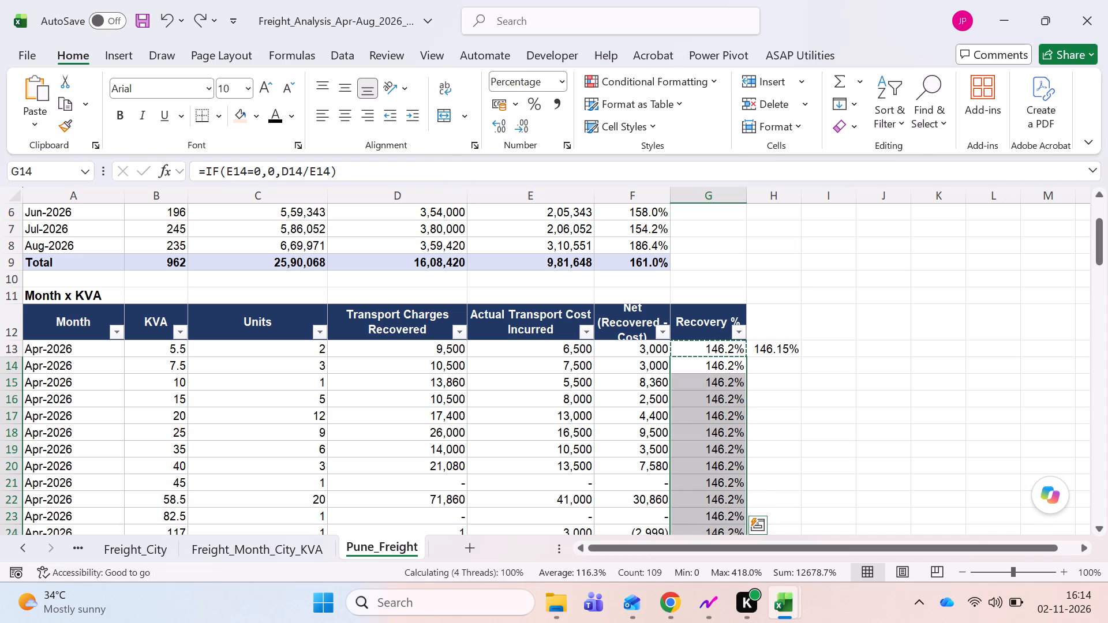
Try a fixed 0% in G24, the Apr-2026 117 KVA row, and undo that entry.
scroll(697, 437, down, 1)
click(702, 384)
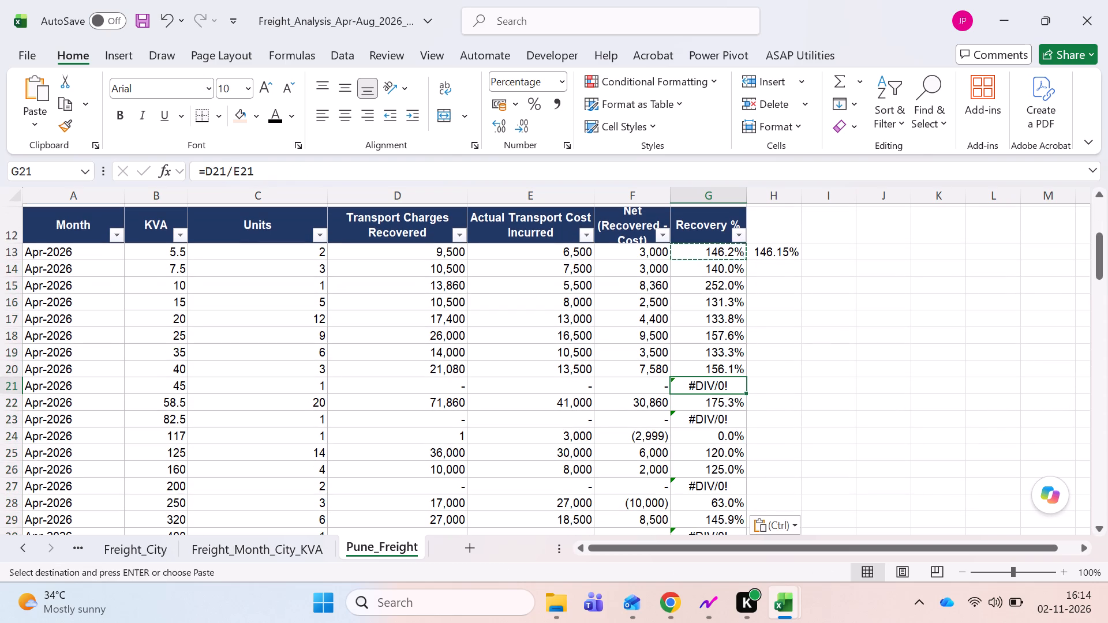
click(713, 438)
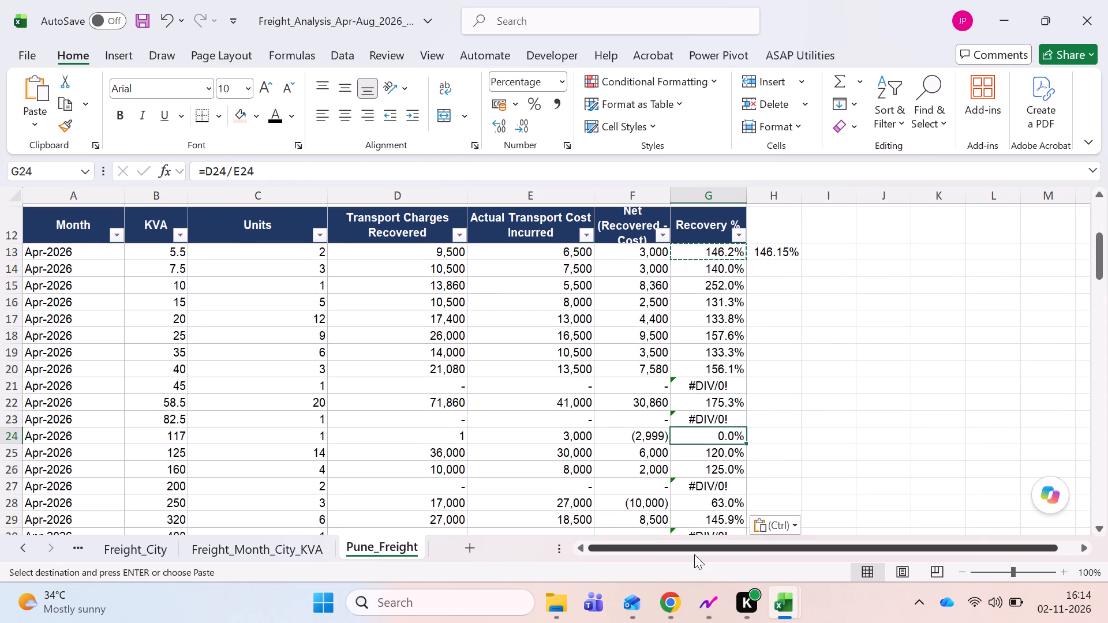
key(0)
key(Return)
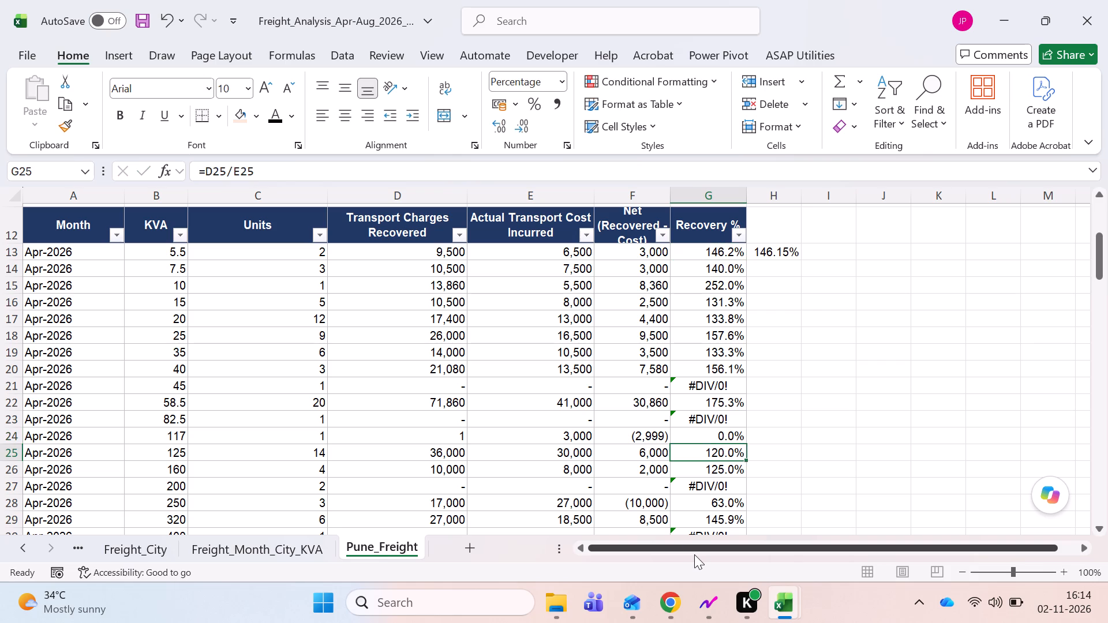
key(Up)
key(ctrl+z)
Enter 0% as Recovery % in G21, G23 and G27, the Apr-2026 rows for 45, 82.5 and 200 KVA.
key(Up)
key(Up)
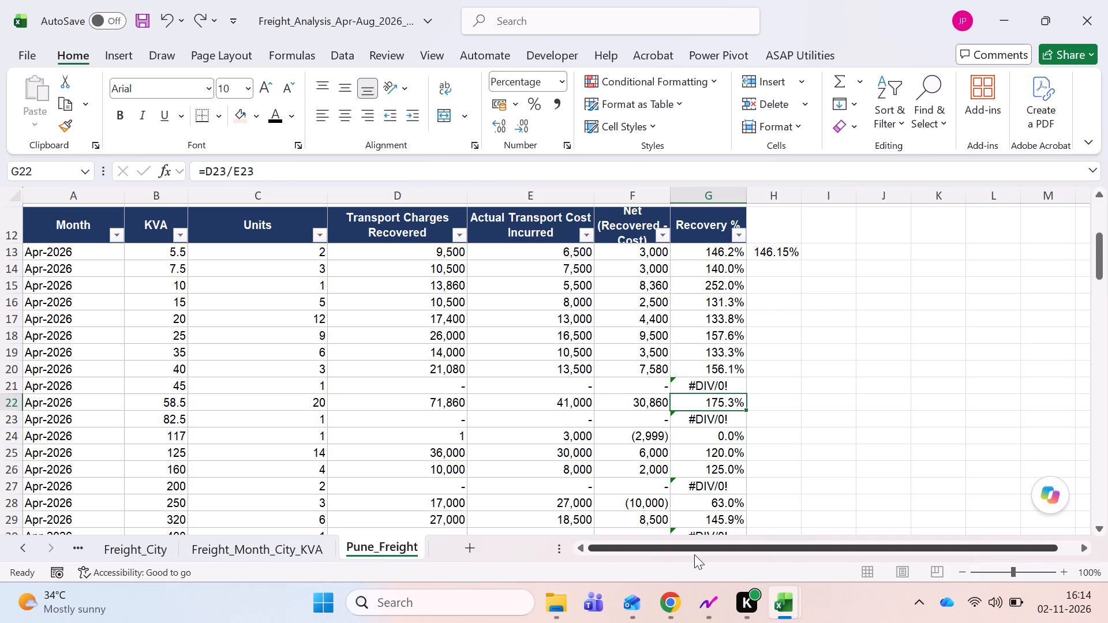
key(Up)
key(0)
key(Return)
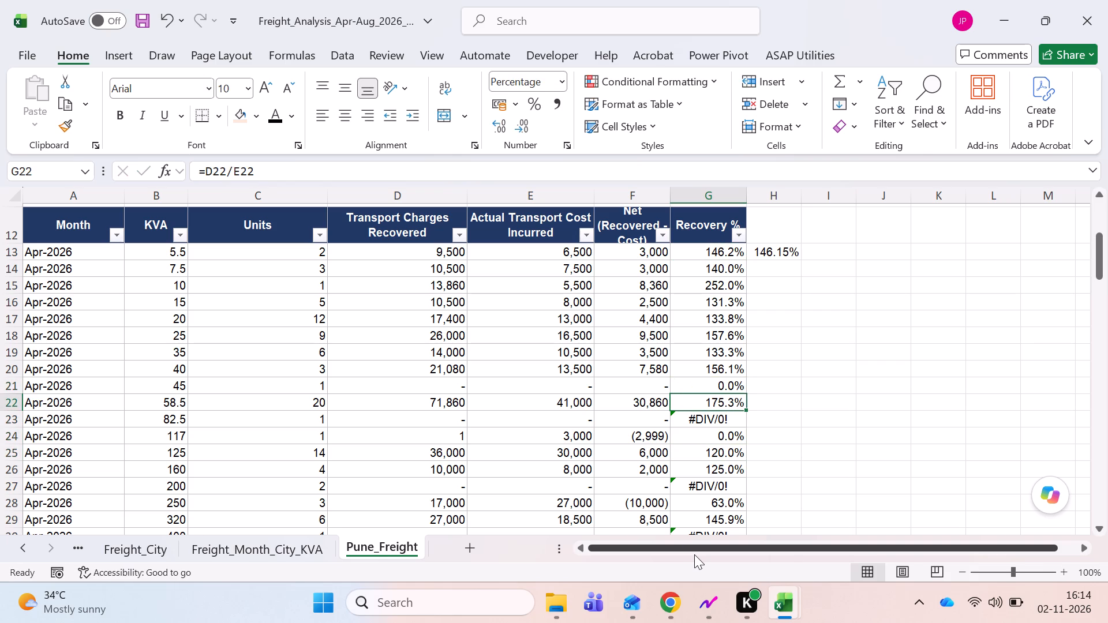
key(Return)
key(0)
key(Return)
key(Return)
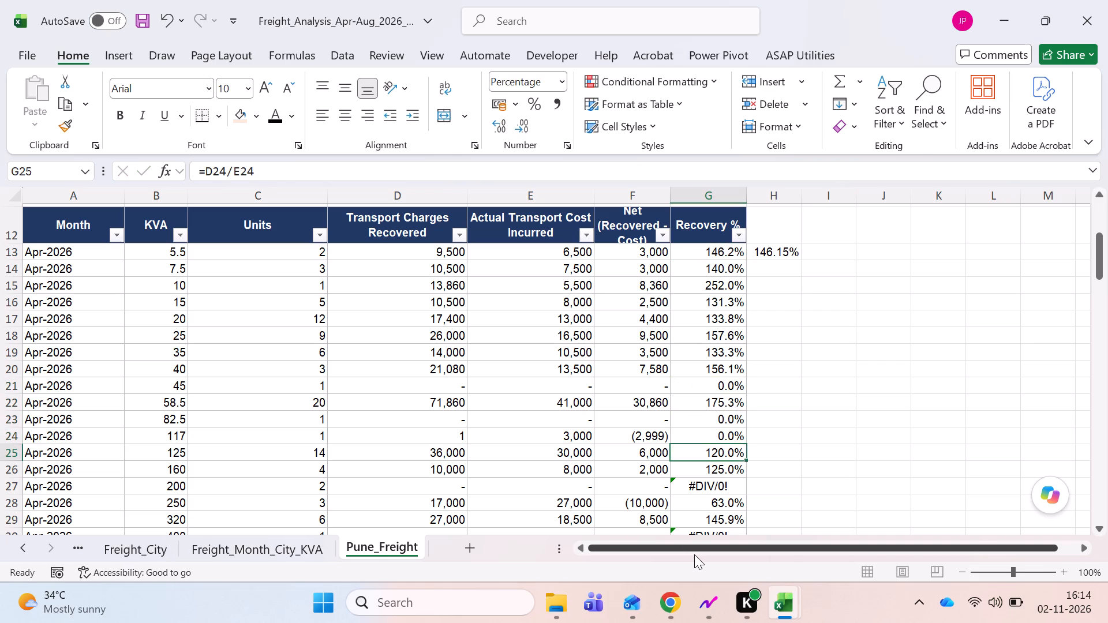
key(Return)
key(Return)
key(0)
key(Return)
Enter 0% as Recovery % in G30:G32, the Apr-2026 rows for 400, 500 and 625 KVA.
key(Down)
key(Down)
key(Down)
key(Down)
key(Down)
key(Down)
key(Down)
key(Down)
key(Down)
key(Down)
key(Down)
key(Down)
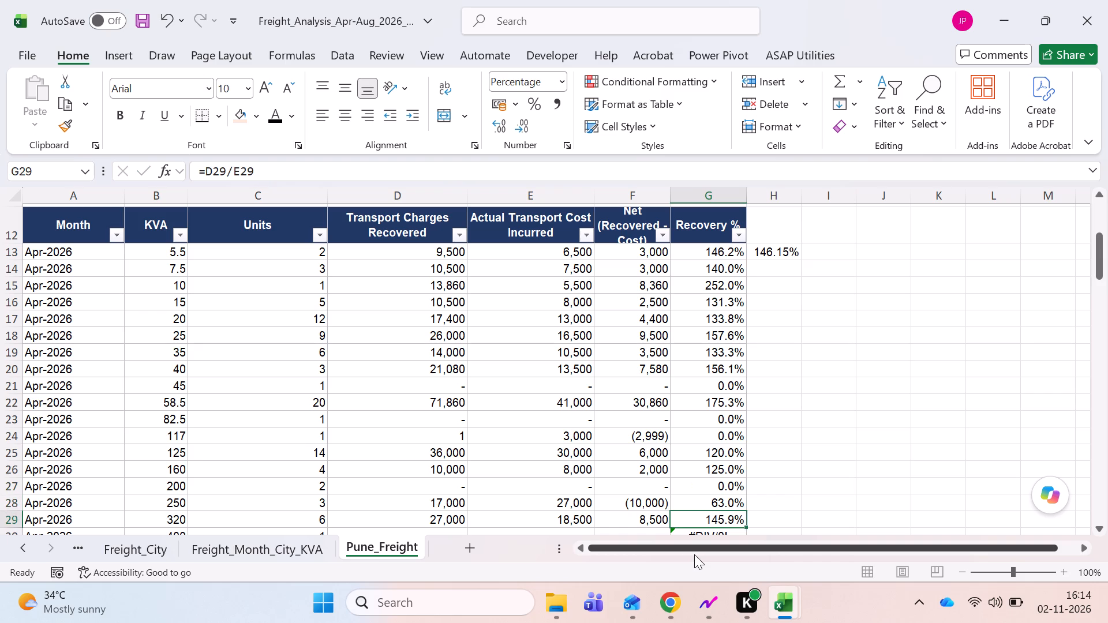
key(Up)
key(Up)
key(Up)
key(Up)
key(Up)
key(Up)
key(Up)
key(Up)
key(Up)
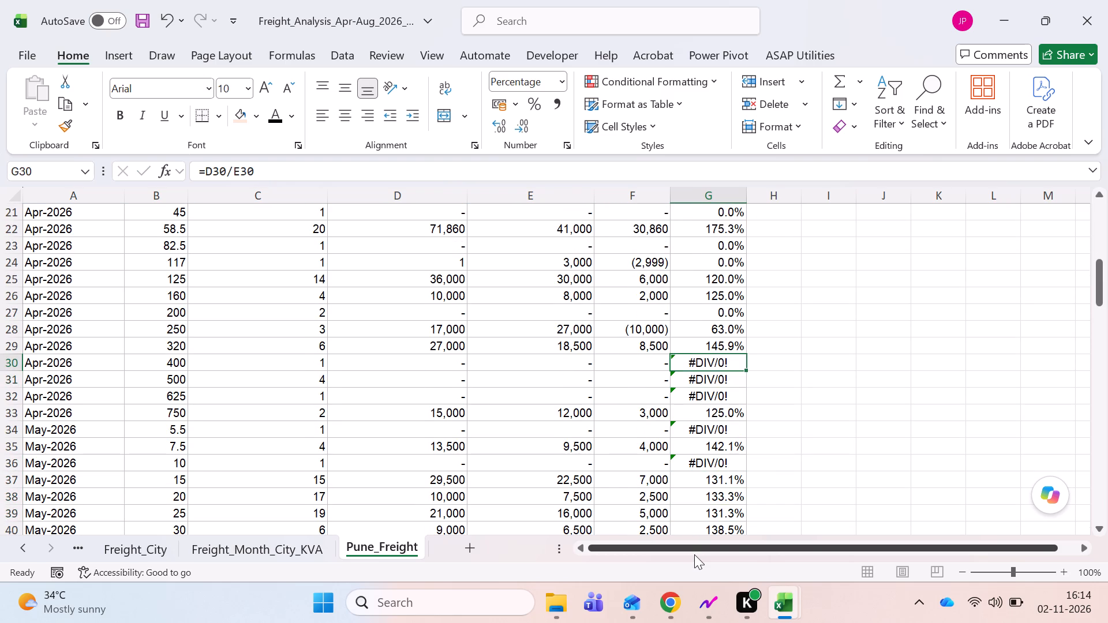
key(0)
key(Down)
key(0)
key(Down)
key(0)
key(Down)
Enter 0% as Recovery % in G34 and G36, the May-2026 rows for 5.5 and 10 KVA.
key(Down)
key(0)
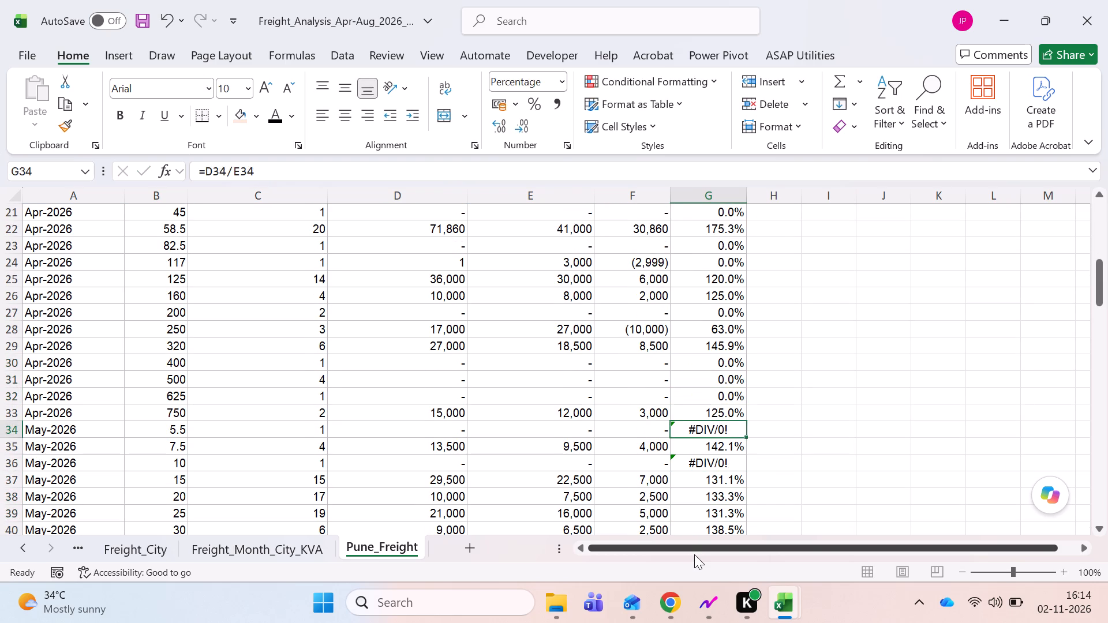
key(Down)
key(Down)
key(0)
key(Down)
Enter 0% as Recovery % in G51 and G52, the May-2026 rows for 400 and 500 KVA.
key(Down)
key(Down)
key(Down)
key(Down)
key(Down)
key(Down)
key(Down)
key(Down)
key(Down)
key(Down)
key(Down)
key(Down)
key(Down)
key(Down)
key(Down)
key(Down)
key(Down)
key(Down)
key(Down)
key(Down)
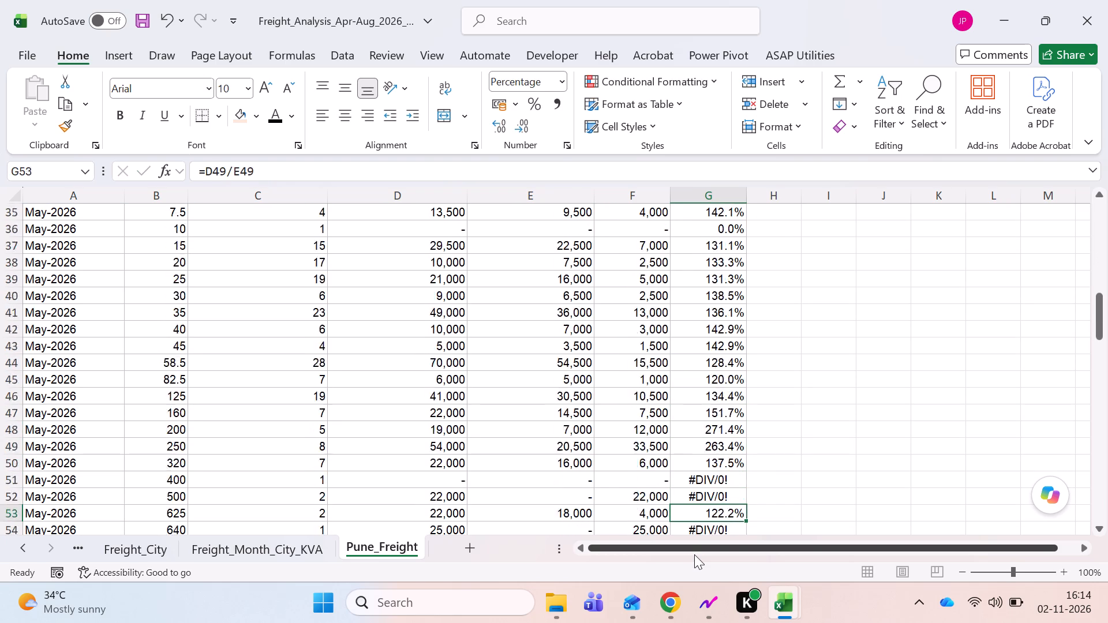
key(Up)
key(Up)
key(Up)
key(Up)
key(Up)
key(Up)
key(Up)
key(Up)
key(Up)
key(Up)
key(Up)
key(0)
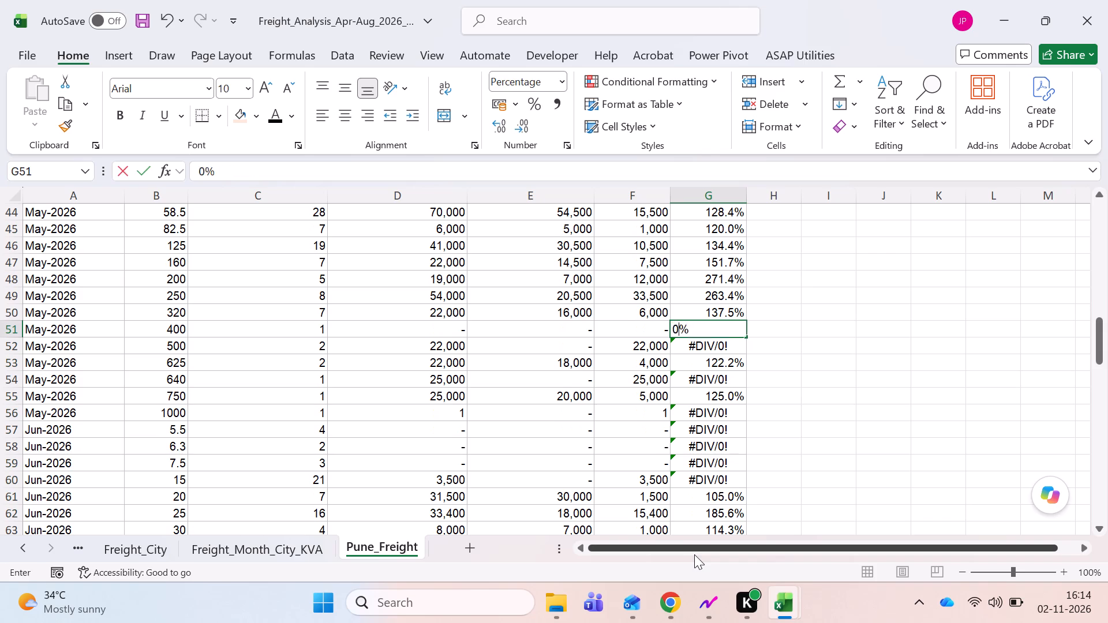
key(Down)
key(0)
key(Down)
Enter 0% as Recovery % in G56:G60, from the May-2026 1000 KVA row through the Jun-2026 15 KVA row.
key(Down)
key(Down)
key(Down)
key(0)
key(Down)
key(0)
key(Down)
key(0)
key(Down)
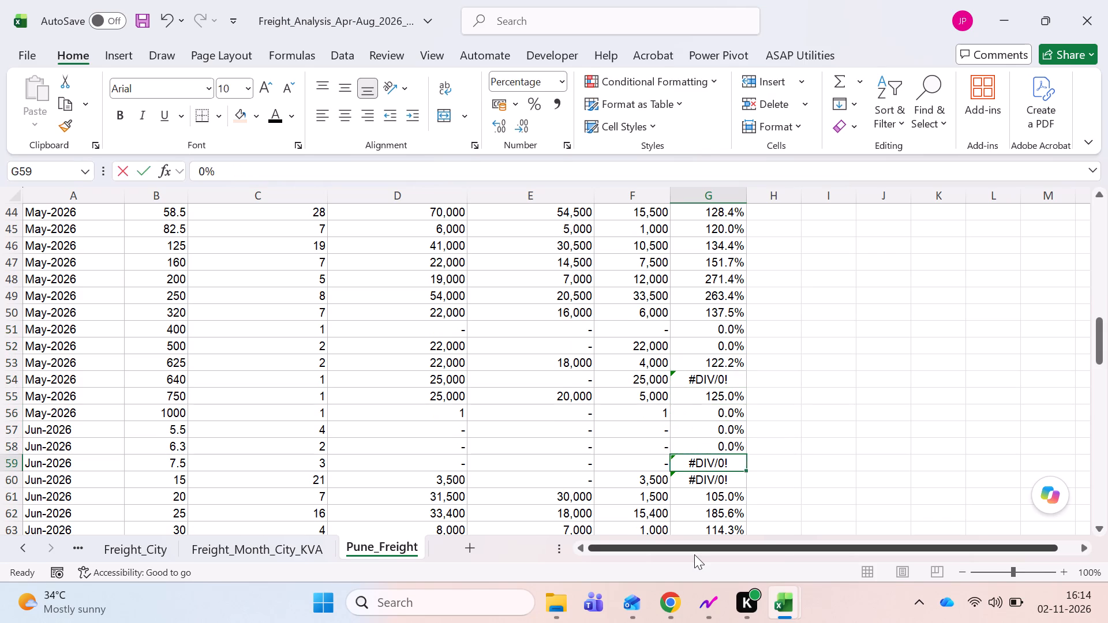
key(0)
key(Down)
key(0)
key(Up)
Enter 0% as Recovery % in G54, the May-2026 row for 640 KVA.
key(Up)
key(Up)
key(Up)
key(Up)
key(Up)
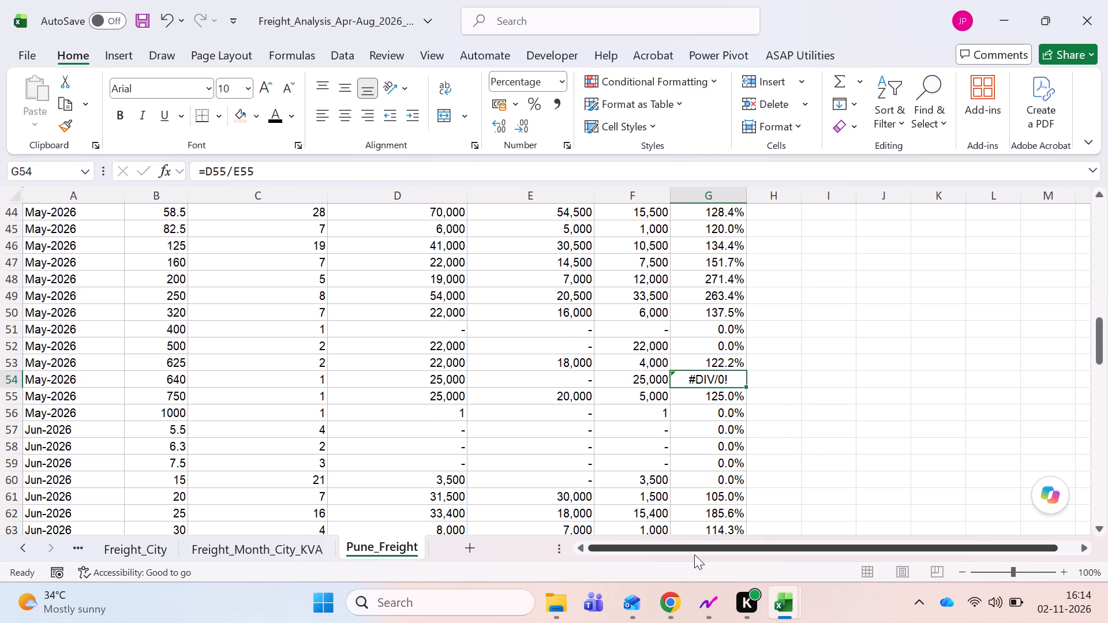
key(0)
key(Down)
Enter 0% as Recovery % in G77:G79, the Jun-2026 rows for 1010, 1250 and 1500 KVA.
key(Down)
key(Down)
key(Down)
key(Down)
key(Down)
key(Down)
key(Down)
key(Down)
key(Down)
key(Down)
key(Down)
key(Down)
key(Down)
key(Down)
key(Down)
key(Down)
key(Down)
key(Down)
key(Down)
key(Down)
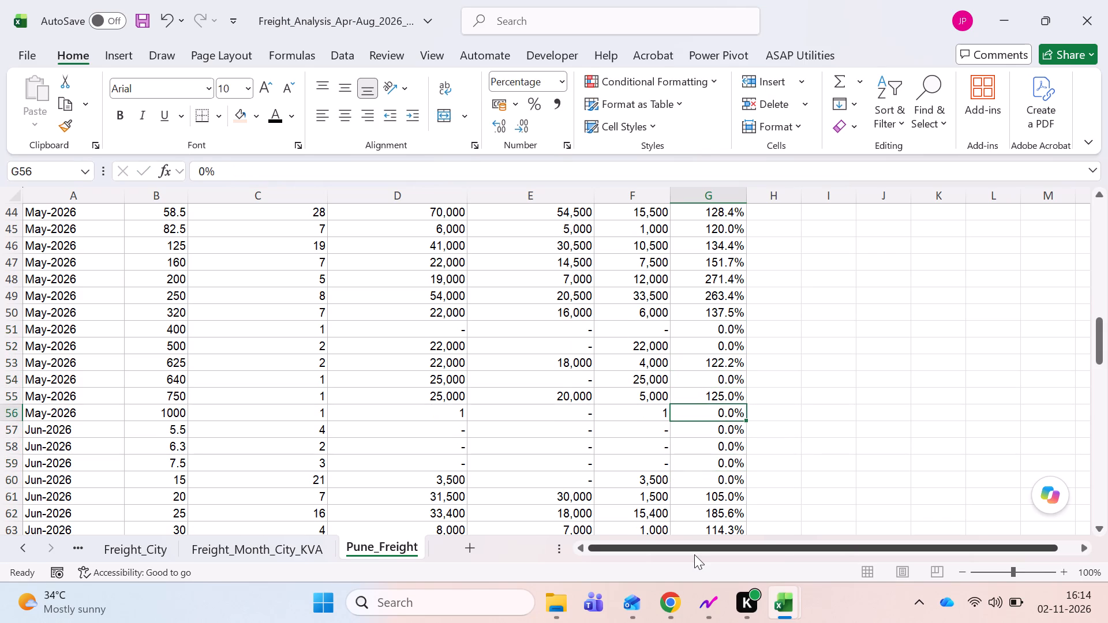
key(Up)
key(Down)
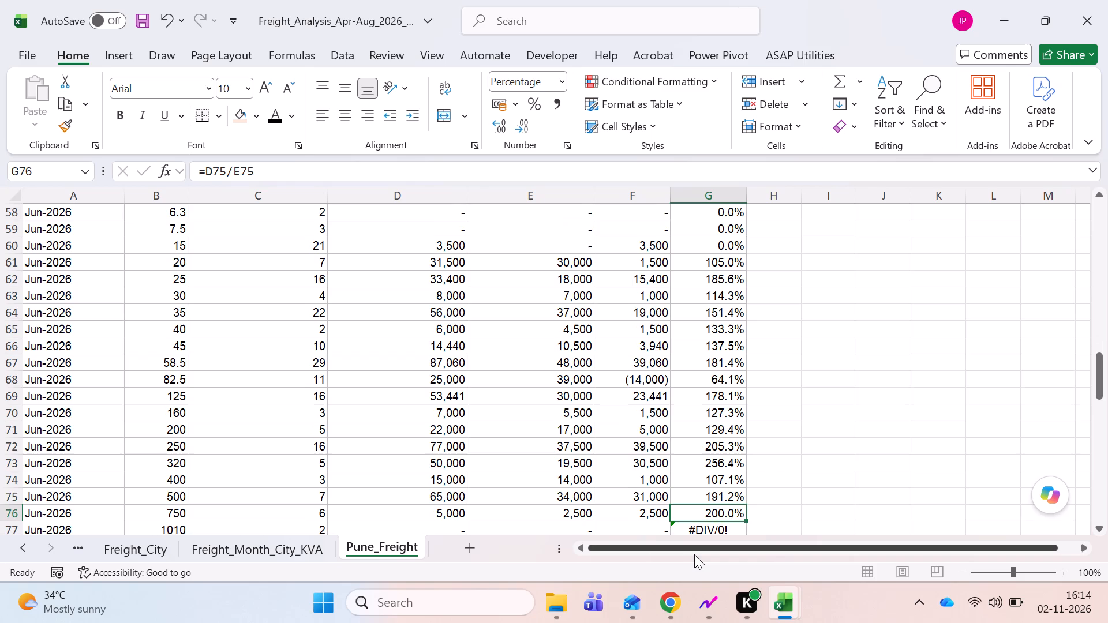
key(Down)
key(Down)
key(Up)
key(0)
key(Down)
key(0)
key(Down)
key(0)
key(Down)
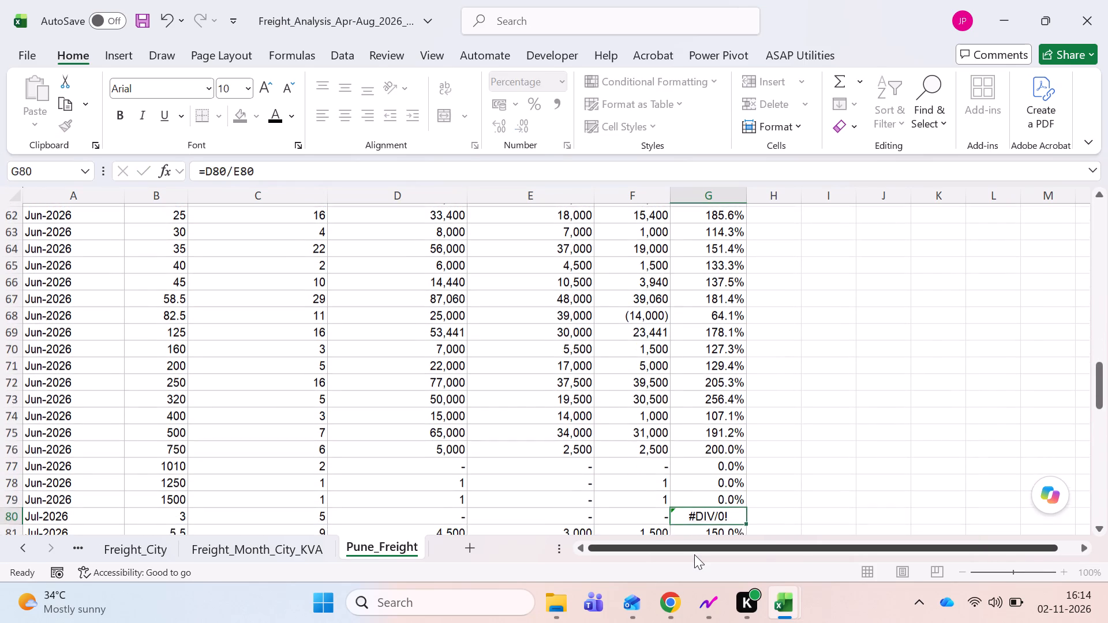
Enter 0% as Recovery % in G80, G82 and G83, the Jul-2026 rows for 3, 6.3 and 7.5 KVA.
key(0)
key(Down)
key(Down)
key(Down)
key(Up)
key(0)
key(Down)
key(0)
key(Down)
key(Down)
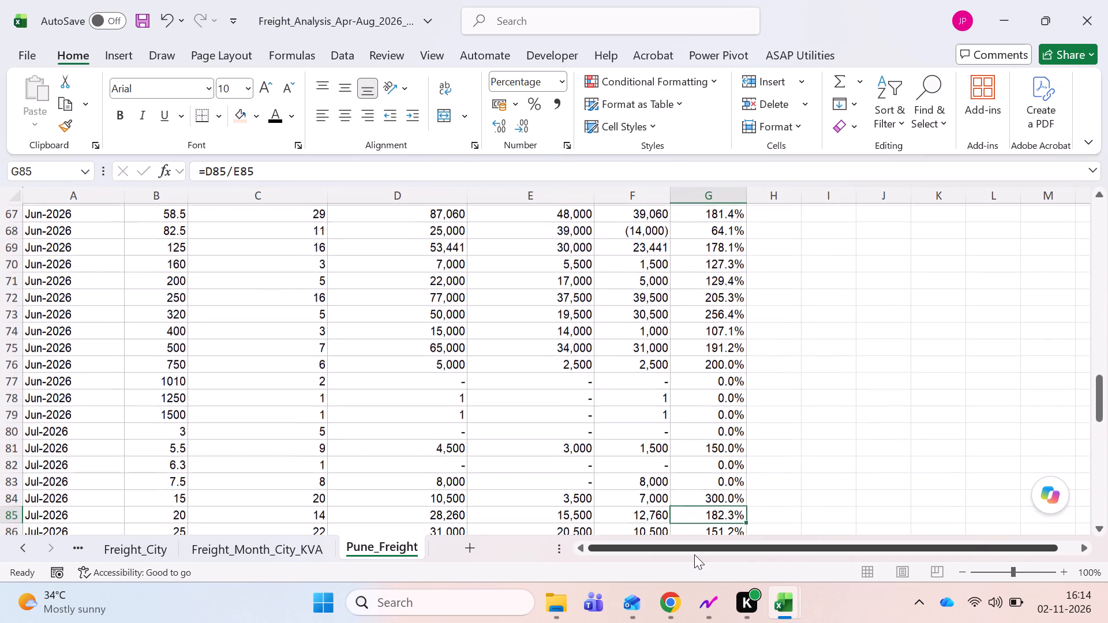
Filter the Recovery % column of the Month x KVA table to show only the #DIV/0! rows.
key(Up)
key(ctrl+Up)
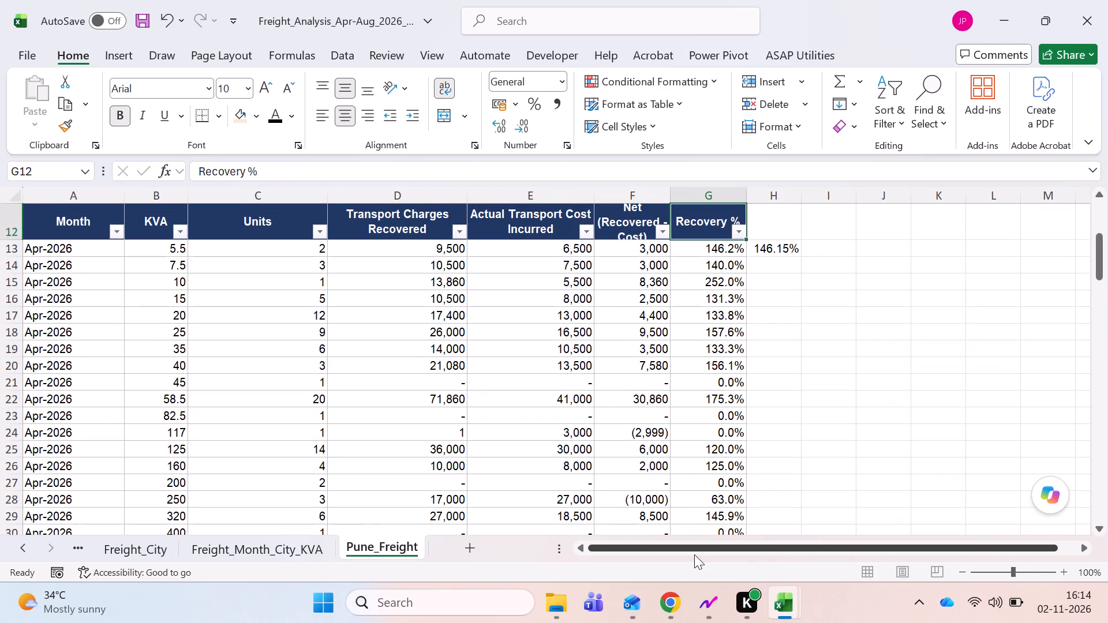
key(alt+Down)
key(alt+Down)
key(alt+Down)
key(alt+Down)
key(alt+Down)
key(alt+Down)
key(alt+Down)
key(alt+Down)
key(alt+Down)
key(alt+Down)
key(alt+Down)
key(space)
key(End)
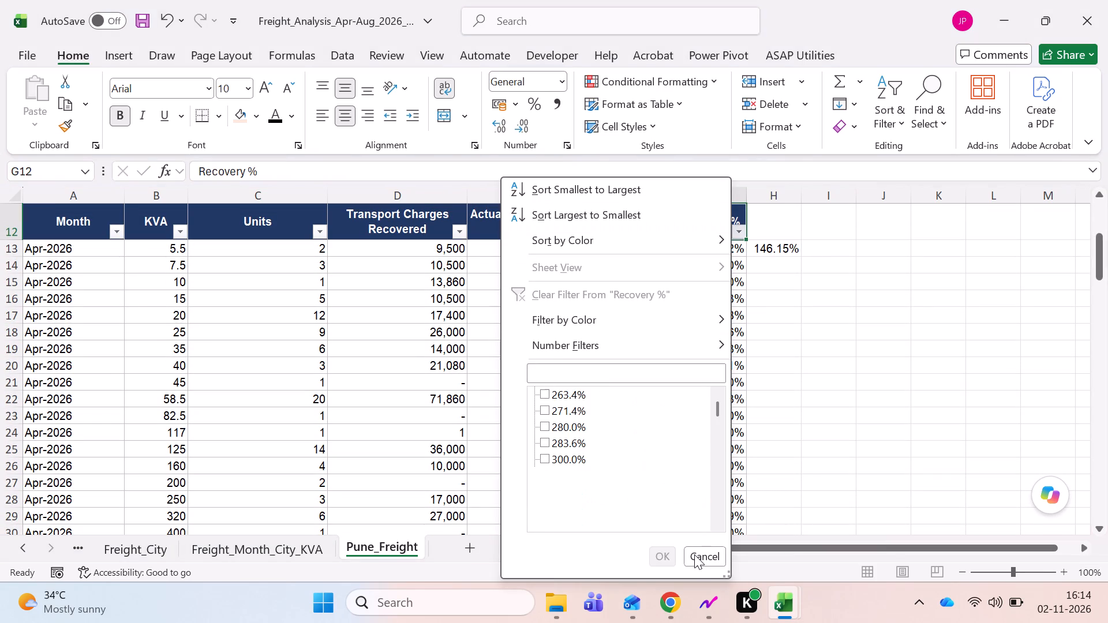
key(space)
key(Return)
Enter 0% as Recovery % in every filtered error row, from Jul-2026 45 KVA (G90) to Aug-2026 40 KVA (G111).
key(Down)
key(0)
key(Down)
key(0)
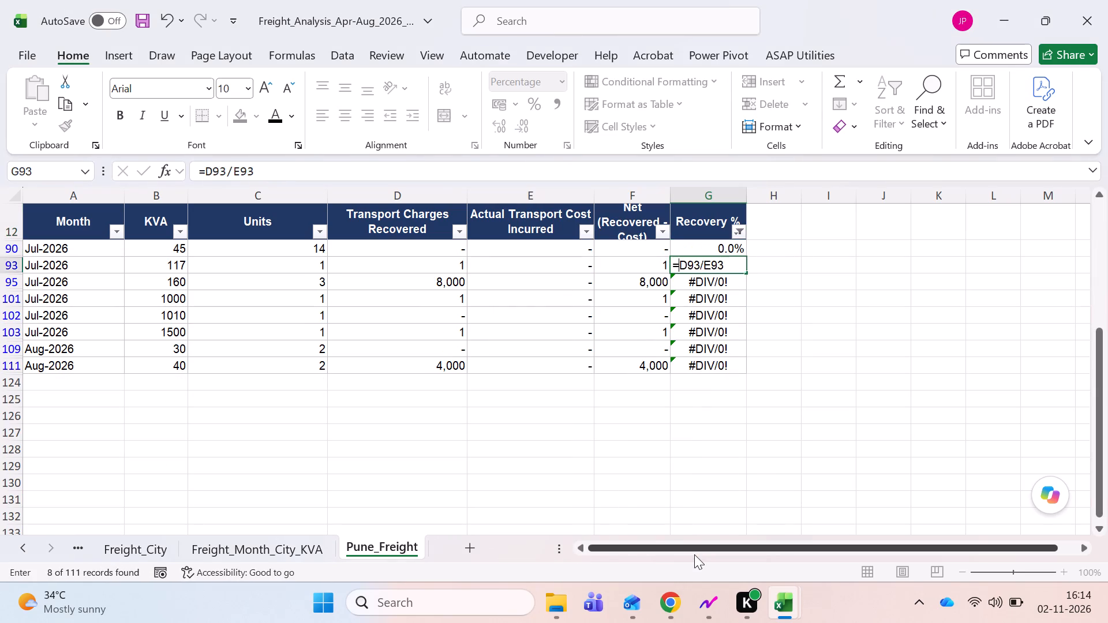
key(Down)
key(0)
key(Down)
key(0)
key(Down)
key(0)
key(Down)
key(0)
key(Down)
key(0)
key(Down)
key(0)
key(Down)
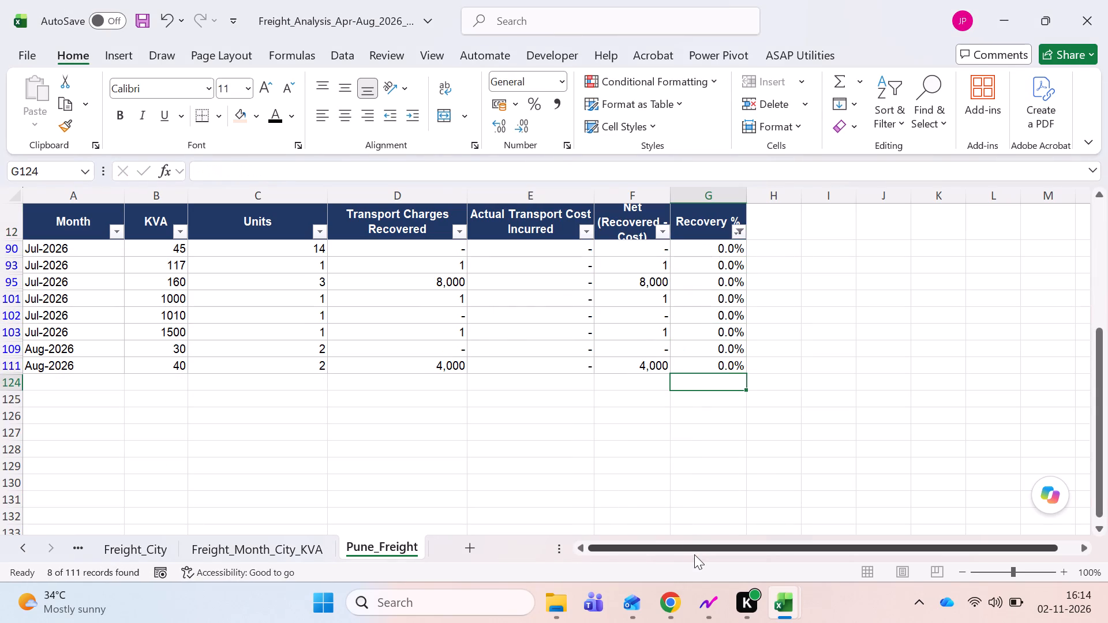
Remove the Recovery % filter so the Month x KVA table shows all its rows.
key(ctrl+Up)
key(ctrl+Up)
key(alt+Down)
key(Down)
key(Down)
key(Down)
key(Down)
key(Down)
key(Down)
key(Down)
key(Down)
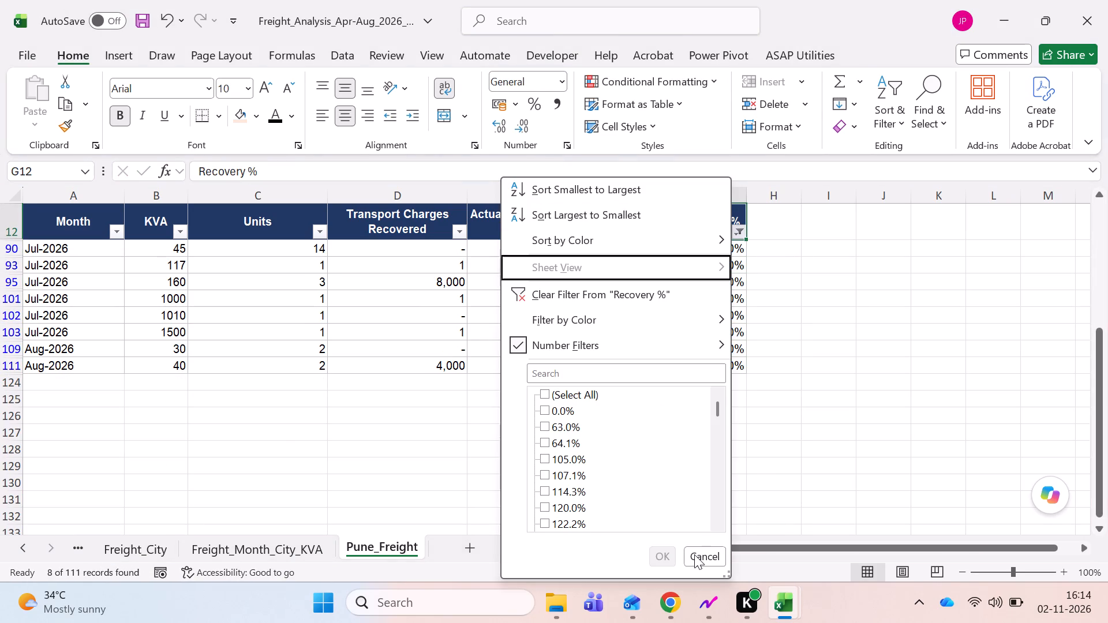
key(Down)
key(space)
key(Return)
Set the font of the entire Pune_Freight sheet to Calibri, size 10.
key(Down)
key(ctrl+Up)
key(ctrl+Up)
key(ctrl+Up)
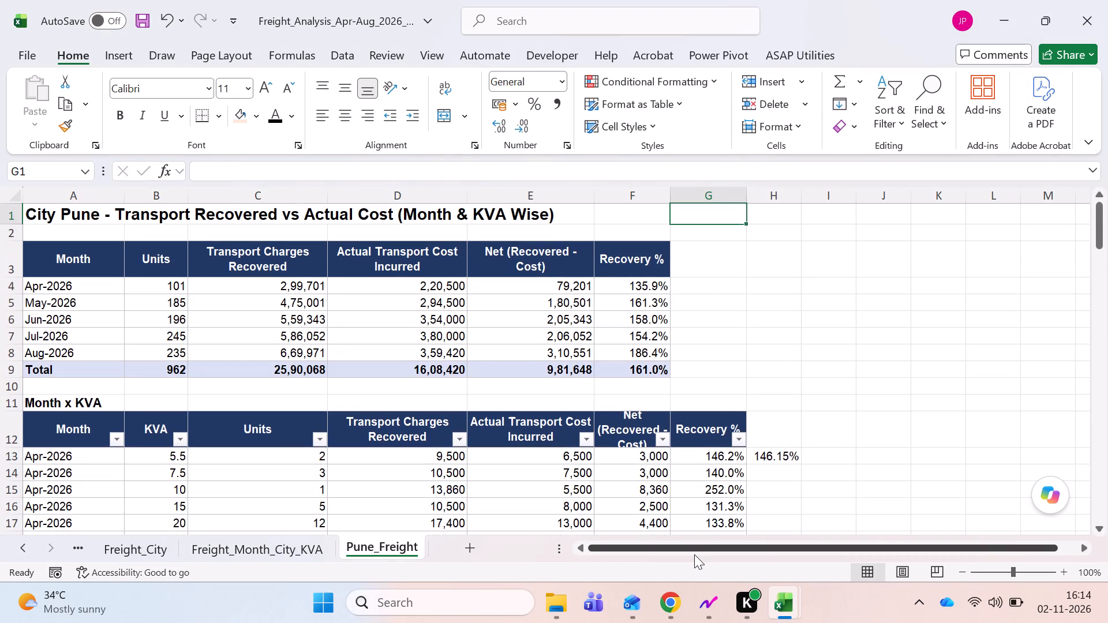
key(Down)
key(ctrl+Left)
key(ctrl+Left)
key(ctrl+Left)
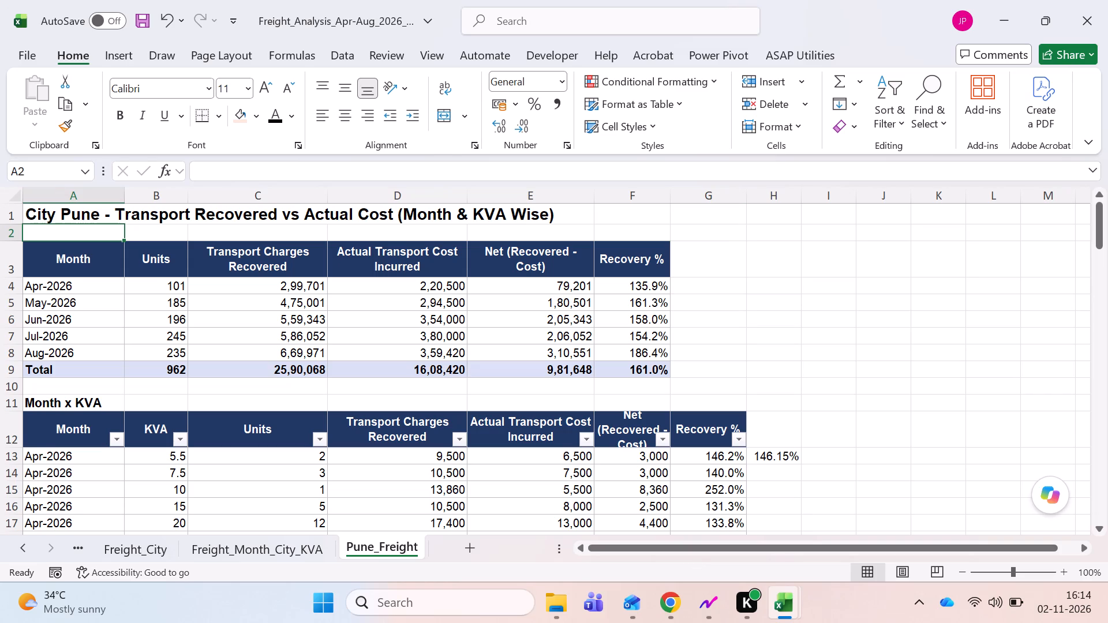
click(2, 193)
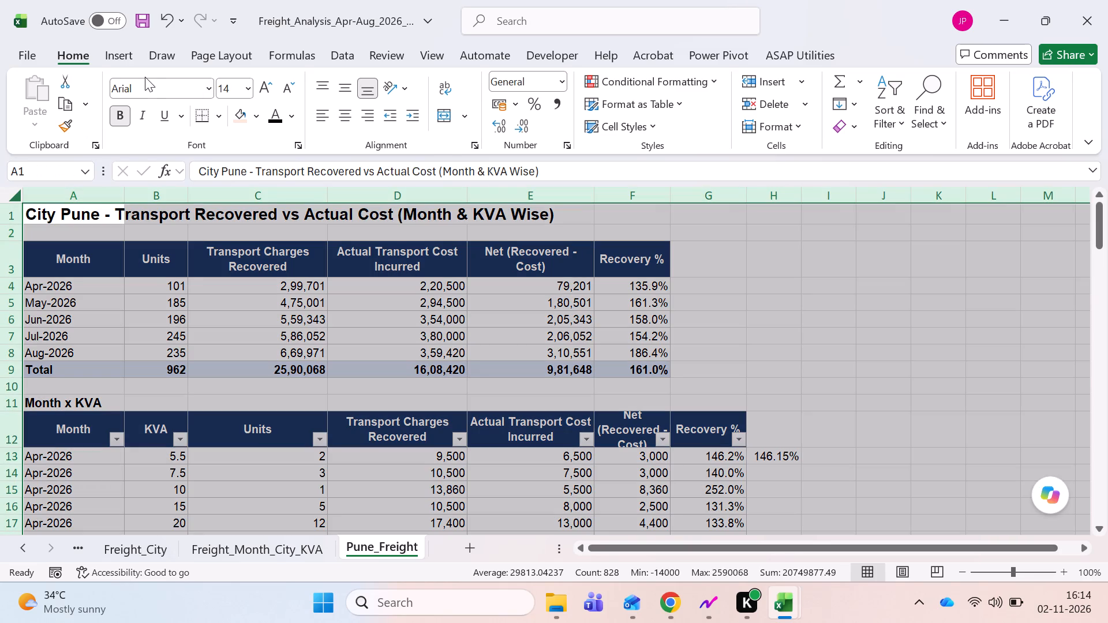
click(145, 77)
click(147, 83)
text(cal)
key(Return)
click(230, 88)
text(10)
key(Return)
Apply all borders to the monthly summary table A3:F9, including the header and Total rows.
click(84, 257)
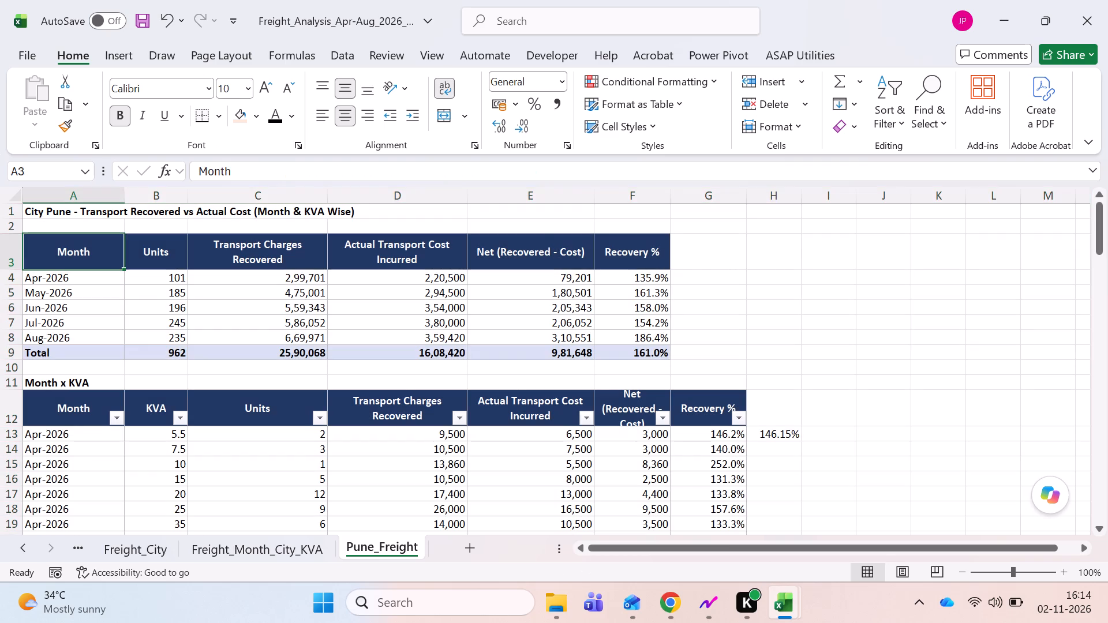
key(ctrl+shift+Down)
key(ctrl+shift+Right)
key(alt+h)
key(alt+b)
key(a)
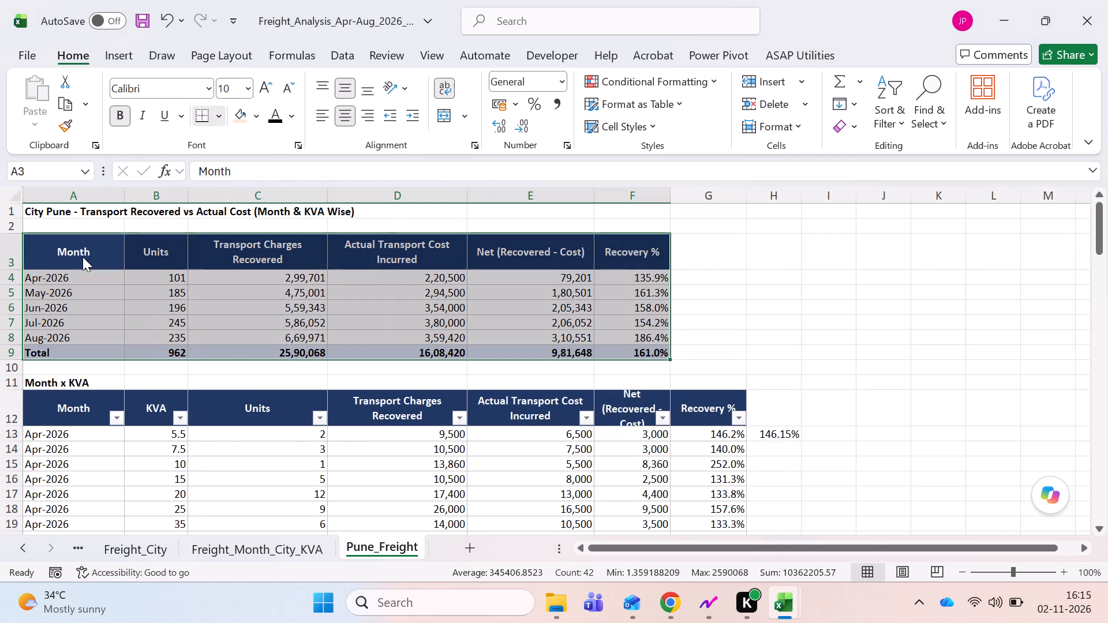
Apply all borders to the Month x KVA table A12:G123, from the header through the Total row.
key(Down)
key(Down)
key(Down)
key(Down)
key(Down)
key(Down)
key(Down)
key(Down)
key(Down)
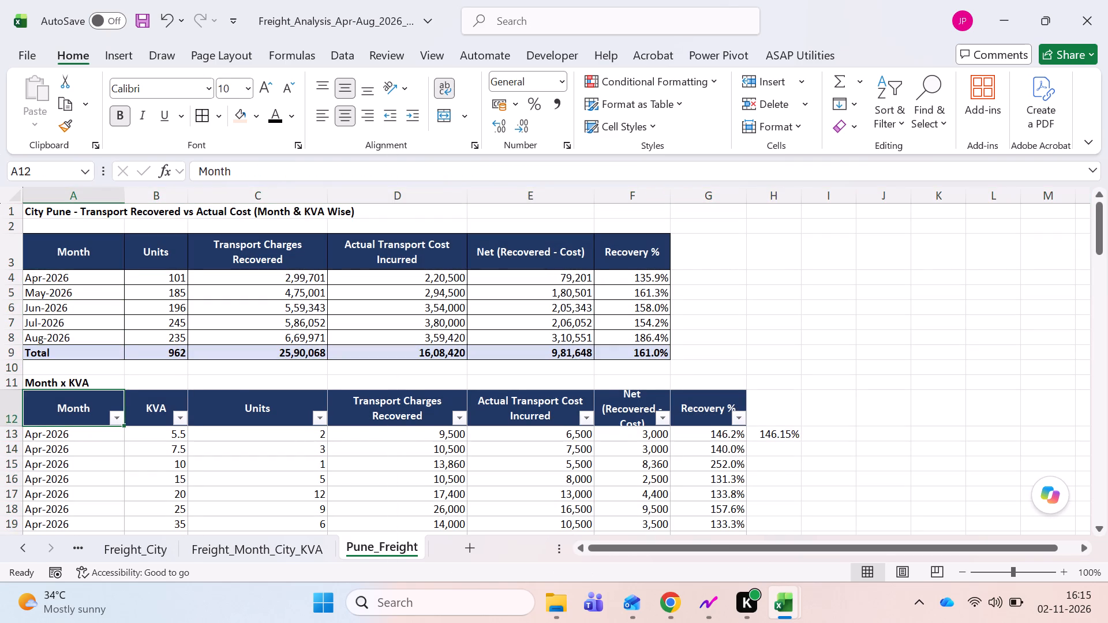
key(ctrl+shift+Right)
key(ctrl+shift+Down)
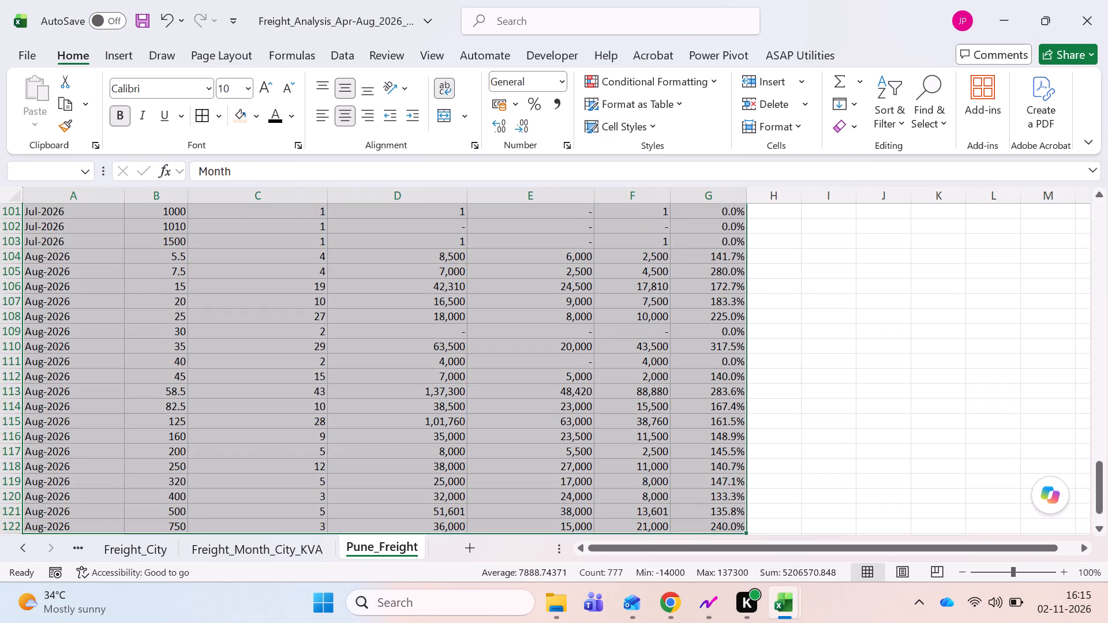
key(shift+Down)
key(shift+Up)
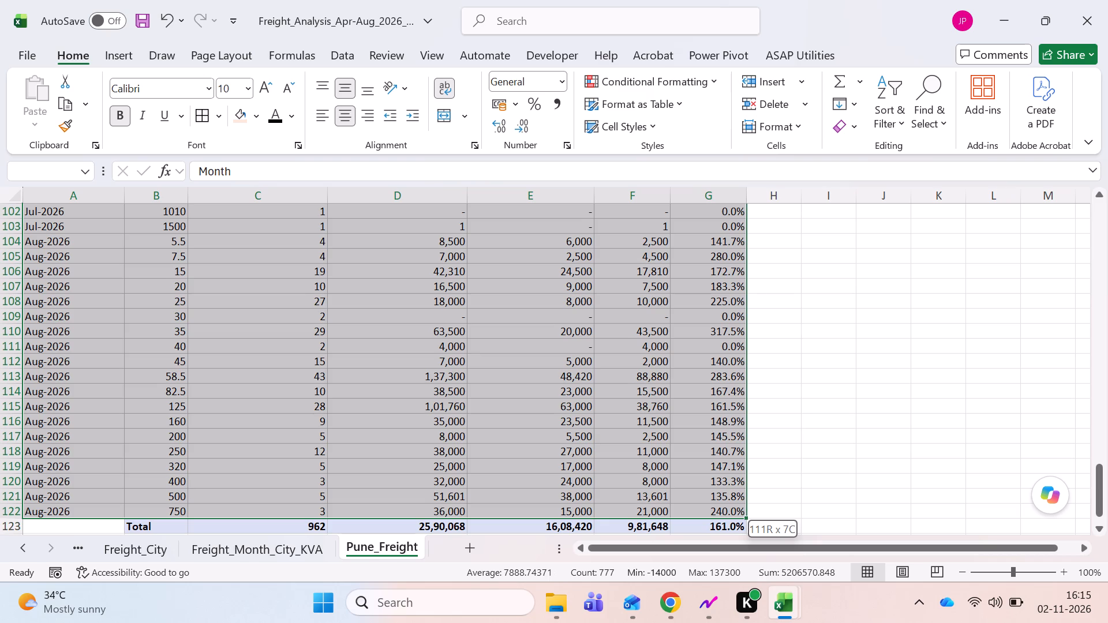
key(shift+Down)
key(alt+h)
key(alt+b)
key(a)
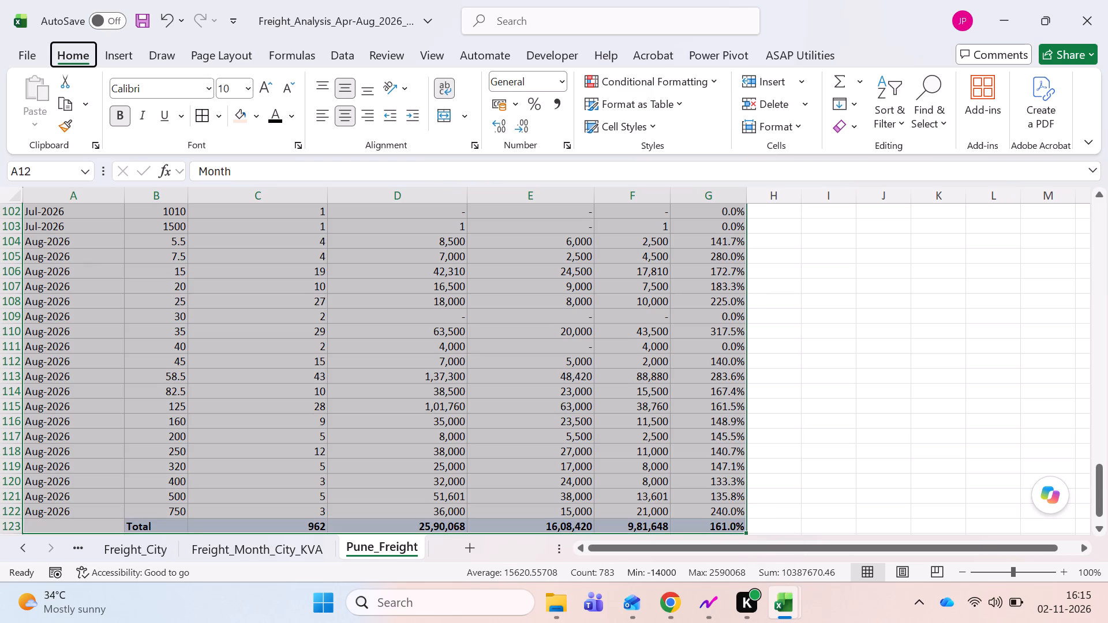
Delete row 2, the note about using the filter buttons, from the Freight_Month_City_KVA sheet.
key(ctrl+Up)
key(Down)
key(Down)
key(Up)
key(Up)
key(ctrl+Left)
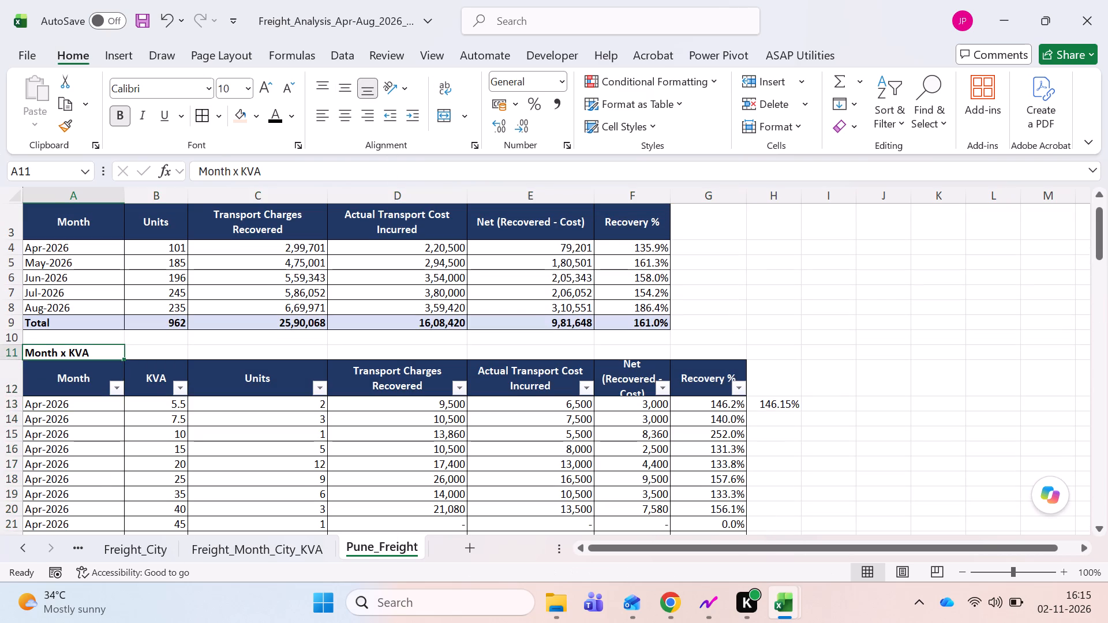
key(ctrl+Page_Up)
key(ctrl+Left)
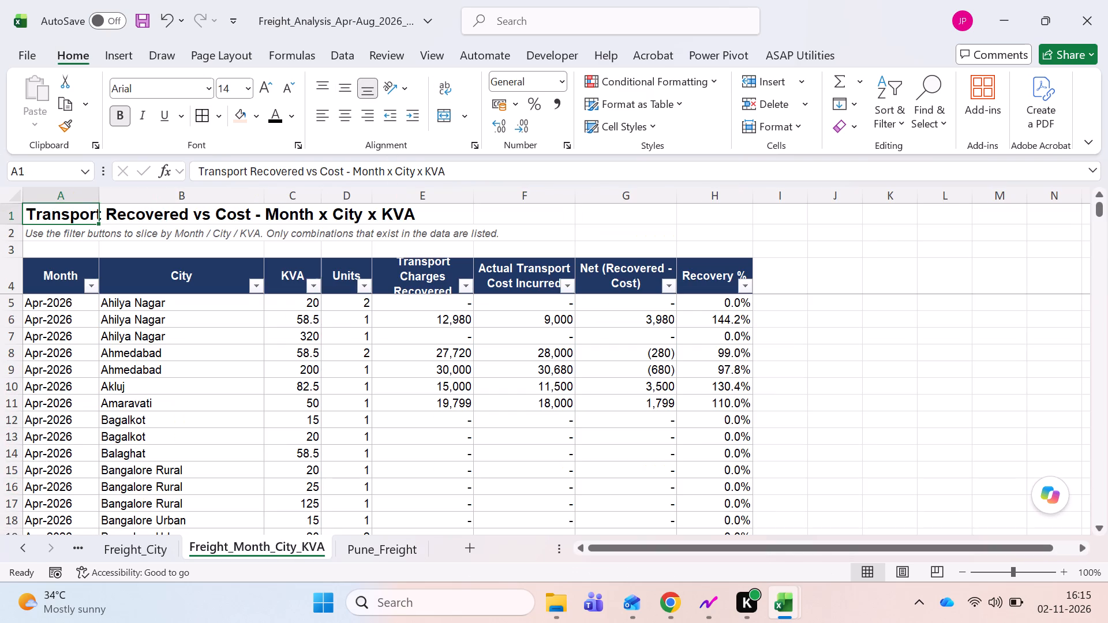
key(Down)
key(Down)
key(Up)
key(shift+space)
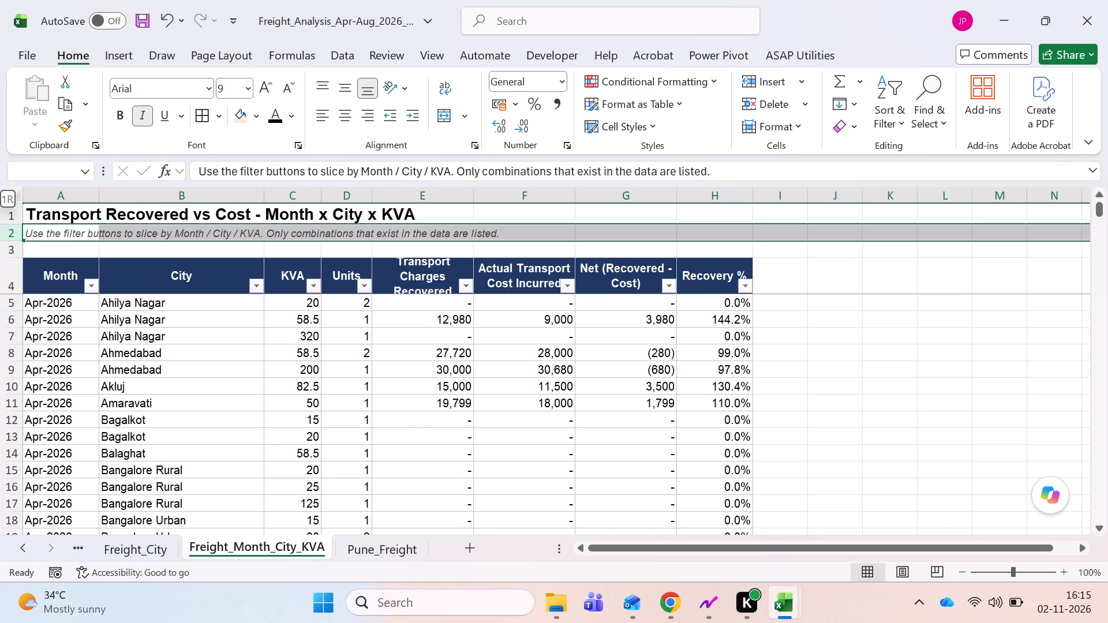
key(ctrl+minus)
Convert the formulas in D4:G1500, from Units to Net (Recovered - Cost), to static values, leaving out the Total row.
key(Down)
key(Down)
key(Right)
key(Right)
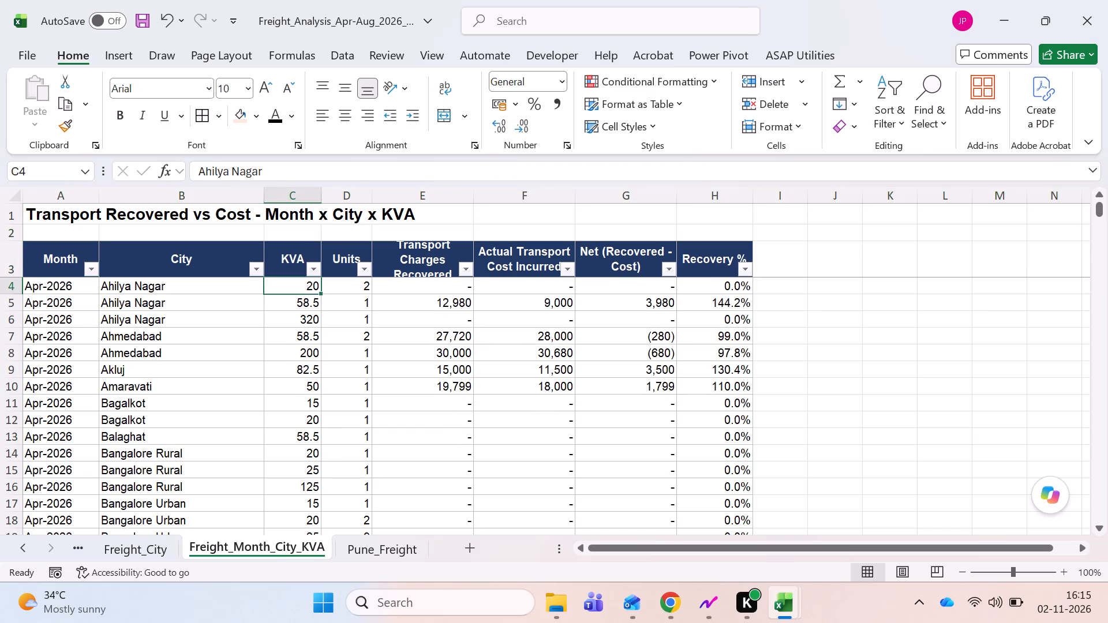
key(Right)
key(shift+Right)
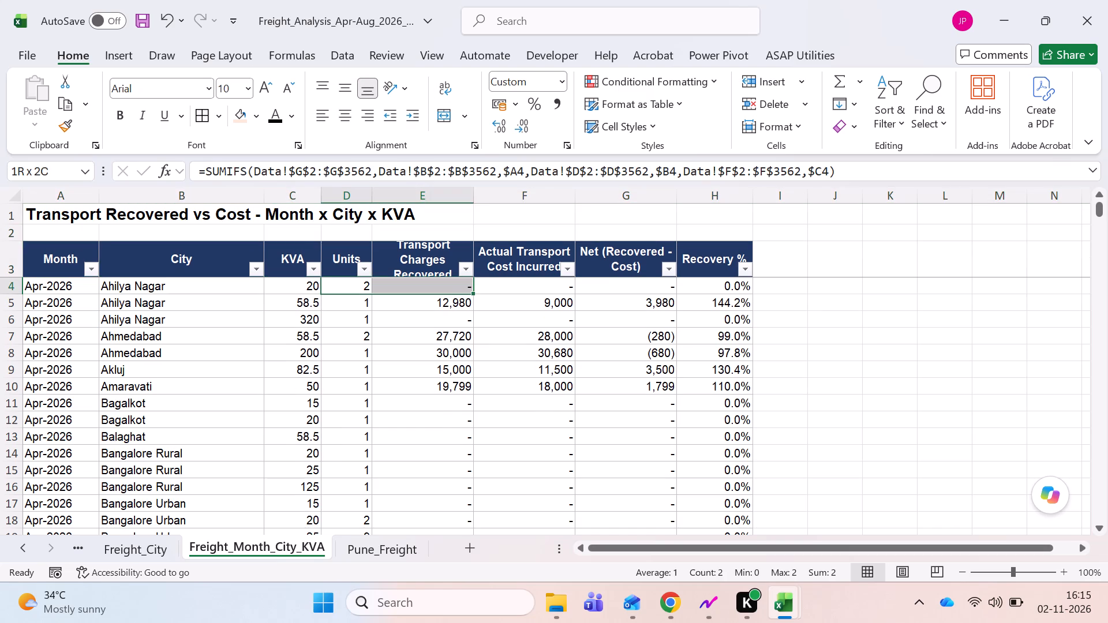
key(shift+Right)
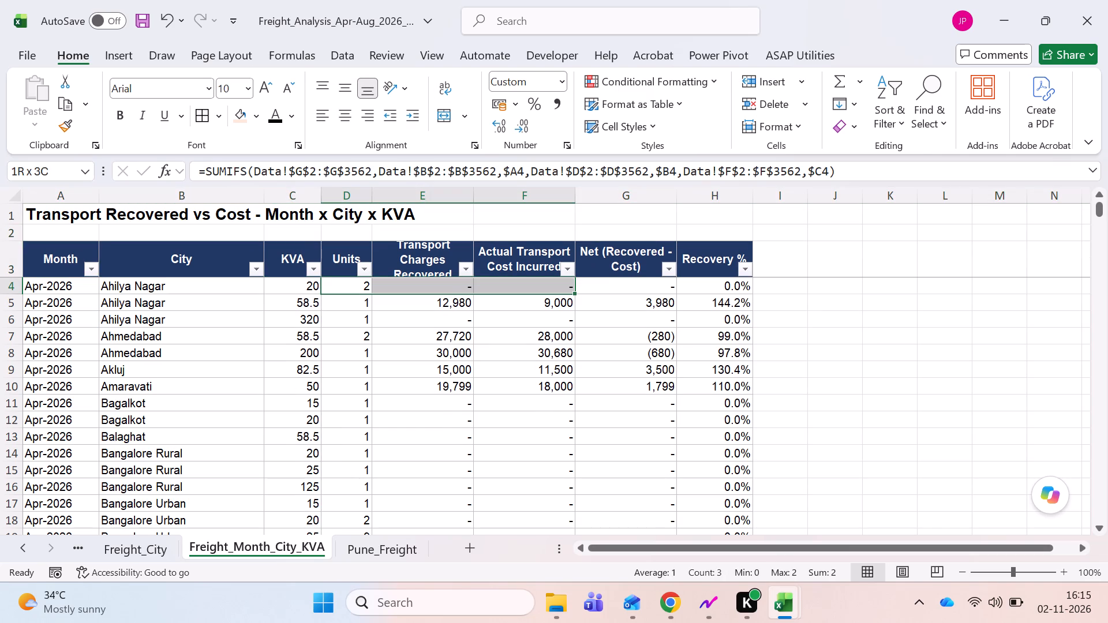
key(shift+Right)
key(shift+Right)
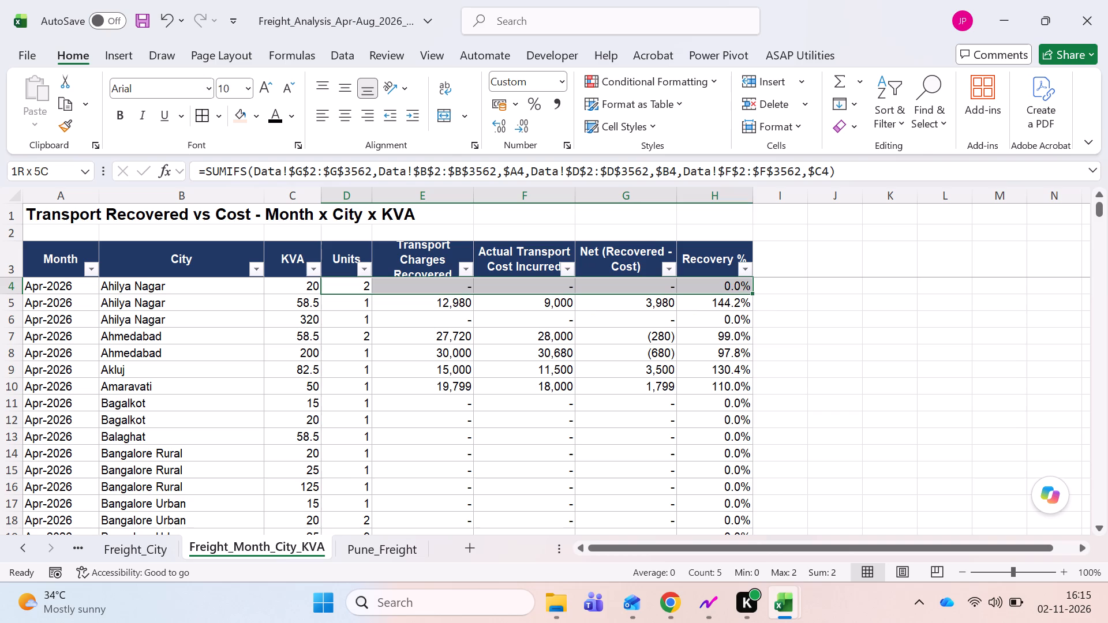
key(shift+Left)
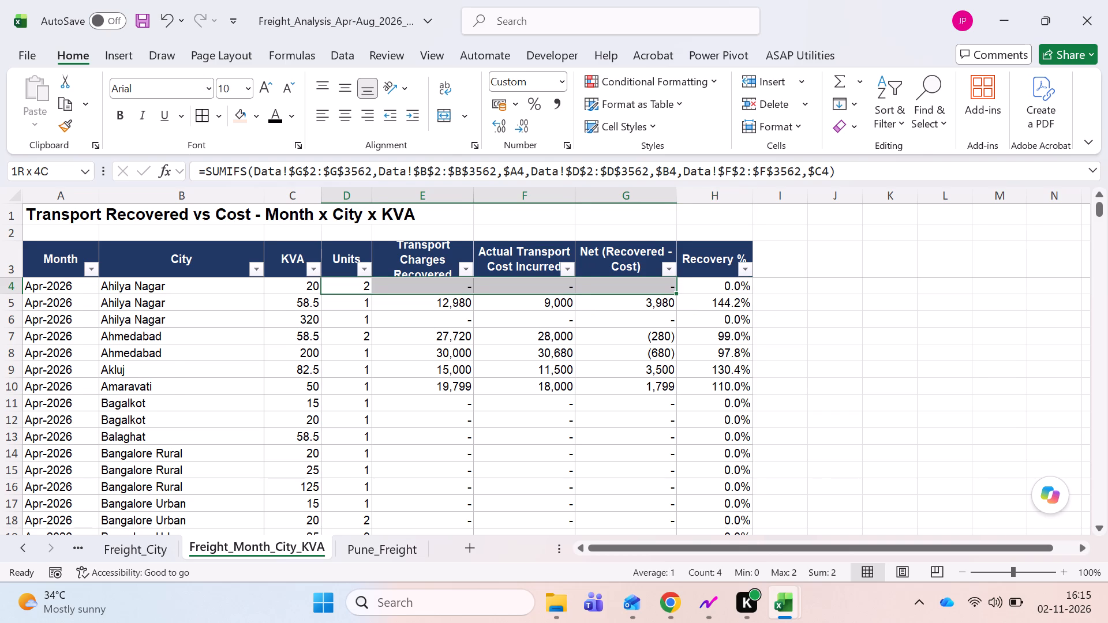
key(ctrl+shift+Down)
key(shift+Up)
key(ctrl+c)
key(alt+e)
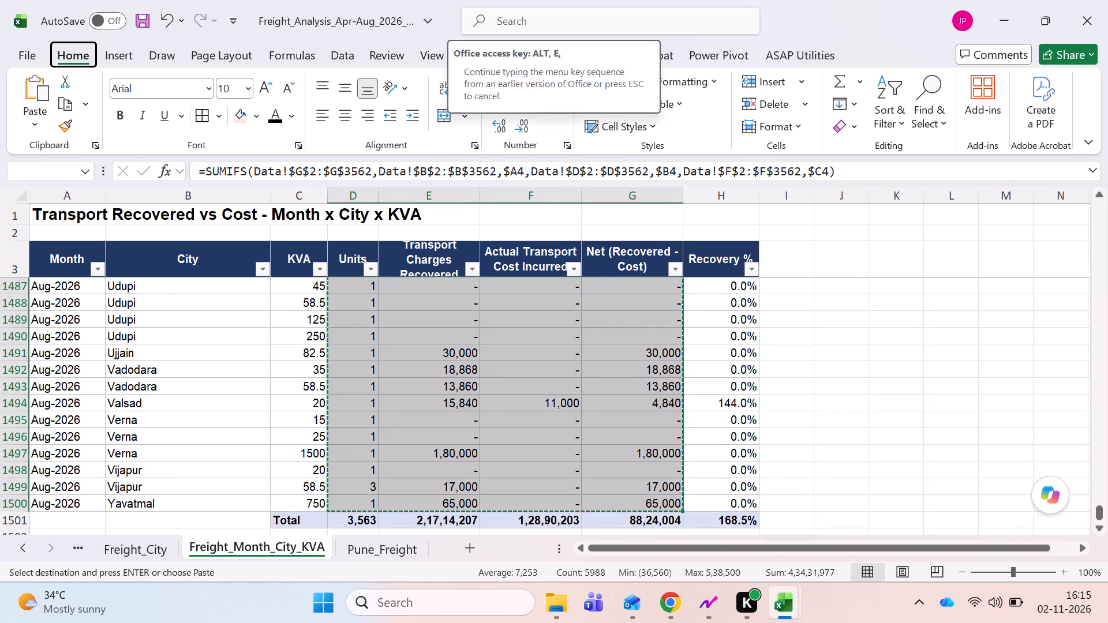
text(sv)
key(Return)
key(Escape)
Replace the Recovery % formula in H4 with the plain division =E4/F4.
key(Up)
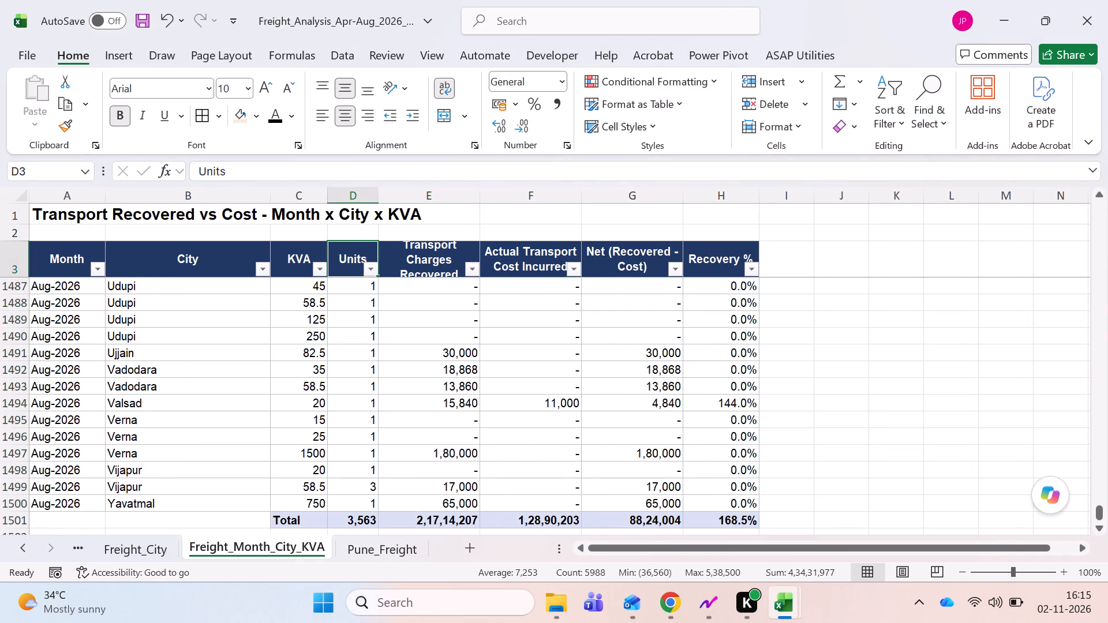
key(Down)
key(Down)
key(Up)
key(Right)
key(Right)
key(Right)
key(Right)
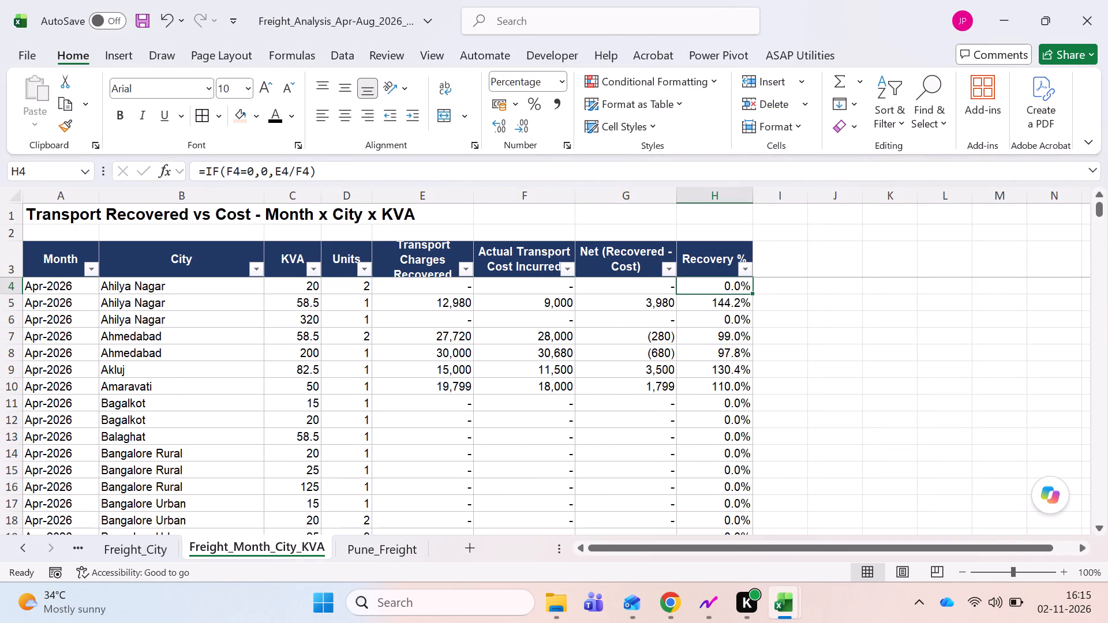
key(F2)
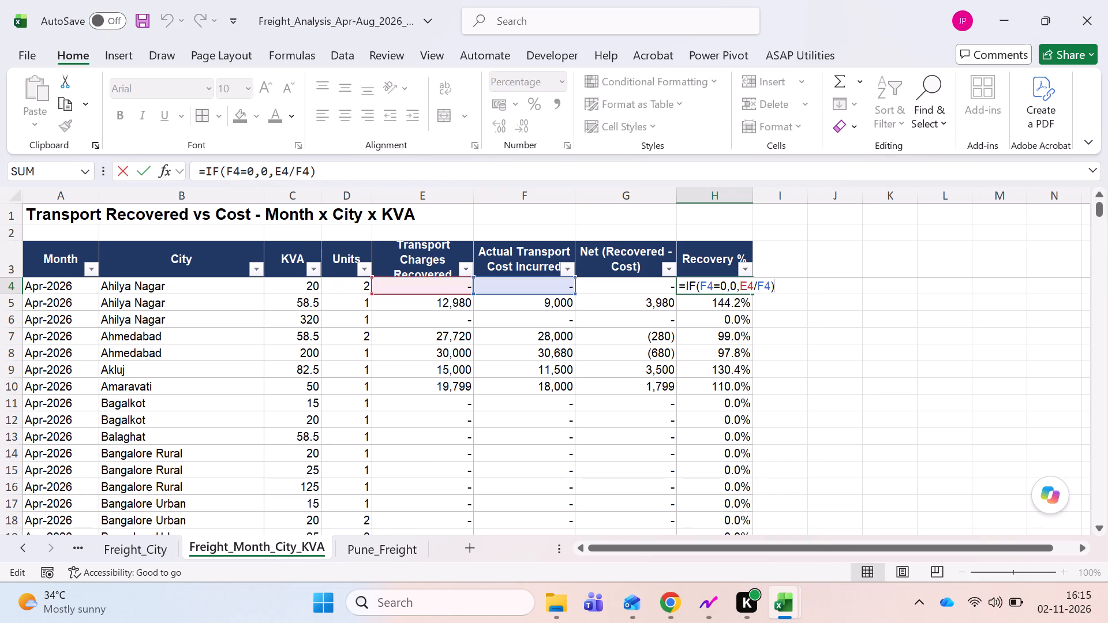
key(Escape)
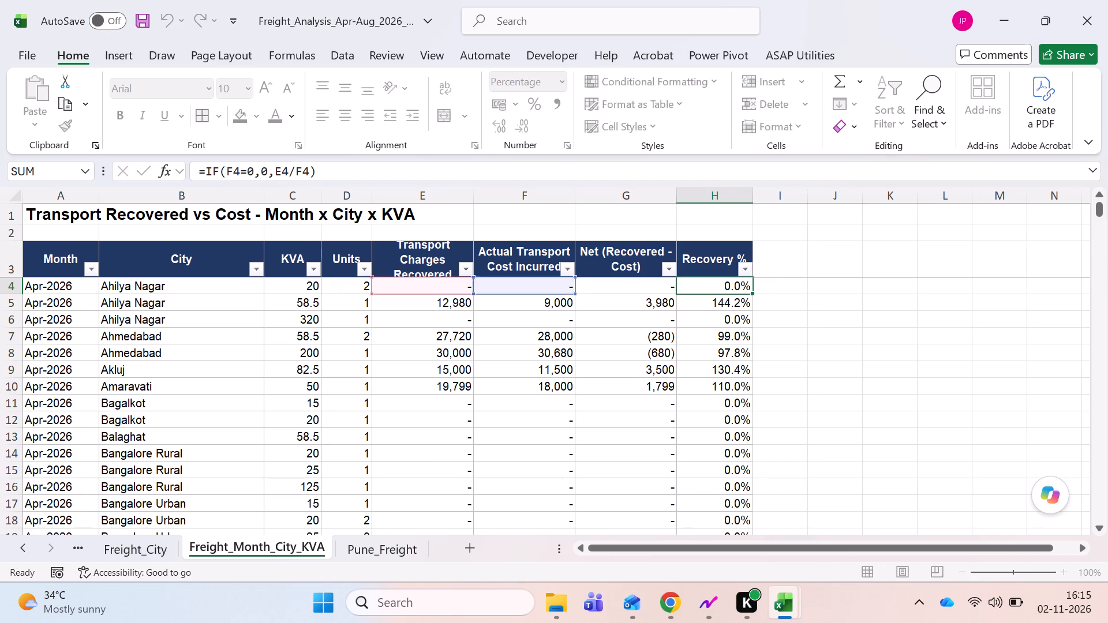
key(equal)
key(Left)
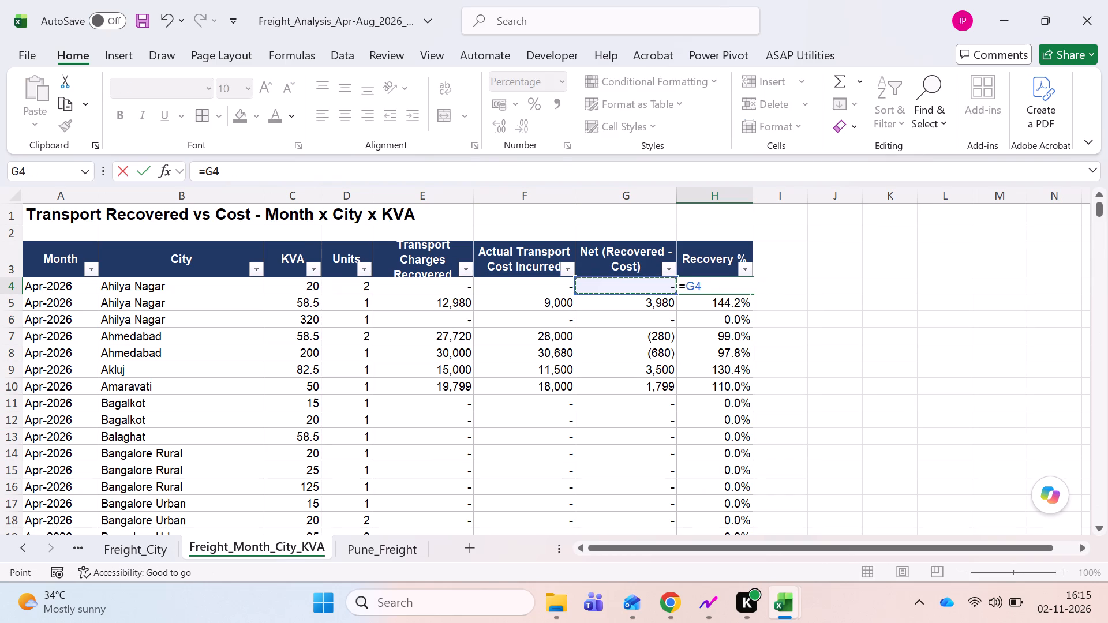
key(Left)
key(Left)
key(Right)
key(Left)
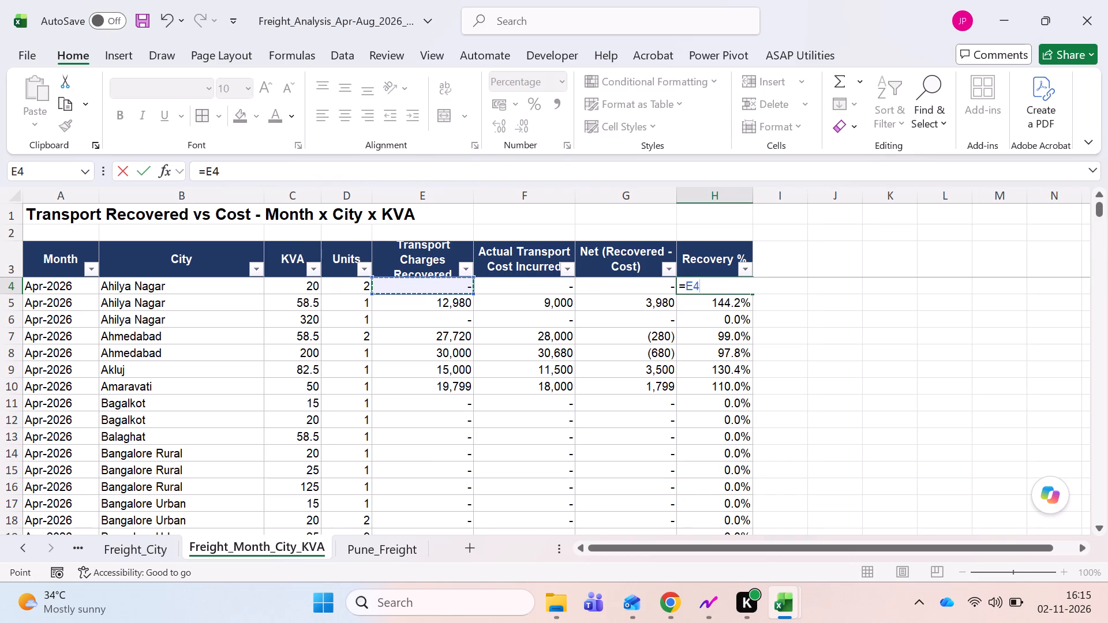
key(slash)
key(Left)
key(Left)
key(Return)
key(Up)
Copy the H4 recovery formula down the Recovery % column to H5:H1500, stopping above the Total row.
key(ctrl+c)
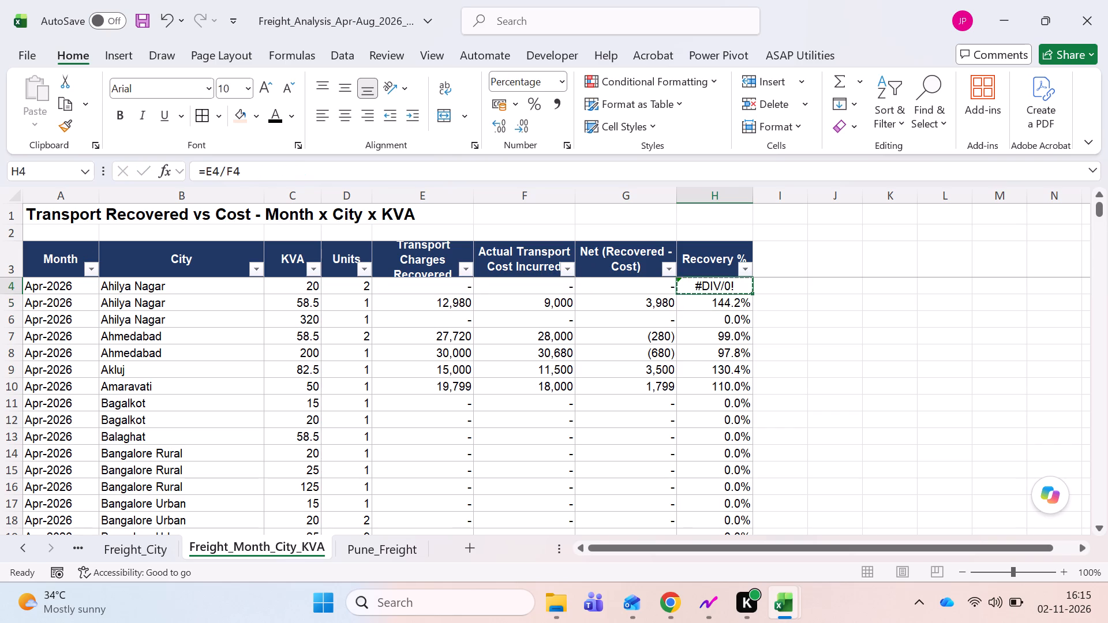
key(Down)
key(ctrl+shift+Down)
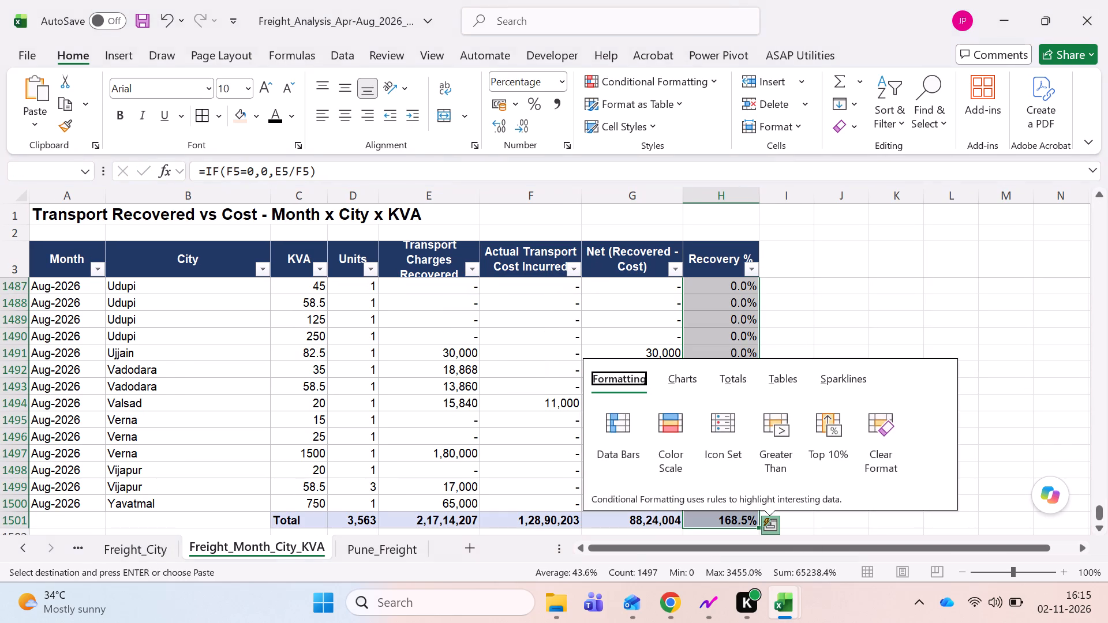
key(Escape)
key(shift+Up)
key(ctrl+v)
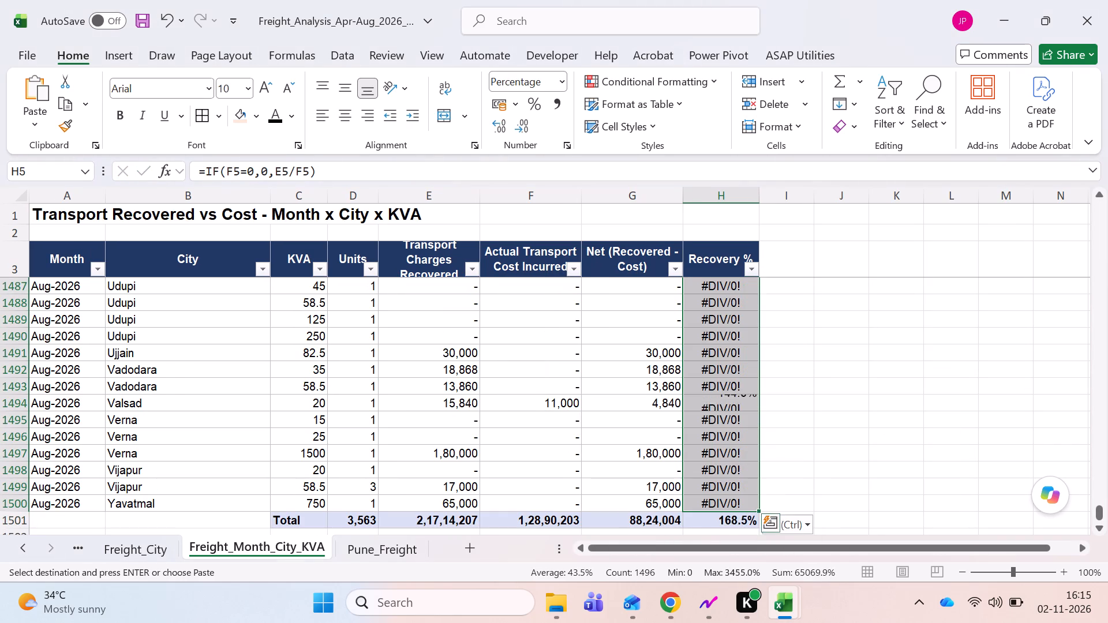
Clear the Recovery % cell of the Total row, H1501.
key(ctrl+Down)
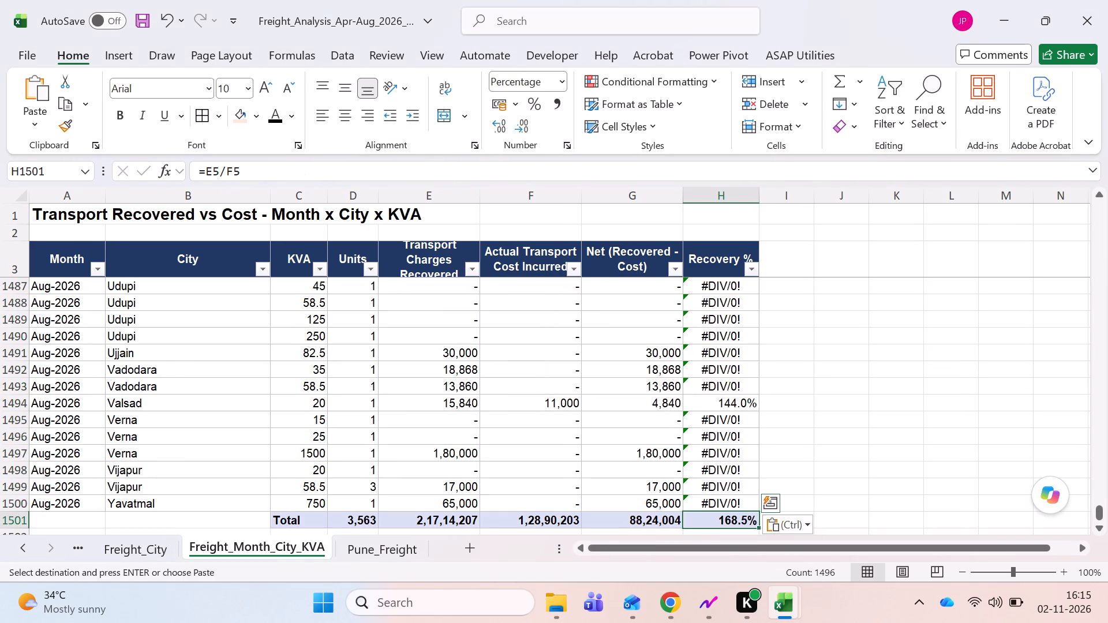
key(Delete)
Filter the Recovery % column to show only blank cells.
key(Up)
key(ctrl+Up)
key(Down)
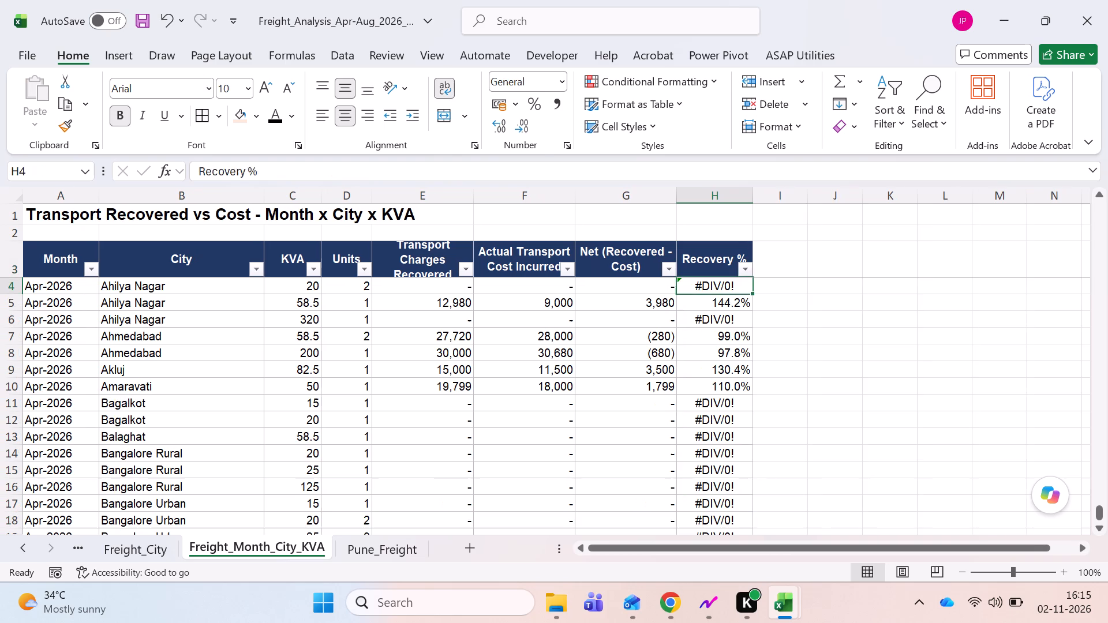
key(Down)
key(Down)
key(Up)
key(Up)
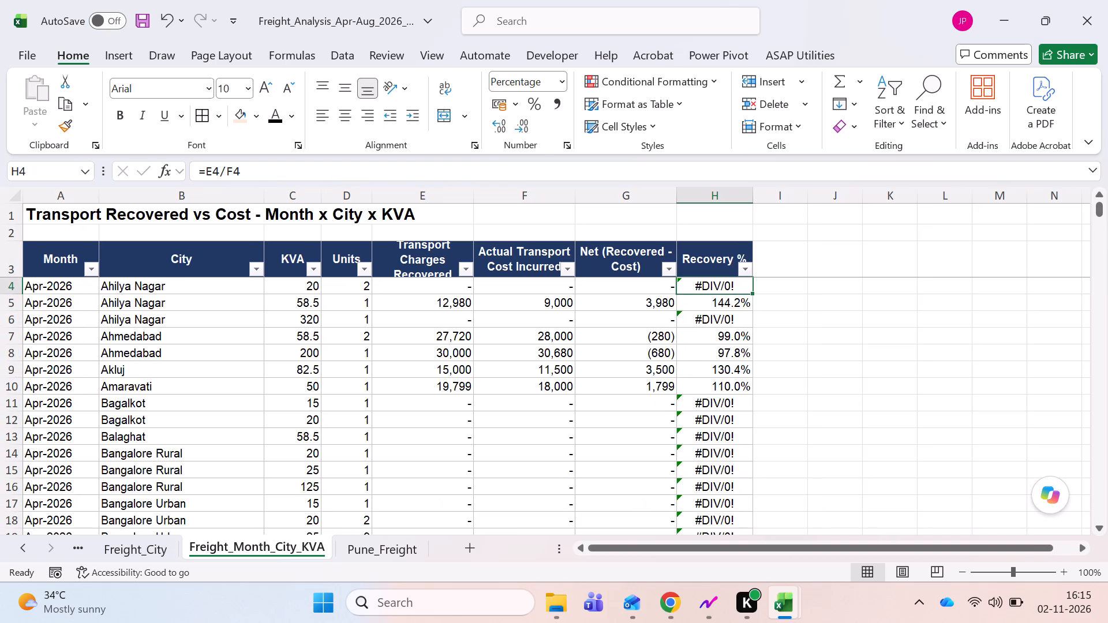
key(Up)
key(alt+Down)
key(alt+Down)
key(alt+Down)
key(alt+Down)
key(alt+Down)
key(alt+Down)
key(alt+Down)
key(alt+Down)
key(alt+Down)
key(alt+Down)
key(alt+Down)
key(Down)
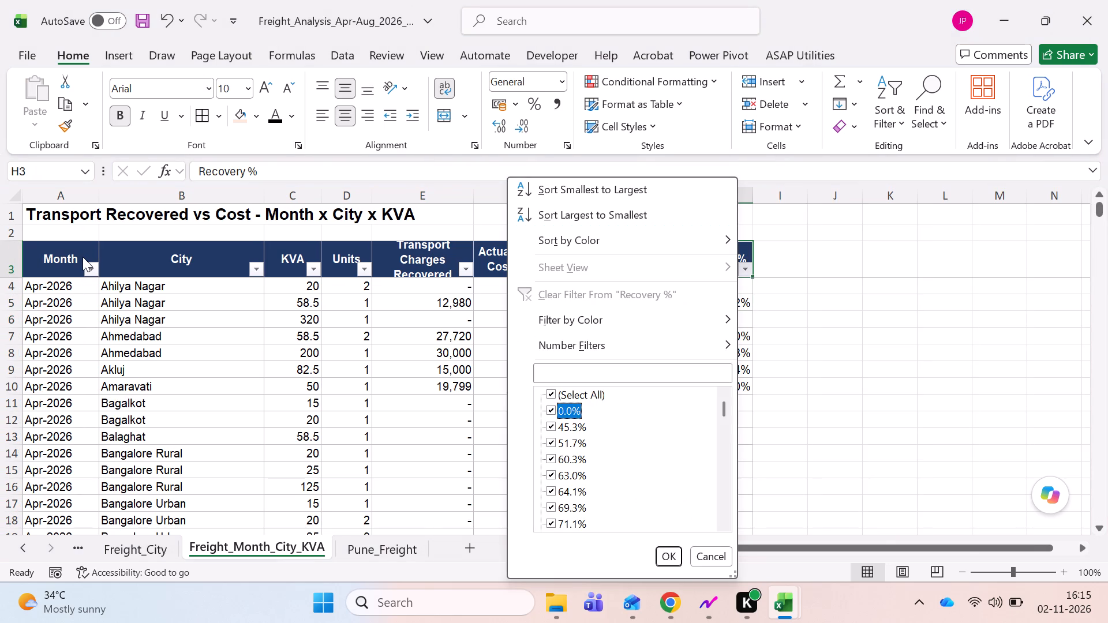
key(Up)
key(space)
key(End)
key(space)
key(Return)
Filter the Recovery % column to show only the #DIV/0! rows.
key(alt+Down)
key(alt+Down)
key(alt+Down)
key(alt+Down)
key(alt+Down)
key(alt+Down)
key(alt+Down)
key(alt+Down)
key(alt+Down)
key(alt+Down)
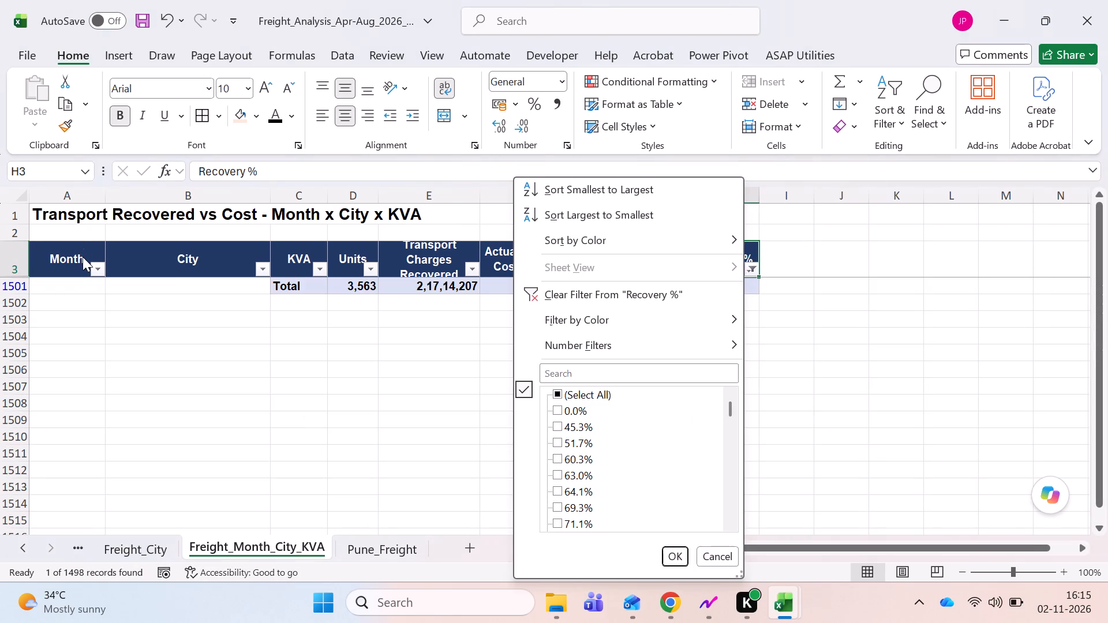
key(Down)
key(space)
key(space)
key(End)
key(Up)
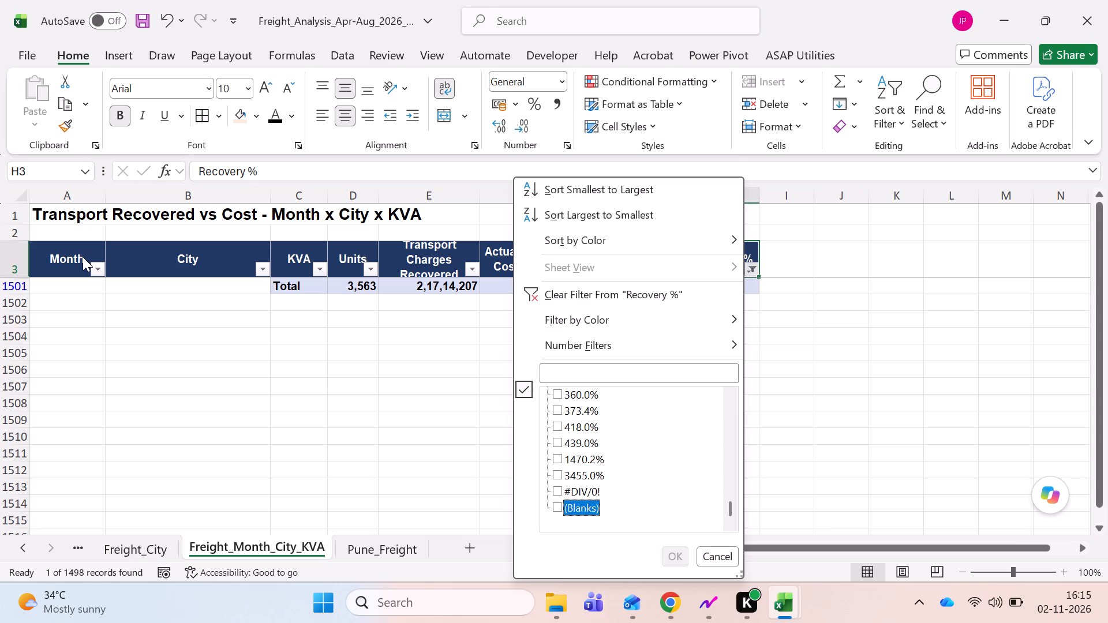
key(space)
key(Return)
Enter 0 in the first filtered Recovery % cell, H4.
key(Down)
key(0)
key(Return)
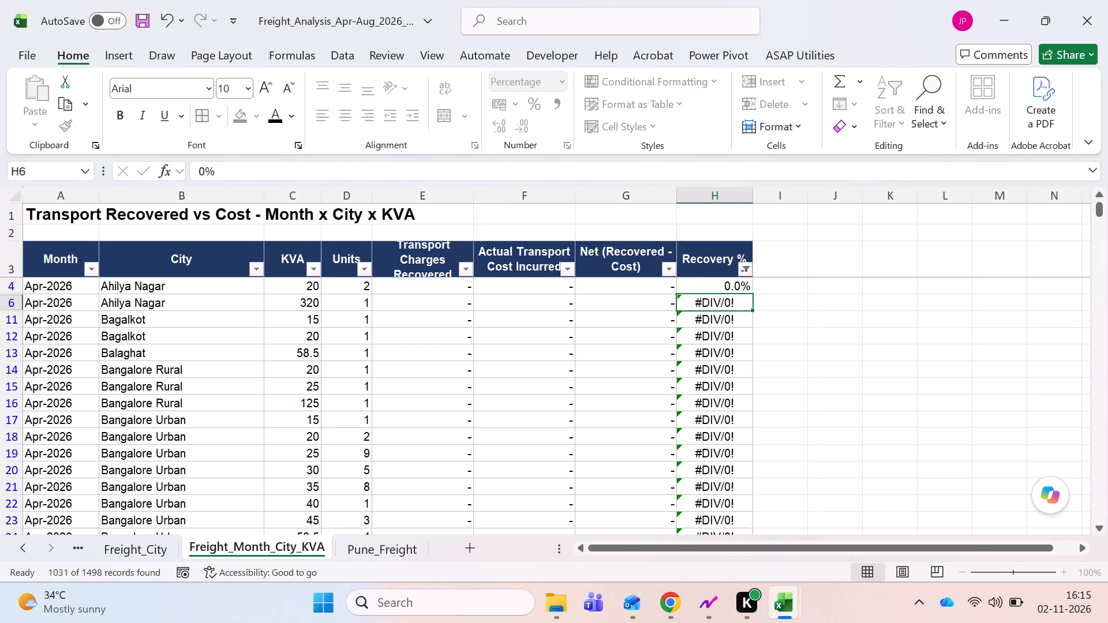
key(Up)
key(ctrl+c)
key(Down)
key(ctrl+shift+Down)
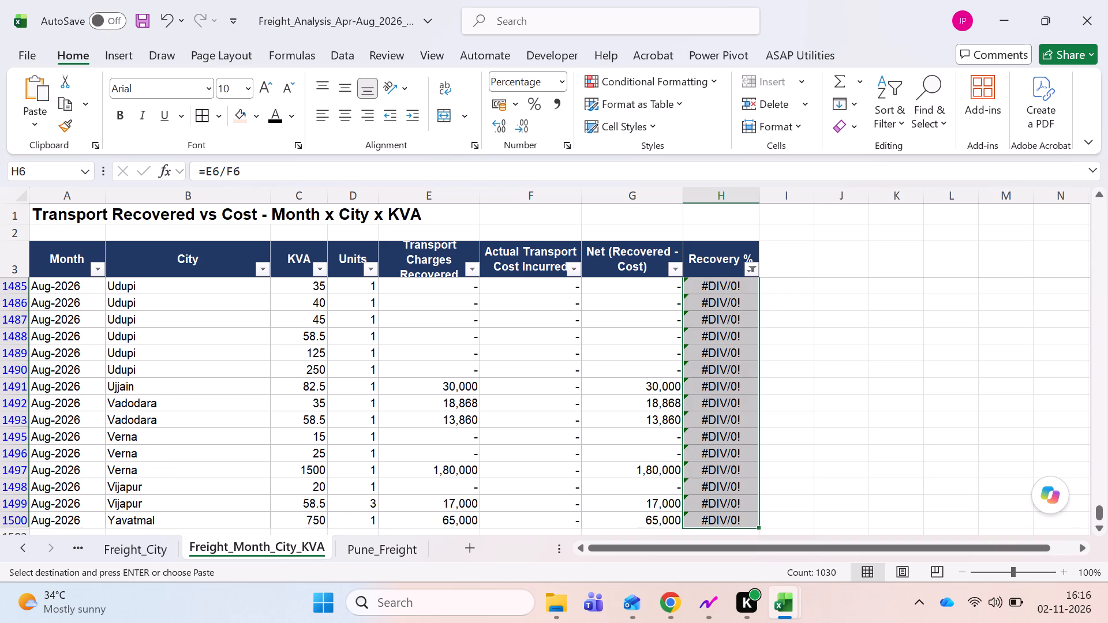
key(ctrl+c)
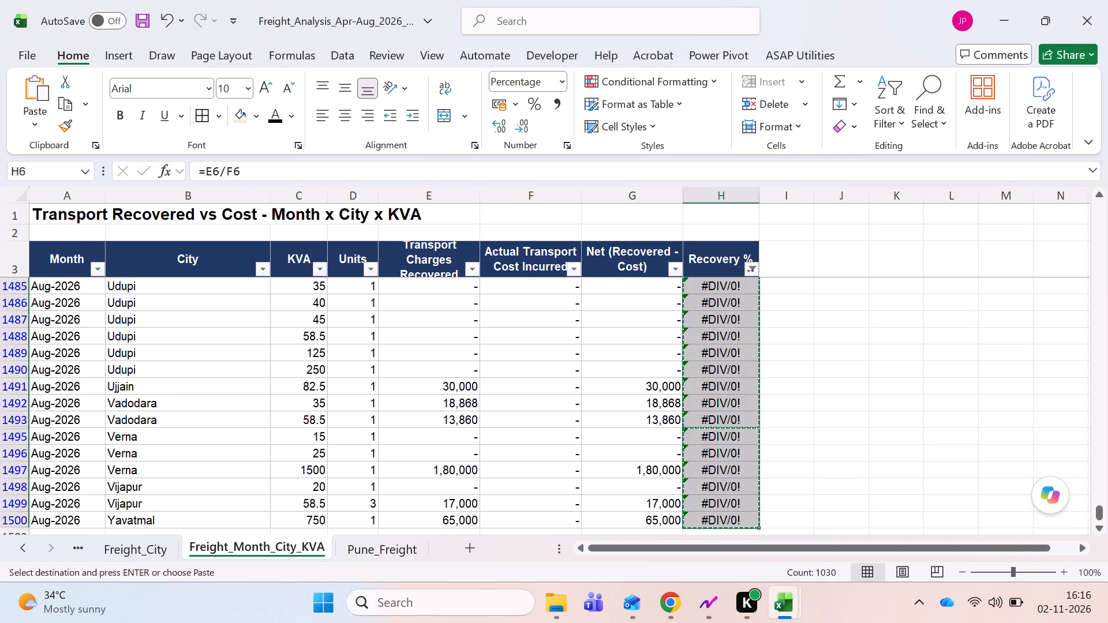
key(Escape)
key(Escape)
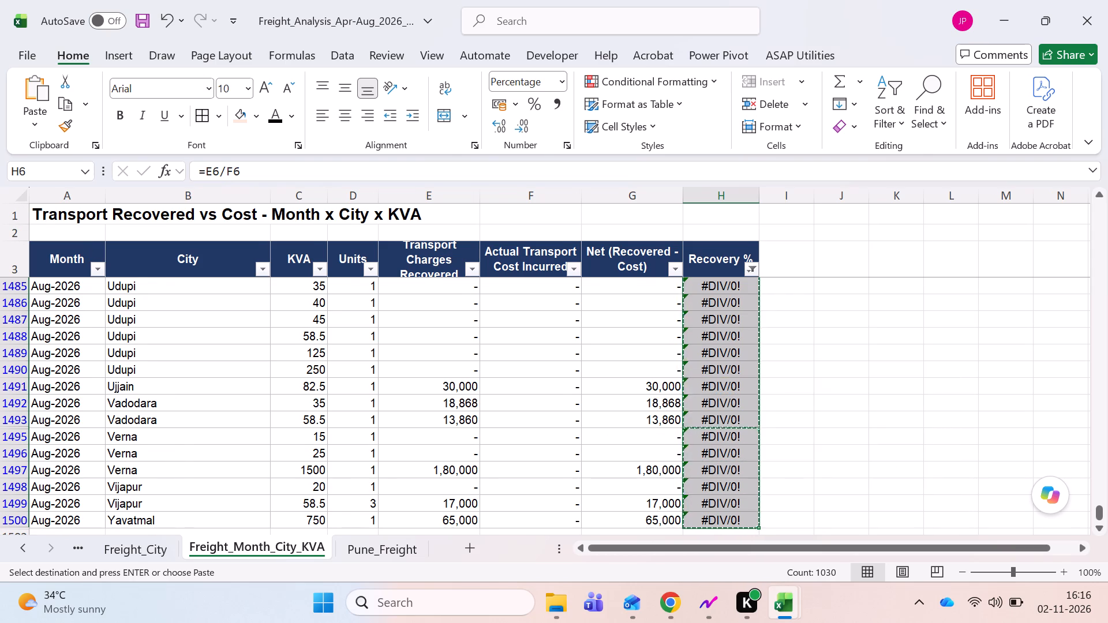
Copy the 0% from H4 over the remaining filtered #DIV/0! cells in the Recovery % column, H6 down to H1500.
key(Up)
key(Down)
key(Up)
key(ctrl+c)
key(Down)
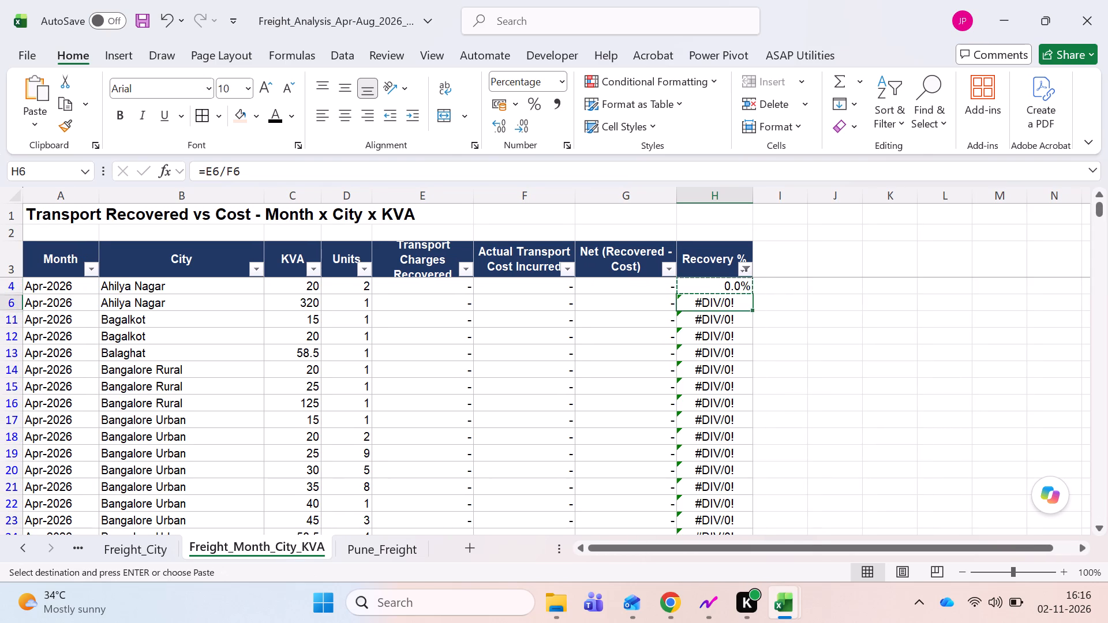
key(ctrl+shift+Down)
key(ctrl+v)
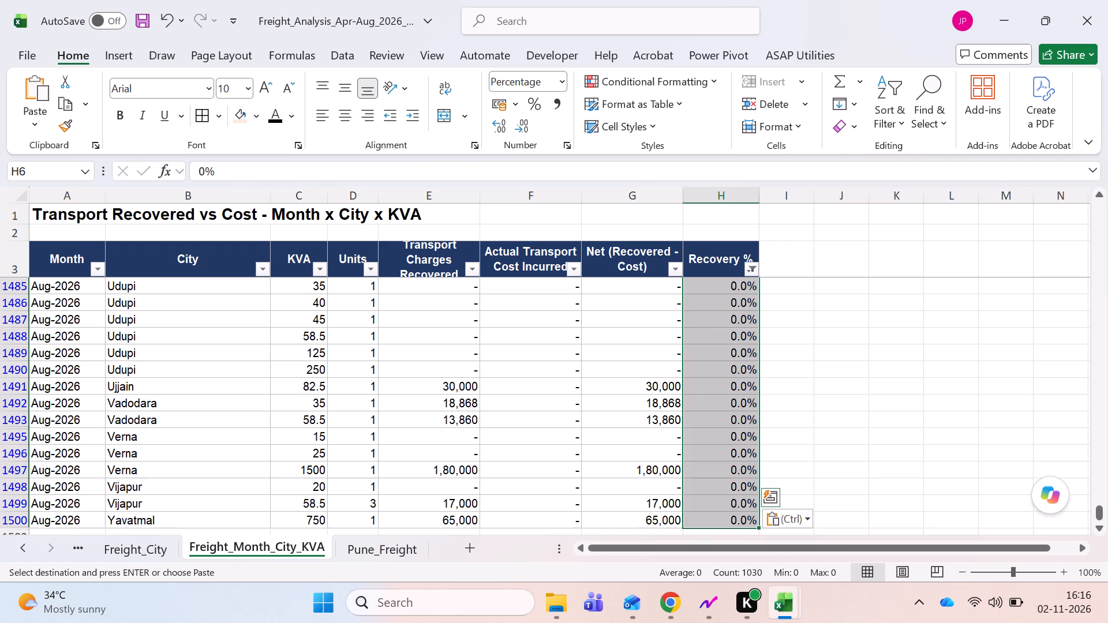
key(Escape)
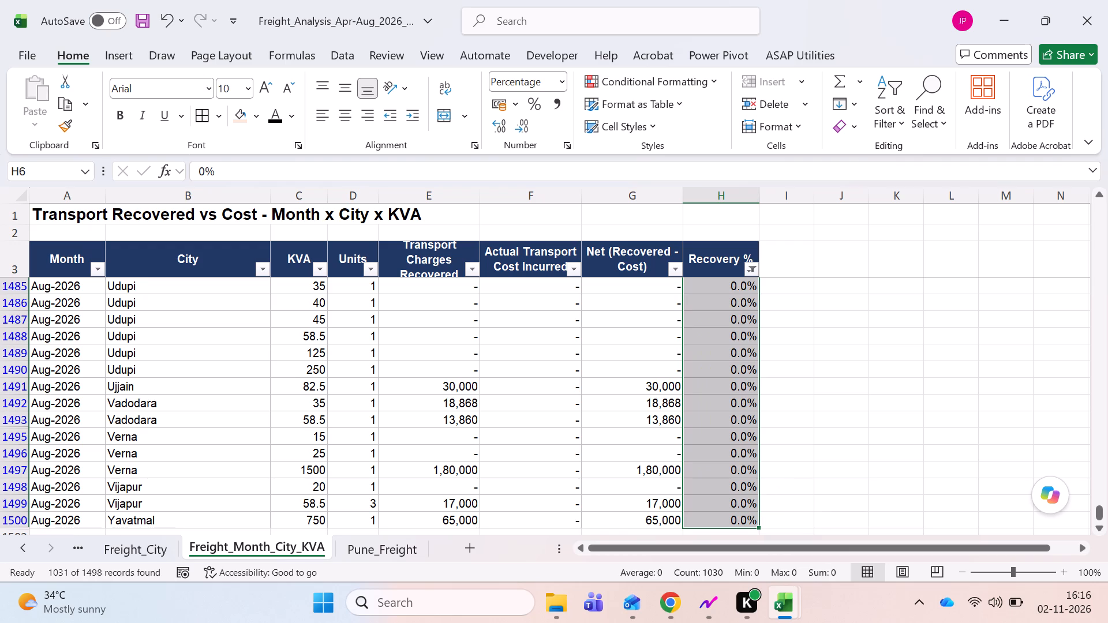
Reset the Recovery % filter to select all values so that every row is shown.
key(ctrl+Up)
key(Down)
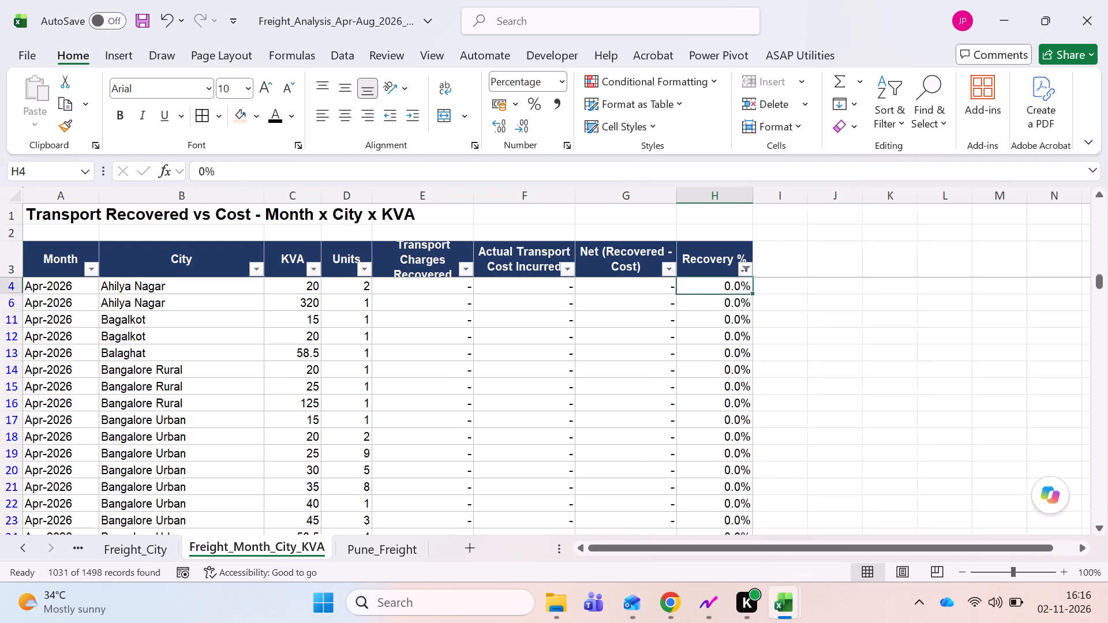
key(Up)
key(alt+Down)
key(Down)
key(Down)
key(Down)
key(Down)
key(Down)
key(Down)
key(Down)
key(Down)
key(Down)
key(Down)
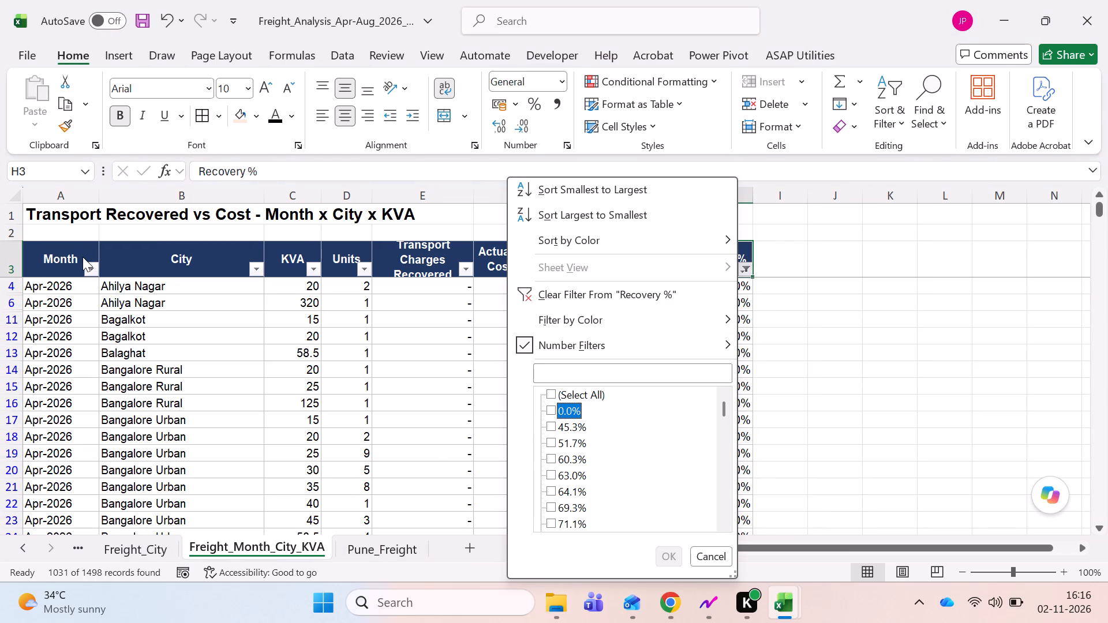
key(Up)
key(space)
key(Return)
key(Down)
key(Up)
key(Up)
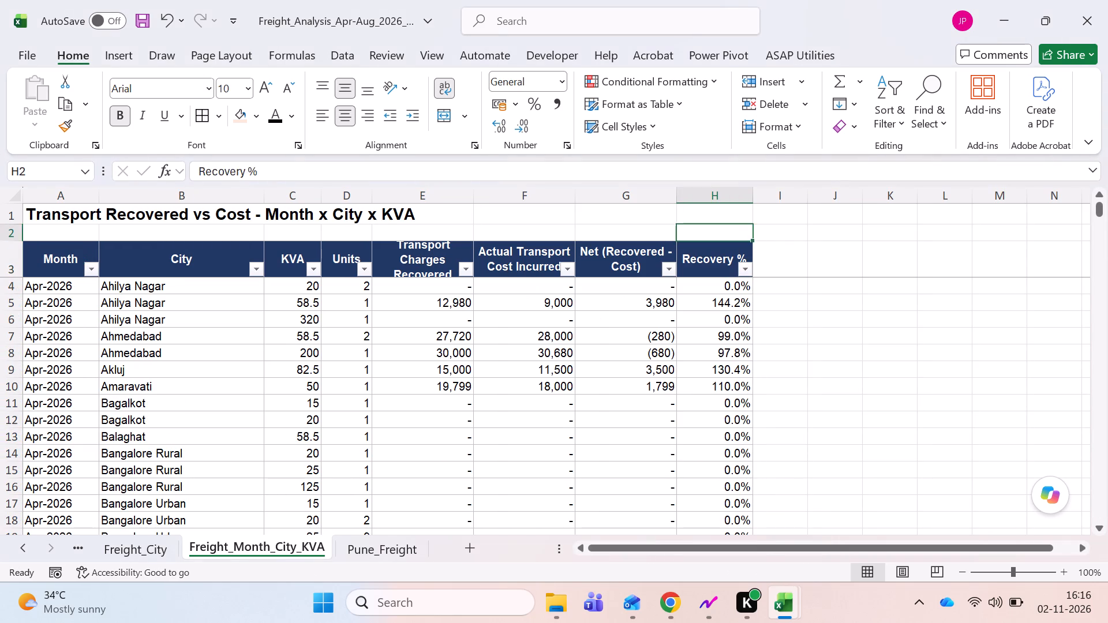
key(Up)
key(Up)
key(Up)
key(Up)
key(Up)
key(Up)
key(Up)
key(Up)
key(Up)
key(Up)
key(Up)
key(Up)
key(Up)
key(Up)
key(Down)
Examine the monthly summary and Month x KVA tables on the Pune_Freight sheet.
key(ctrl+Page_Down)
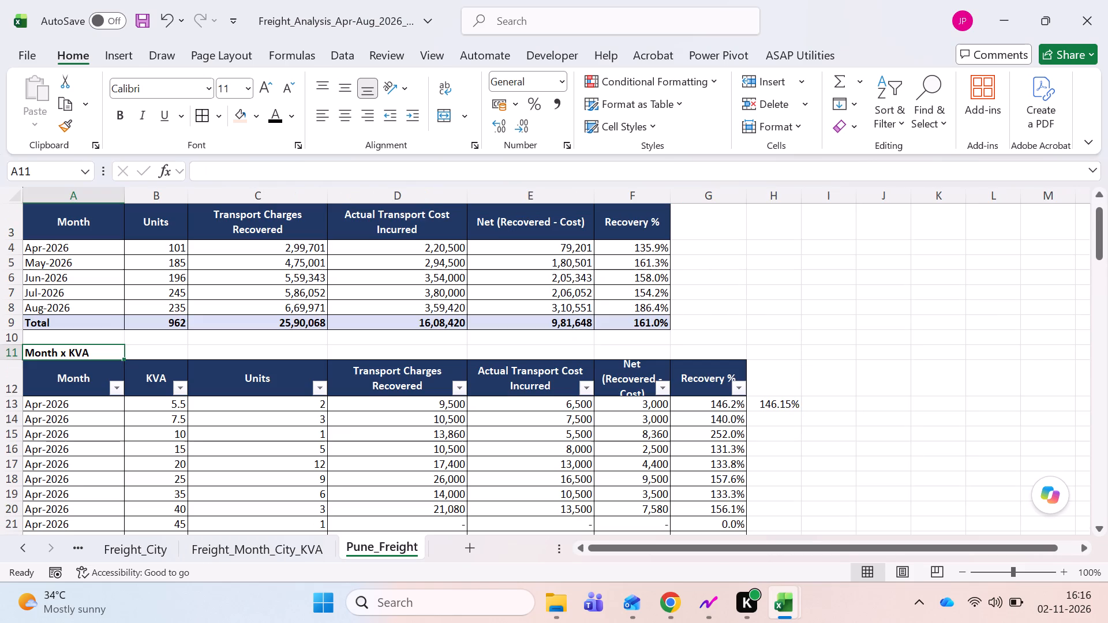
key(ctrl+Up)
key(Down)
key(Down)
key(Down)
key(Down)
key(Down)
key(Down)
key(Right)
key(Right)
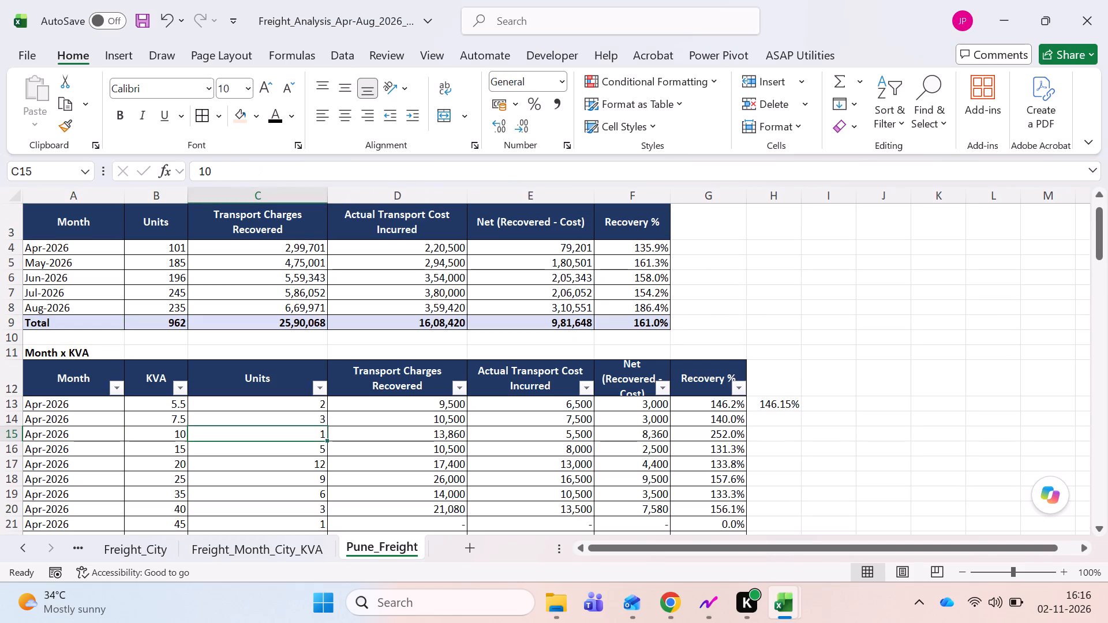
key(Right)
key(Right)
key(Up)
key(Up)
key(Up)
key(Up)
key(Up)
key(Down)
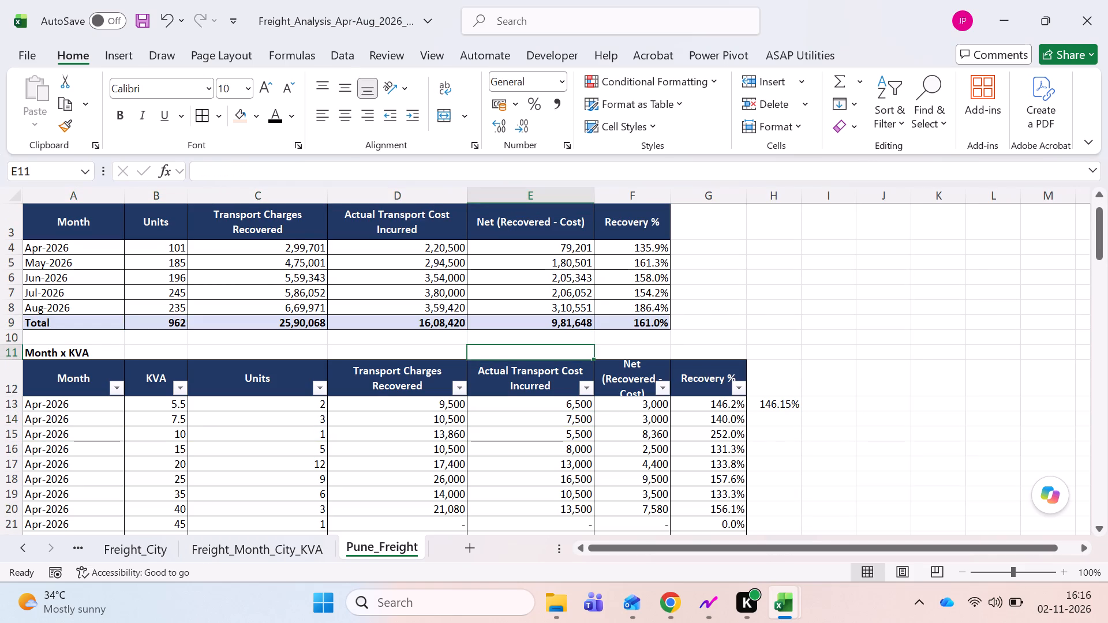
Filter the Actual Transport Cost Incurred column of the Month x KVA table to show only the "-" value.
key(Down)
key(Left)
key(Right)
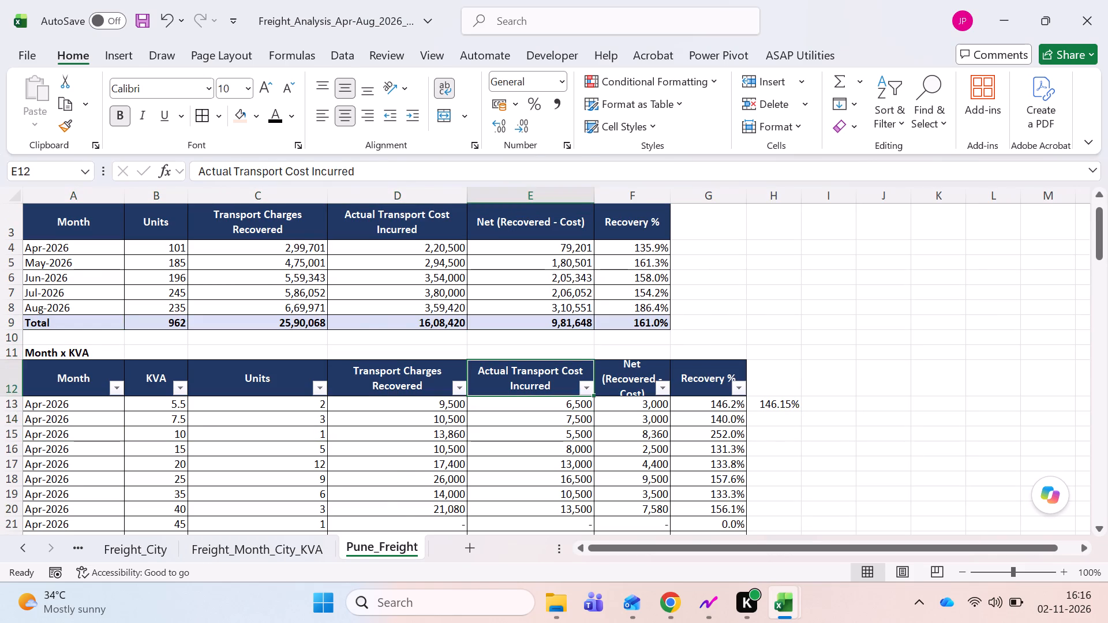
key(alt+Down)
key(alt+Down)
key(alt+Down)
key(alt+Down)
key(alt+Down)
key(alt+Down)
key(alt+Down)
key(alt+Down)
key(alt+Down)
key(alt+Down)
key(Down)
key(space)
key(Down)
key(space)
key(Return)
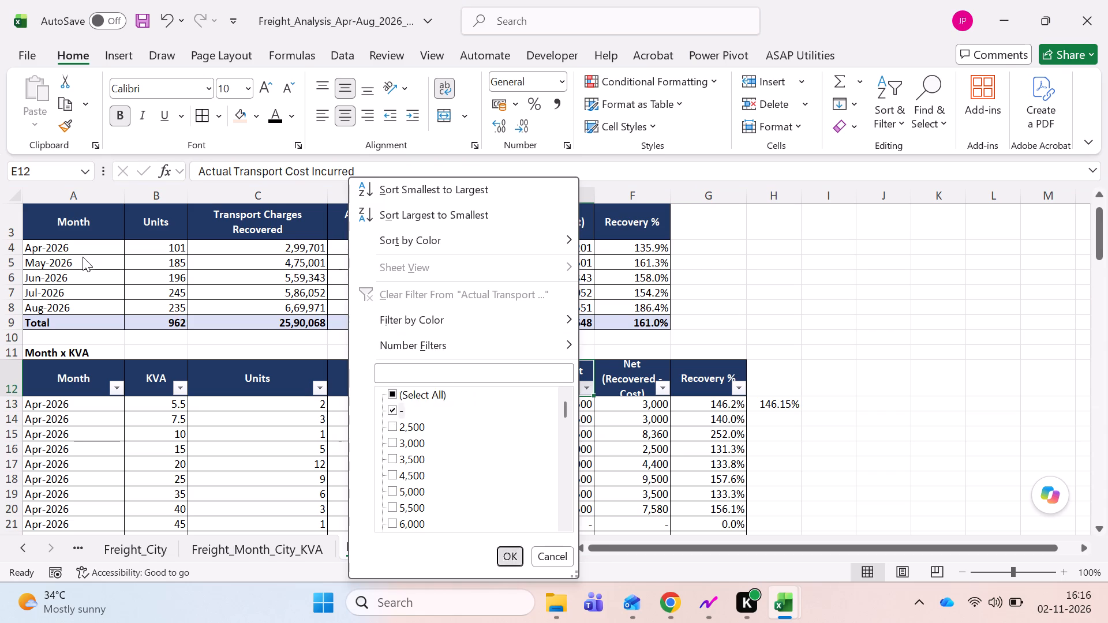
Filter the Transport Charges Recovered column of the Month x KVA table to exclude the "-" value.
key(Left)
key(alt+Down)
key(Down)
key(Down)
key(Down)
key(Down)
key(Down)
key(Down)
key(Down)
key(Down)
key(Down)
key(Down)
key(Down)
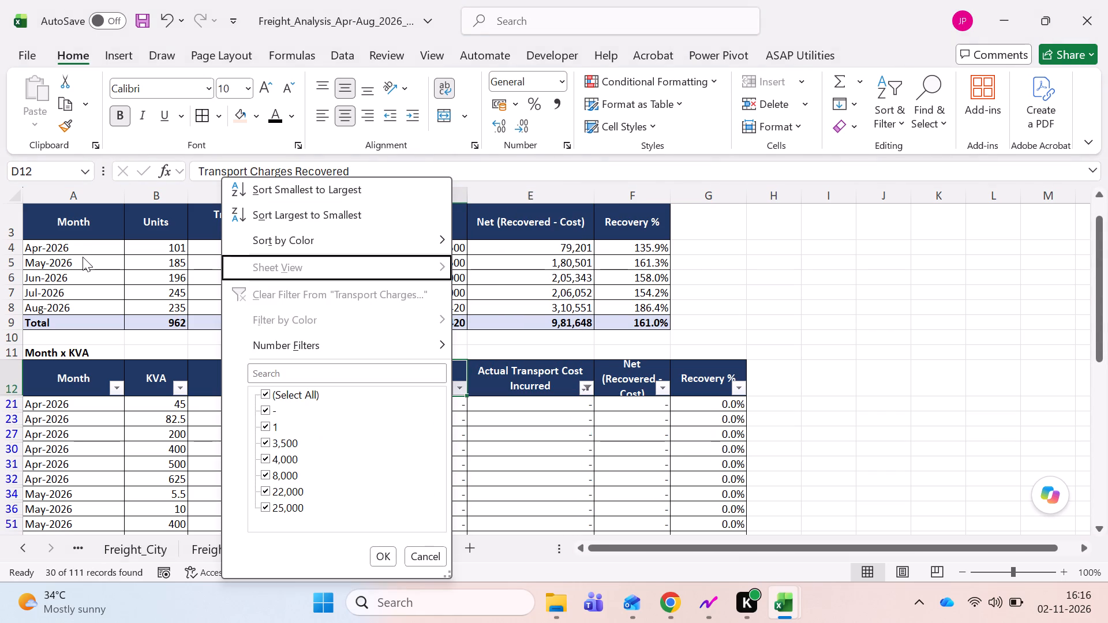
key(Up)
key(space)
key(Return)
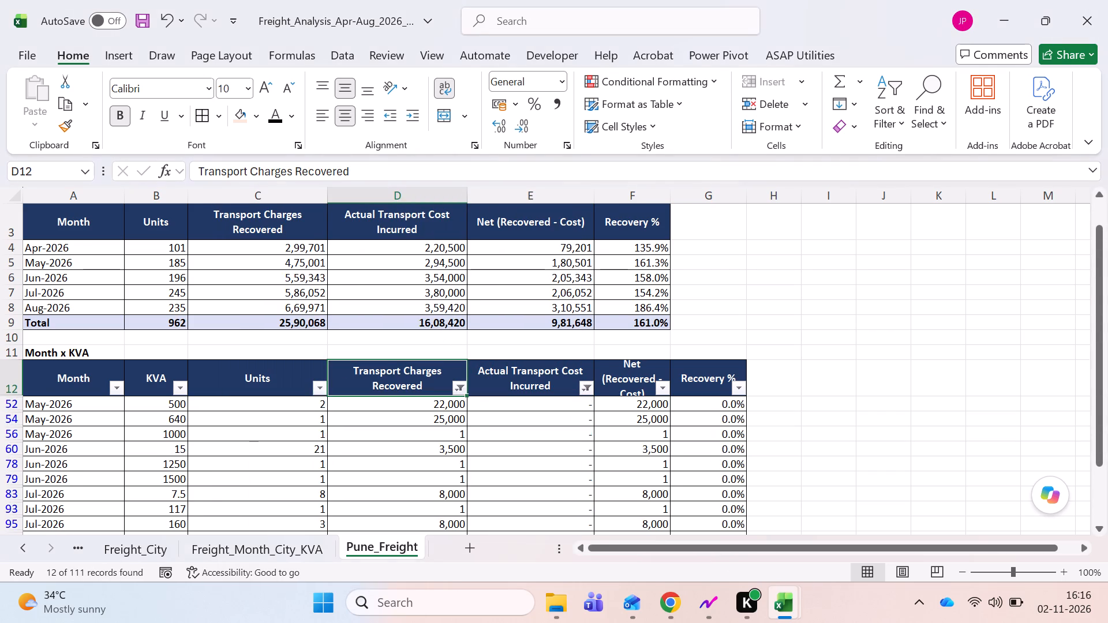
Examine the Transport Charges Recovered amounts in the filtered Month x KVA rows without a transport cost.
key(Down)
key(ctrl+shift+Down)
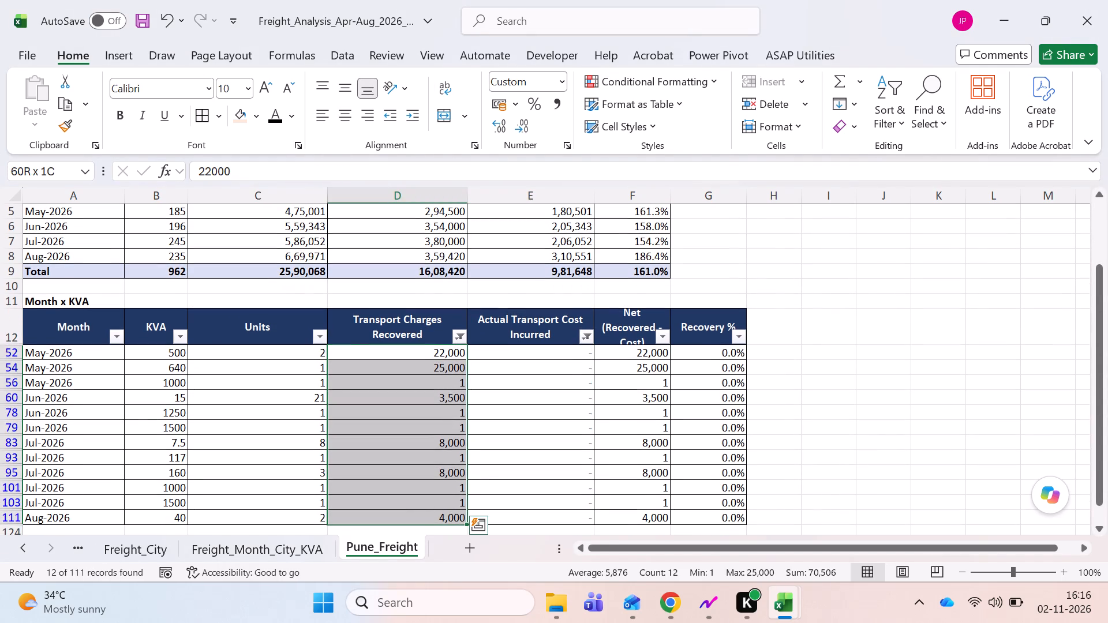
key(Up)
key(Down)
key(Left)
key(ctrl+shift+Down)
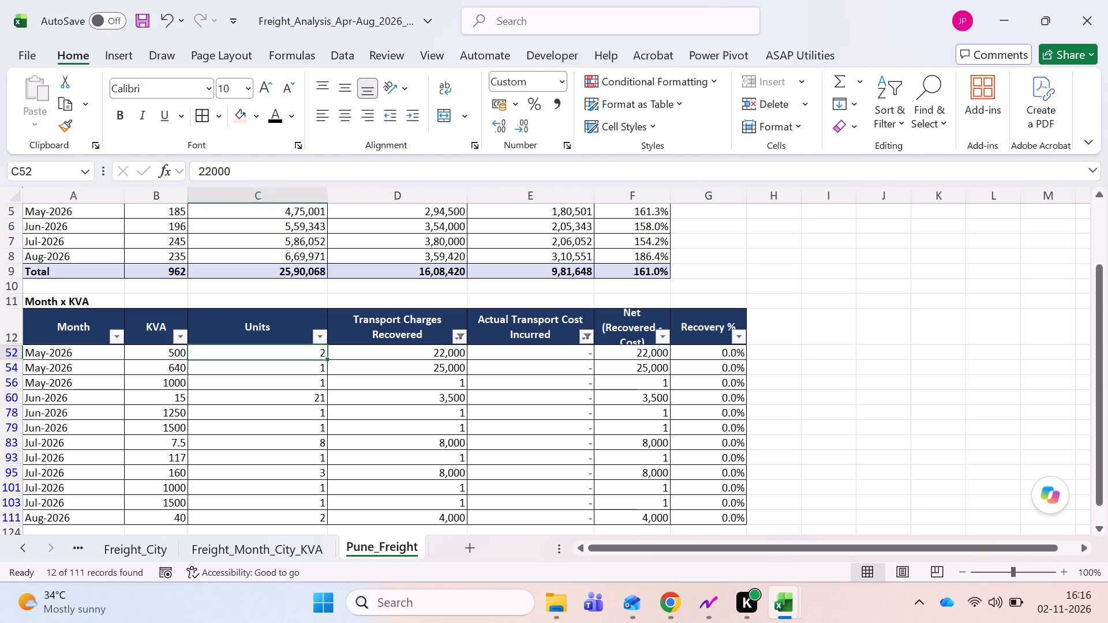
key(Up)
key(Right)
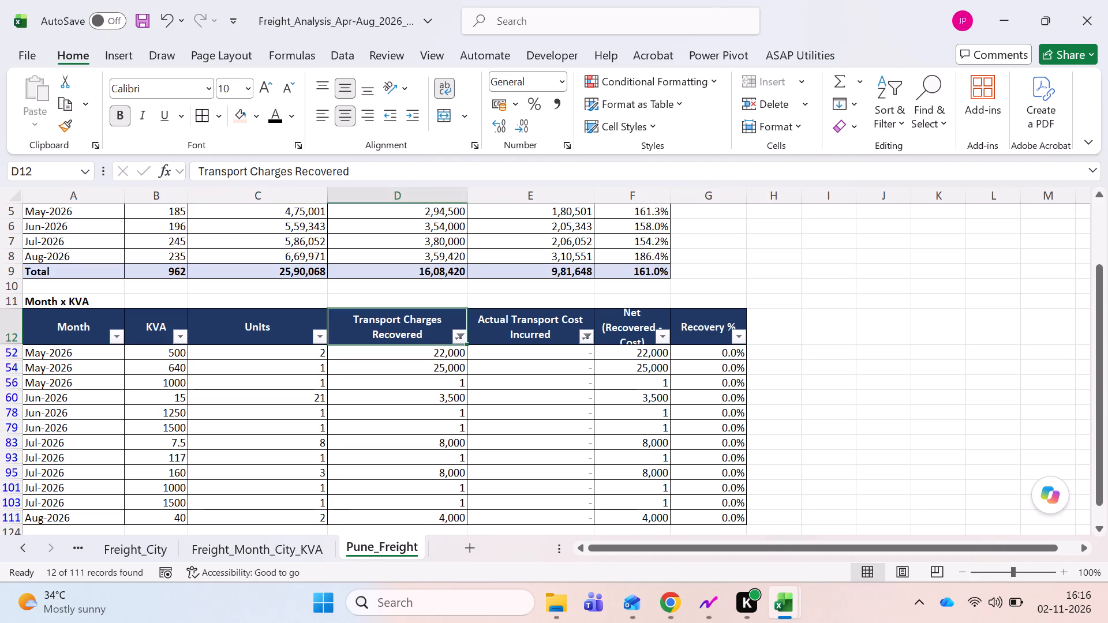
Reset the Transport Charges Recovered filter of the Month x KVA table to select all values.
key(Right)
key(Left)
key(alt+Down)
key(alt+Down)
key(alt+Down)
key(alt+Down)
key(alt+Down)
key(alt+Down)
key(alt+Down)
key(alt+Down)
key(alt+Down)
key(alt+Down)
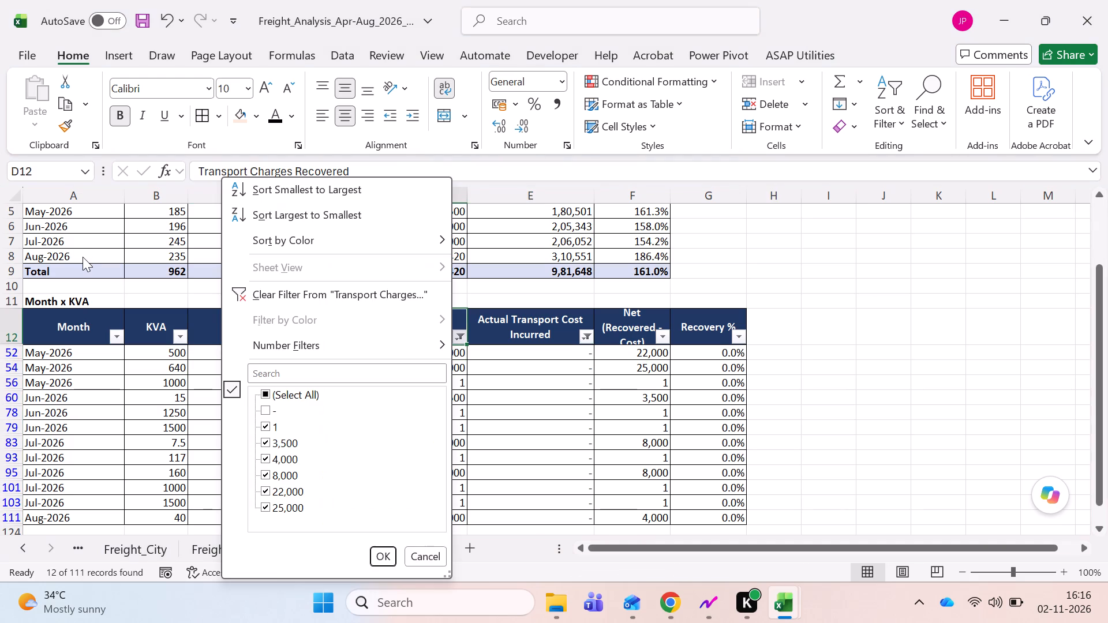
key(Down)
key(space)
key(Return)
Reset the Actual Transport Cost Incurred filter to select all values so every Month x KVA row is shown.
key(Right)
key(Right)
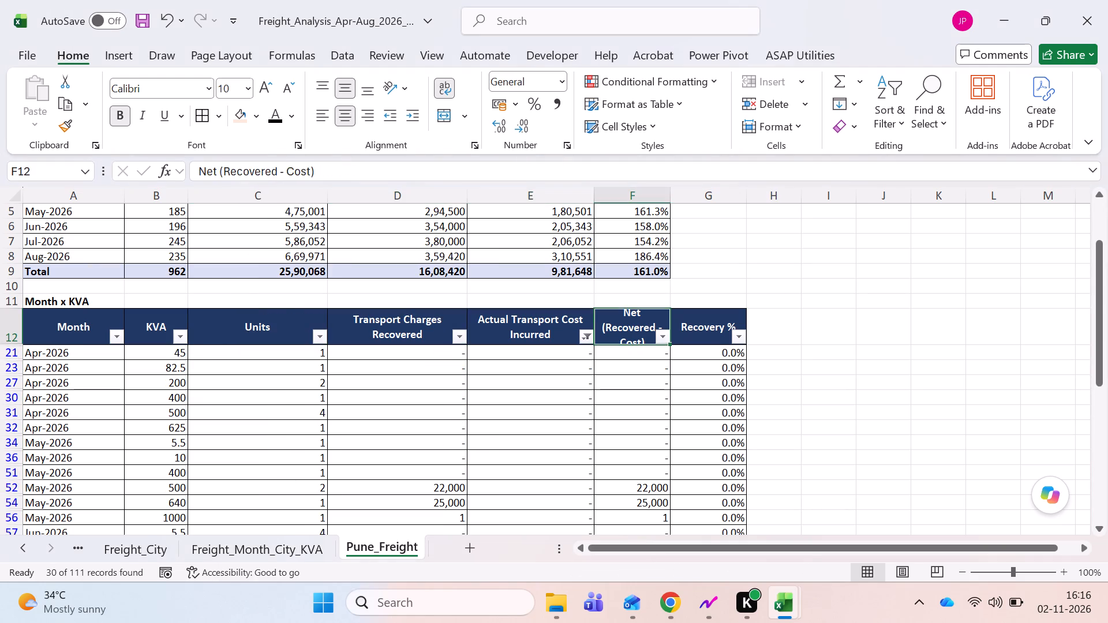
key(Left)
key(alt+Down)
key(alt+Down)
key(alt+Down)
key(alt+Down)
key(alt+Down)
key(alt+Down)
key(alt+Down)
key(alt+Down)
key(alt+Down)
key(Down)
key(space)
key(Return)
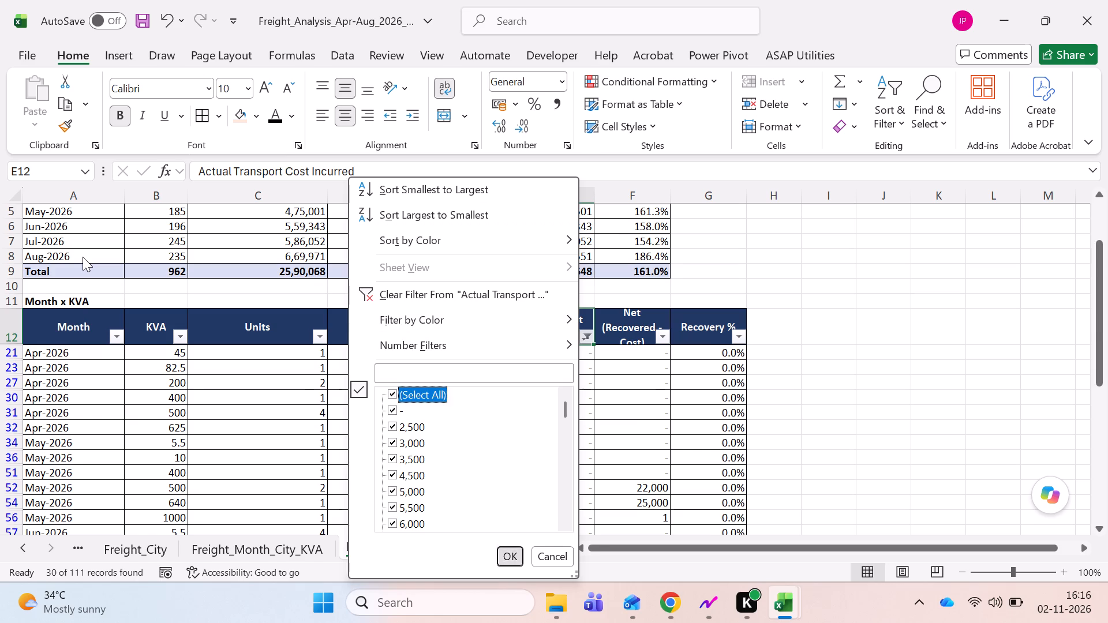
key(Down)
key(Down)
key(Up)
key(Left)
key(Up)
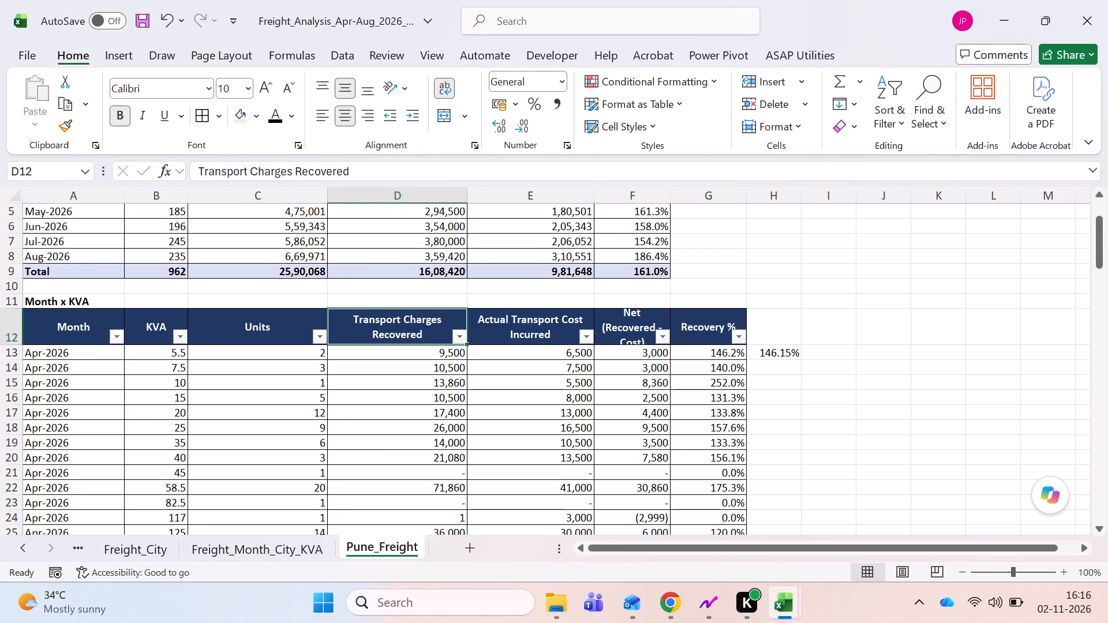
Save the workbook.
key(ctrl+s)
Delete the stray percentage in cell H13 beside the Month x KVA table on Pune_Freight.
key(Right)
key(Right)
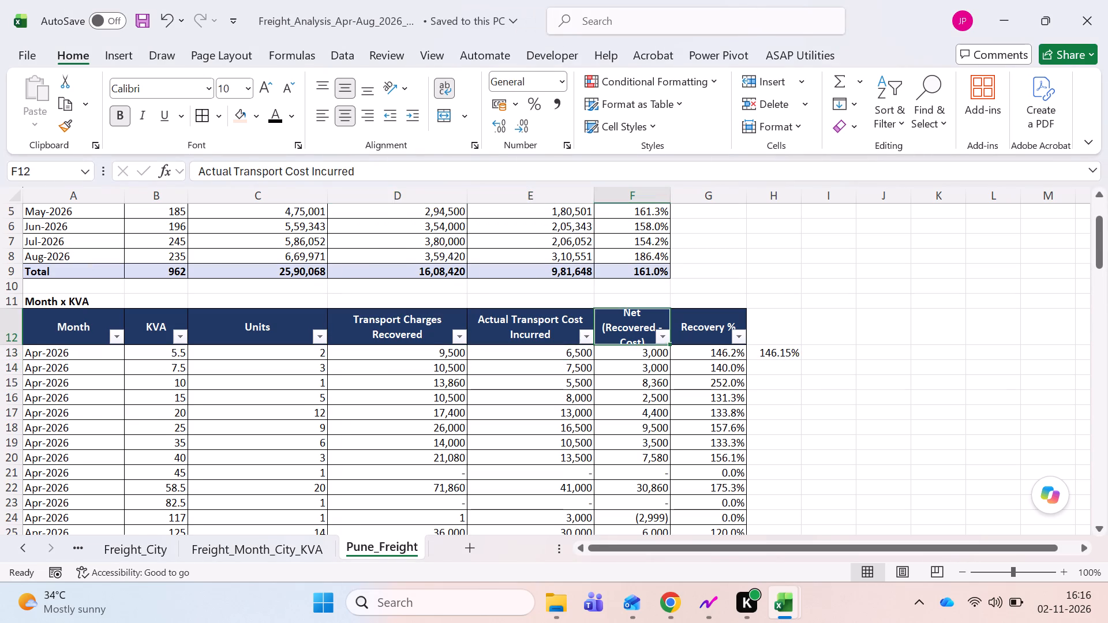
key(Right)
key(Right)
key(Down)
key(Delete)
Set the font size of the whole Freight_Month_City_KVA data range, including its title, to 10.
key(ctrl+Page_Down)
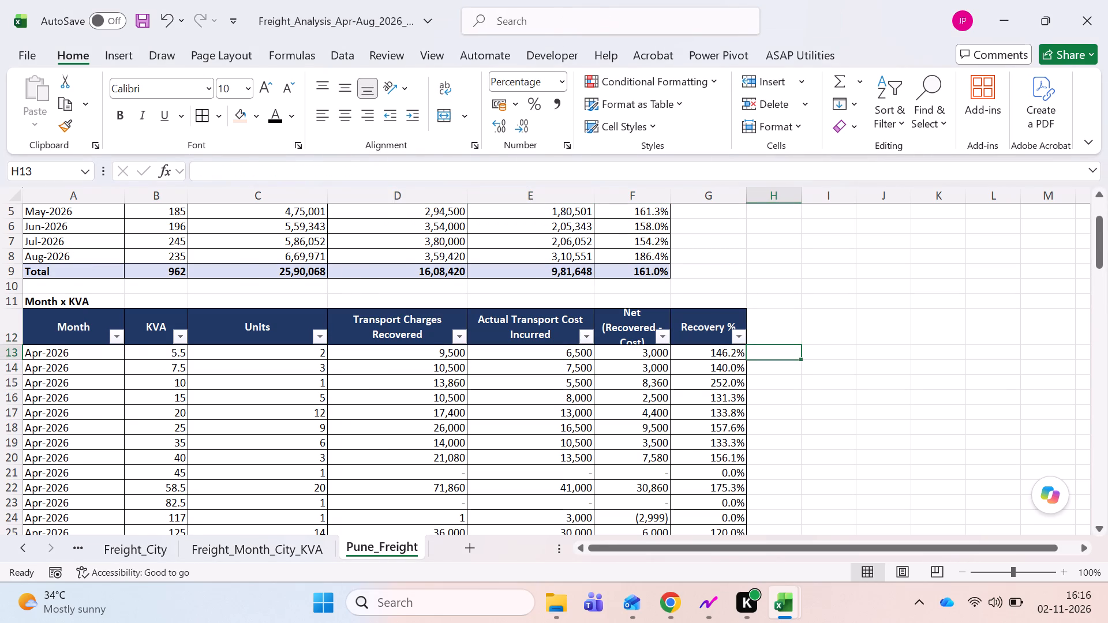
key(ctrl+Page_Up)
key(ctrl+Left)
key(ctrl+Left)
key(ctrl+Left)
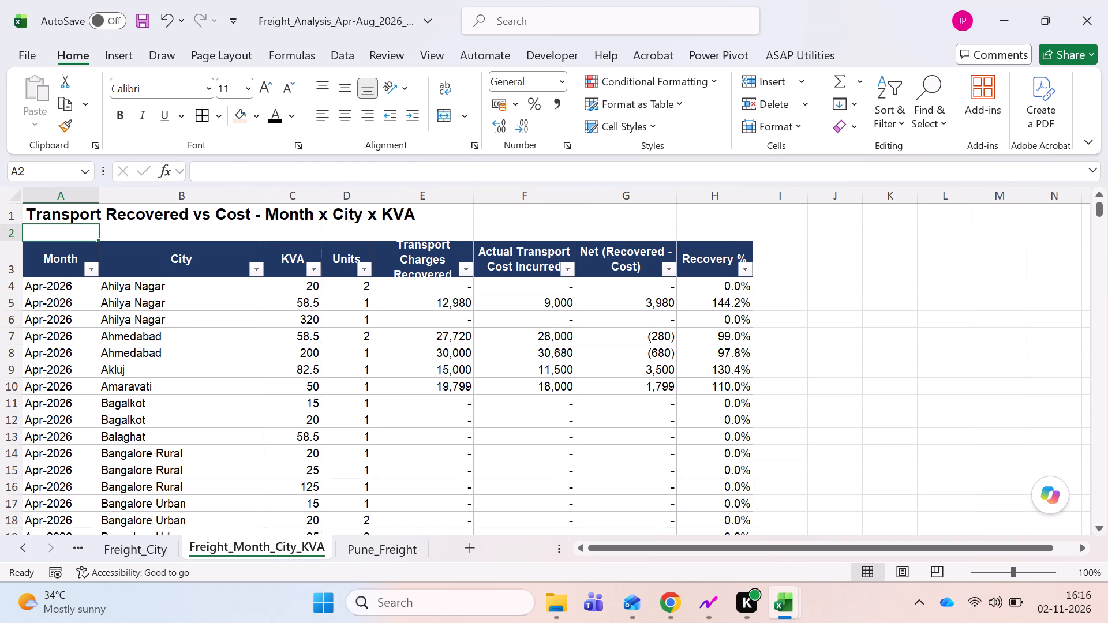
key(ctrl+a)
click(233, 92)
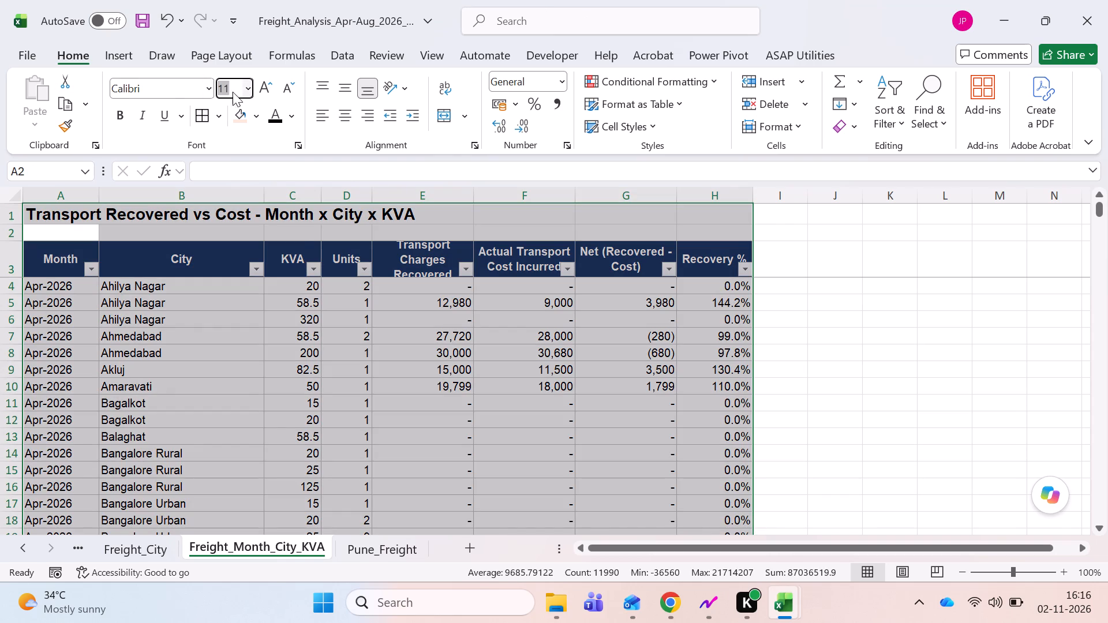
text(10)
key(Return)
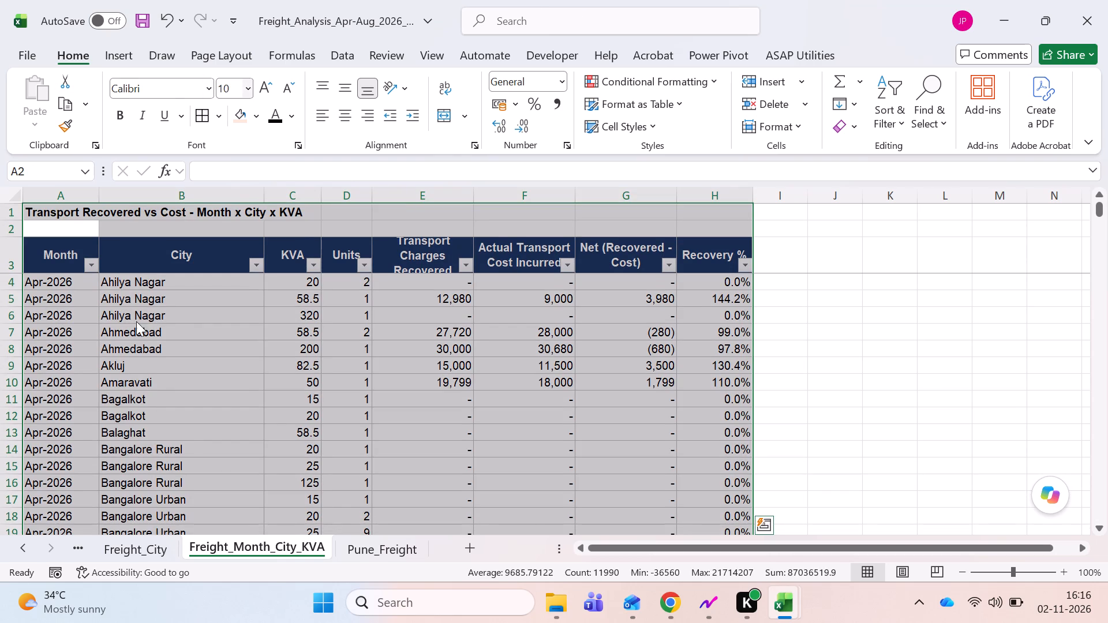
Apply all borders to the Freight_Month_City_KVA table from the header in A3 down to row 1500.
click(69, 262)
key(ctrl+shift+Right)
key(ctrl+shift+Down)
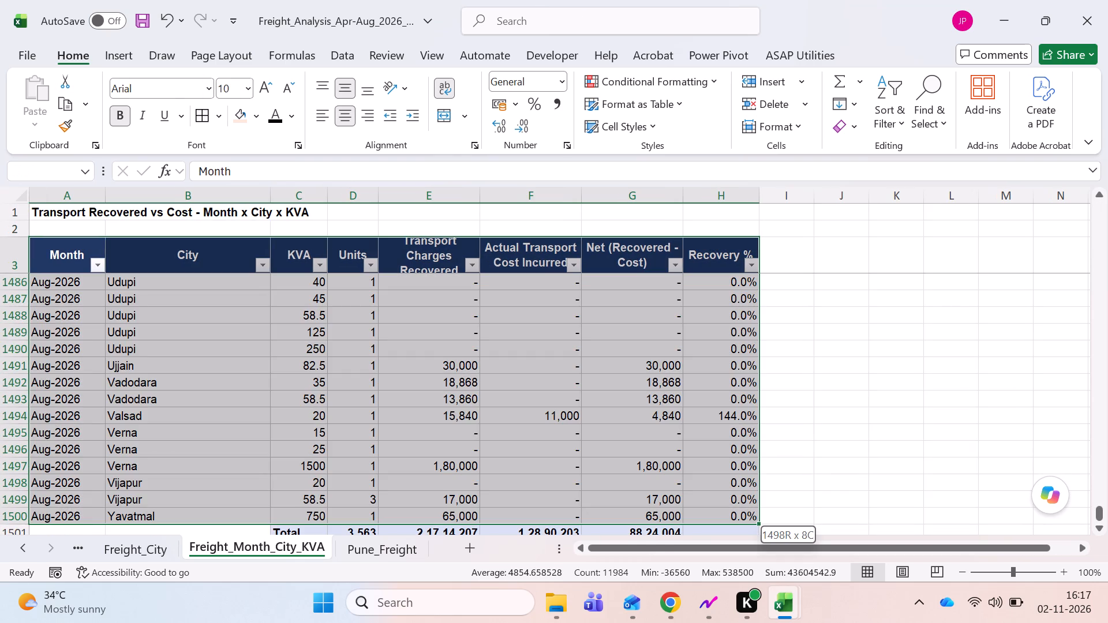
key(alt+h)
text(ba)
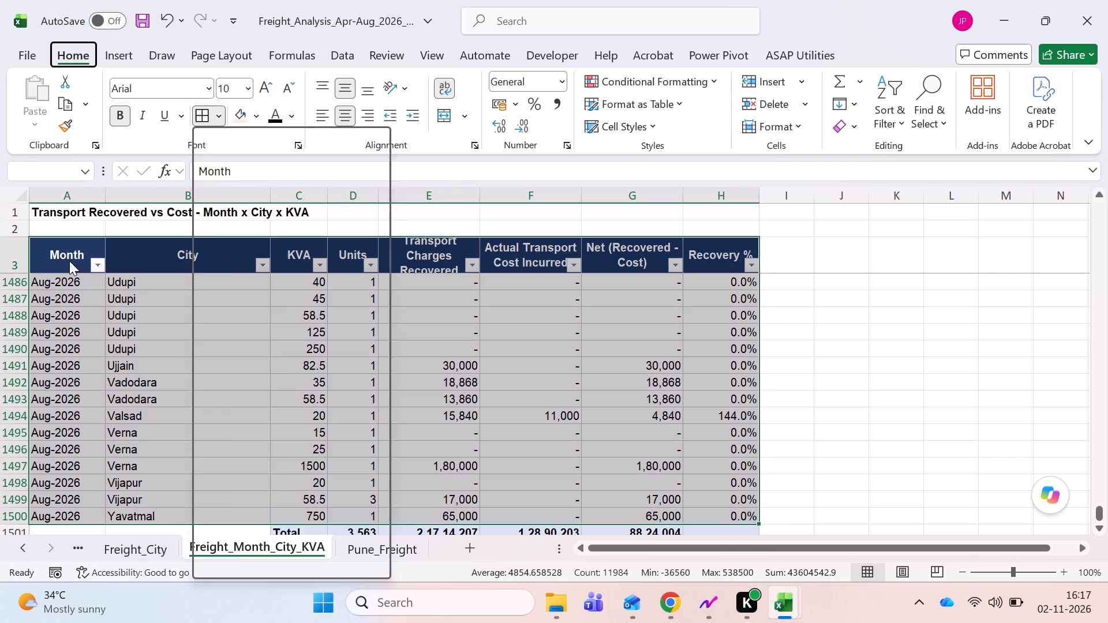
Change the font of the entire Freight_Month_City_KVA sheet to Calibri.
click(9, 192)
click(142, 89)
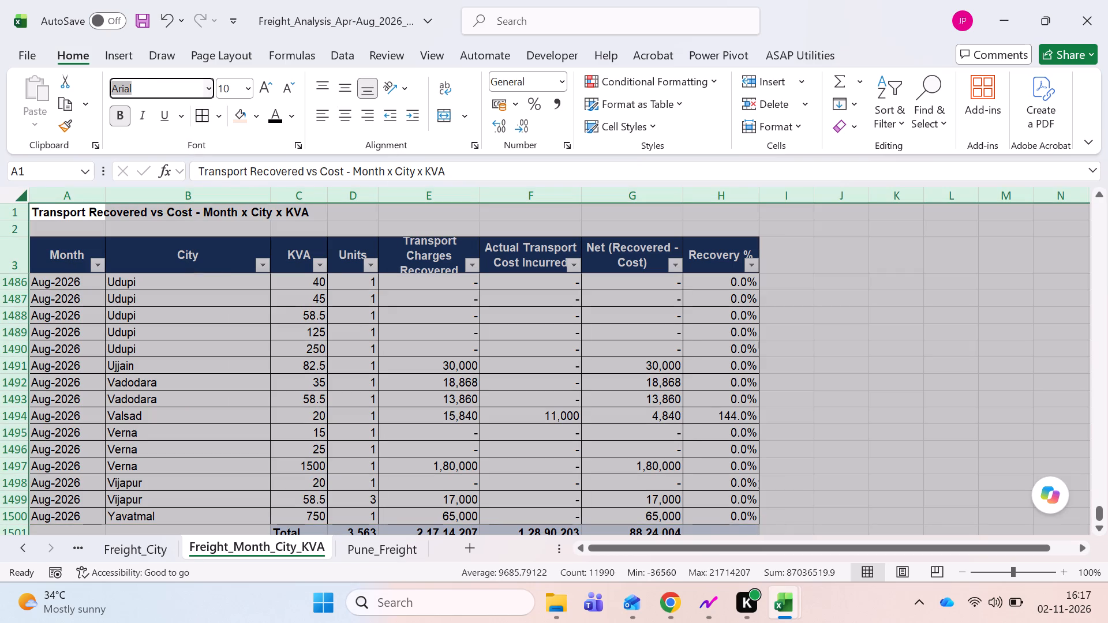
text(cal)
key(Return)
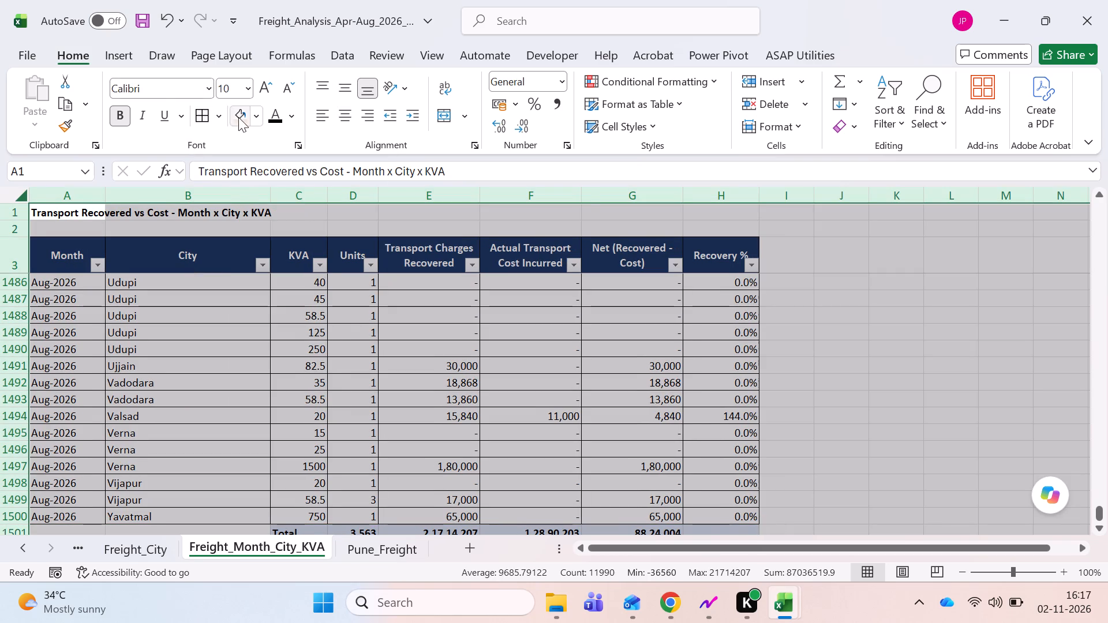
click(219, 290)
Give the Freight_Month_City_KVA header row, A3 to H3, a light orange fill and black text.
click(95, 256)
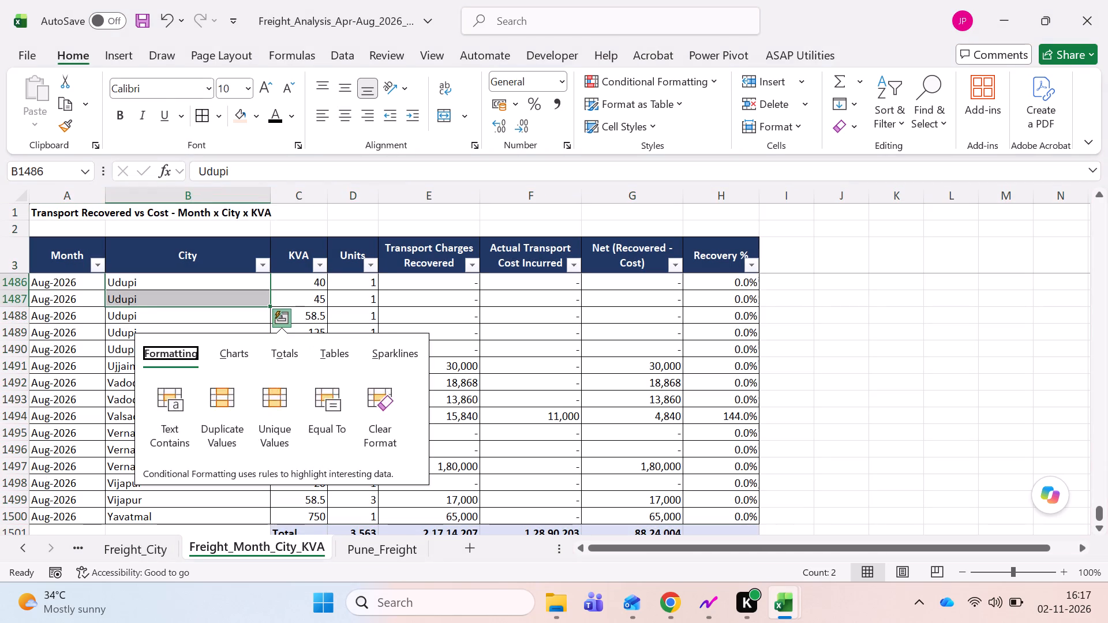
key(ctrl+shift+Right)
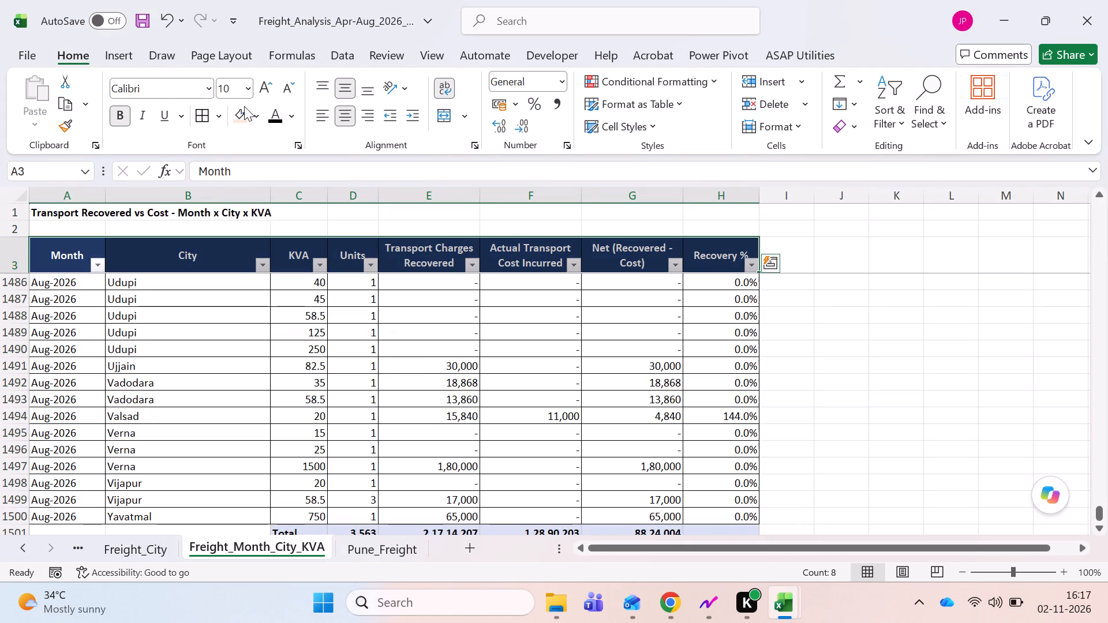
click(244, 106)
click(276, 118)
Give the Month x KVA header row on Pune_Freight, A12 to G12, a light orange fill and black text.
key(ctrl+Page_Down)
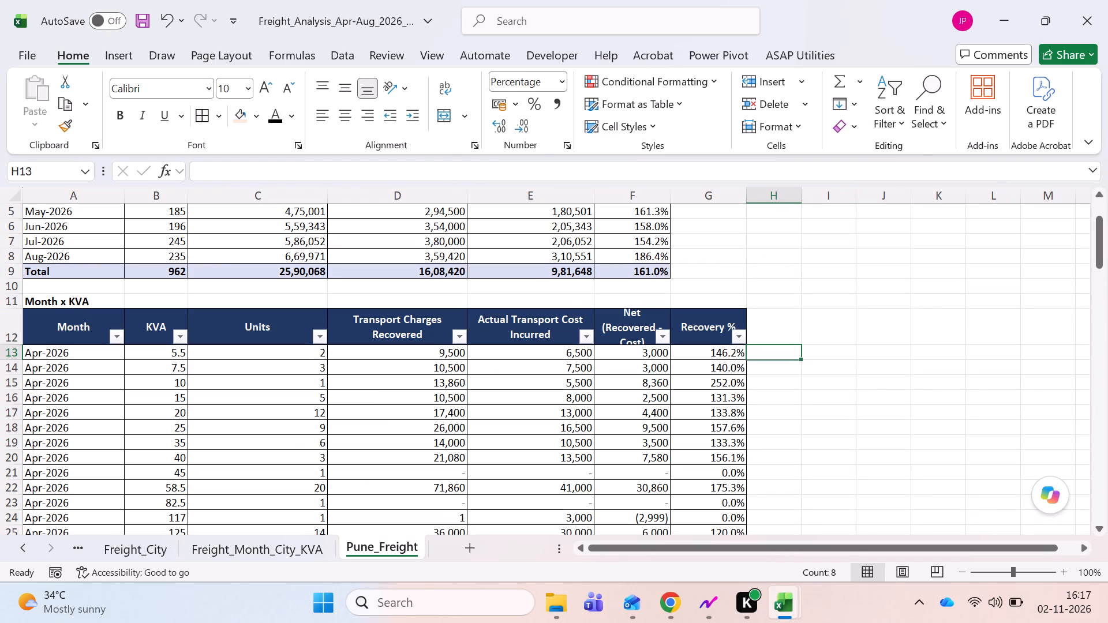
click(65, 325)
key(ctrl+shift+Right)
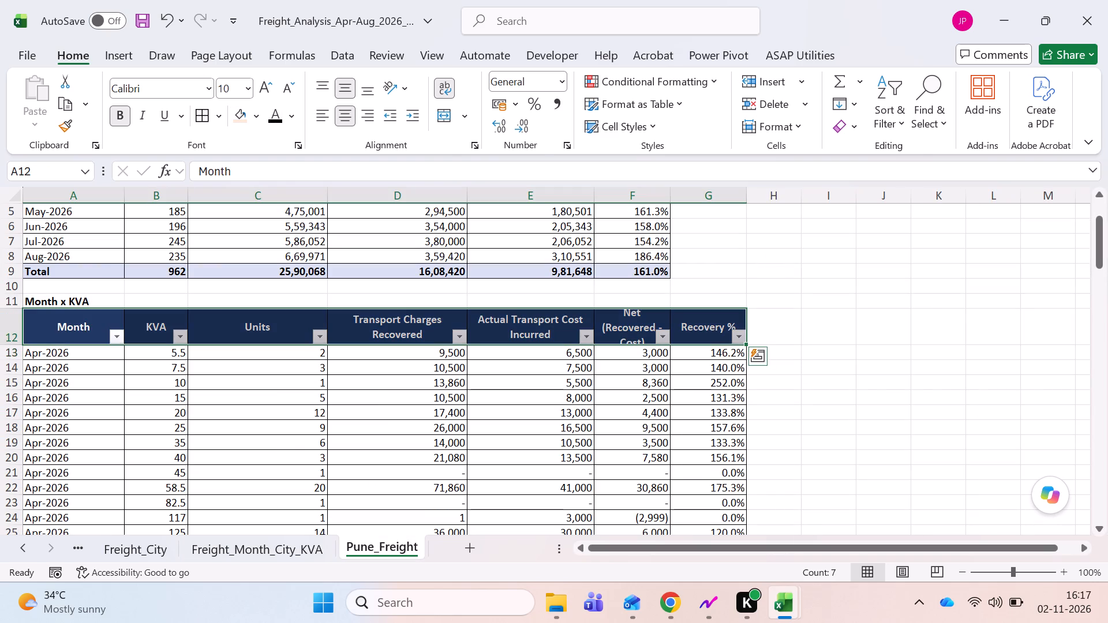
click(242, 116)
click(275, 117)
Give the monthly summary header row on Pune_Freight, A3 to F3, the same light orange fill and black text.
key(ctrl+Up)
key(ctrl+Up)
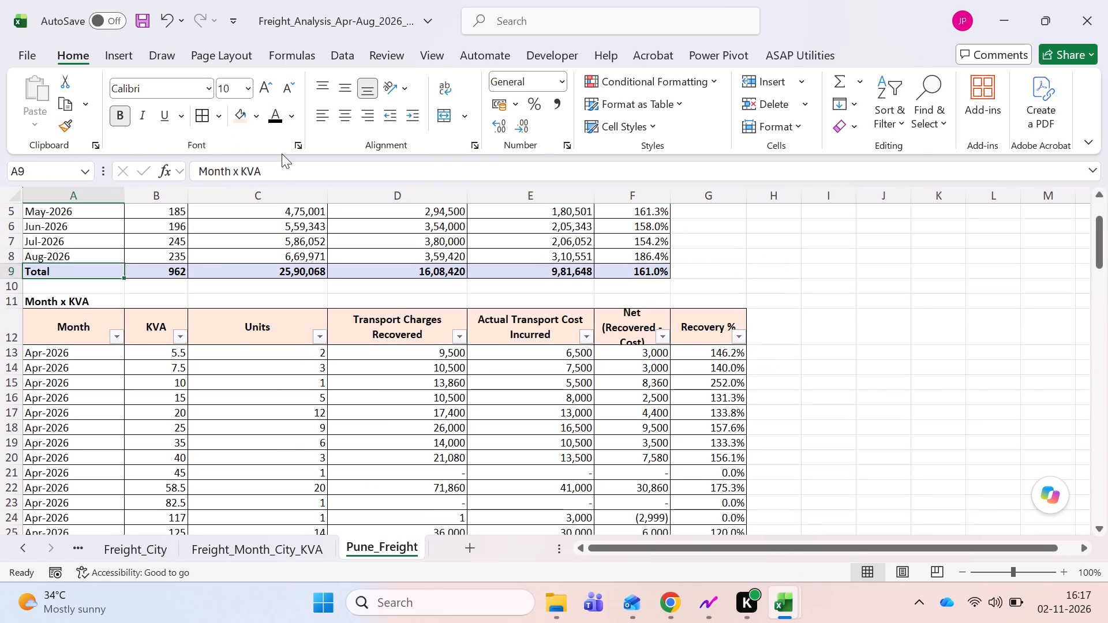
key(ctrl+Up)
key(ctrl+Up)
key(Down)
key(Down)
key(ctrl+shift+Right)
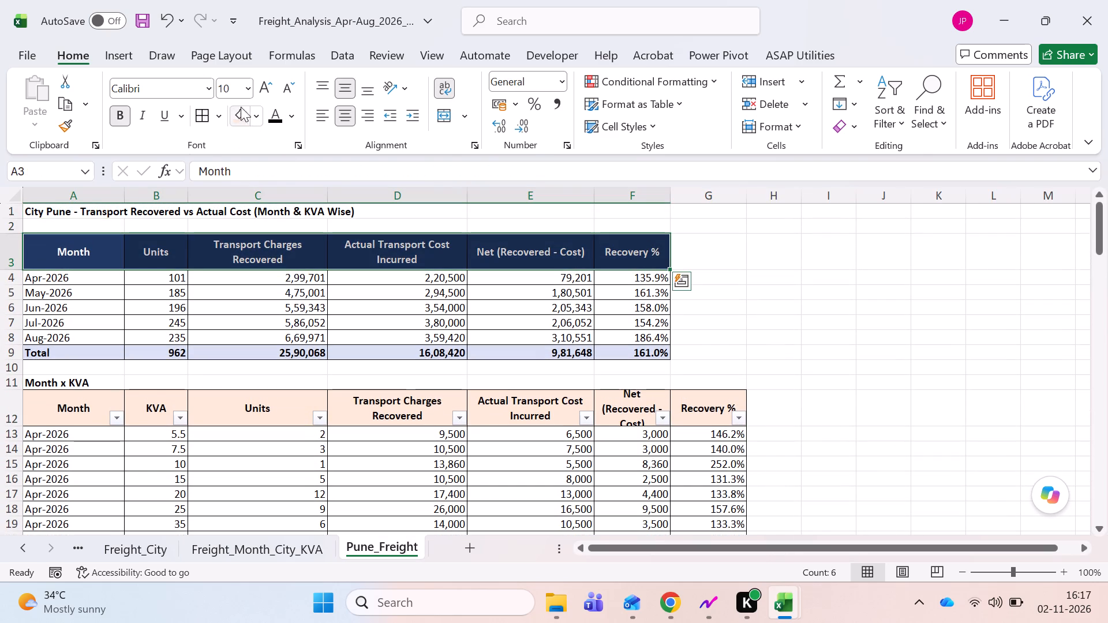
click(231, 109)
click(283, 120)
key(Down)
key(ctrl+Left)
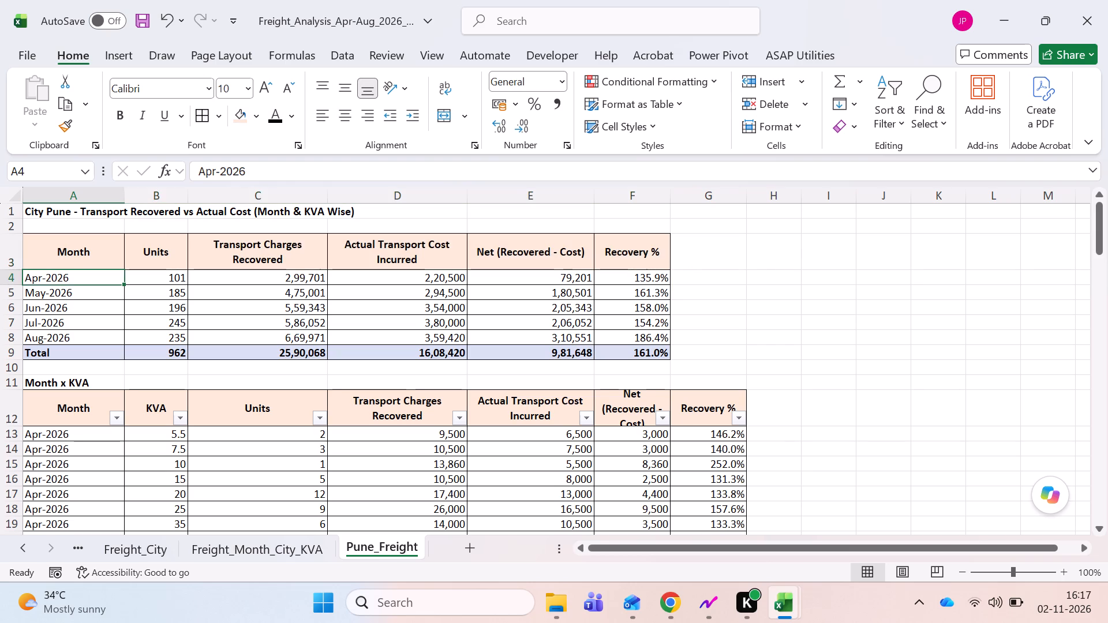
Check the last rows of the Freight_Month_City_KVA table and the recoloured headers on Pune_Freight.
key(ctrl+Page_Up)
key(Down)
key(ctrl+Down)
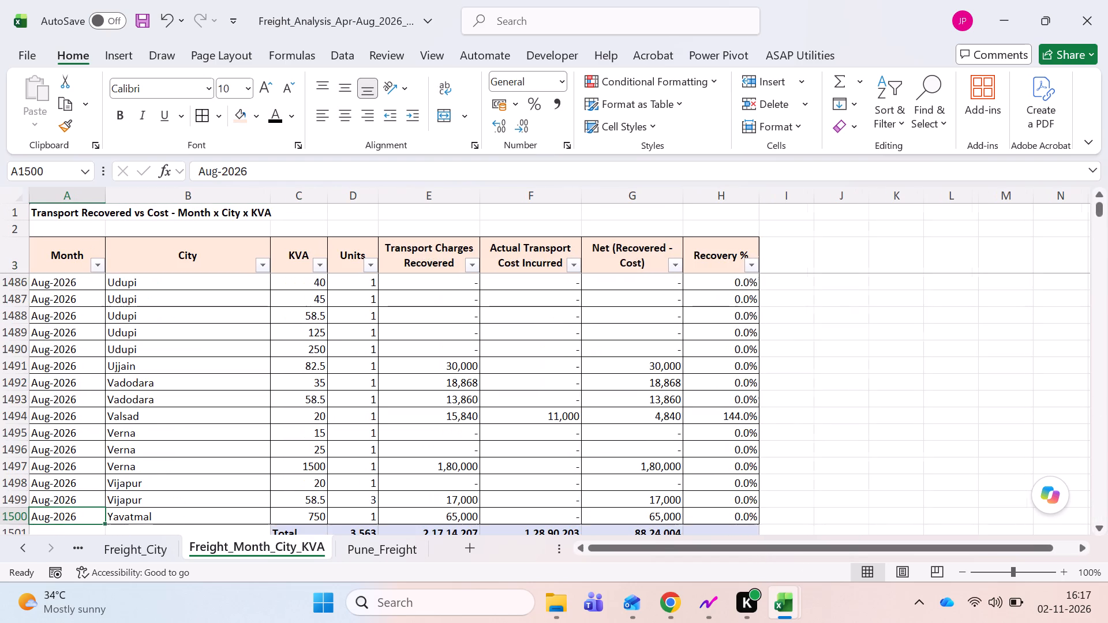
key(Down)
key(Down)
key(Up)
key(Up)
key(ctrl+Page_Down)
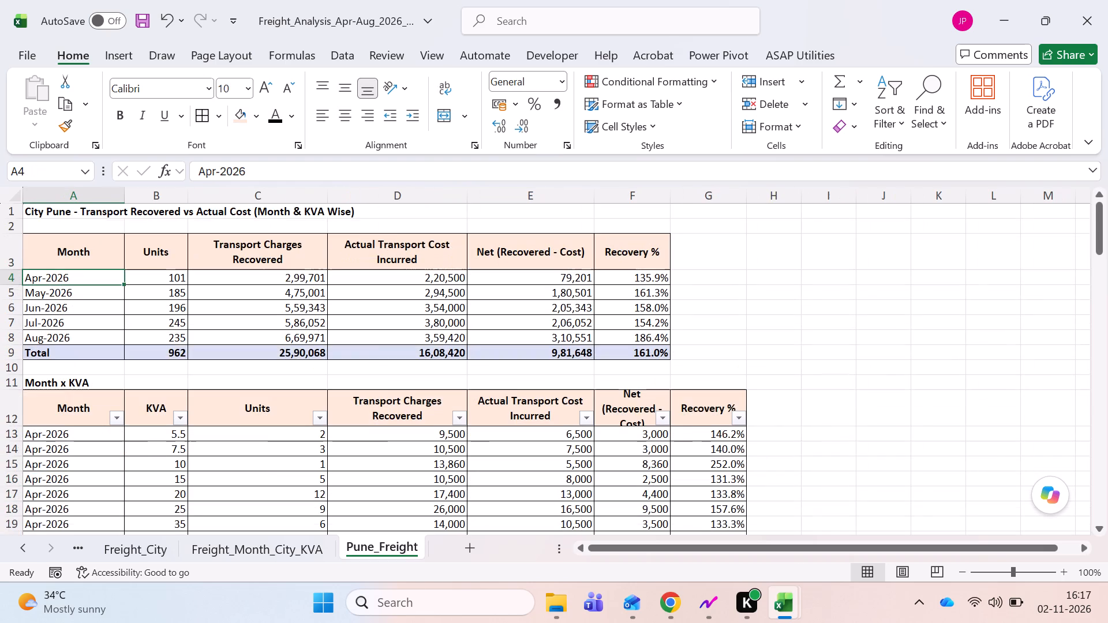
key(ctrl+Left)
Give the Freight_City header row, A4 to K4, a light orange fill and black text.
key(ctrl+Page_Up)
key(ctrl+Page_Up)
key(ctrl+Left)
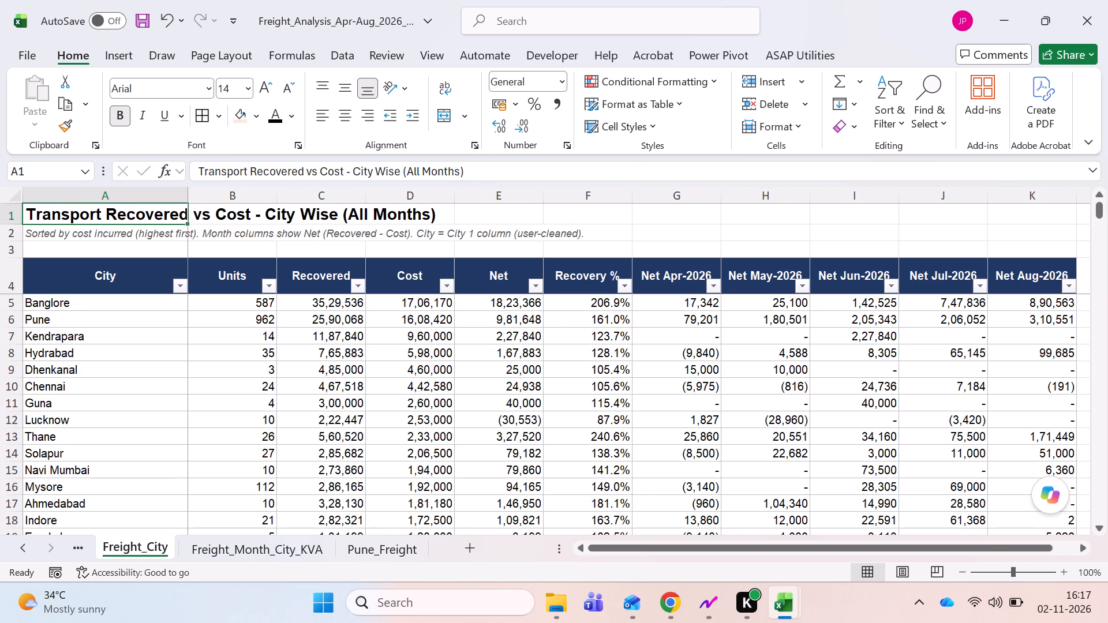
key(Down)
key(Down)
key(Down)
key(ctrl+shift+Right)
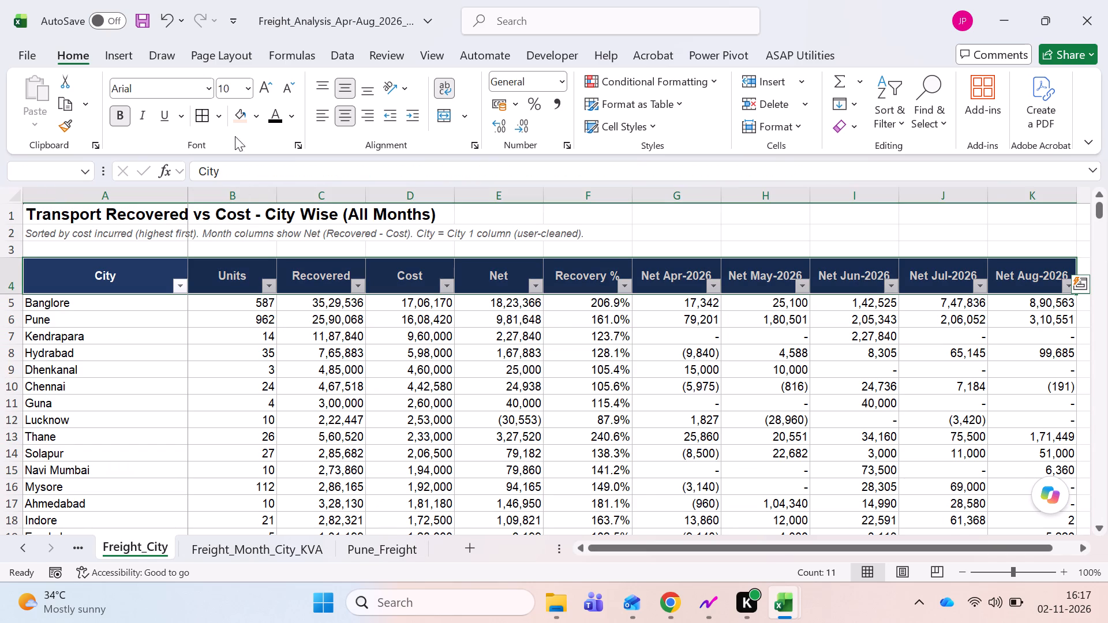
click(235, 121)
click(269, 123)
Examine the Freight_City table from its header and first cities down to the Total row.
key(Right)
key(Right)
key(Right)
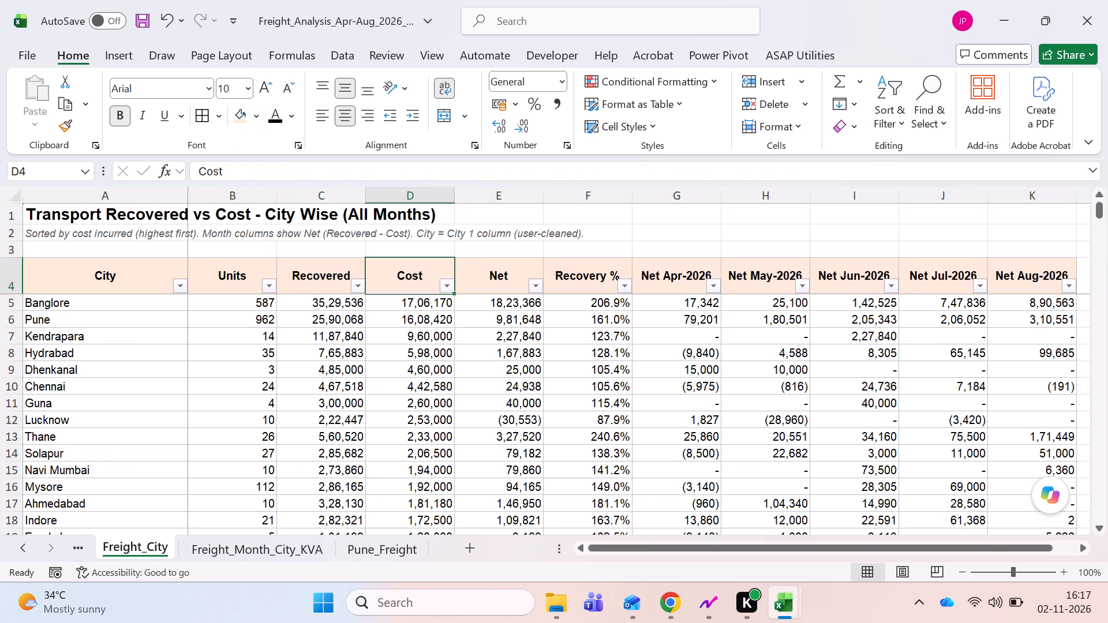
key(Left)
key(Left)
key(Left)
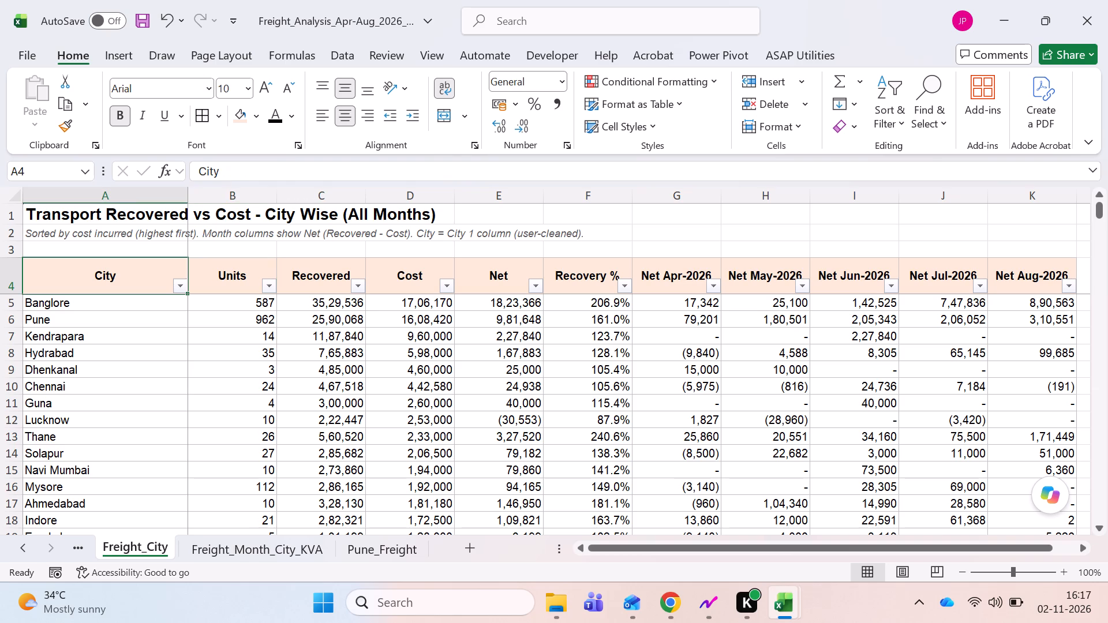
key(Left)
key(Left)
key(Left)
key(Down)
key(Down)
key(Right)
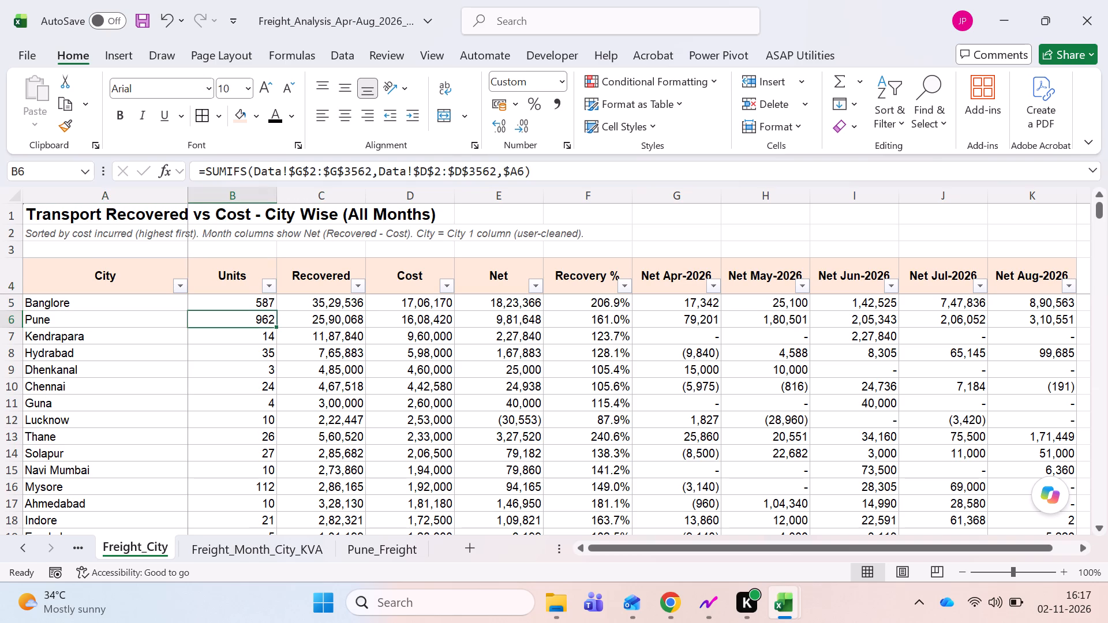
key(ctrl+Down)
key(Down)
key(Up)
key(ctrl+Up)
key(ctrl+Up)
key(Down)
key(Down)
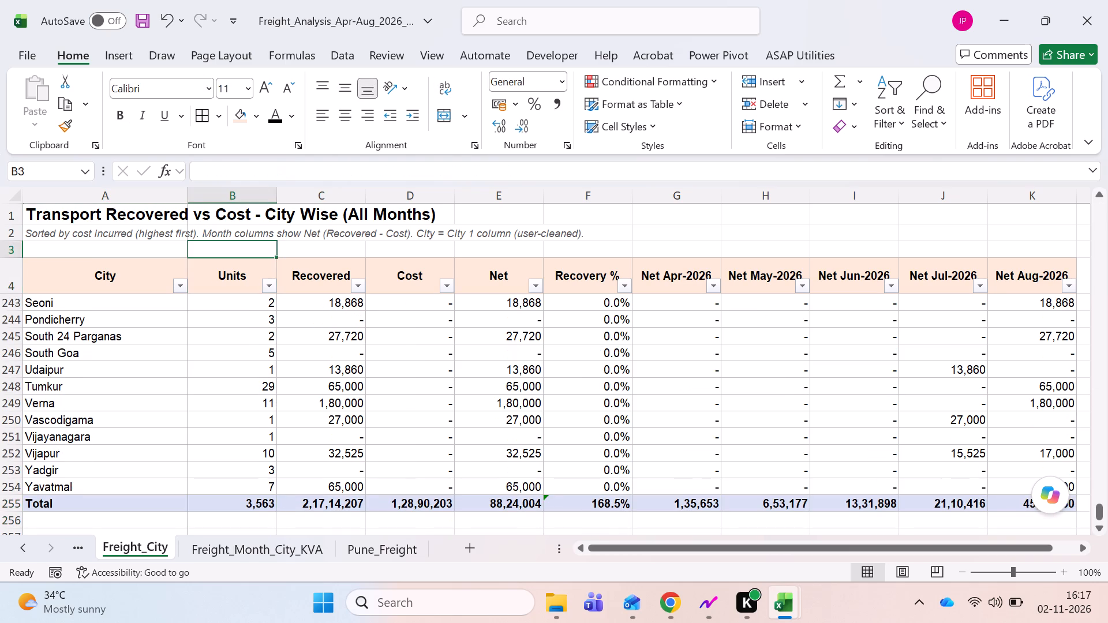
Examine the Freight_City rows under the recoloured header, going down the city list from Banglore to jyotiba Phoole Nagar.
key(Down)
key(Down)
key(Down)
key(Up)
key(Right)
key(Left)
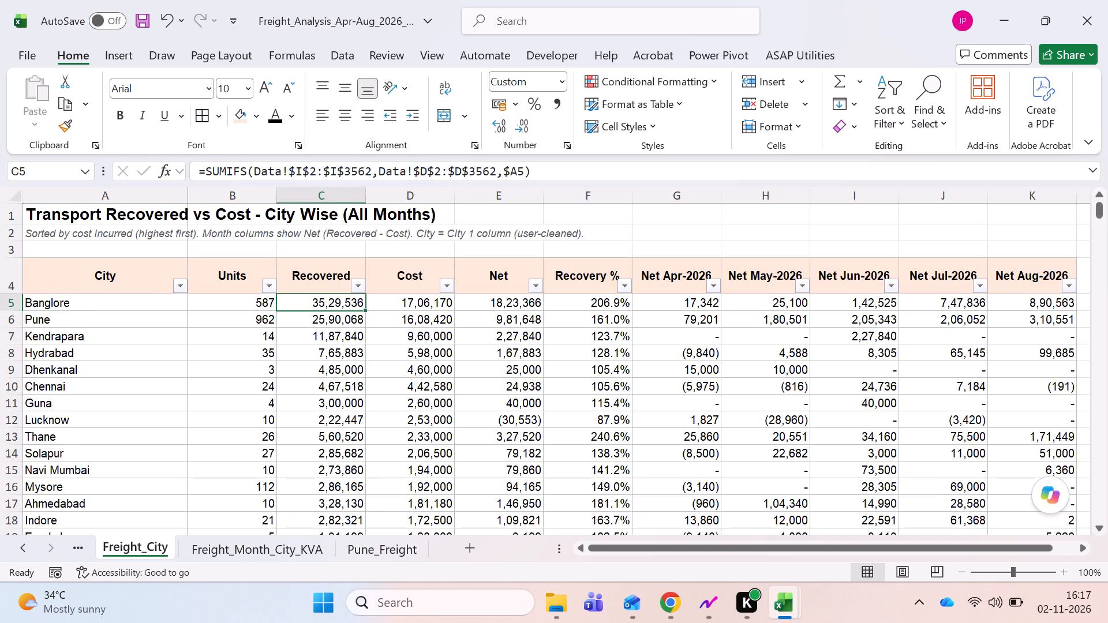
key(Left)
key(Left)
key(Right)
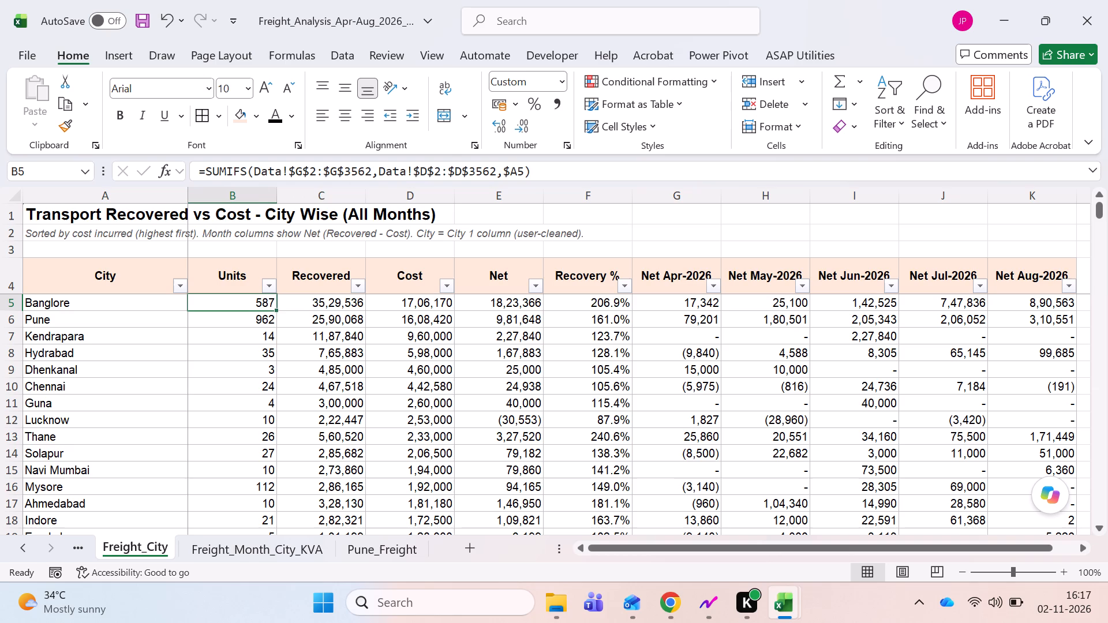
key(shift+Right)
key(Left)
key(Left)
key(Down)
key(Down)
key(Down)
key(Down)
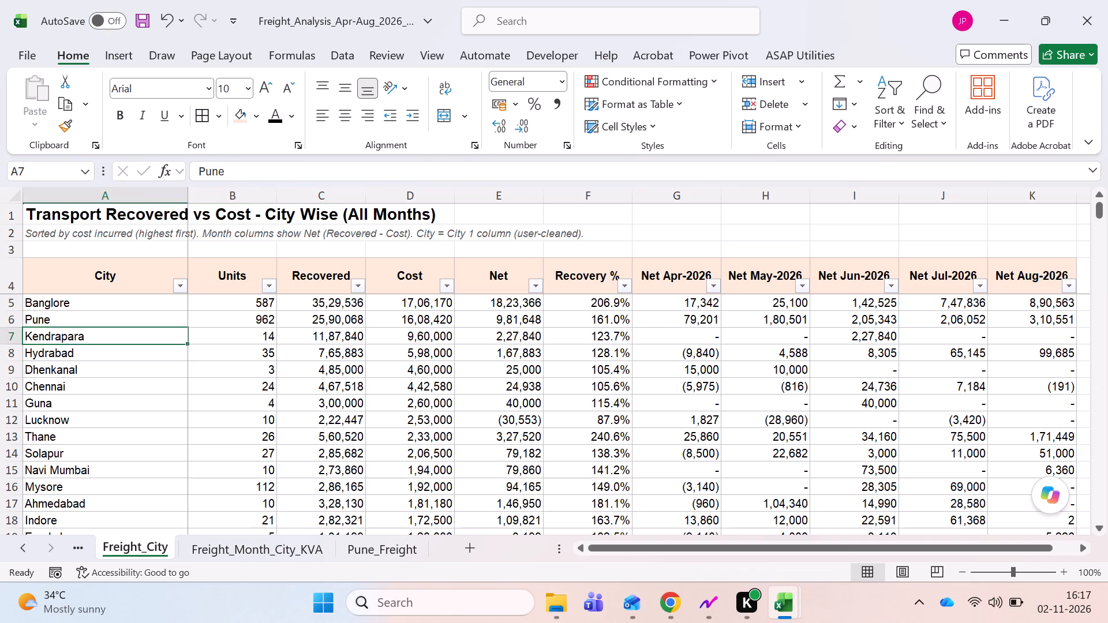
key(Down)
key(Down)
key(Down)
key(Down)
key(Down)
key(Down)
key(Down)
key(Down)
key(Down)
key(Down)
key(Down)
key(Down)
key(Down)
key(Down)
key(Down)
key(Down)
key(Down)
key(Down)
key(Down)
key(Down)
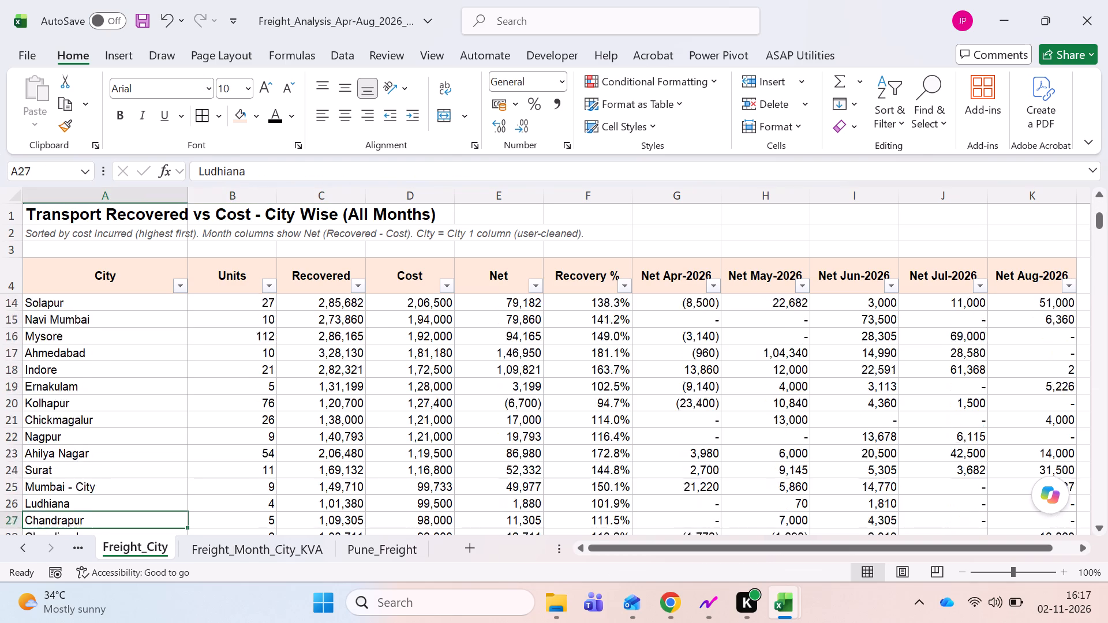
key(Down)
key(Down)
key(Down)
key(Down)
key(Down)
key(Down)
key(Down)
key(Down)
key(Down)
key(Down)
key(Down)
key(Down)
key(Down)
key(Down)
key(Down)
key(Down)
key(Down)
key(Down)
key(Down)
key(Down)
key(Down)
key(Down)
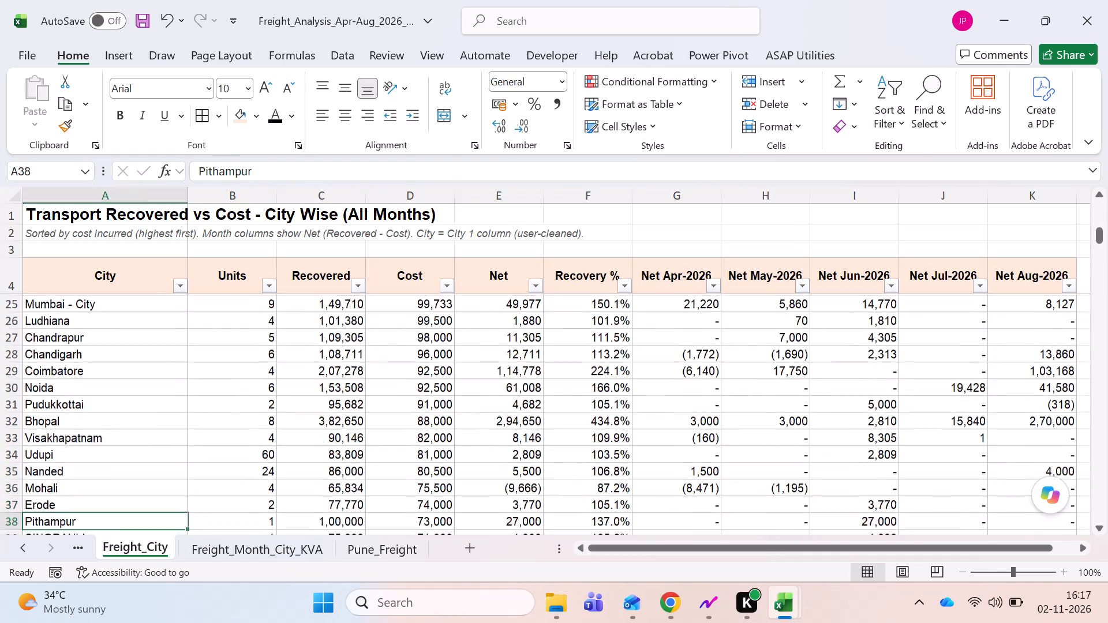
key(Down)
key(Down)
key(Down)
key(Down)
key(Down)
key(Down)
key(Down)
key(Down)
key(Down)
key(Down)
key(Down)
key(Down)
key(Down)
key(Down)
key(Down)
key(Down)
key(Down)
key(Down)
key(Down)
key(Down)
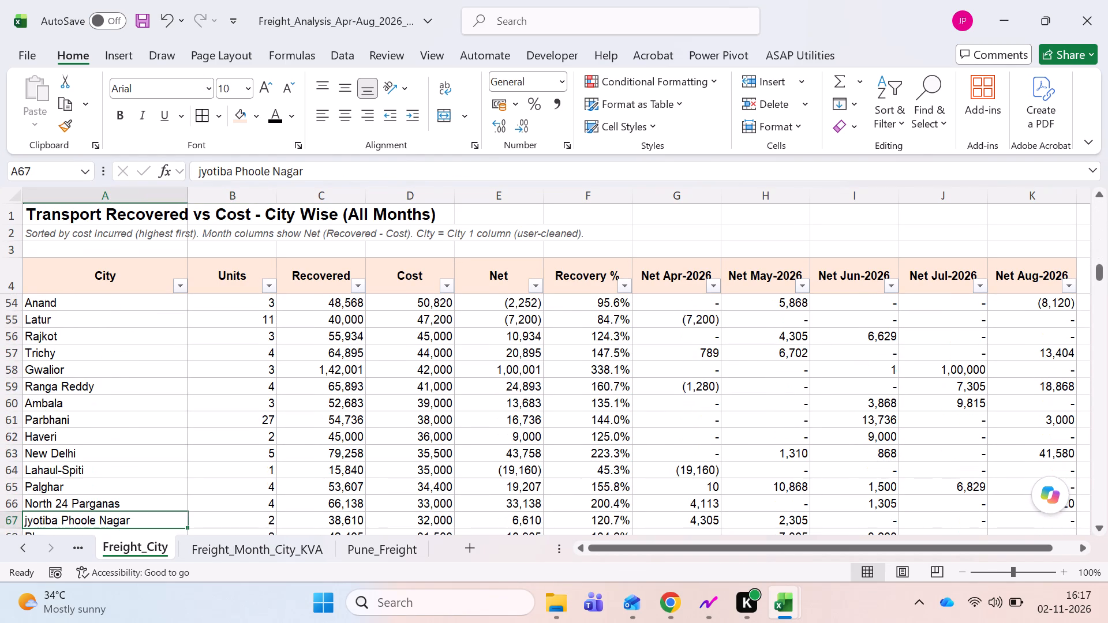
Search the Freight_City sheet for "pune".
key(ctrl+f)
text(pune)
key(Return)
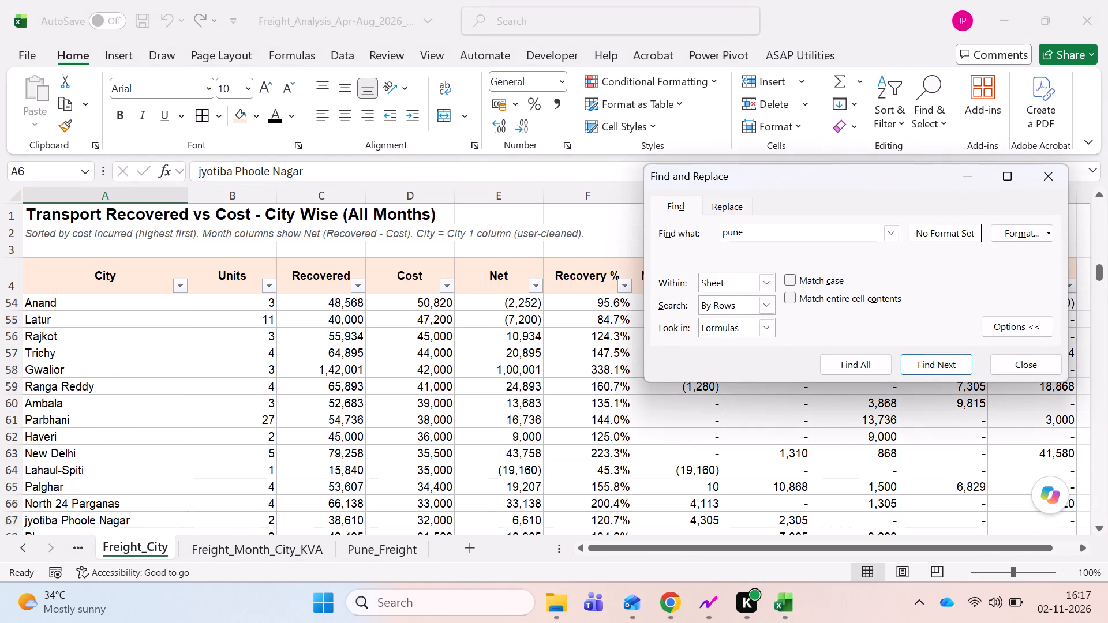
key(Escape)
key(Right)
key(Left)
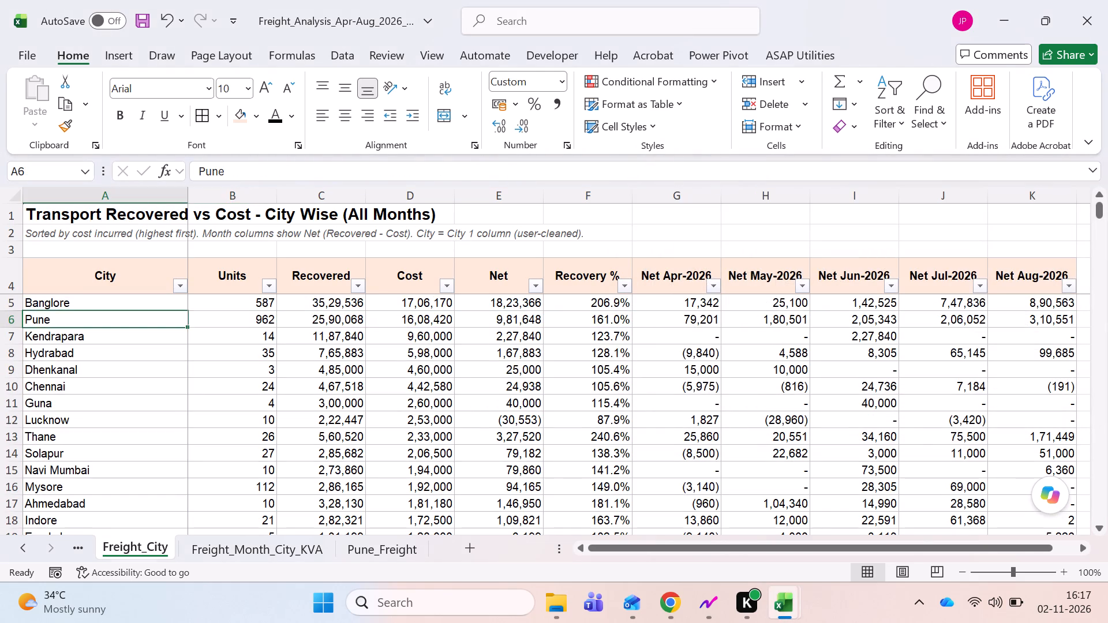
Check the Banglore row on Freight_City across the Units to Recovery % columns, B5 to F5.
key(ctrl+Up)
key(Down)
key(Down)
key(Up)
key(Right)
key(Left)
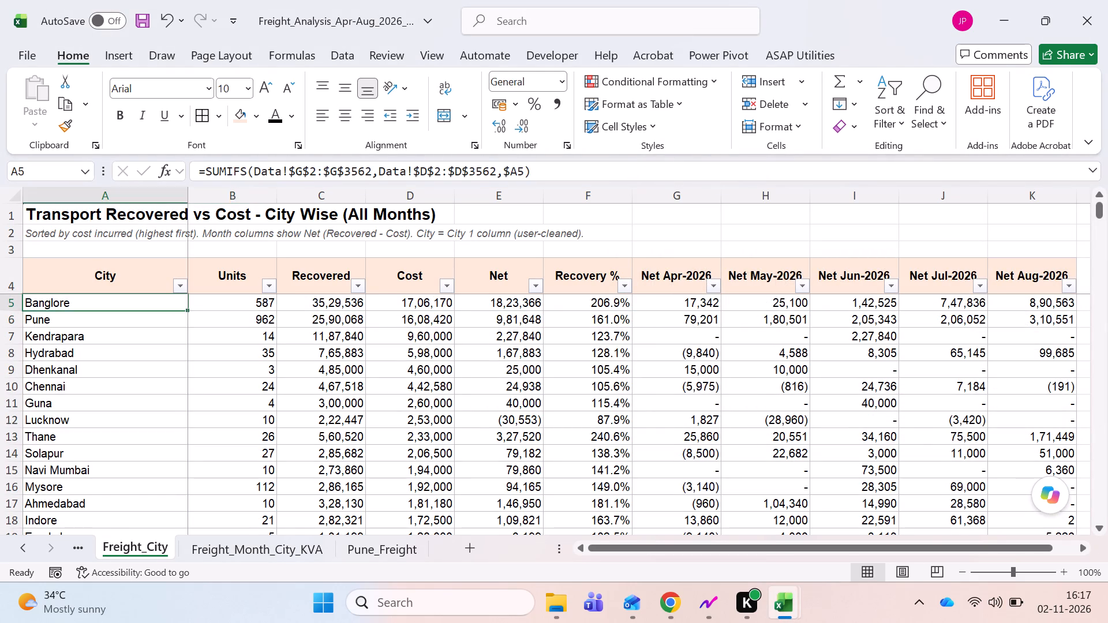
key(Right)
key(shift+Right)
key(shift+Right)
key(shift+Right)
key(shift+Right)
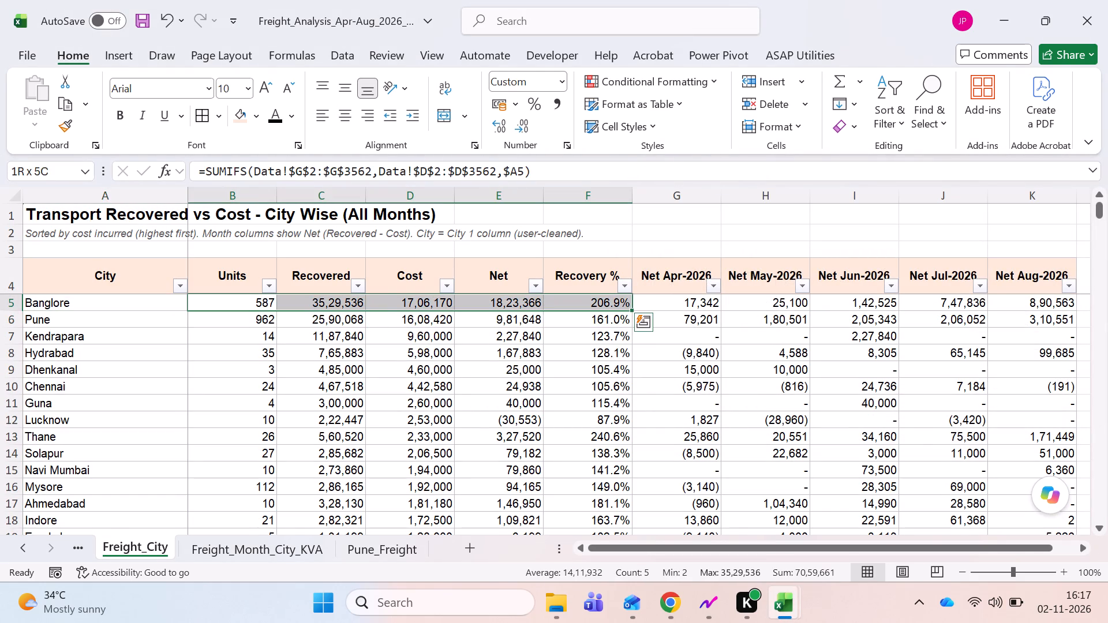
key(ctrl+Left)
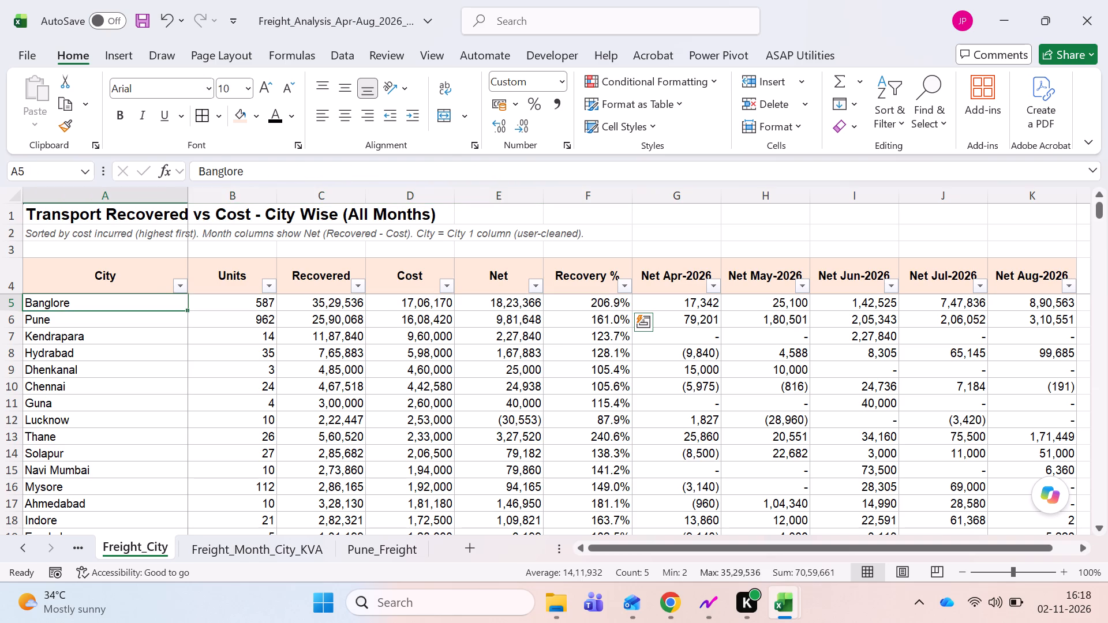
Delete row 2 of Freight_City, which holds the italic sorting note beneath the title.
key(ctrl+Up)
key(ctrl+Up)
key(shift+space)
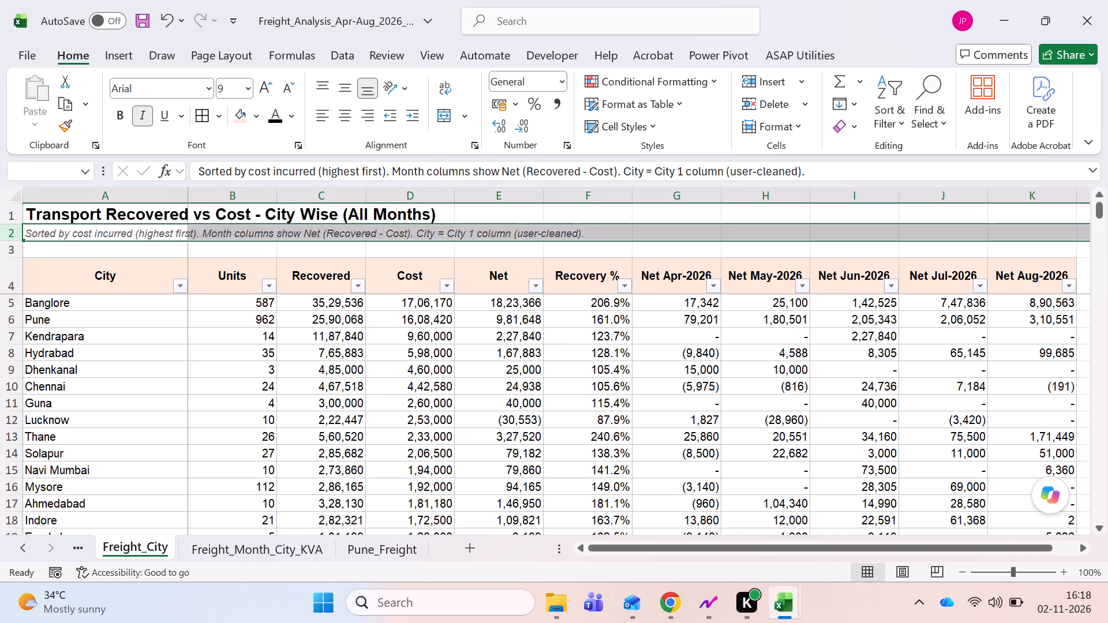
key(ctrl+minus)
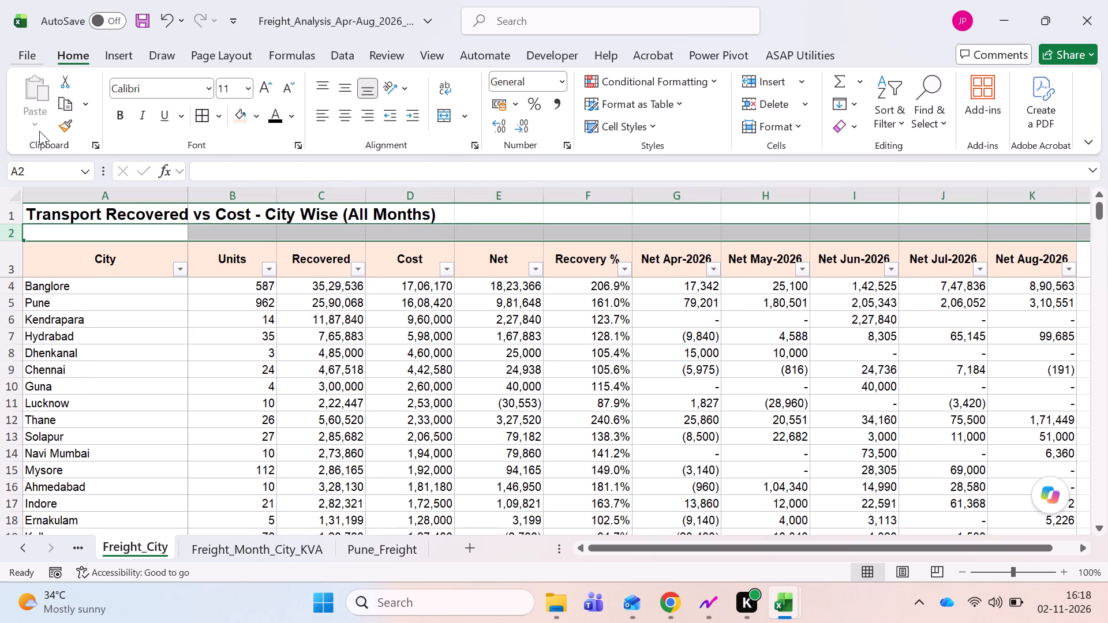
Set the font of the entire Freight_City sheet to Calibri, size 10.
click(2, 192)
click(145, 86)
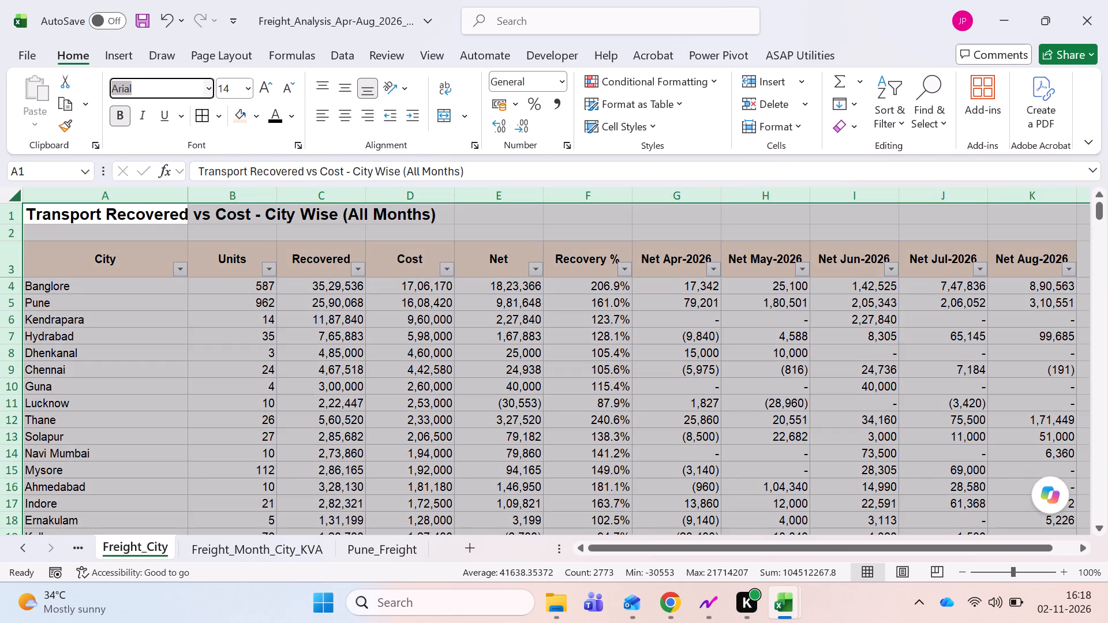
text(cal)
key(Return)
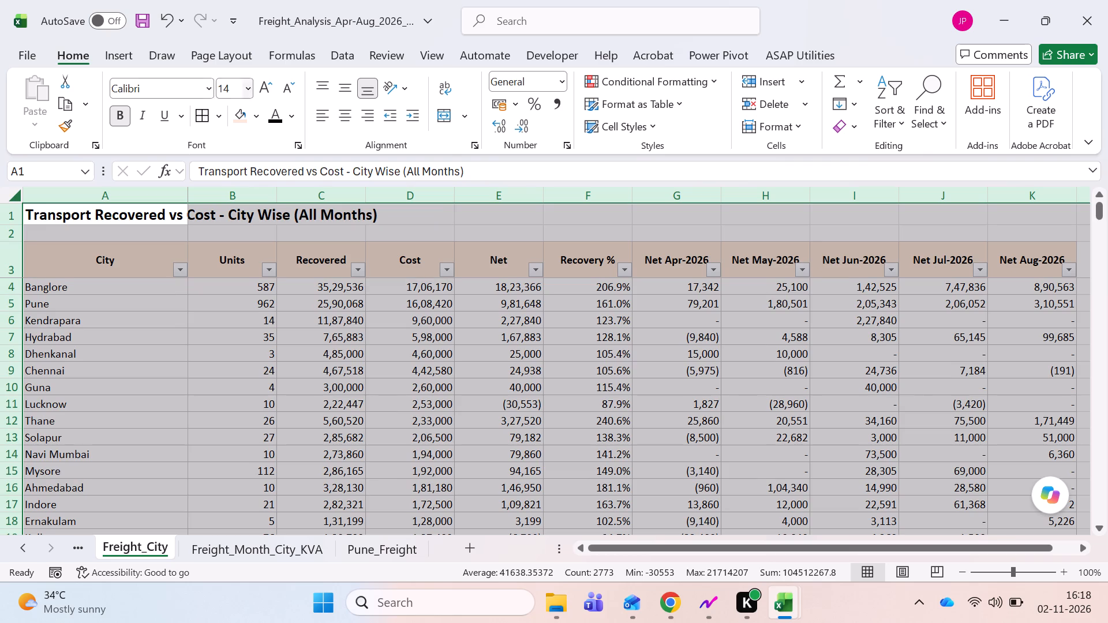
click(232, 92)
text(10)
key(Return)
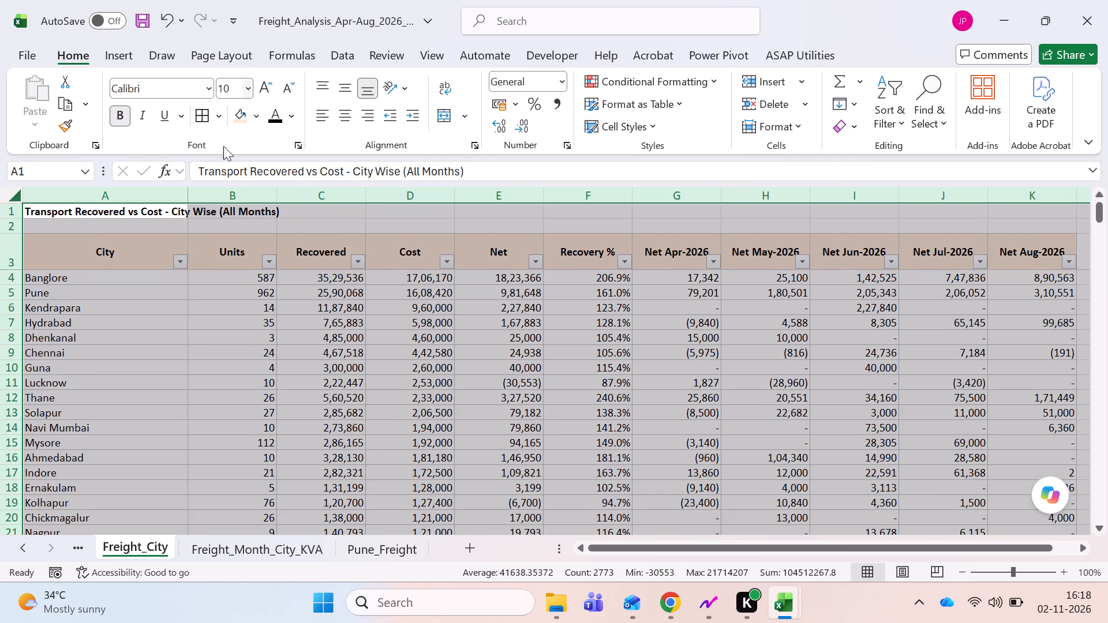
Autofit the widths of columns B to K on Freight_City to their contents and save the workbook.
click(158, 316)
double_click(277, 194)
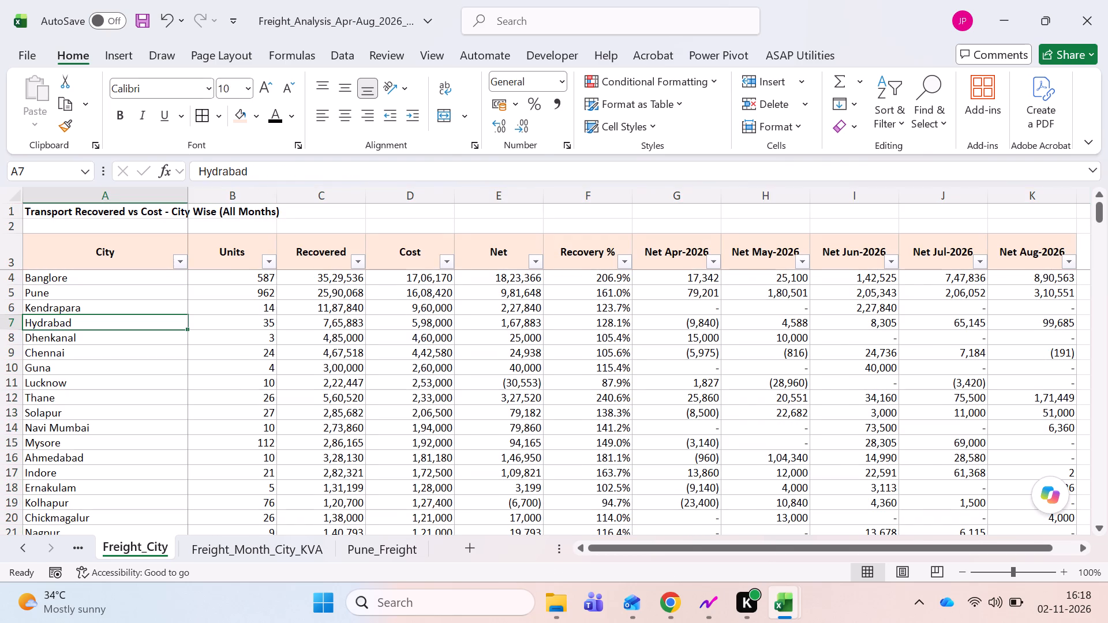
double_click(336, 196)
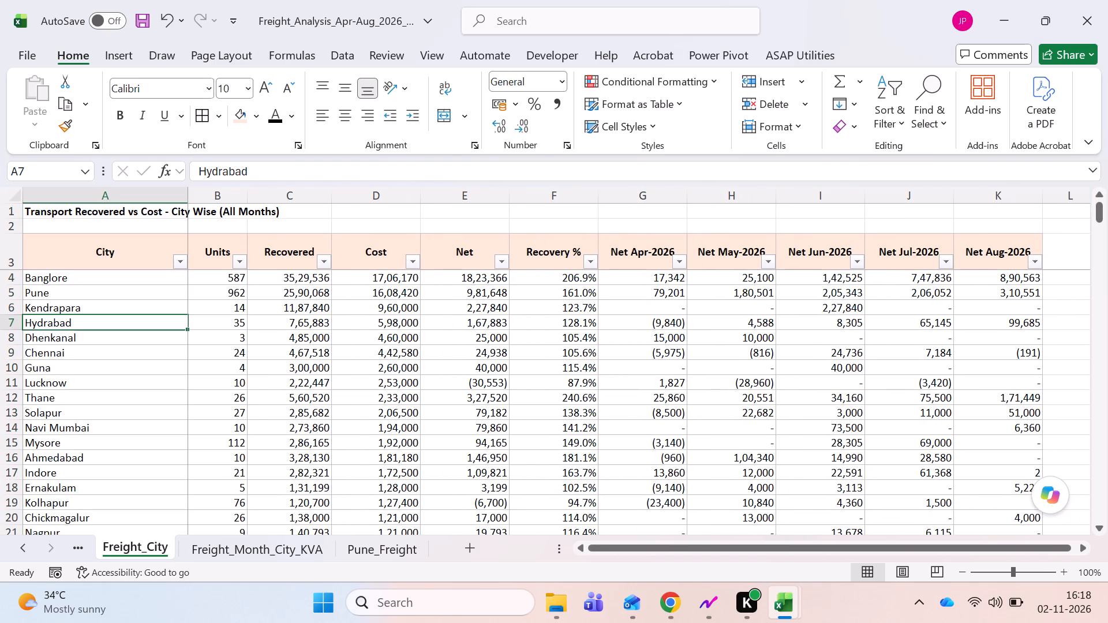
double_click(423, 196)
double_click(483, 200)
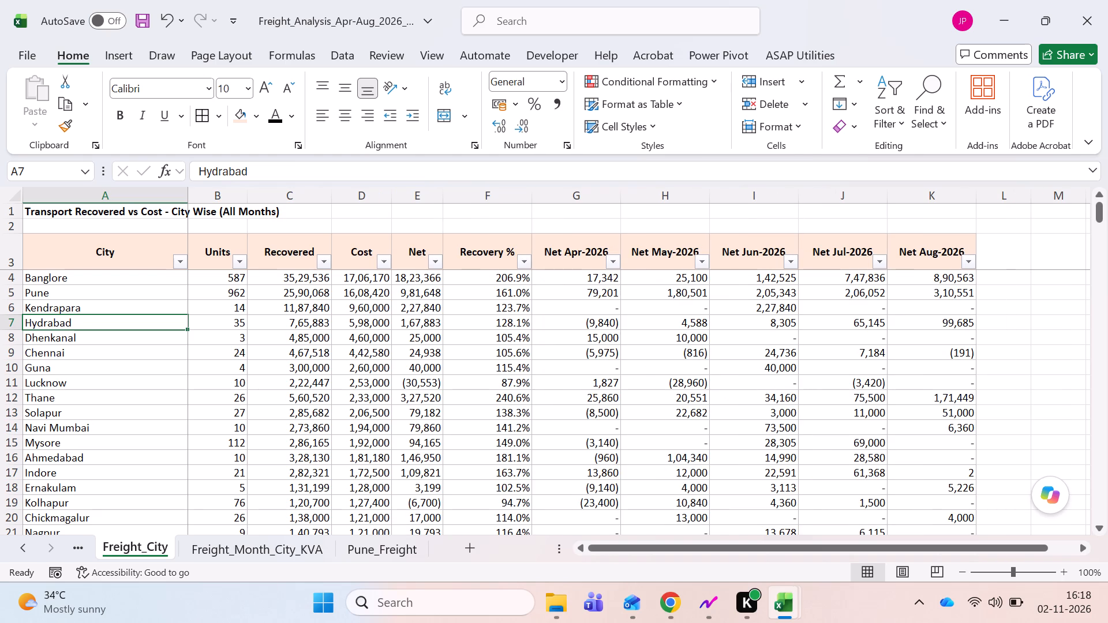
double_click(536, 198)
double_click(532, 192)
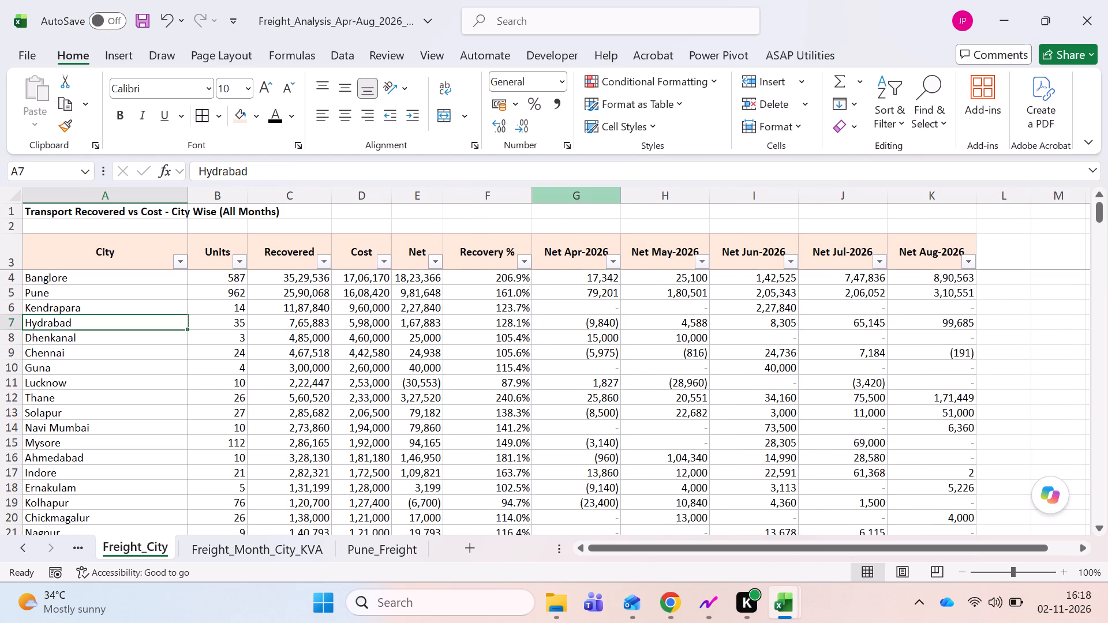
double_click(626, 197)
double_click(717, 195)
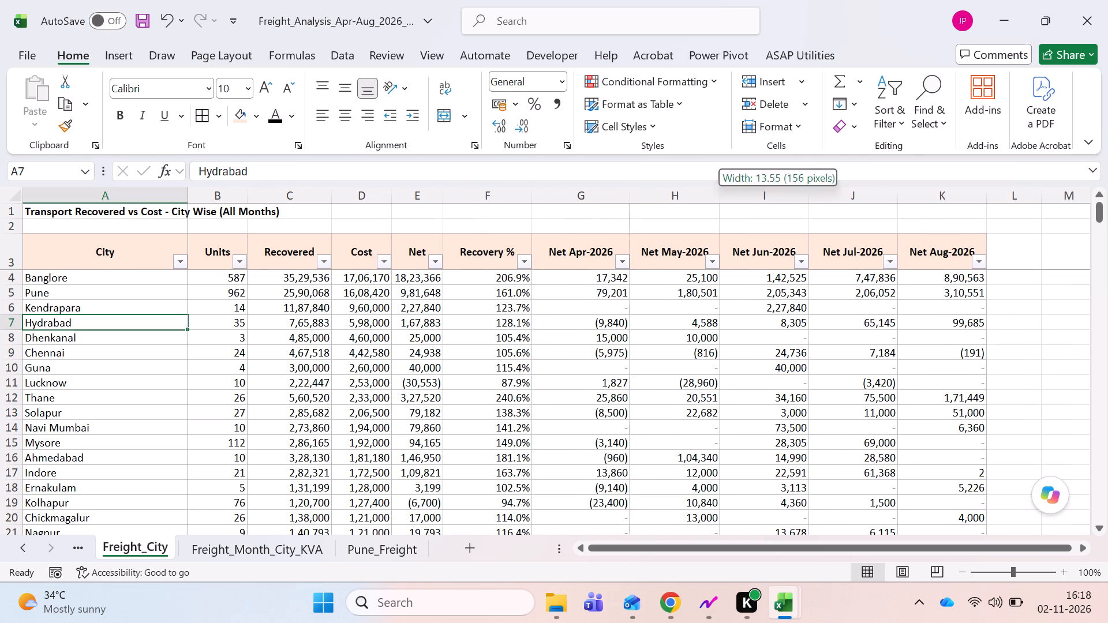
double_click(818, 195)
double_click(812, 195)
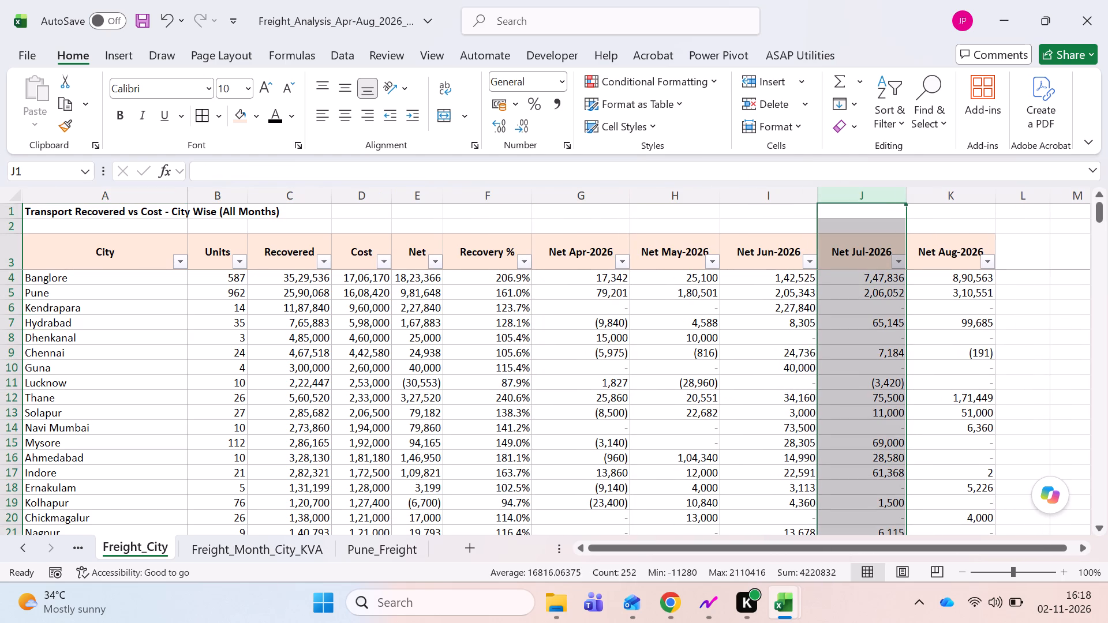
double_click(905, 193)
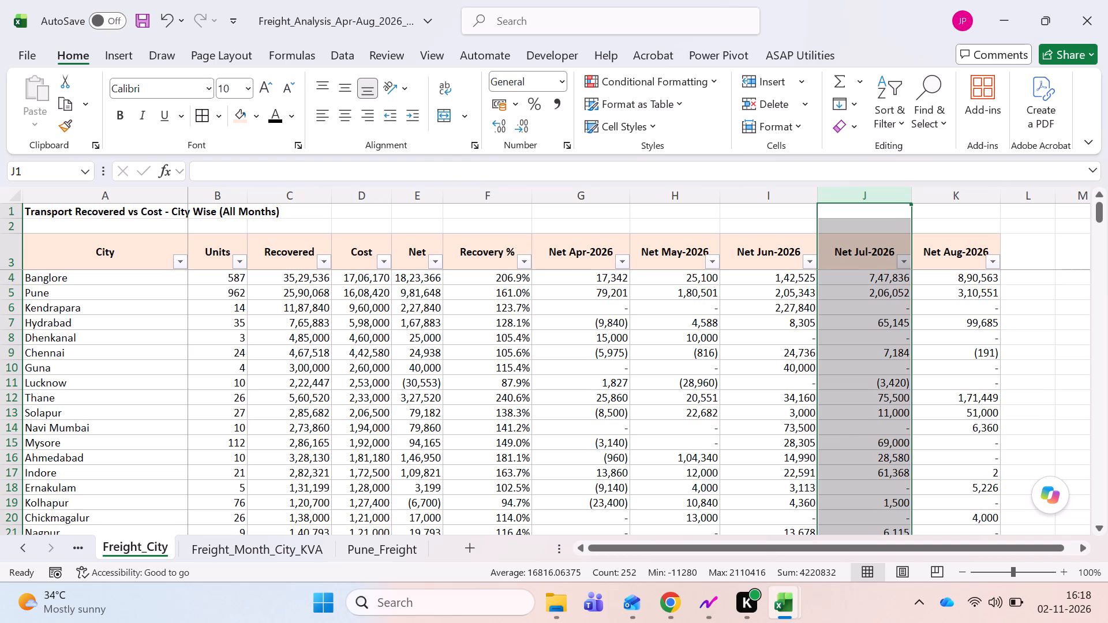
double_click(1007, 193)
click(752, 271)
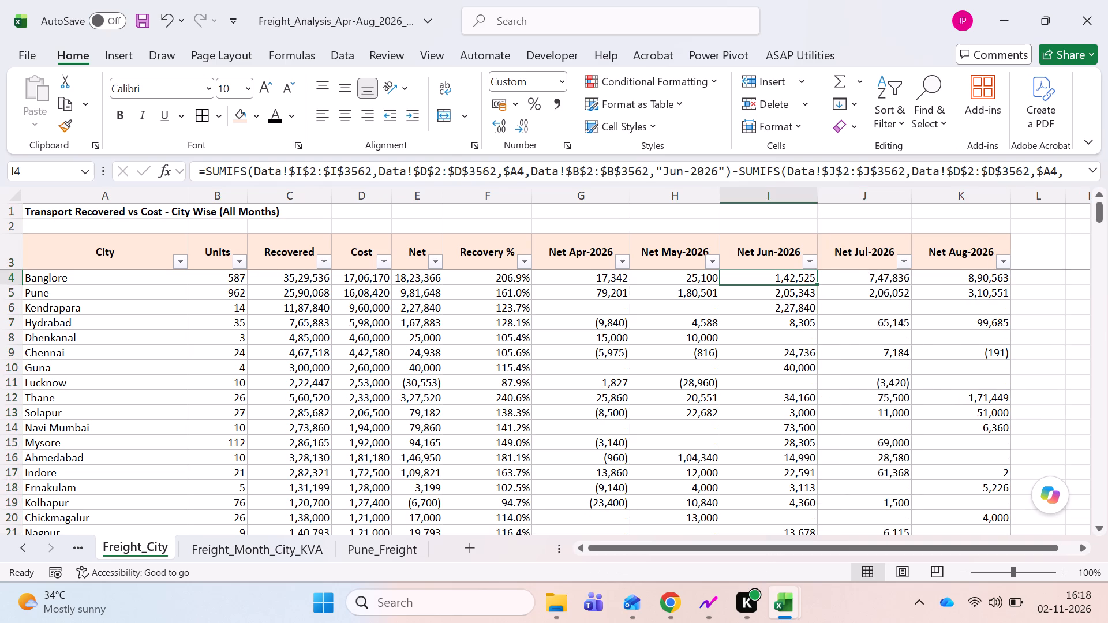
key(ctrl+Left)
key(ctrl+Left)
key(ctrl+s)
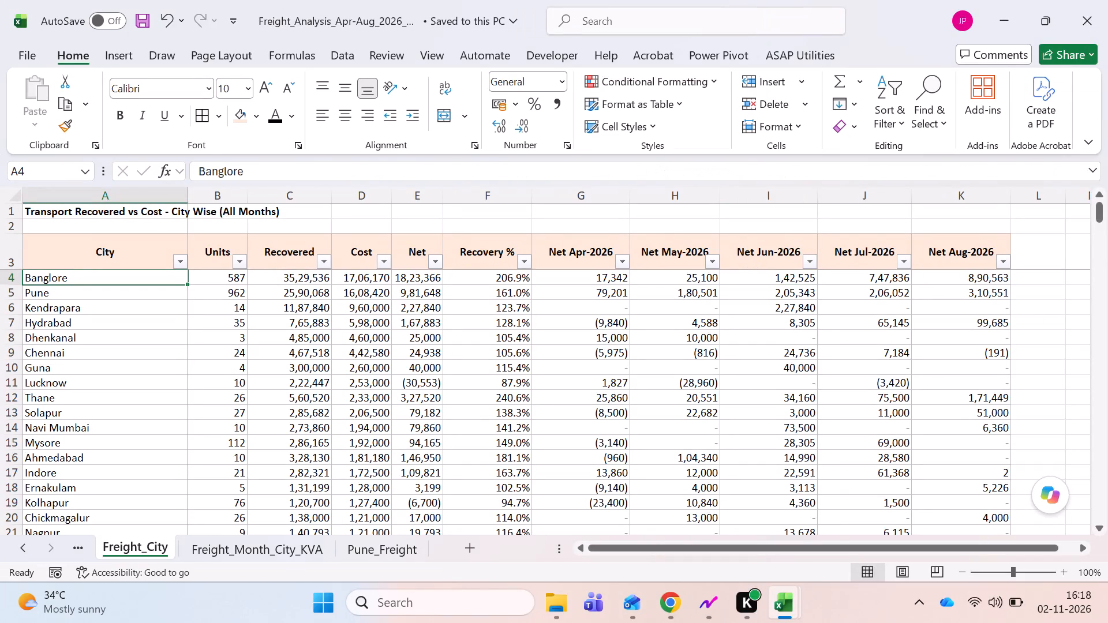
Give the Freight_KVA header row, A4 to K4, a light orange fill and black text.
key(ctrl+Page_Up)
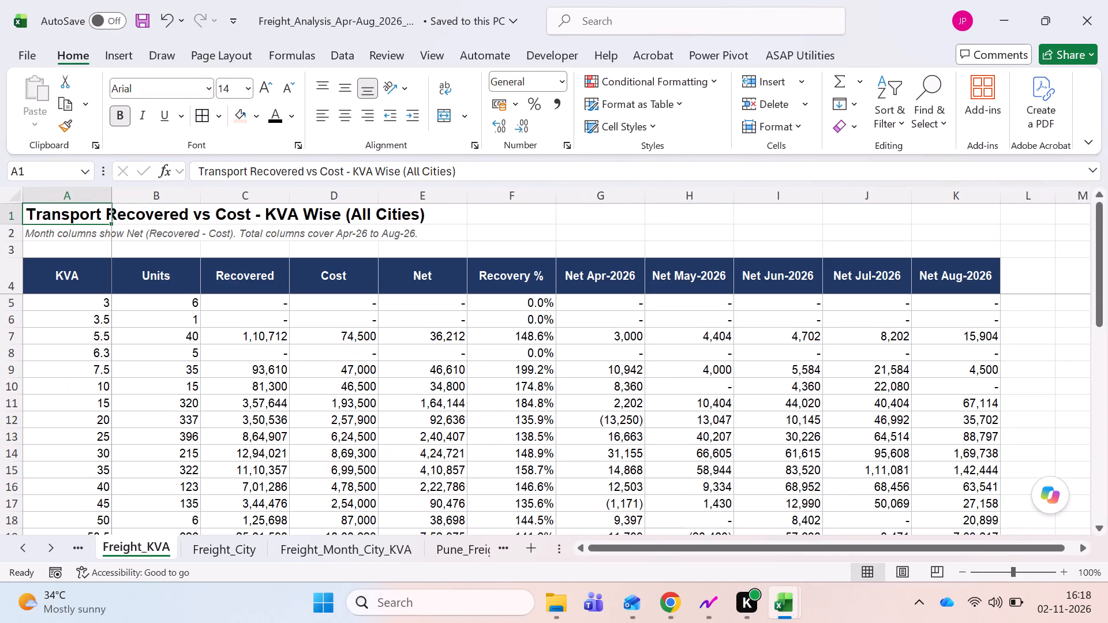
key(Down)
key(Down)
key(Down)
key(ctrl+shift+Right)
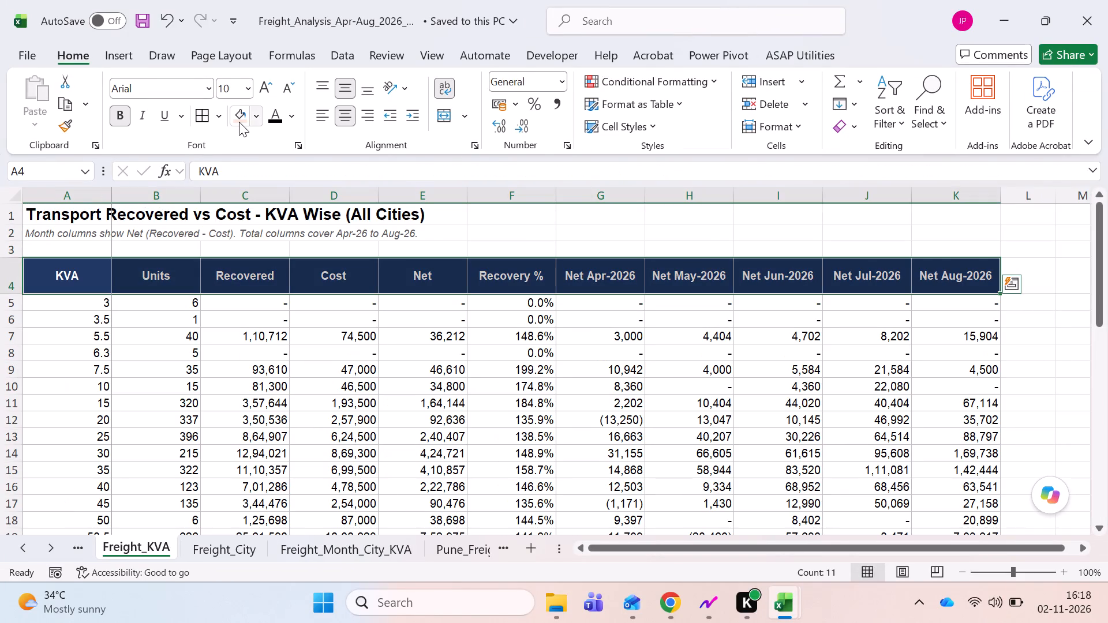
click(279, 123)
click(239, 120)
key(Down)
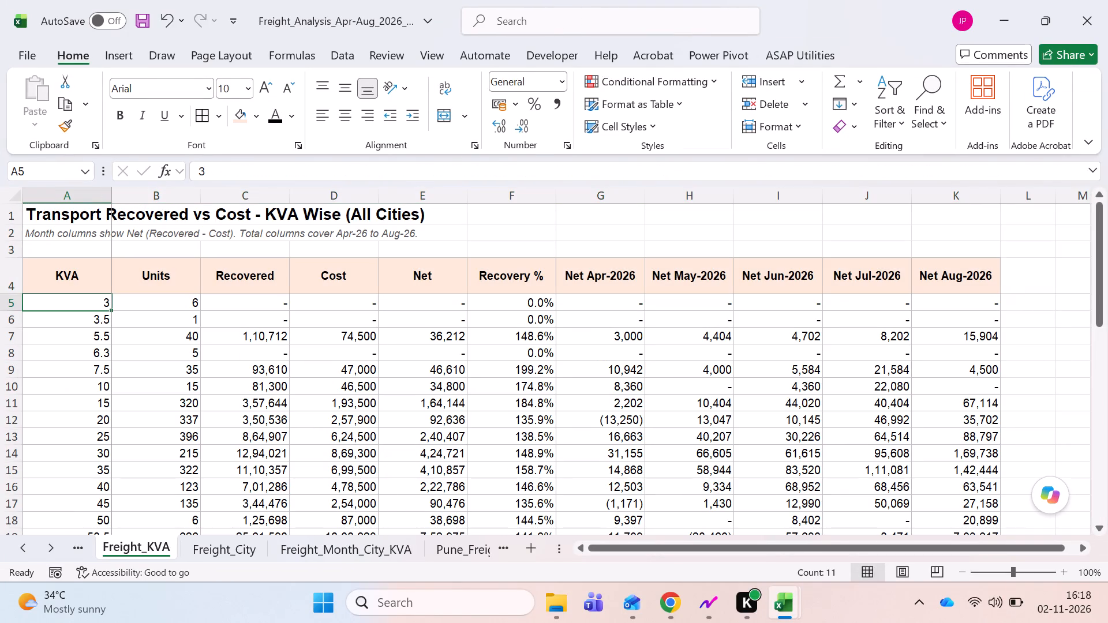
Apply all borders to the Freight_KVA table, from the header in A4 to the Total row's end in K38.
key(ctrl+Left)
key(ctrl+Left)
key(Up)
key(ctrl+shift+Right)
key(ctrl+shift+Down)
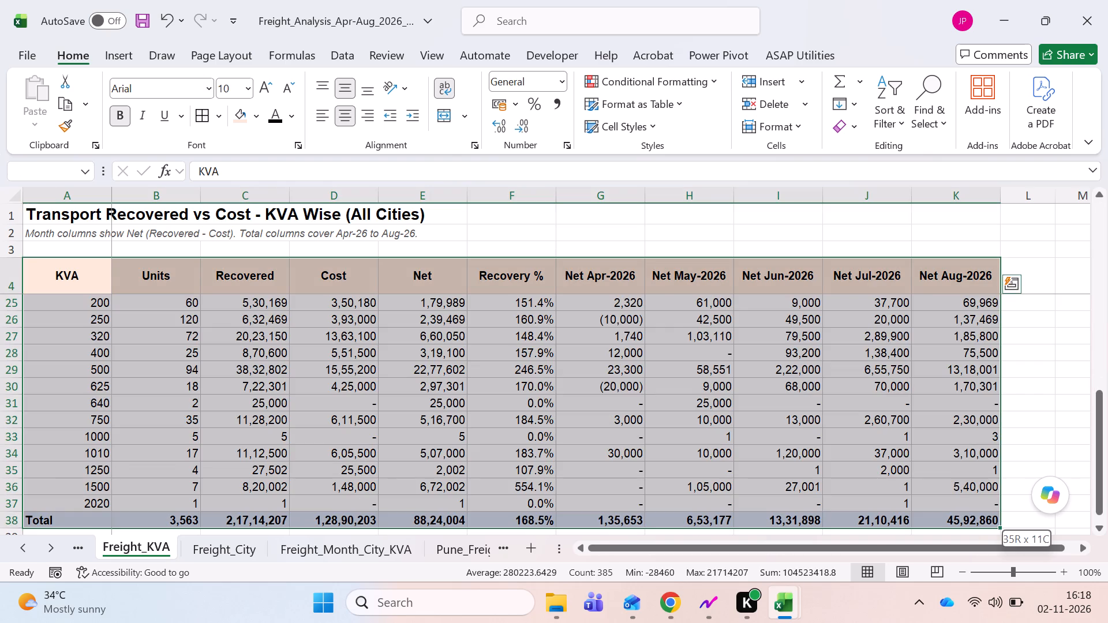
key(shift+Up)
key(shift+Down)
key(alt+h)
text(ba)
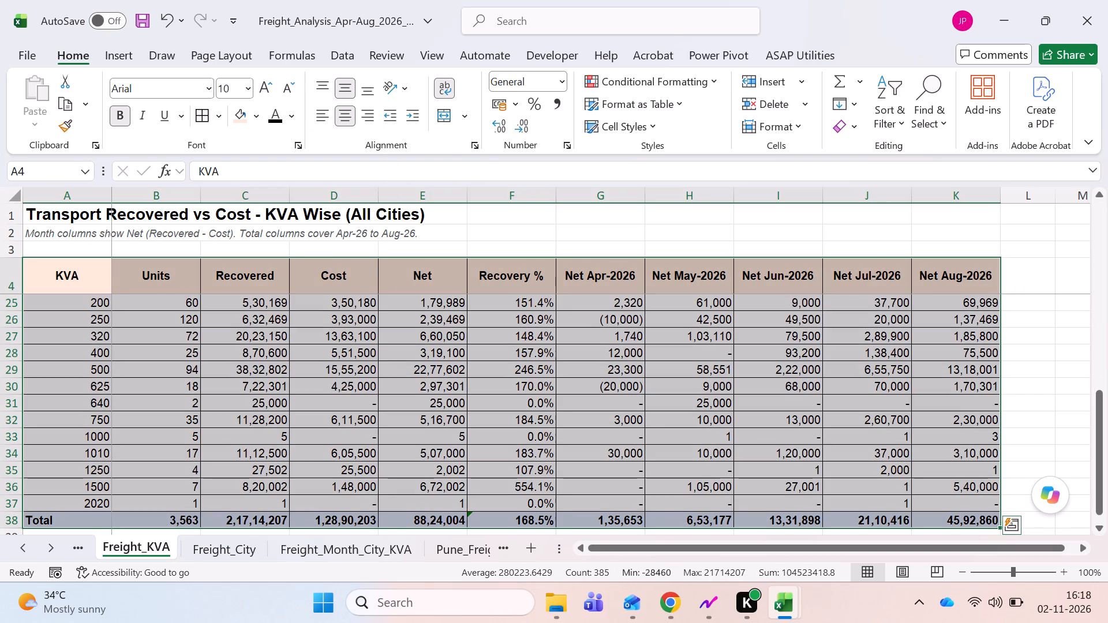
Set the font of the entire Freight_KVA sheet to Calibri, size 10.
click(15, 197)
click(145, 87)
text(cal)
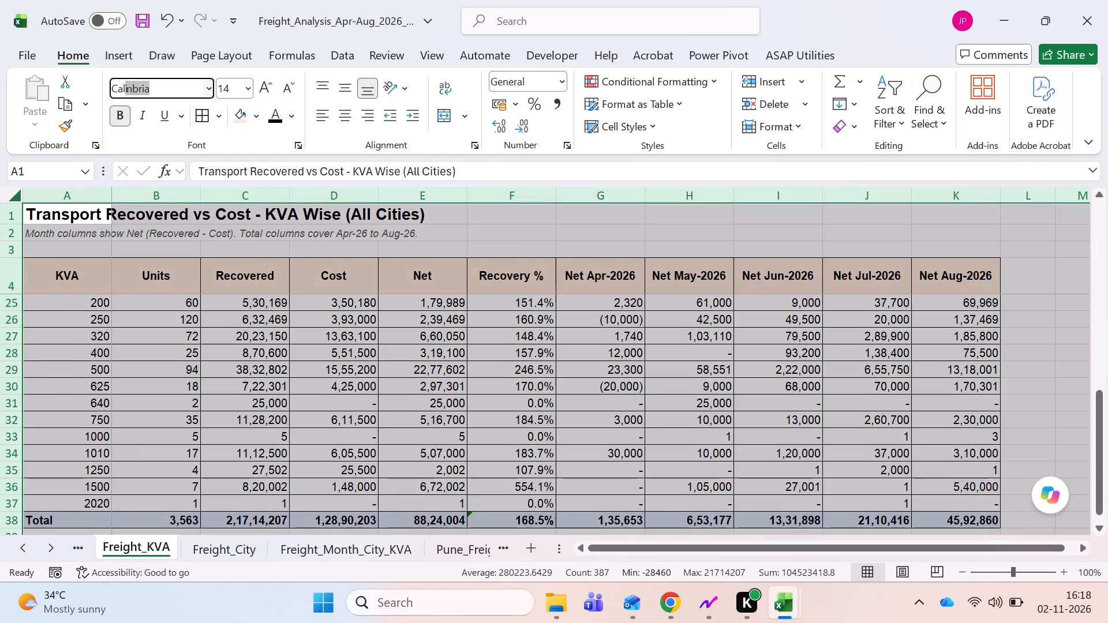
key(Return)
click(229, 87)
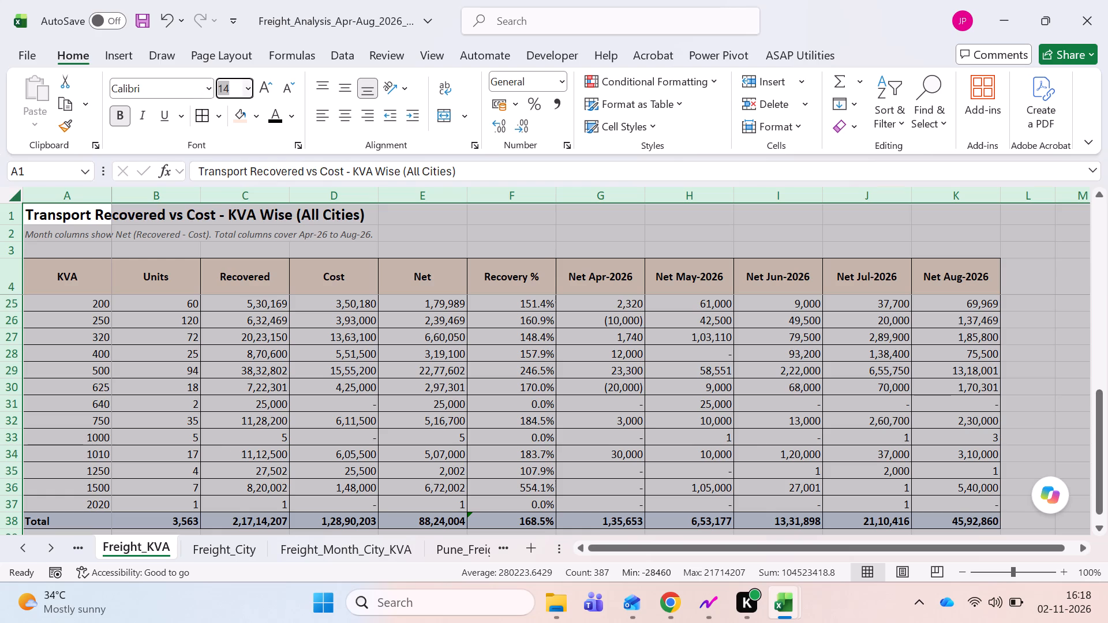
text(10)
key(Return)
click(187, 262)
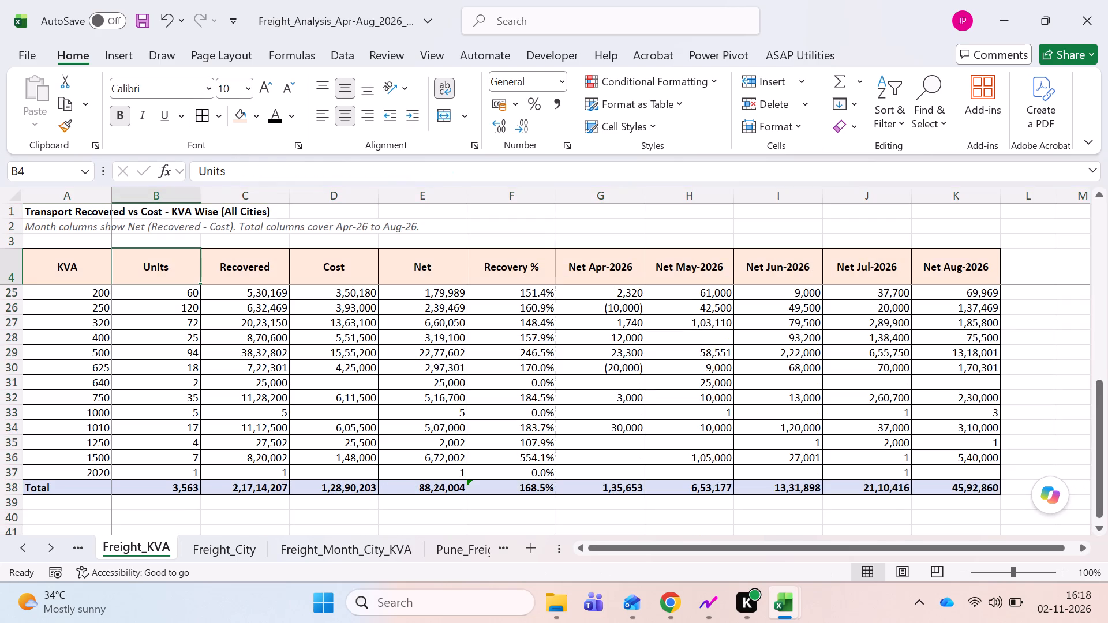
Delete row 2 of Freight_KVA, which holds the italic note on the month columns, and save the workbook.
key(ctrl+Left)
key(Up)
key(Up)
key(shift+space)
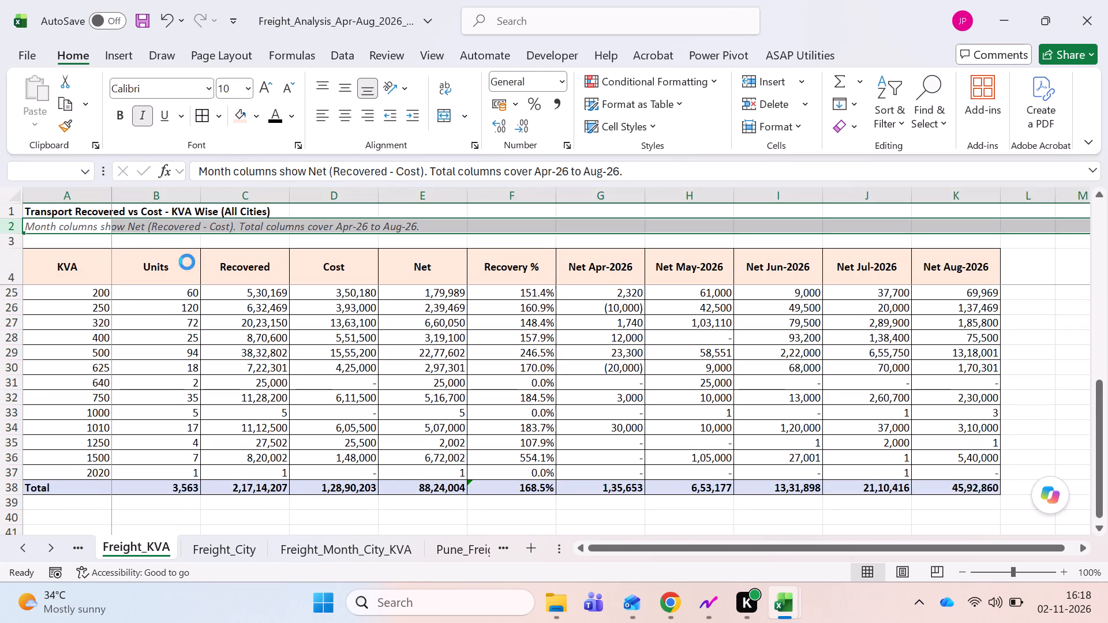
key(ctrl+minus)
key(Down)
key(ctrl+Left)
key(ctrl+s)
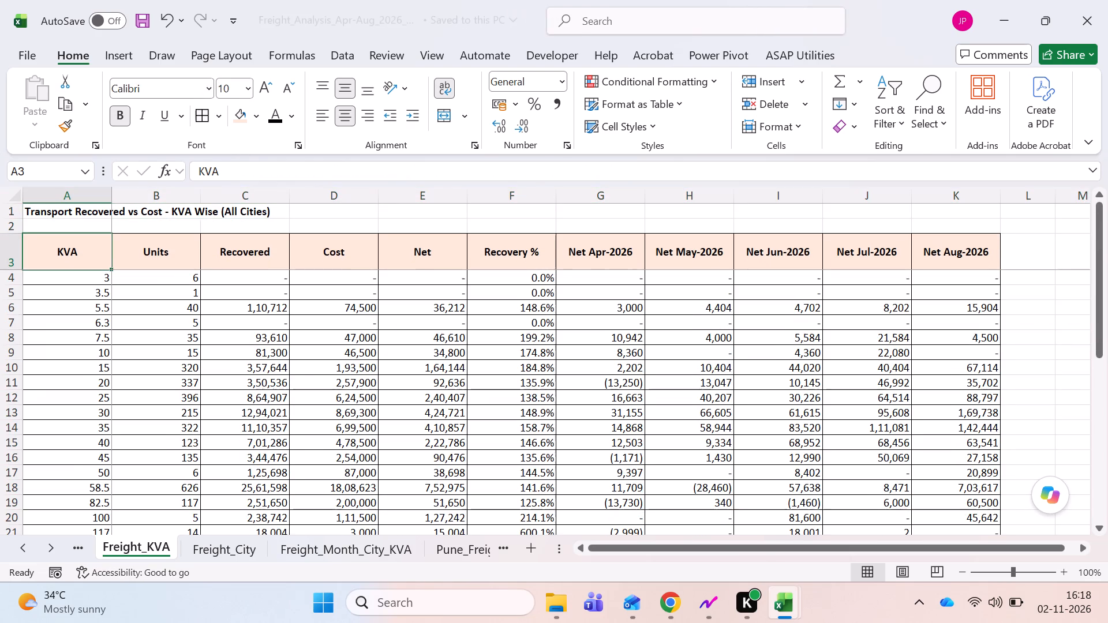
Set the font of the entire Freight_Month sheet to Calibri, size 10.
key(ctrl+Page_Up)
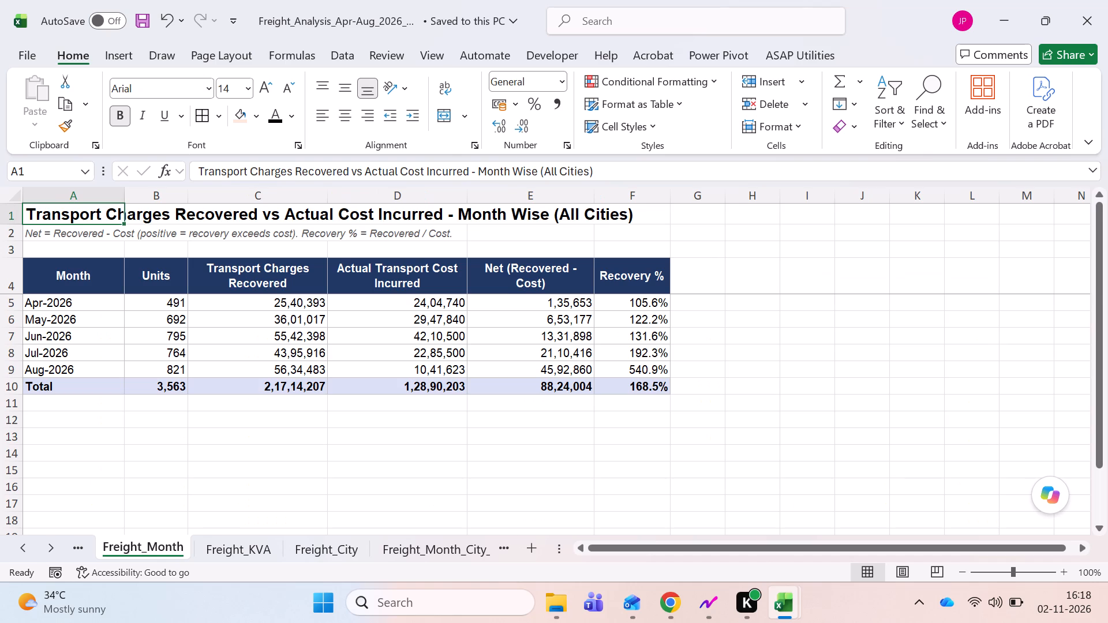
key(ctrl+a)
key(ctrl+a)
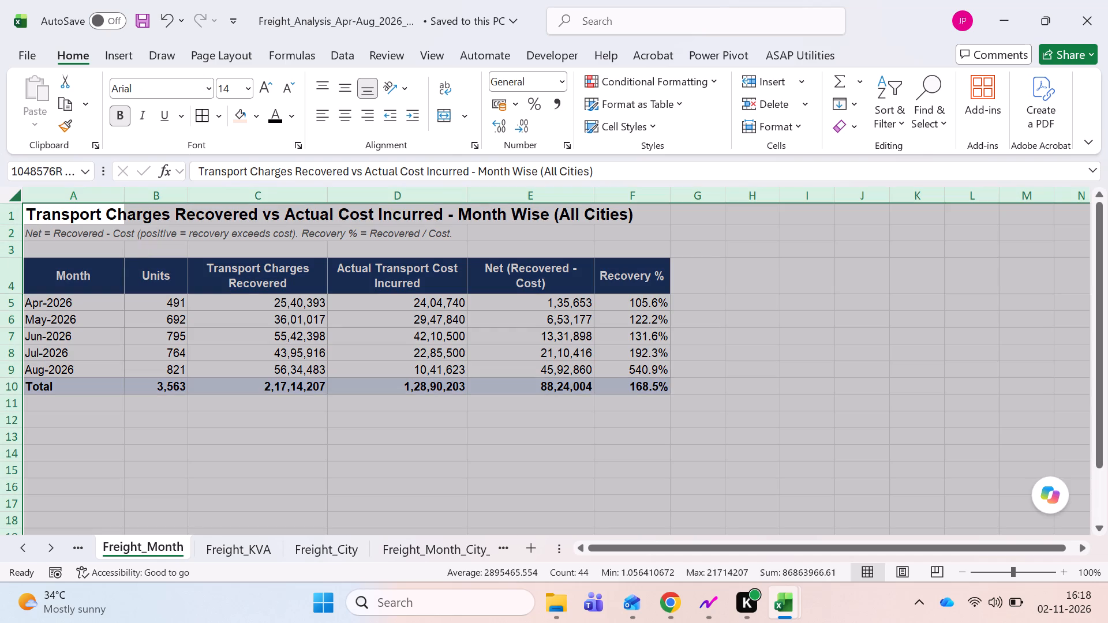
click(131, 87)
text(cal)
key(Return)
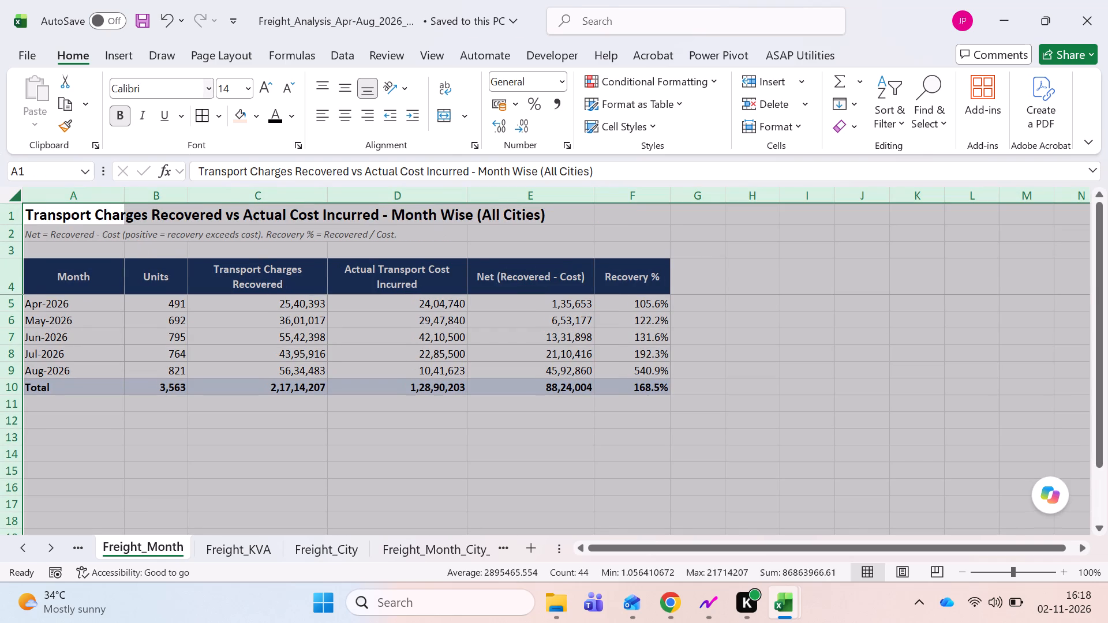
click(230, 90)
text(10)
key(Return)
Delete row 2 of Freight_Month, which holds the italic note on Net and Recovery %.
click(10, 231)
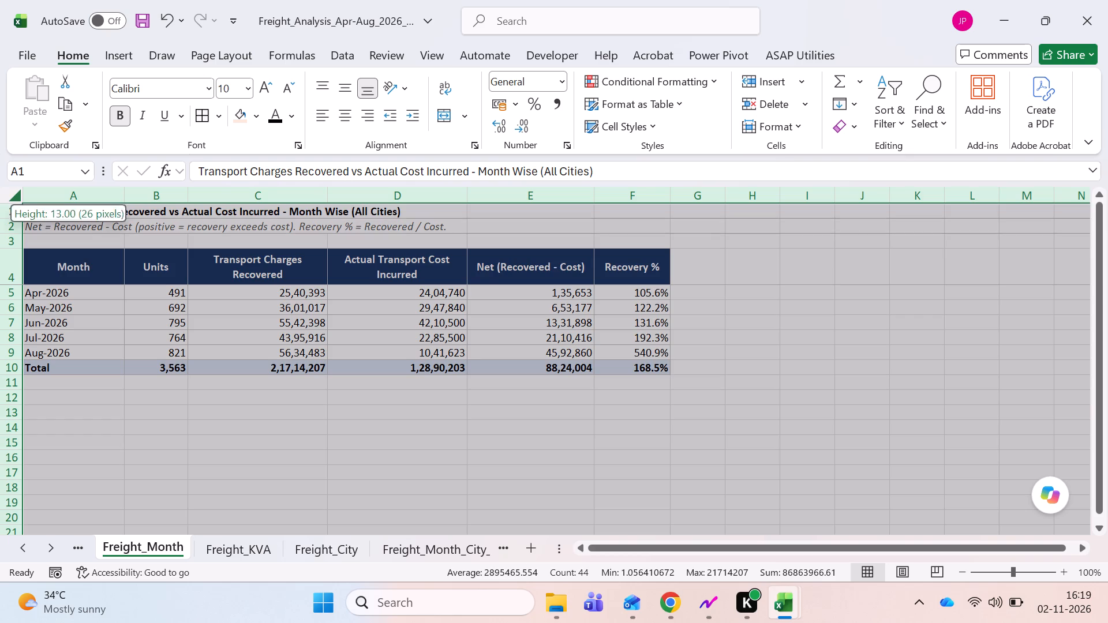
click(5, 224)
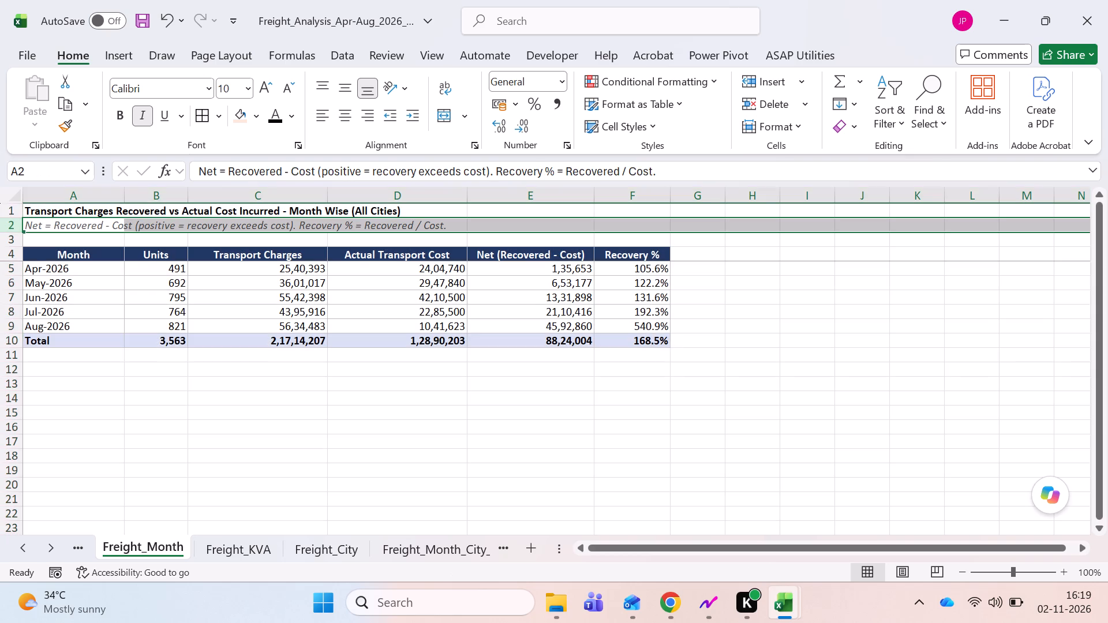
key(ctrl+minus)
Give the Freight_Month header row, A3 to F3, black text and a light orange fill.
click(70, 236)
key(ctrl+shift+Right)
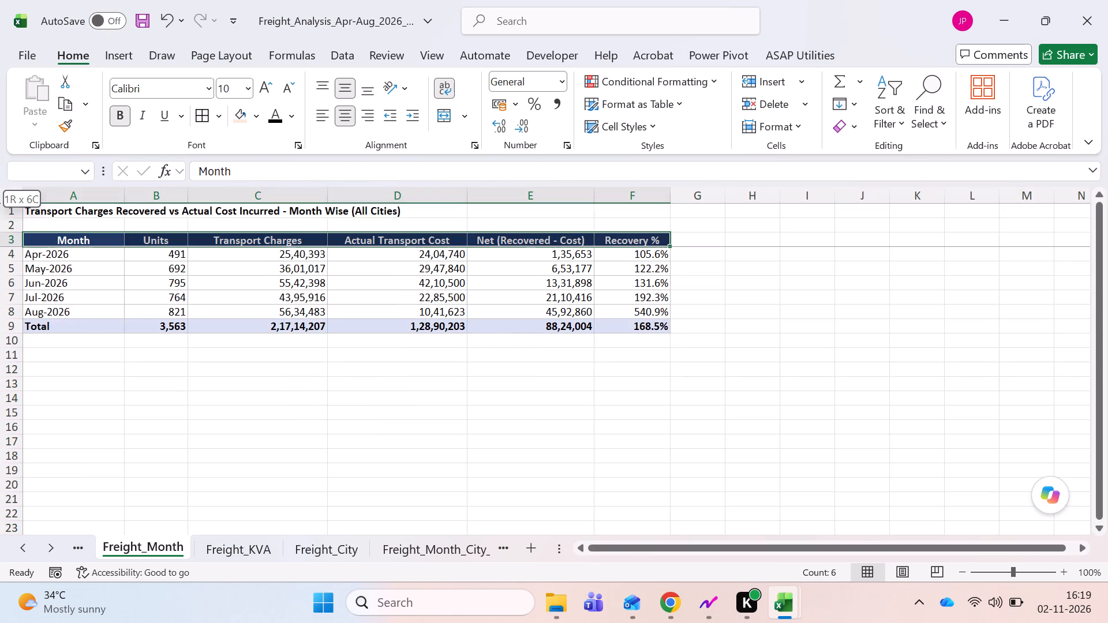
click(274, 121)
click(238, 111)
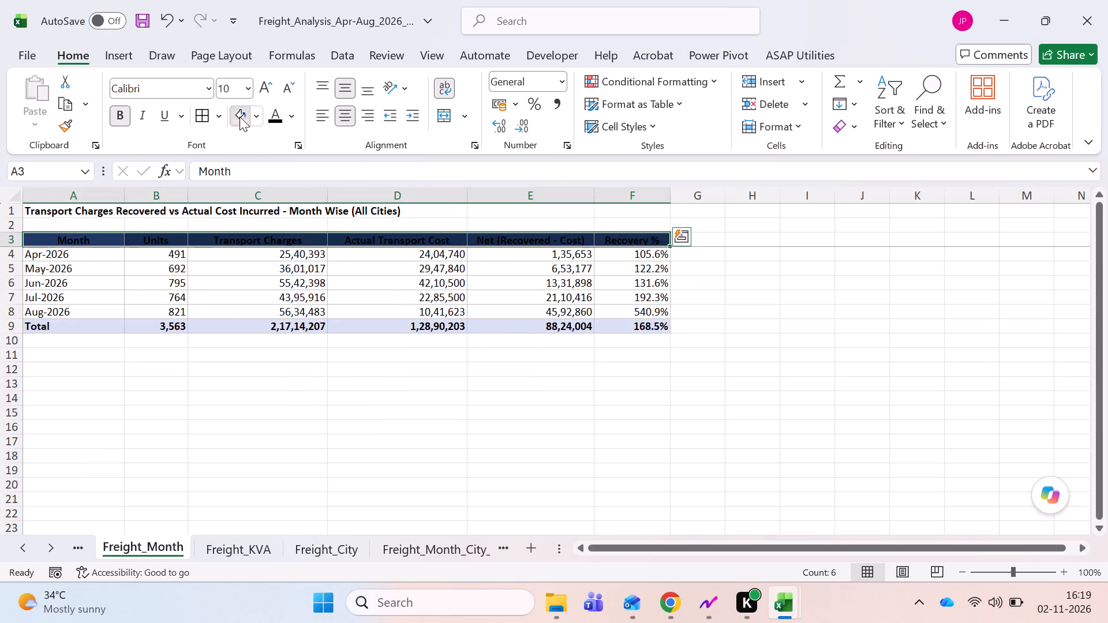
Apply all borders to the Freight_Month table, from the header in A3 to the Total row's end in F9, and save the workbook.
key(Down)
key(Up)
key(ctrl+shift+Down)
key(ctrl+shift+Right)
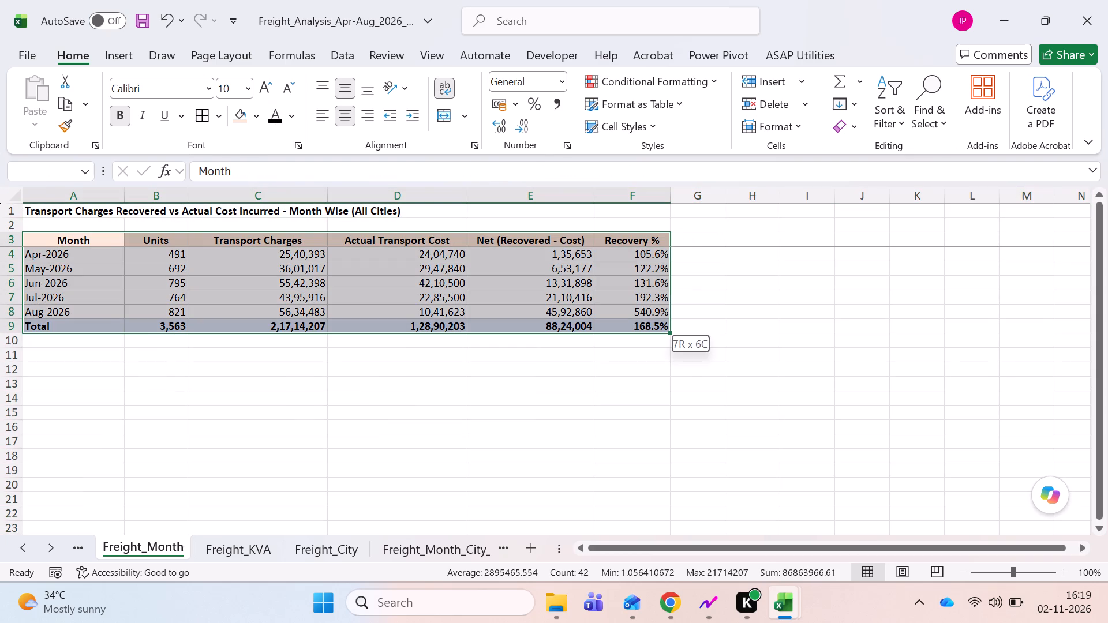
key(alt+h)
text(ba)
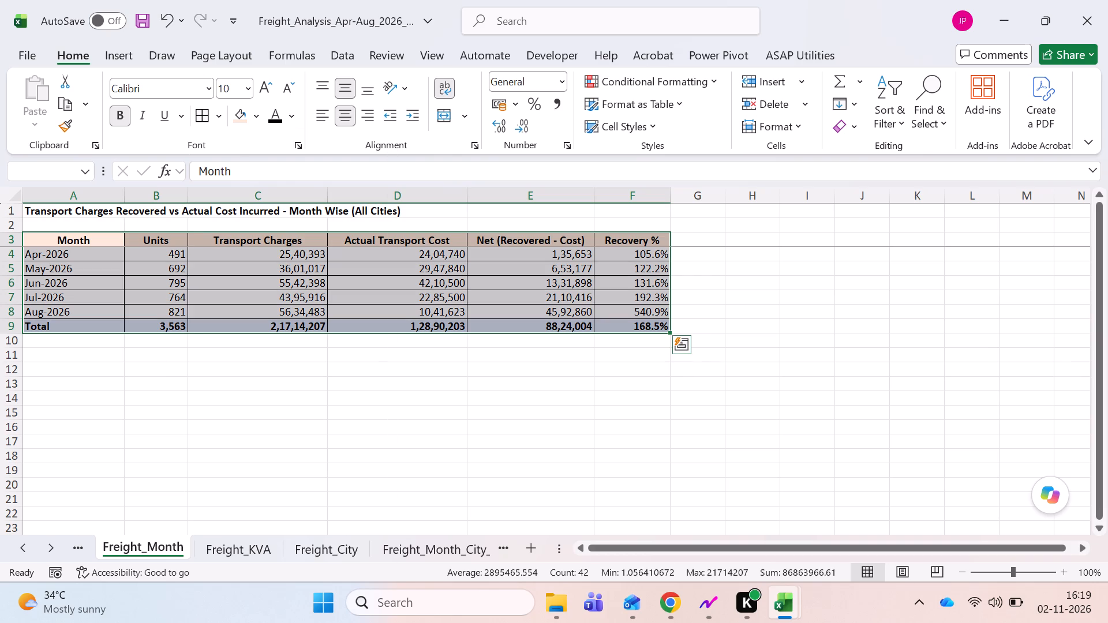
click(181, 273)
key(ctrl+s)
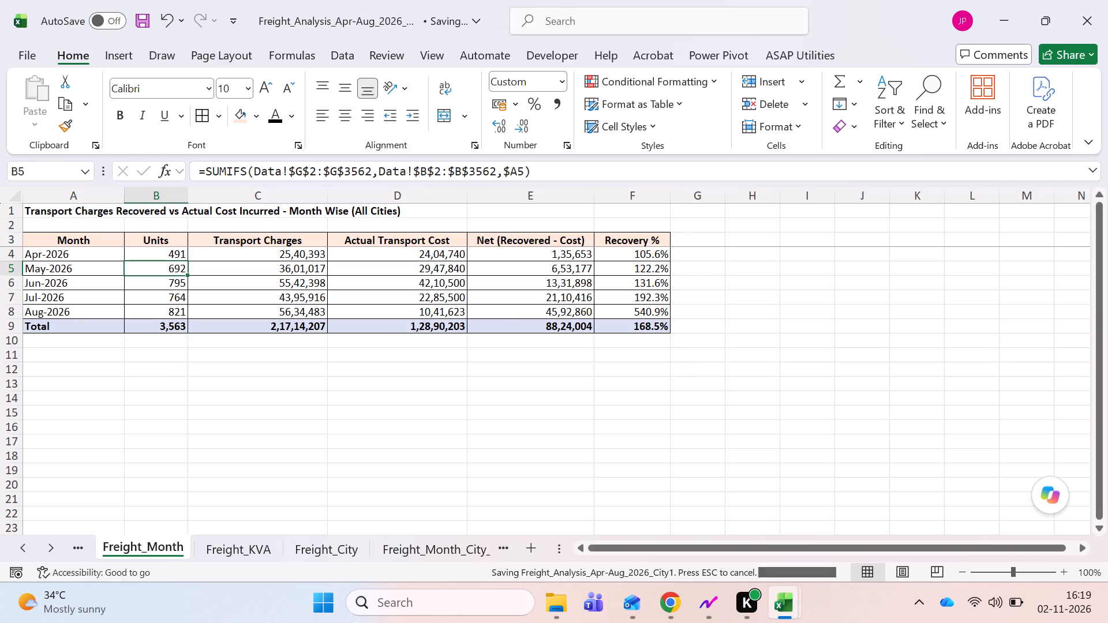
Review the all-cities and City Pune unit tables on the Summary sheet, checking the Pune April cells for formulas or fixed values.
key(ctrl+Page_Up)
key(ctrl+Up)
key(ctrl+Page_Up)
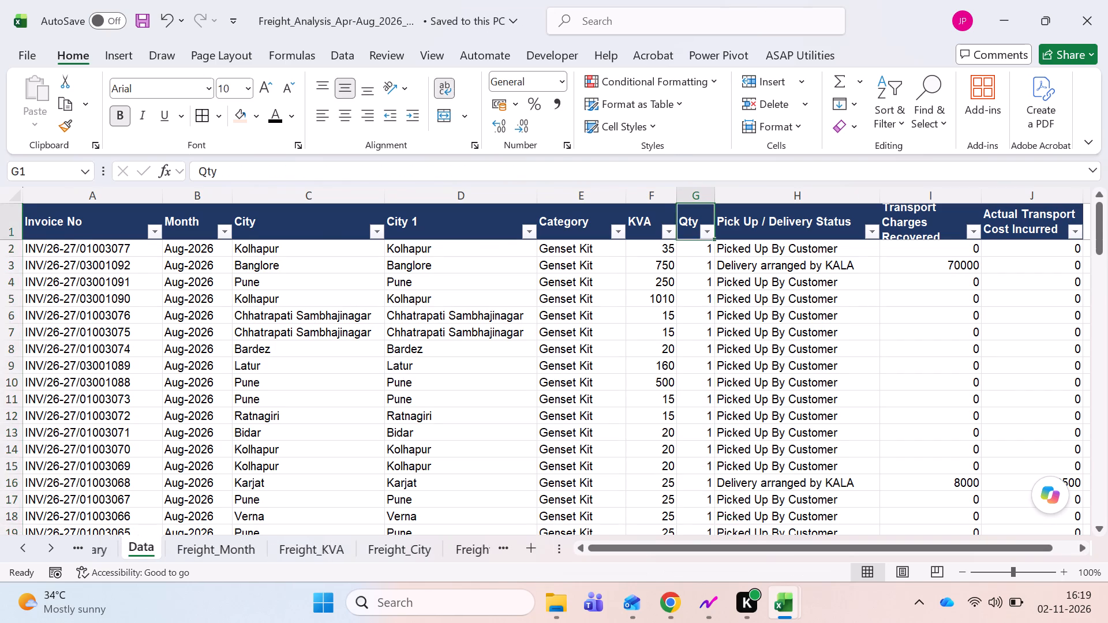
key(ctrl+Page_Up)
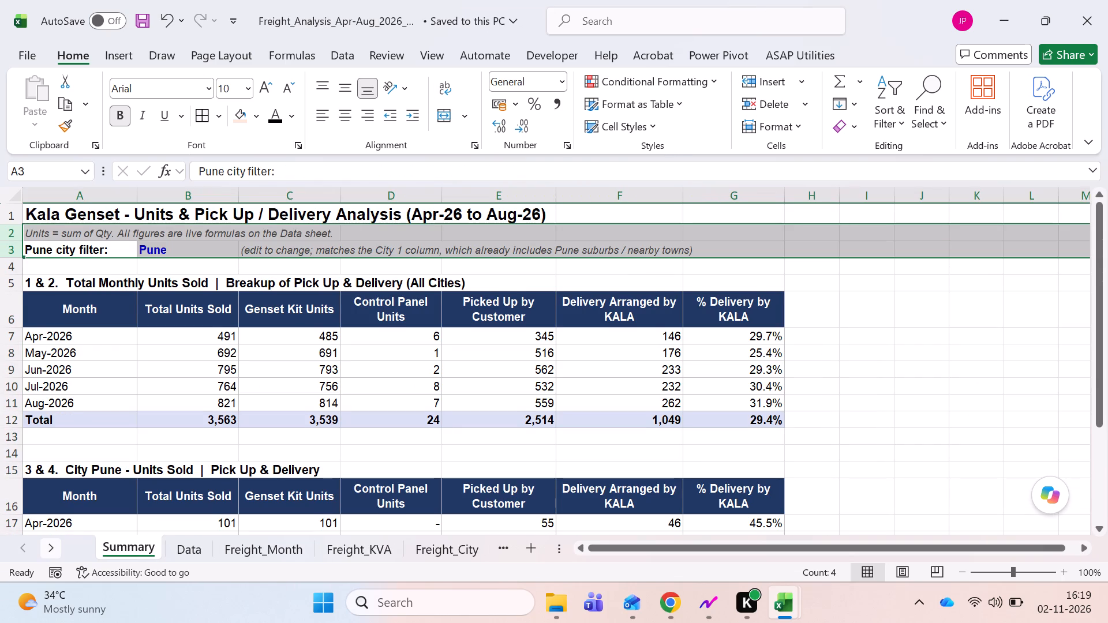
scroll(98, 438, down, 2)
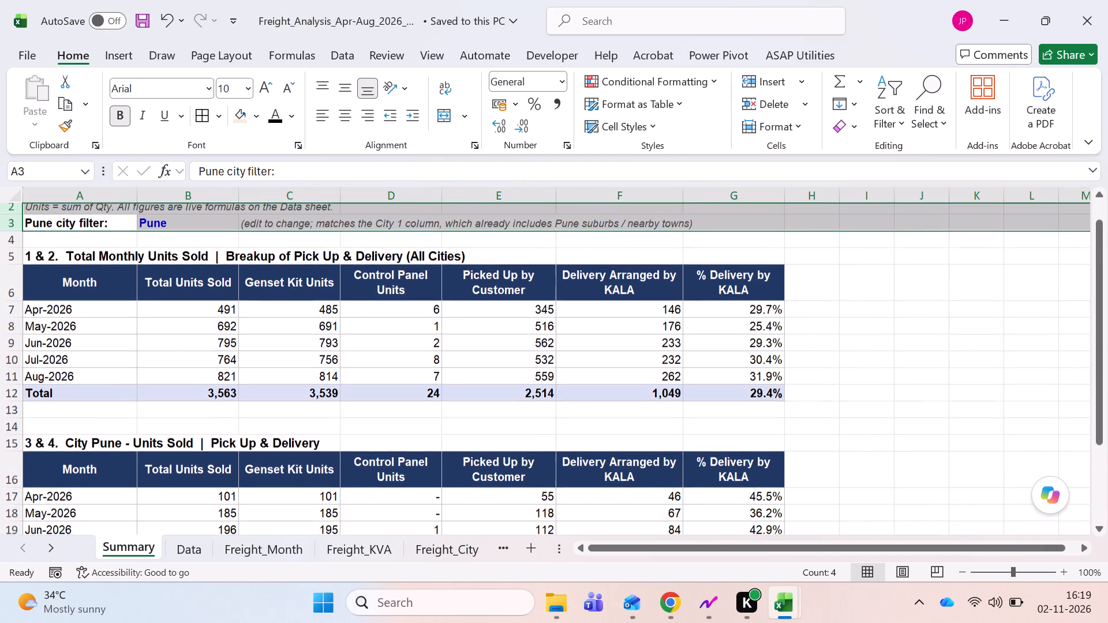
scroll(98, 438, down, 1)
click(207, 404)
click(305, 395)
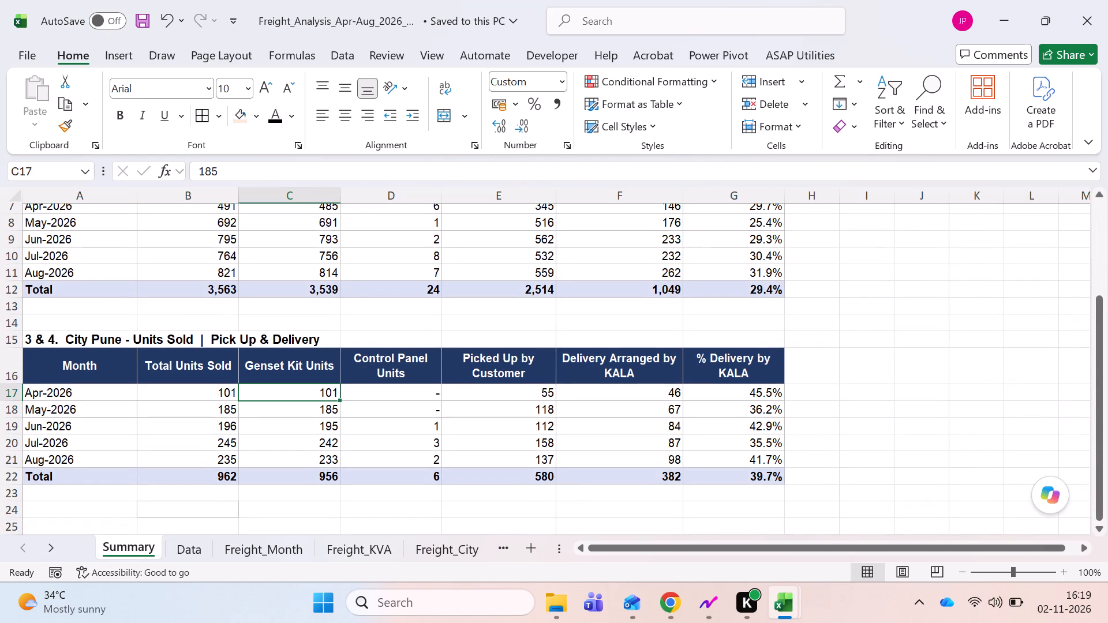
click(352, 395)
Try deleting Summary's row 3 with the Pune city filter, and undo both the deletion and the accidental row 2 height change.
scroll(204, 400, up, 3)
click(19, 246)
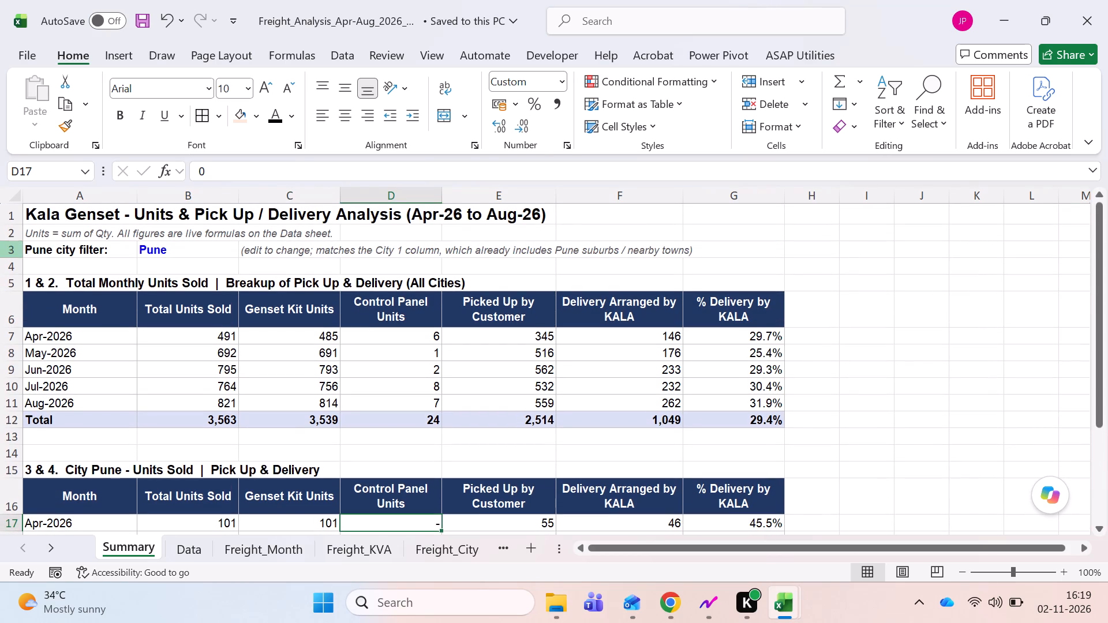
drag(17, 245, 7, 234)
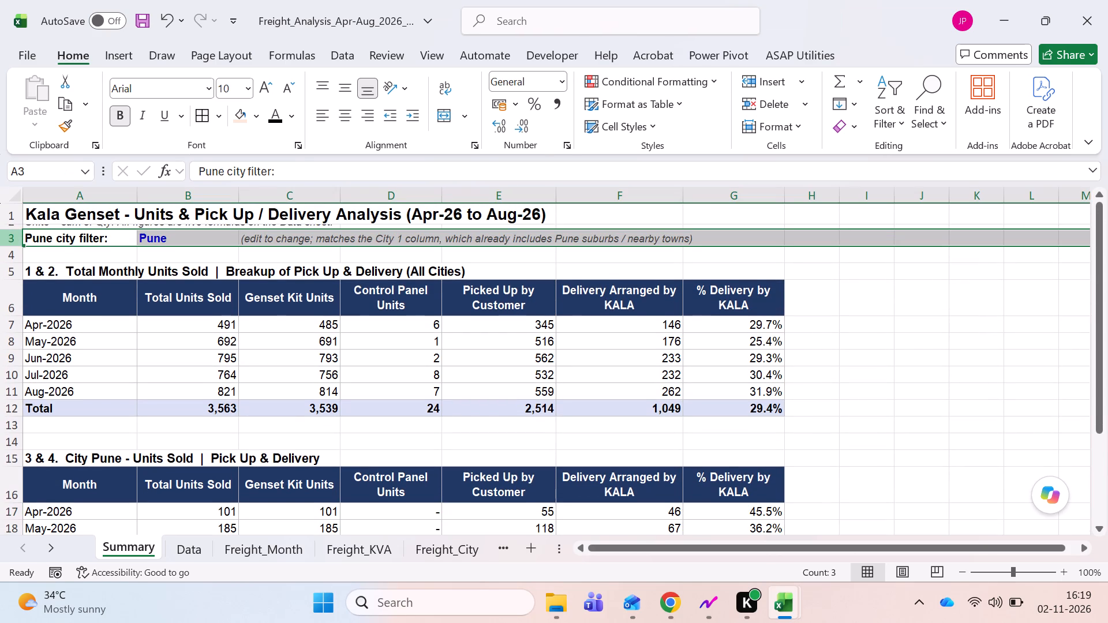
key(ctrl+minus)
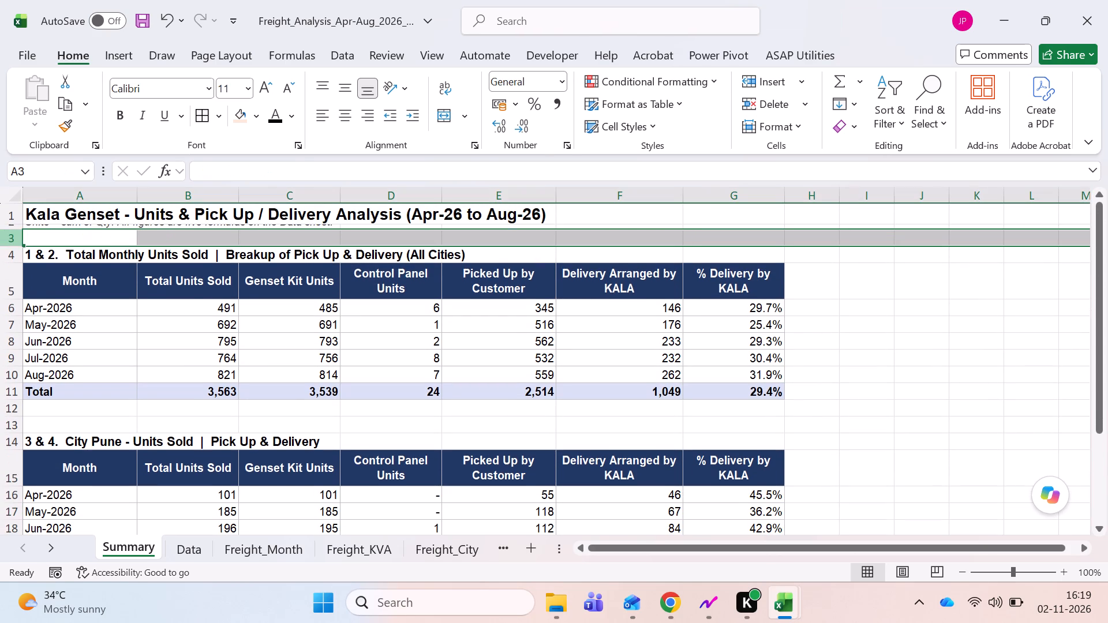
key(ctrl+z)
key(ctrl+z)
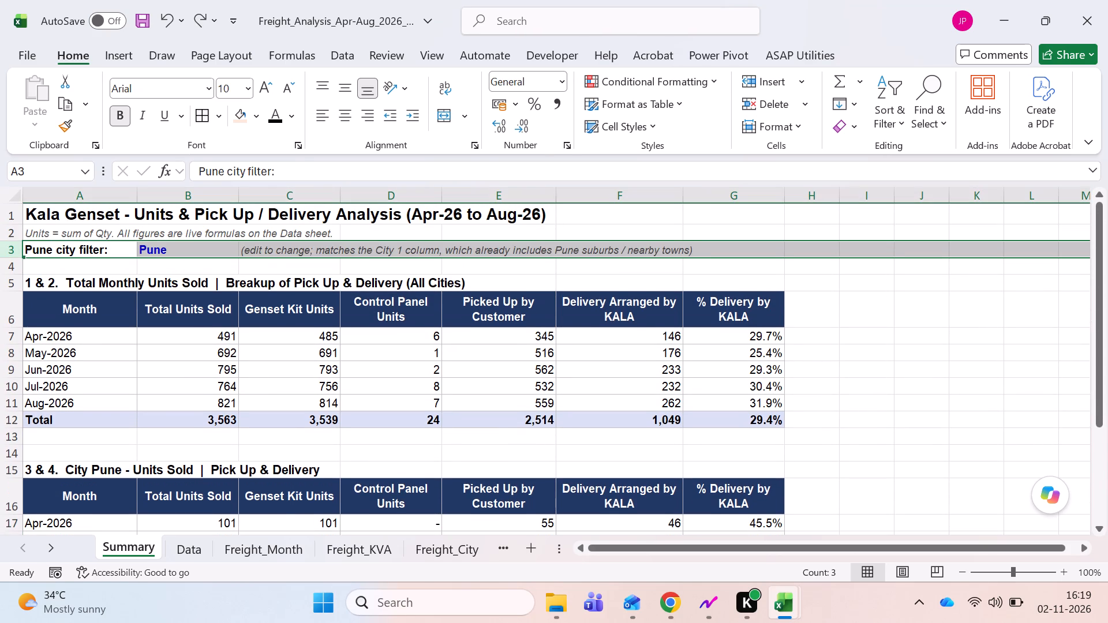
Delete rows 2 and 3 of Summary, which hold the italic units note and the Pune city filter.
click(15, 240)
click(6, 230)
key(shift+Down)
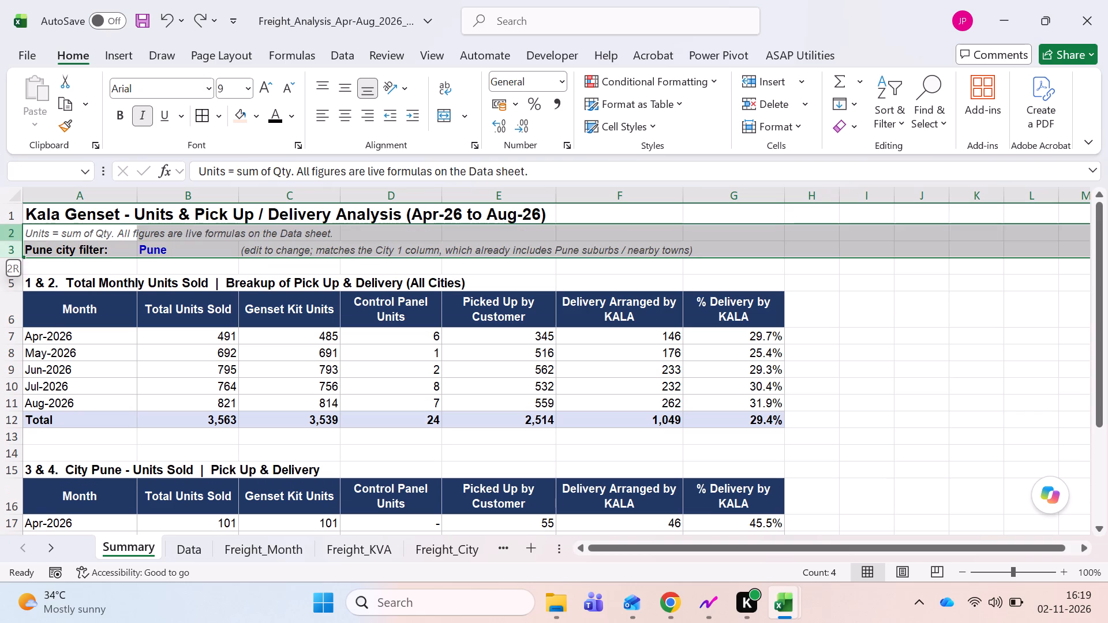
key(ctrl+minus)
Remove the word "Analysis" from Summary's title in A1, leaving "Kala Genset - Units & Pick Up / Delivery (Apr-26 to Aug-26)".
key(Down)
key(Up)
key(Up)
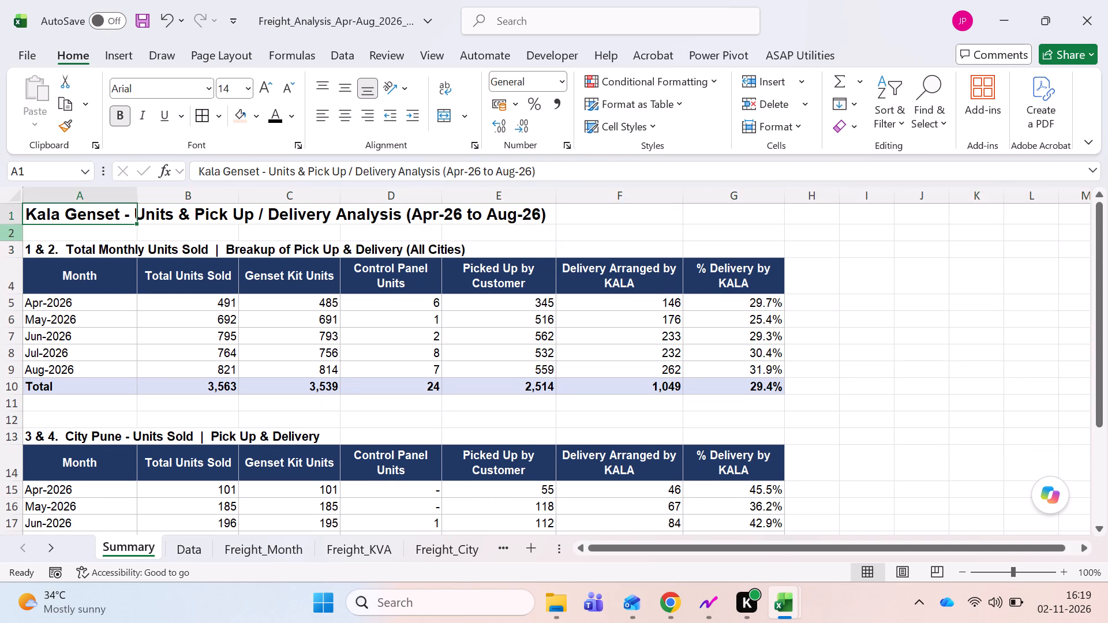
key(F2)
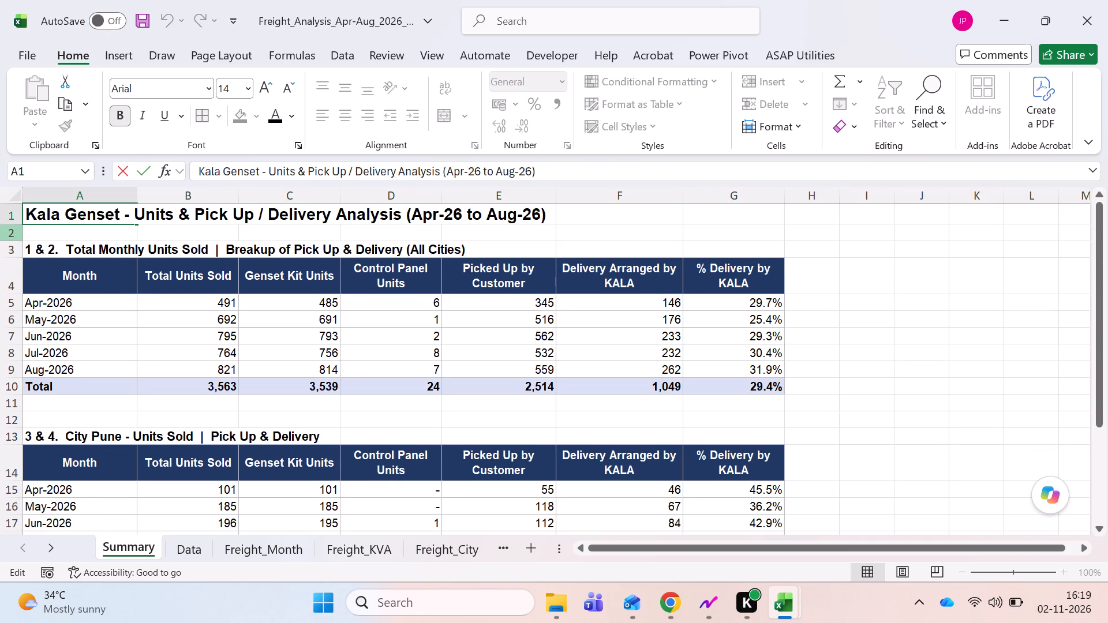
key(Return)
key(Return)
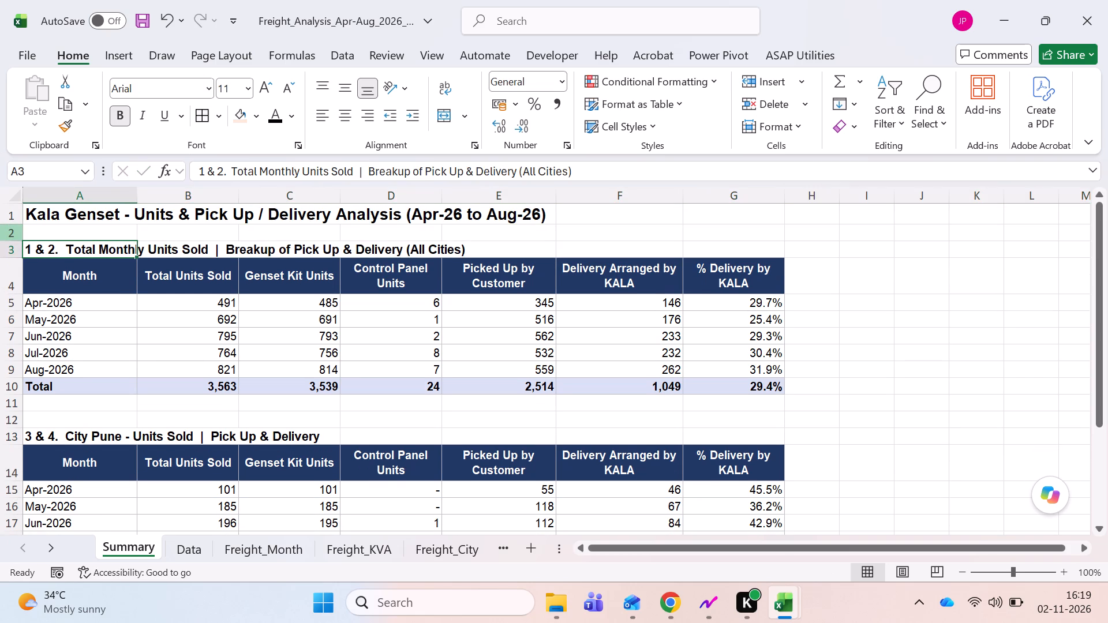
key(Up)
key(Up)
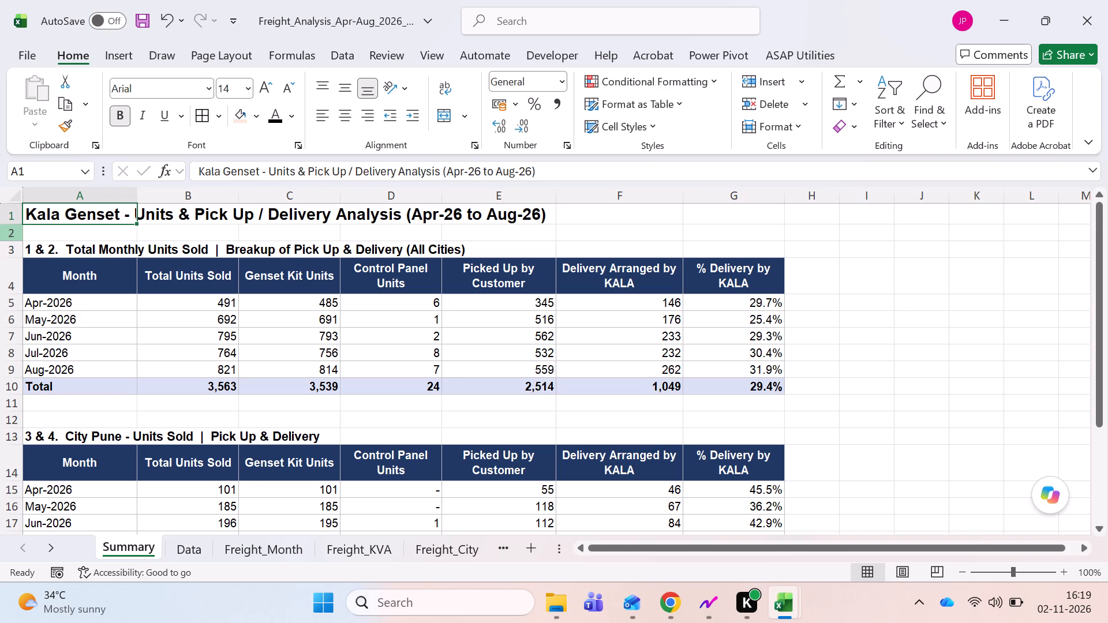
key(F2)
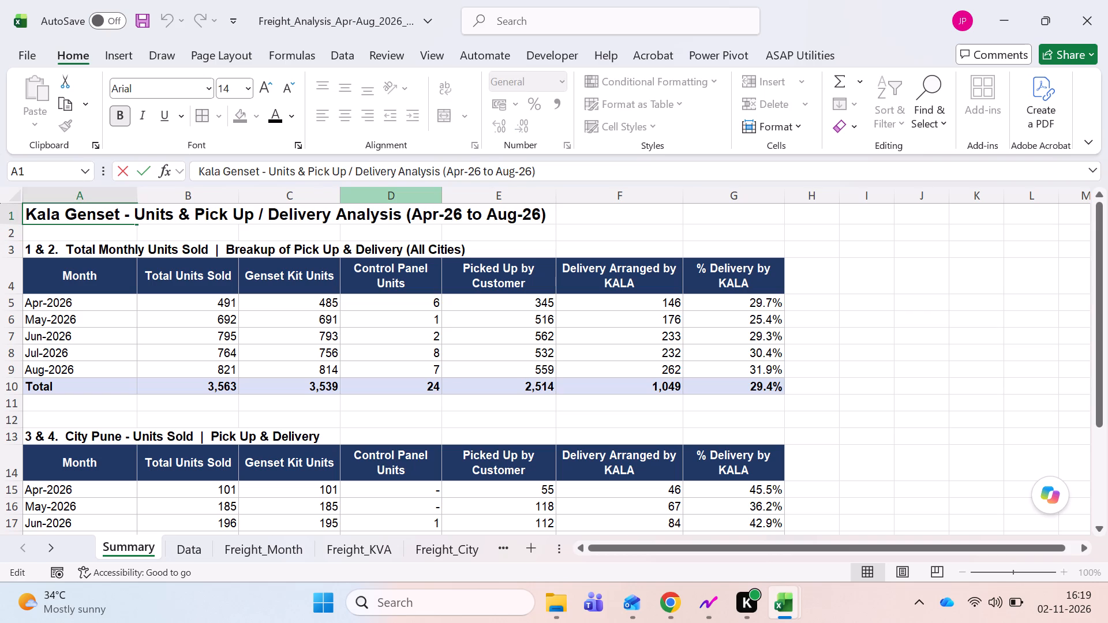
click(405, 222)
key(Left)
key(ctrl+shift+Left)
key(BackSpace)
key(BackSpace)
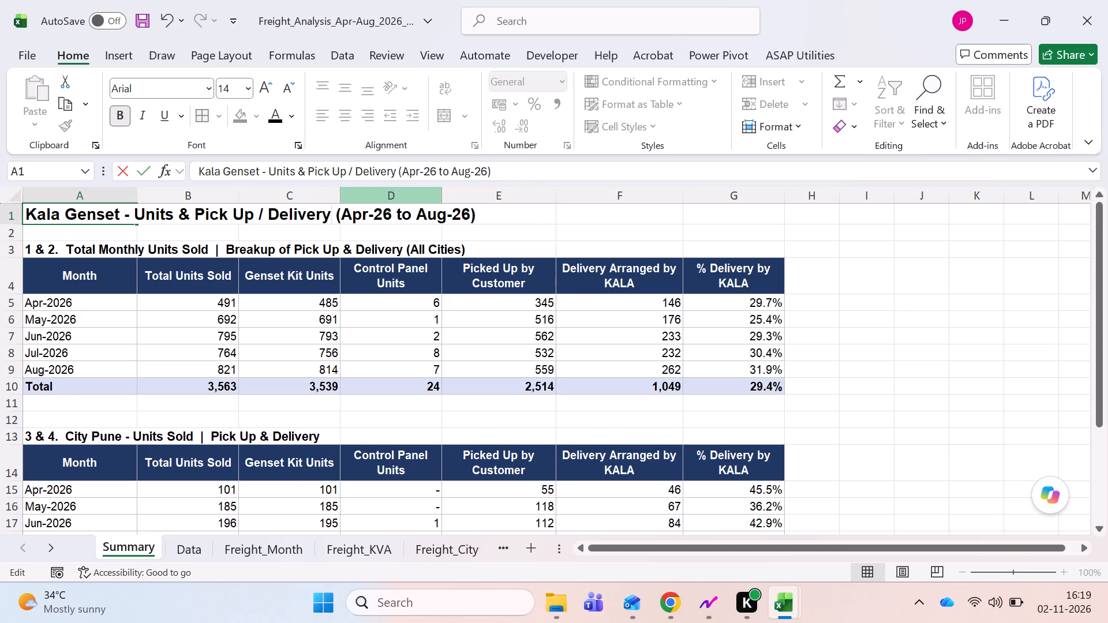
key(Return)
Remove the "1 & 2." numbering from the A3 heading so it starts with "Total Monthly Units Sold".
key(Down)
key(F2)
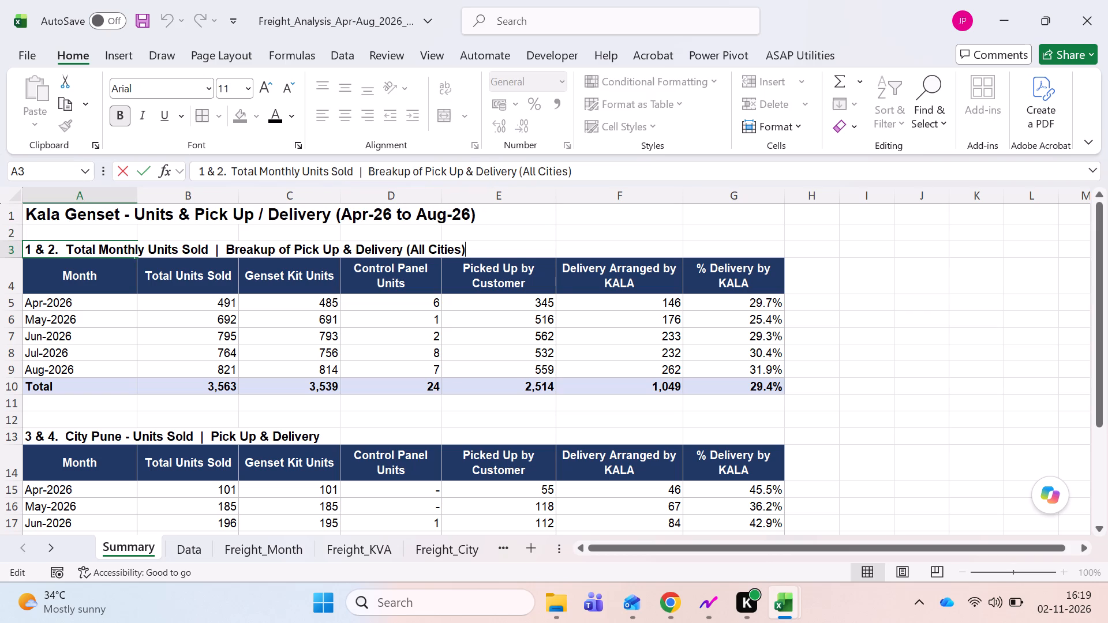
click(69, 250)
key(ctrl+shift+Left)
key(ctrl+shift+Left)
key(ctrl+shift+Left)
key(ctrl+shift+Left)
key(ctrl+shift+Left)
key(BackSpace)
key(BackSpace)
key(Return)
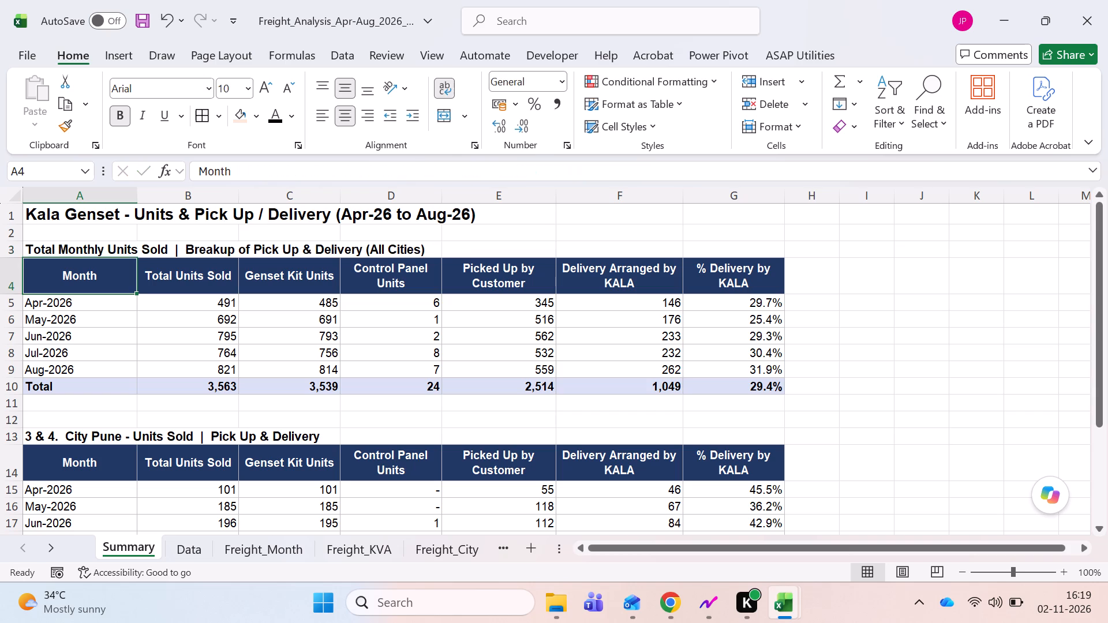
Set the font of the entire Summary sheet to Calibri, size 10.
key(ctrl+a)
click(12, 193)
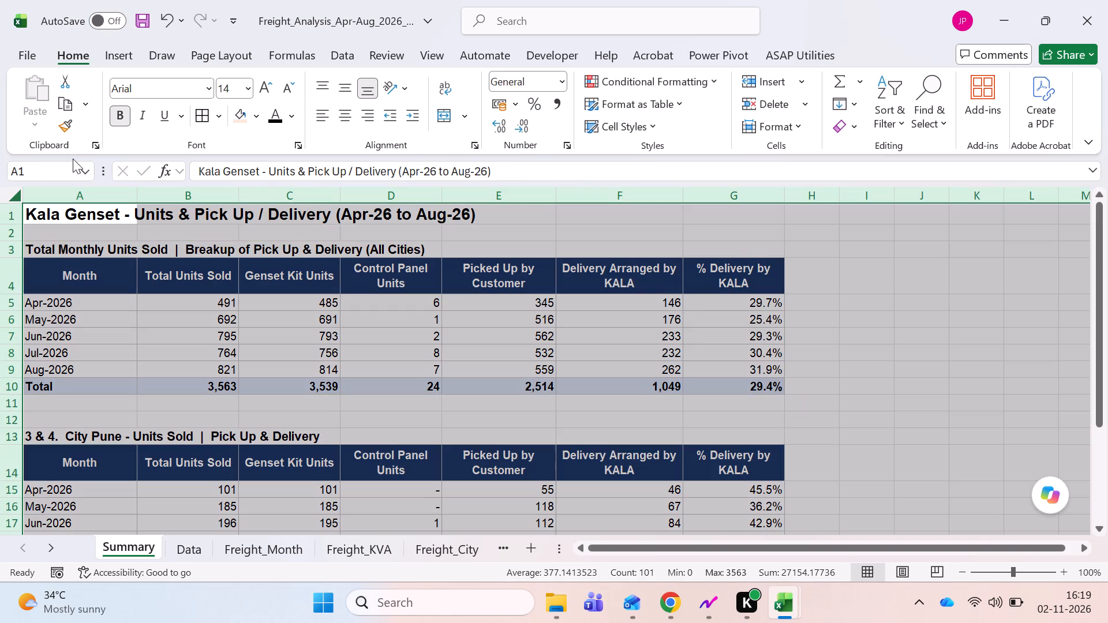
click(147, 86)
text(cali)
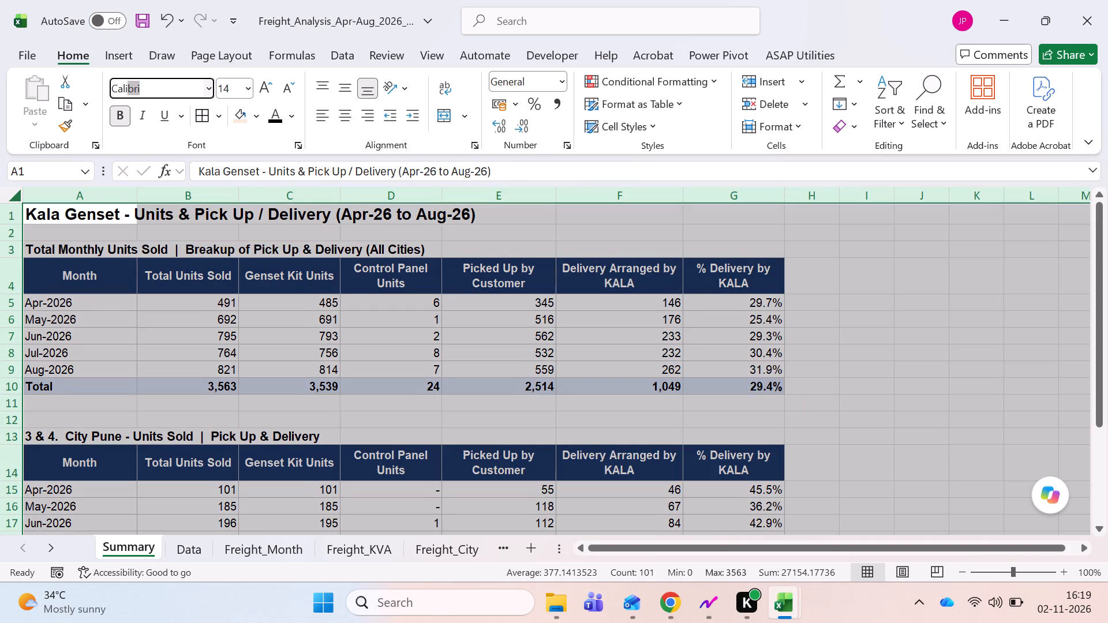
key(Return)
click(229, 84)
text(10)
key(Return)
click(167, 302)
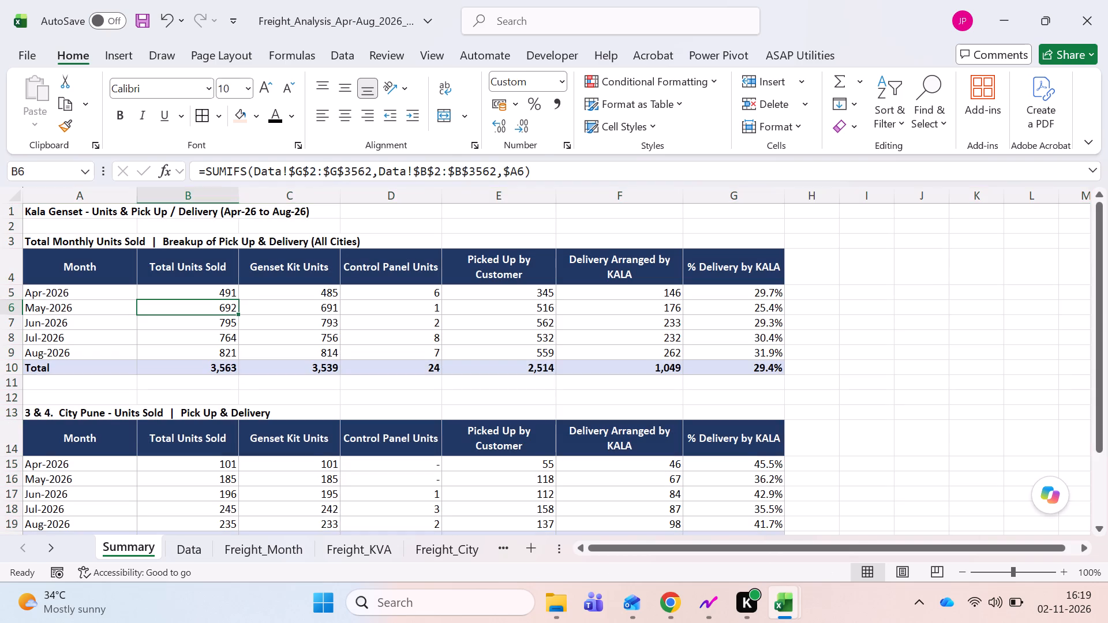
Autofit the widths of Summary's columns B to G, from Total Units Sold to % Delivery by KALA.
double_click(238, 201)
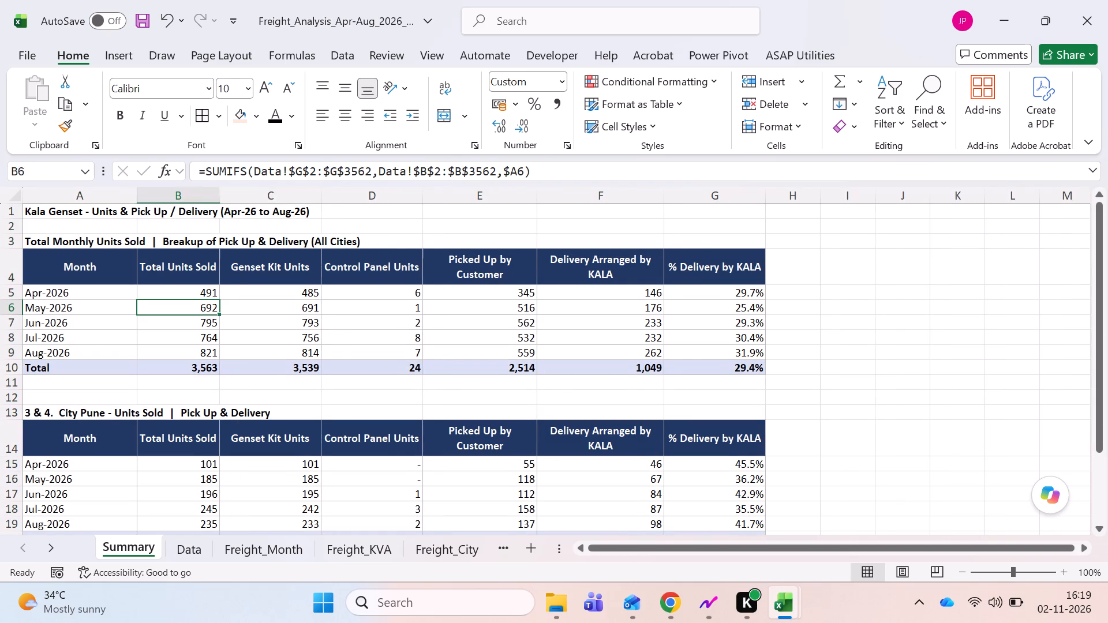
double_click(327, 197)
double_click(422, 192)
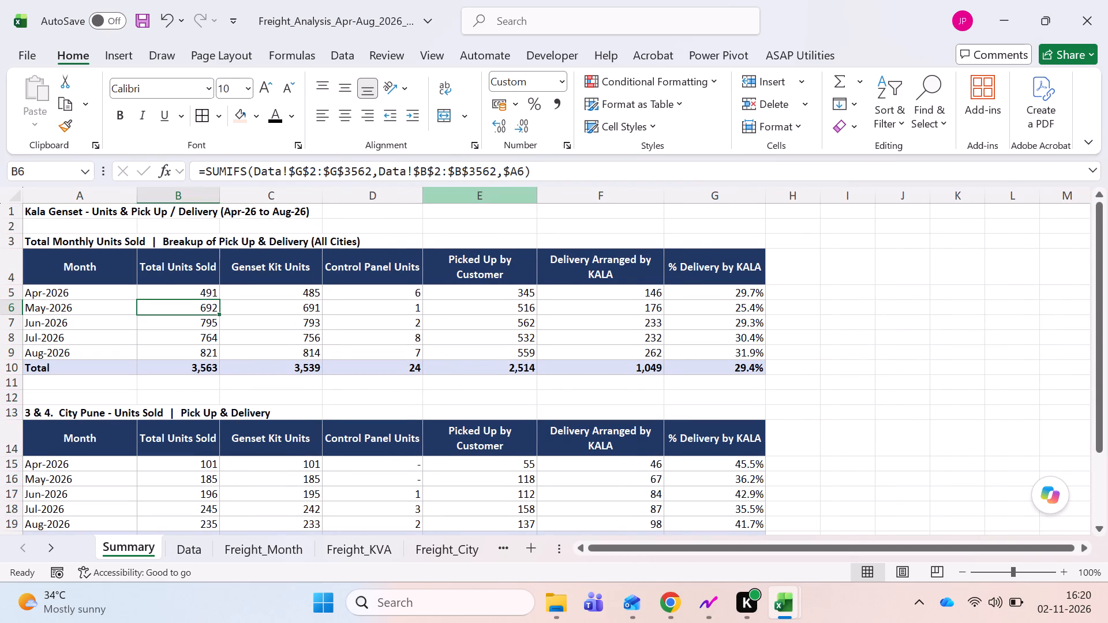
double_click(537, 193)
double_click(620, 189)
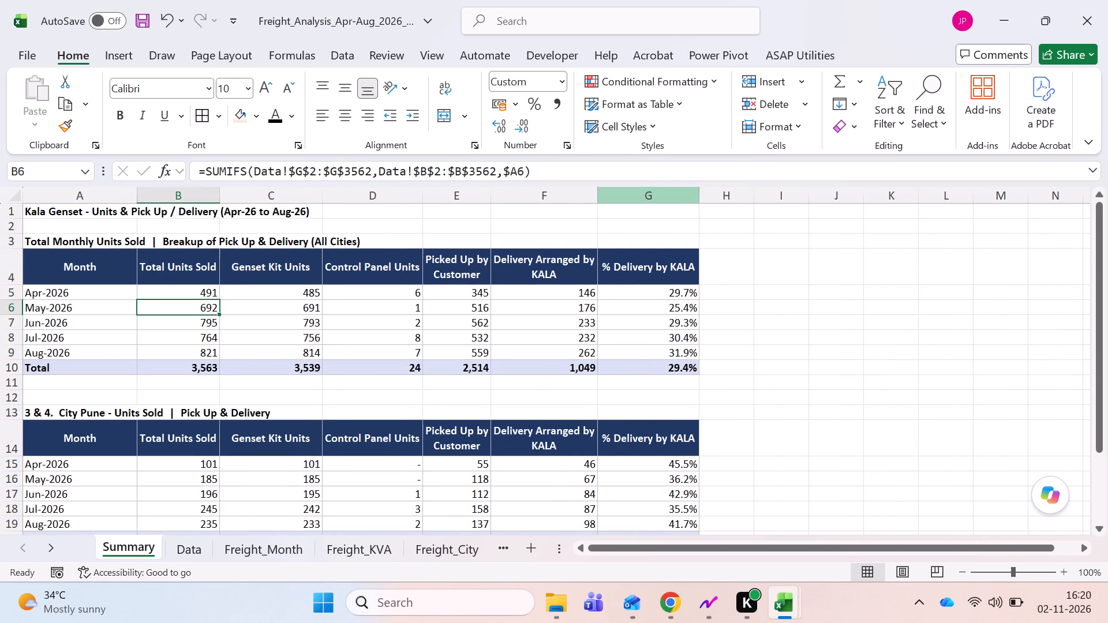
double_click(704, 199)
scroll(581, 316, down, 1)
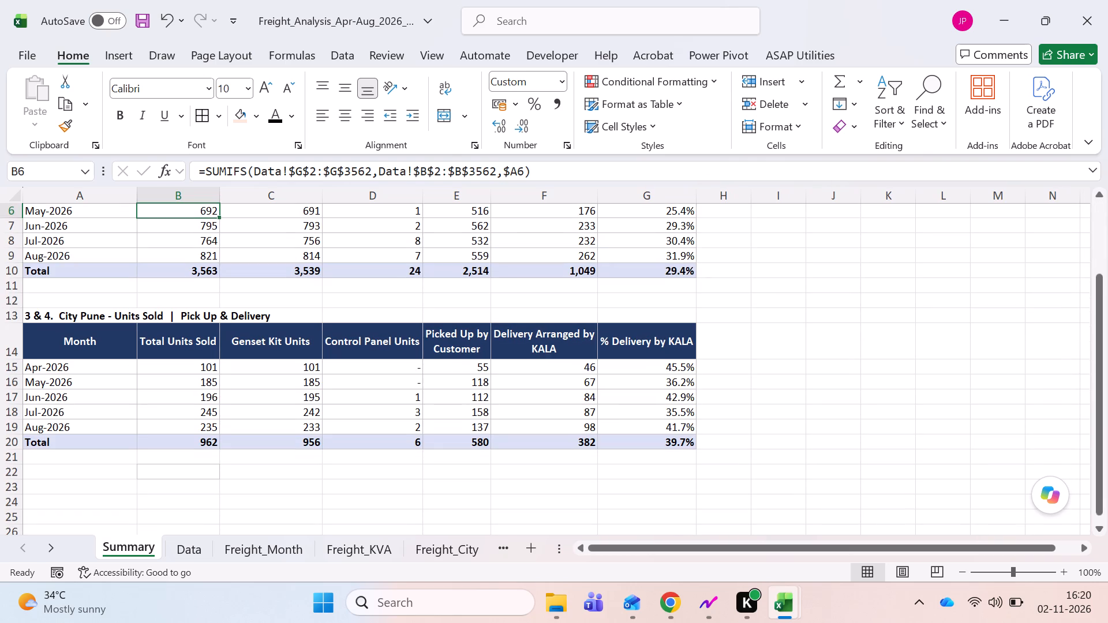
Save the workbook.
click(143, 388)
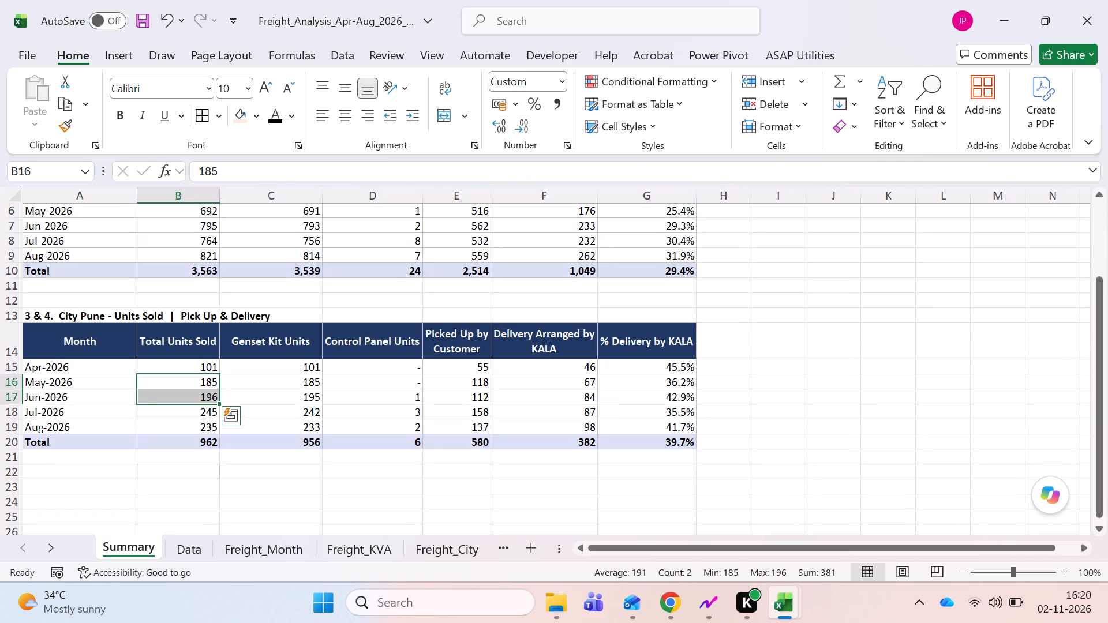
key(ctrl+s)
Rename the Data sheet as "Sales Data Apr-Aug'26".
click(179, 553)
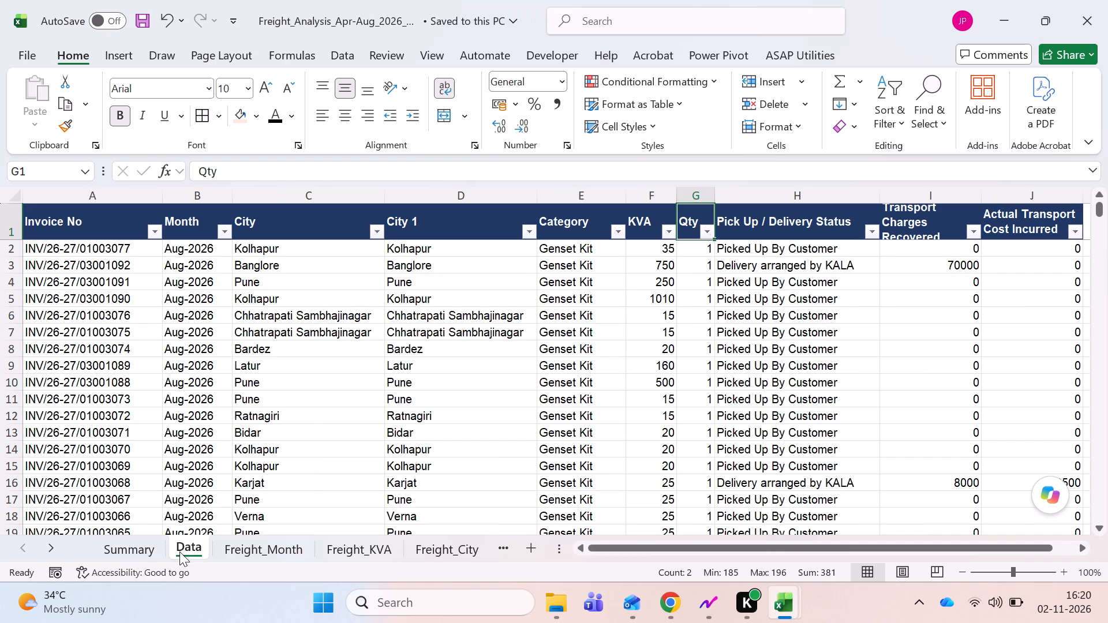
right_click(179, 551)
click(233, 299)
text(Sales Data Apr-Aug'26)
key(Return)
Move the Sales Data Apr-Aug'26 sheet to the front of the workbook, before Summary.
drag(253, 551, 332, 545)
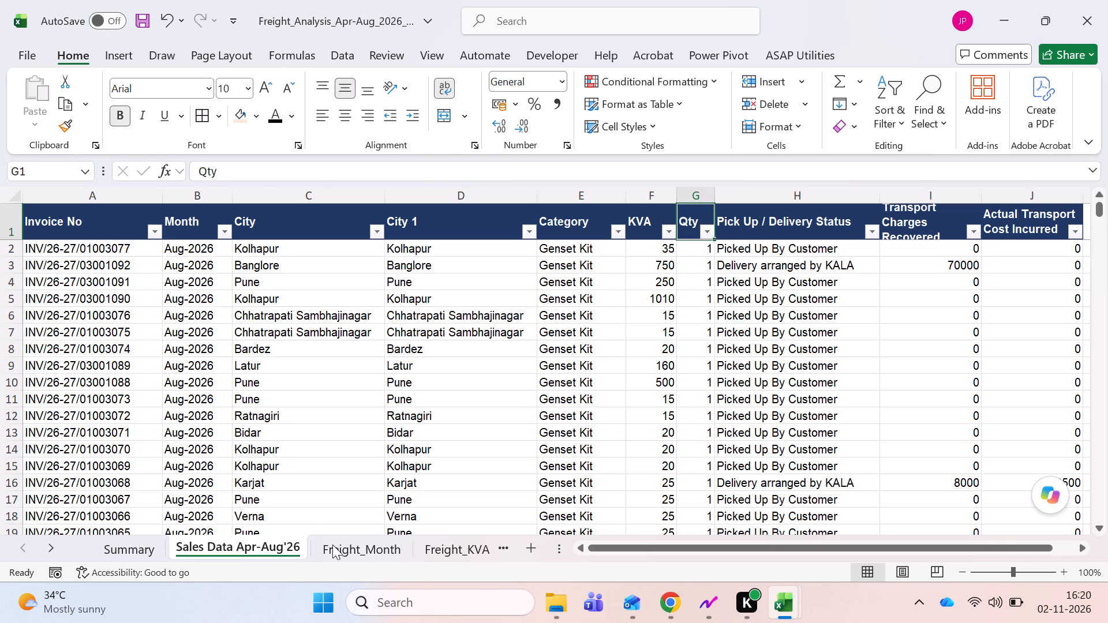
drag(332, 545, 467, 551)
drag(366, 544, 452, 547)
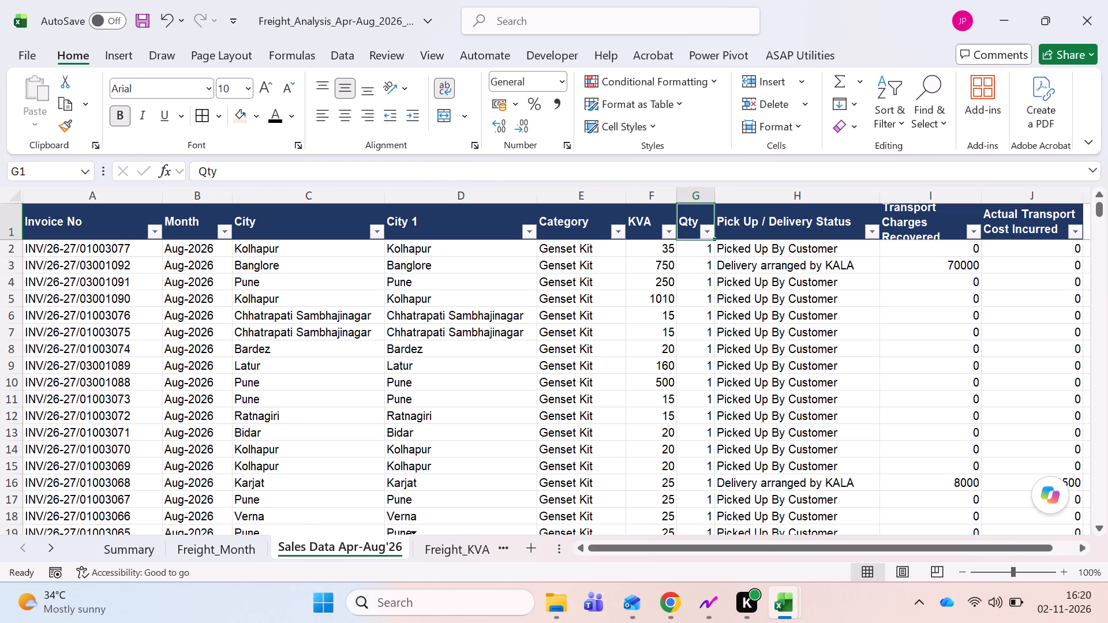
drag(452, 547, 453, 547)
drag(295, 544, 118, 550)
Remove the "3 & 4." numbering from Summary's A13 heading so it starts with "City Pune - Units Sold".
click(278, 549)
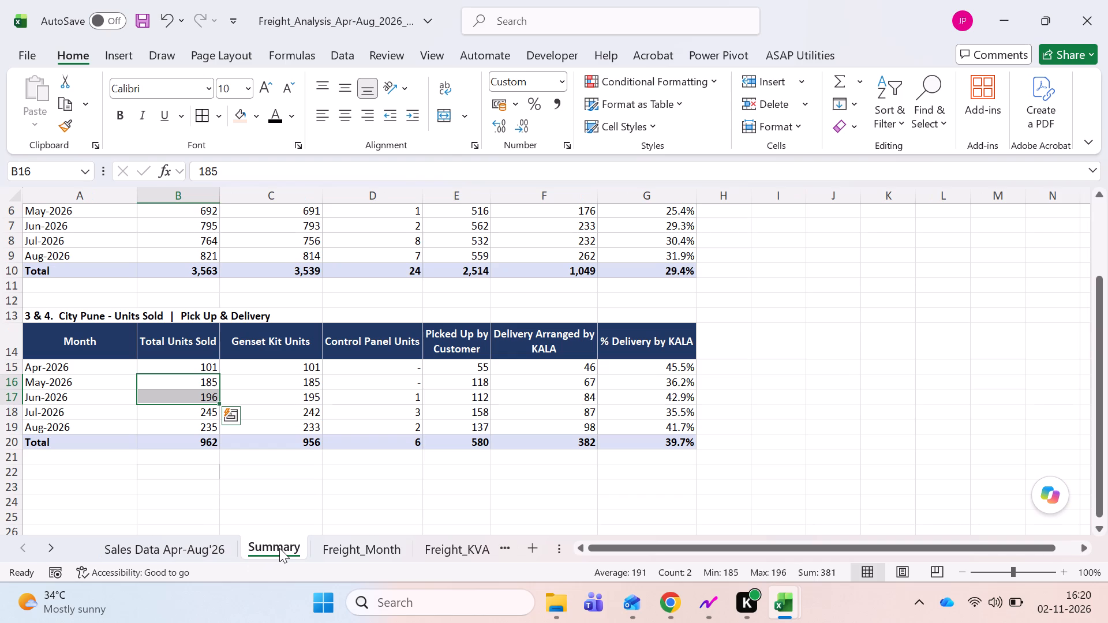
key(ctrl+Left)
key(Up)
key(Up)
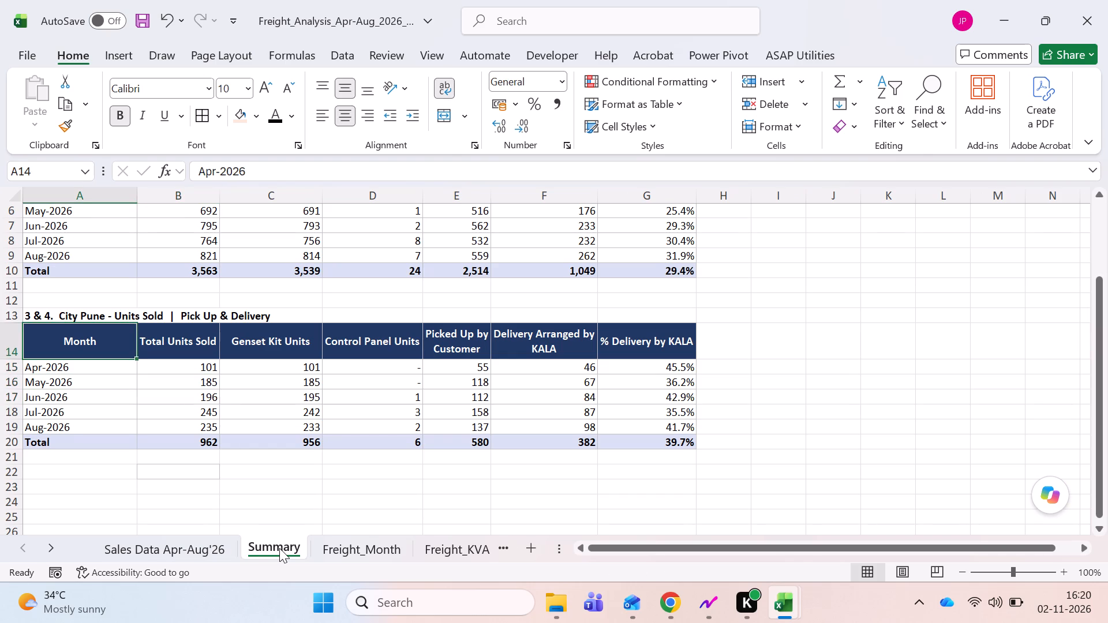
key(Up)
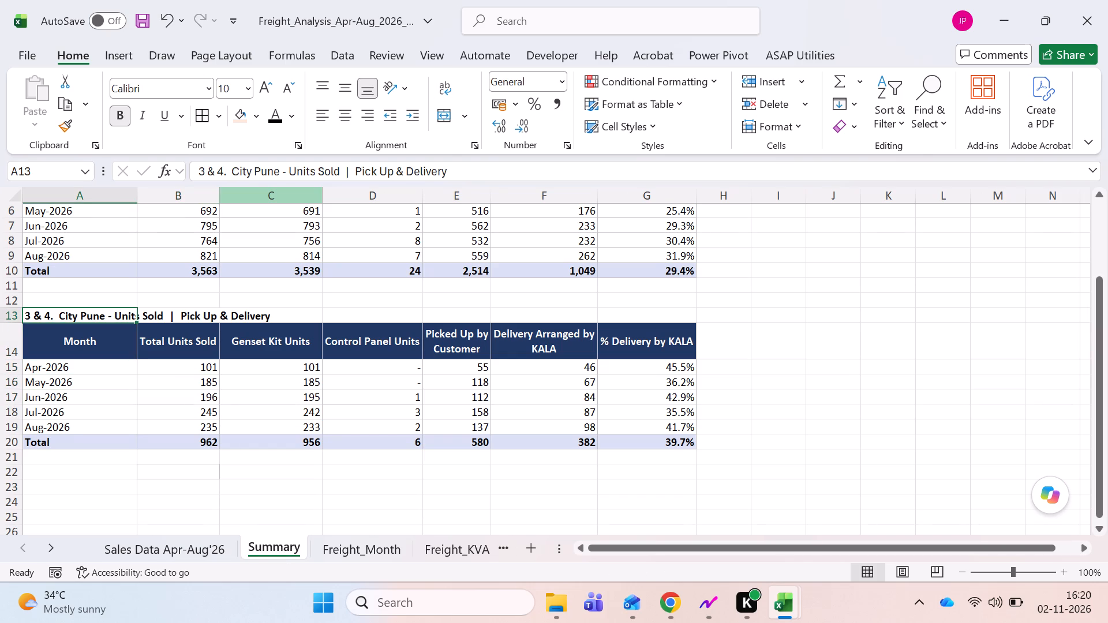
click(223, 171)
key(Right)
key(Right)
key(Right)
key(ctrl+shift+Left)
key(ctrl+shift+Left)
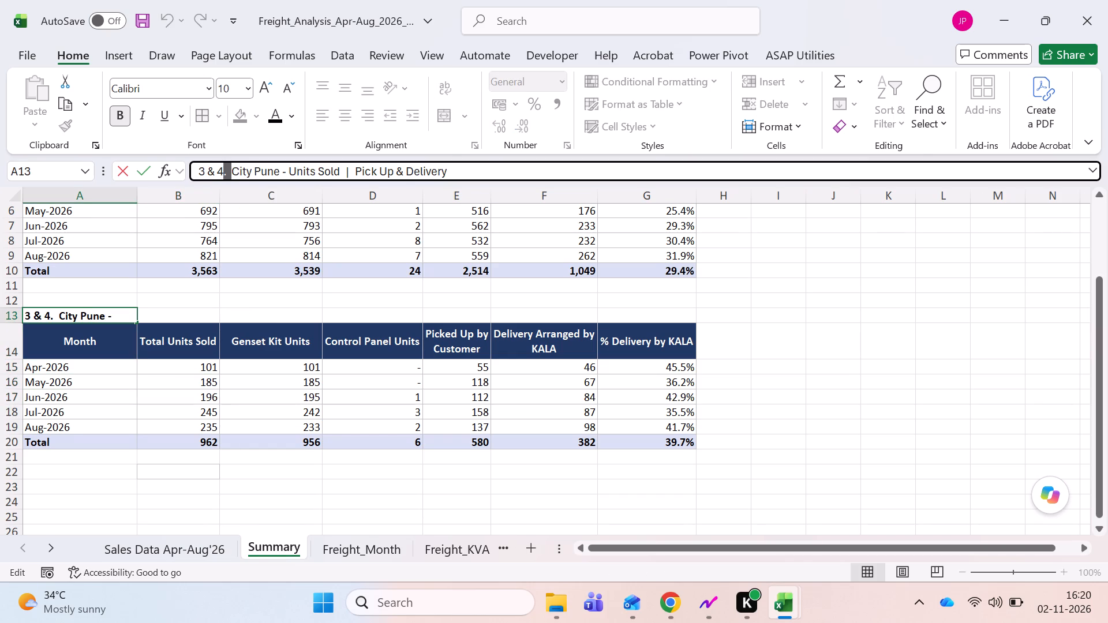
key(ctrl+shift+Left)
key(ctrl+shift+Left)
key(ctrl+shift+Left)
key(ctrl+shift+Left)
key(ctrl+shift+Left)
key(ctrl+shift+Left)
key(BackSpace)
key(BackSpace)
key(BackSpace)
key(Return)
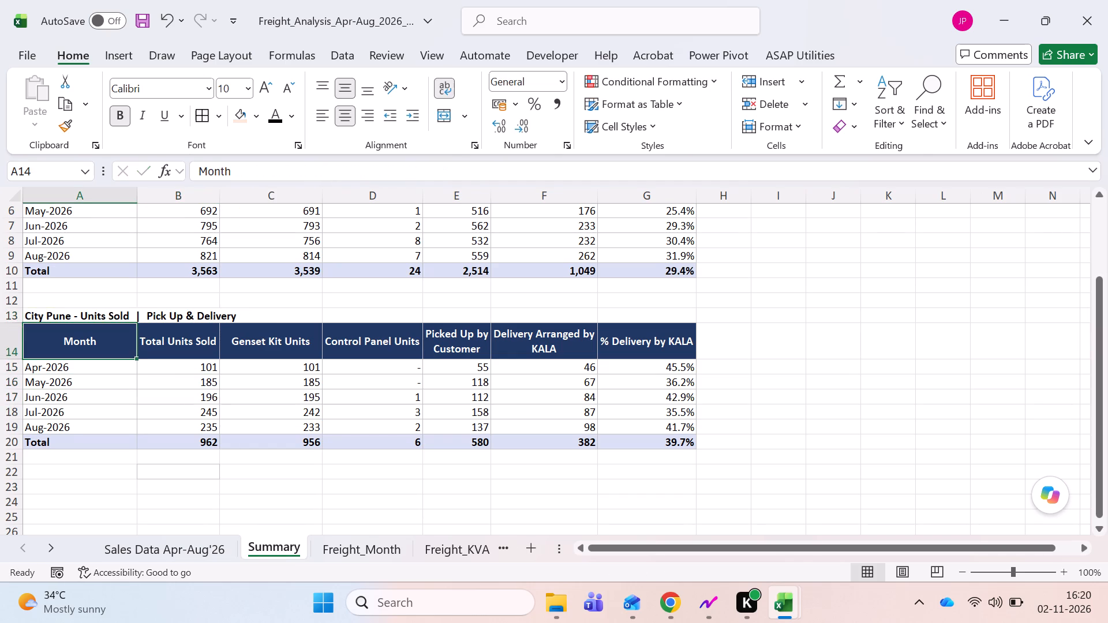
Remove "Total Monthly Units Sold |" from Summary's A3 heading, leaving "Breakup of Pick Up & Delivery (All Cities)".
key(Up)
key(ctrl+Up)
key(ctrl+Up)
key(ctrl+Up)
key(ctrl+Up)
key(Down)
key(Down)
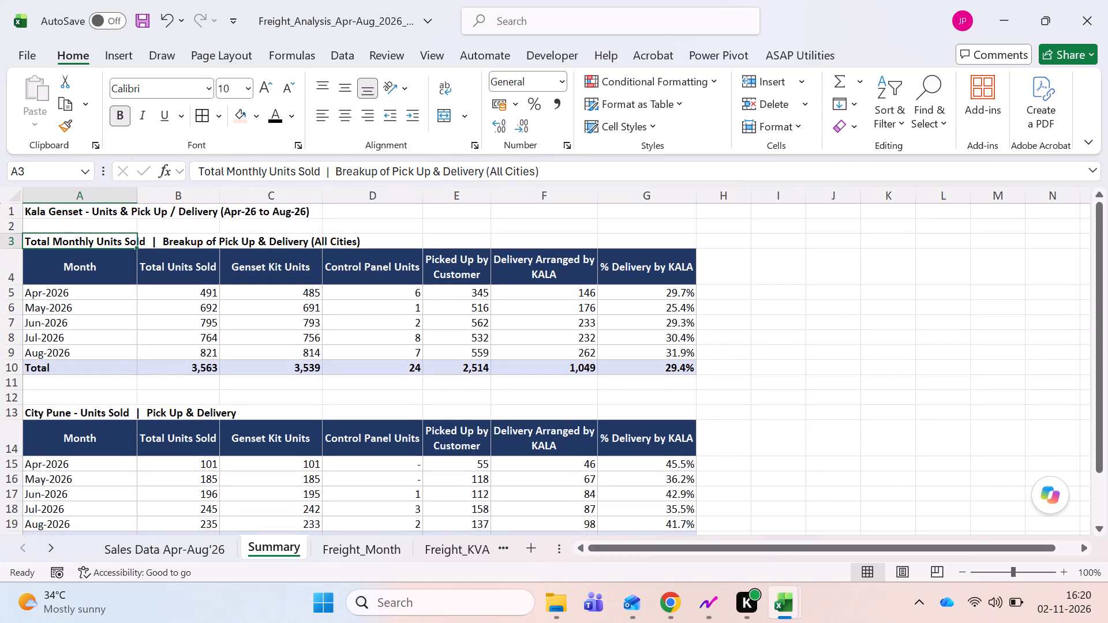
click(337, 172)
key(ctrl+shift+Left)
key(ctrl+shift+Left)
key(ctrl+shift+Left)
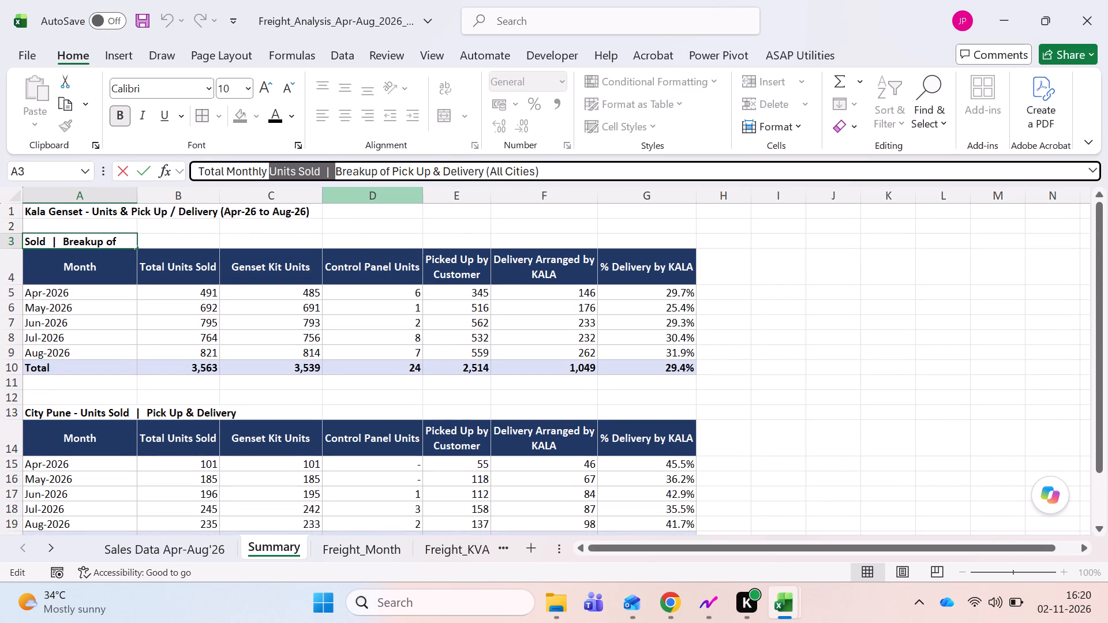
key(ctrl+shift+Left)
key(ctrl+shift+Left)
key(ctrl+shift+Left)
key(ctrl+shift+Left)
key(ctrl+shift+Left)
key(BackSpace)
key(BackSpace)
key(Return)
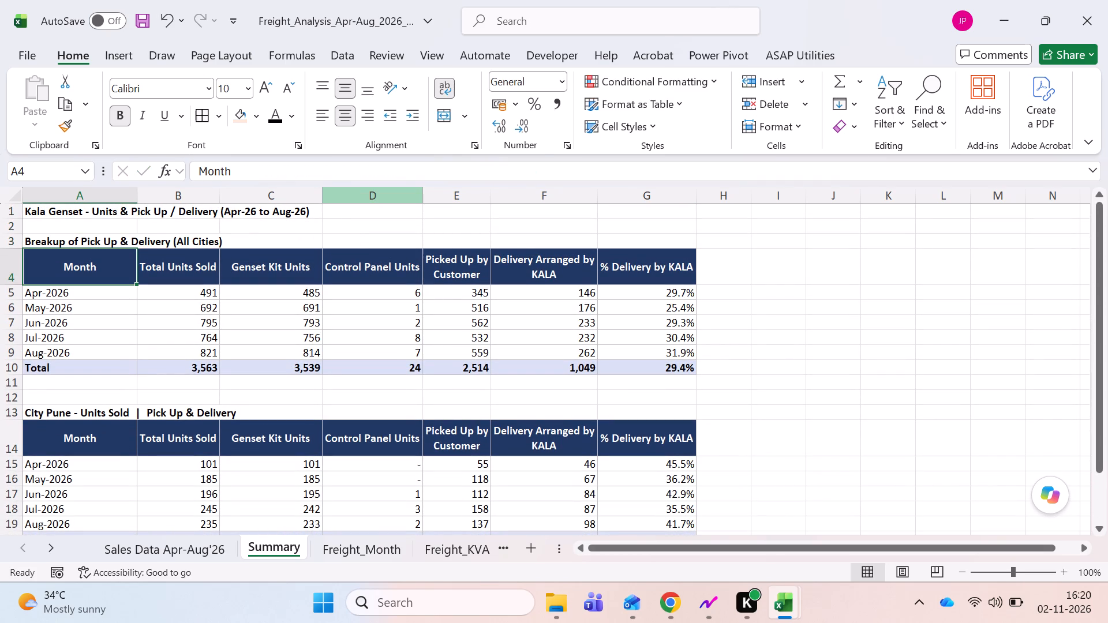
Save the workbook with cell A1 of Summary selected.
scroll(327, 209, down, 1)
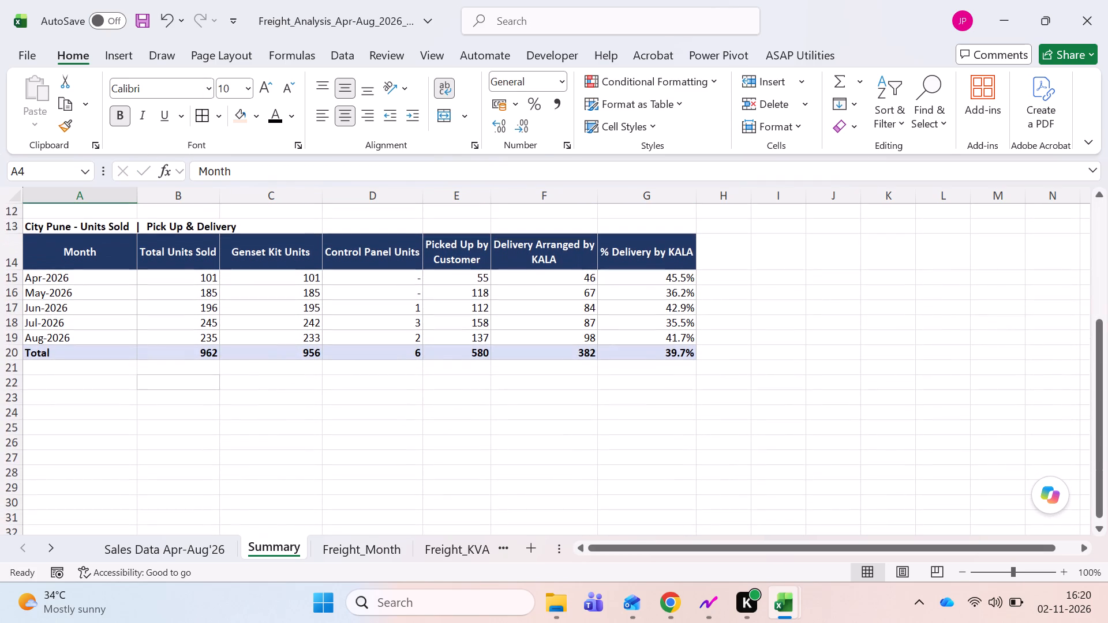
scroll(70, 358, up, 1)
click(29, 265)
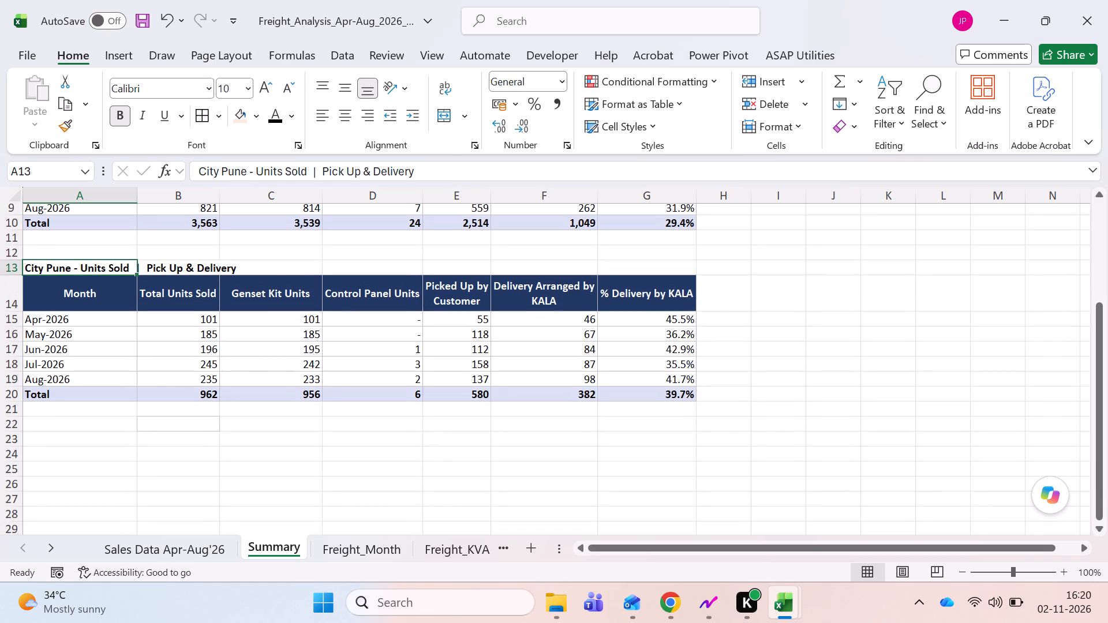
key(Down)
key(ctrl+s)
key(ctrl+Up)
key(ctrl+Up)
key(ctrl+Up)
key(ctrl+Up)
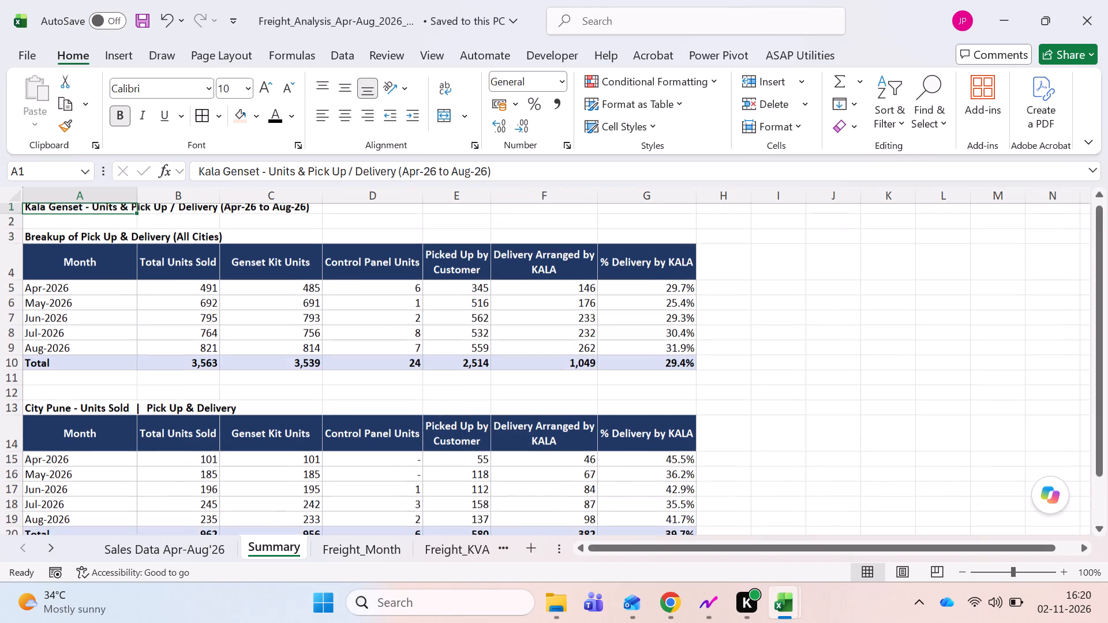
key(ctrl+s)
Rename the Summary sheet as "Summary of Pick Up & Delivery" and save the workbook.
key(ctrl+Page_Down)
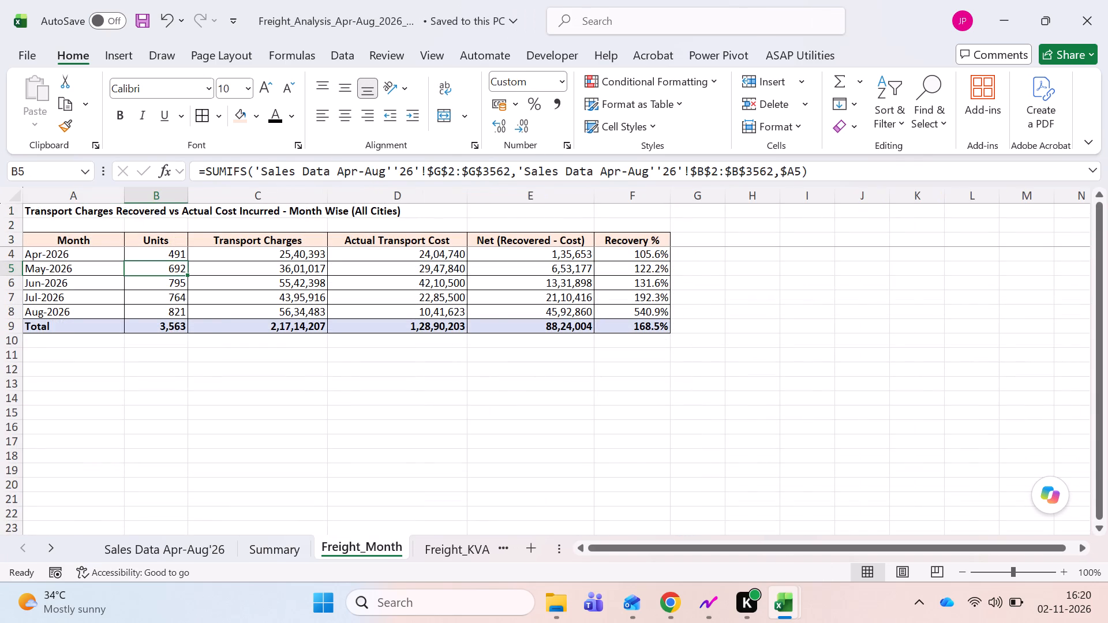
key(ctrl+Page_Up)
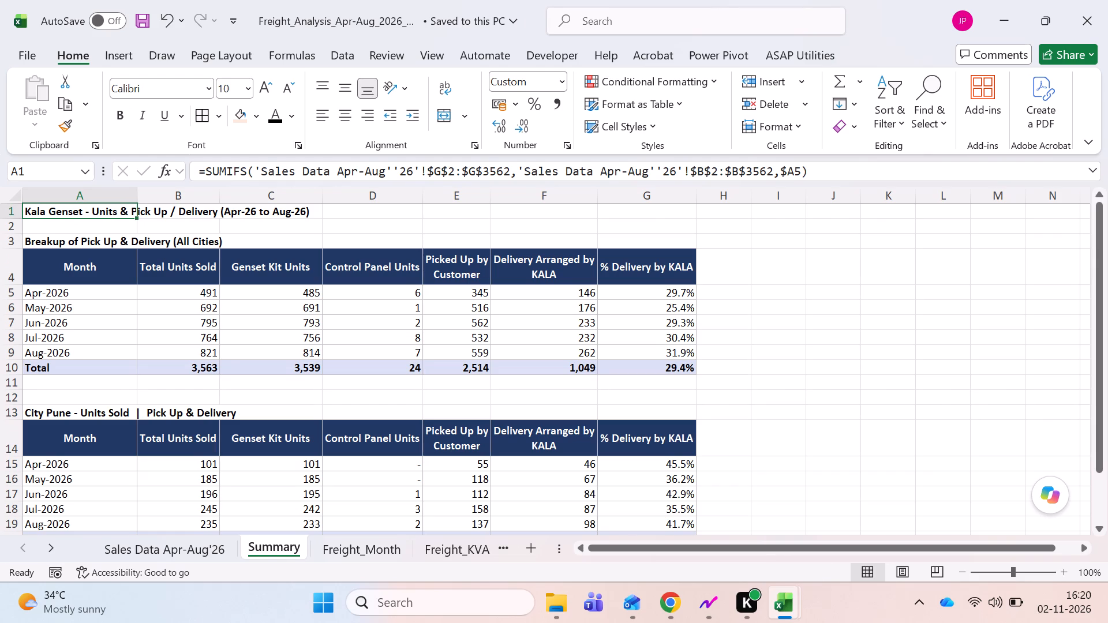
right_click(261, 549)
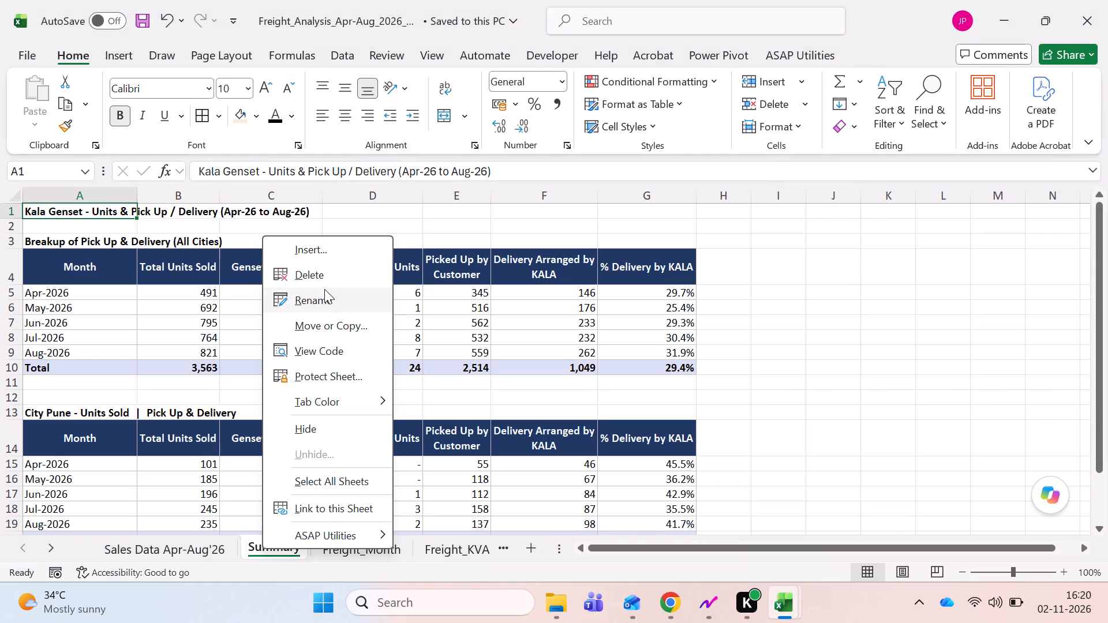
click(324, 290)
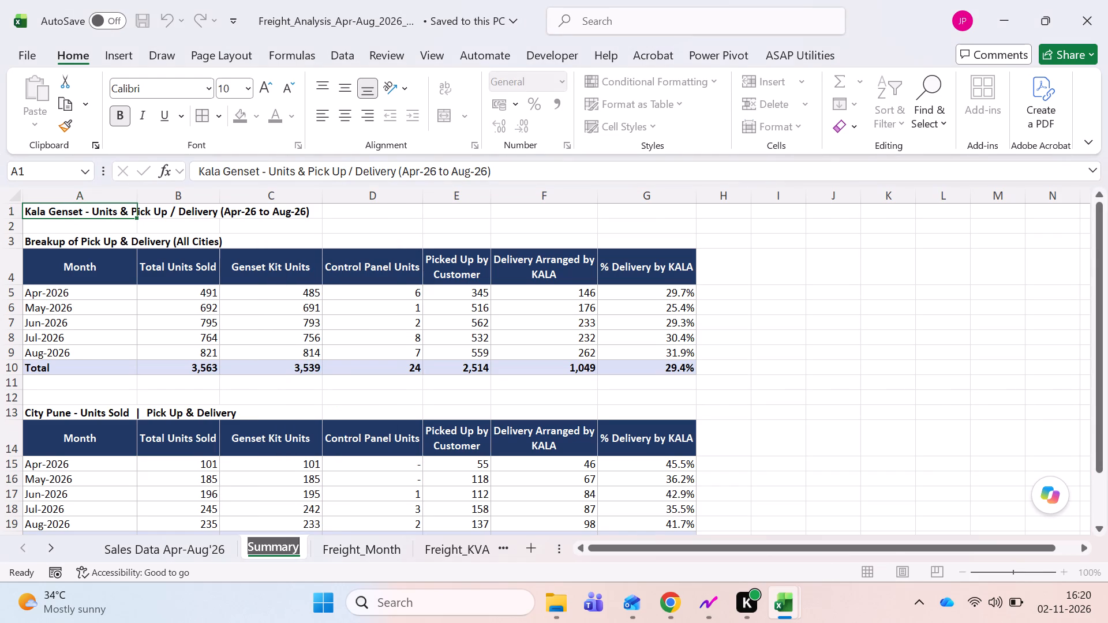
text(Mo)
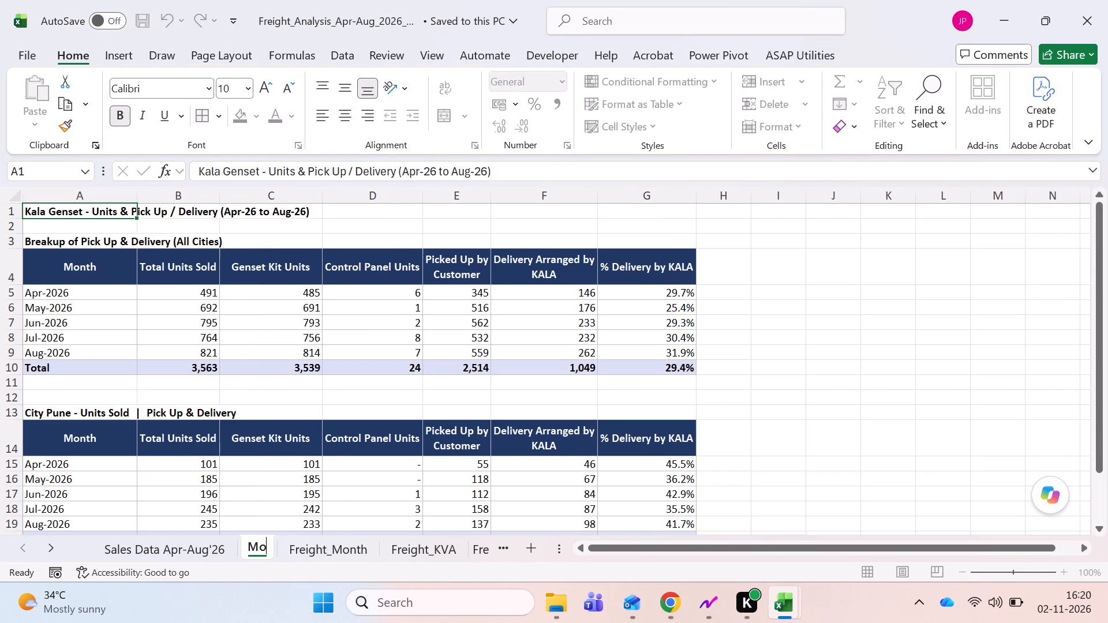
key(BackSpace)
key(BackSpace)
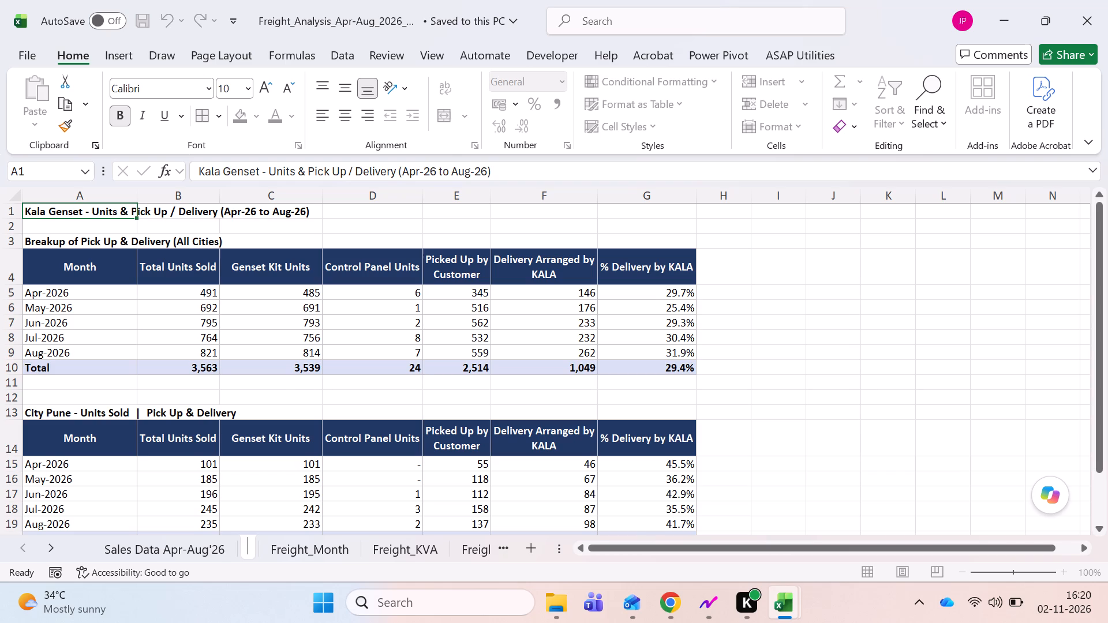
text(Suma)
key(BackSpace)
text(maruy)
key(space)
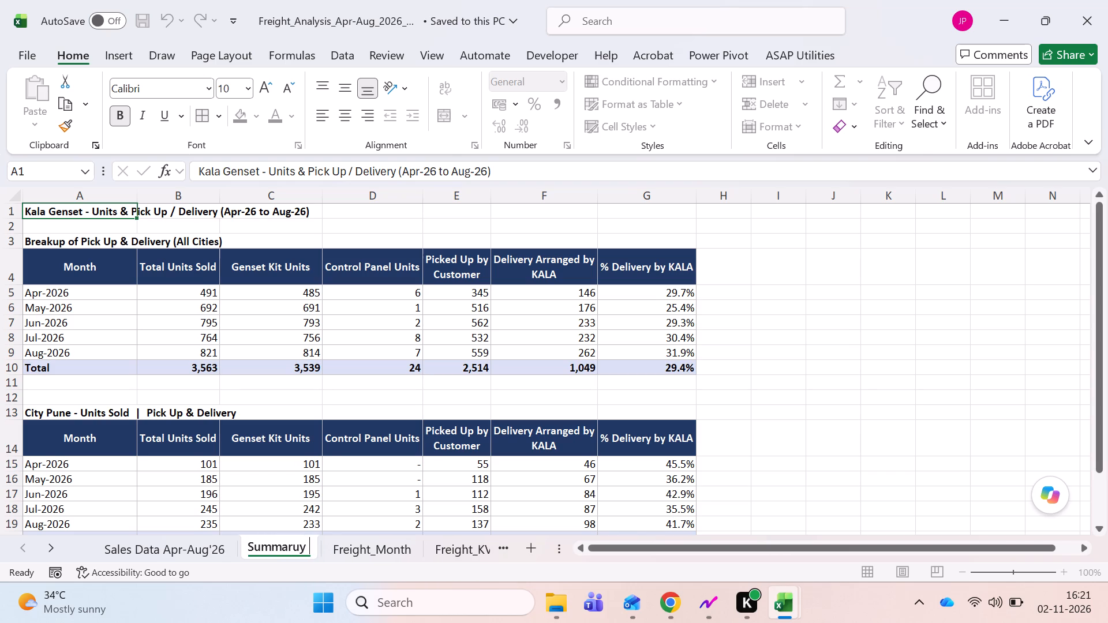
key(BackSpace)
key(BackSpace)
key(BackSpace)
text(y of Pick Up & Delivery)
key(Return)
key(ctrl+s)
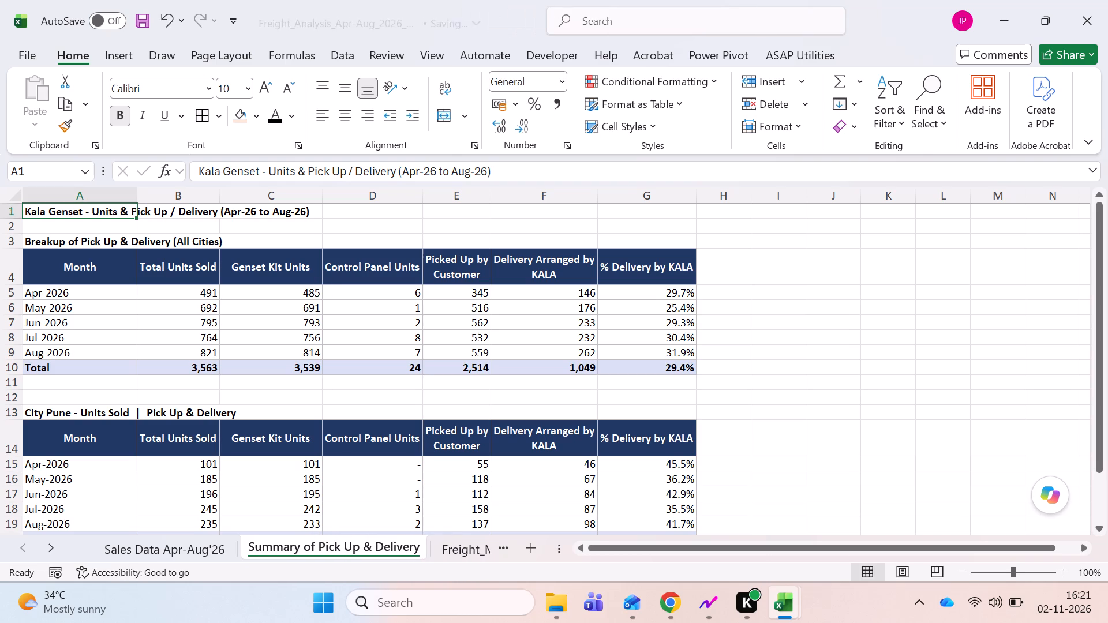
key(ctrl+Left)
key(ctrl+s)
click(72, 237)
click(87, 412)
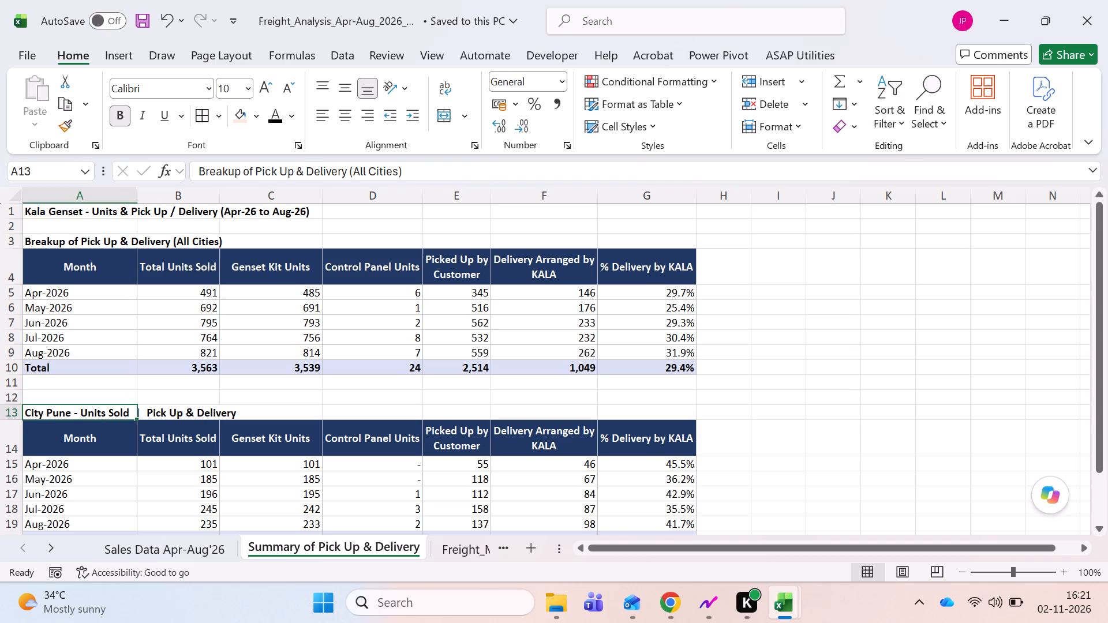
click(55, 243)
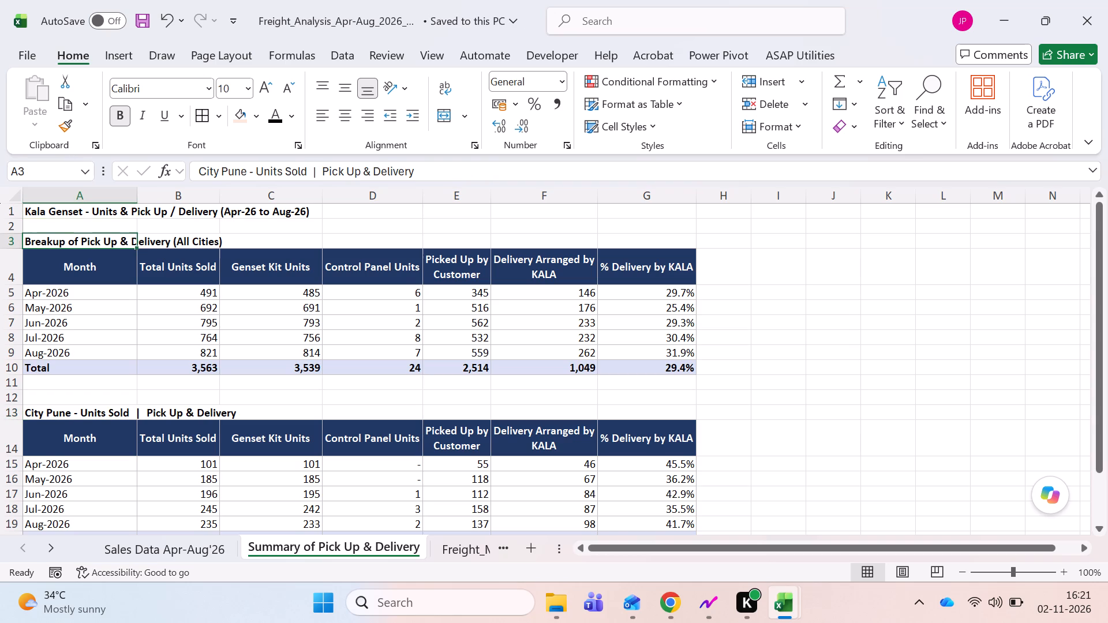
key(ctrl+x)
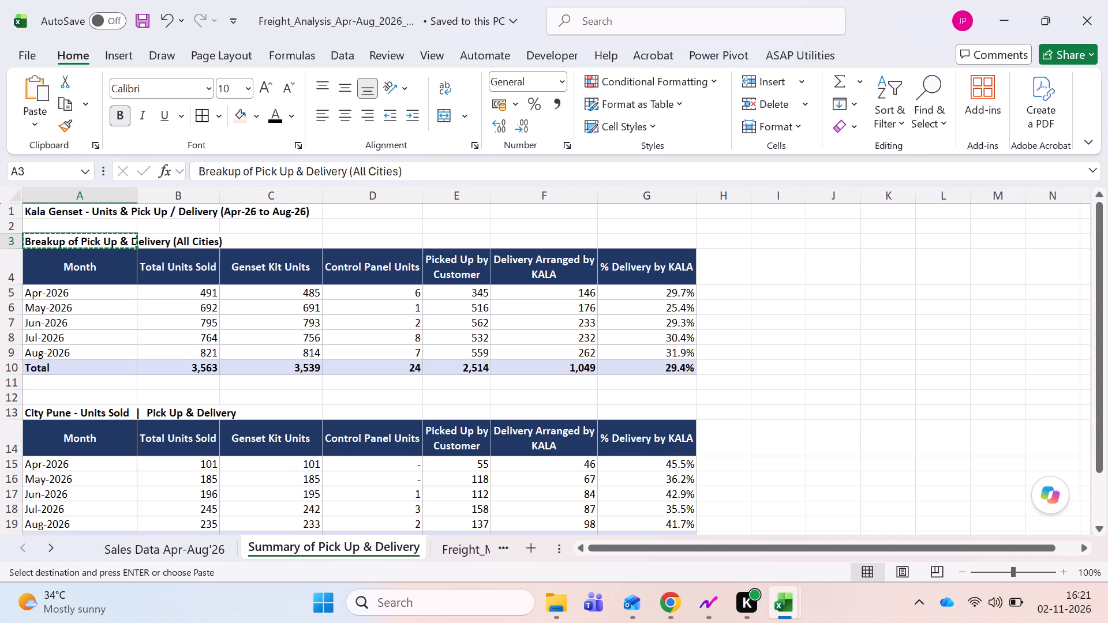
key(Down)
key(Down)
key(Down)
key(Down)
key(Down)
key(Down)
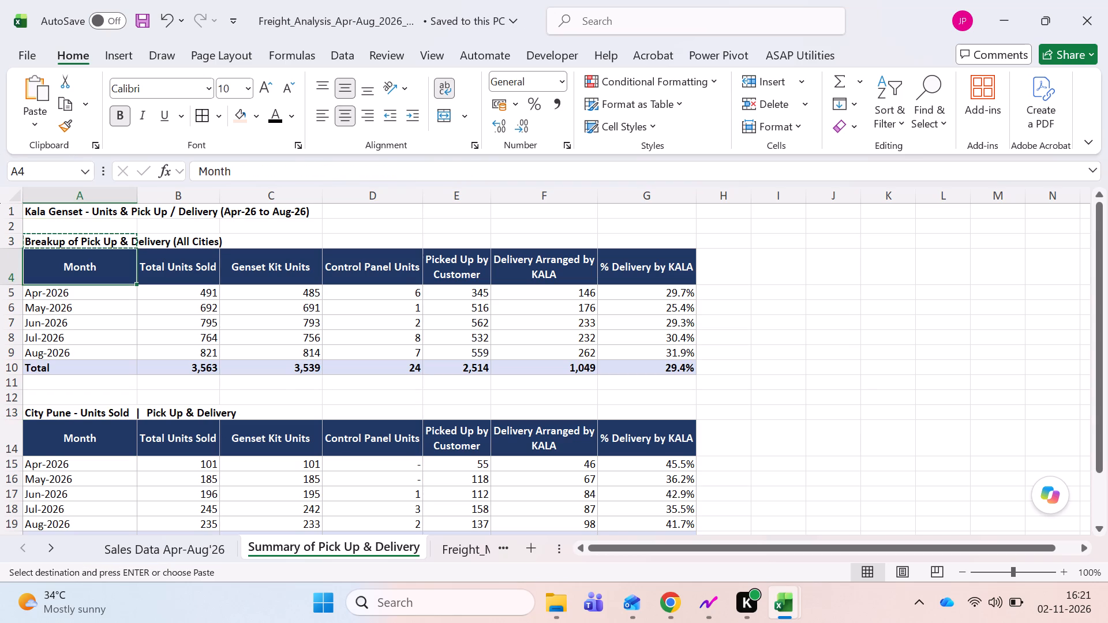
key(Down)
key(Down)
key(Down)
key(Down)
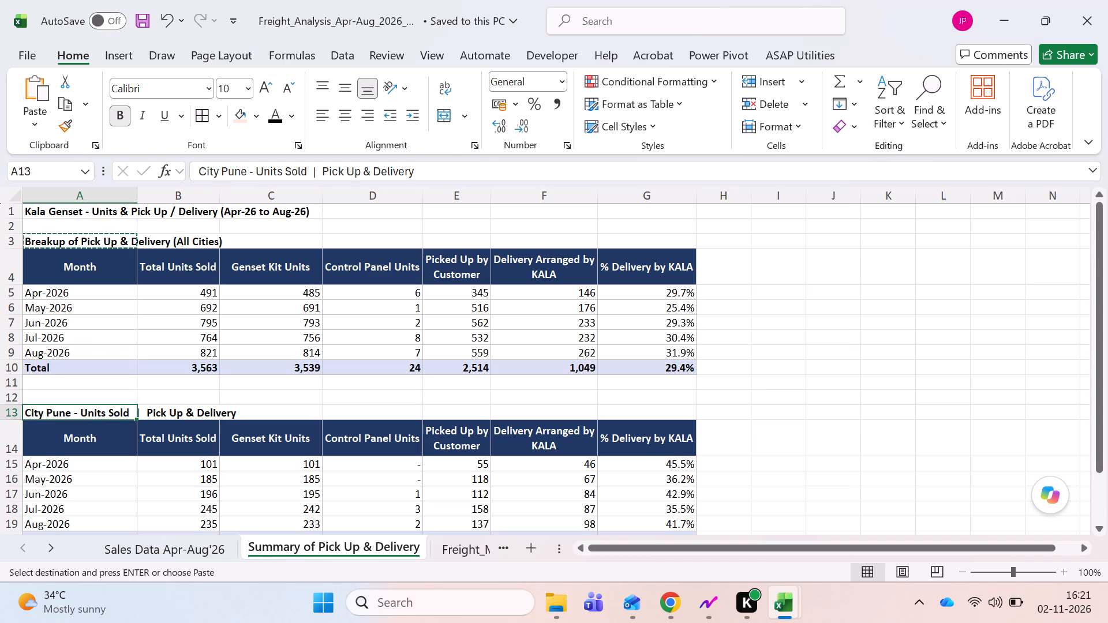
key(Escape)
Copy the A3 heading text and insert it with a " - " separator at the start of the City Pune heading in A13.
key(Up)
key(Up)
key(Up)
key(Up)
key(Up)
key(Up)
key(Up)
key(Up)
key(Up)
key(Up)
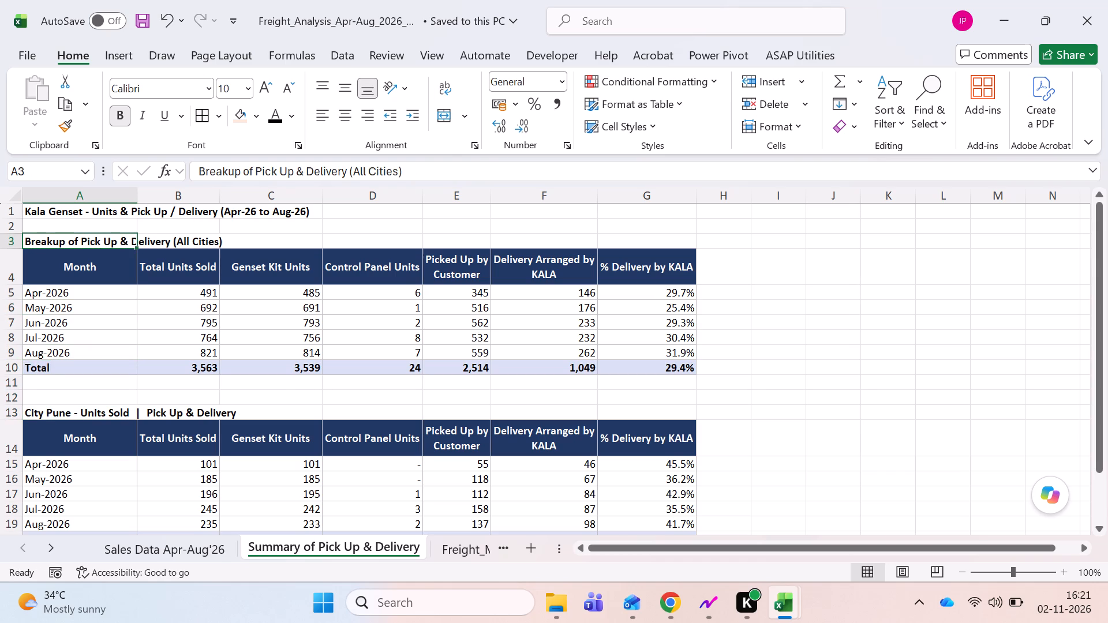
key(F2)
key(ctrl+shift+Left)
key(ctrl+shift+Left)
key(ctrl+shift+Left)
key(ctrl+shift+Left)
key(ctrl+shift+Left)
key(ctrl+shift+Left)
key(ctrl+shift+Left)
key(ctrl+shift+Left)
key(ctrl+shift+Left)
key(ctrl+shift+Left)
key(ctrl+shift+Left)
key(ctrl+shift+Left)
key(ctrl+shift+Left)
key(ctrl+shift+Left)
key(ctrl+shift+Left)
key(ctrl+shift+Left)
key(ctrl+shift+Left)
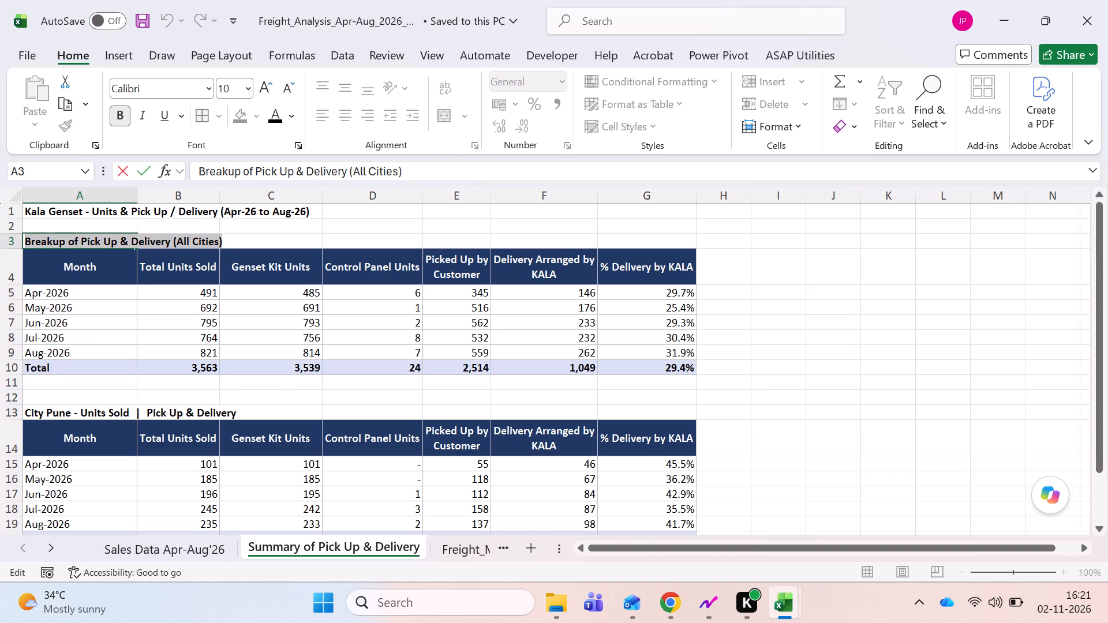
key(ctrl+c)
key(Return)
key(Down)
key(Down)
key(Down)
key(Down)
key(Down)
key(Down)
key(Down)
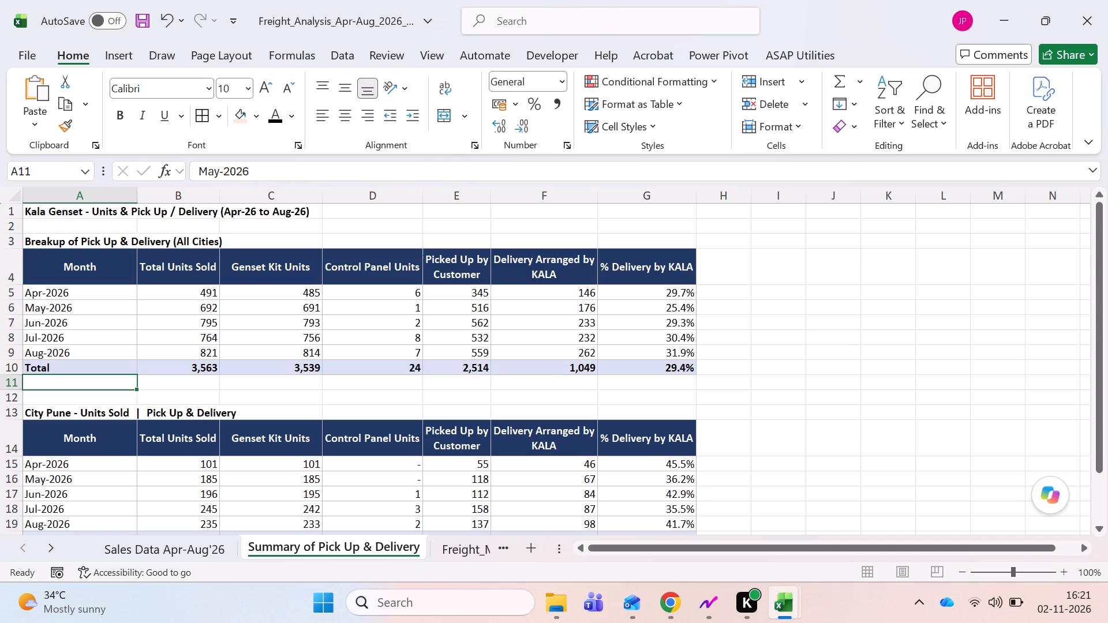
key(Down)
key(Down)
key(F2)
key(ctrl+Left)
key(ctrl+Left)
key(ctrl+Left)
key(ctrl+Left)
key(ctrl+Left)
key(ctrl+Left)
key(ctrl+Left)
key(ctrl+Left)
key(ctrl+Left)
key(ctrl+Left)
key(ctrl+Left)
key(ctrl+Left)
key(ctrl+Left)
key(ctrl+Left)
key(ctrl+Left)
key(ctrl+Left)
key(ctrl+Left)
key(ctrl+Left)
key(ctrl+Left)
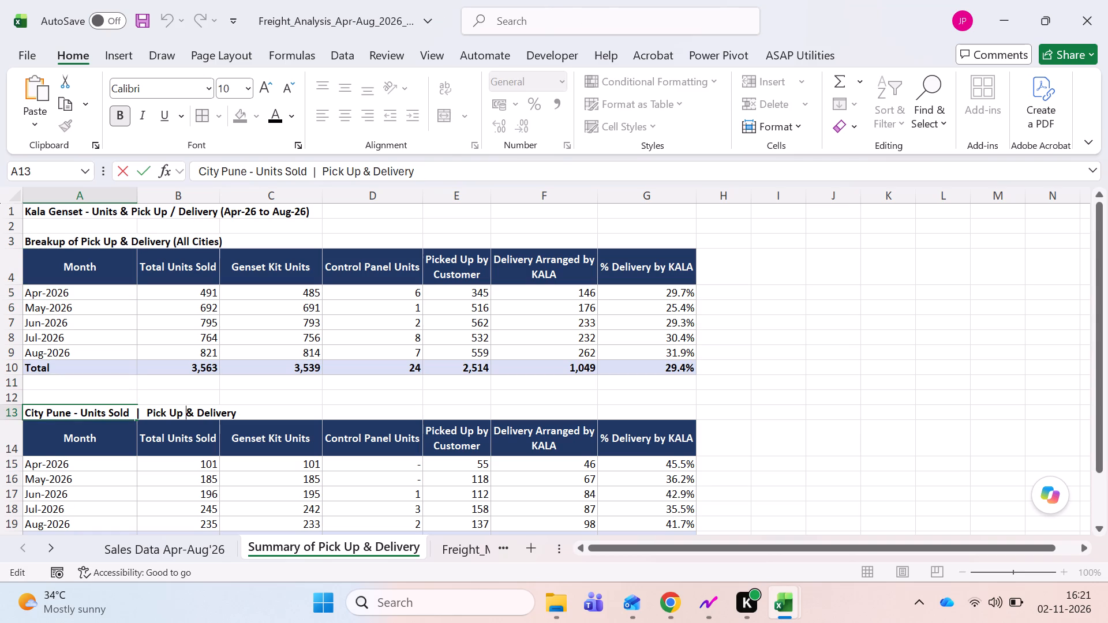
key(ctrl+v)
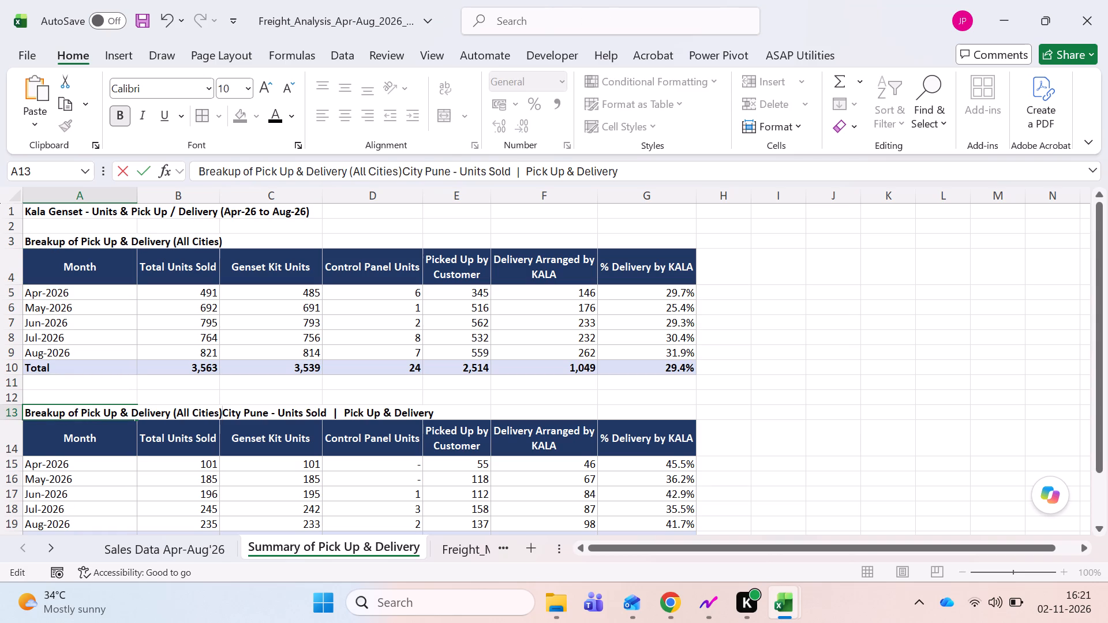
key(space)
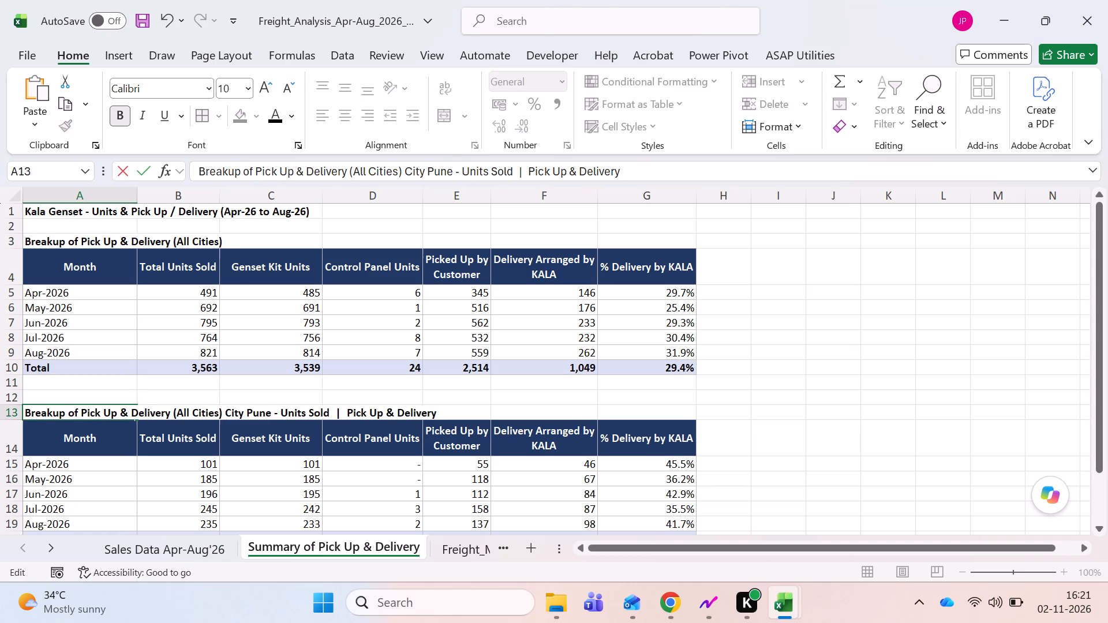
text(-)
key(space)
Trim the A13 heading to "Breakup of Pick Up & Delivery (All Cities) - City Pune" and save the workbook.
key(Right)
key(Right)
key(Right)
key(Right)
key(Right)
key(Right)
key(Right)
key(Right)
key(Right)
key(Right)
key(Right)
key(Right)
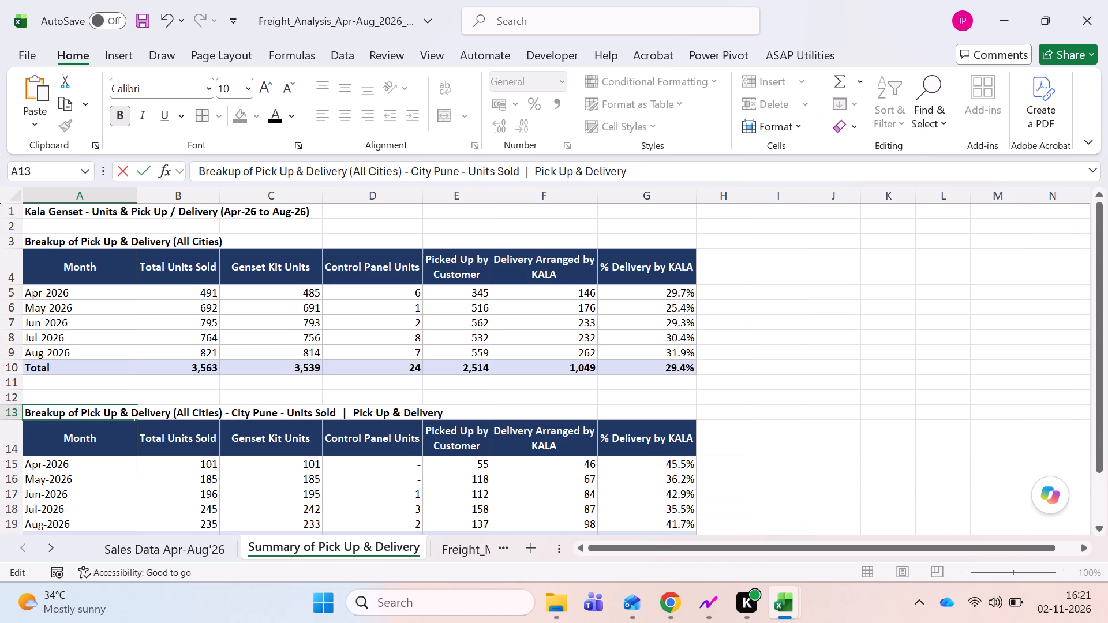
key(Right)
key(Left)
key(Left)
key(Left)
key(Left)
key(ctrl+shift+Right)
key(ctrl+shift+Right)
key(ctrl+shift+Right)
key(ctrl+shift+Right)
key(ctrl+shift+Right)
key(ctrl+shift+Right)
key(ctrl+shift+Right)
key(ctrl+shift+Right)
key(ctrl+shift+Right)
key(ctrl+shift+Right)
key(ctrl+shift+Right)
key(ctrl+shift+Right)
key(ctrl+shift+Right)
key(BackSpace)
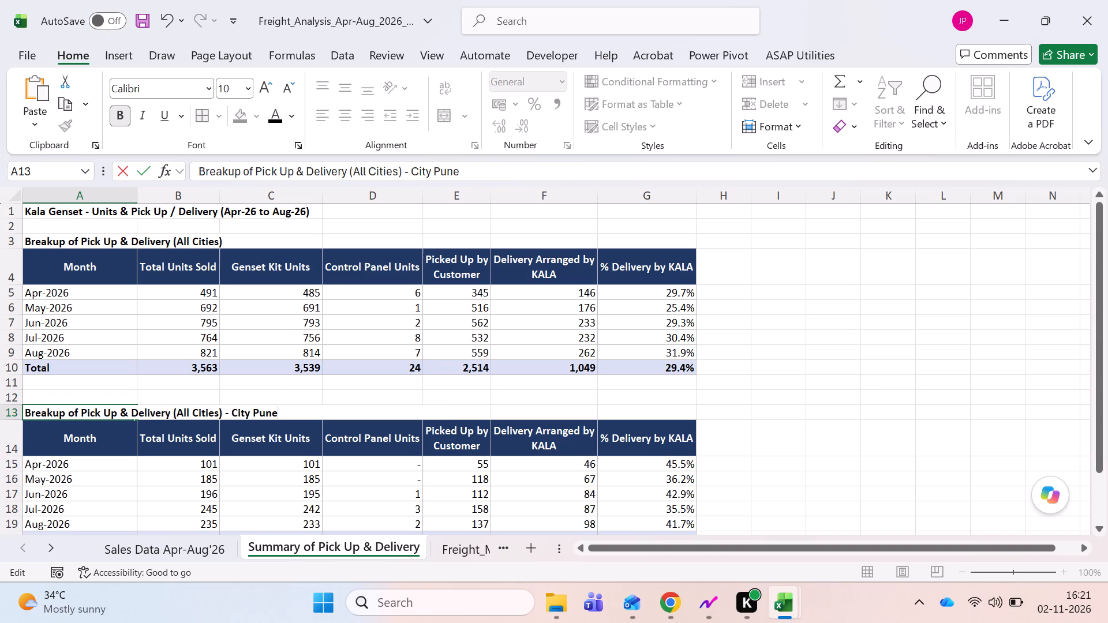
key(Return)
key(Down)
key(Up)
key(Up)
key(ctrl+s)
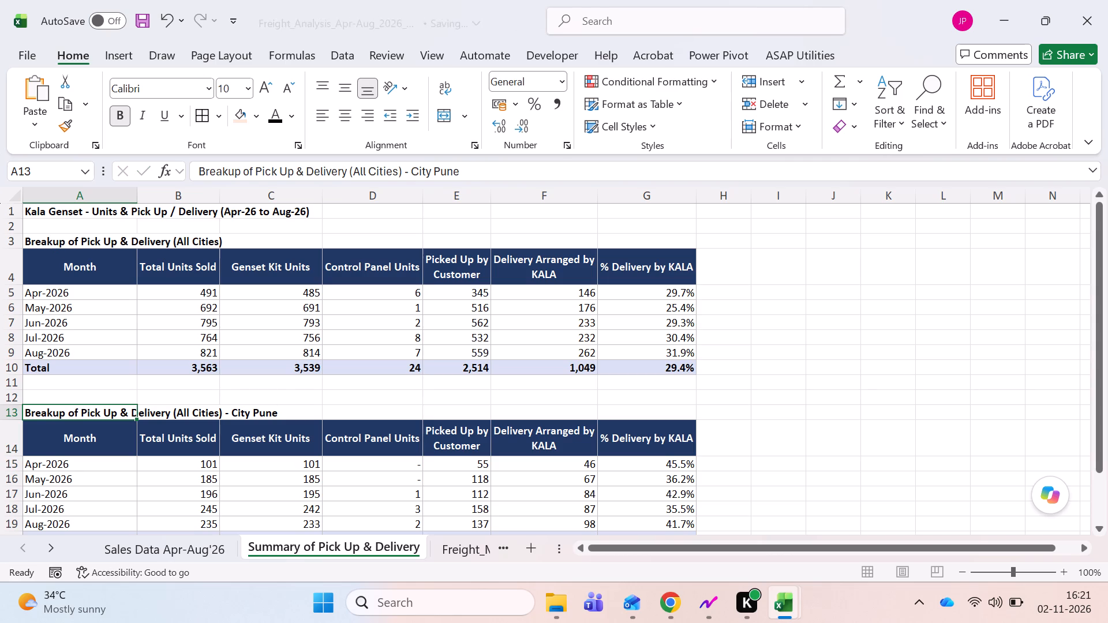
Delete blank row 12 above the City Pune heading, leaving one spacer row between the tables, and save the workbook.
key(Up)
key(shift+space)
key(ctrl+minus)
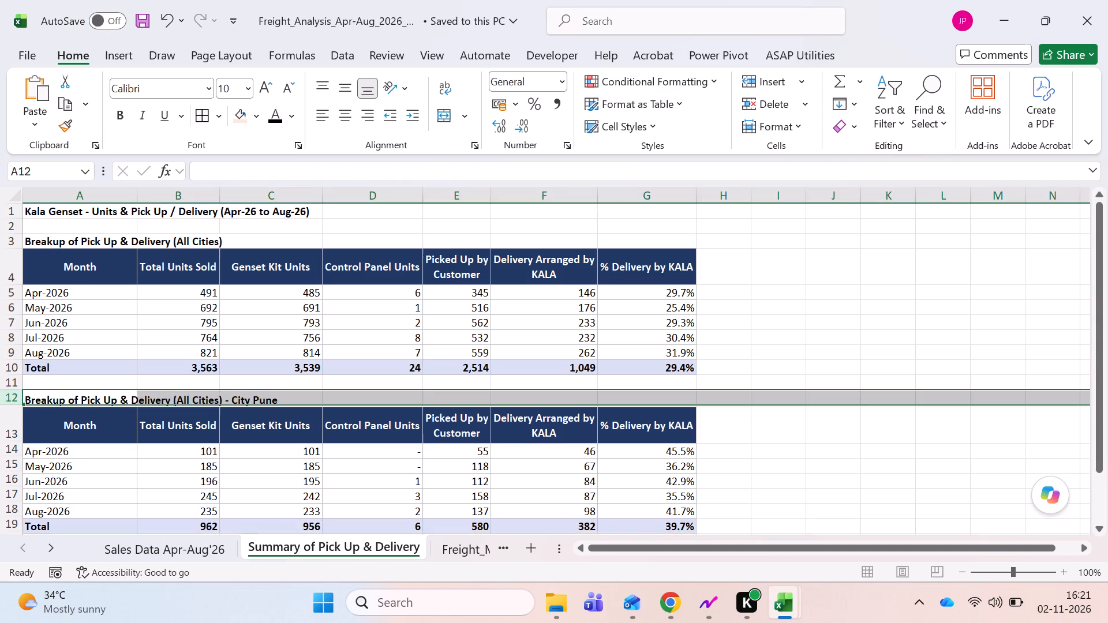
key(Down)
key(Down)
key(Down)
key(ctrl+s)
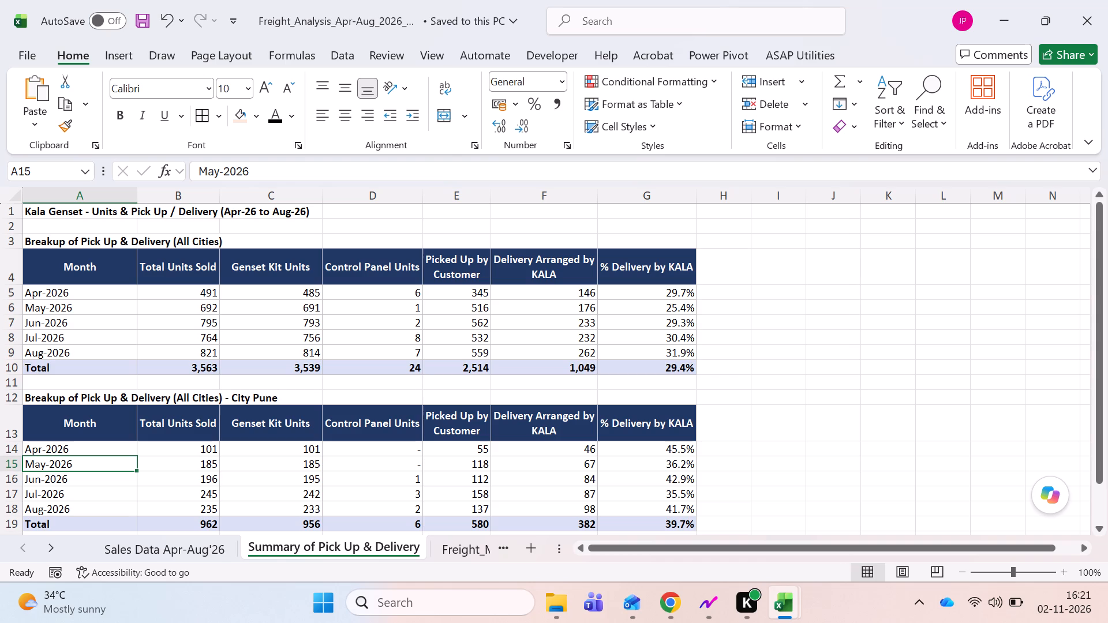
key(ctrl+s)
Switch to the "Freight as on 02.11" workbook and review the list of required reports on Sheet2, then return to the analysis workbook.
key(ctrl+Page_Down)
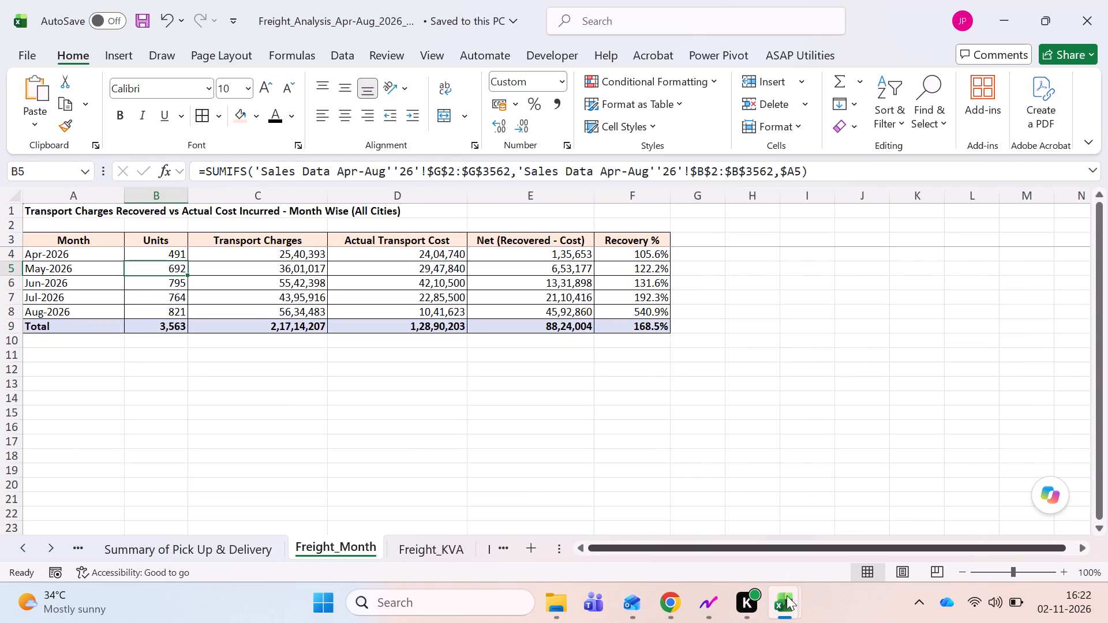
click(791, 611)
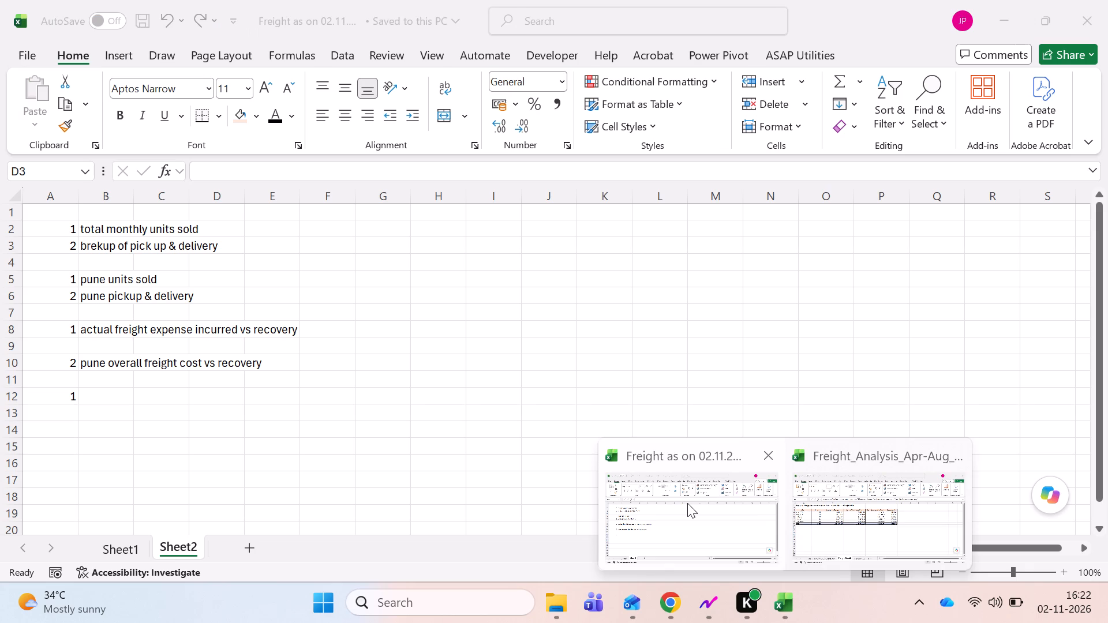
click(687, 503)
click(126, 332)
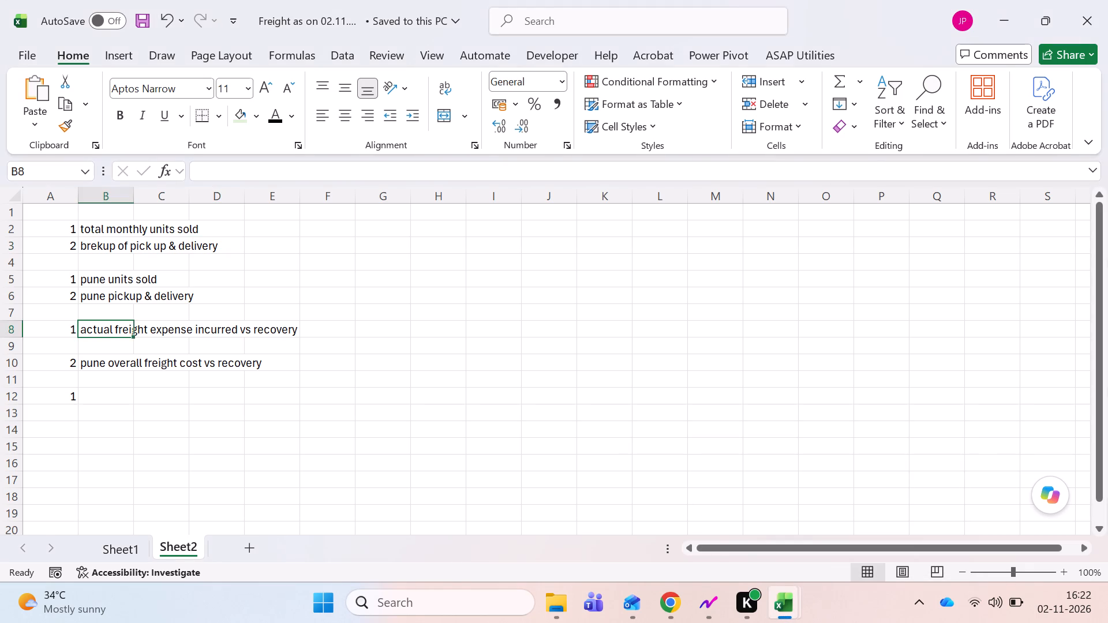
click(103, 302)
click(95, 282)
click(110, 242)
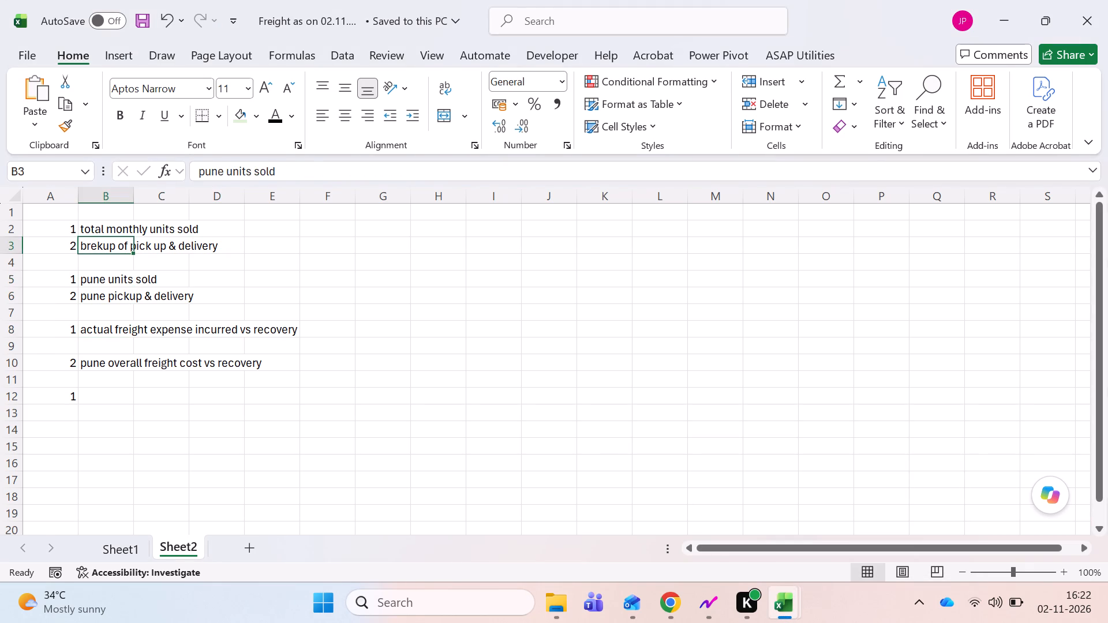
click(110, 229)
click(114, 279)
click(114, 298)
click(118, 329)
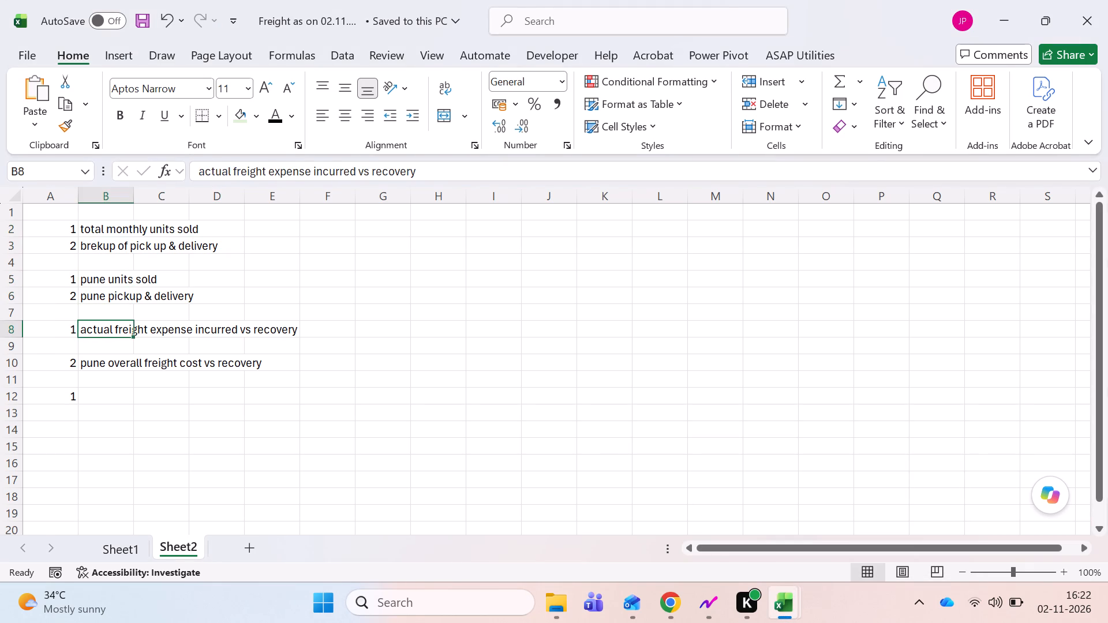
click(129, 368)
key(alt+Tab)
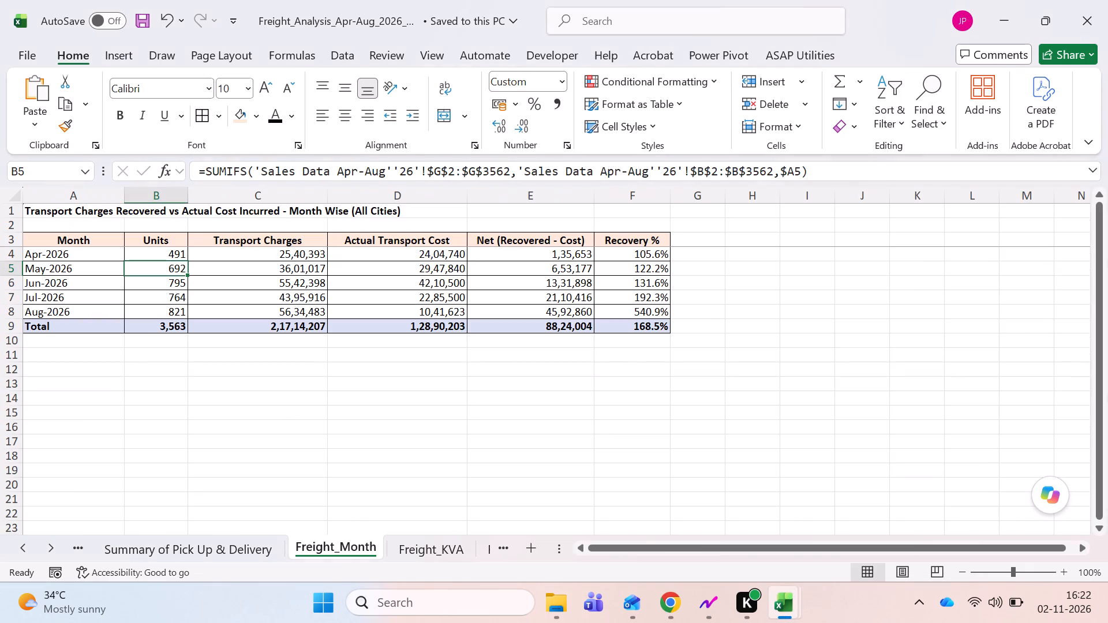
Recolour the header row A1:J1 of Sales Data Apr-Aug'26 with a light peach fill and black font.
key(ctrl+s)
key(ctrl+Page_Up)
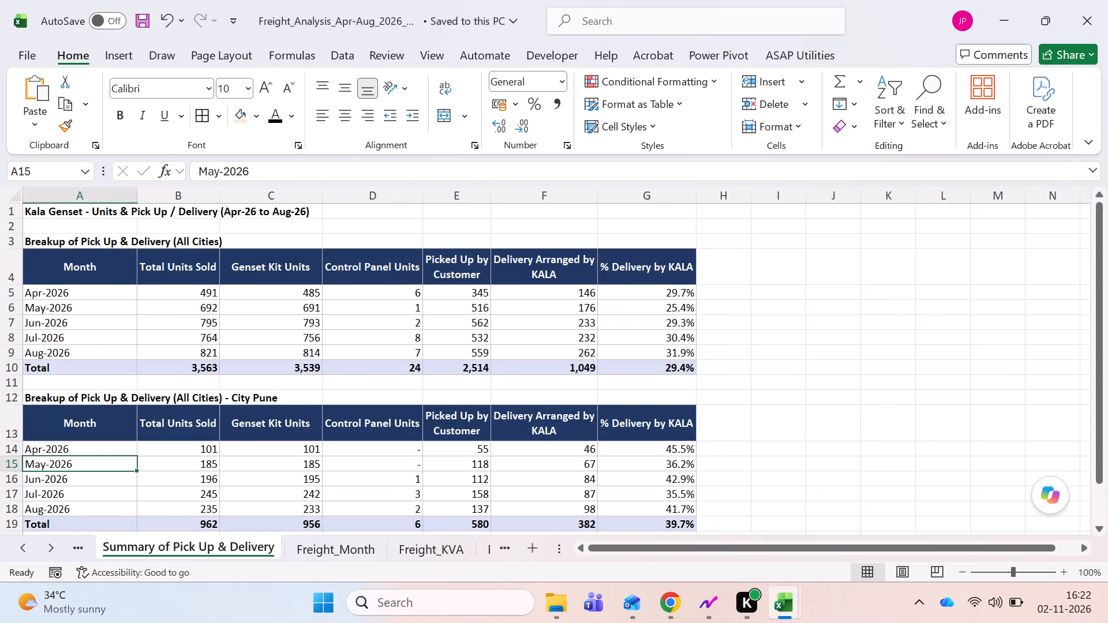
key(ctrl+Page_Up)
key(ctrl+s)
key(ctrl+Page_Down)
key(ctrl+Page_Up)
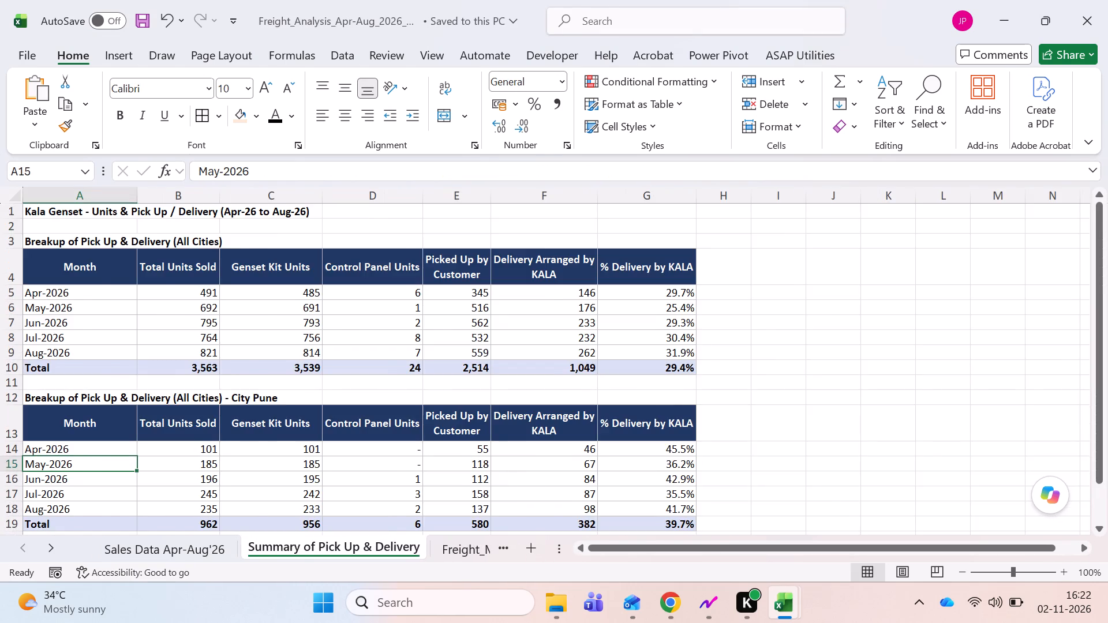
key(ctrl+Left)
key(ctrl+shift+Right)
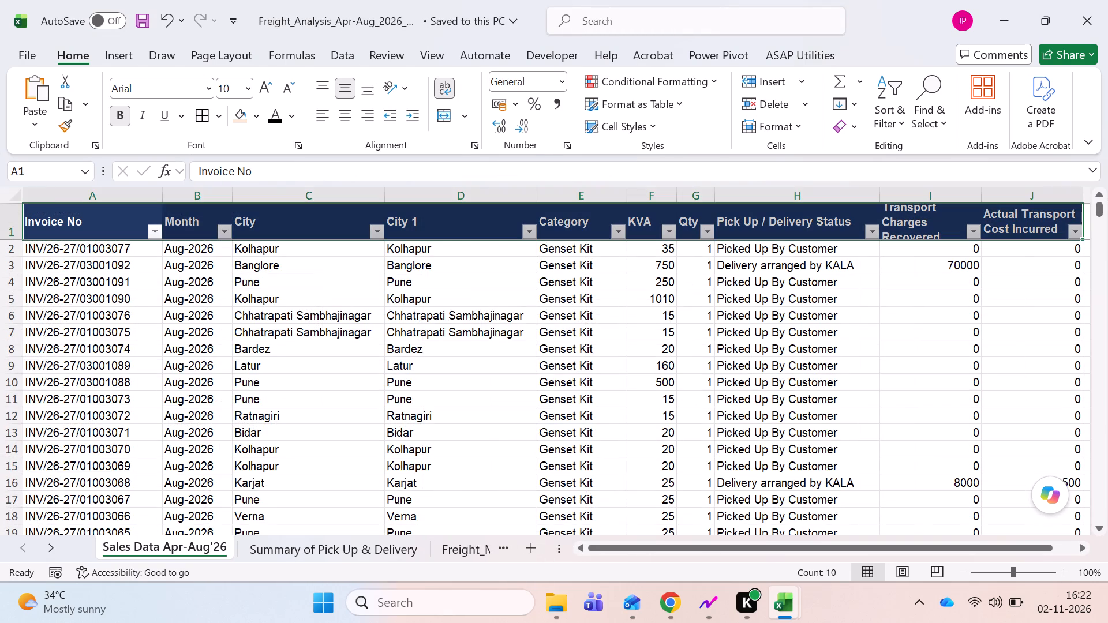
click(235, 117)
click(274, 116)
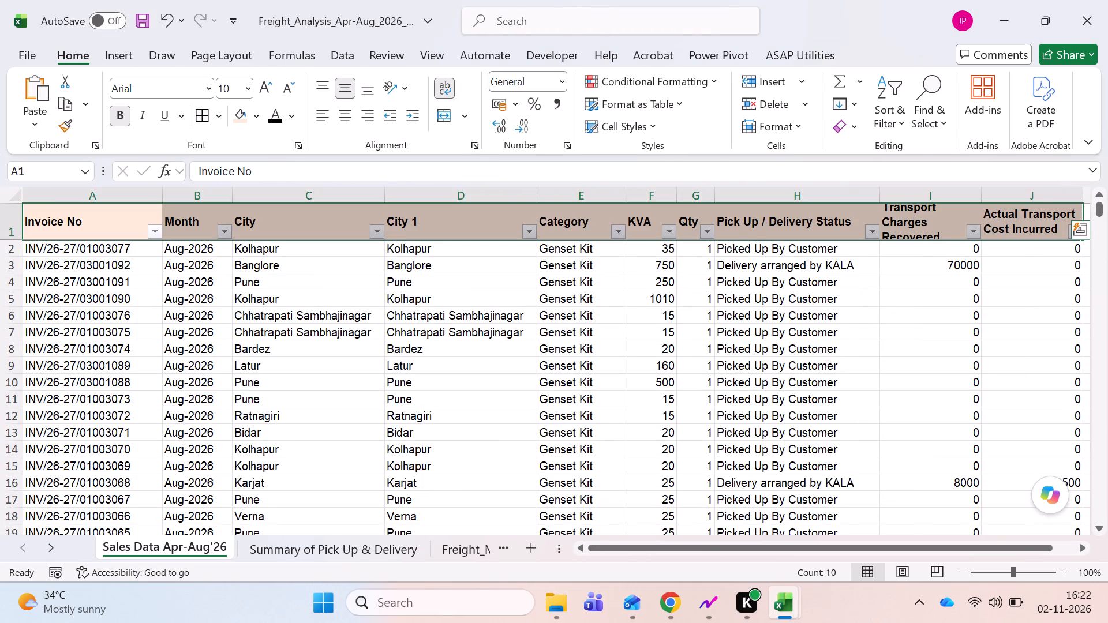
key(Right)
key(ctrl+Right)
key(Right)
key(Right)
key(Right)
key(Left)
key(ctrl+Left)
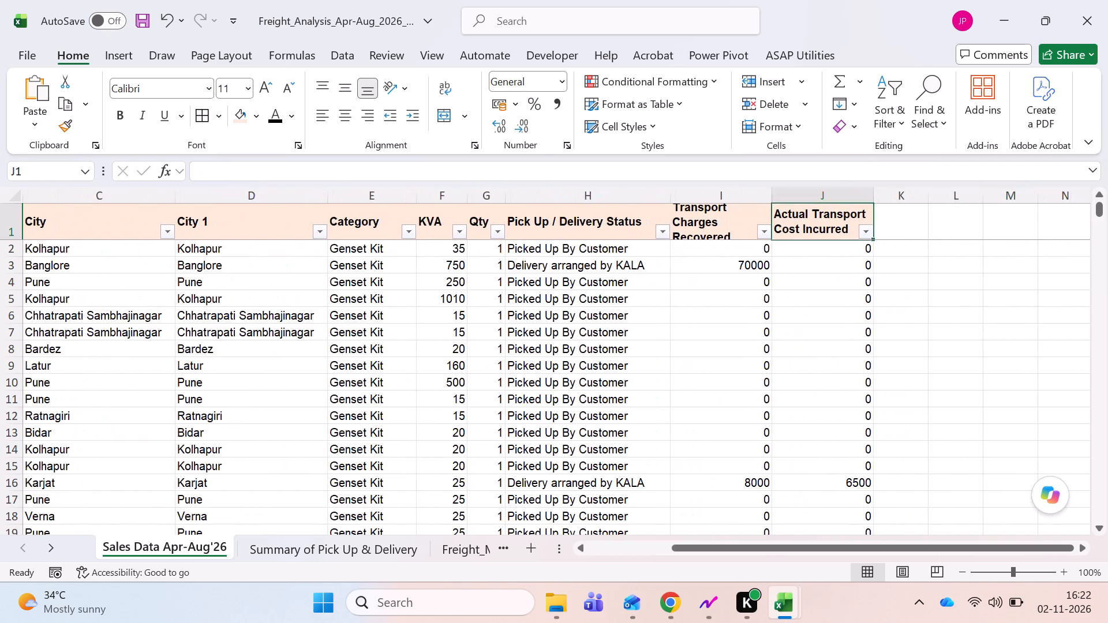
key(ctrl+Left)
key(ctrl+Left)
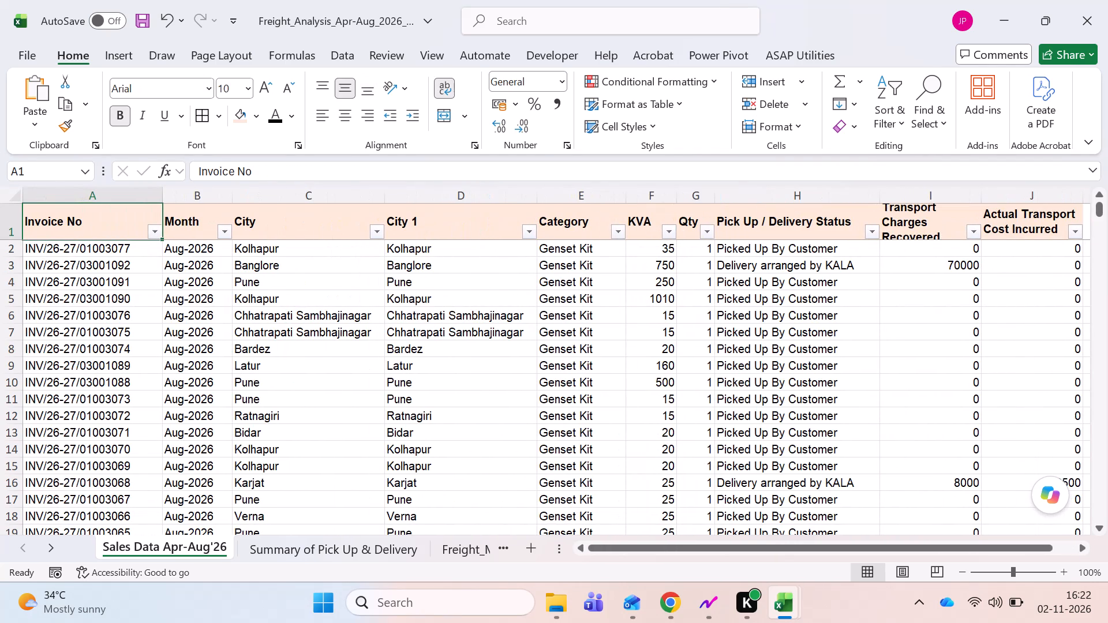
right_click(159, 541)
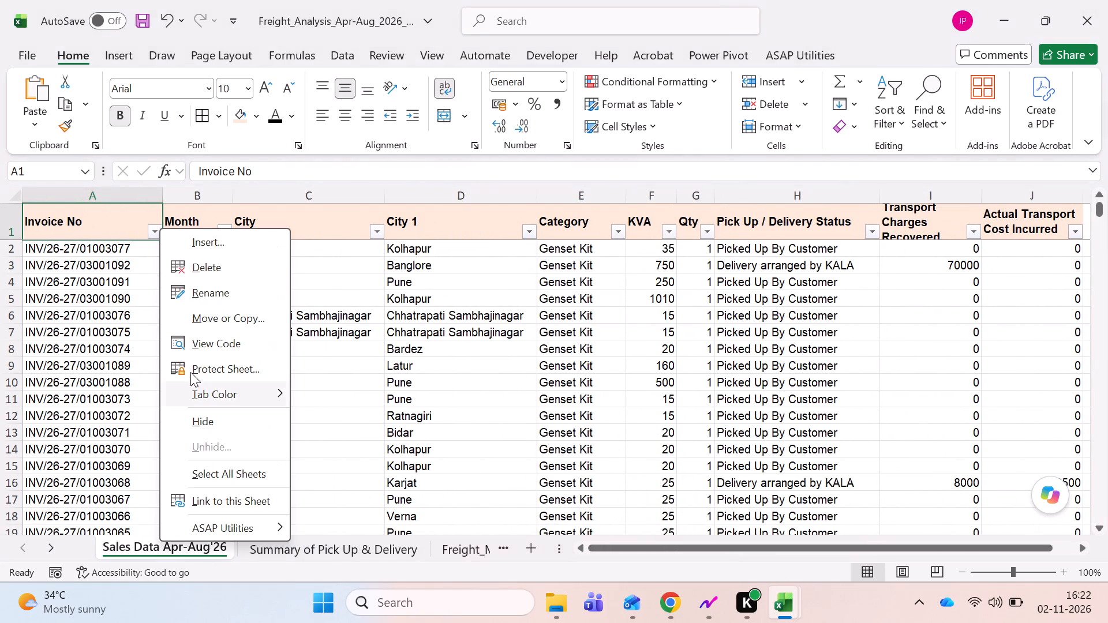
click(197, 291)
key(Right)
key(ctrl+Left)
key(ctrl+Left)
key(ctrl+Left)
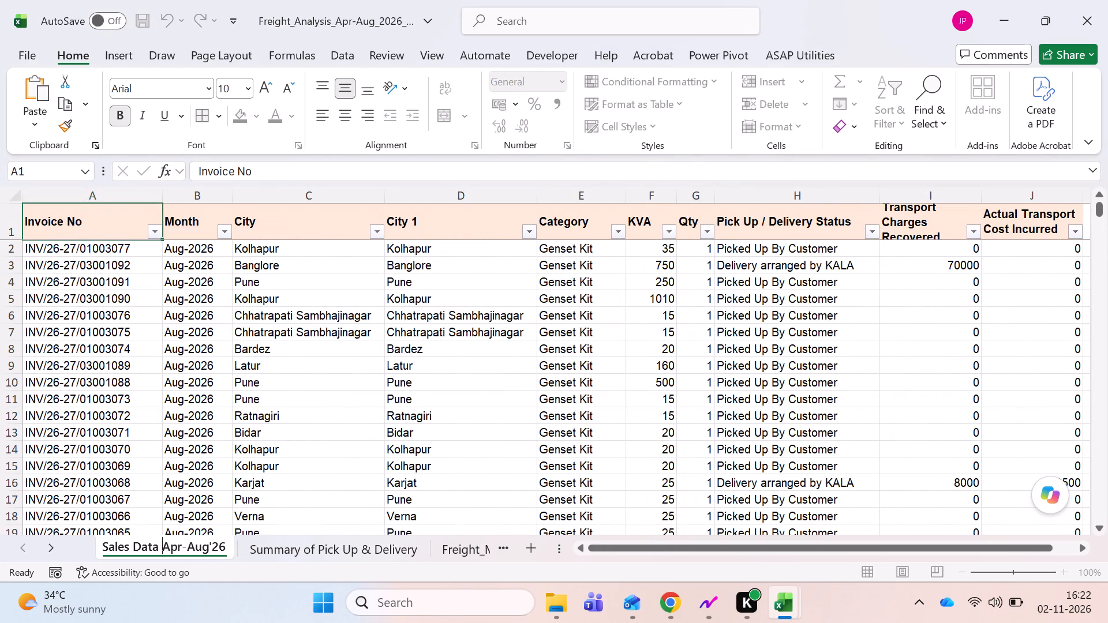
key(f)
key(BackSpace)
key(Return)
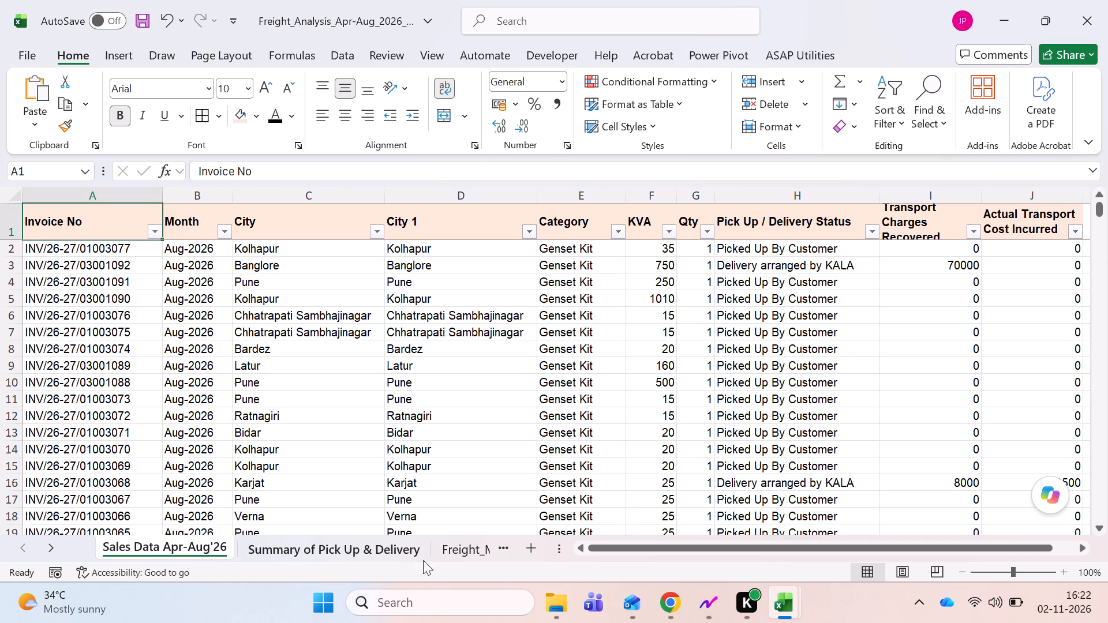
Add a new sheet after Sales Data Apr-Aug'26 and name it "Sales RAW Data Apr-Aug'26".
click(541, 537)
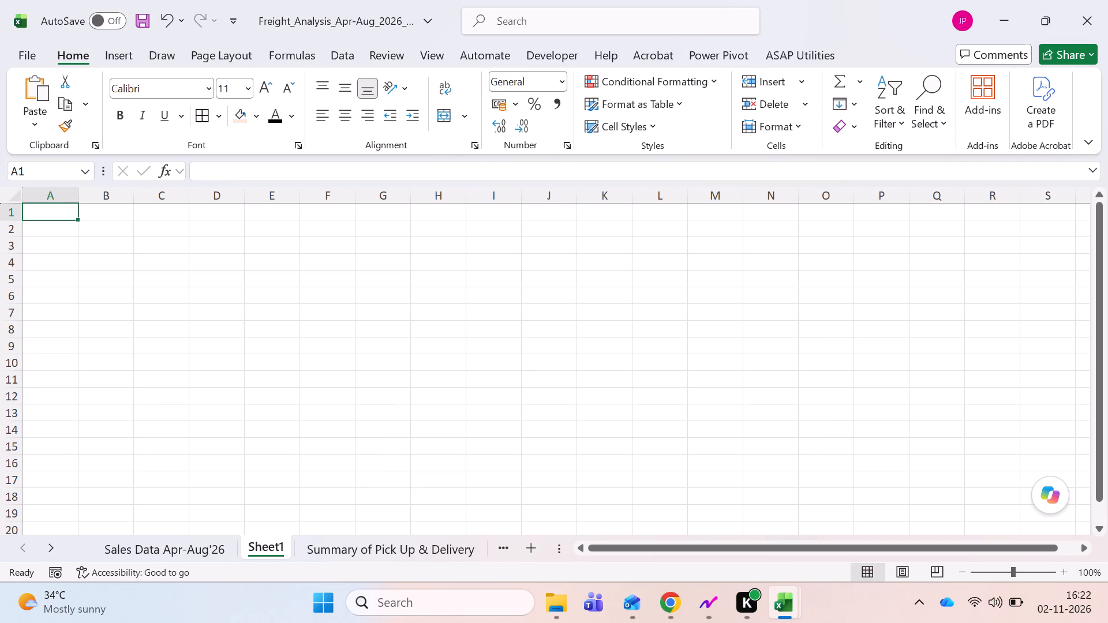
right_click(268, 554)
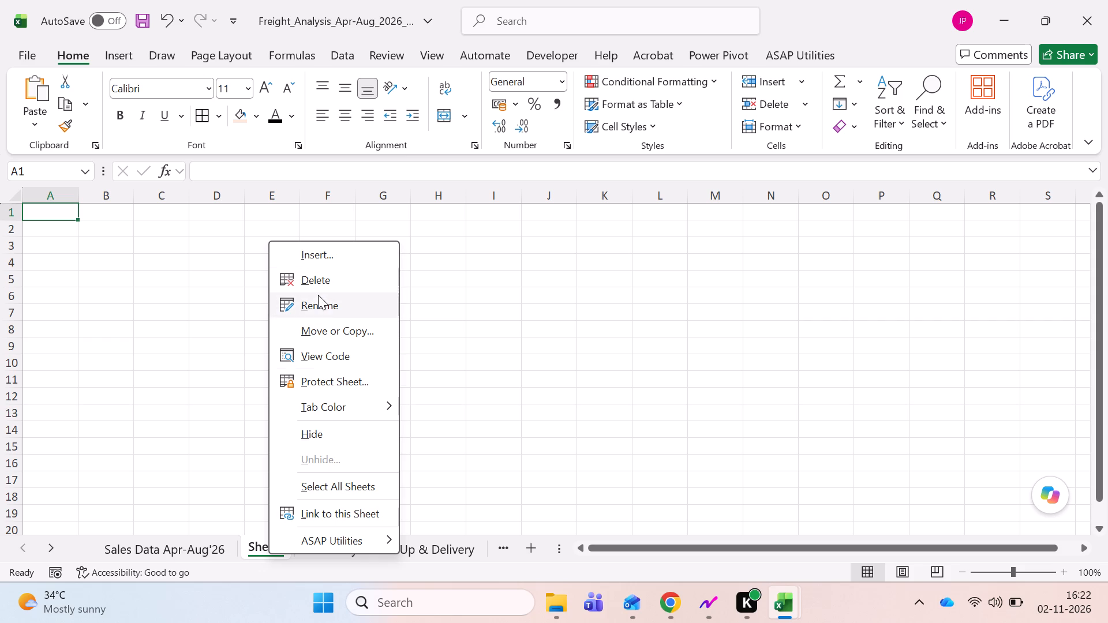
click(318, 295)
text(Sales RAW Data Apr-Aug)
key(apostrophe)
key(BackSpace)
key(BackSpace)
key(BackSpace)
key(BackSpace)
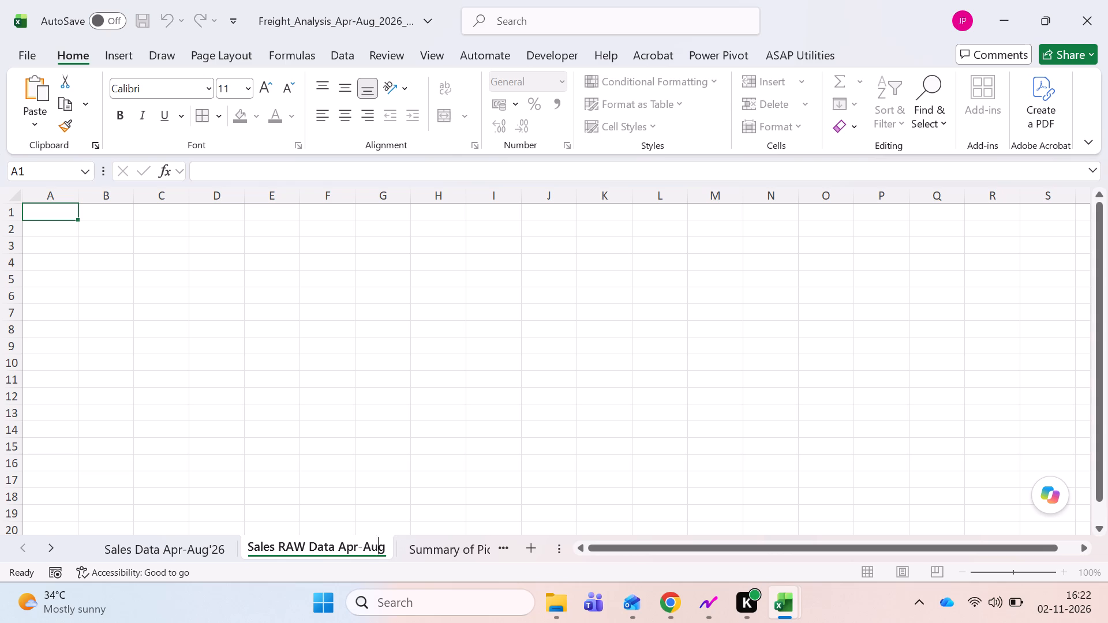
text(Aug'26)
key(Return)
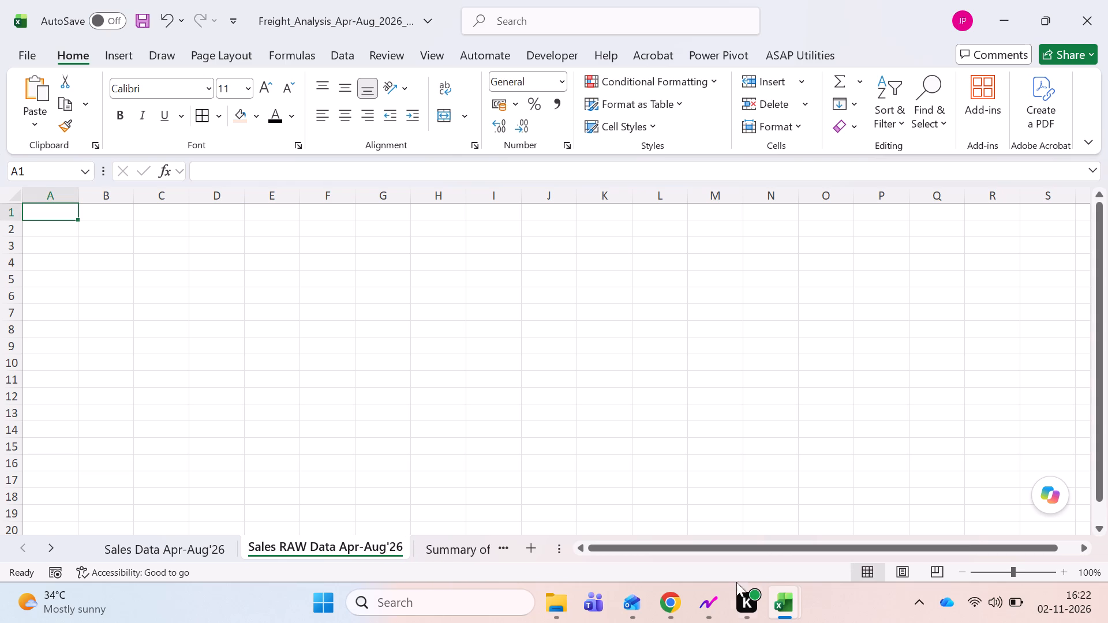
Copy all of Sheet1 from the "Freight as on 02.11" workbook into the Sales RAW Data Apr-Aug'26 sheet of the analysis workbook.
click(780, 599)
click(855, 530)
click(785, 600)
click(667, 542)
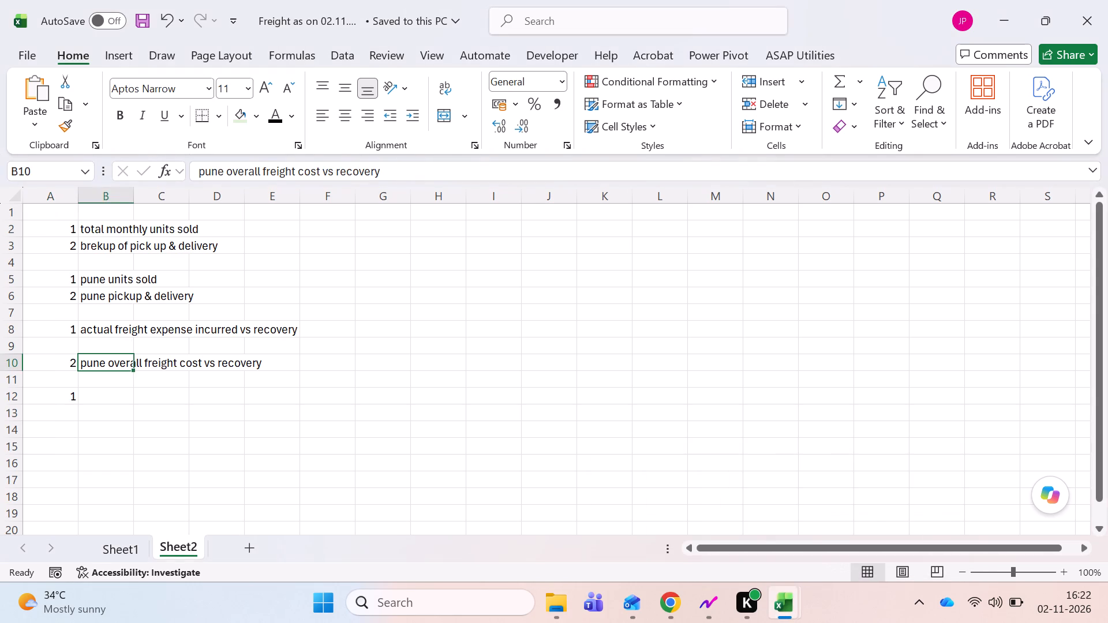
key(ctrl+Page_Up)
key(ctrl+Up)
key(ctrl+Left)
key(ctrl+Left)
key(ctrl+Left)
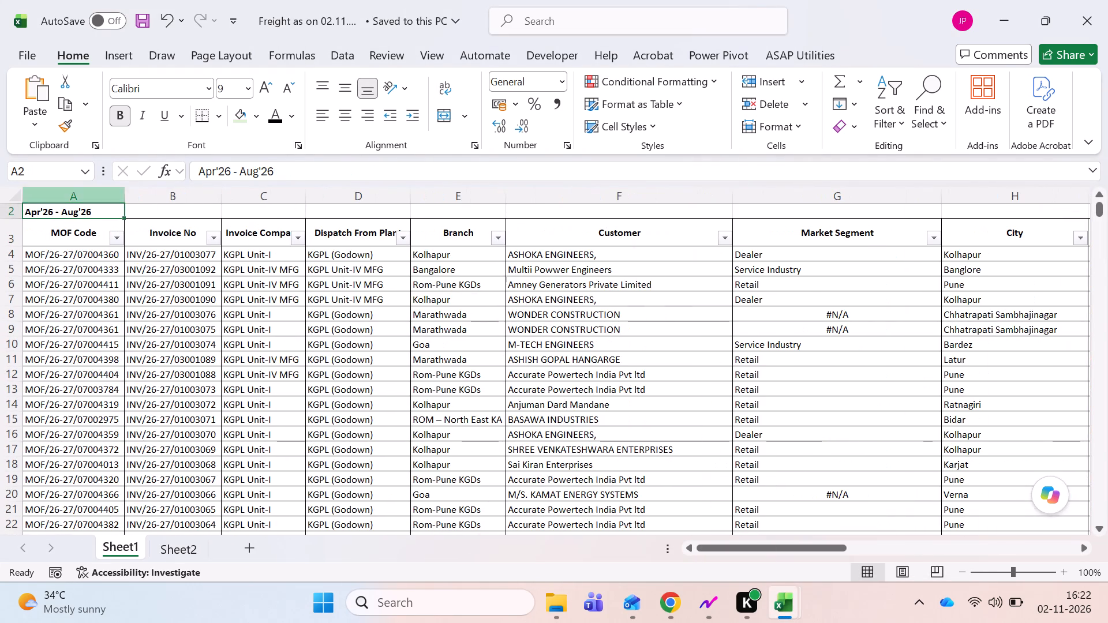
click(9, 198)
key(ctrl+c)
key(alt+Tab)
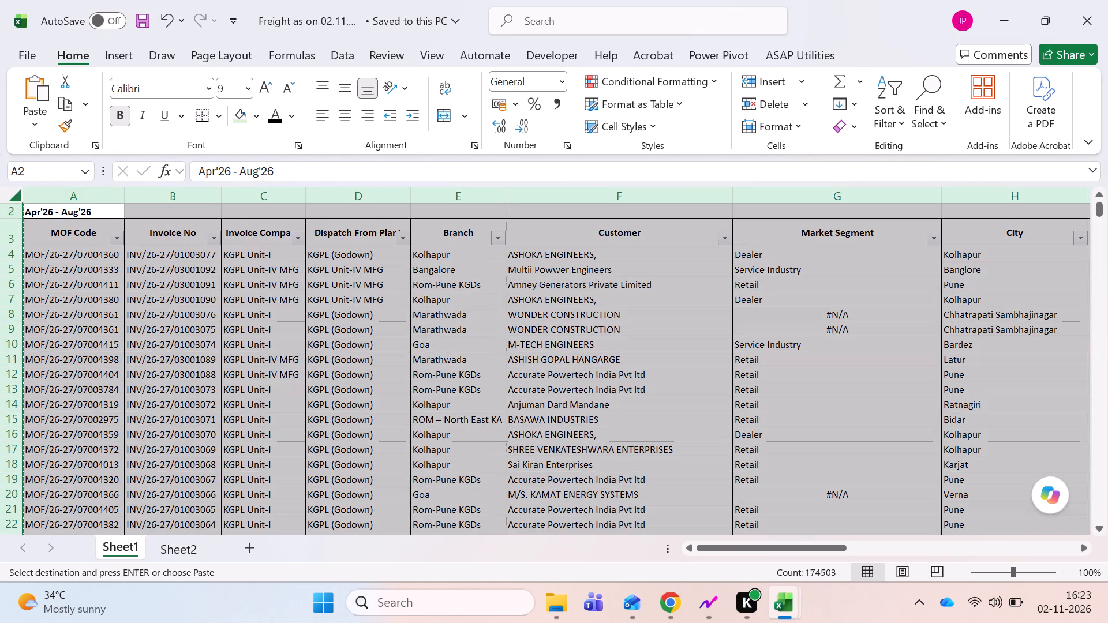
click(9, 193)
key(ctrl+v)
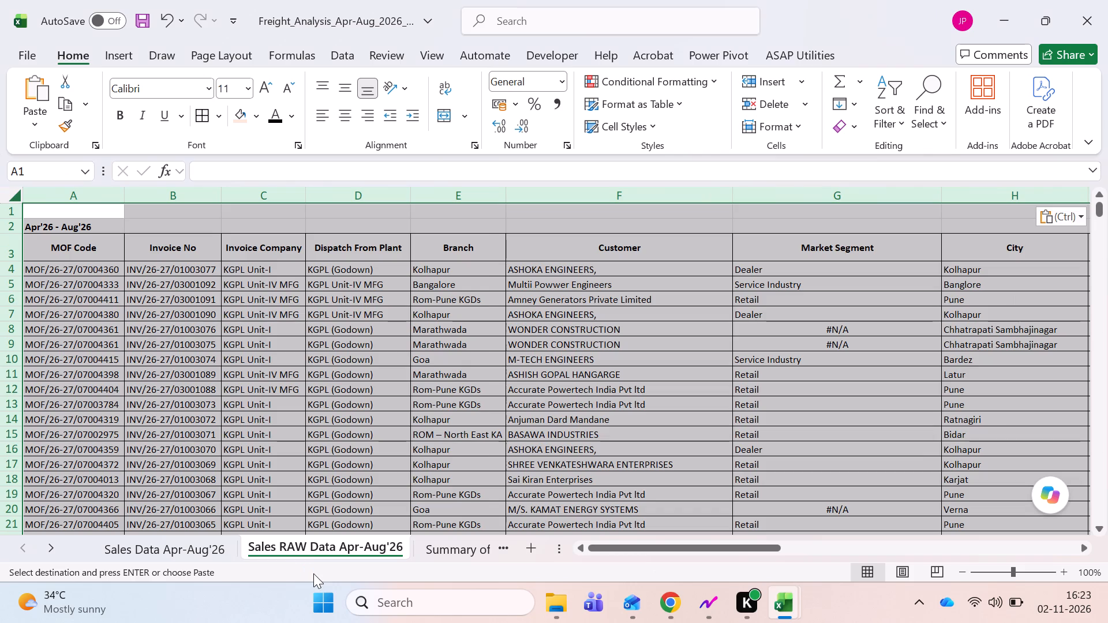
Move the Sales RAW Data Apr-Aug'26 sheet in front of Sales Data Apr-Aug'26.
drag(313, 550, 166, 556)
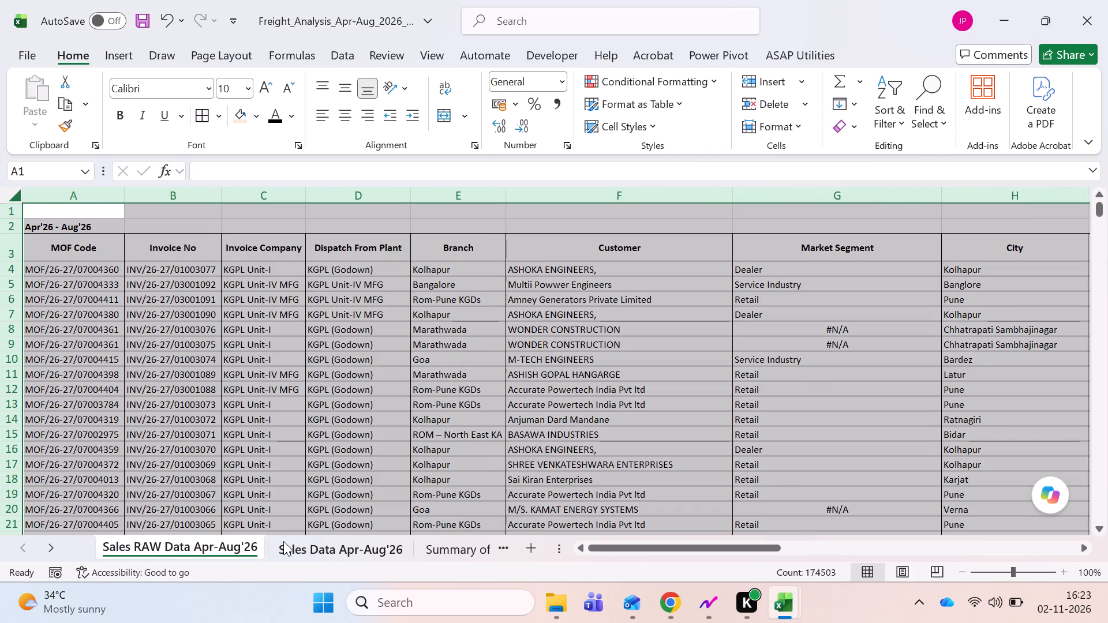
Widen column I on Sales Data Apr-Aug'26 so the "Transport Charges Recovered" heading fits on two lines, and save the workbook.
click(305, 538)
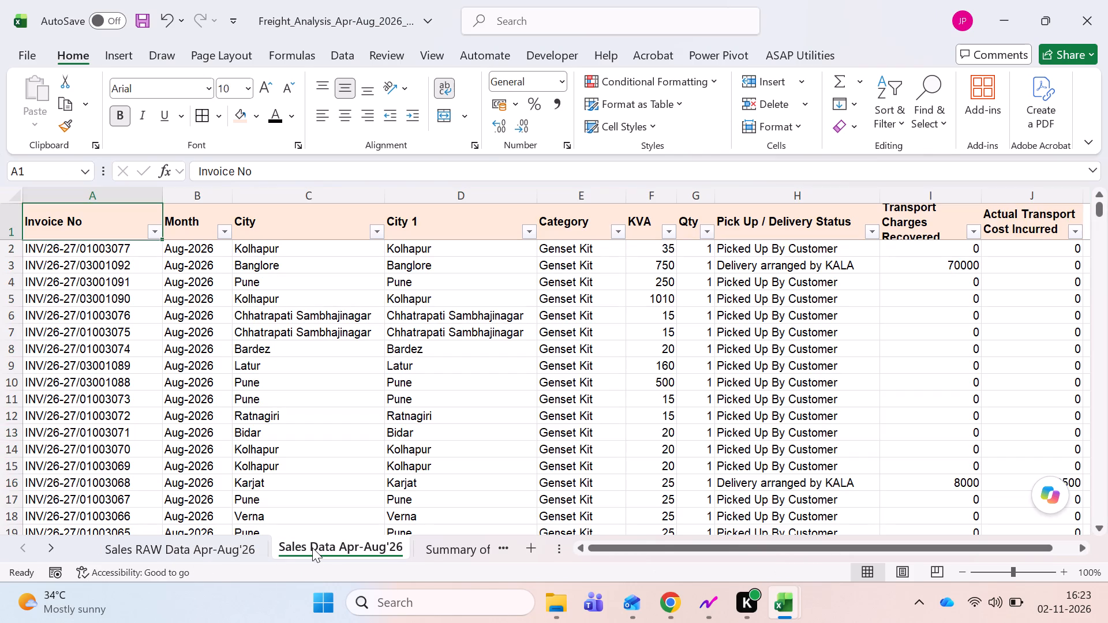
key(ctrl+Right)
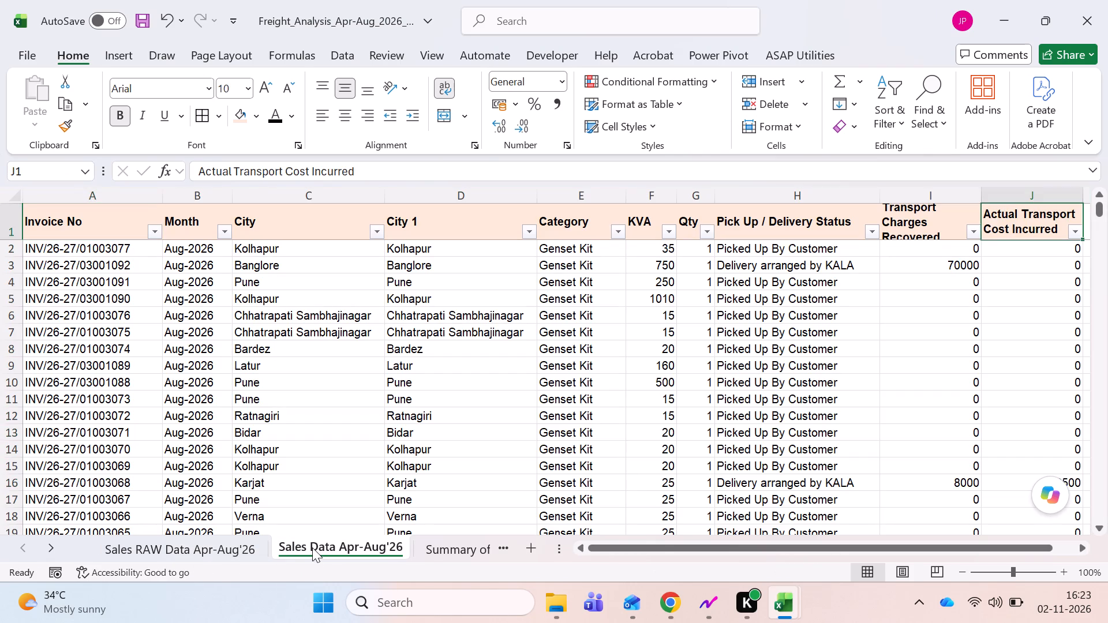
key(ctrl+s)
key(Right)
key(Right)
key(Left)
key(Left)
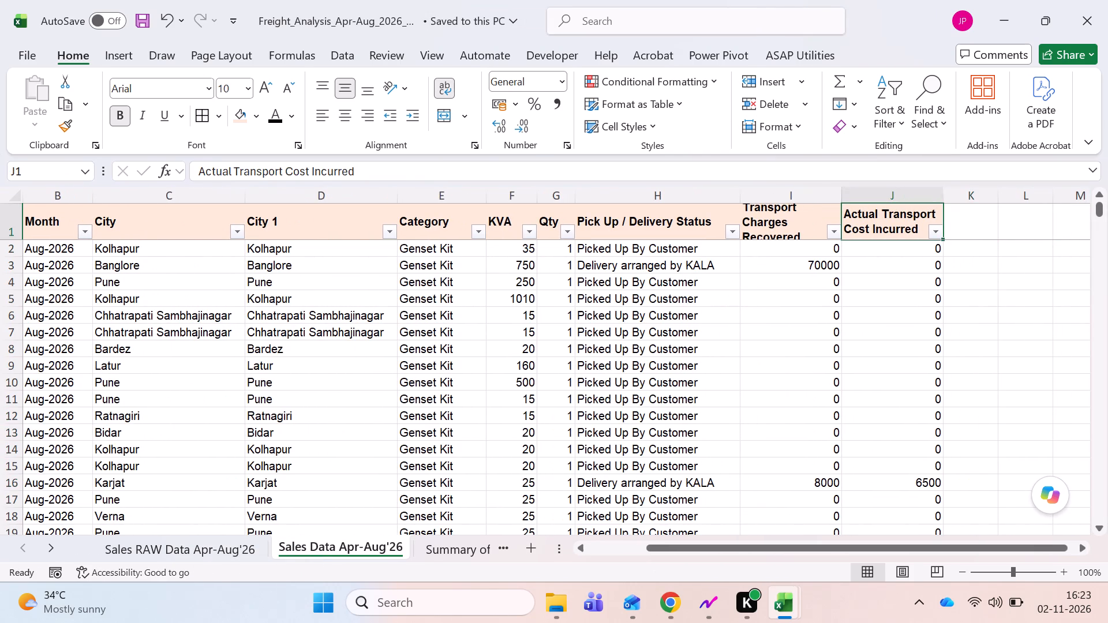
double_click(844, 191)
click(787, 270)
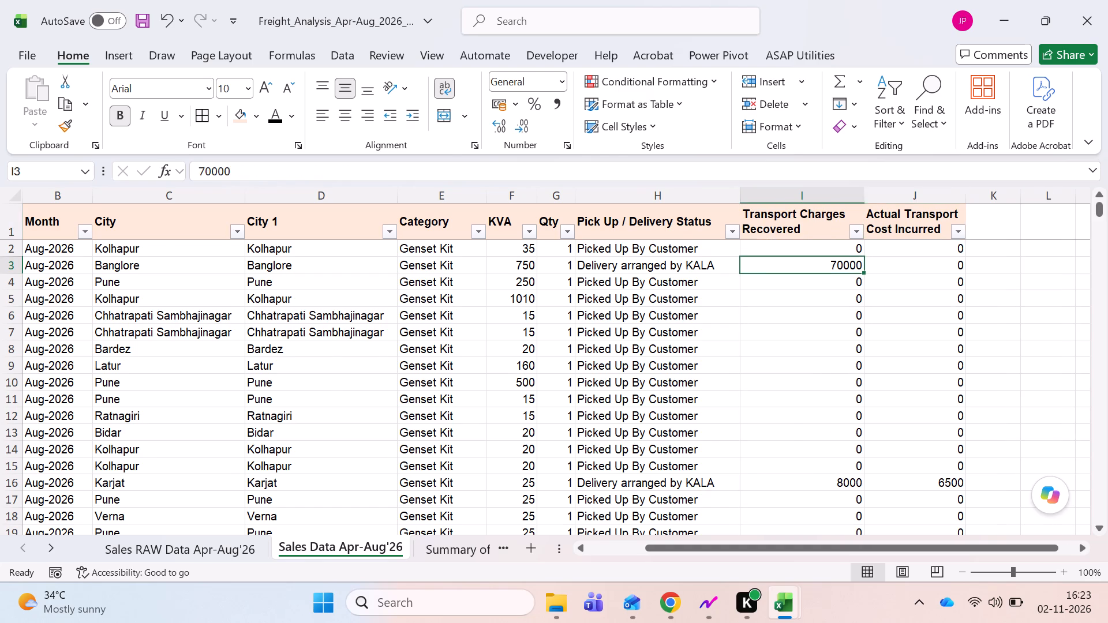
key(ctrl+Left)
key(ctrl+Left)
key(ctrl+s)
Filter Pick Up / Delivery Status to "Delivery arranged by KALA" and check the Transport Charges Recovered column for those rows.
key(Right)
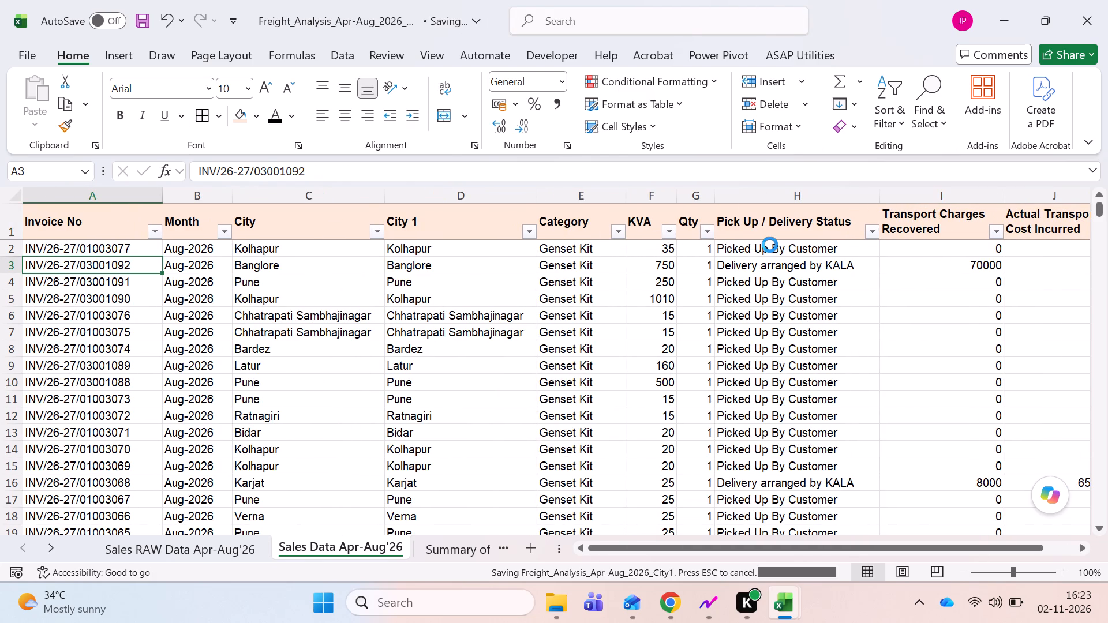
key(Right)
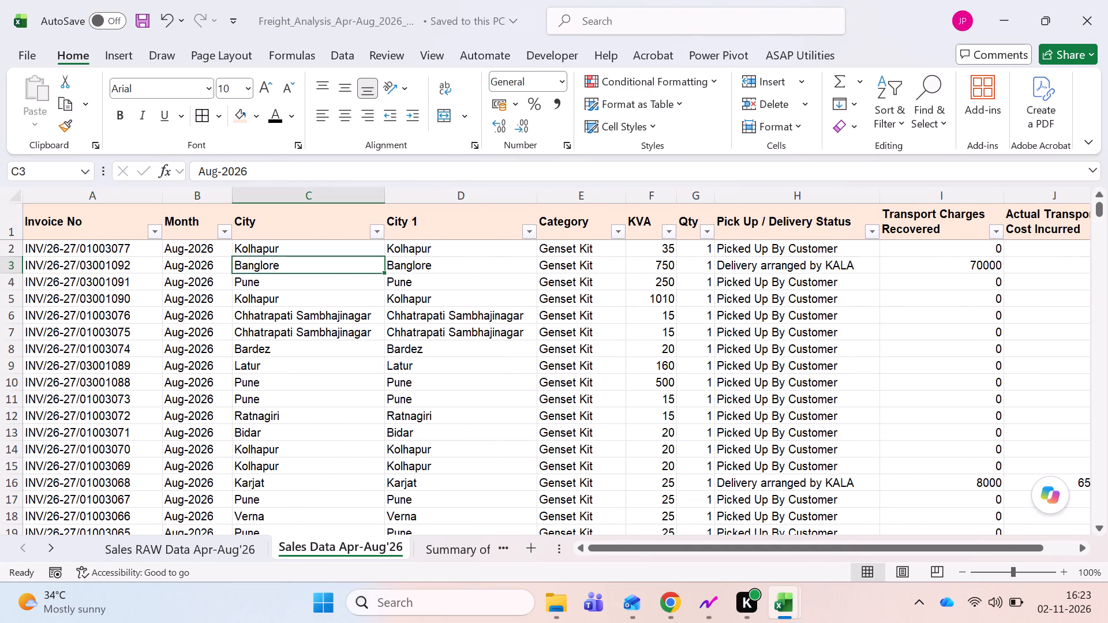
key(Right)
key(Right)
key(Right)
key(Right)
key(Up)
key(Up)
key(Right)
key(Right)
key(Right)
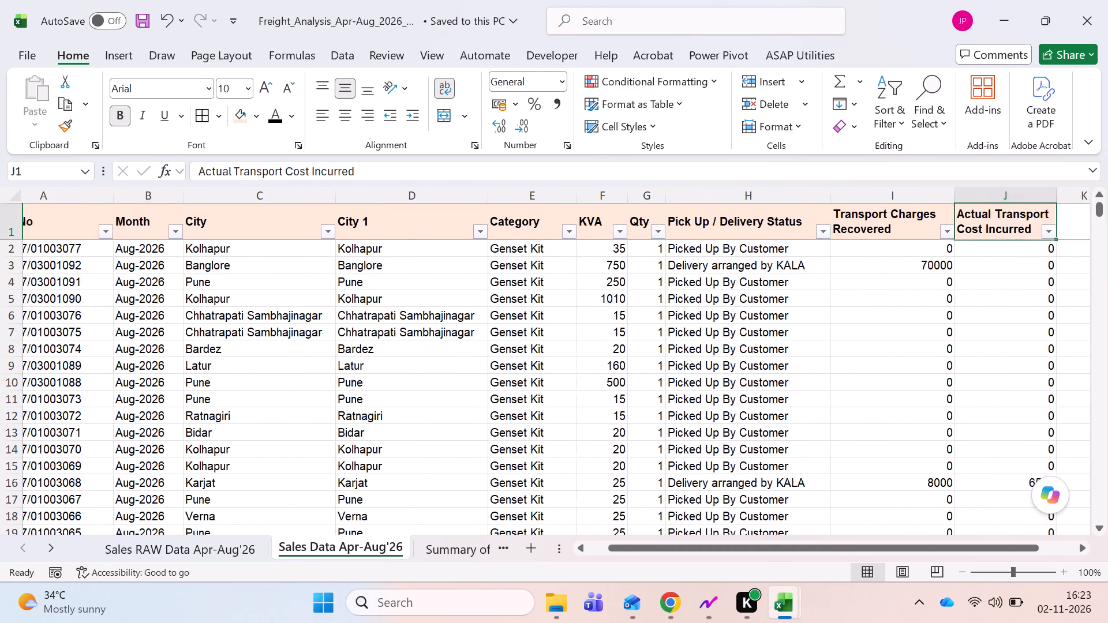
key(Right)
key(Left)
key(Left)
key(Left)
key(Left)
key(Right)
key(alt+Down)
key(alt+Down)
key(alt+Down)
key(alt+Down)
key(alt+Down)
key(alt+Down)
key(alt+Down)
key(alt+Down)
key(alt+Down)
key(alt+Down)
key(alt+Down)
key(alt+Down)
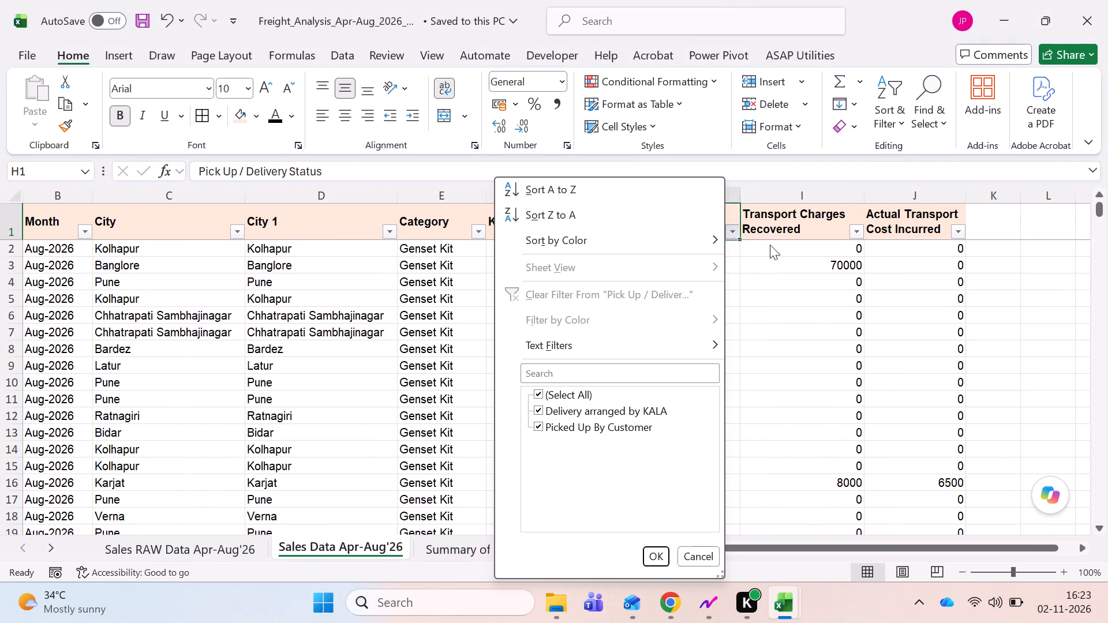
key(Up)
key(space)
key(Down)
key(space)
key(Return)
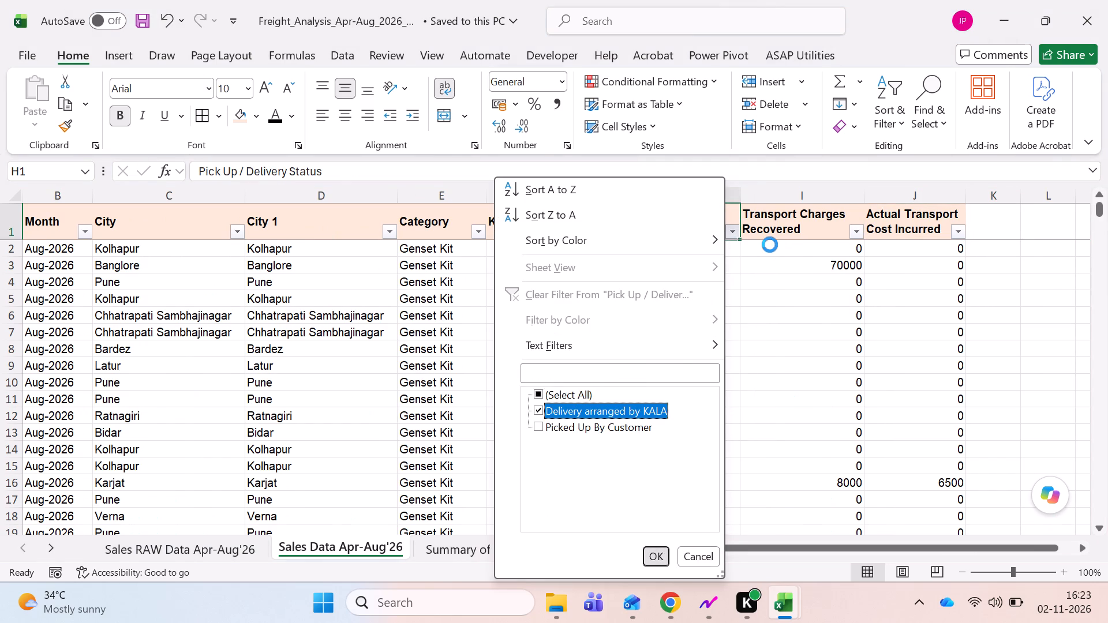
key(Right)
key(Down)
key(ctrl+shift+Down)
key(Up)
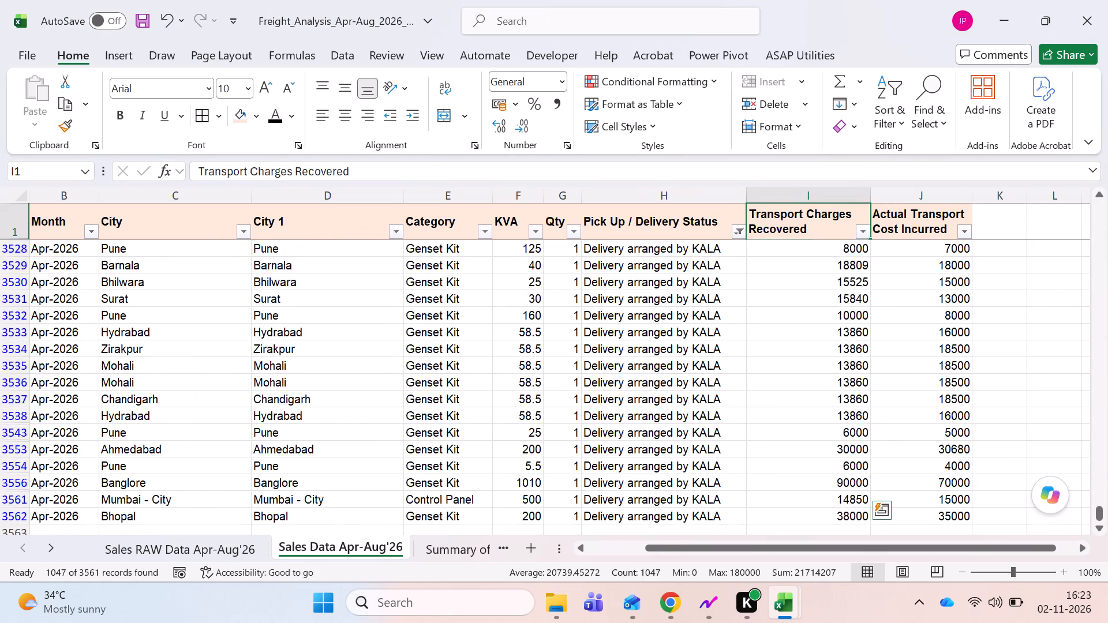
key(Down)
key(Up)
Filter Pick Up / Delivery Status to "Picked Up By Customer" and check the Transport Charges Recovered and Actual Transport Cost Incurred values.
key(Left)
key(alt+Down)
key(alt+Down)
key(alt+Down)
key(alt+Down)
key(alt+Down)
key(alt+Down)
key(alt+Down)
key(alt+Down)
key(alt+Down)
key(alt+Down)
key(alt+Down)
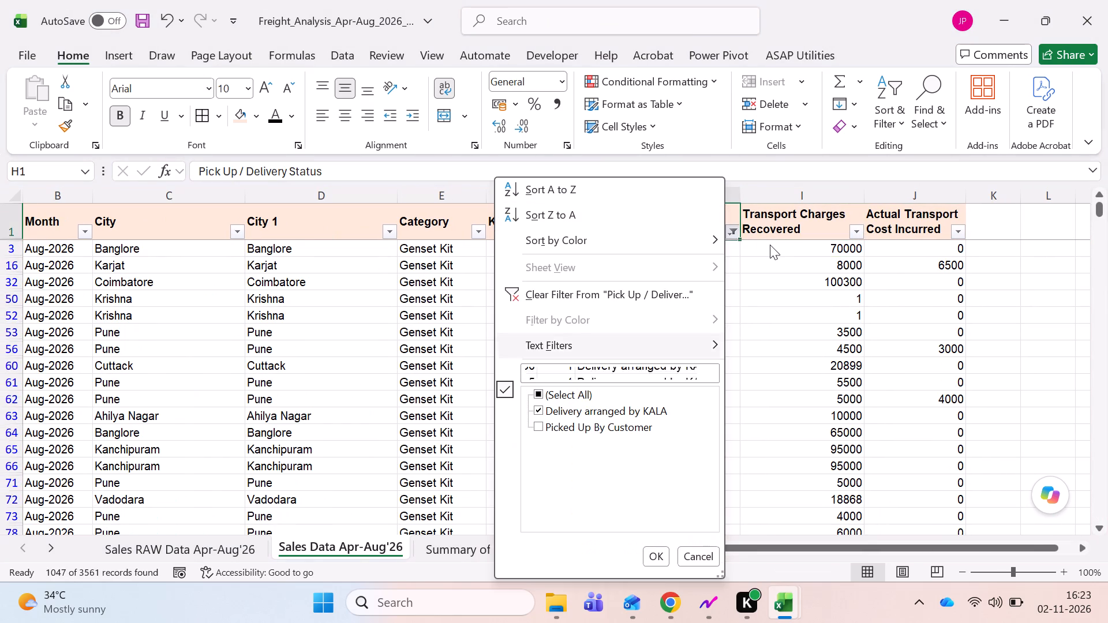
key(Down)
key(space)
key(Down)
key(space)
key(Return)
key(Down)
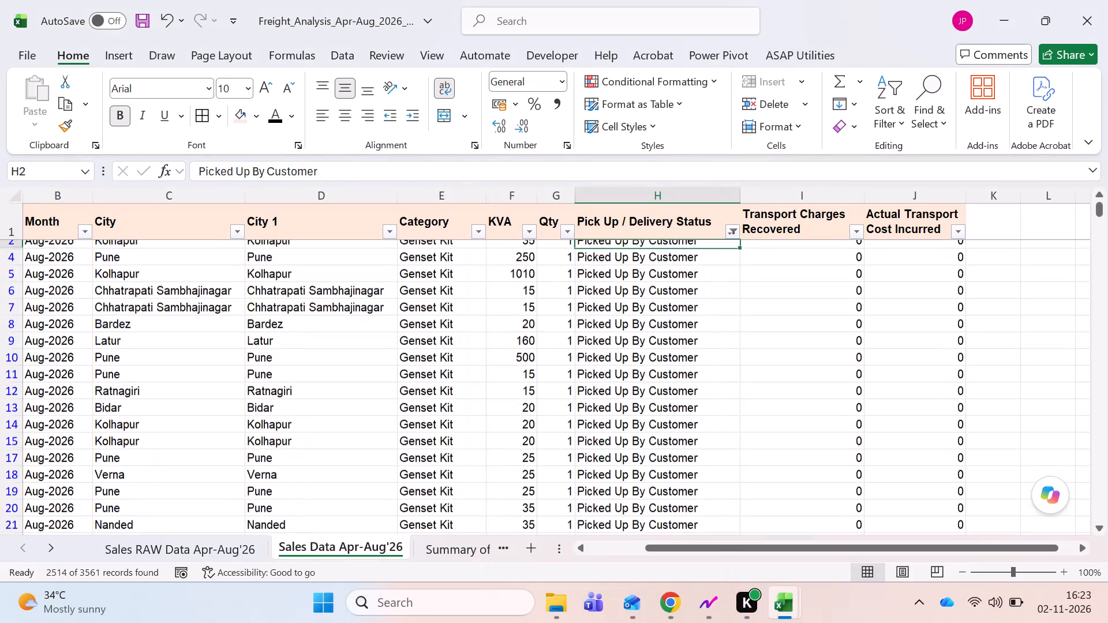
key(Right)
key(ctrl+shift+Down)
key(Up)
key(alt+Down)
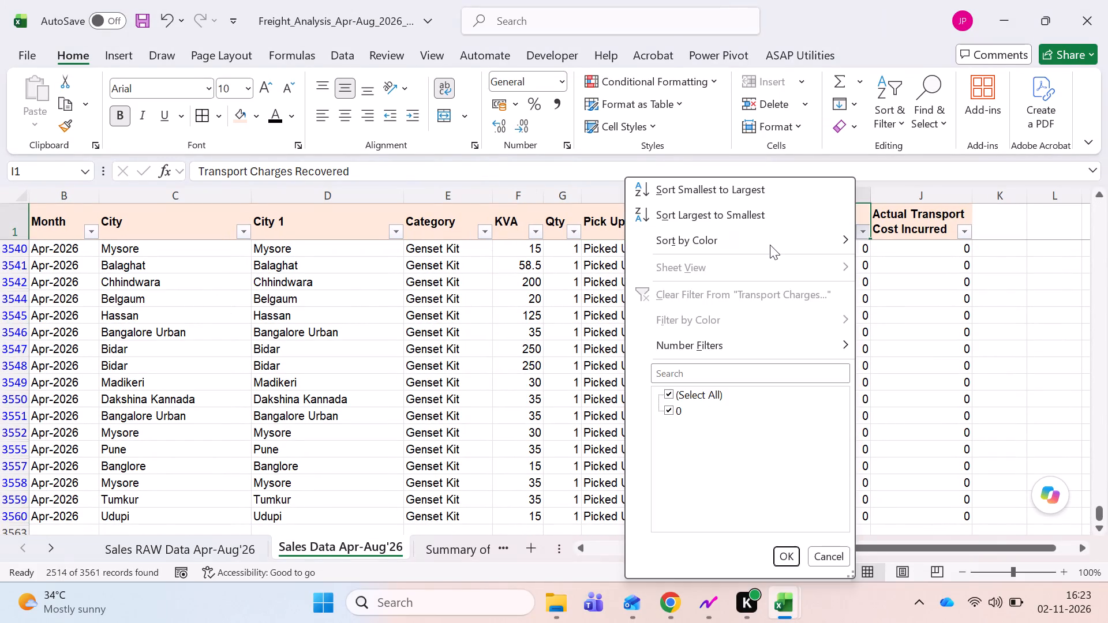
key(Escape)
key(Right)
key(alt+Down)
key(Escape)
key(Left)
Show all rows again by reselecting every value in the Pick Up / Delivery Status filter, and return to cell A1.
key(Left)
key(alt+Down)
key(alt+Down)
key(alt+Down)
key(alt+Down)
key(alt+Down)
key(alt+Down)
key(alt+Down)
key(alt+Down)
key(alt+Down)
key(alt+Down)
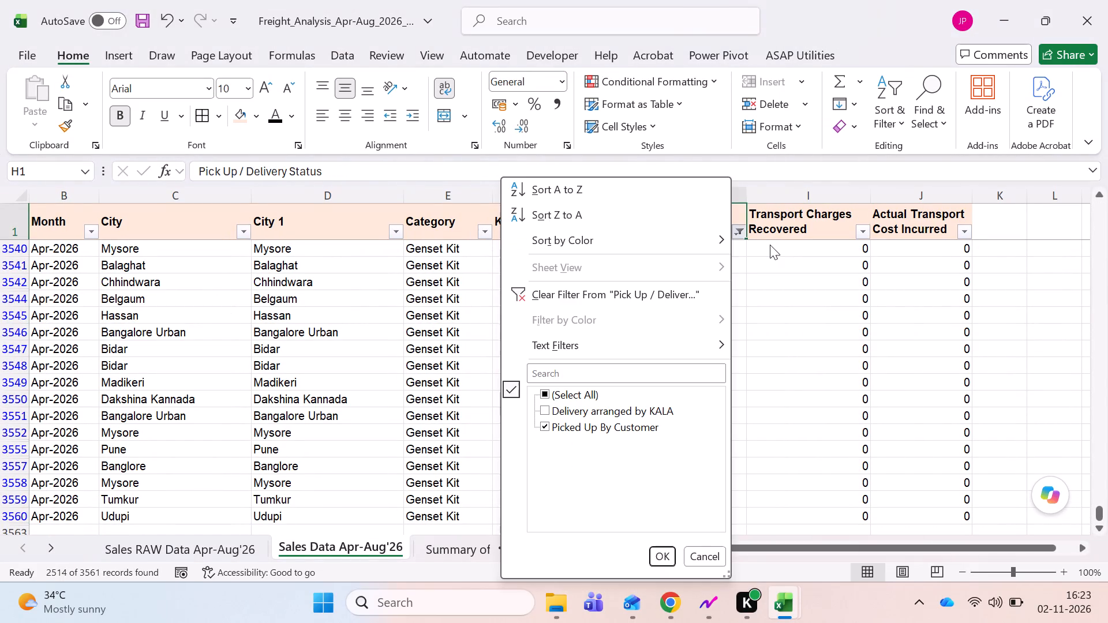
key(Down)
key(space)
key(Return)
key(ctrl+Left)
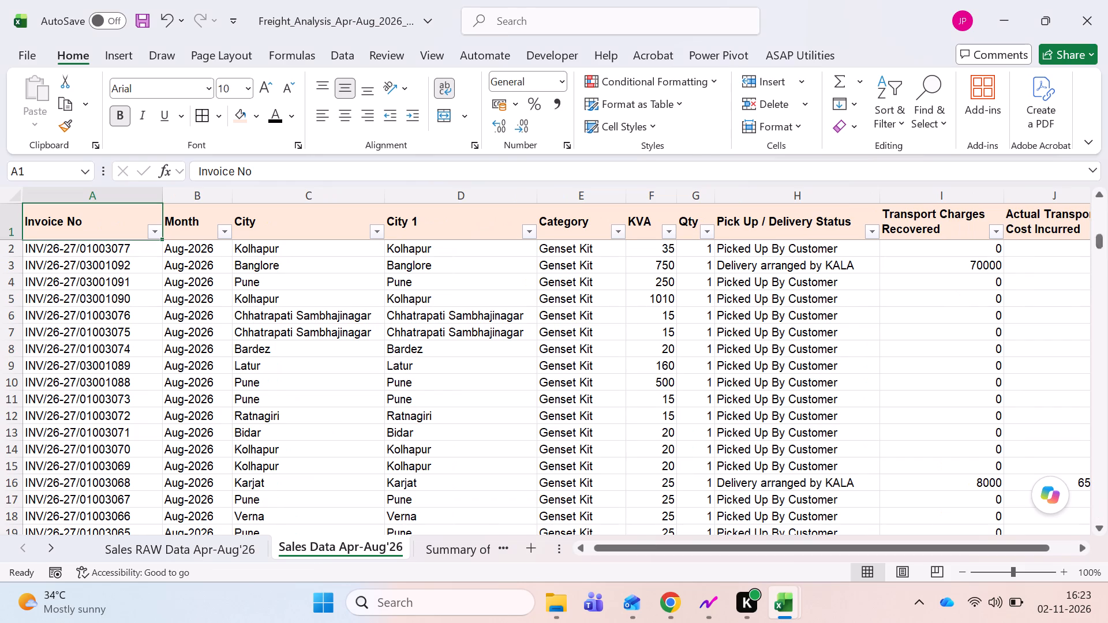
Deselect the pasted raw data, save the analysis workbook with Summary of Pick Up & Delivery as the active sheet, and close it.
key(ctrl+s)
key(ctrl+Page_Up)
key(ctrl+s)
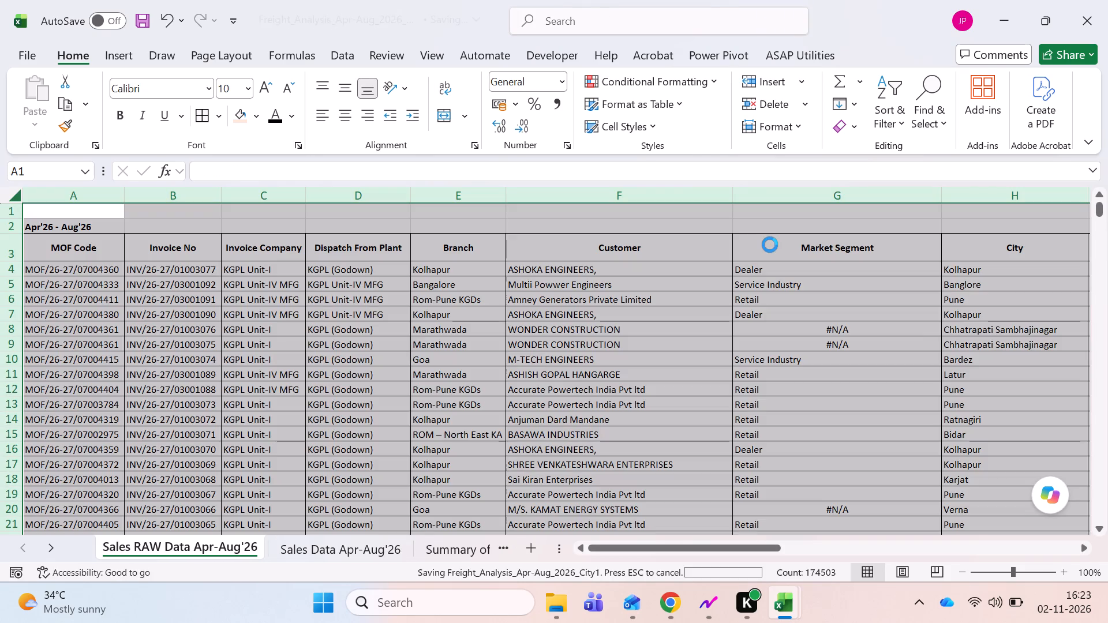
key(Right)
key(Down)
key(ctrl+Page_Down)
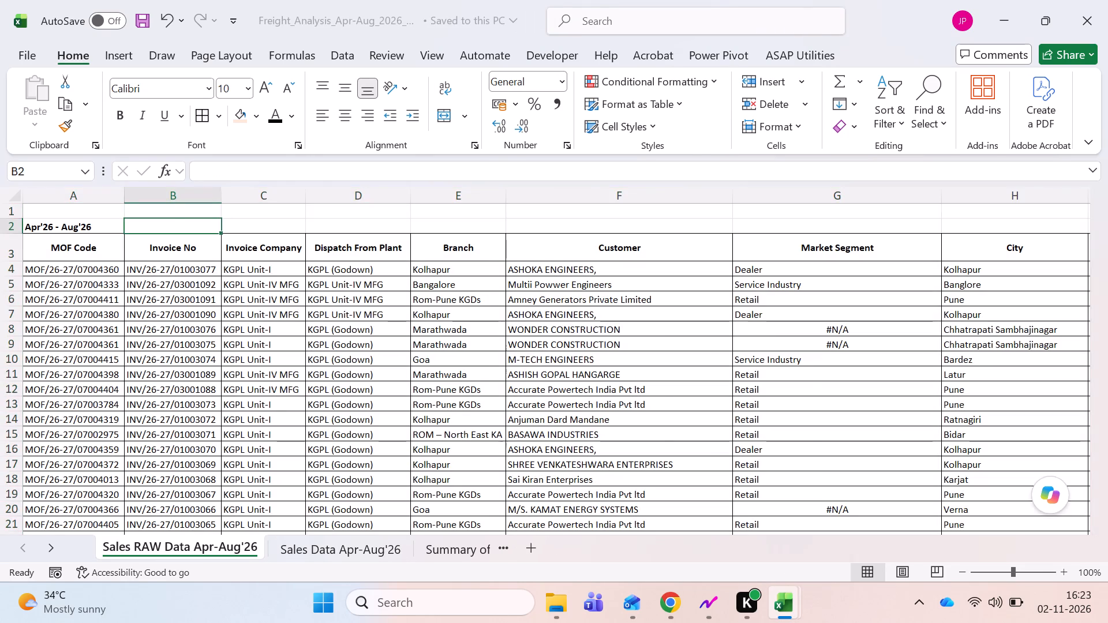
key(ctrl+Page_Down)
key(ctrl+s)
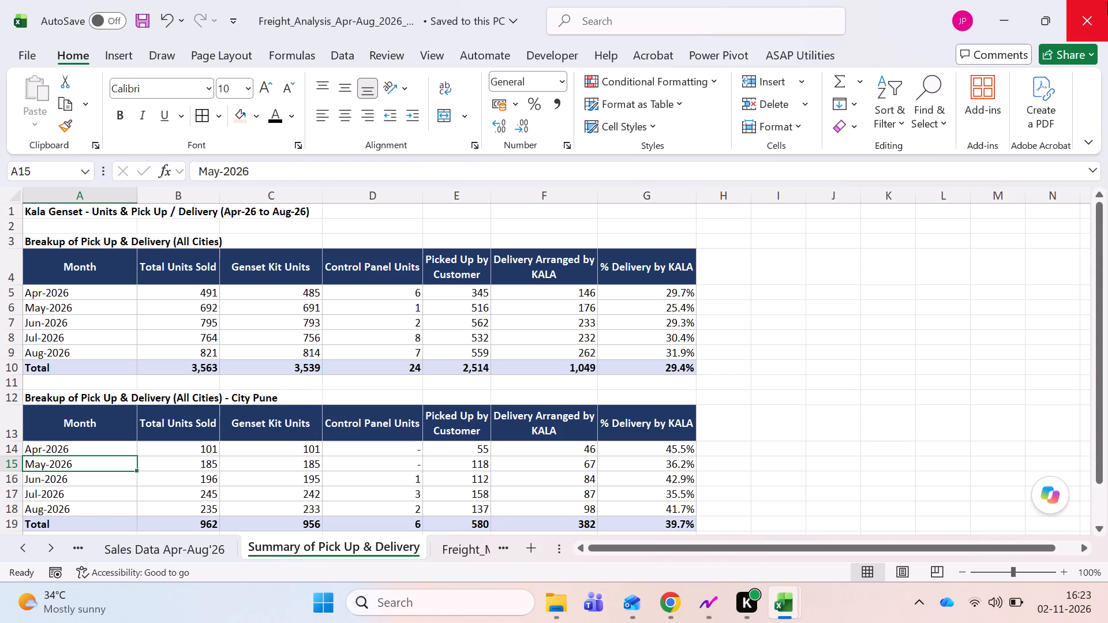
click(1073, 31)
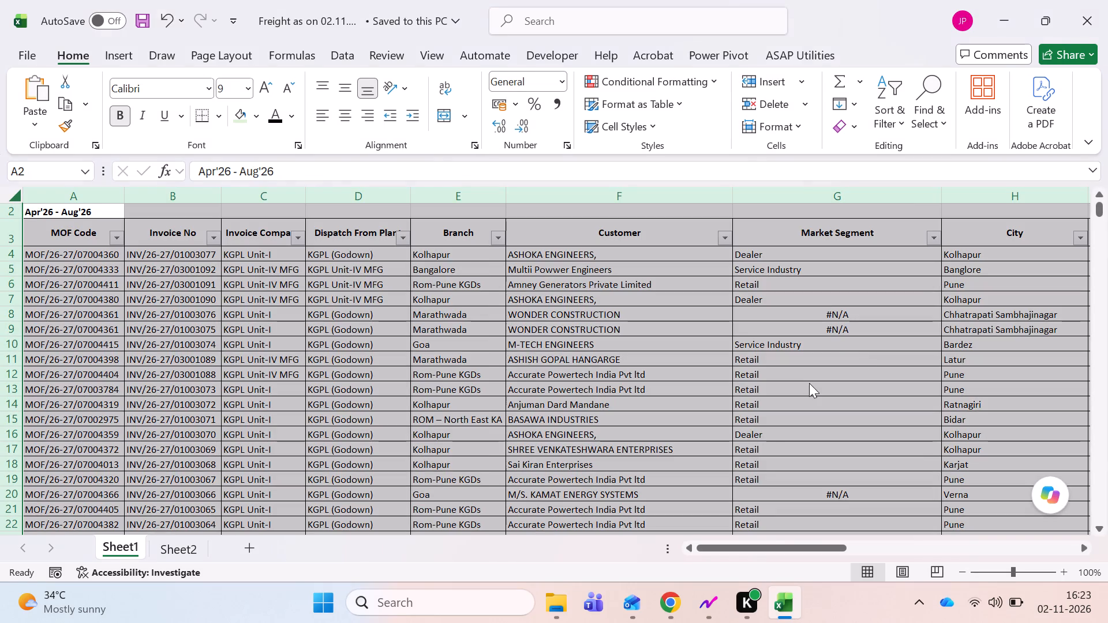
Switch to File Explorer and rename Freight_Analysis_Apr-Aug_2026_City1 in Downloads as "Freight_Analysis Apr-Aug 2026".
click(556, 618)
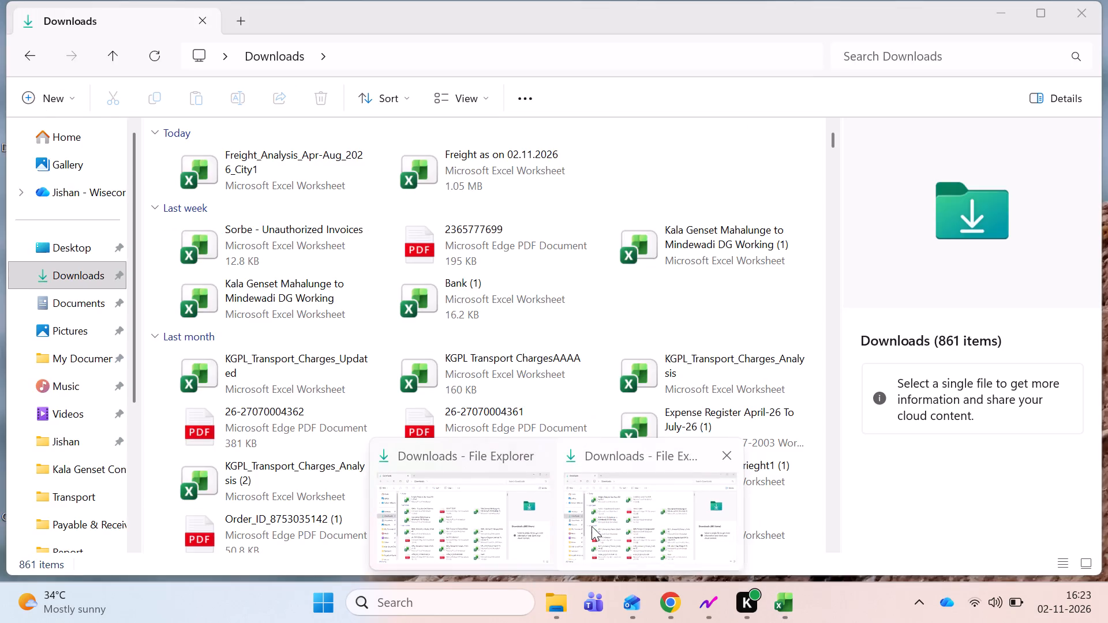
click(541, 456)
click(553, 493)
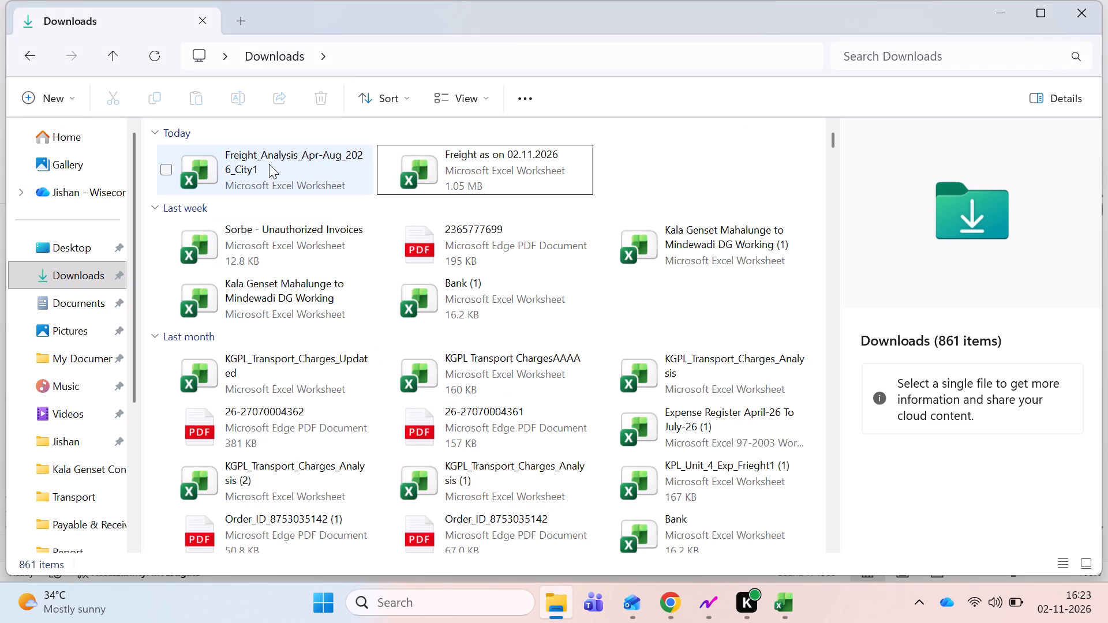
click(271, 165)
key(F2)
key(Right)
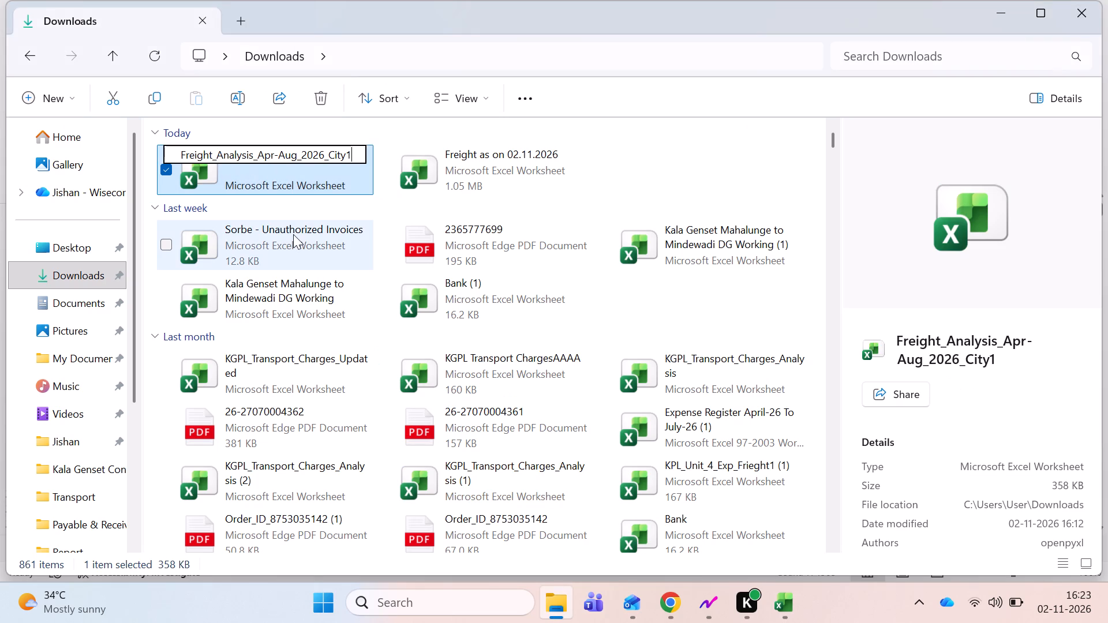
key(BackSpace)
key(BackSpace)
key(BackSpace)
key(BackSpace)
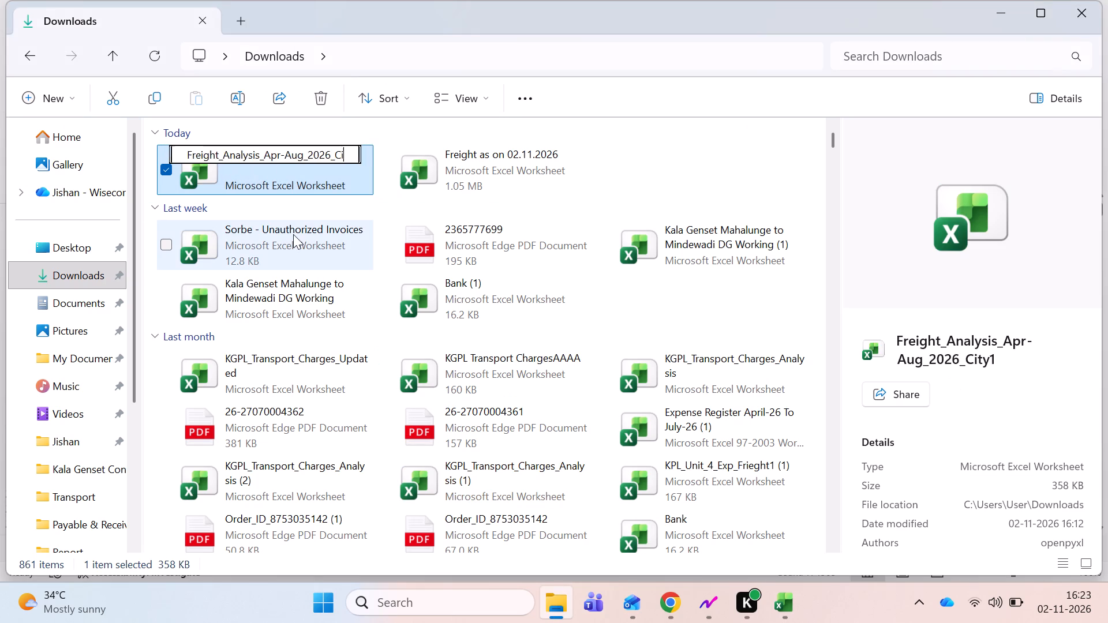
key(BackSpace)
key(BackSpace)
key(ctrl+Left)
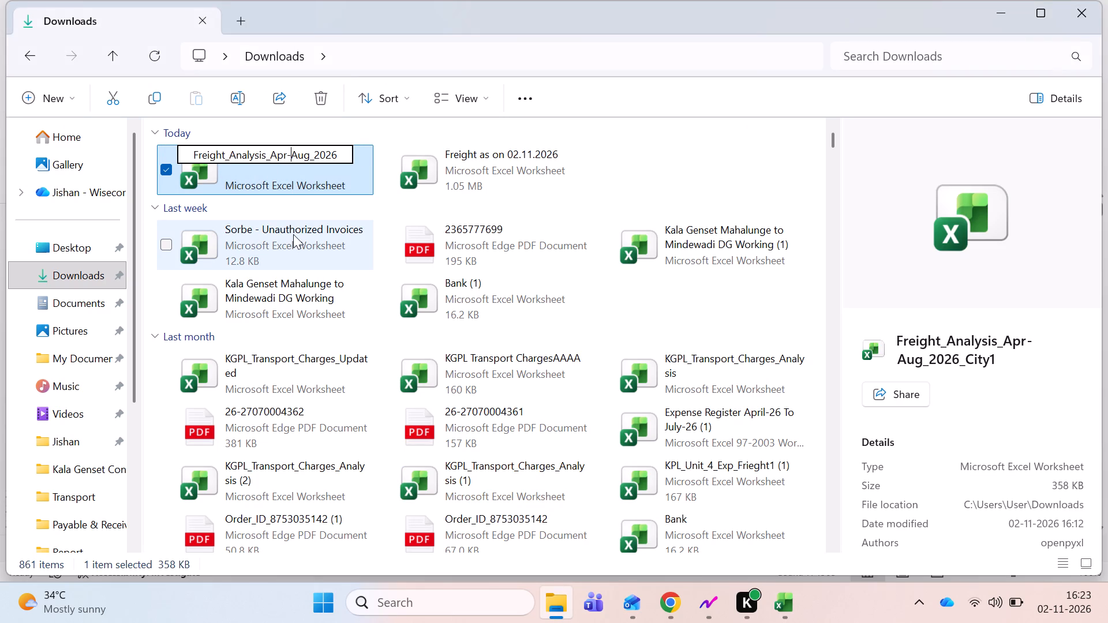
key(Left)
key(Left)
key(Left)
key(Left)
key(BackSpace)
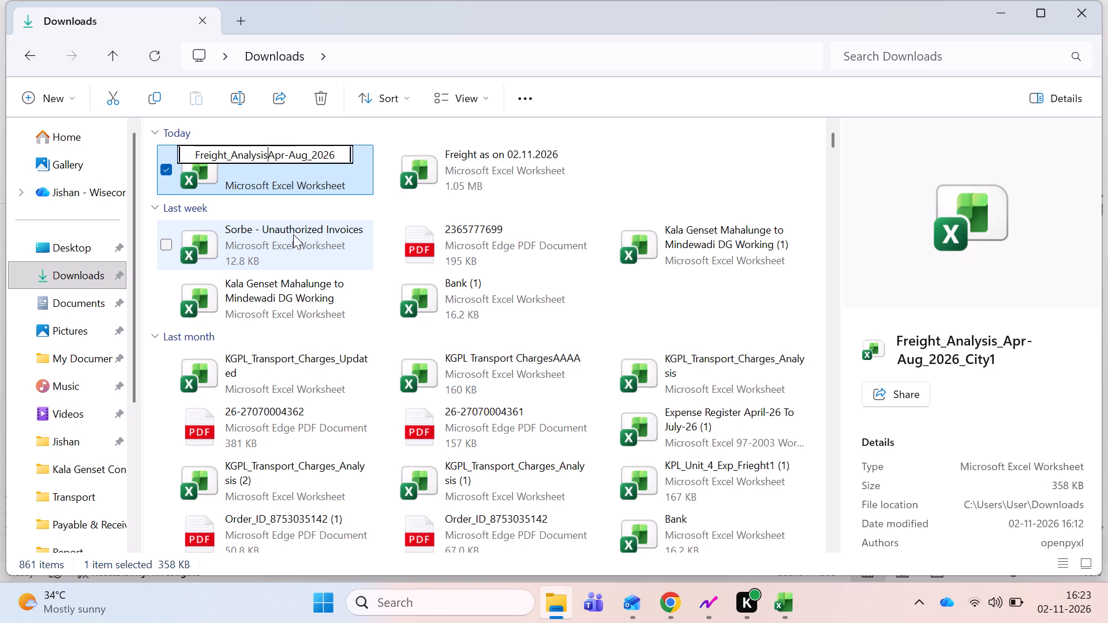
key(space)
key(Right)
key(Right)
key(Right)
key(Right)
key(Right)
key(Right)
key(Right)
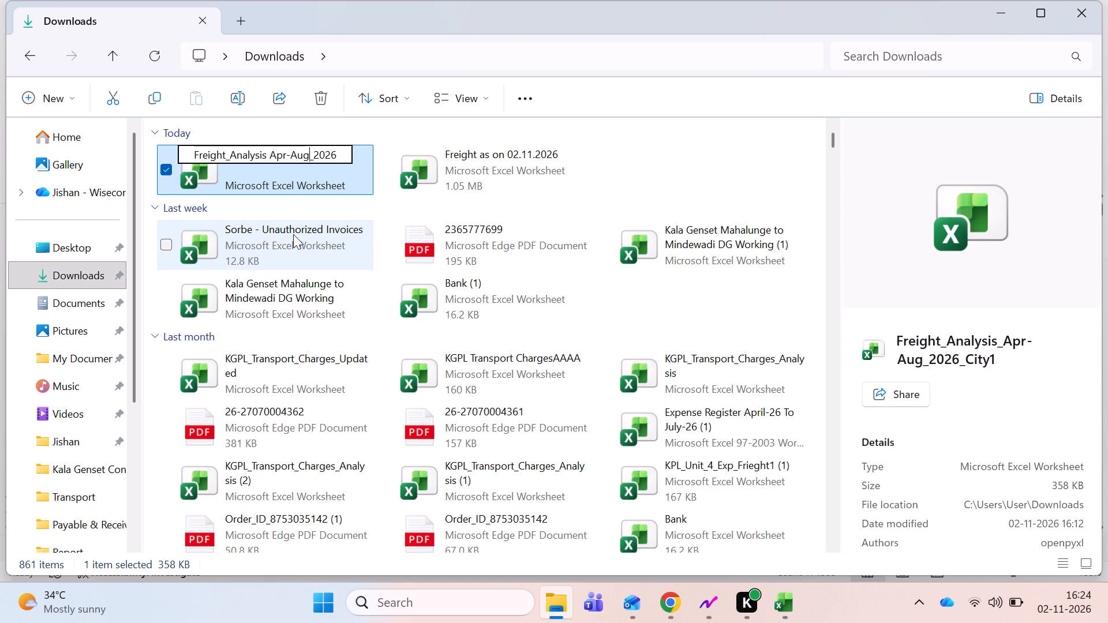
key(Right)
key(BackSpace)
key(space)
key(Return)
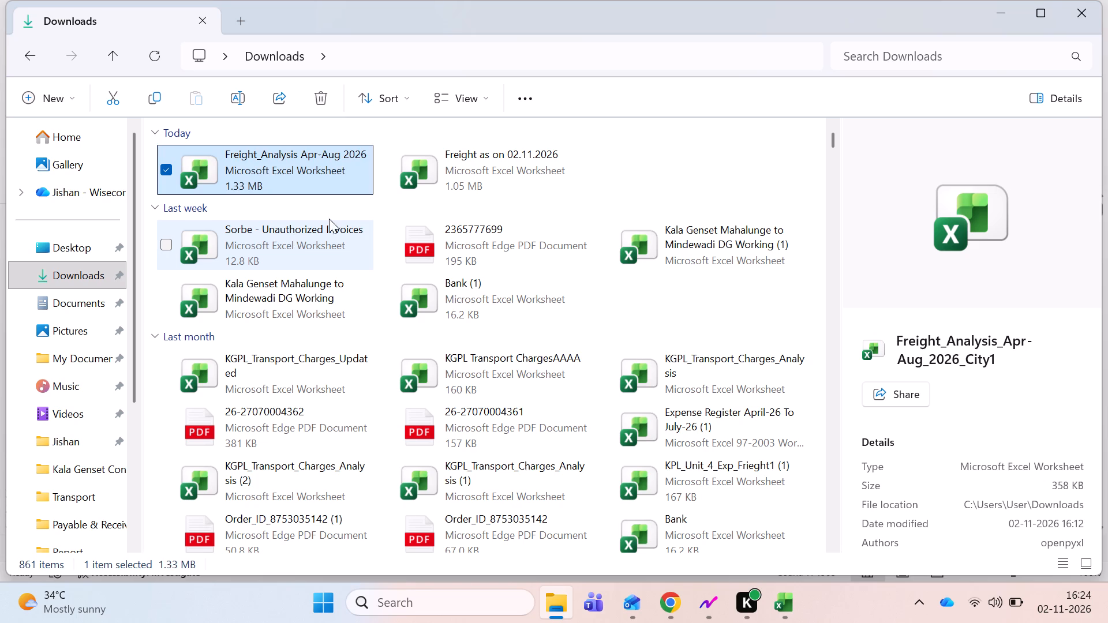
Cut the Freight_Analysis Apr-Aug 2026 file from the Downloads folder.
key(ctrl+x)
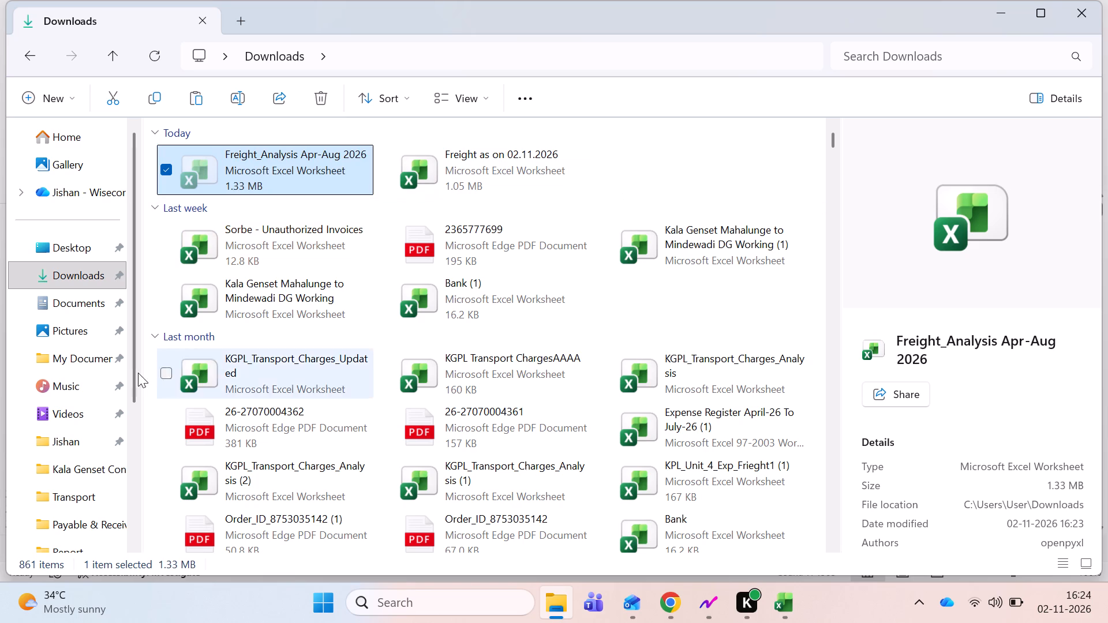
Create a folder named "New" inside the Transport working folder and open it.
click(77, 500)
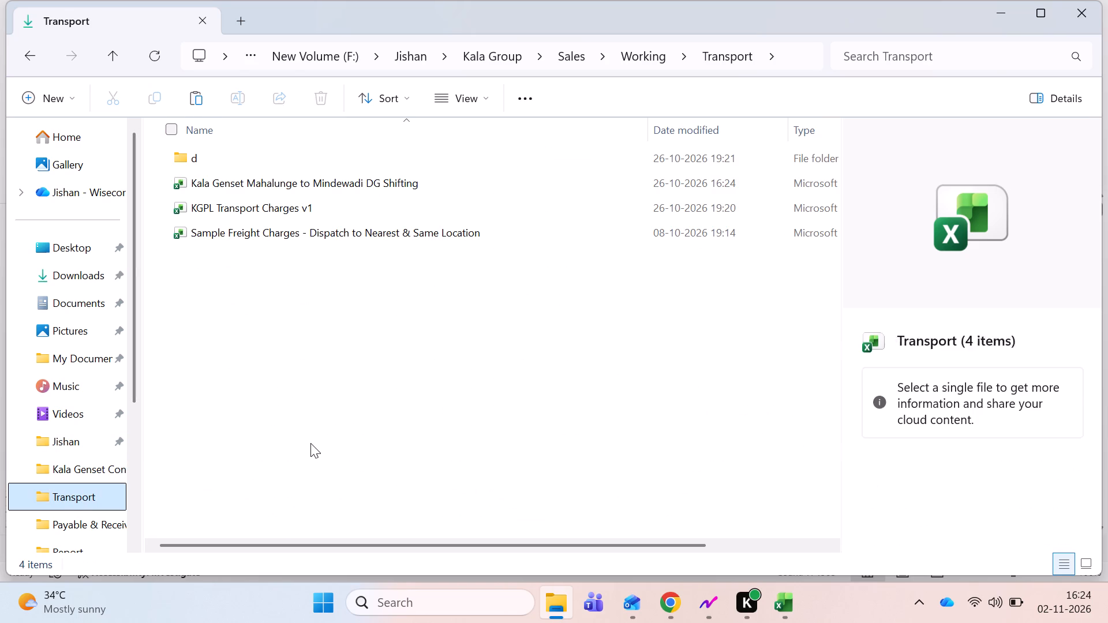
right_click(343, 430)
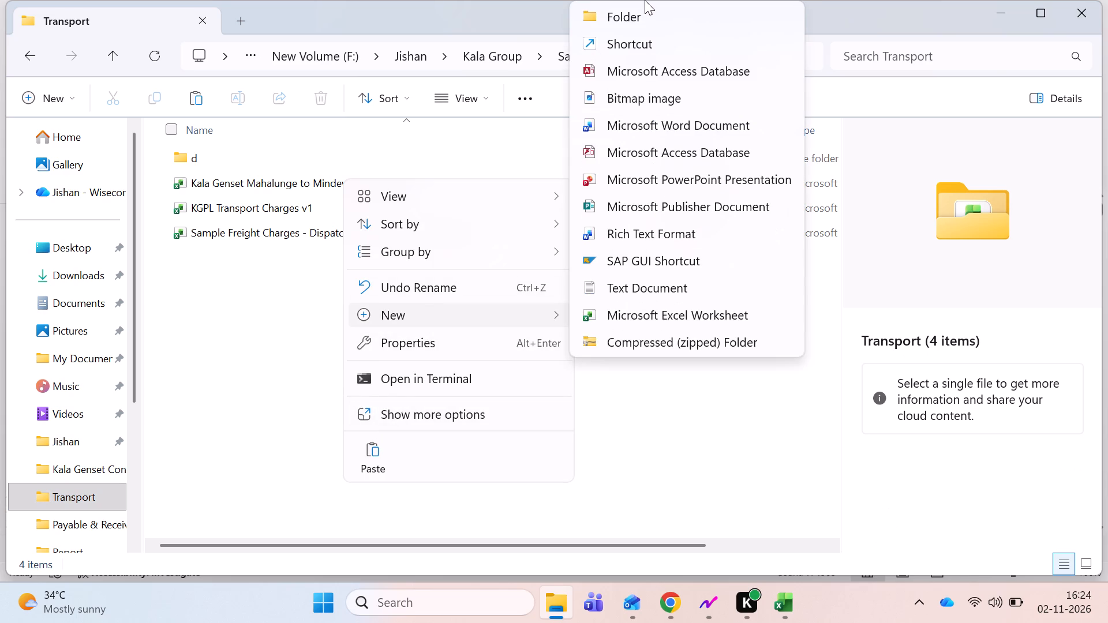
click(635, 22)
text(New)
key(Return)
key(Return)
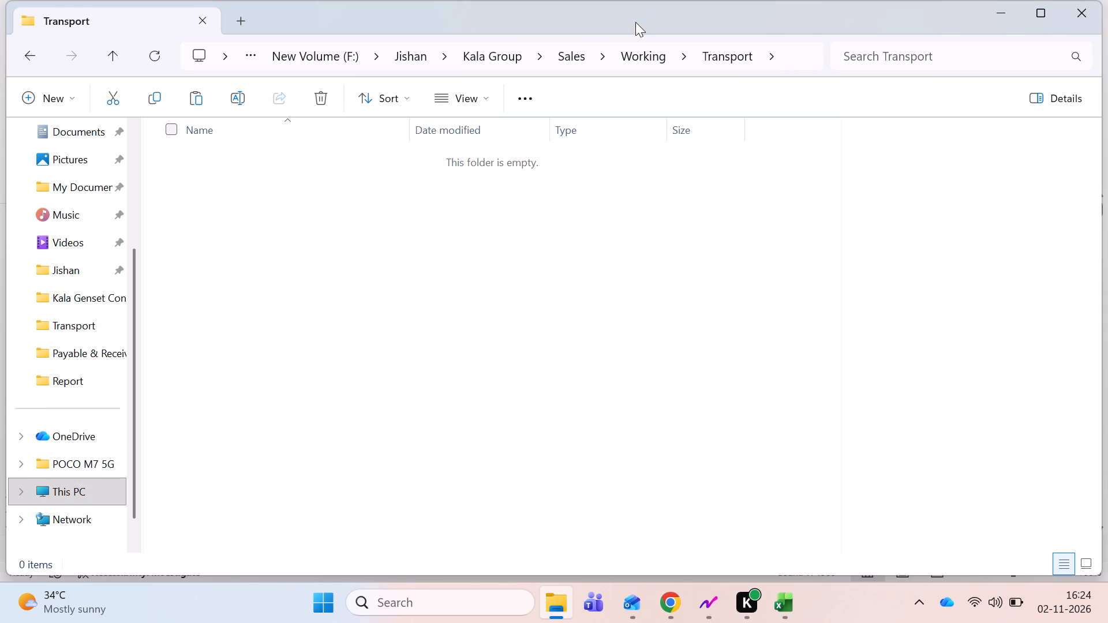
Paste the cut Freight_Analysis Apr-Aug 2026 workbook into the New folder.
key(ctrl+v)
click(482, 290)
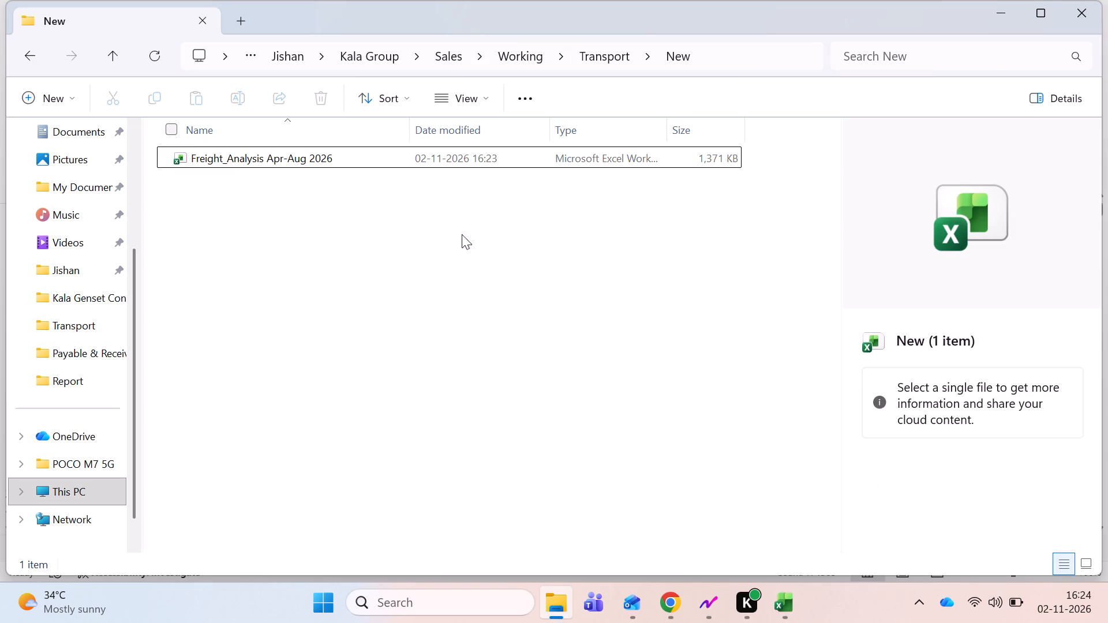
Copy the Freight_Analysis Apr-Aug 2026 file from the New folder to the clipboard.
click(407, 162)
key(ctrl+c)
key(ctrl+c)
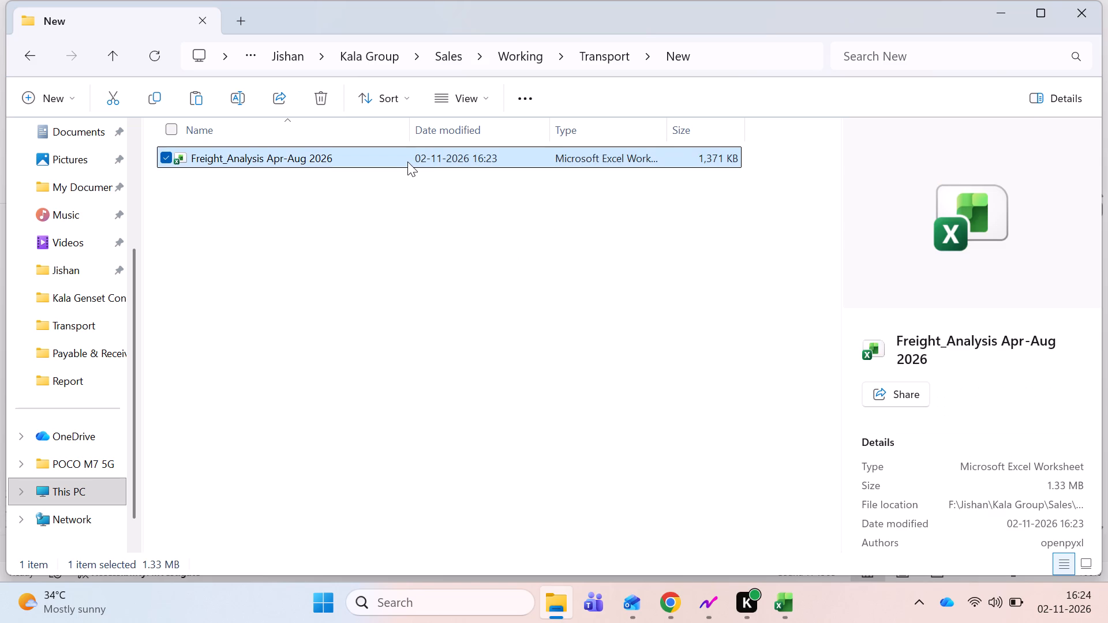
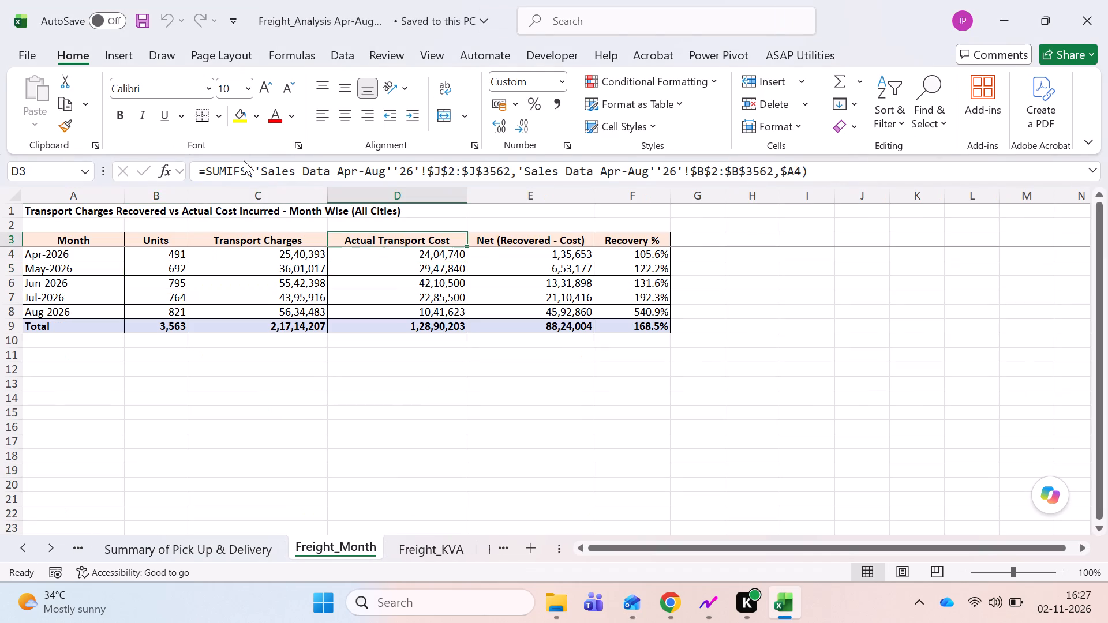
Replace the Apr-2026 to Aug-2026 Transport Charges and Actual Transport Cost formulas (C4:D8) on Freight_Month with their static values.
key(Left)
key(Down)
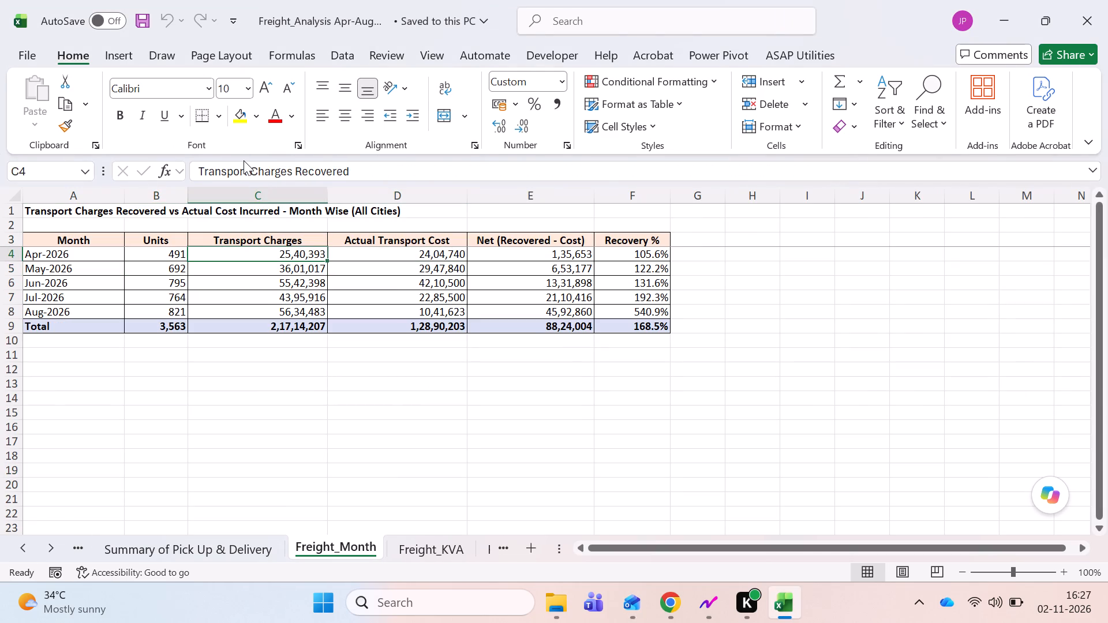
key(shift+Right)
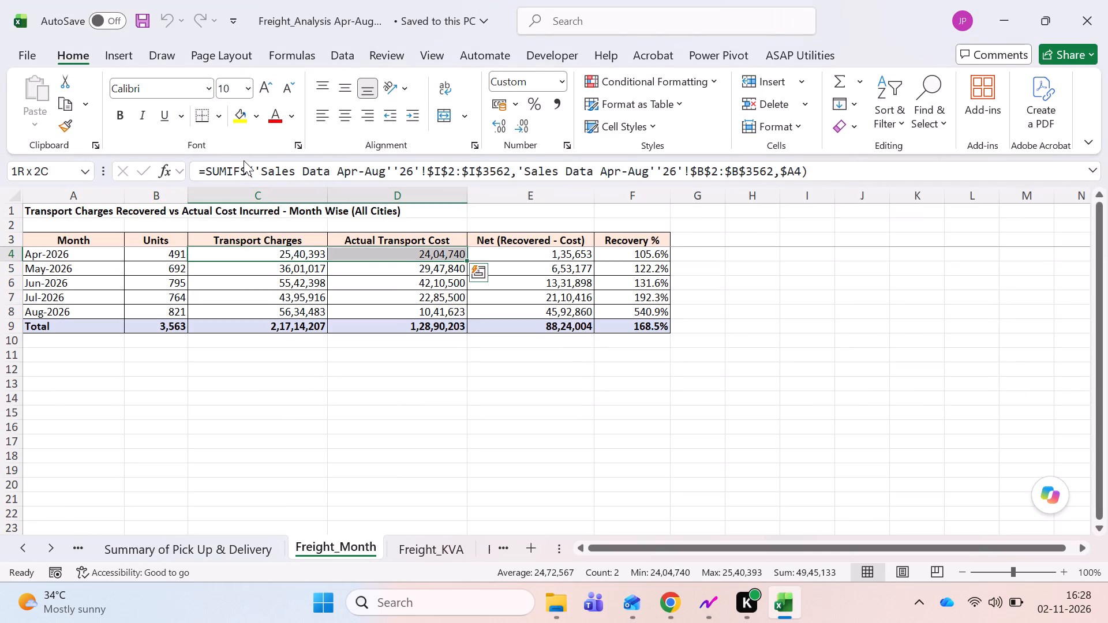
key(shift+Down)
key(shift+Down)
key(shift+Down)
key(shift+Down)
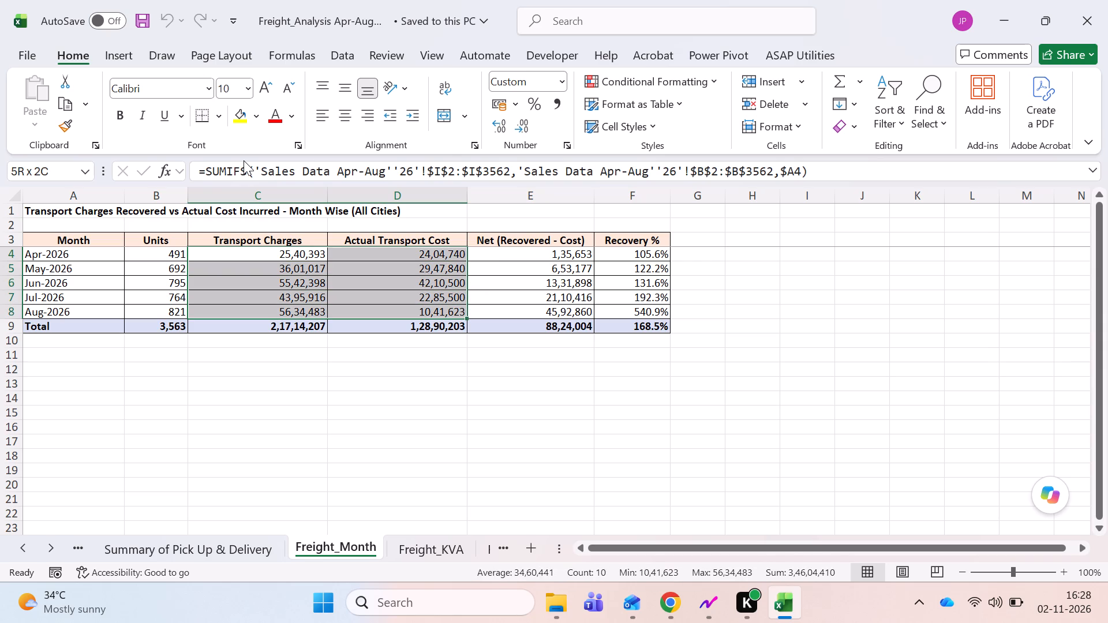
key(ctrl+c)
key(alt+e)
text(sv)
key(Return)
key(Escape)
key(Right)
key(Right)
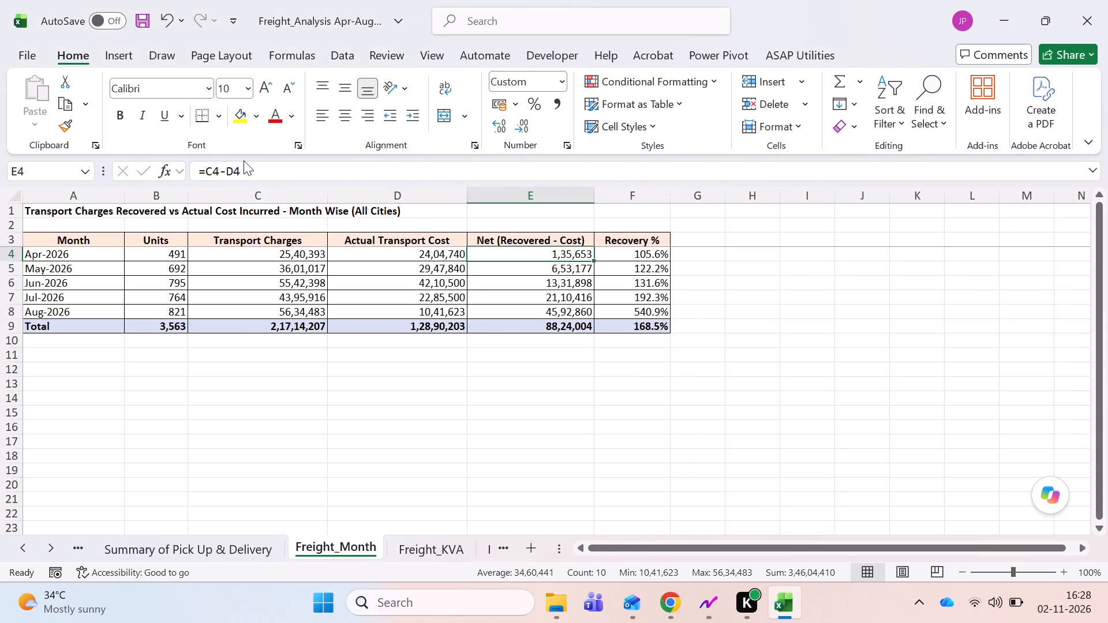
Colour the Net (Recovered - Cost) and Recovery % values red in the month-wise table, including the Total row (E4:F9).
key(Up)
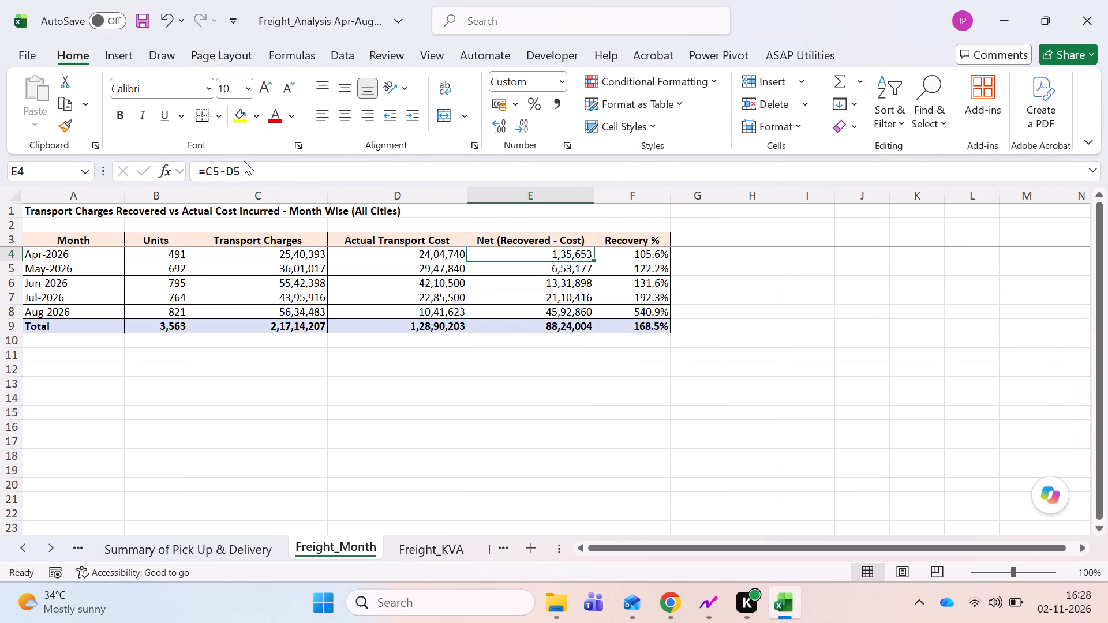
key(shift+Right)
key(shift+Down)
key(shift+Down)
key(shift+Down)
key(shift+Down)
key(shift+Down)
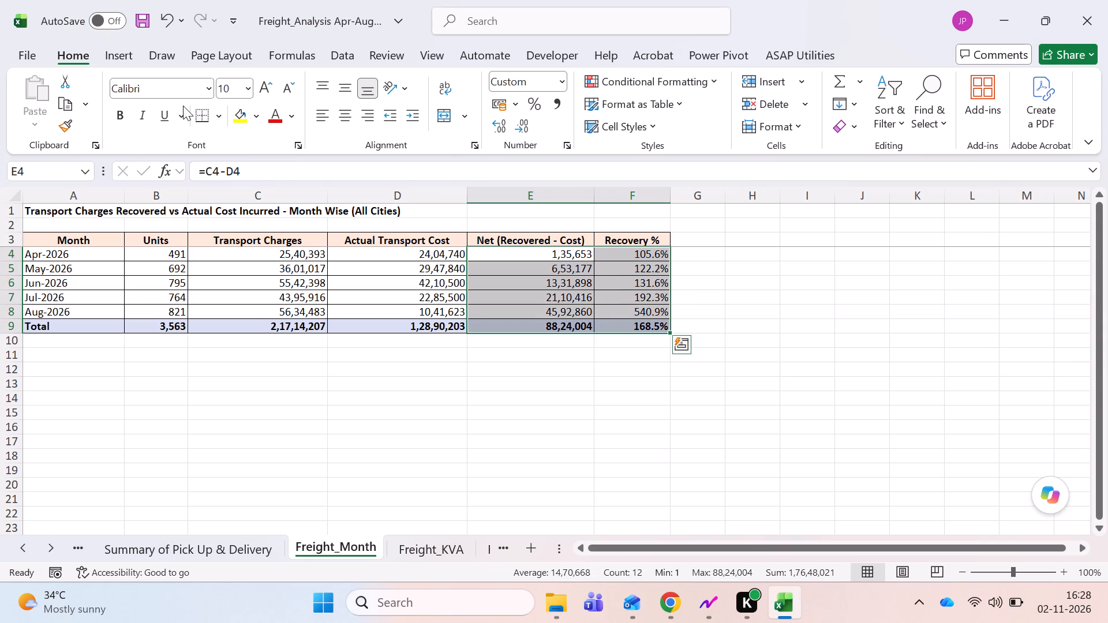
click(266, 115)
key(Right)
key(Left)
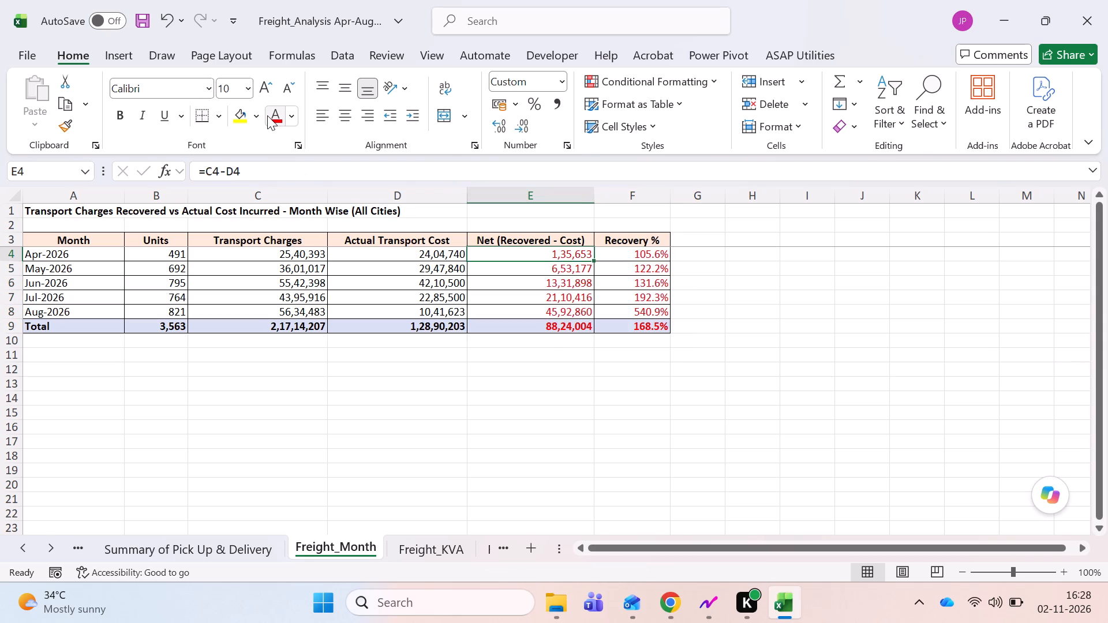
Make the monthly Net and Recovery % values from Apr-2026 to Aug-2026 (E4:F8) bold and save the workbook.
key(shift+Down)
key(shift+Right)
key(shift+Down)
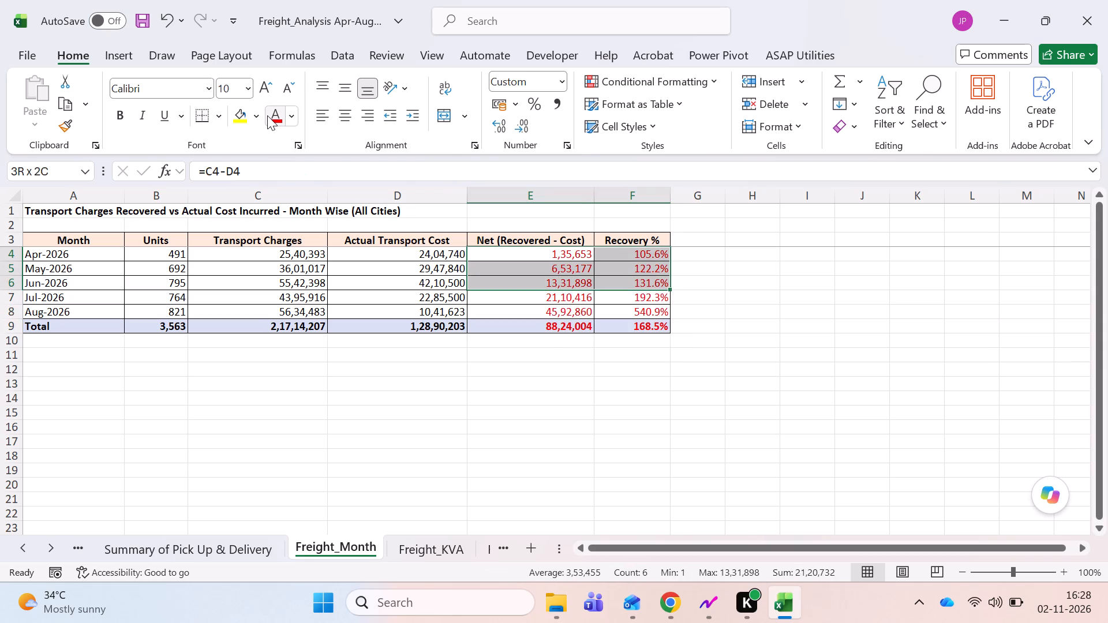
key(shift+Down)
key(shift+Down)
key(ctrl+b)
key(Right)
key(Left)
key(ctrl+s)
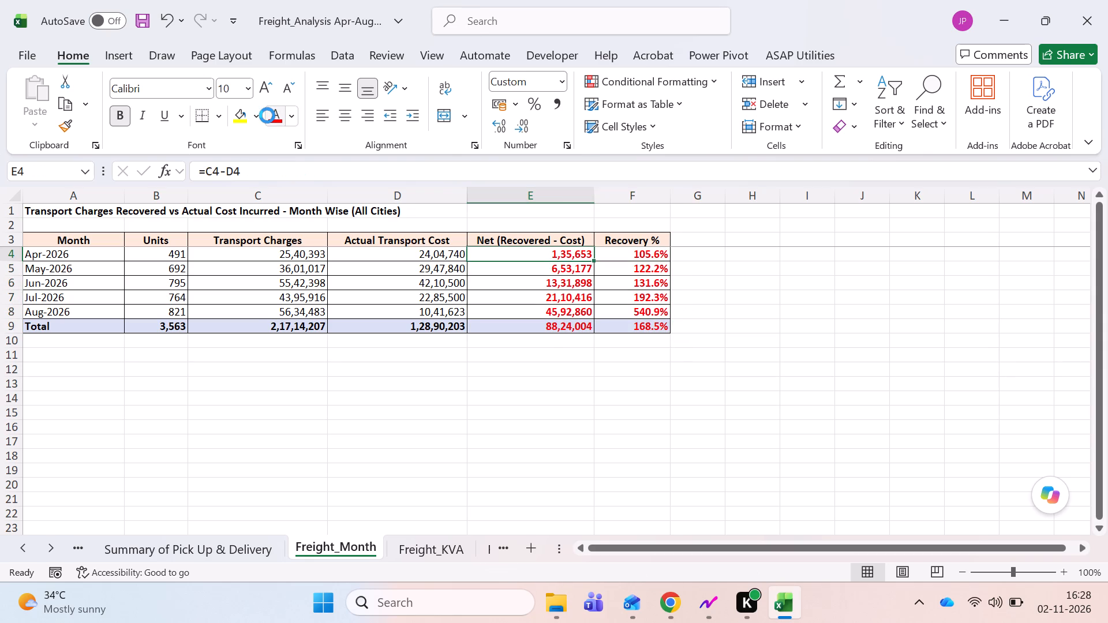
Examine the transport charges, cost and units cells down to the Total row of the month-wise table.
key(Left)
key(Left)
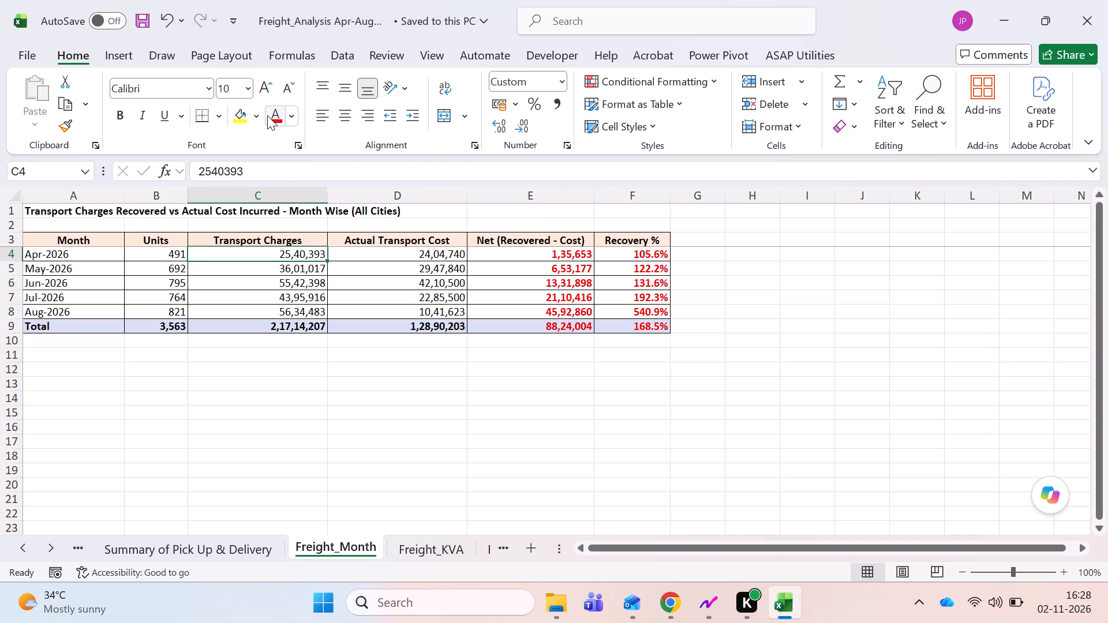
key(Down)
key(Down)
key(Down)
key(Down)
key(Down)
key(Left)
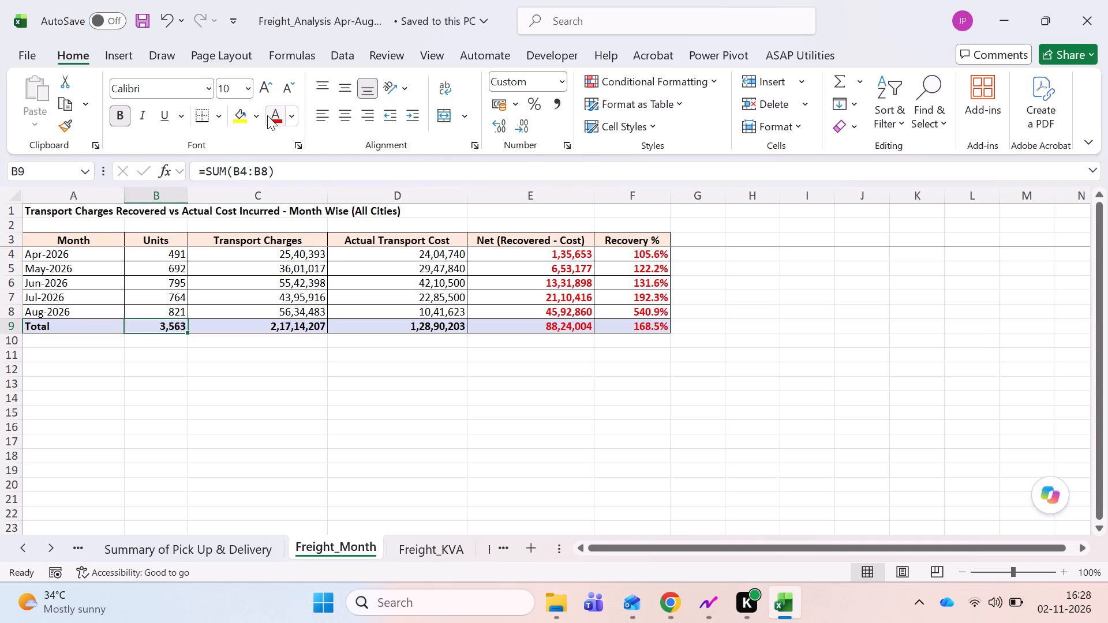
key(Right)
key(Right)
key(Right)
key(Left)
key(Left)
Go to the Freight_KVA sheet and examine the first KVA row across its recovered, cost, net and recovery columns.
key(ctrl+Page_Down)
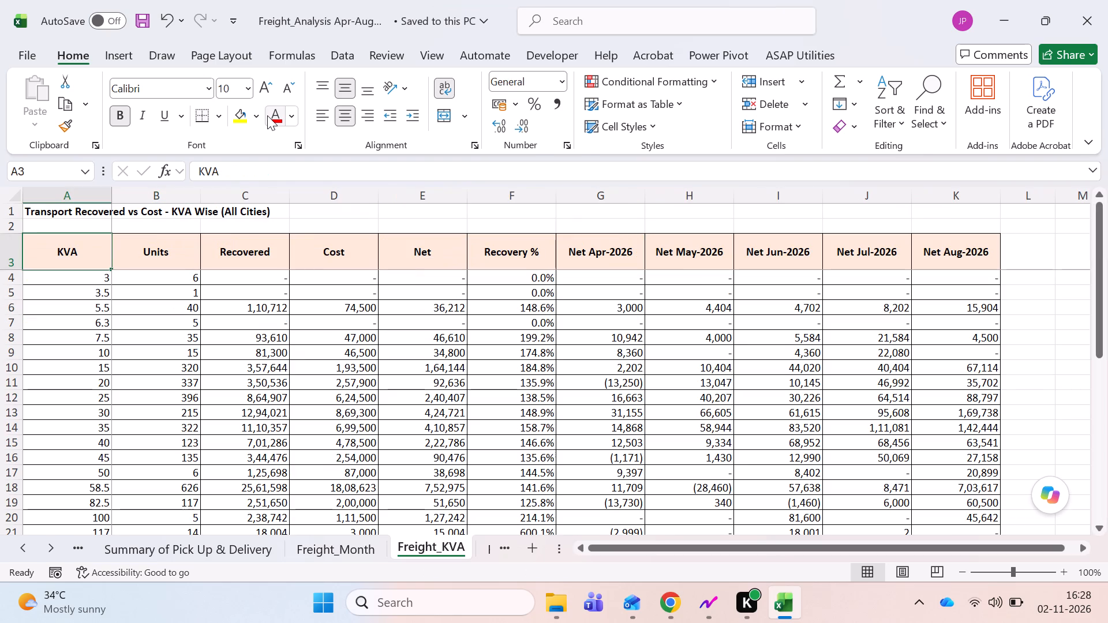
key(ctrl+Left)
key(Down)
key(Down)
key(Up)
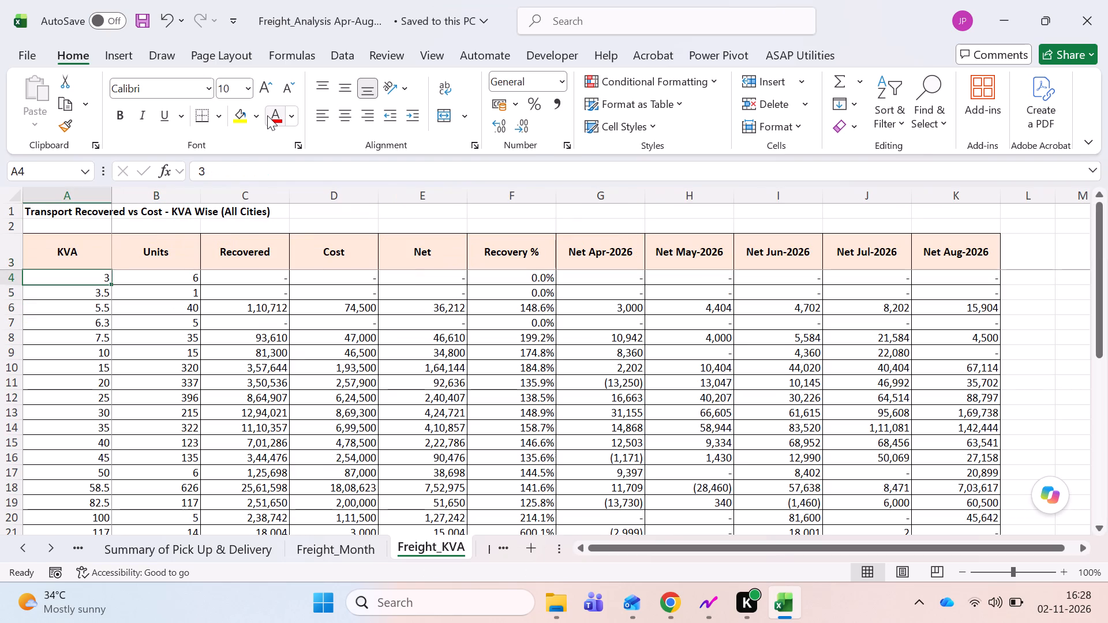
key(Left)
key(Left)
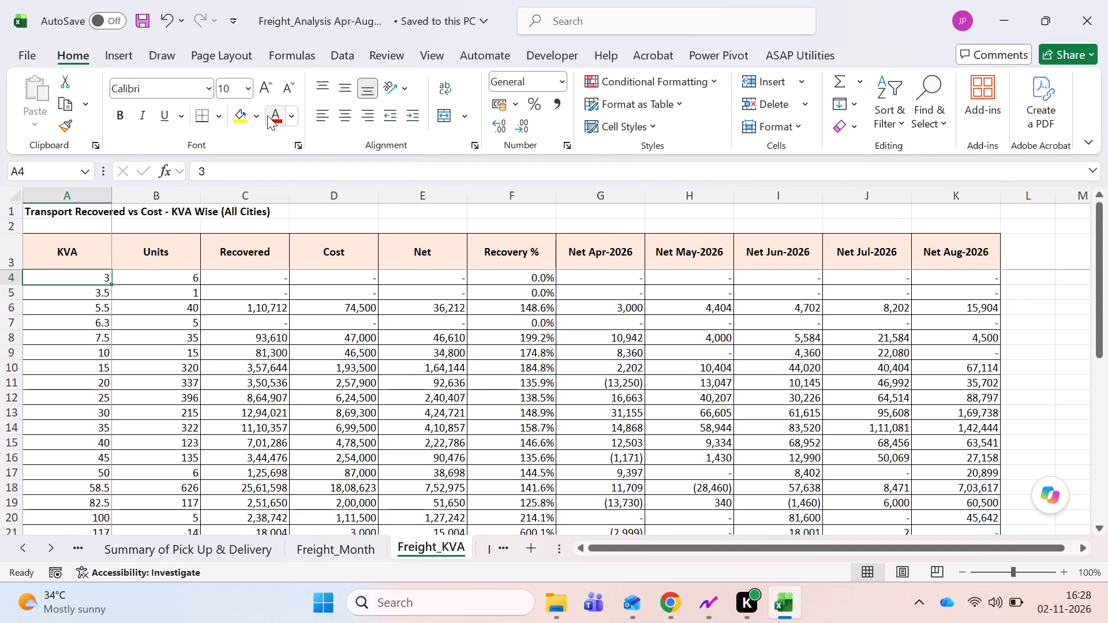
key(Left)
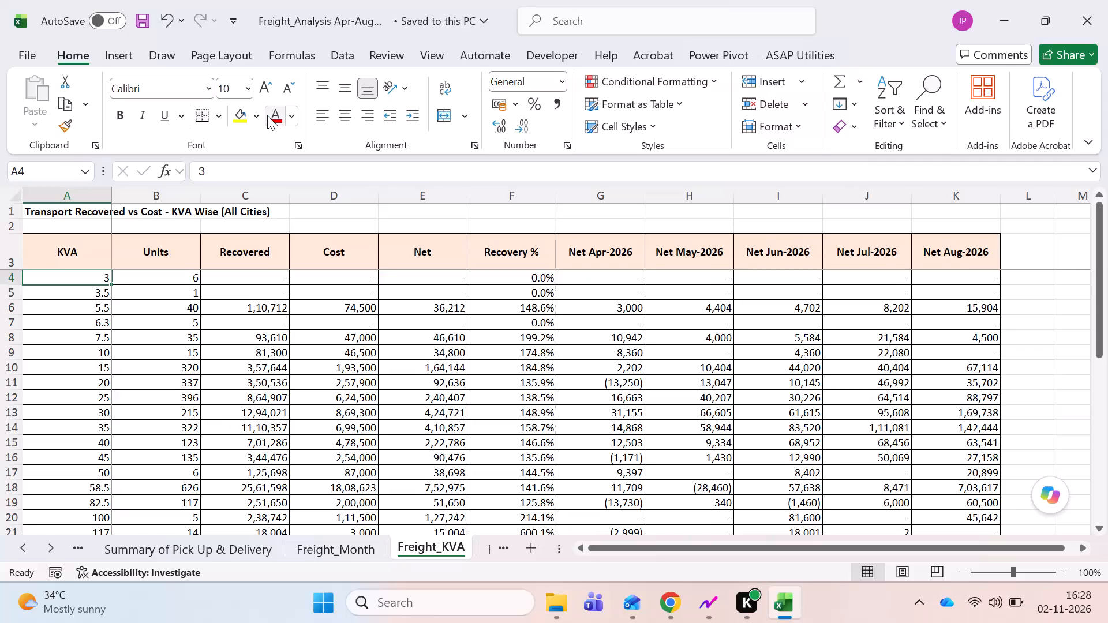
key(Left)
key(Right)
key(Right)
key(Right)
key(Right)
key(Right)
key(Left)
key(Left)
key(Left)
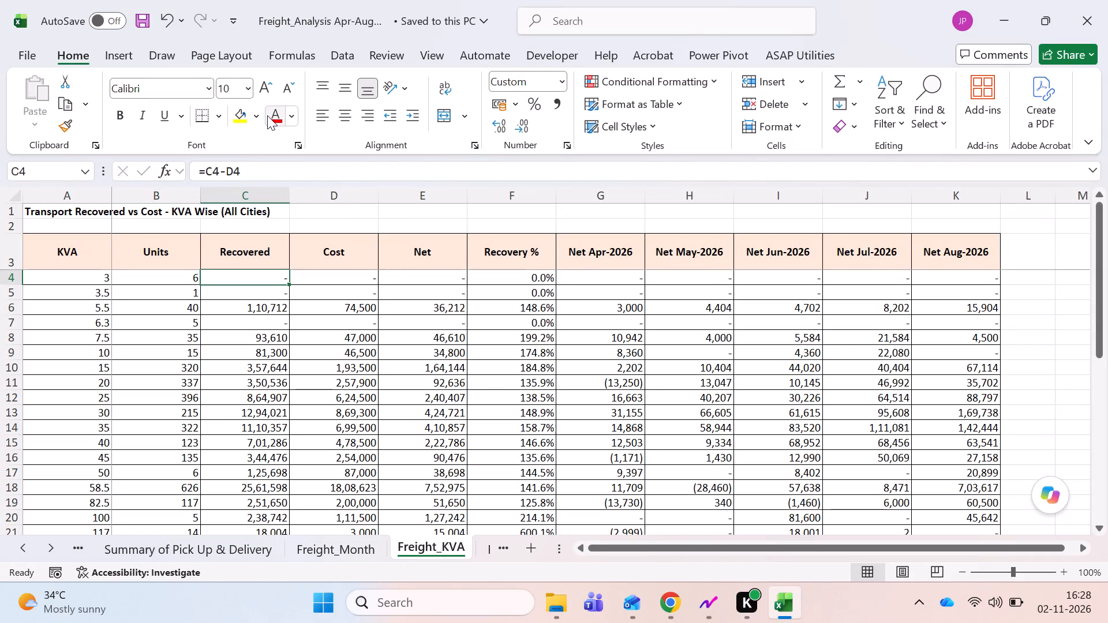
Colour the Recovered through Net Aug-2026 columns red on Freight_KVA, from headers to Total row (C3:K37), and save the workbook.
key(Up)
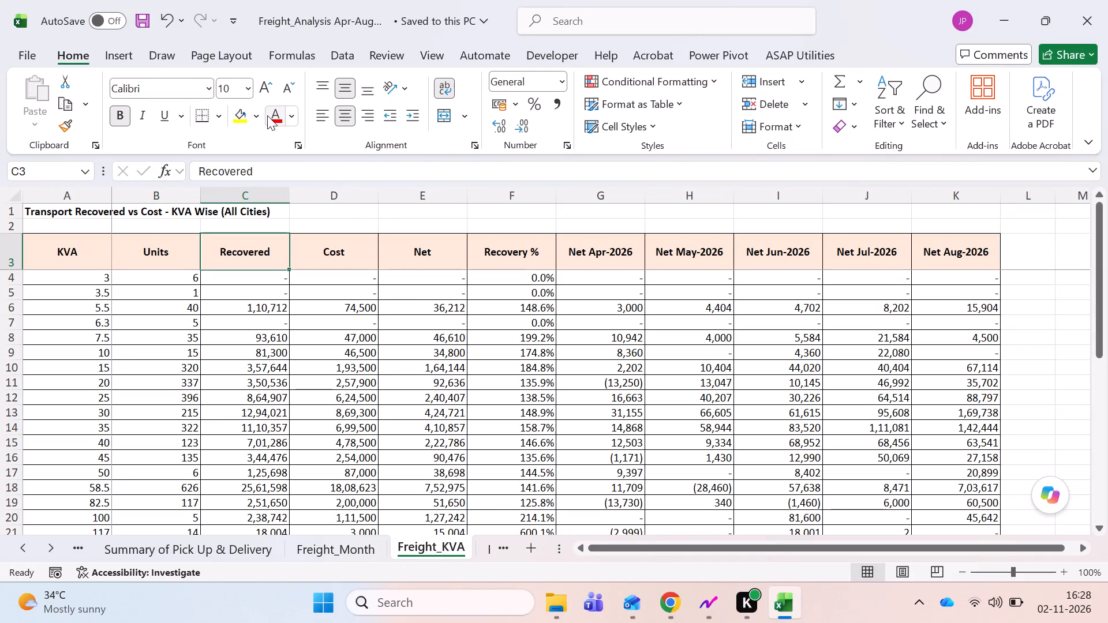
key(shift+Right)
key(shift+Right)
key(shift+Right)
key(shift+Right)
key(shift+Right)
key(shift+Right)
key(shift+Right)
key(shift+Right)
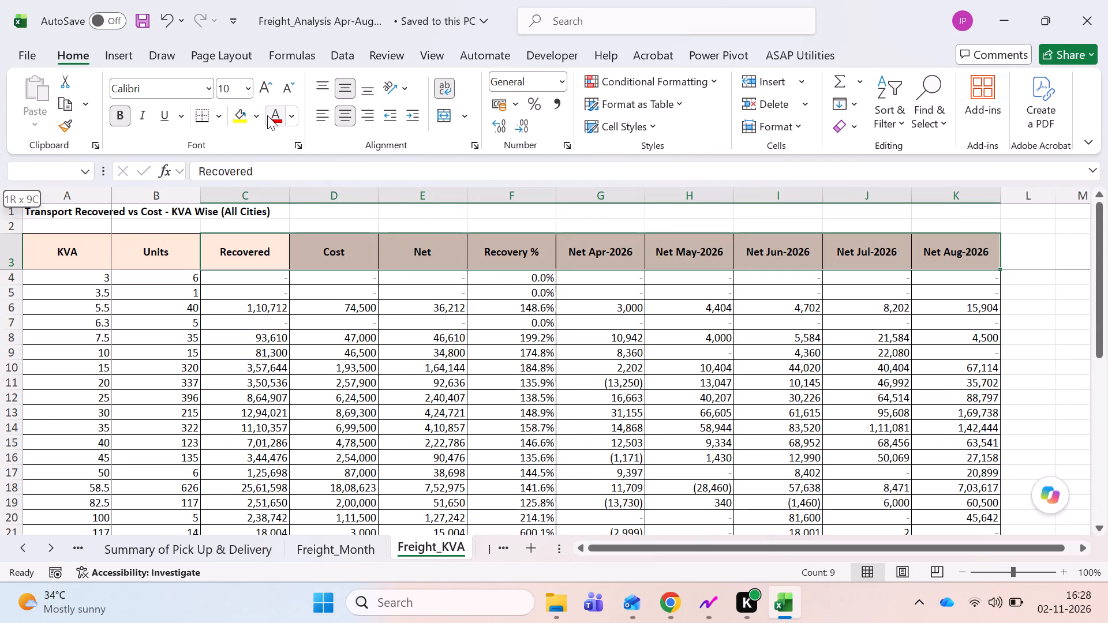
key(ctrl+shift+Down)
key(shift+Up)
key(shift+Down)
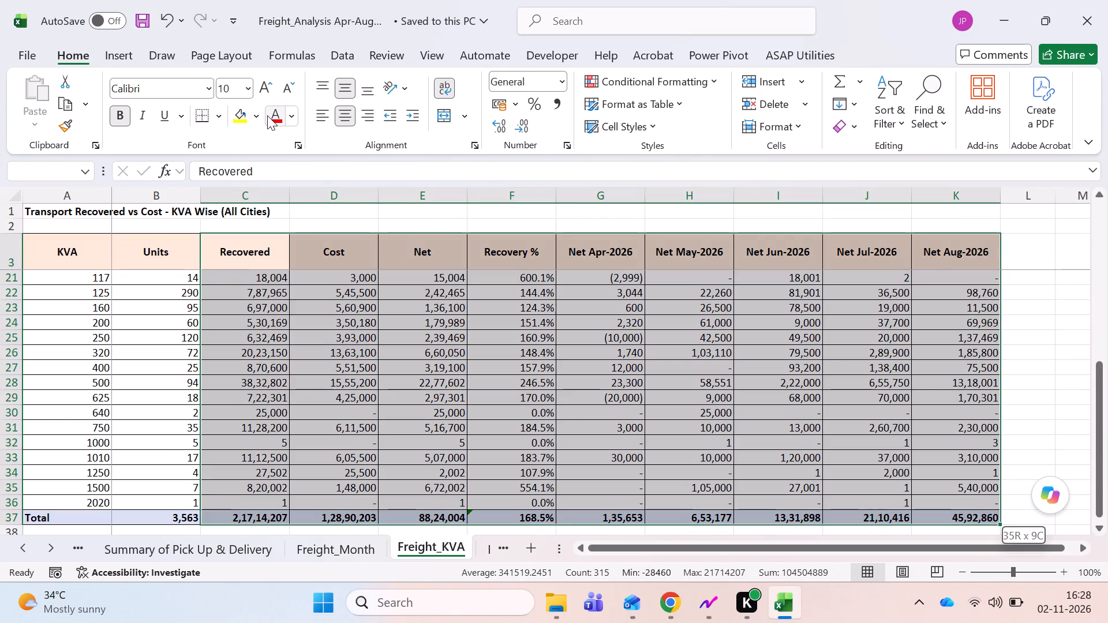
click(264, 115)
click(272, 115)
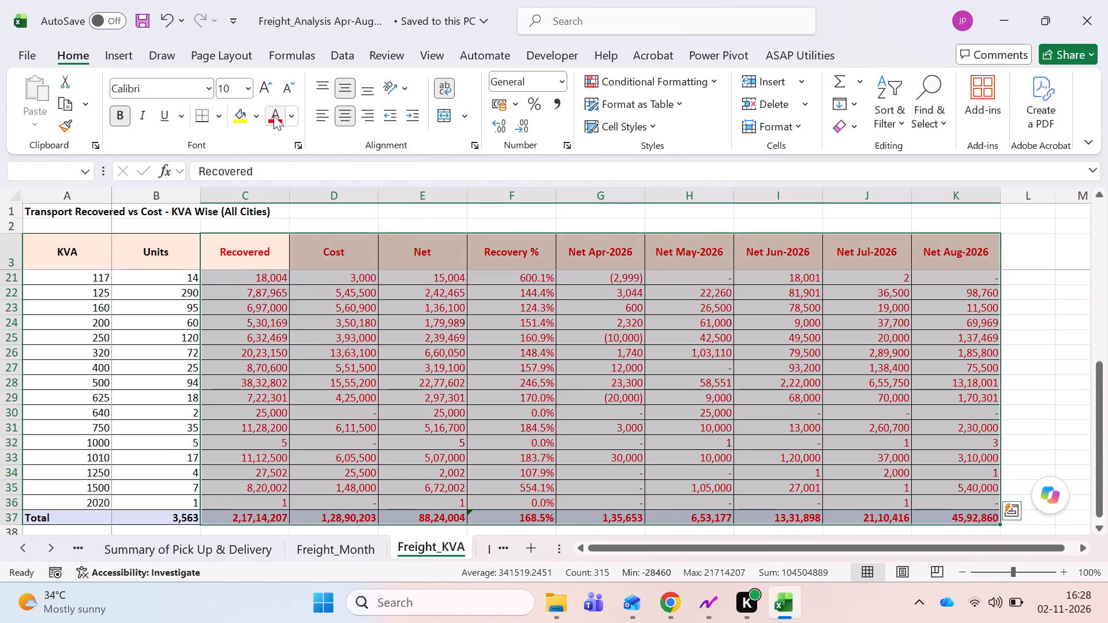
key(Right)
key(Left)
key(ctrl+s)
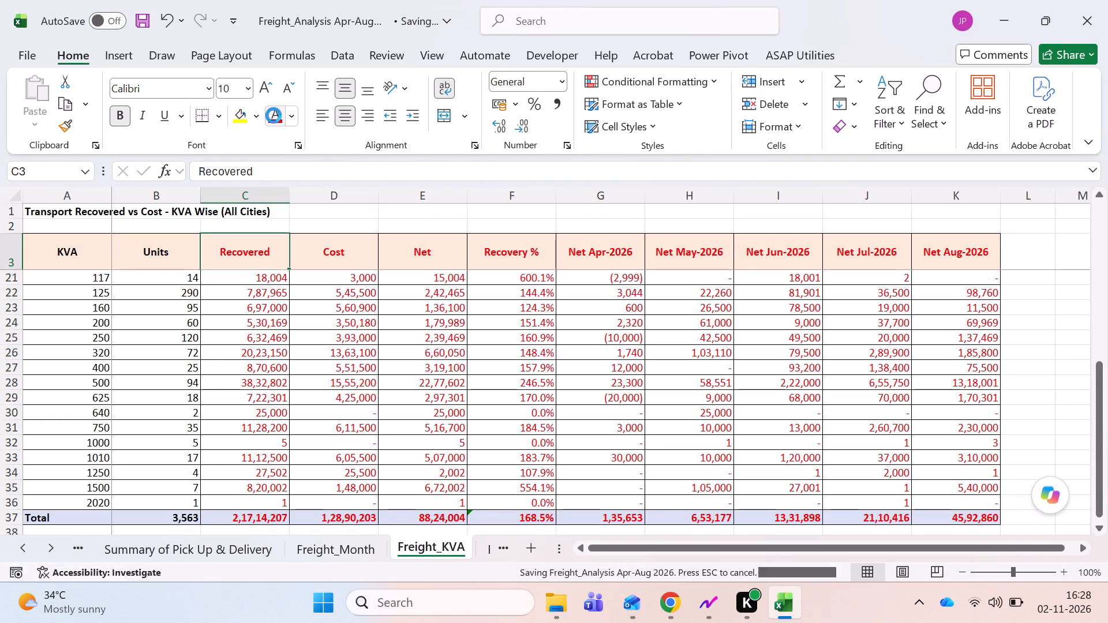
On the Freight_City sheet, colour the Recovered through Net Aug-2026 columns red, from the headers to the Total row (C3:K254).
key(ctrl+Page_Down)
key(ctrl+Left)
key(Right)
key(Right)
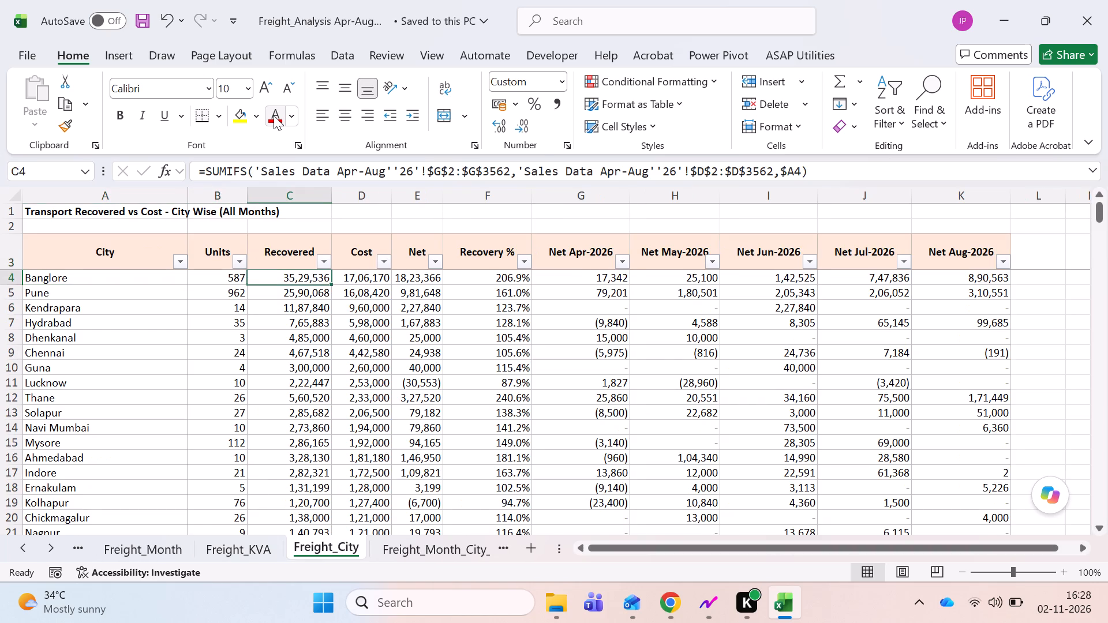
key(Up)
key(shift+Right)
key(shift+Right)
key(ctrl+shift+Right)
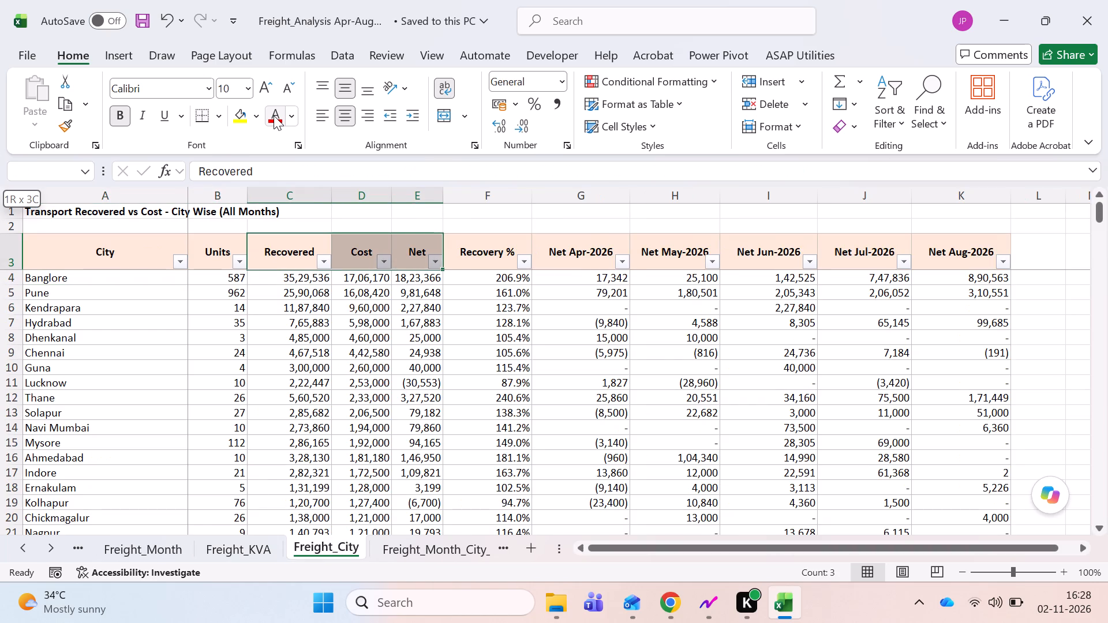
key(ctrl+shift+Down)
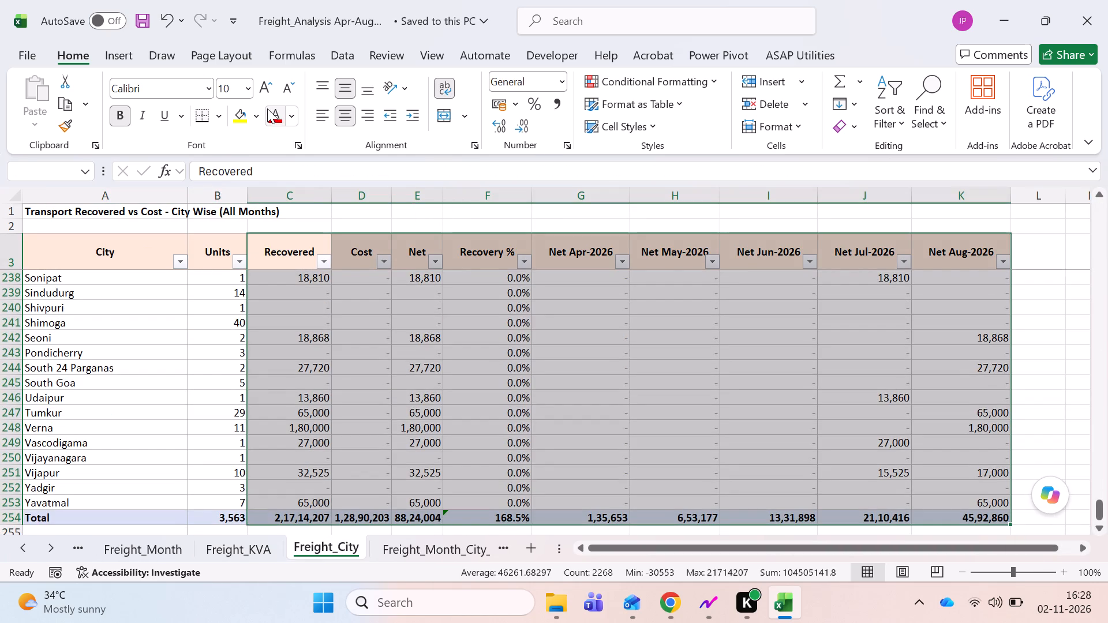
click(267, 108)
key(Up)
key(Down)
key(Down)
key(Down)
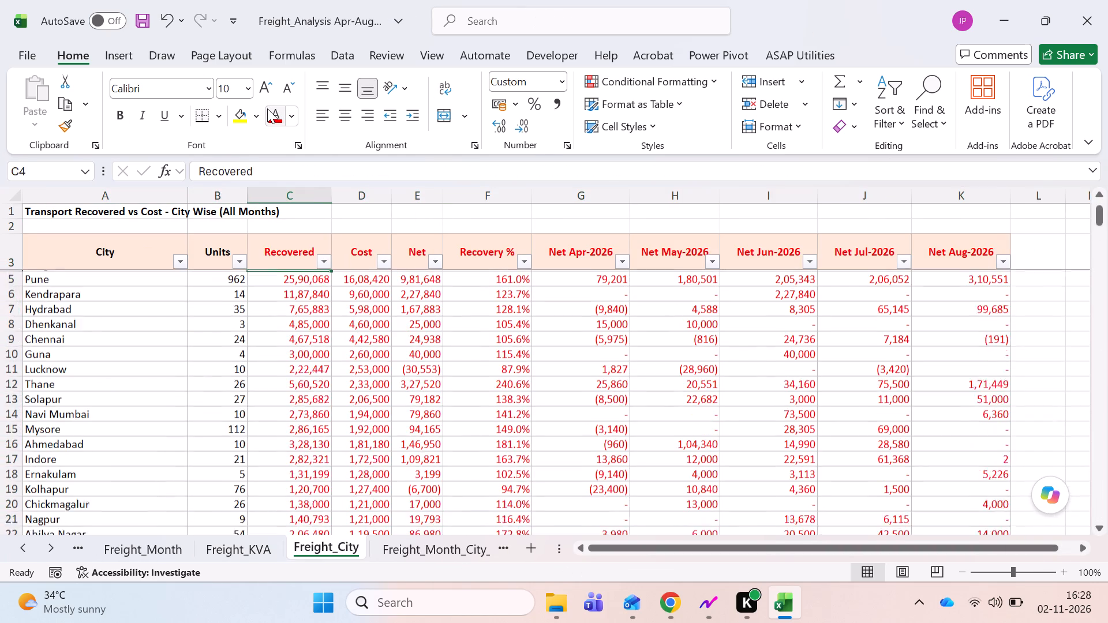
On the Freight_Month_City_KVA sheet, colour the Transport Charges Recovered through Recovery % columns red, from headers to Total row (E3:H1501).
key(ctrl+Page_Down)
key(ctrl+Up)
key(Down)
key(Down)
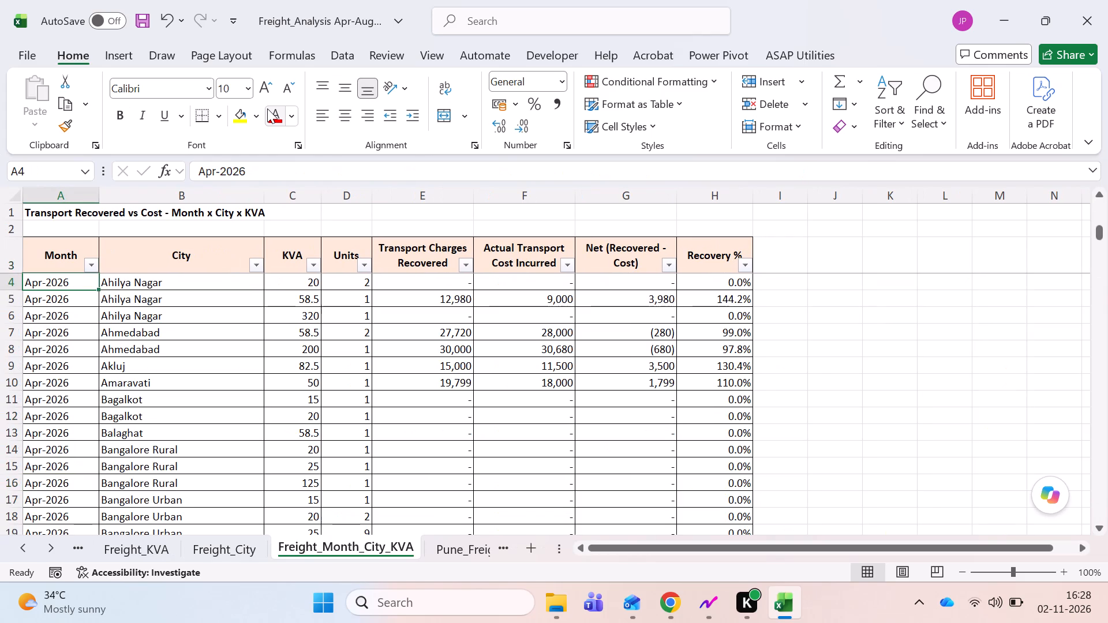
key(Right)
key(Right)
key(Up)
key(Up)
key(shift+Right)
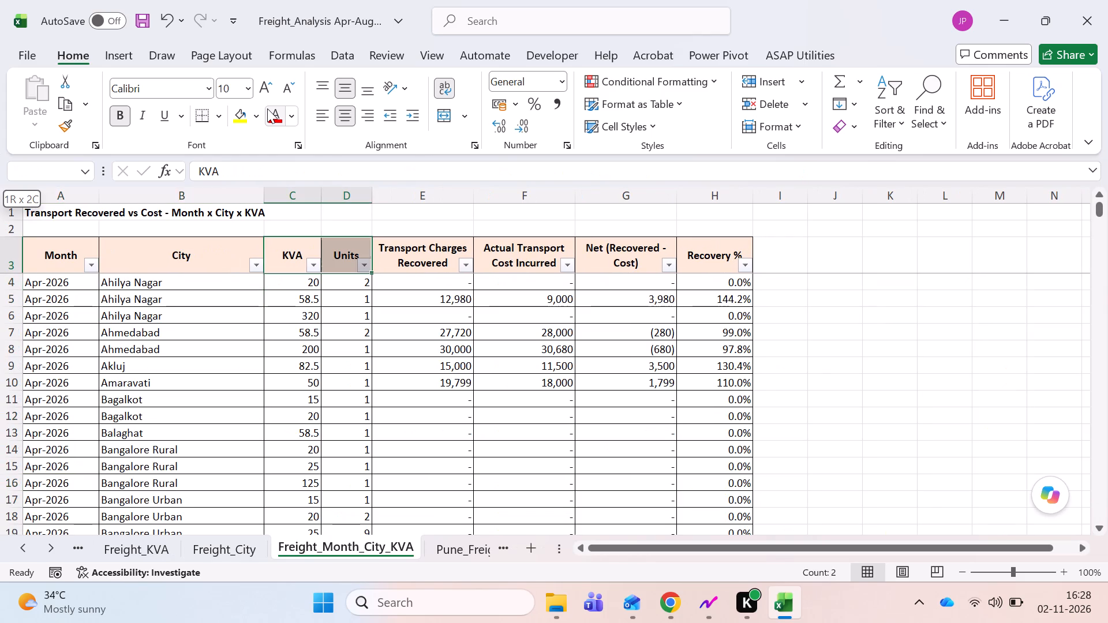
key(shift+Right)
key(shift+Right)
key(Right)
key(Right)
key(shift+Right)
key(shift+Right)
key(shift+Right)
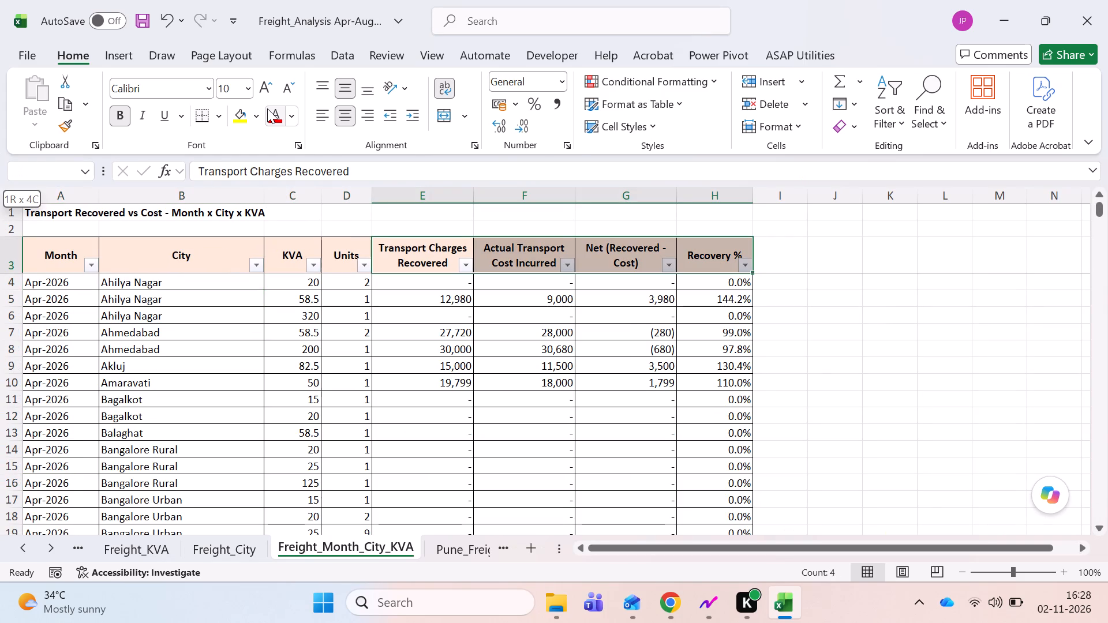
key(ctrl+shift+Down)
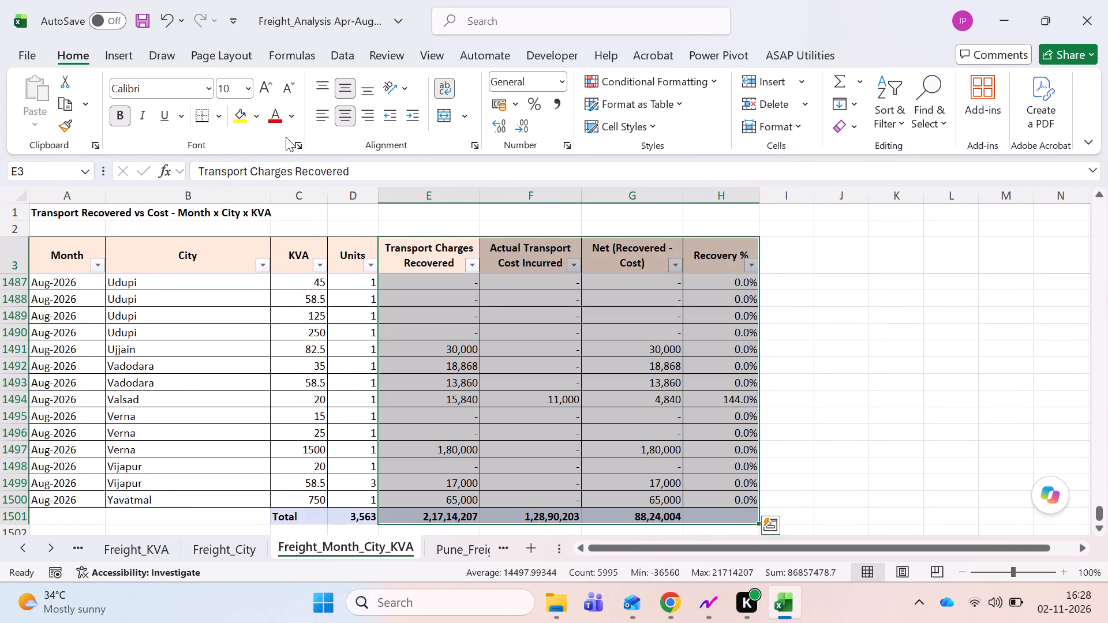
click(276, 121)
On the Pune_Freight sheet, colour the monthly table's Transport Charges Recovered through Recovery % columns red, from headers to Aug-2026 (C3:F8).
key(ctrl+Page_Down)
key(ctrl+Up)
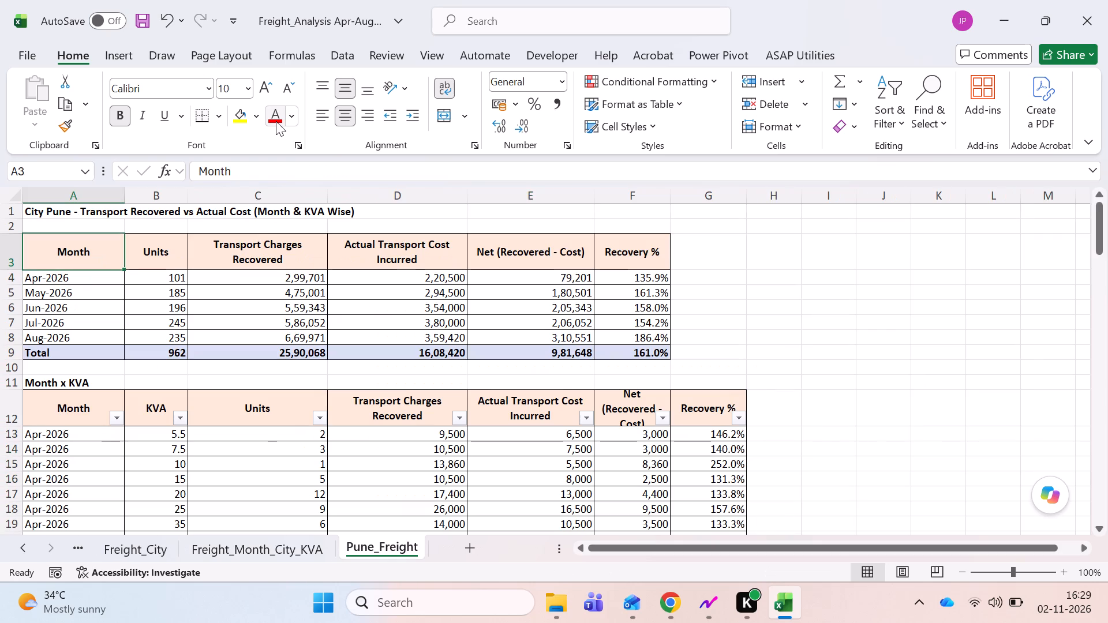
key(shift+Right)
key(shift+Right)
key(shift+Right)
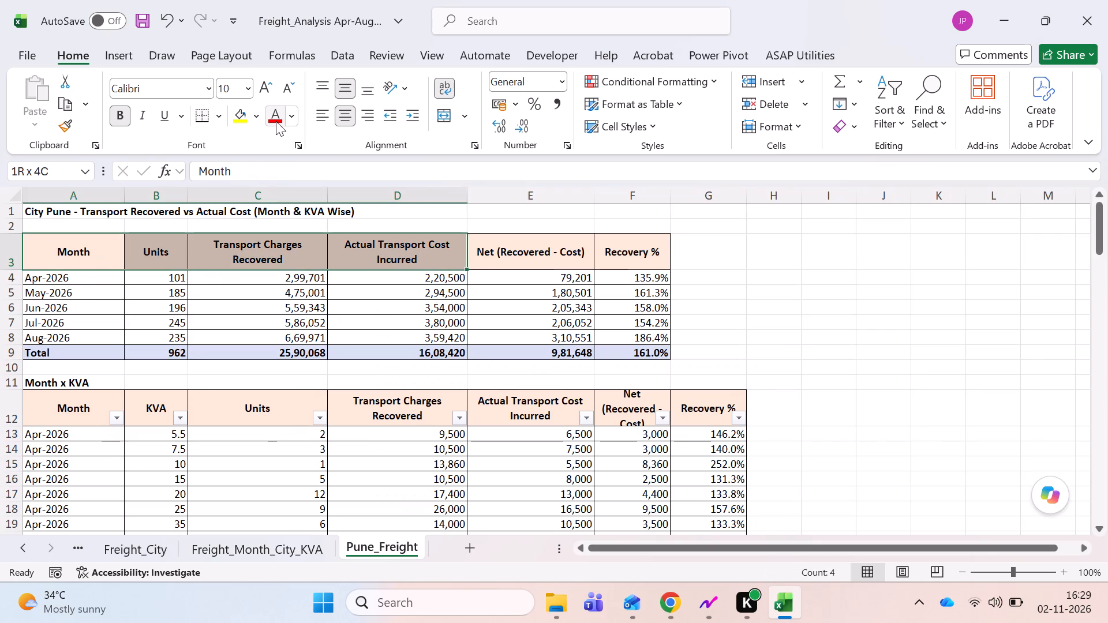
key(shift+Right)
key(Down)
key(Right)
key(Right)
key(Up)
key(shift+Right)
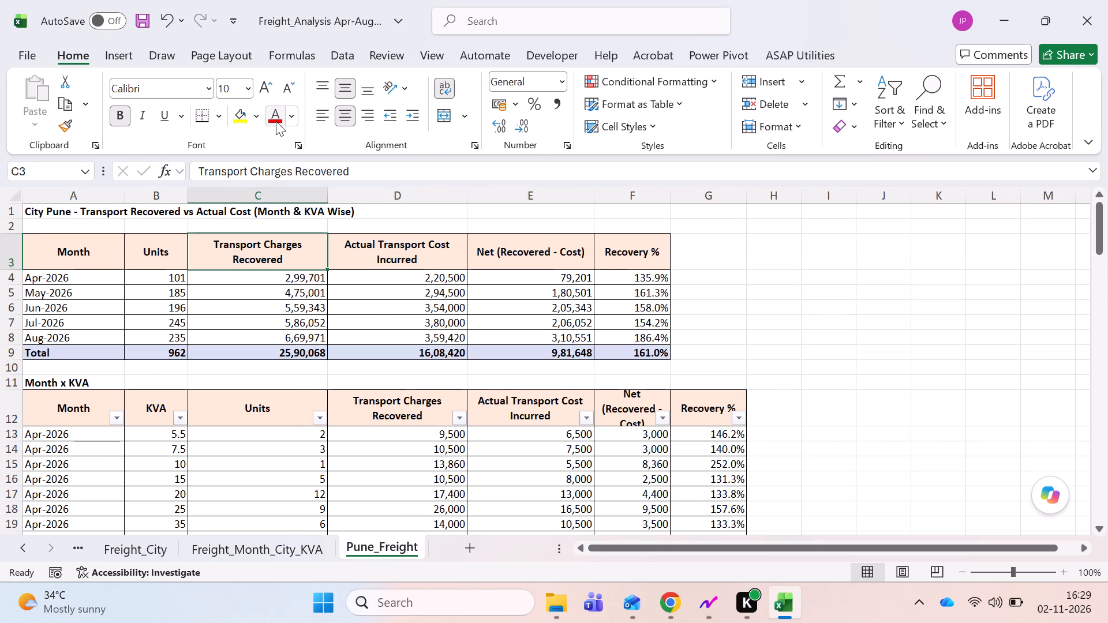
key(shift+Right)
key(shift+Right)
key(shift+Down)
key(shift+Down)
key(shift+Down)
key(shift+Down)
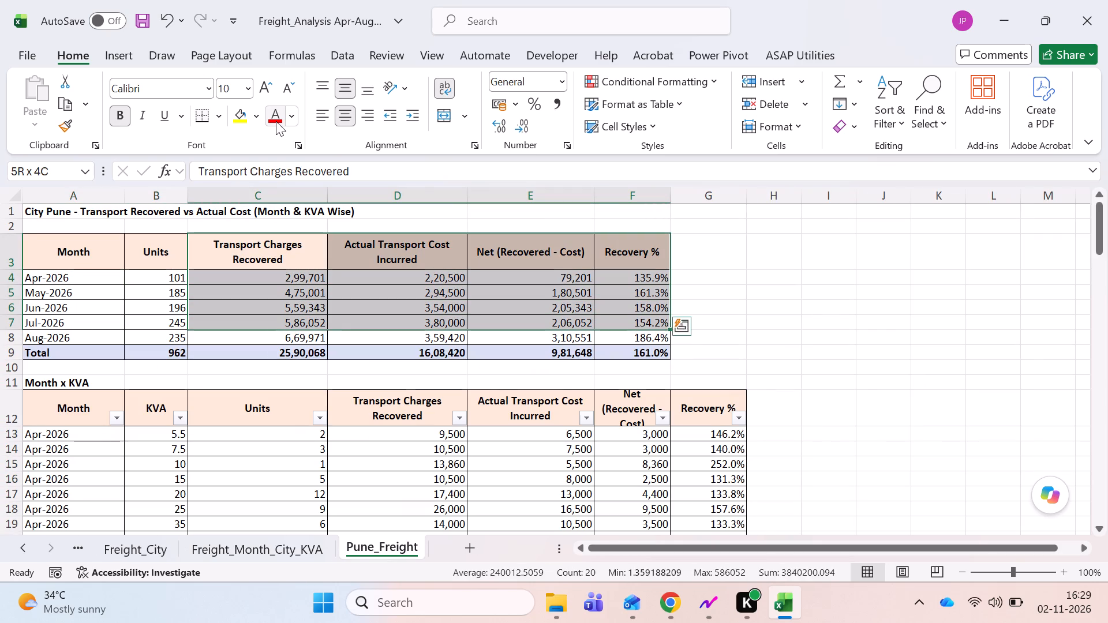
key(shift+Down)
click(276, 121)
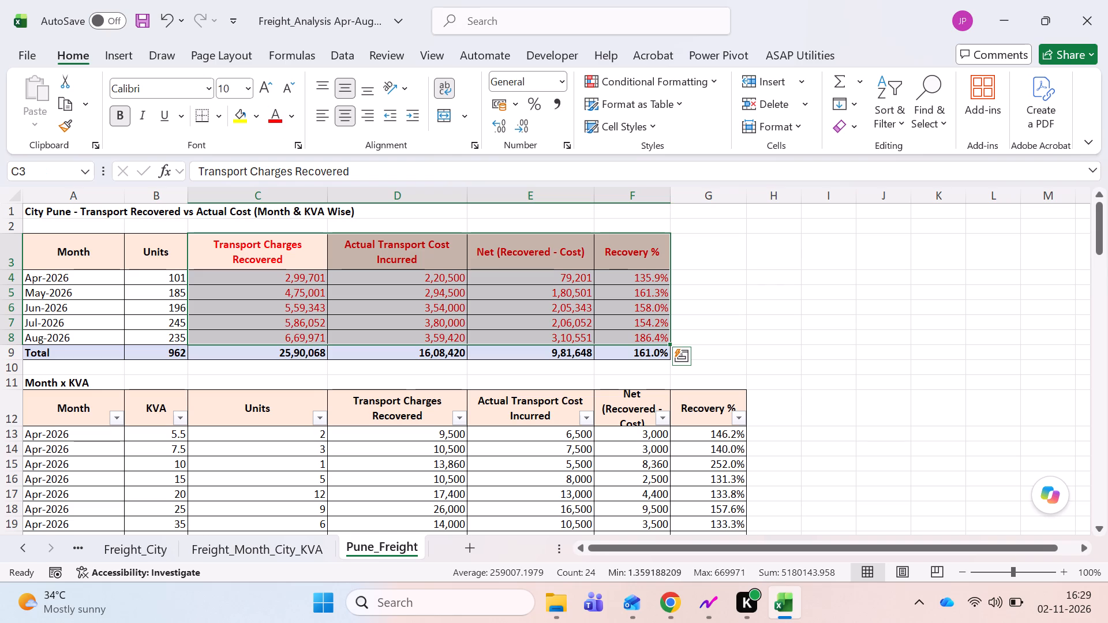
Colour the Month x KVA table's Transport Charges Recovered through Recovery % columns red, headers and Total row included (D12:G123), and save the workbook.
click(275, 406)
click(381, 418)
key(shift+Right)
key(shift+Right)
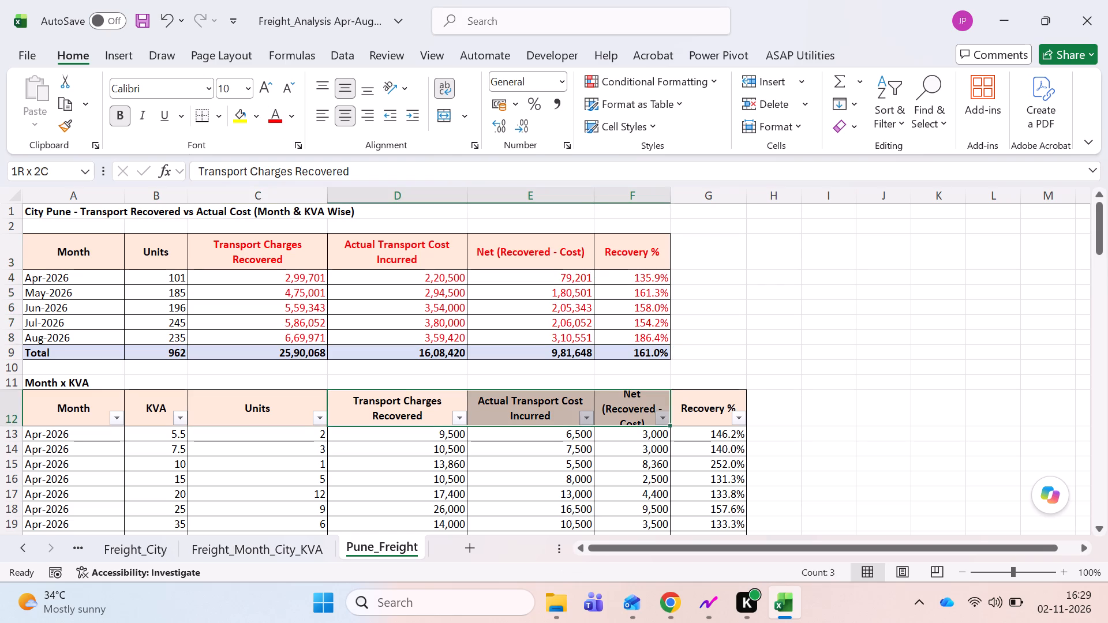
key(shift+Right)
key(ctrl+shift+Down)
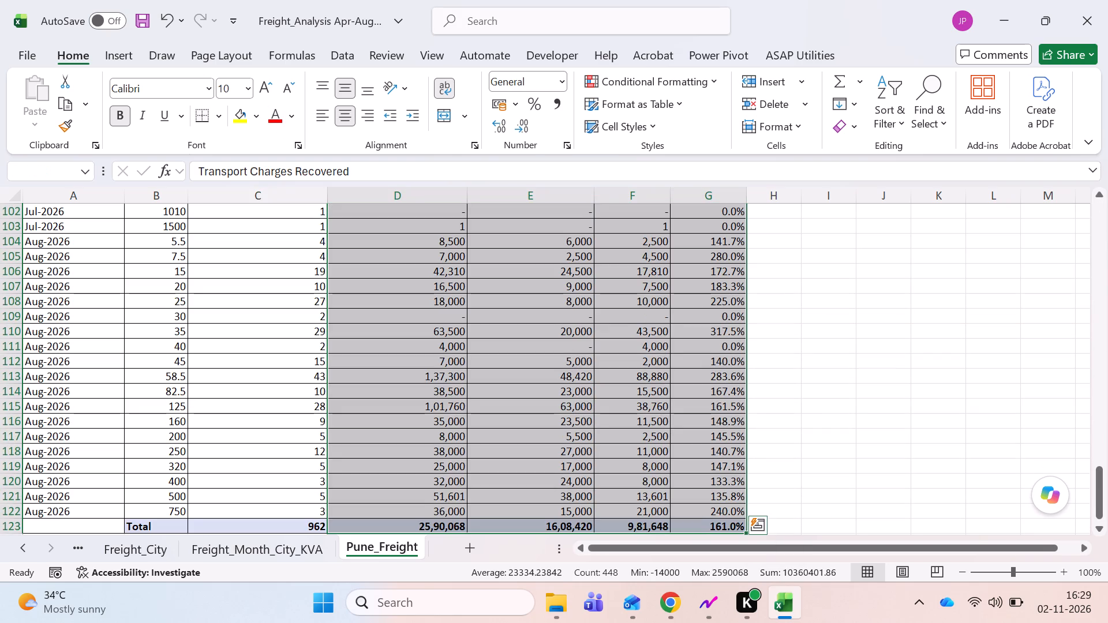
click(271, 110)
key(Up)
key(Down)
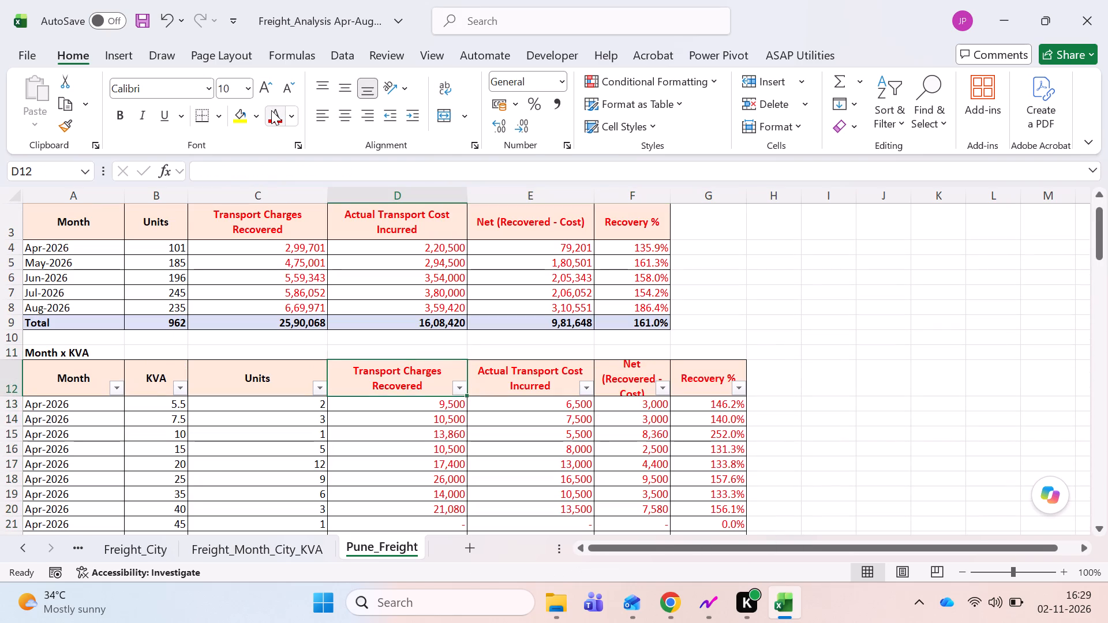
key(Down)
key(ctrl+s)
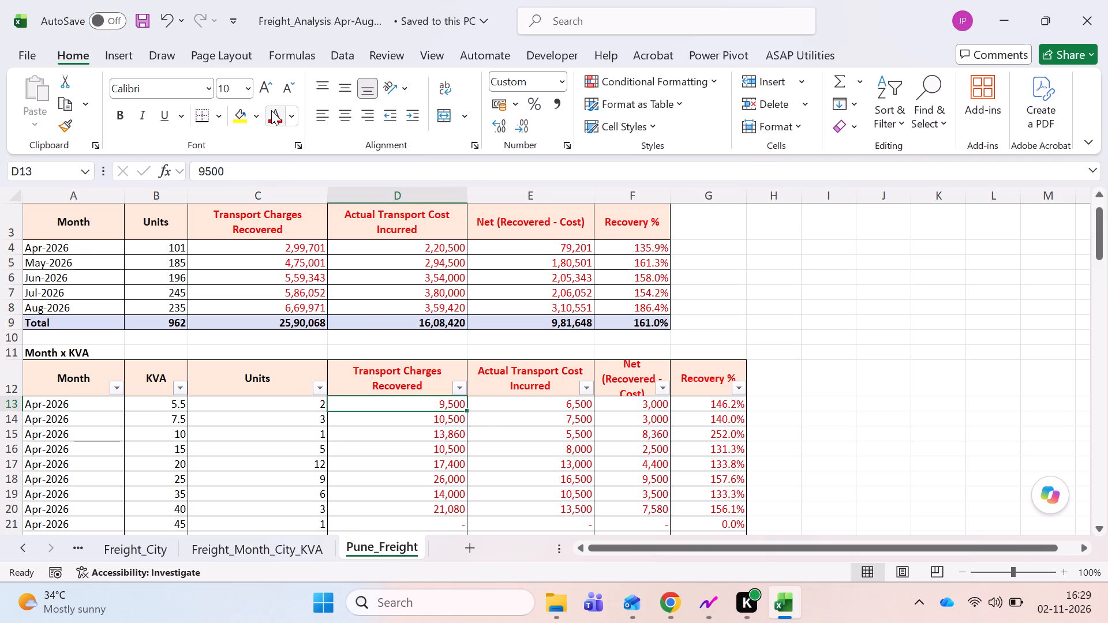
On the Sales RAW Data Apr-Aug'26 sheet, add filters to the header row (row 3).
key(ctrl+Page_Up)
key(ctrl+Page_Up)
key(ctrl+Page_Up)
key(ctrl+Page_Up)
key(ctrl+Page_Up)
key(ctrl+Page_Up)
key(ctrl+Page_Up)
key(ctrl+Page_Up)
key(ctrl+Page_Up)
key(ctrl+Page_Up)
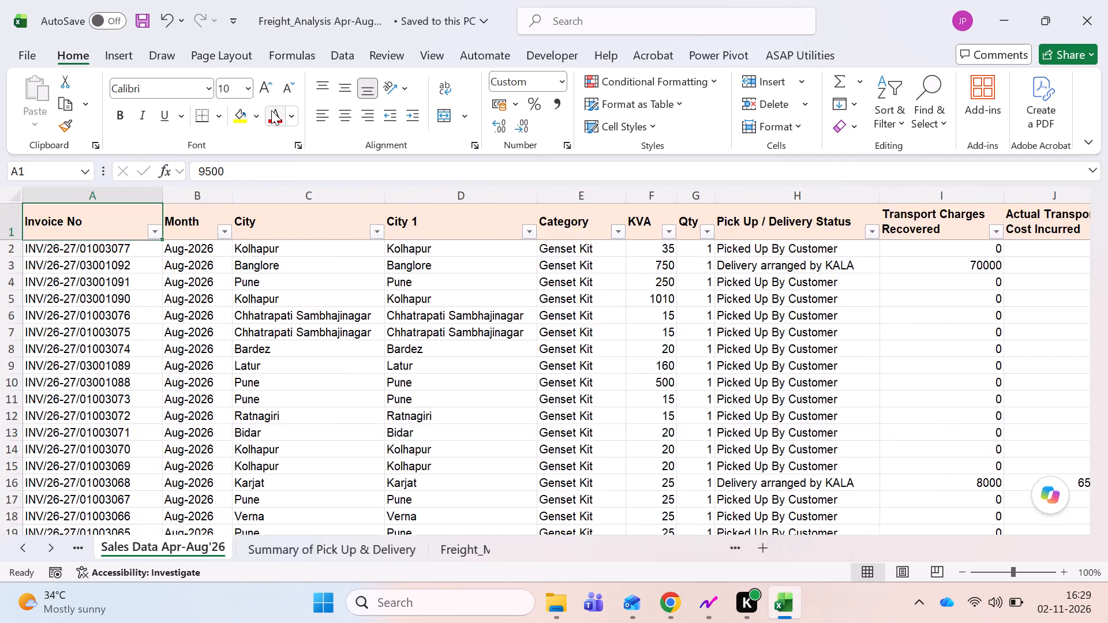
key(ctrl+Page_Up)
key(Down)
key(shift+space)
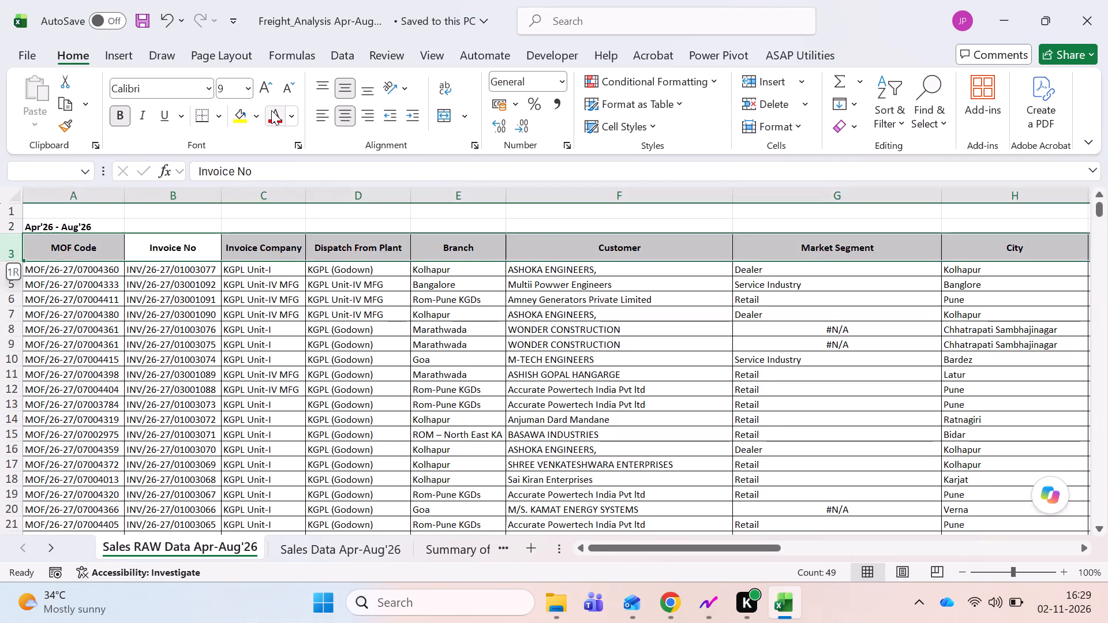
key(ctrl+shift+l)
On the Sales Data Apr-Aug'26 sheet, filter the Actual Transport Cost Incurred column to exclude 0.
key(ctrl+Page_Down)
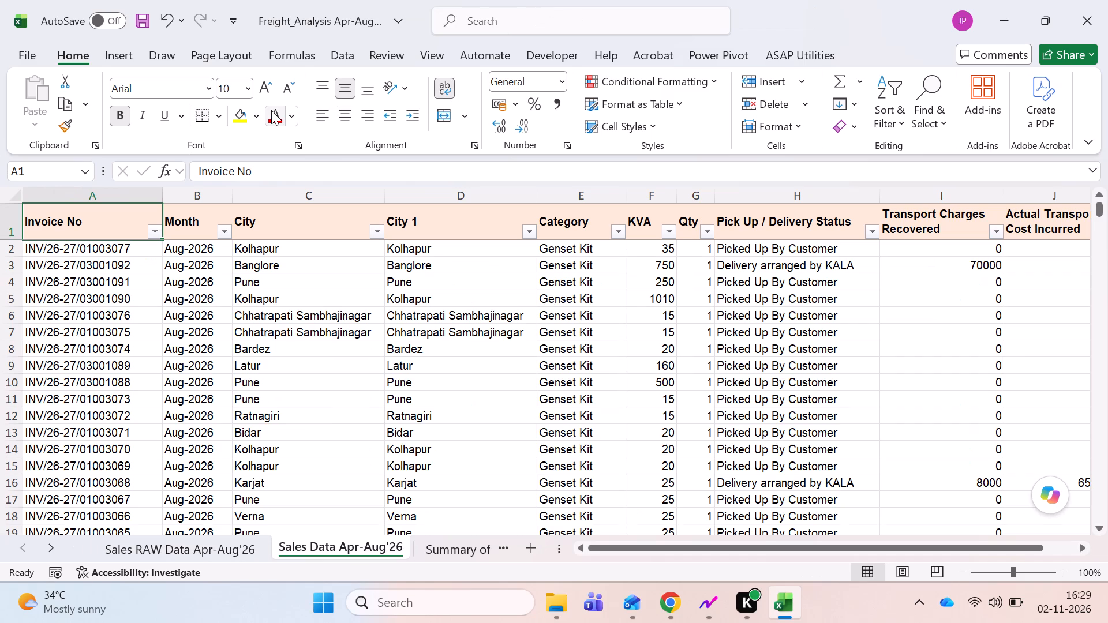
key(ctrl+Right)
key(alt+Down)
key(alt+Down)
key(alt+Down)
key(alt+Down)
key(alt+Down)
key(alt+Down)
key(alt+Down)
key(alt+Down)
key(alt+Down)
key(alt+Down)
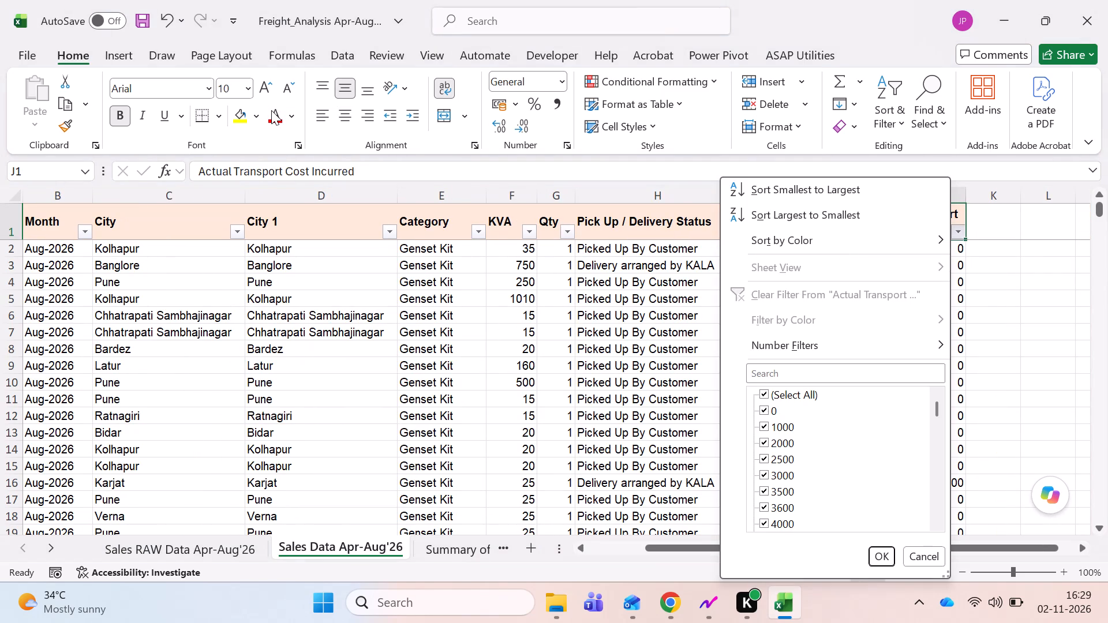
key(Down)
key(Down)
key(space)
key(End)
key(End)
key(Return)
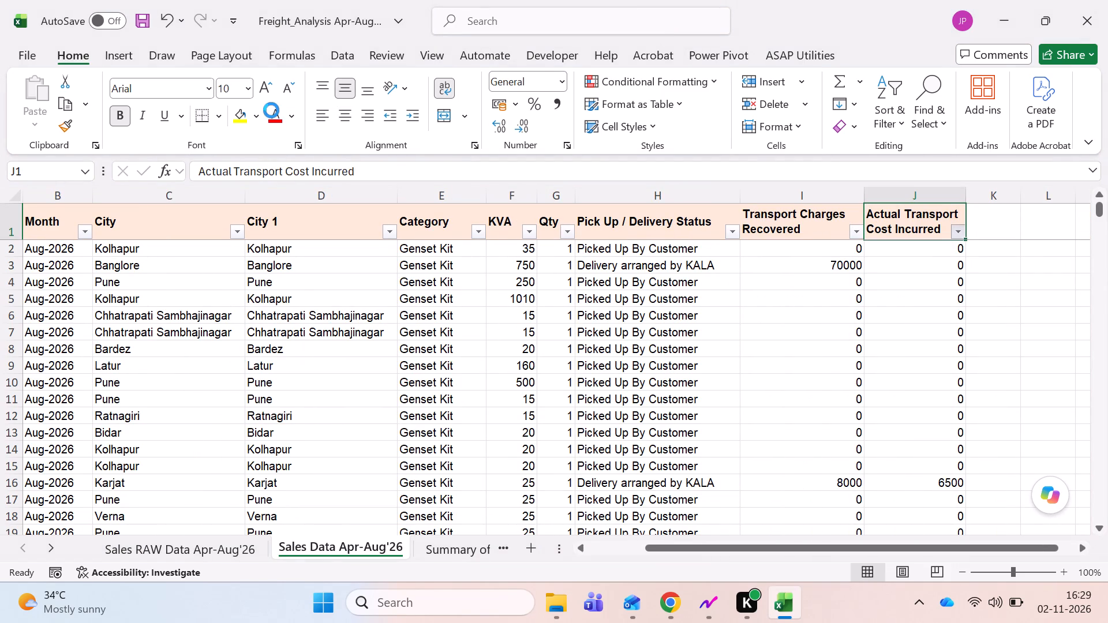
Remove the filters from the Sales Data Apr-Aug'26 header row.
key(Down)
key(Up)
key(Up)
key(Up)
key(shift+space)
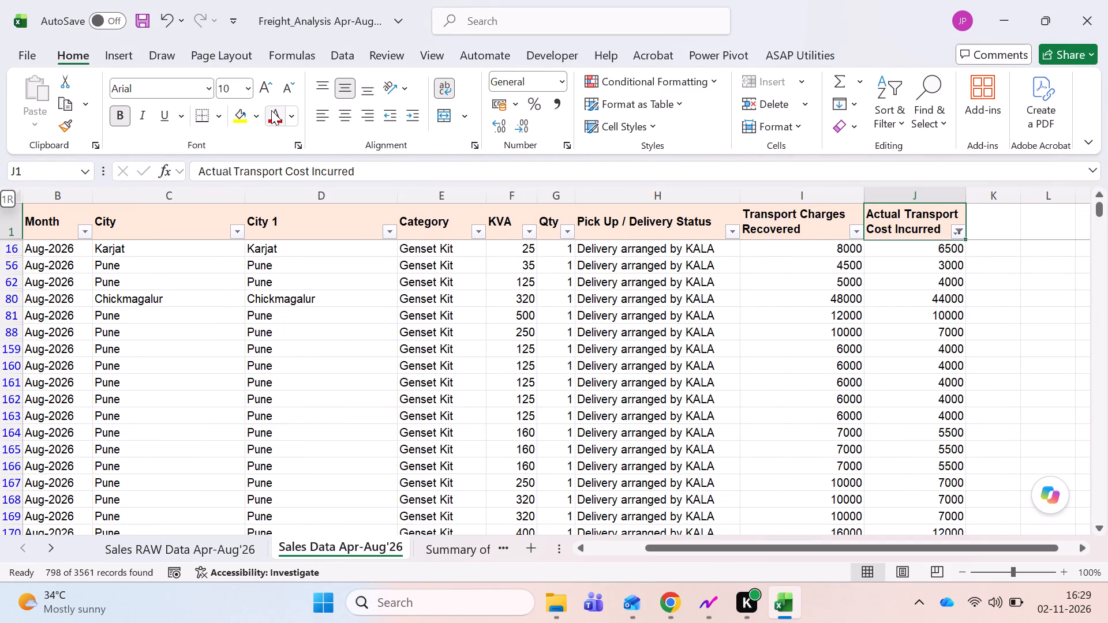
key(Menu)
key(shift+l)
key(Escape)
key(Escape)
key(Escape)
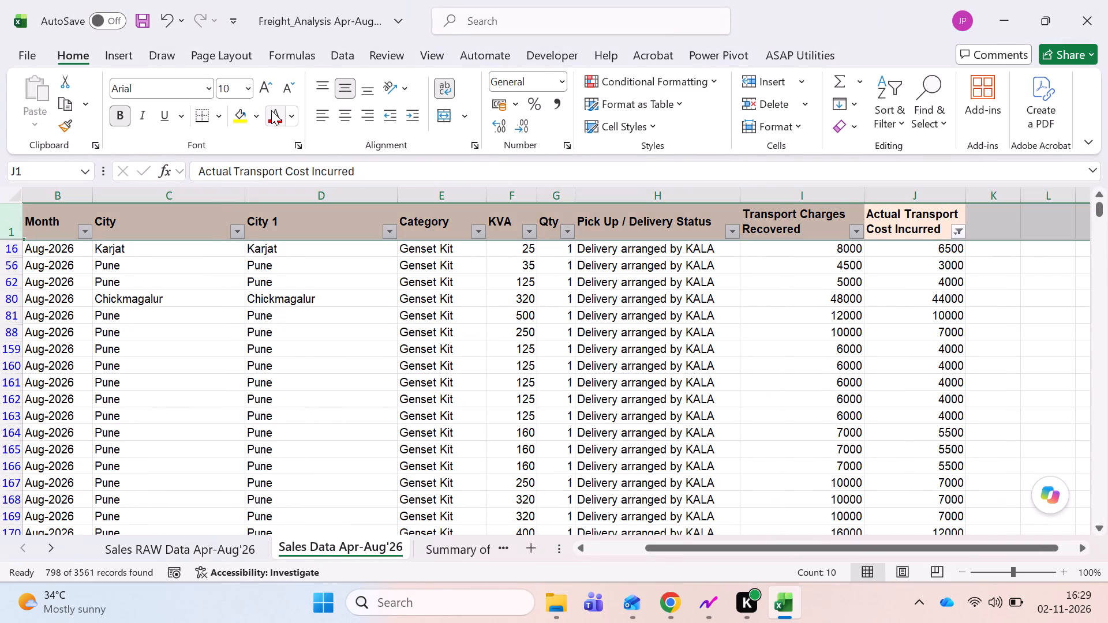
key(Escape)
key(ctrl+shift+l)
Insert two blank rows above the header row of the Sales Data Apr-Aug'26 sheet.
key(Down)
key(Up)
key(Up)
key(Up)
key(Down)
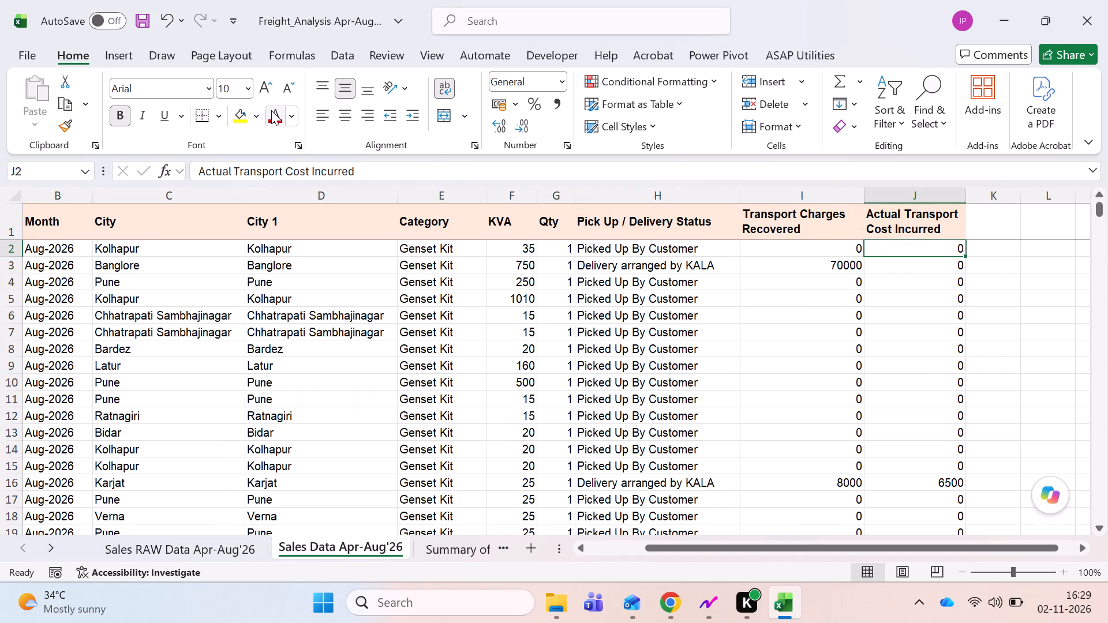
key(Up)
key(shift+space)
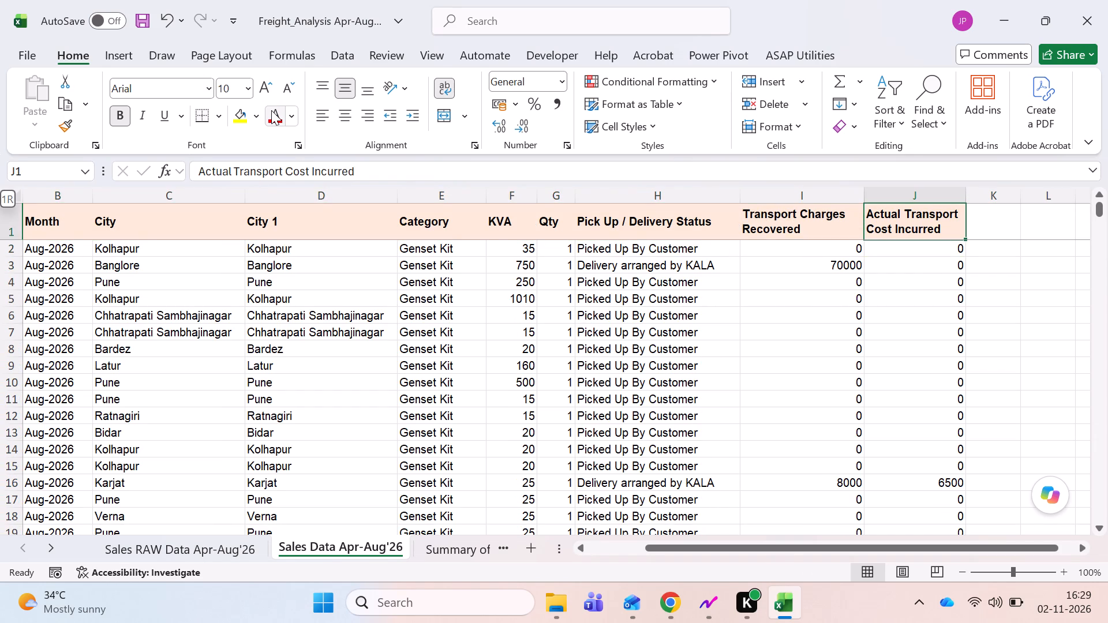
key(ctrl+shift+equal)
key(ctrl+shift+equal)
key(Down)
key(Down)
key(Down)
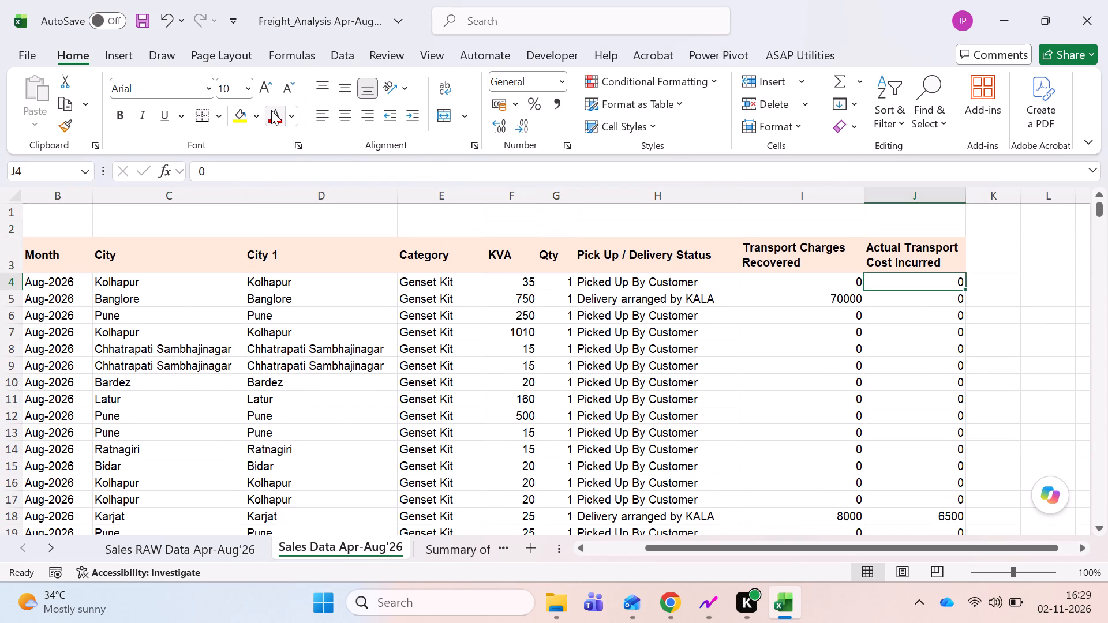
In I2, above the Transport Charges Recovered header, enter =SUBTOTAL(9,I4:I3564).
key(Up)
key(Up)
key(ctrl+Left)
key(Right)
key(Right)
key(ctrl+Right)
key(Left)
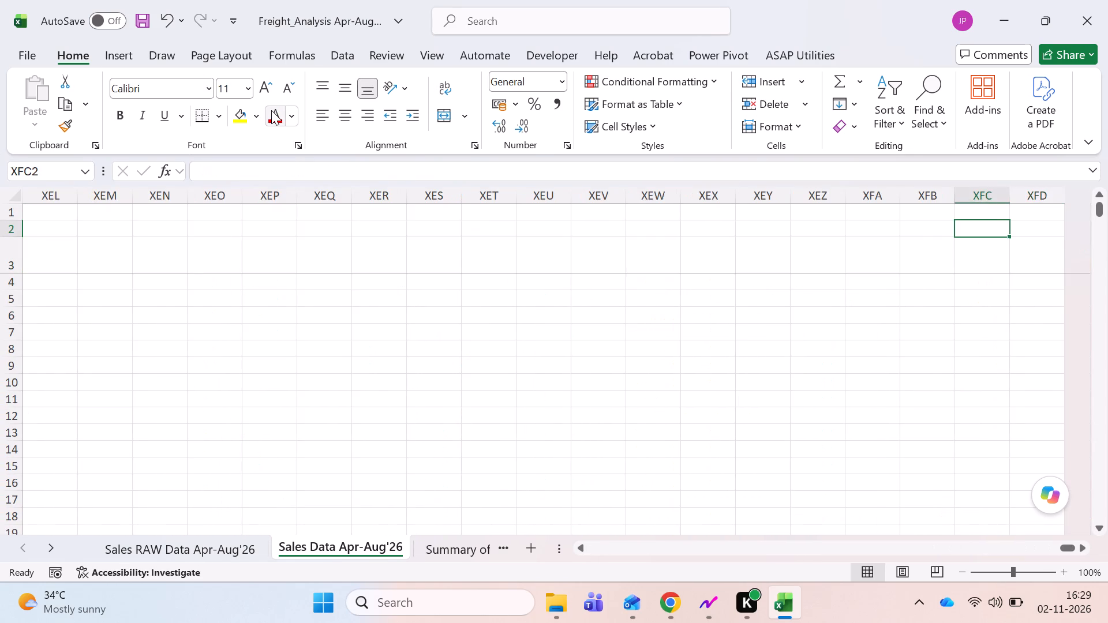
key(ctrl+Left)
key(Right)
key(Right)
key(Right)
key(Right)
key(Right)
key(Right)
key(Right)
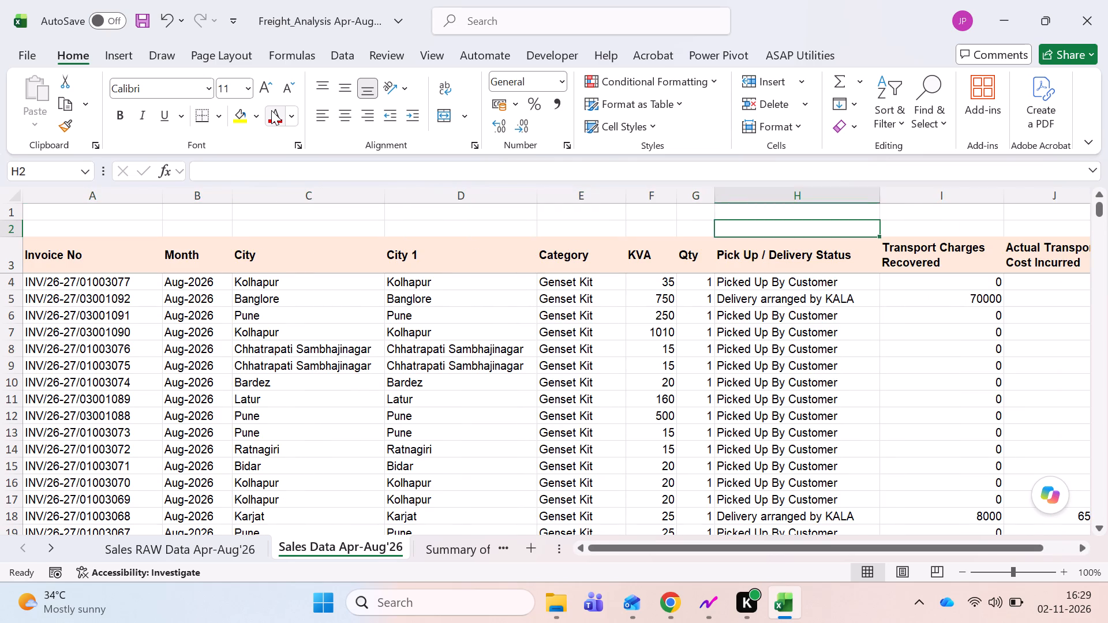
key(Right)
text(=SUB)
text(TO)
key(Tab)
text(9,)
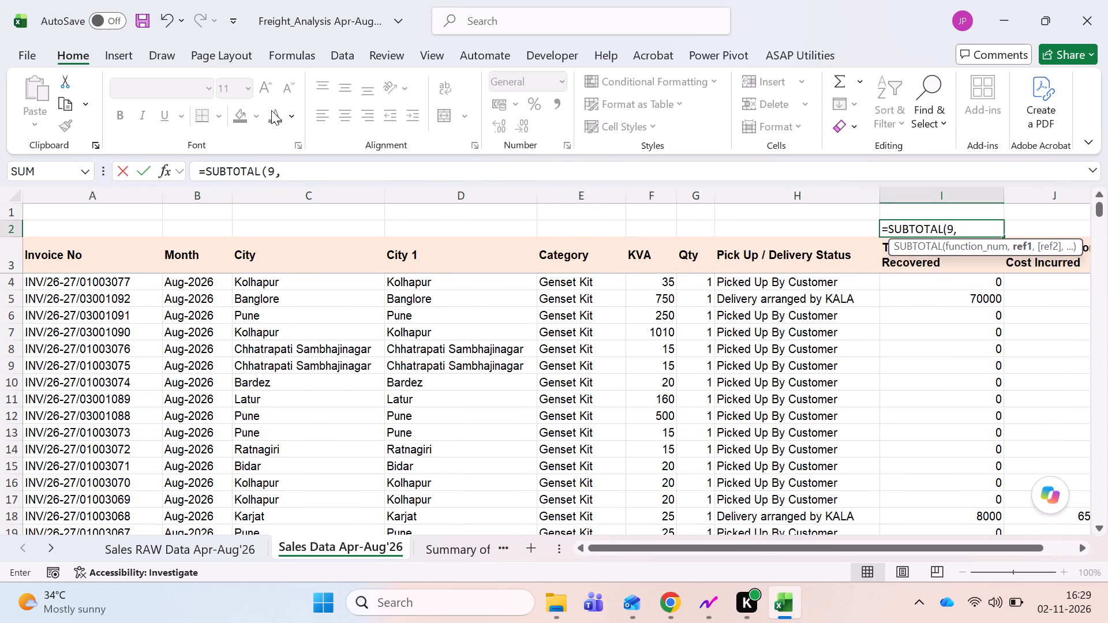
key(Down)
key(Down)
key(ctrl+shift+Down)
key(shift+parenright)
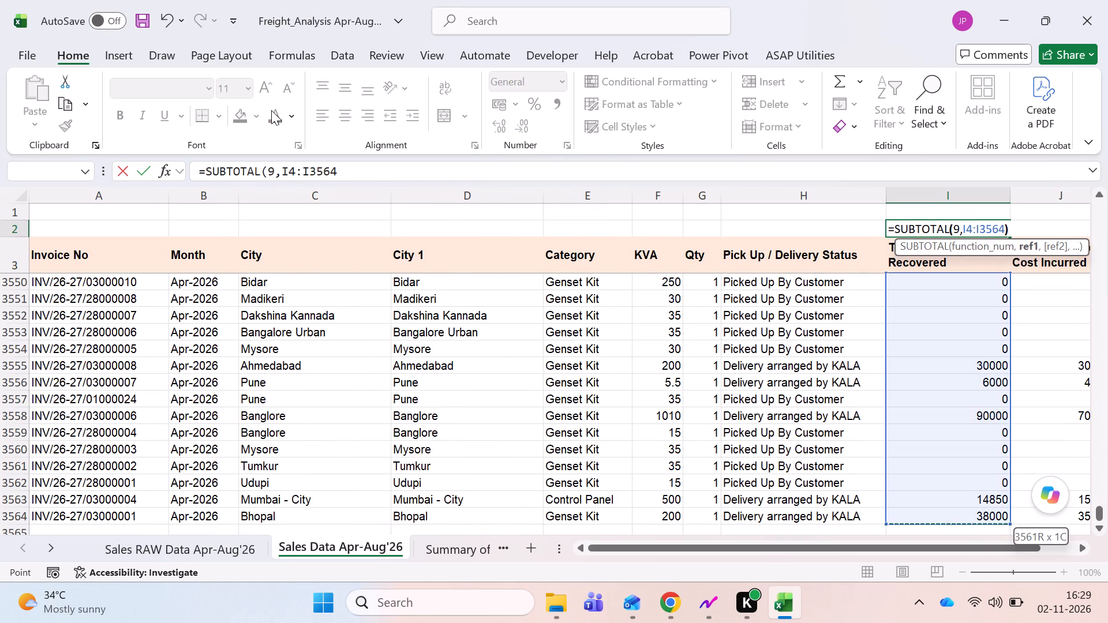
key(Return)
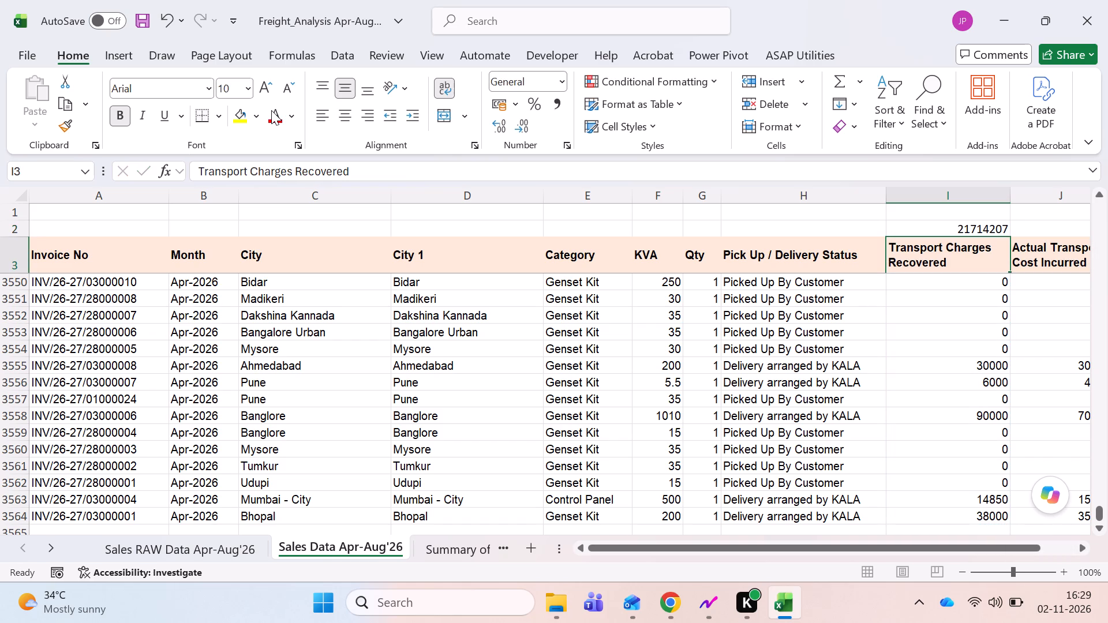
Copy the subtotal formula from I2 to J2, above the Actual Transport Cost Incurred header.
key(Up)
key(ctrl+c)
key(Right)
key(Return)
key(Right)
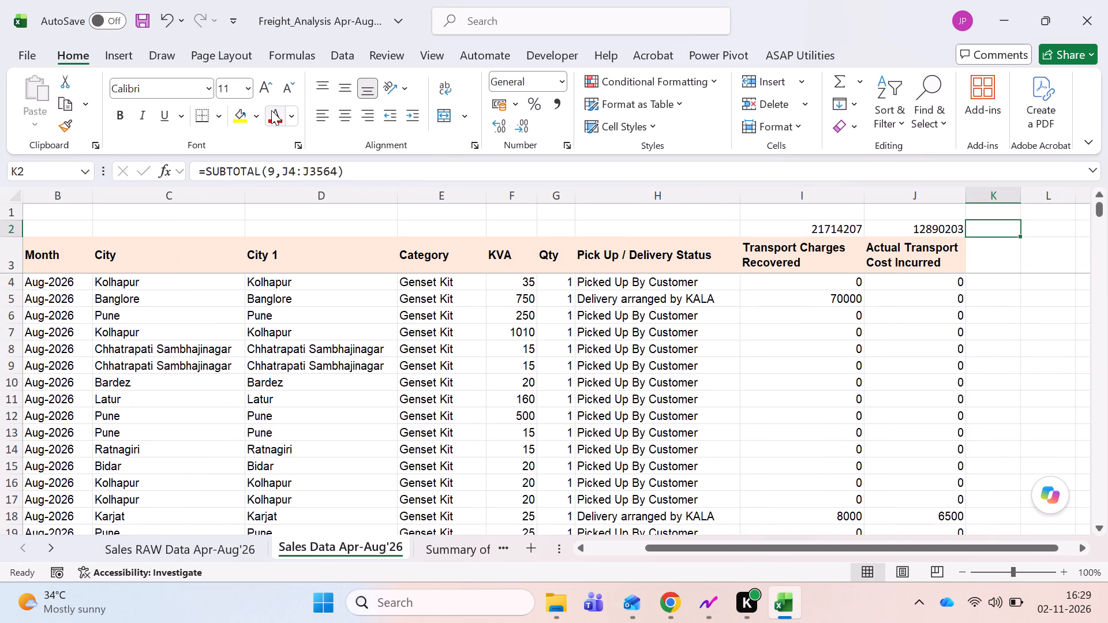
Format the two subtotals in I2:J2 with the comma number style and make them bold.
key(Left)
key(Left)
key(shift+Right)
key(alt+h)
key(k)
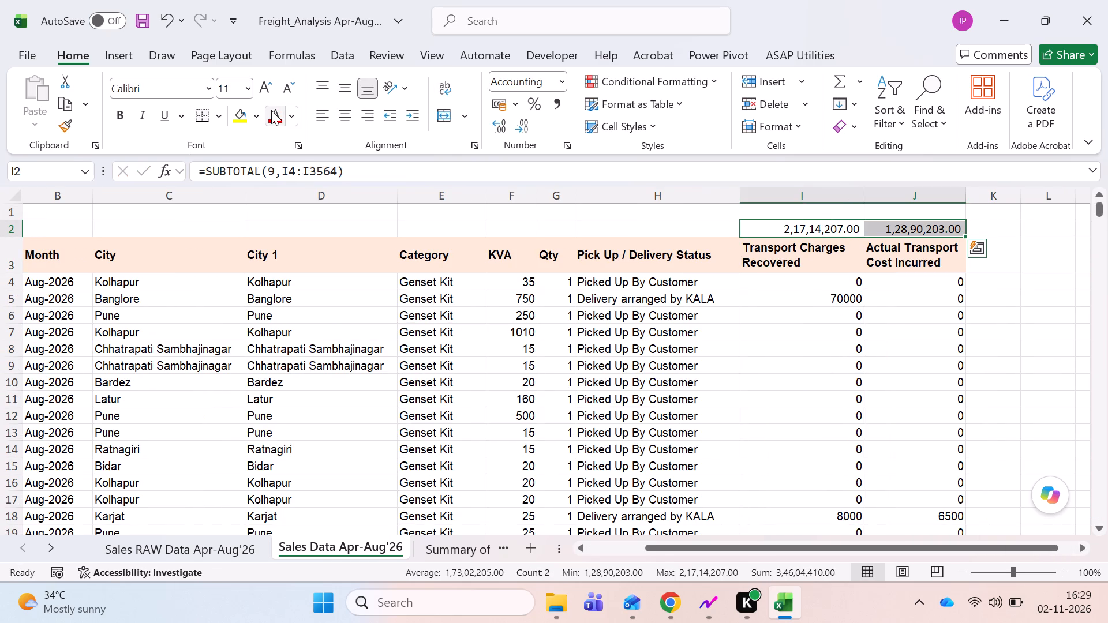
key(Right)
key(Left)
key(shift+Right)
key(ctrl+b)
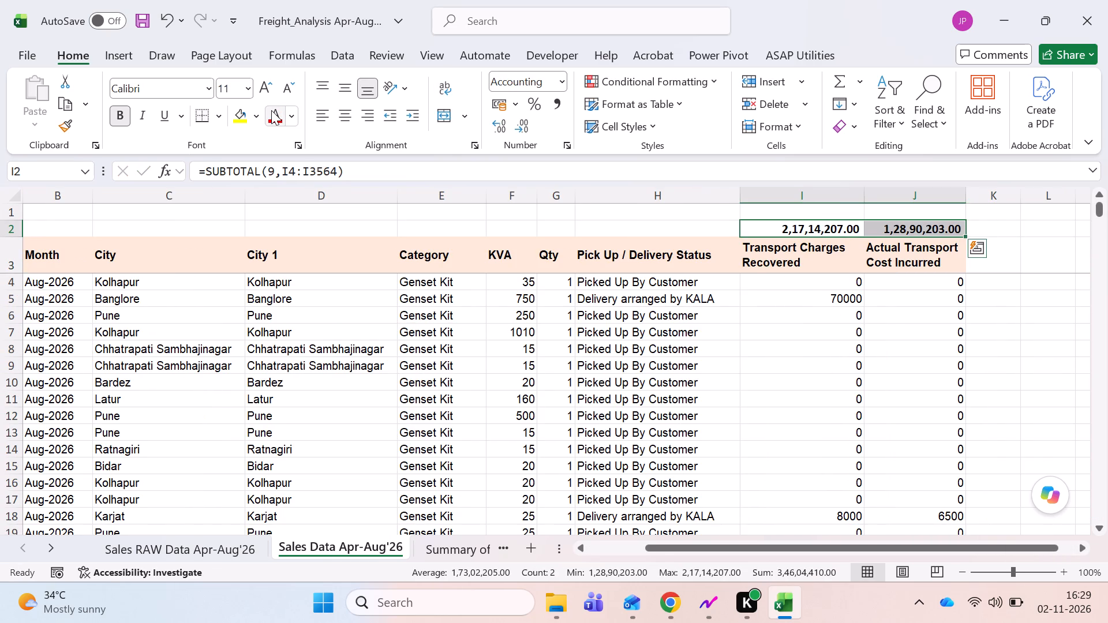
key(Right)
key(Left)
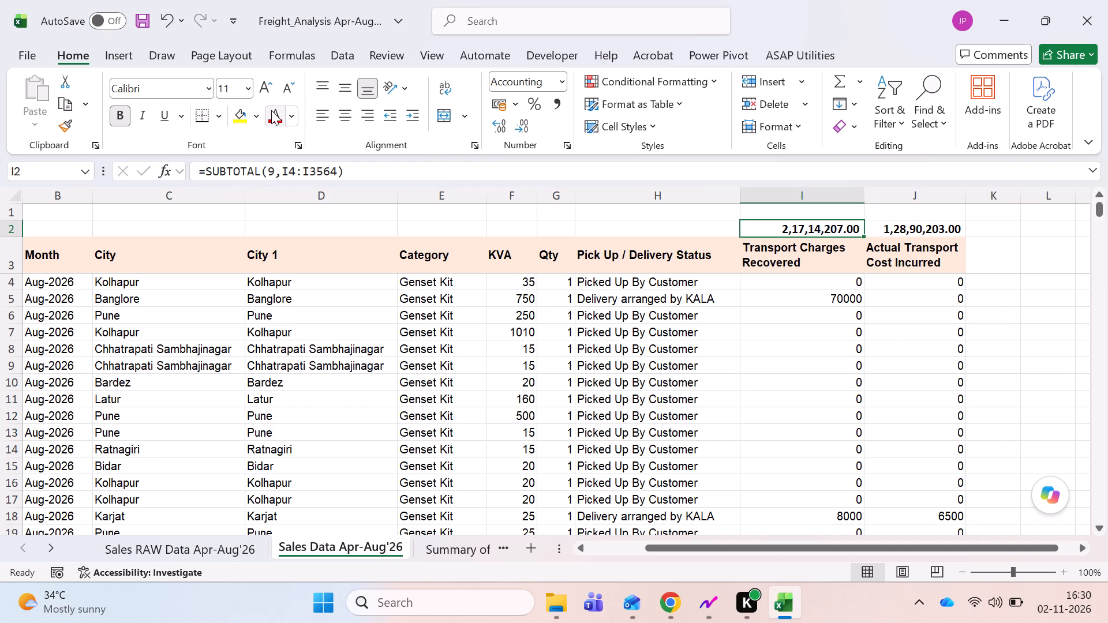
Add filters to the header row (row 3) of the Sales Data Apr-Aug'26 sheet.
key(Down)
key(shift+space)
key(Menu)
key(shift+l)
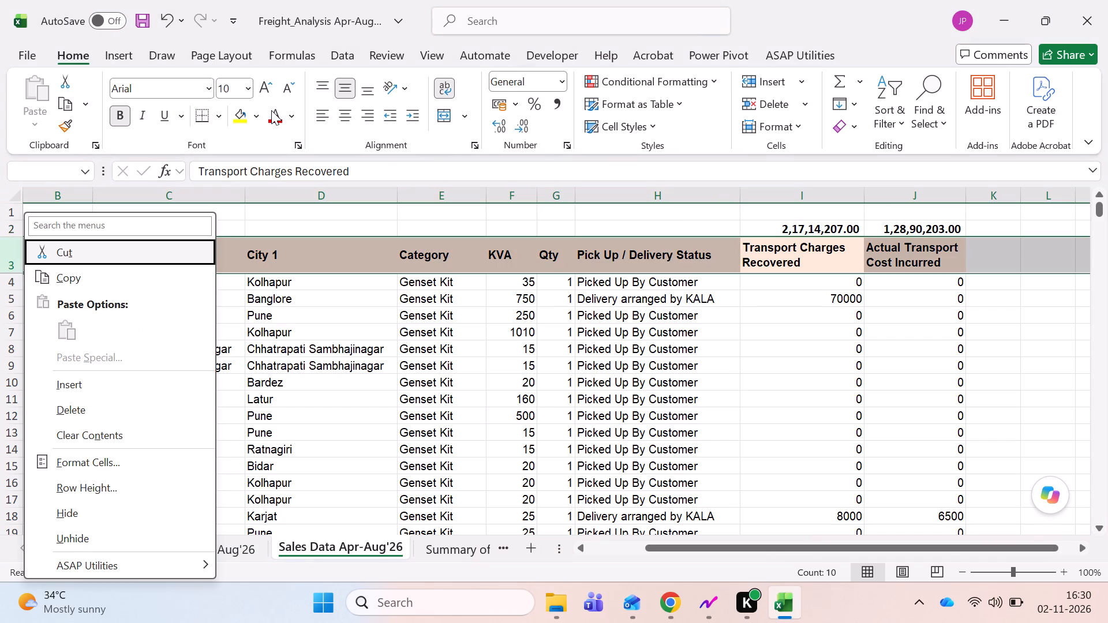
key(Escape)
key(ctrl+shift+l)
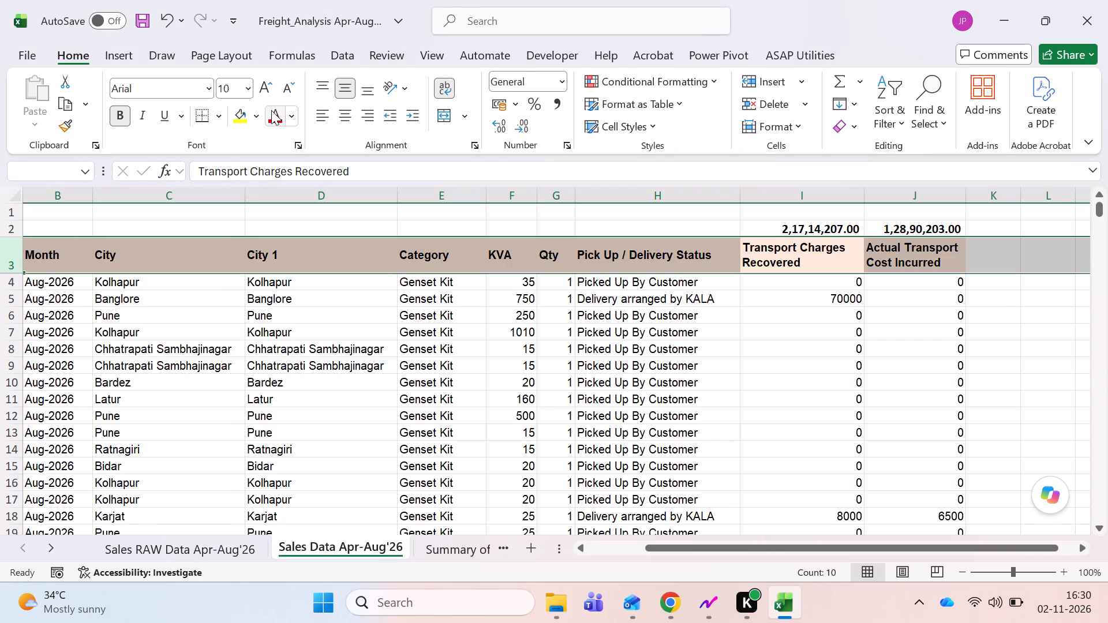
Filter the Actual Transport Cost Incurred column to exclude 0, keeping all other values.
key(Right)
key(alt+Down)
key(alt+Down)
key(alt+Down)
key(alt+Down)
key(alt+Down)
key(alt+Down)
key(alt+Down)
key(alt+Down)
key(alt+Down)
key(alt+Down)
key(alt+Down)
key(alt+Down)
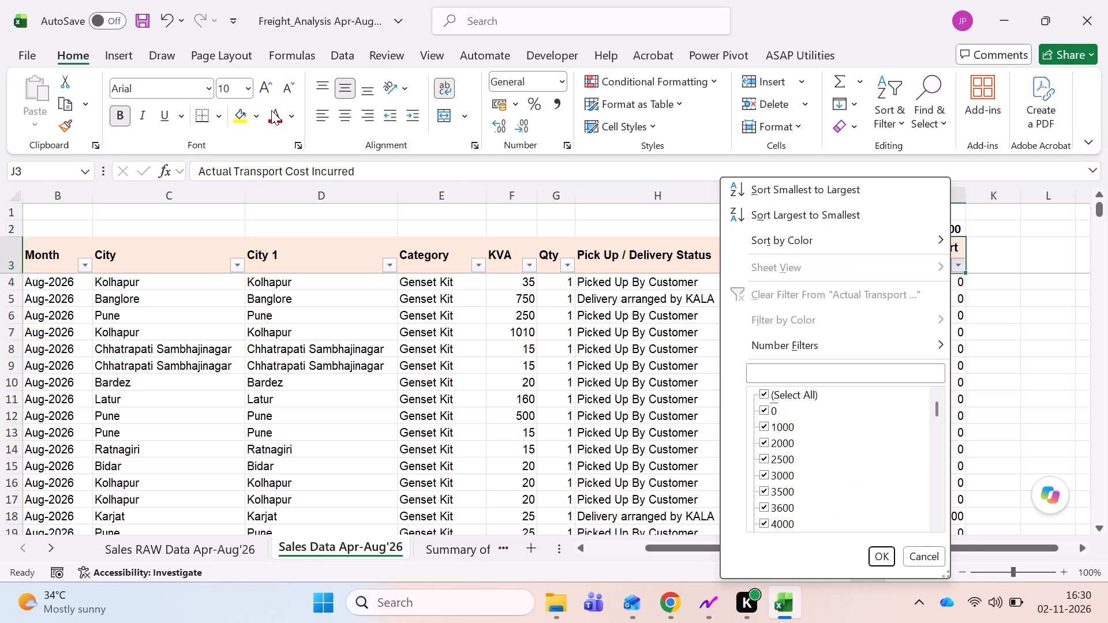
key(Down)
key(space)
key(Up)
key(Up)
key(space)
key(Down)
key(space)
key(End)
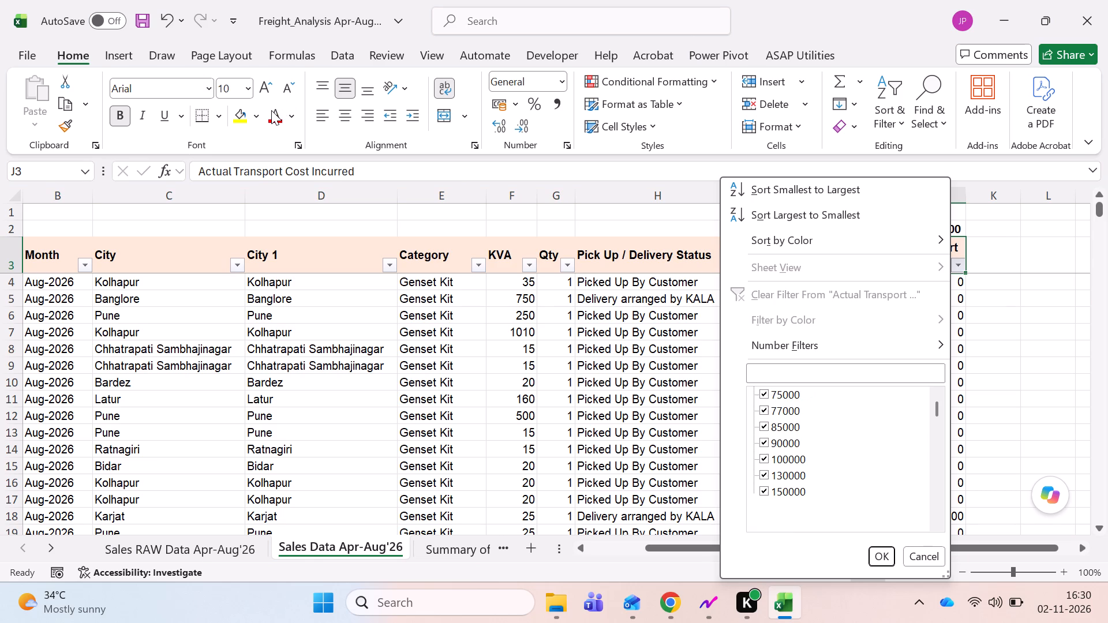
key(End)
key(Return)
Check the filtered Actual Transport Cost Incurred values down to the last row, and save the workbook.
key(Down)
key(ctrl+shift+Down)
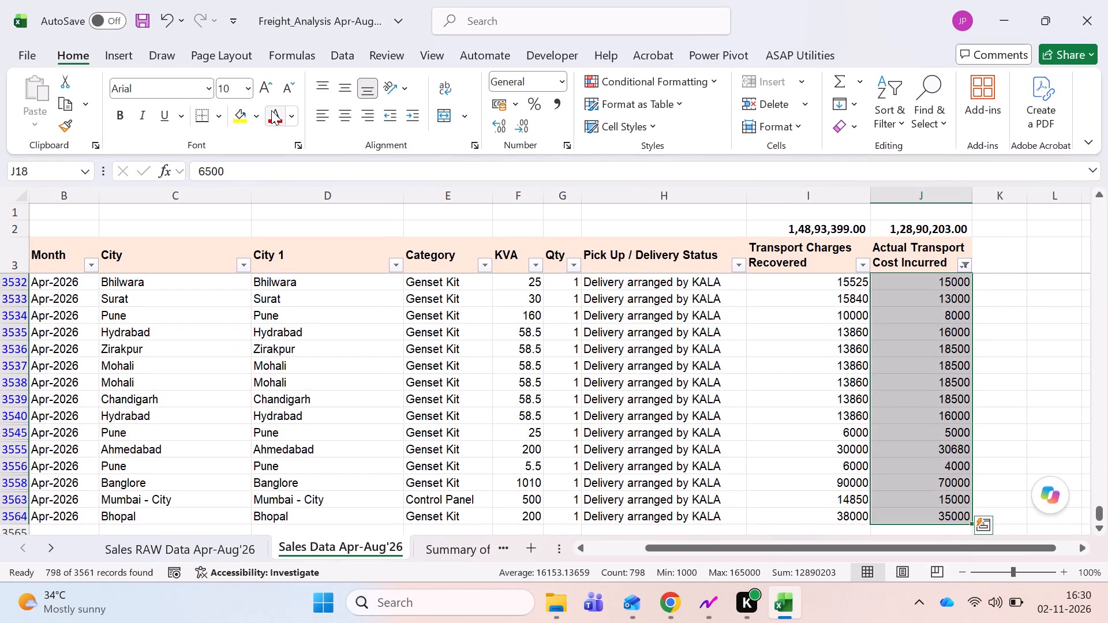
key(Down)
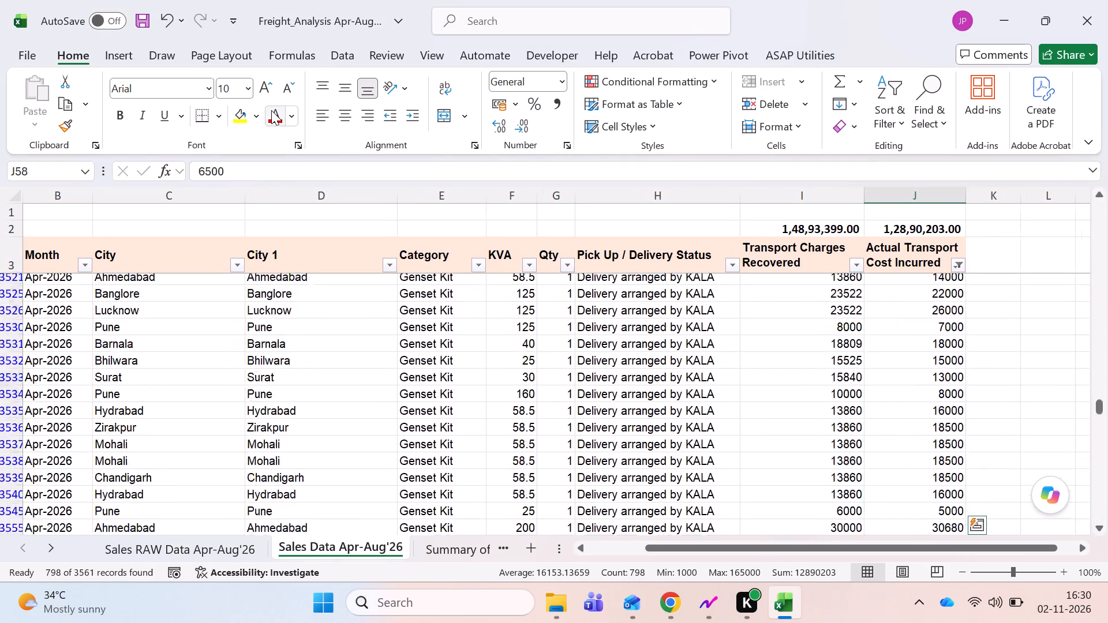
key(Up)
key(Up)
key(ctrl+Left)
key(ctrl+s)
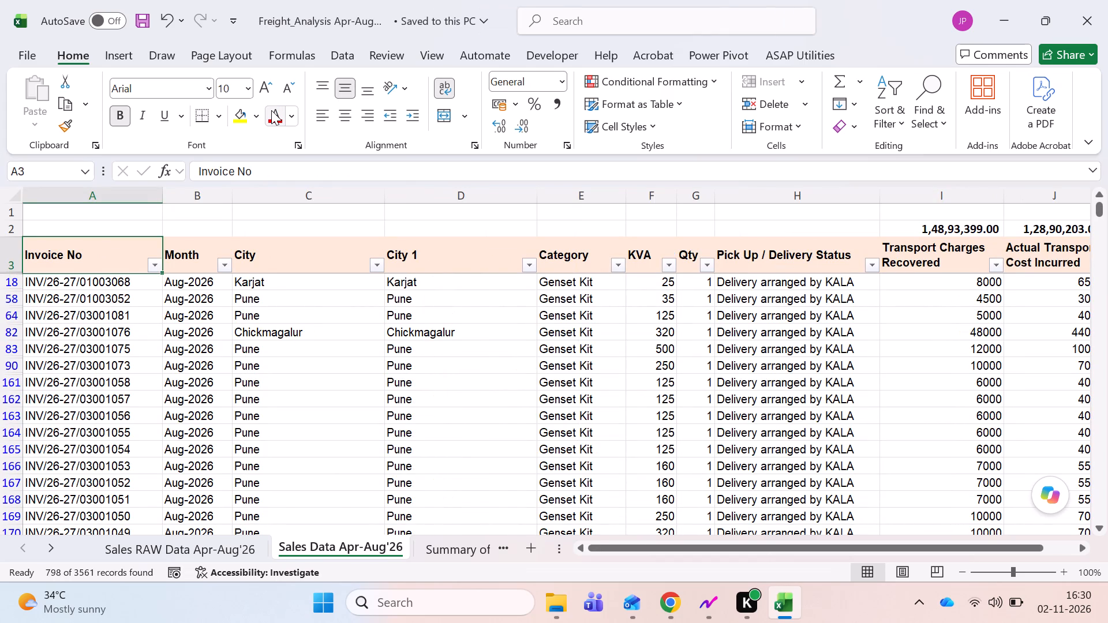
Copy the filtered Sales Data table with its headers (A3:J3564) into a new sheet after Pune_Freight, starting at A3.
key(ctrl+shift+Right)
key(ctrl+shift+Down)
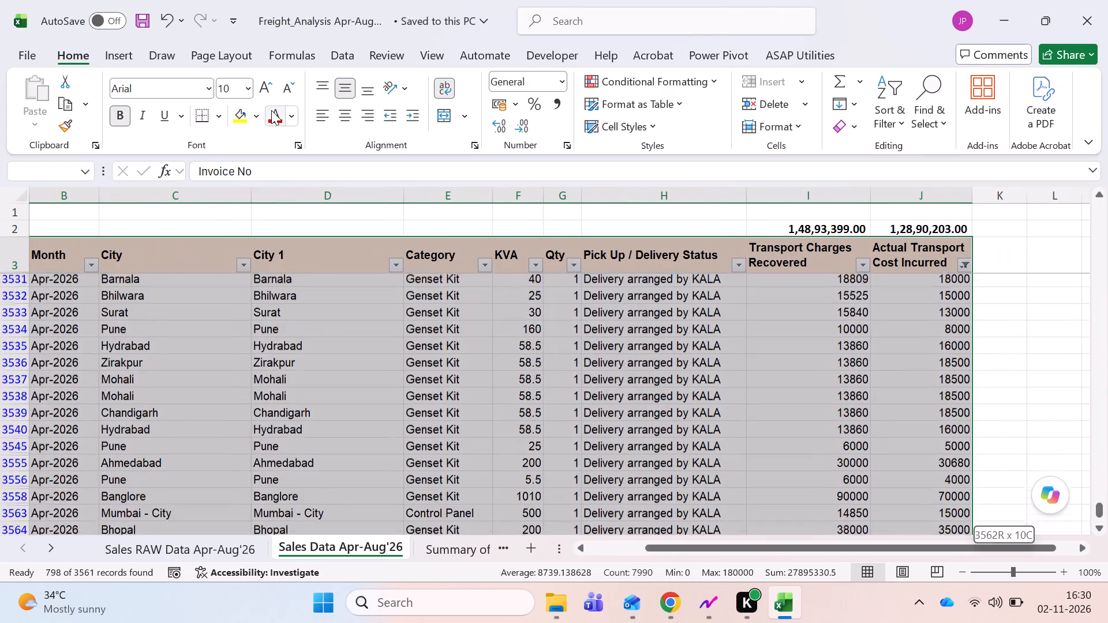
key(ctrl+c)
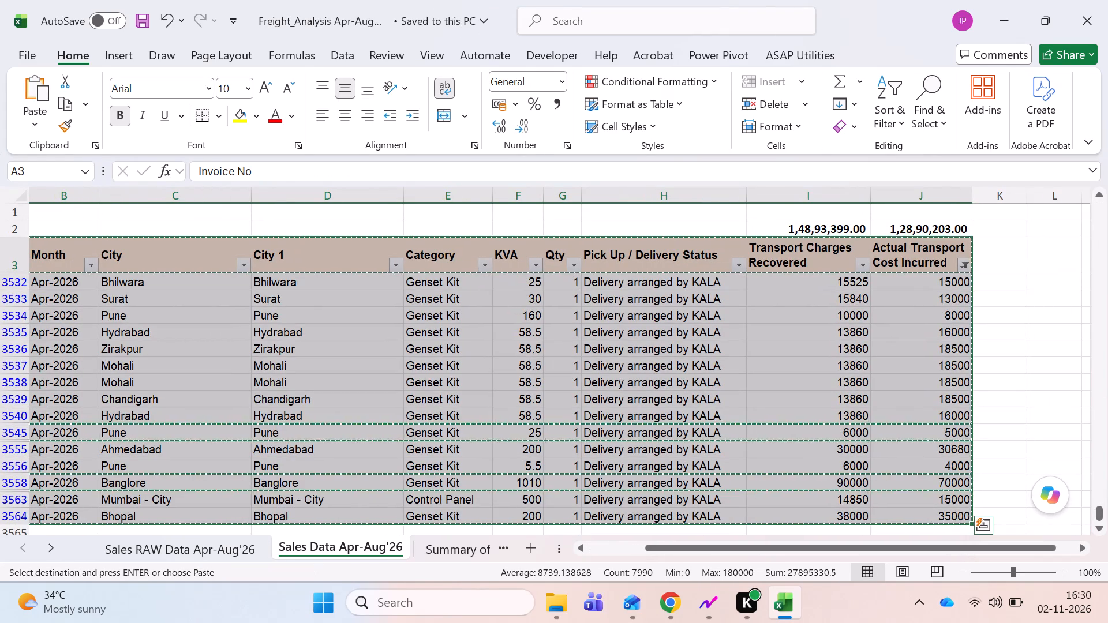
triple_click(62, 544)
triple_click(62, 544)
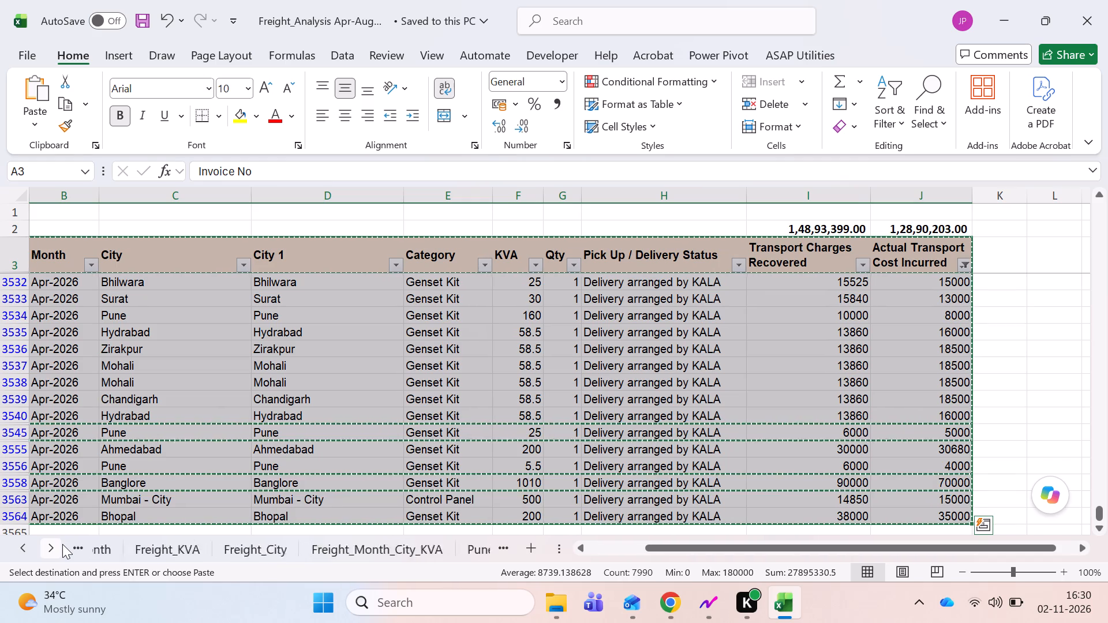
double_click(62, 544)
click(405, 555)
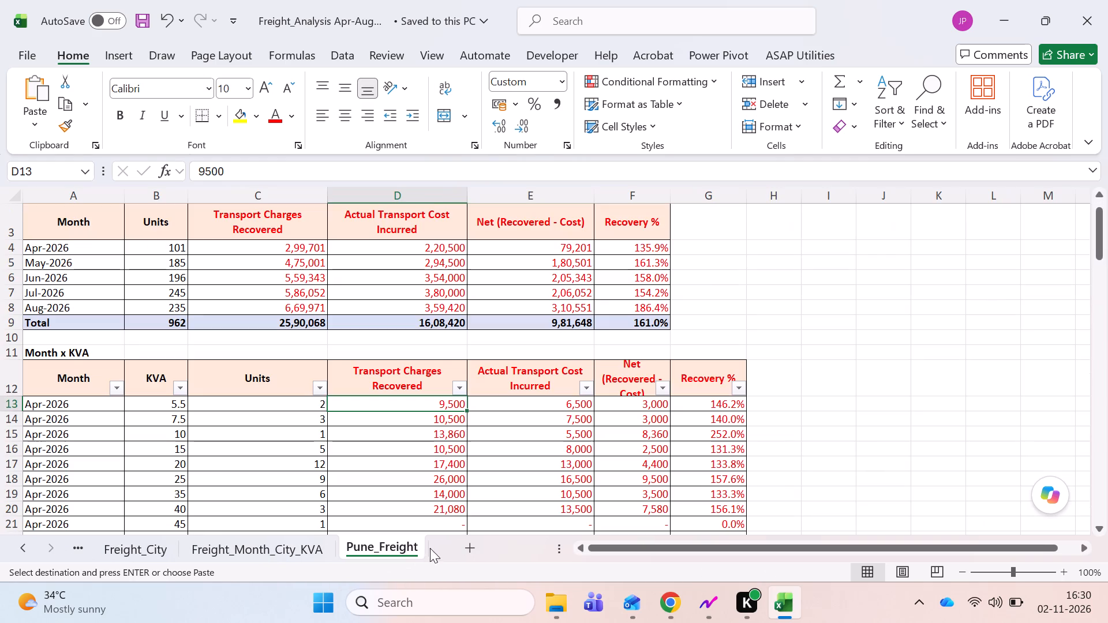
click(459, 548)
key(Down)
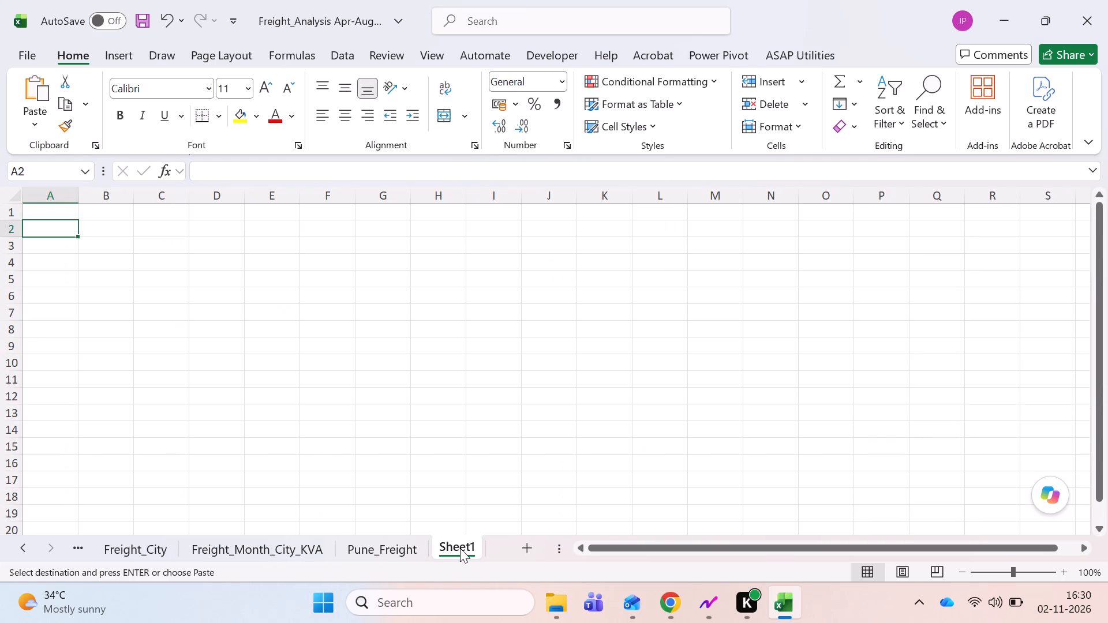
key(Down)
key(ctrl+v)
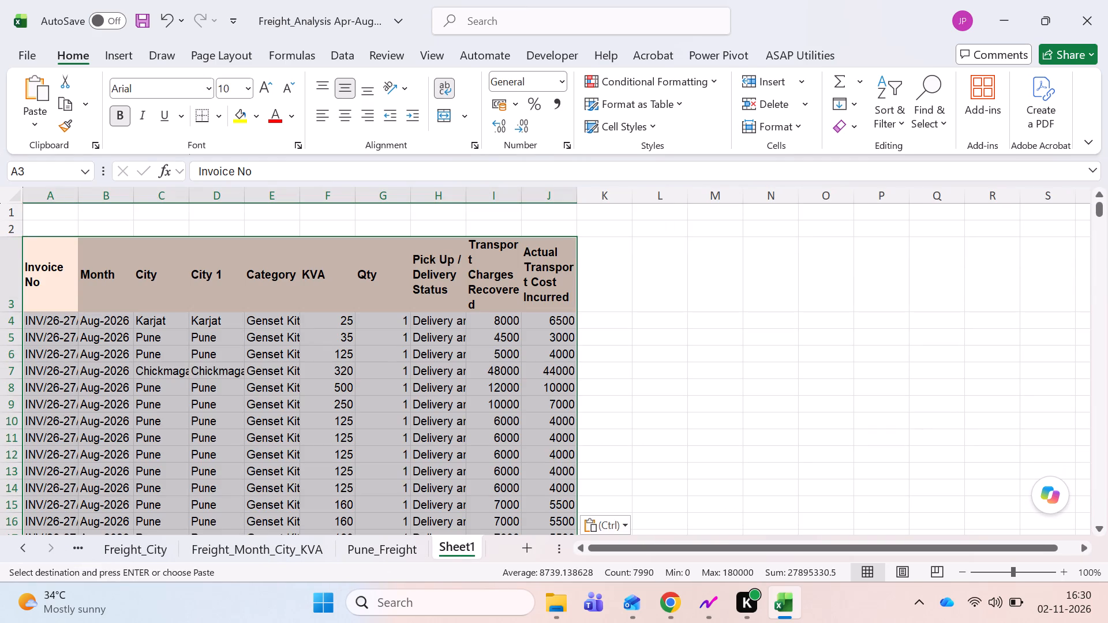
AutoFit the pasted table's columns on the new sheet and widen the Transport Charges Recovered and Actual Transport Cost Incurred columns.
key(alt+h)
text(OI)
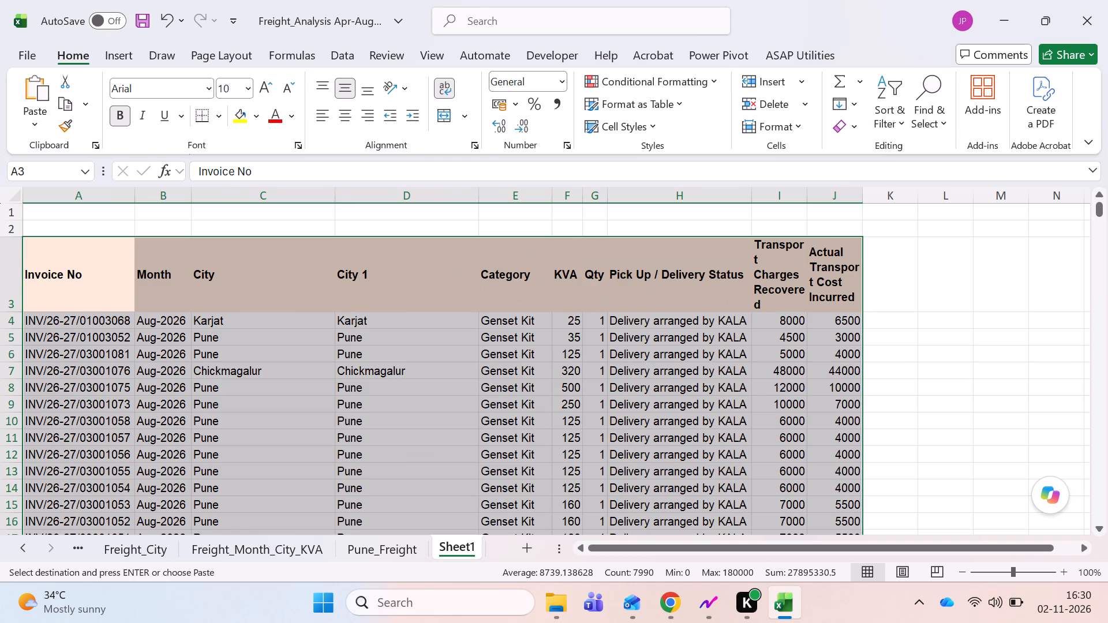
drag(808, 196, 842, 208)
drag(896, 187, 942, 213)
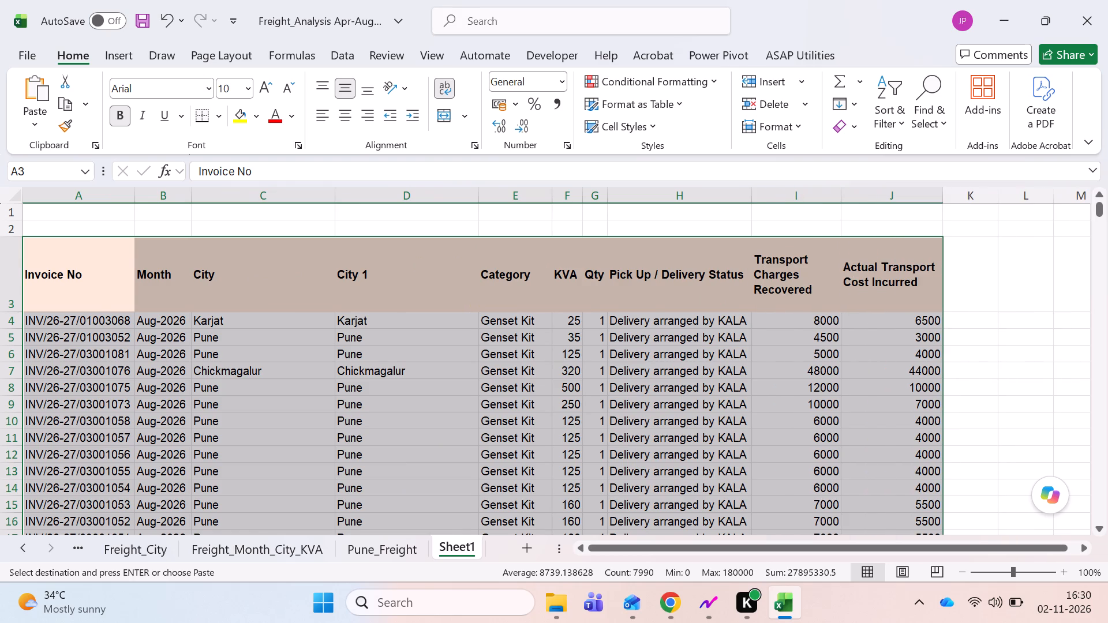
Widen the Transport Charges Recovered column slightly on the new sheet.
click(900, 286)
key(Left)
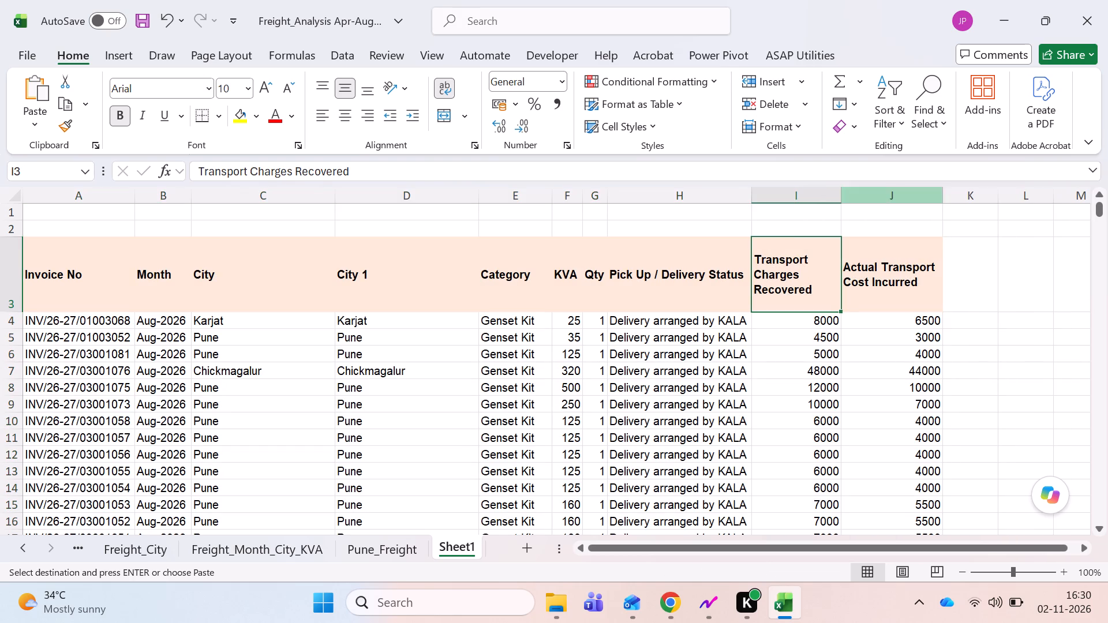
drag(844, 193, 859, 202)
click(817, 256)
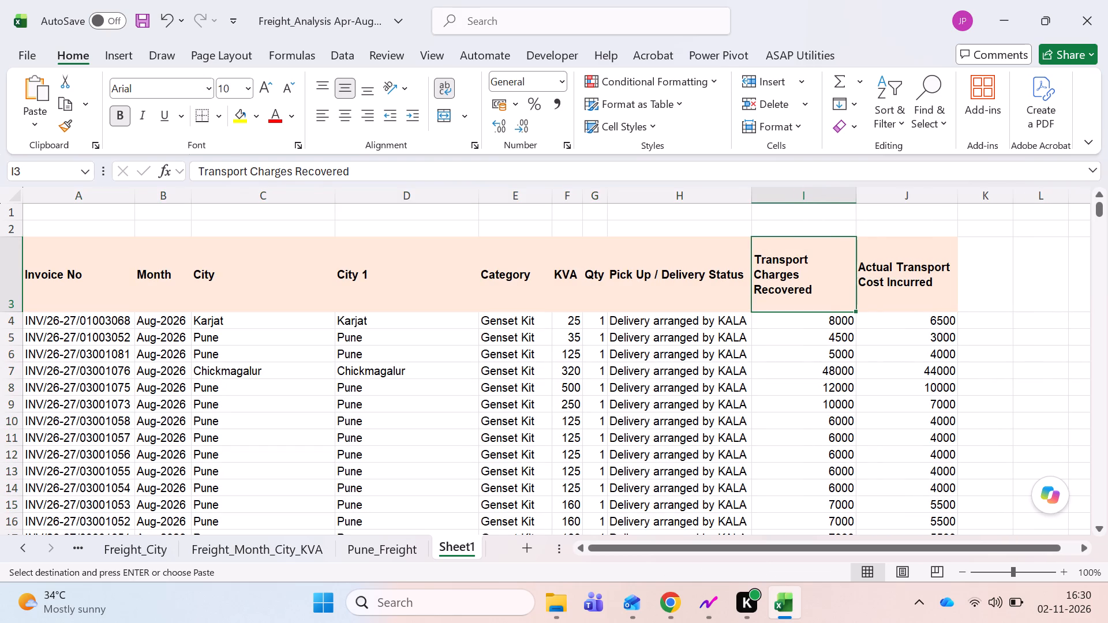
Apply the Comma number style to the Transport Charges Recovered and Actual Transport Cost Incurred values (I4:J801).
key(ctrl+Left)
key(ctrl+shift+Right)
key(ctrl+shift+Down)
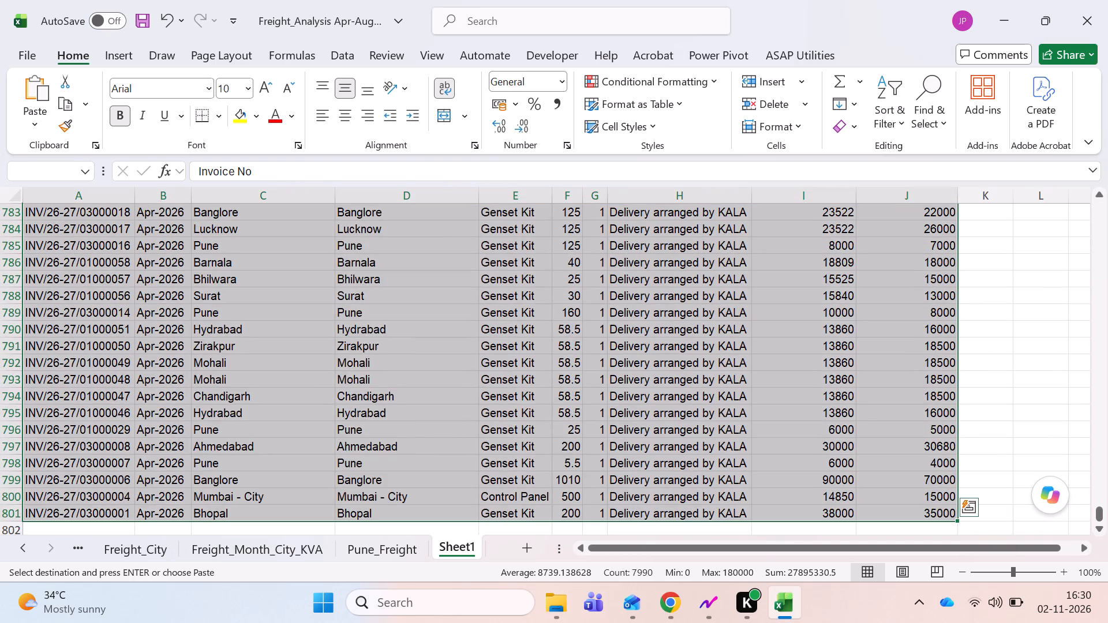
key(ctrl+Up)
key(Down)
key(Down)
key(Right)
key(Right)
key(Right)
key(Right)
key(Right)
key(Down)
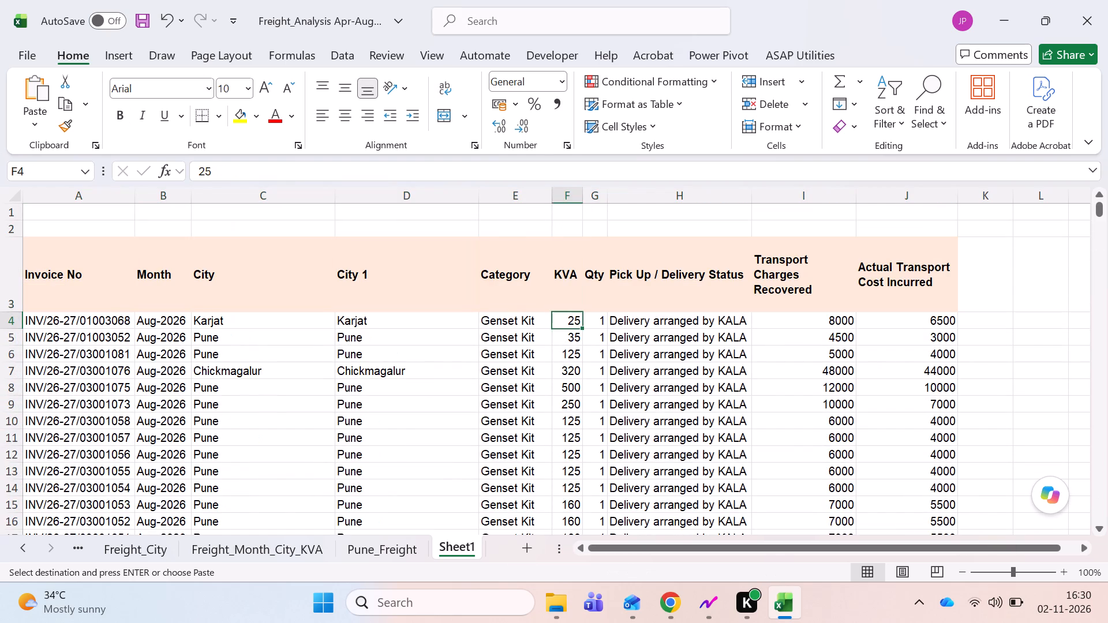
key(Right)
key(Right)
key(Right)
key(shift+Right)
key(ctrl+shift+Down)
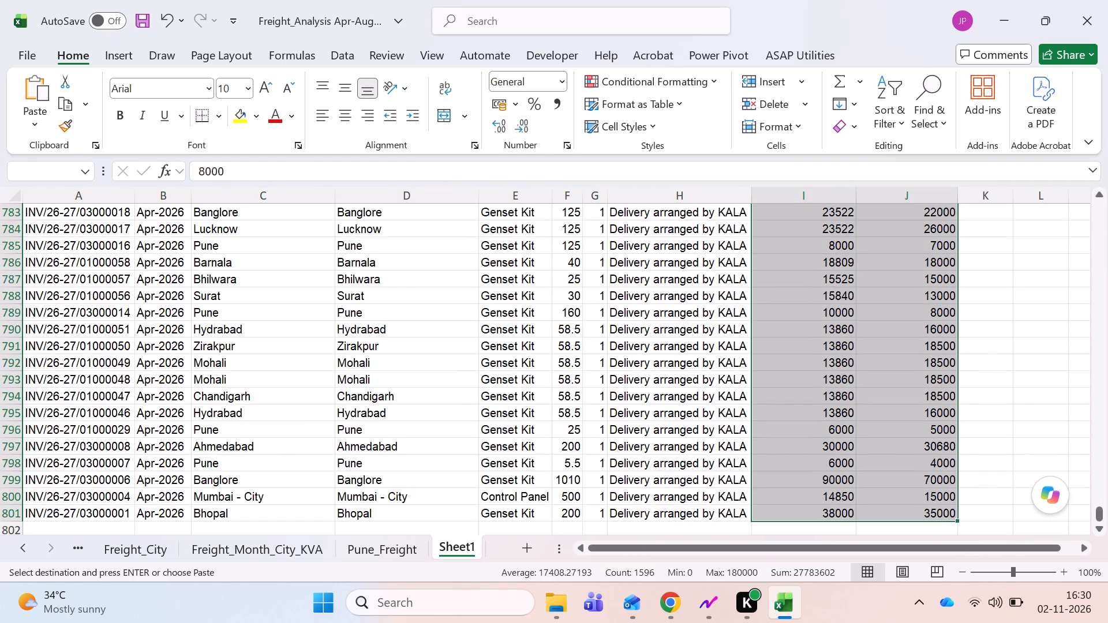
key(alt+h)
key(k)
key(Up)
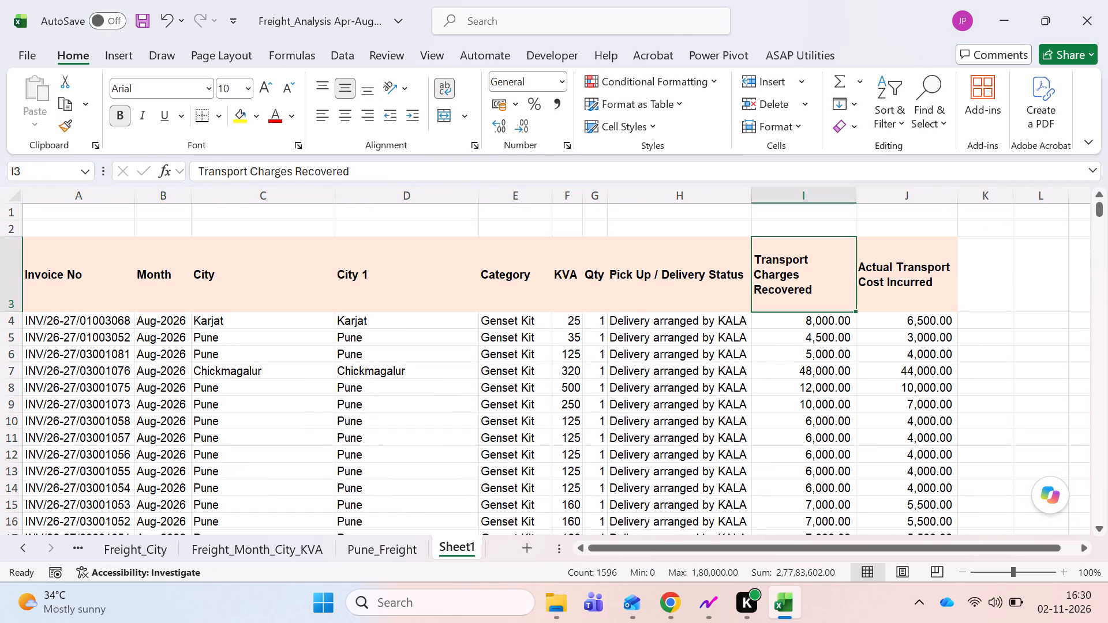
Save the workbook with cell A3 of the new sheet selected.
key(Right)
key(ctrl+shift+Left)
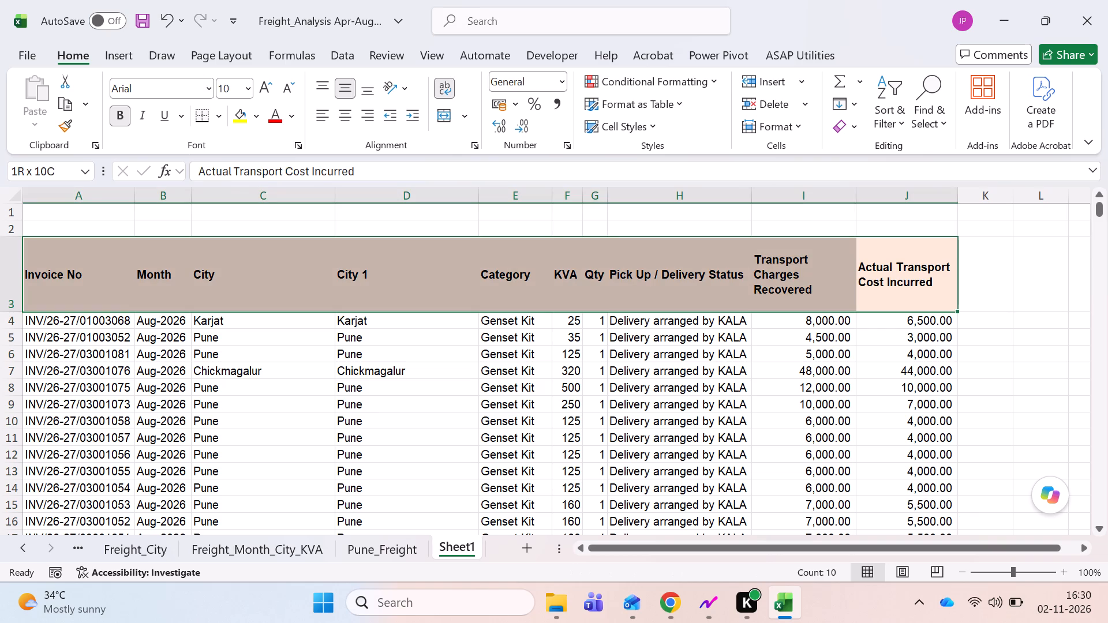
key(ctrl+s)
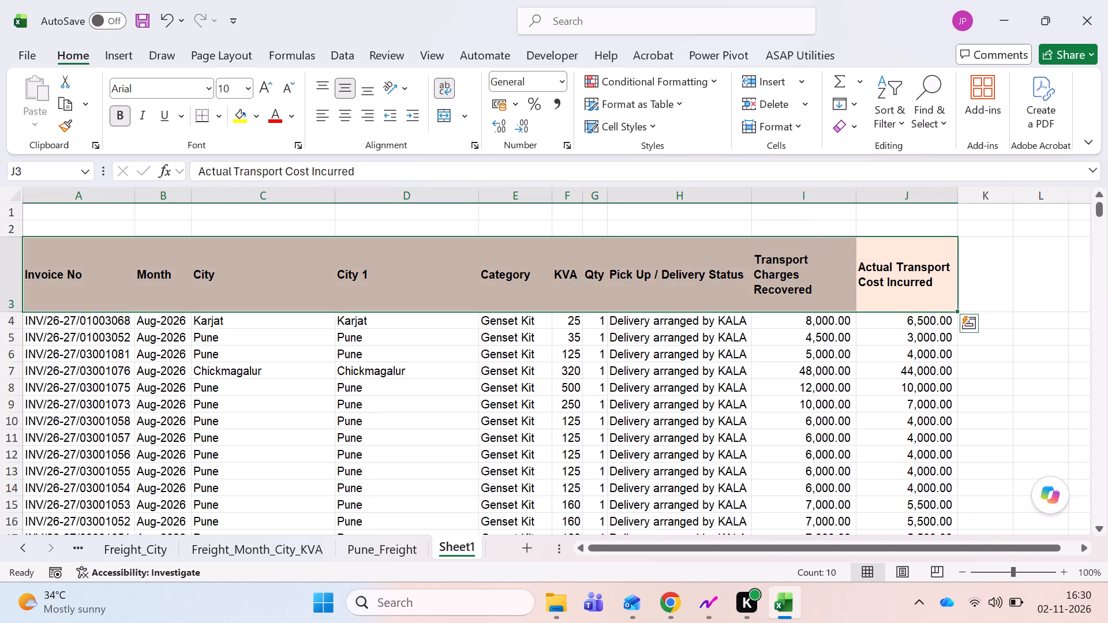
key(ctrl+Left)
key(Right)
key(Right)
key(Left)
key(Left)
key(Left)
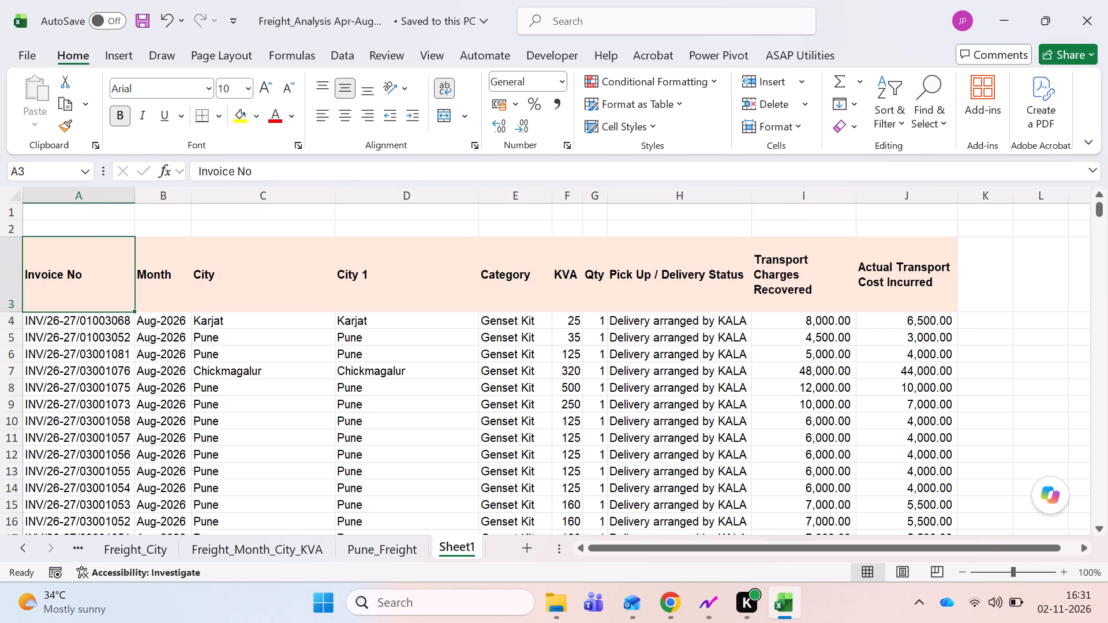
key(ctrl+s)
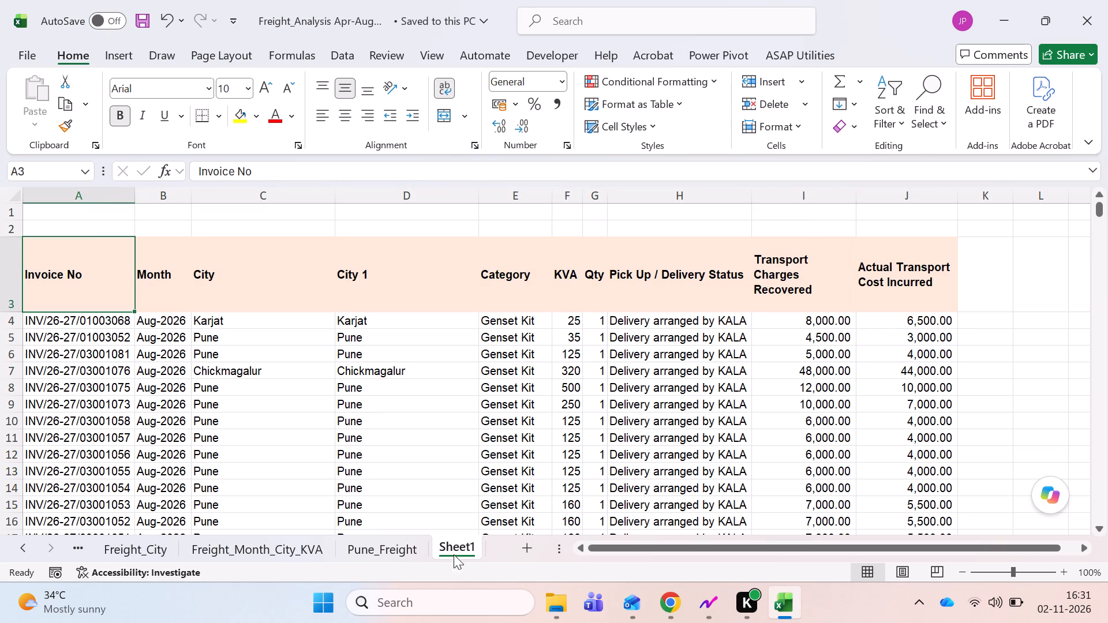
Rename the new sheet as "Freight Cost Identified" and save the workbook.
right_click(458, 546)
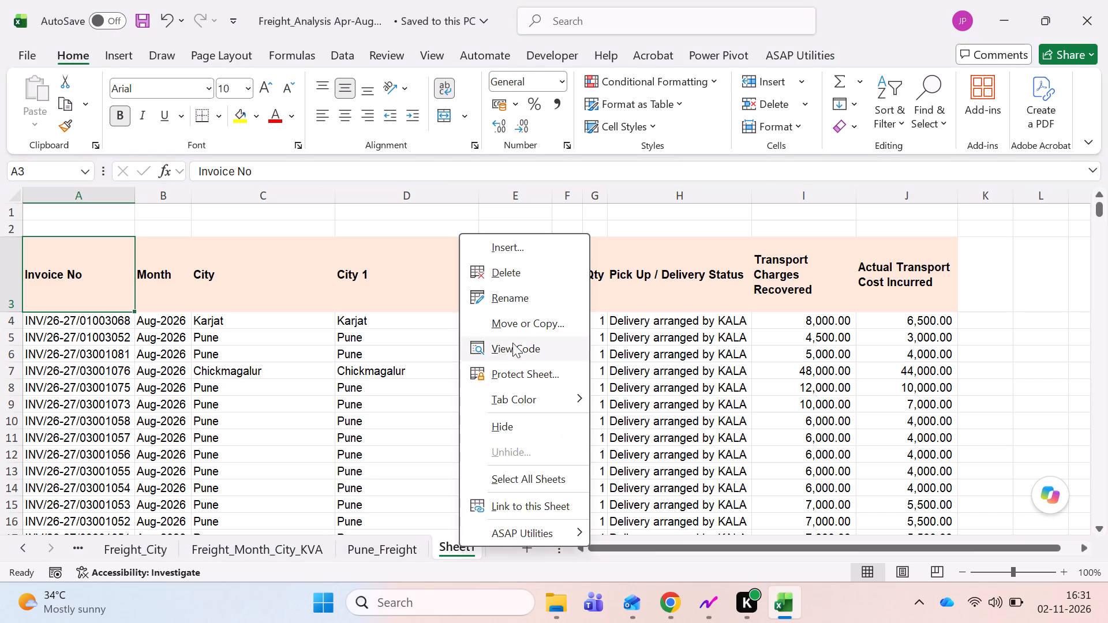
click(525, 302)
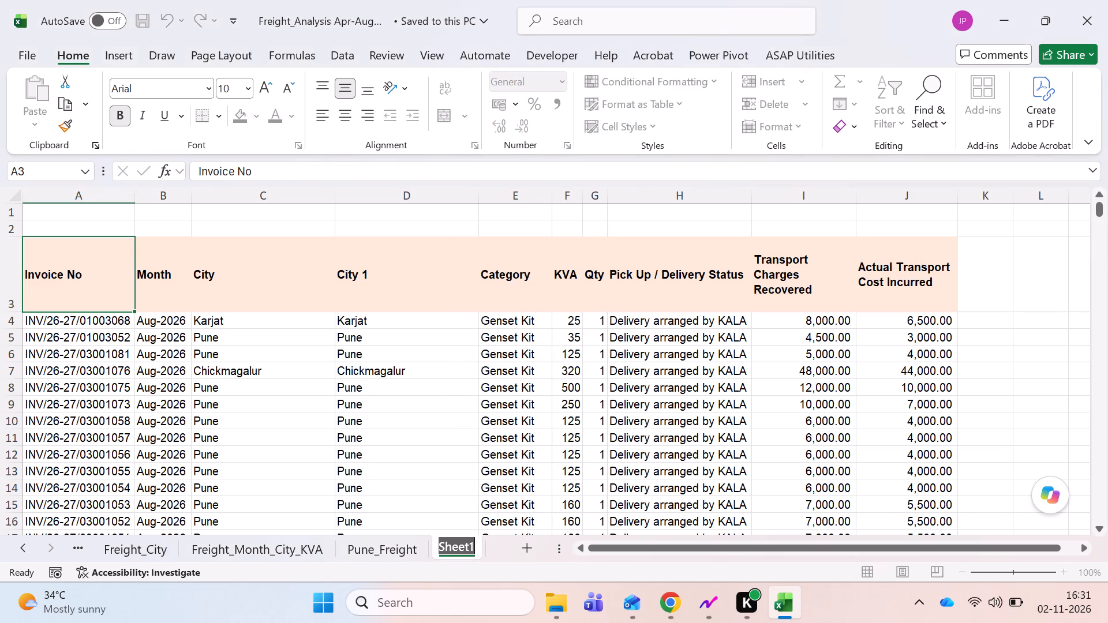
text(fREIGH)
key(t)
key(BackSpace)
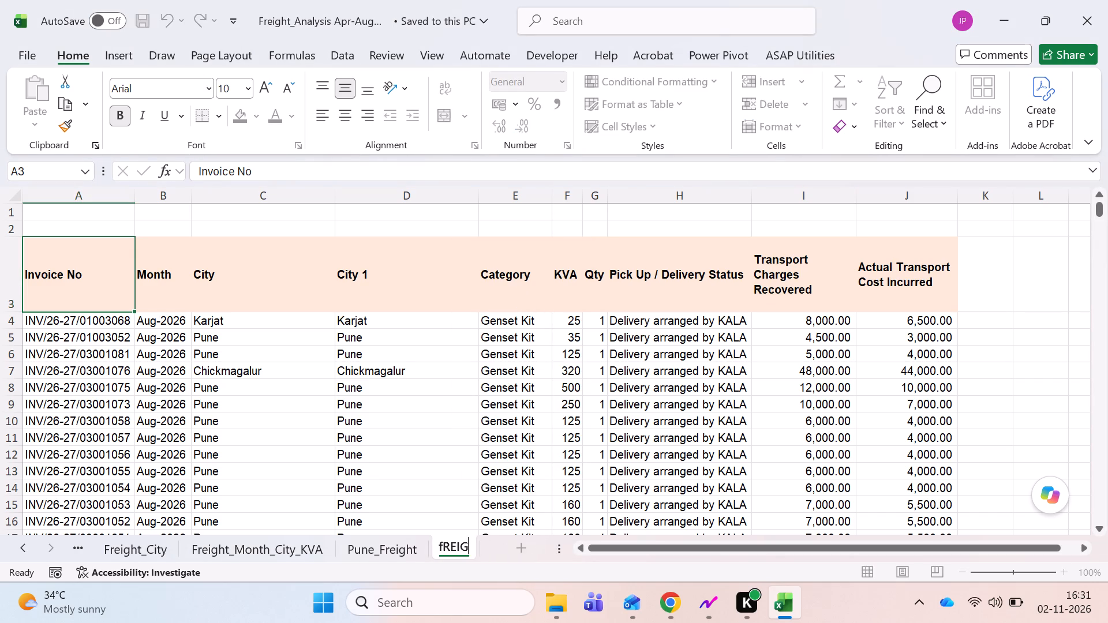
key(BackSpace)
key(BackSpace)
key(BackSpace)
key(BackSpace)
key(BackSpace)
text(Freight COst)
key(BackSpace)
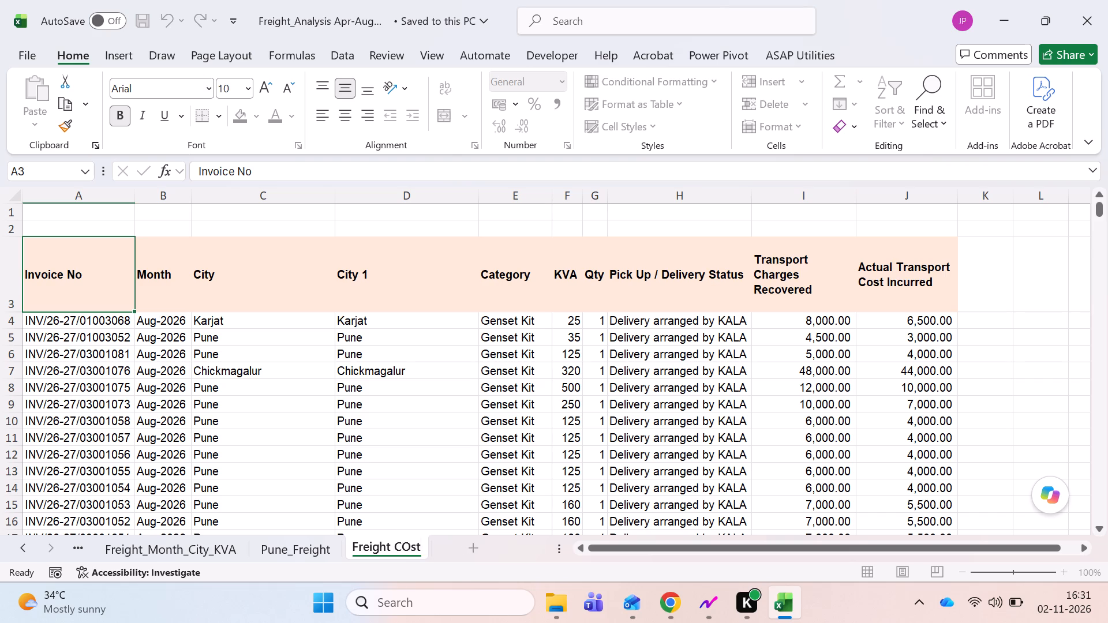
key(BackSpace)
key(BackSpace)
text(ost Identified)
key(Return)
key(ctrl+s)
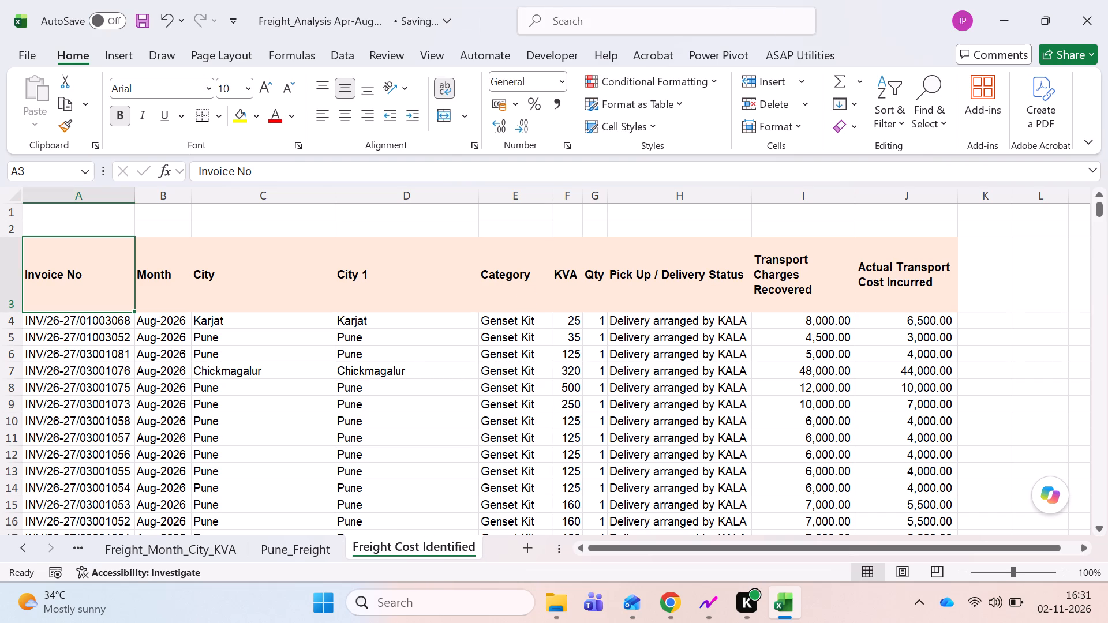
Create a copy of the Freight Cost Identified sheet in a new workbook.
key(Left)
key(ctrl+Left)
key(ctrl+Left)
click(11, 194)
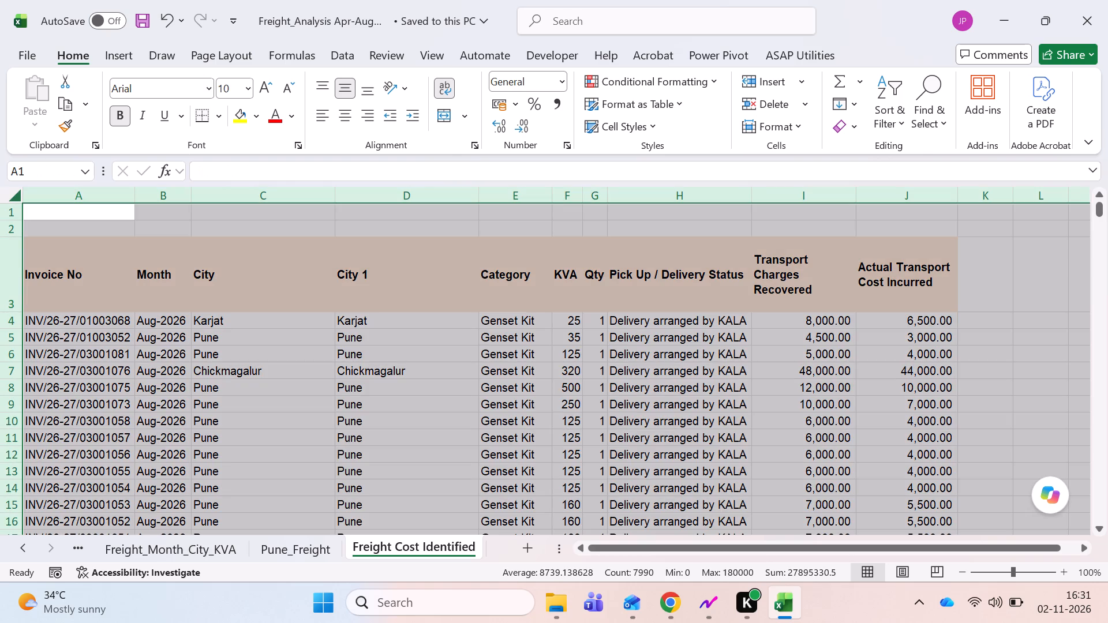
right_click(415, 553)
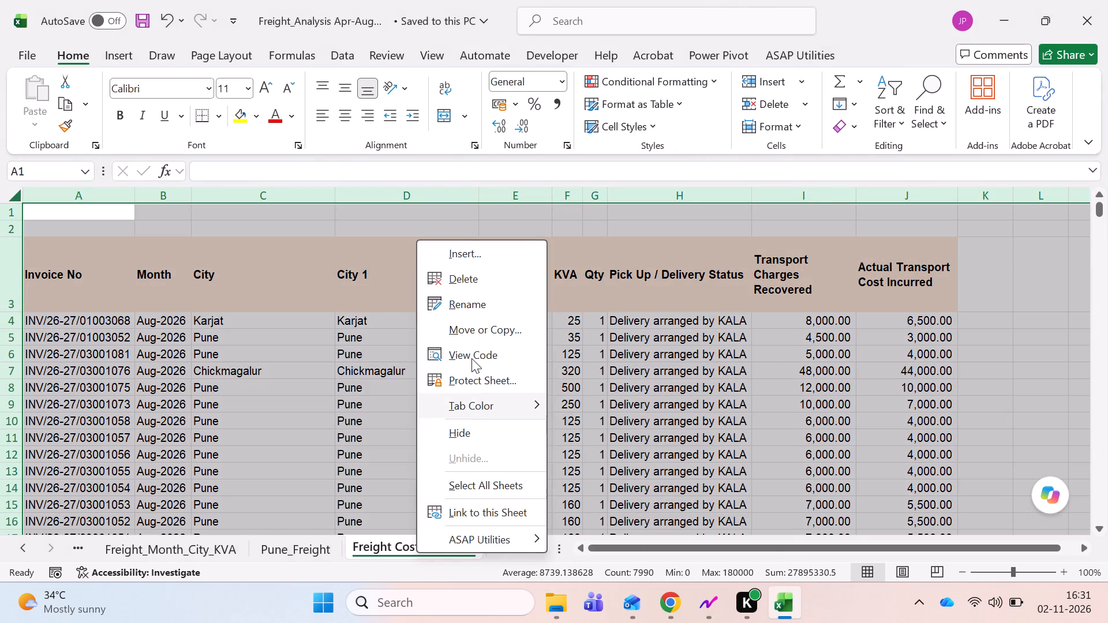
click(478, 326)
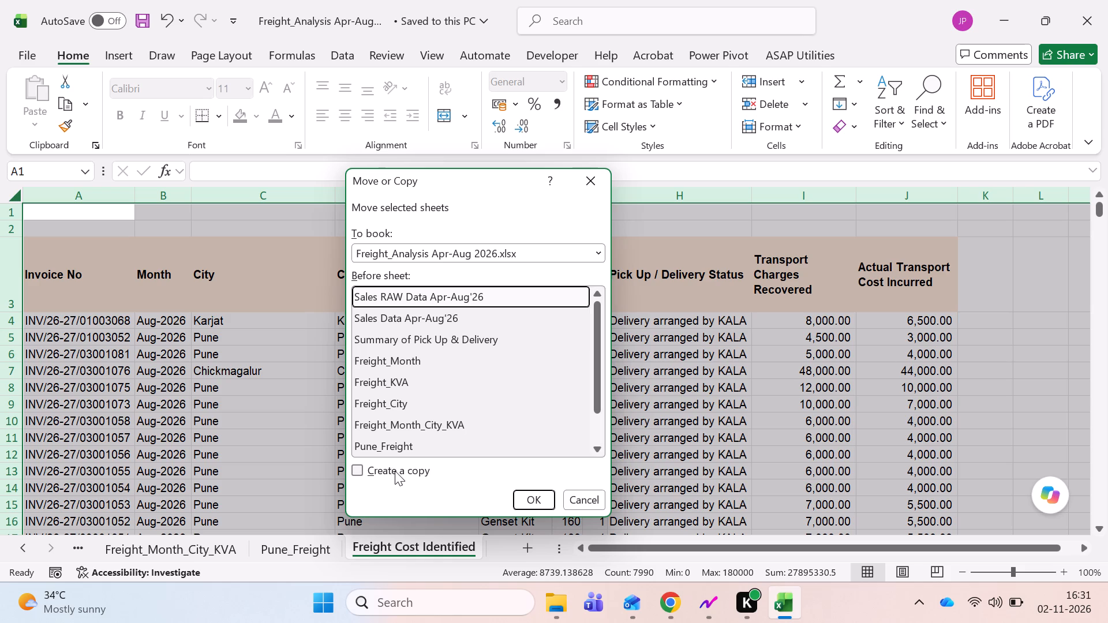
click(395, 471)
click(495, 245)
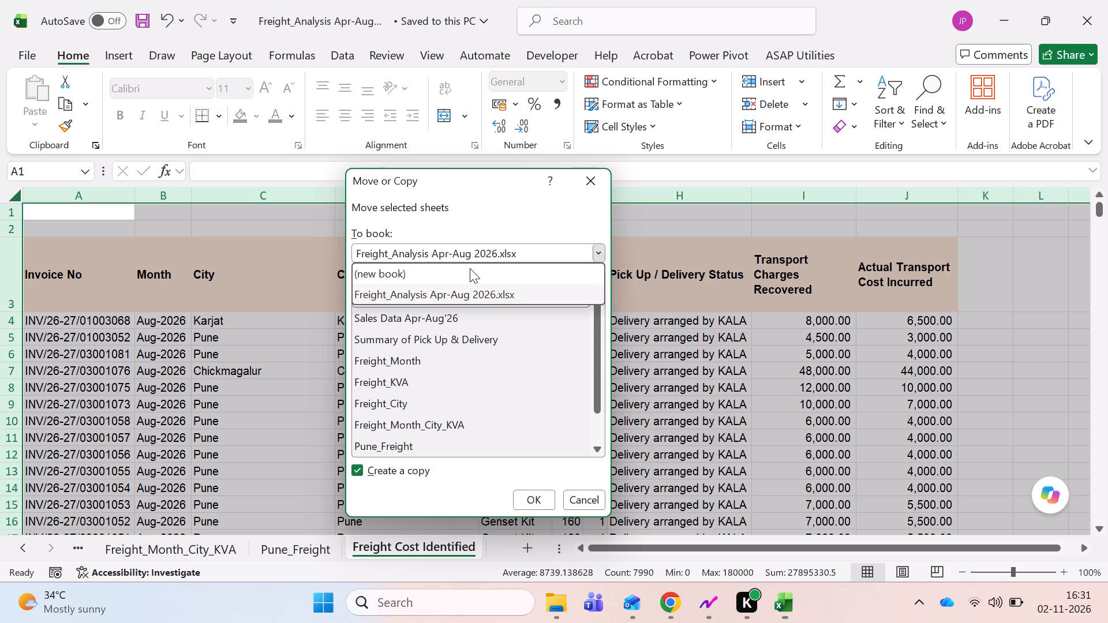
click(439, 276)
click(531, 499)
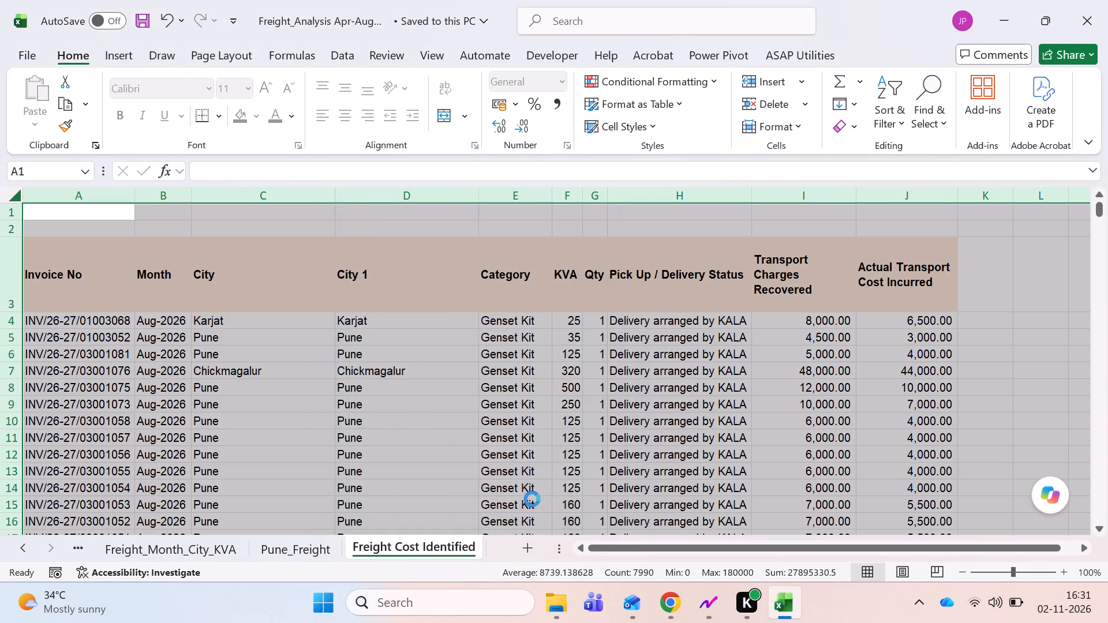
click(162, 344)
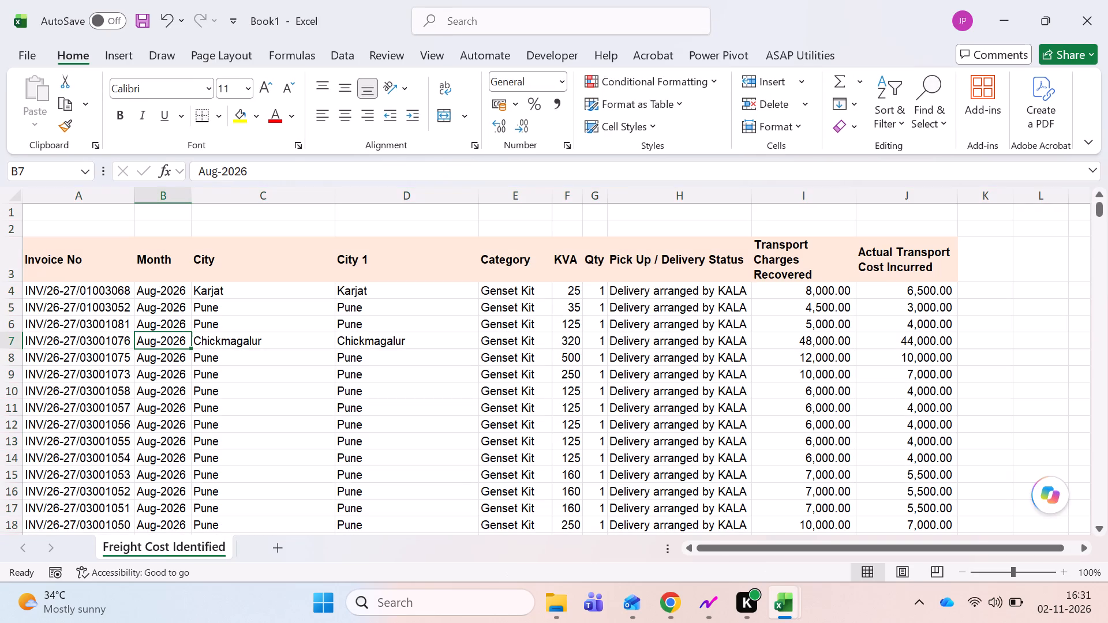
key(ctrl+s)
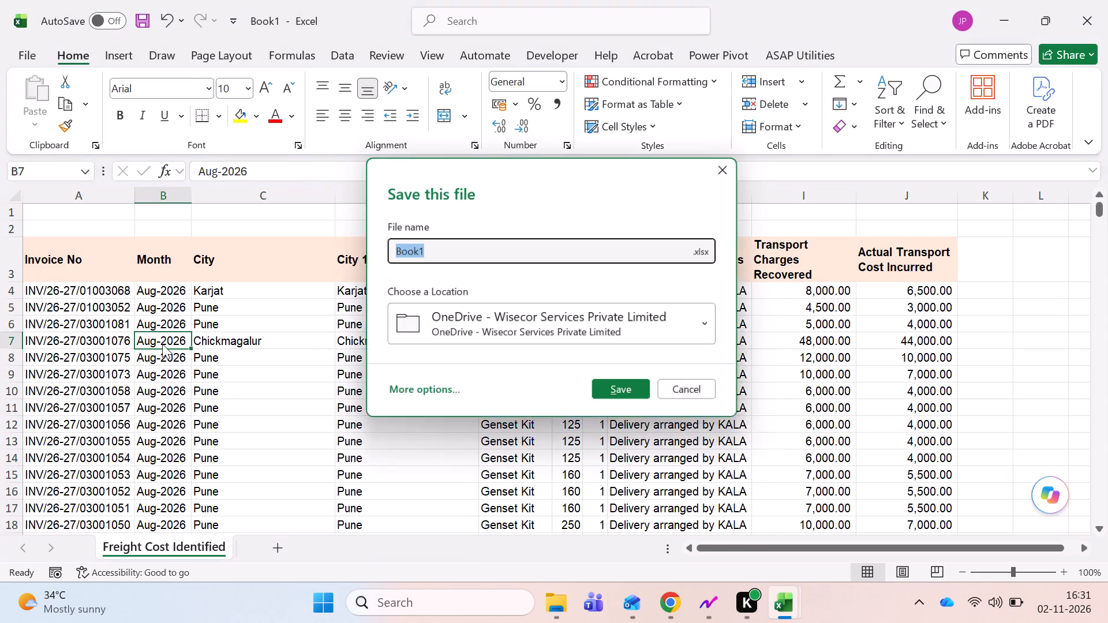
key(Escape)
Apply all borders to the whole table, headers included (A3:J801), in the new workbook.
key(ctrl+Left)
key(ctrl+Up)
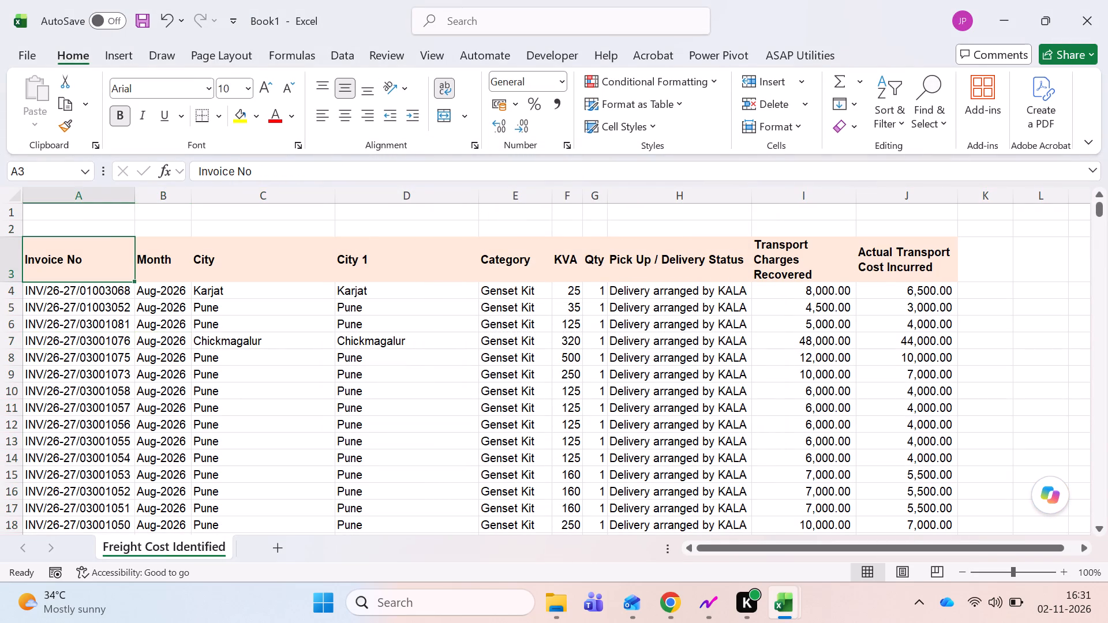
key(ctrl+shift+Right)
key(ctrl+shift+Down)
key(alt+h)
key(alt+b)
key(a)
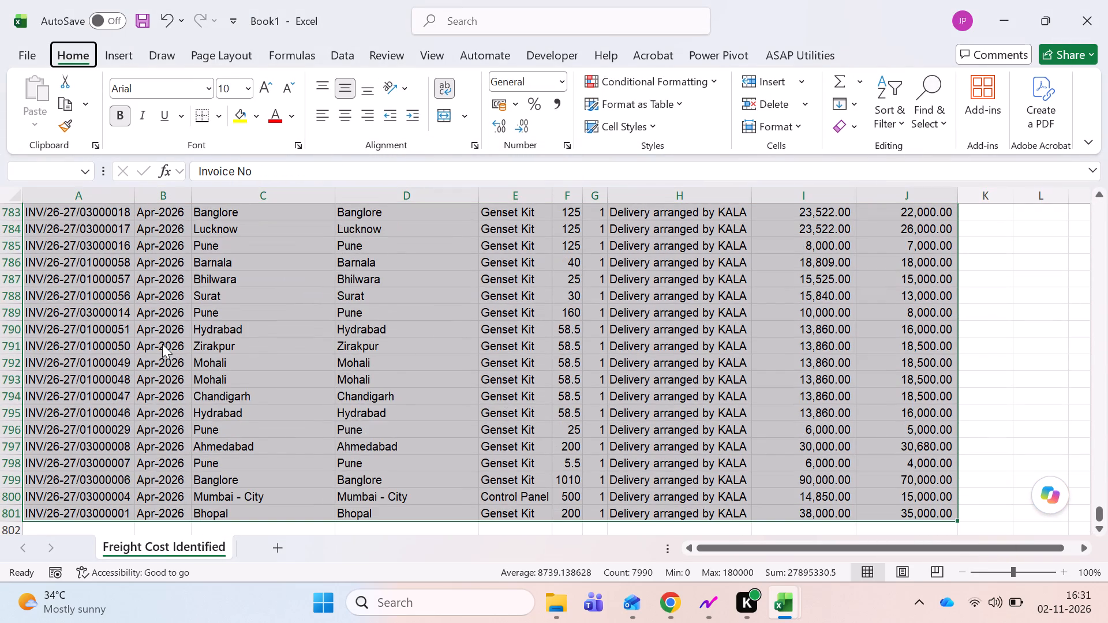
key(ctrl+Up)
key(Down)
key(Down)
key(Down)
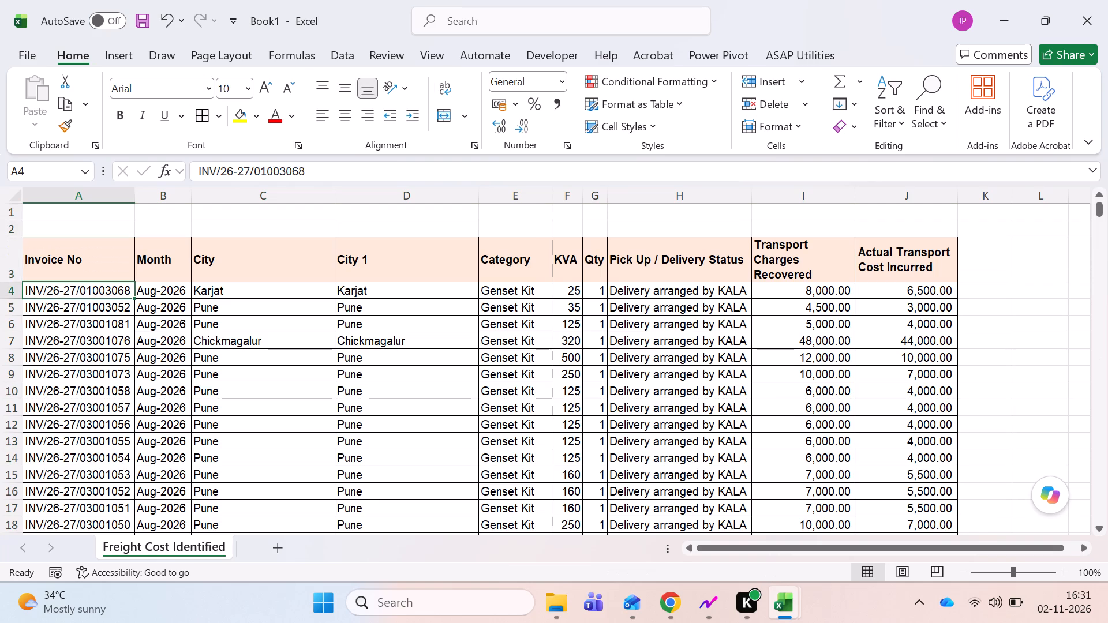
Enter the bold note "Total Sales Count : 3561" in A803, below the end of the table.
key(ctrl+shift+Down)
key(ctrl+Down)
key(Down)
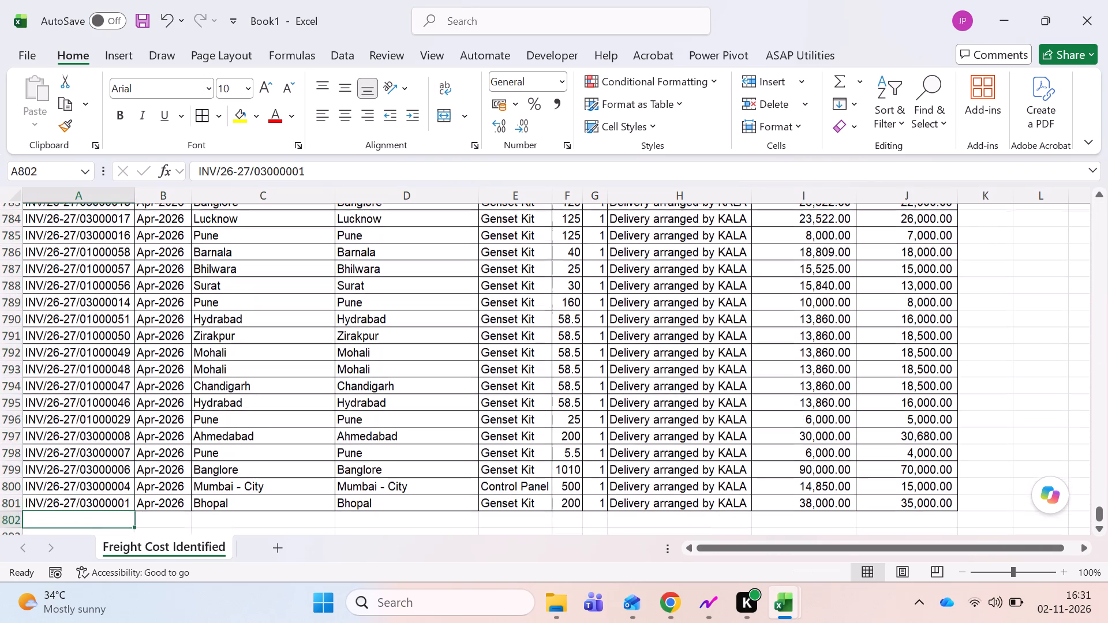
key(Down)
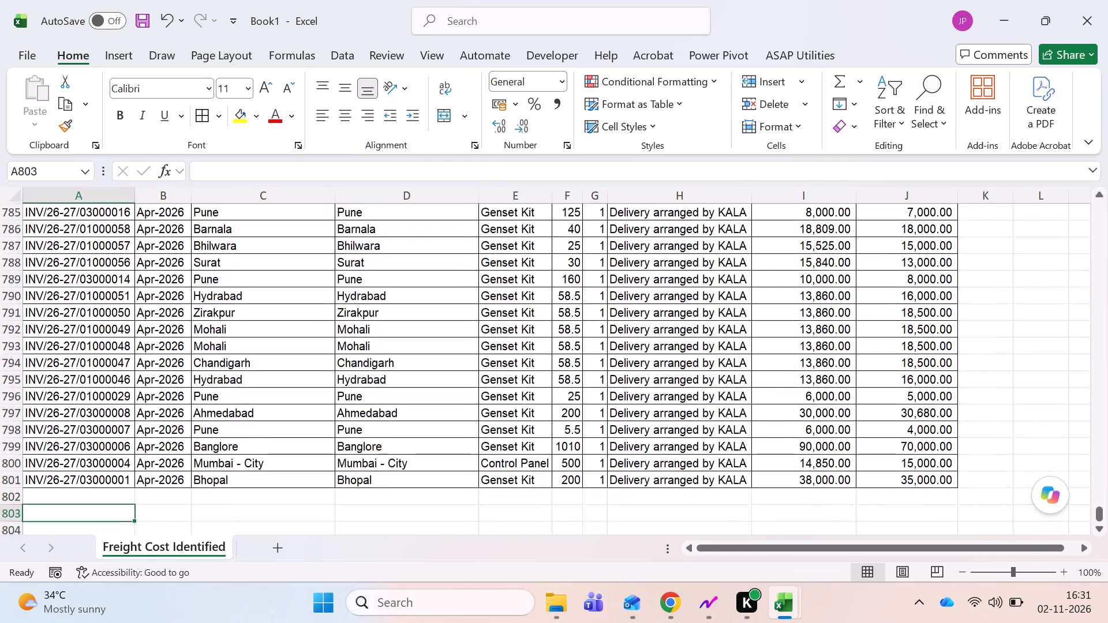
text(Total Sales)
key(space)
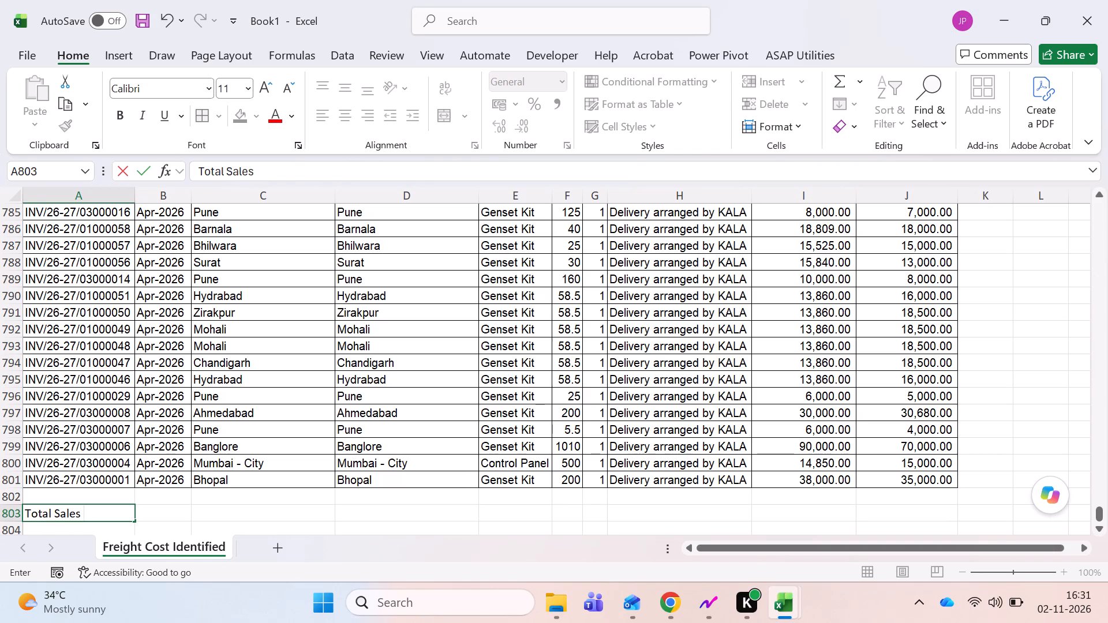
text(Count ")
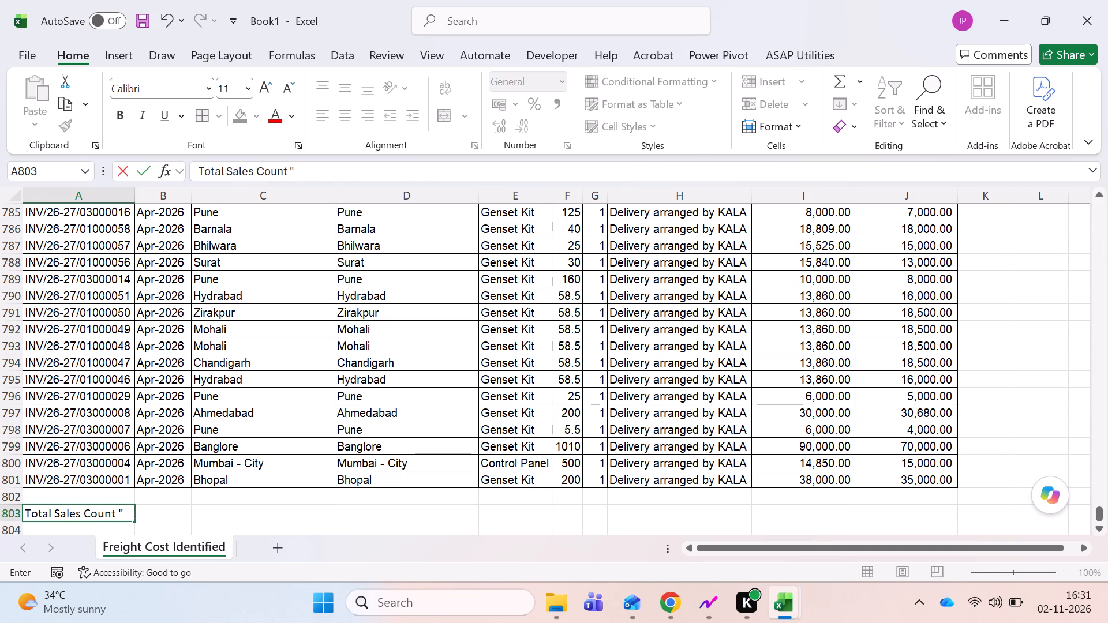
key(BackSpace)
text(:)
key(space)
text(3561)
key(Return)
key(Up)
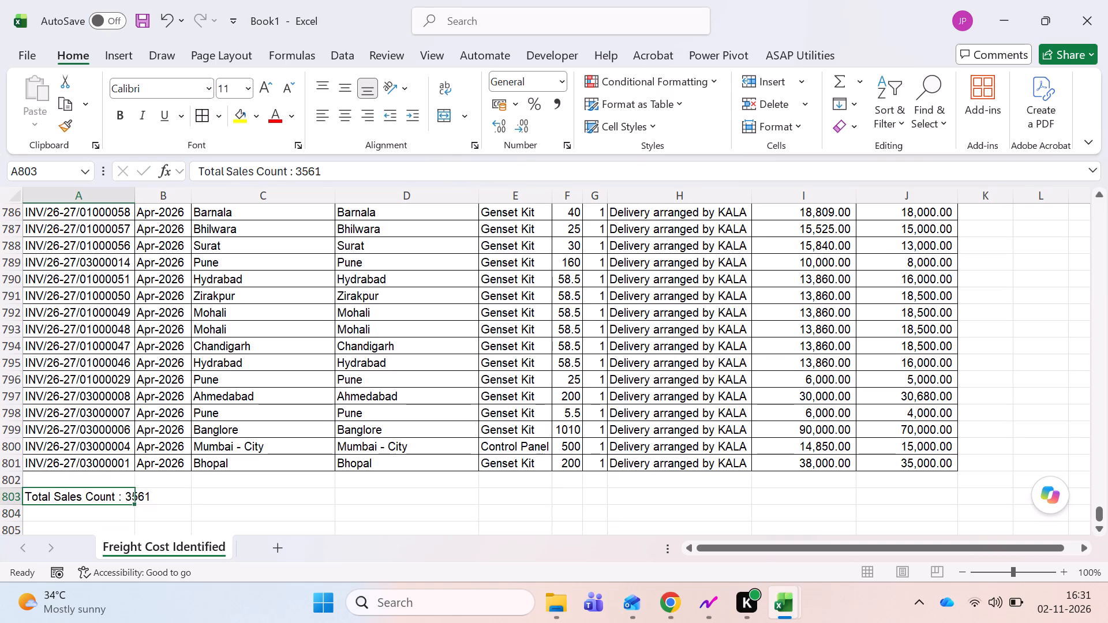
key(ctrl+b)
key(ctrl+Up)
key(Up)
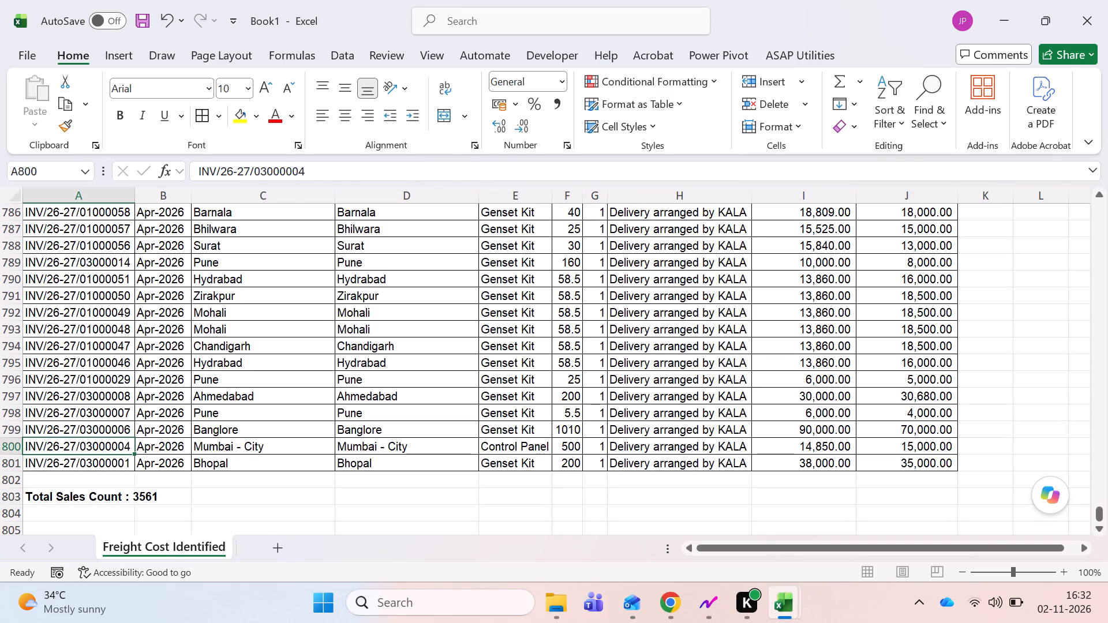
key(ctrl+Up)
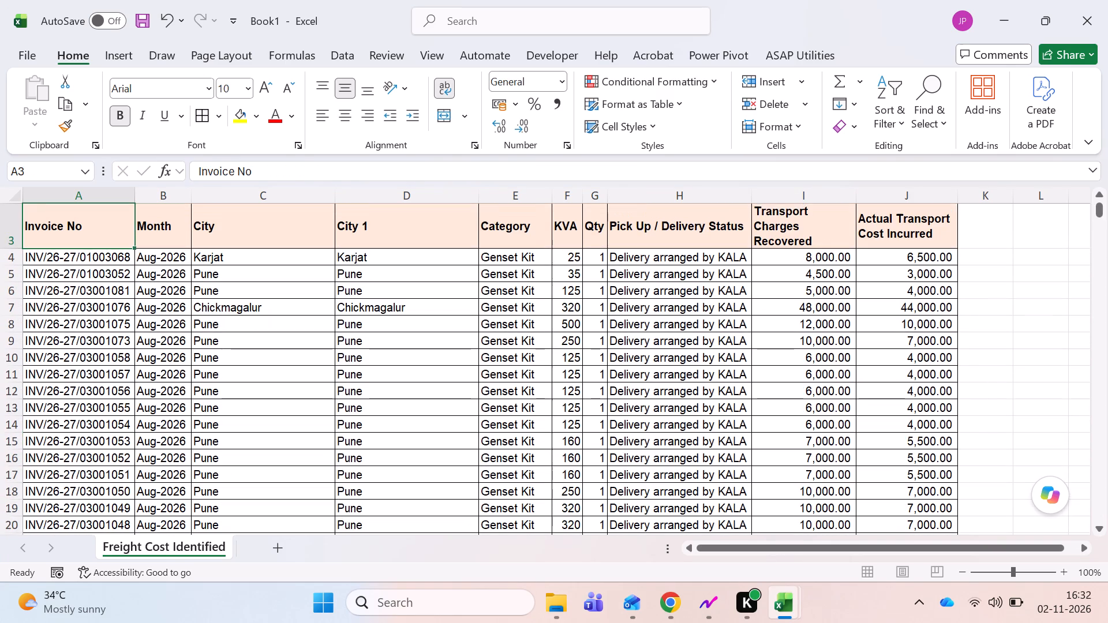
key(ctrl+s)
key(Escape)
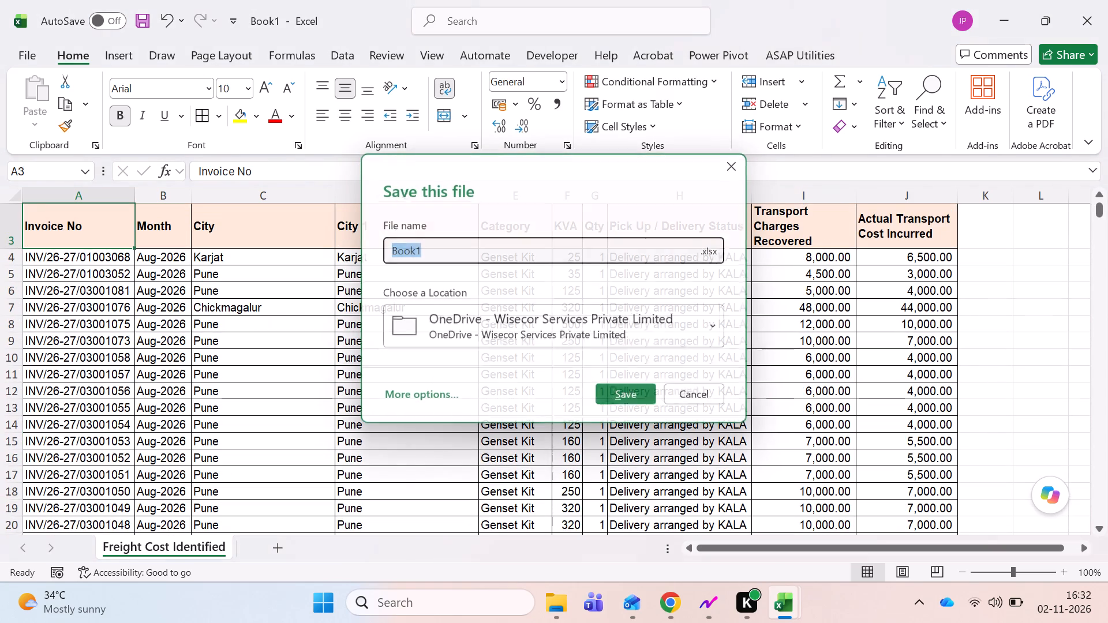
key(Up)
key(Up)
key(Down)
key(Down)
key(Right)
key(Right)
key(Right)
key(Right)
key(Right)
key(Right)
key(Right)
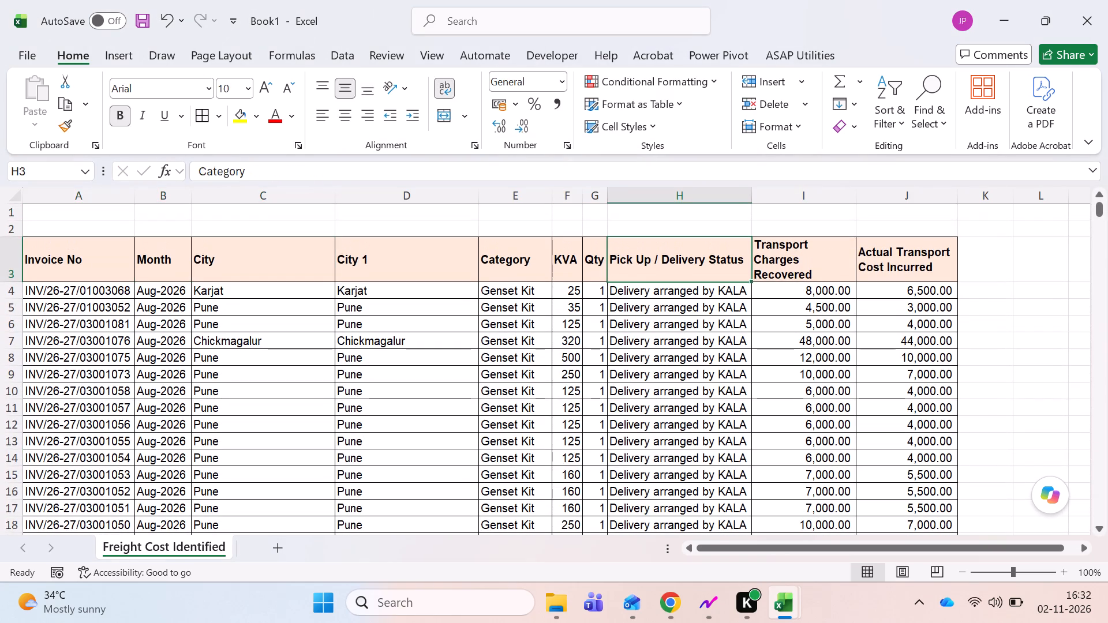
Enter =SUBTOTAL(9,I4:I801) in I2, above the Transport Charges Recovered header.
key(Up)
key(Right)
text(=sub)
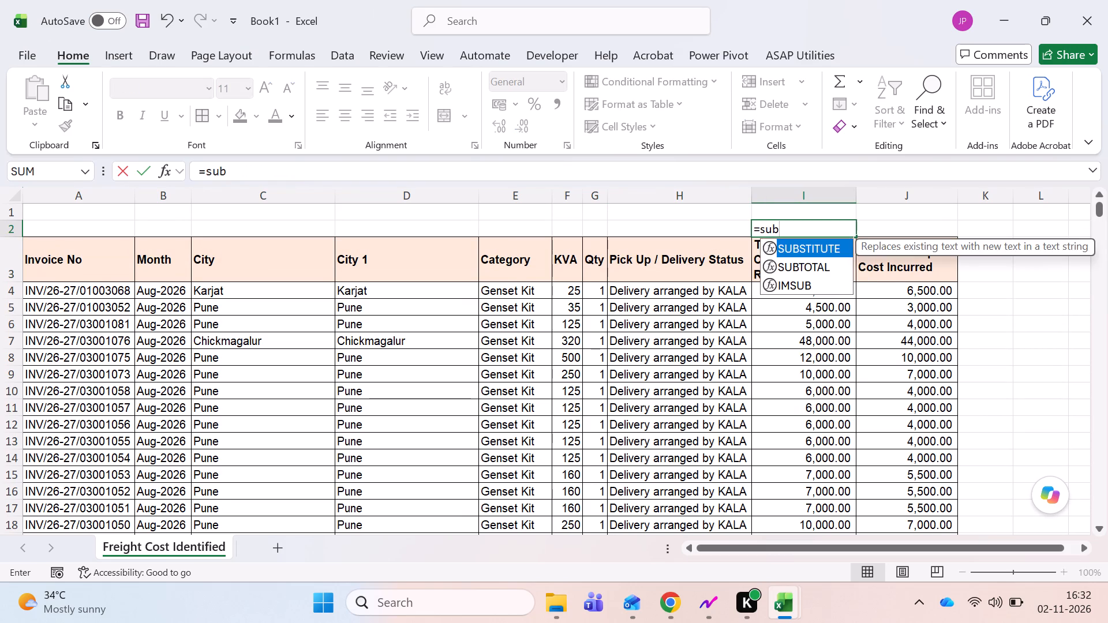
key(Down)
key(Tab)
text(9,)
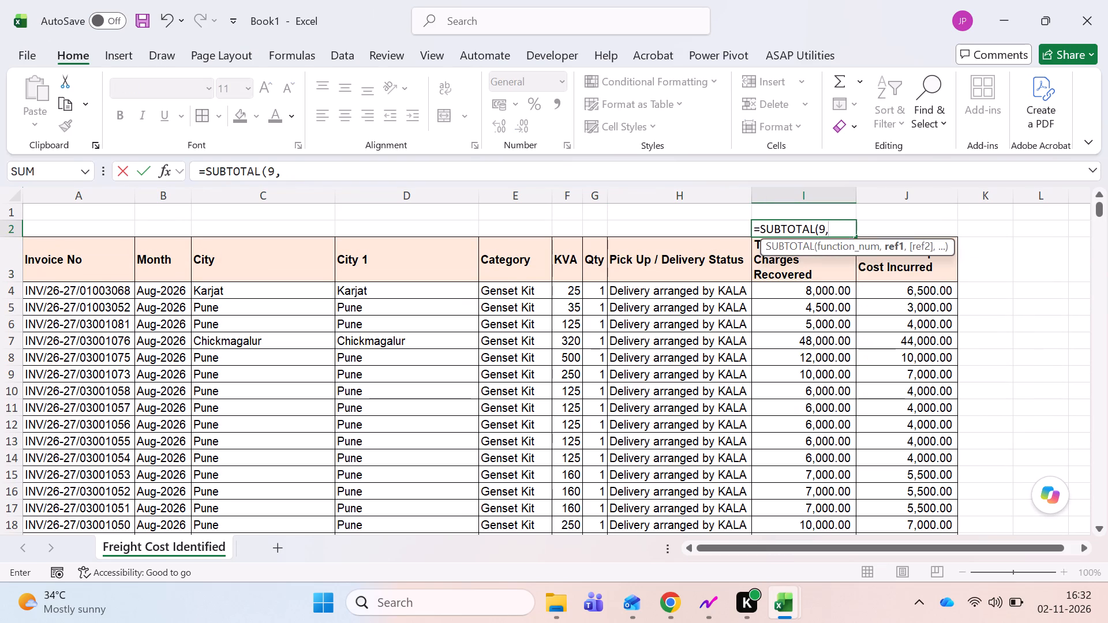
key(Down)
key(Down)
key(ctrl+shift+Down)
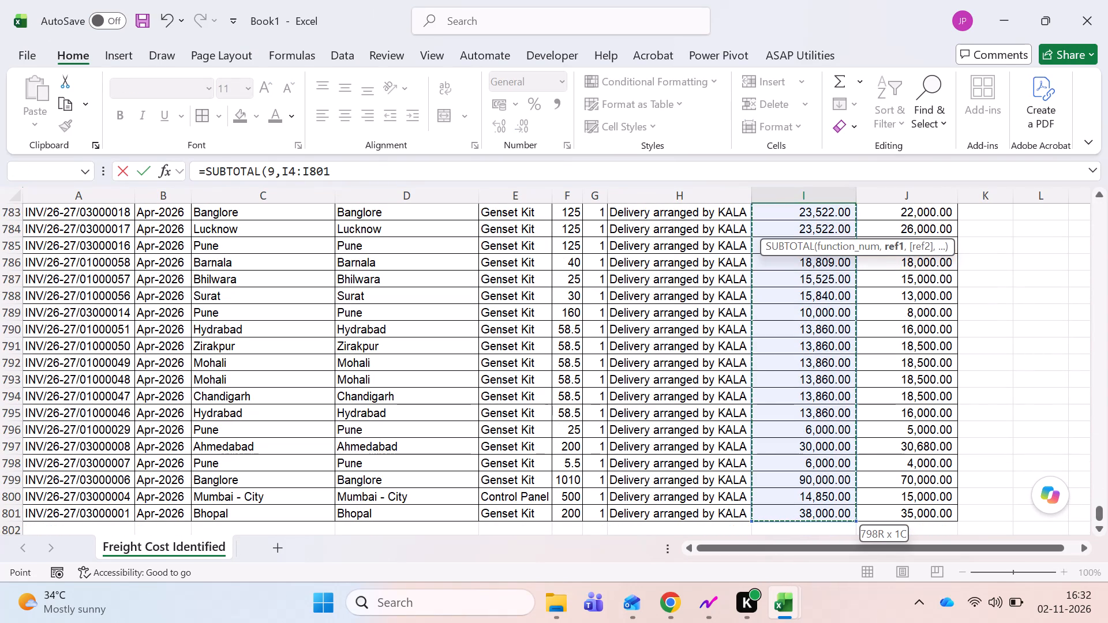
key(shift+parenright)
key(Return)
key(Up)
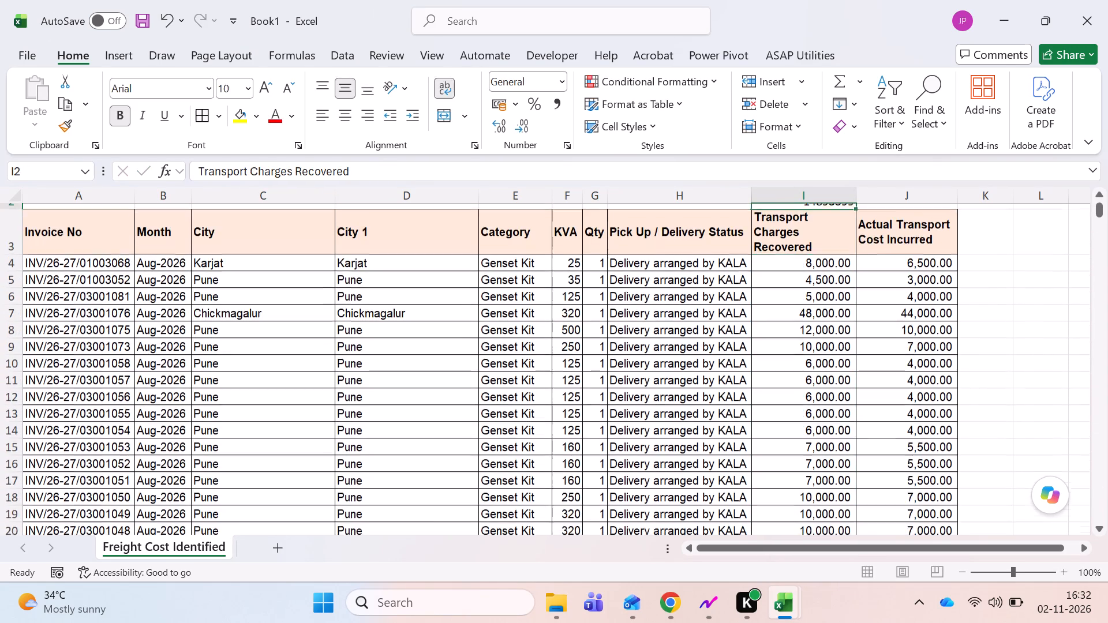
key(Up)
key(Down)
Copy the I2 subtotal formula into J2, above the Actual Transport Cost Incurred header.
key(ctrl+c)
key(Right)
key(Return)
key(Left)
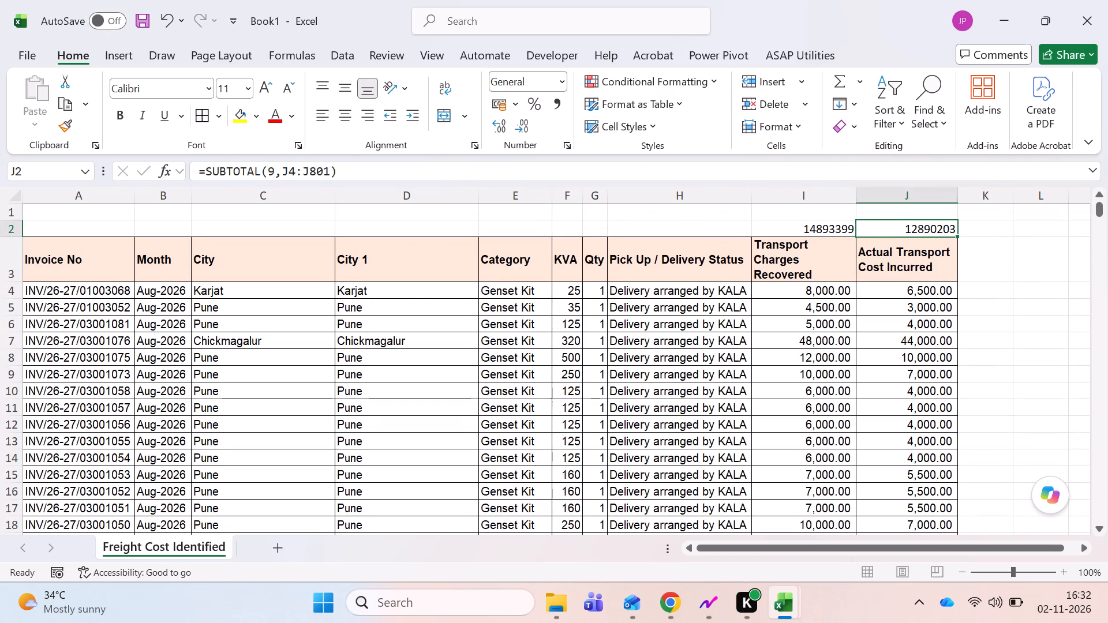
Format the two subtotals in I2:J2 with comma separators and no decimal places.
key(shift+Right)
key(alt+h)
key(k)
key(Right)
key(Left)
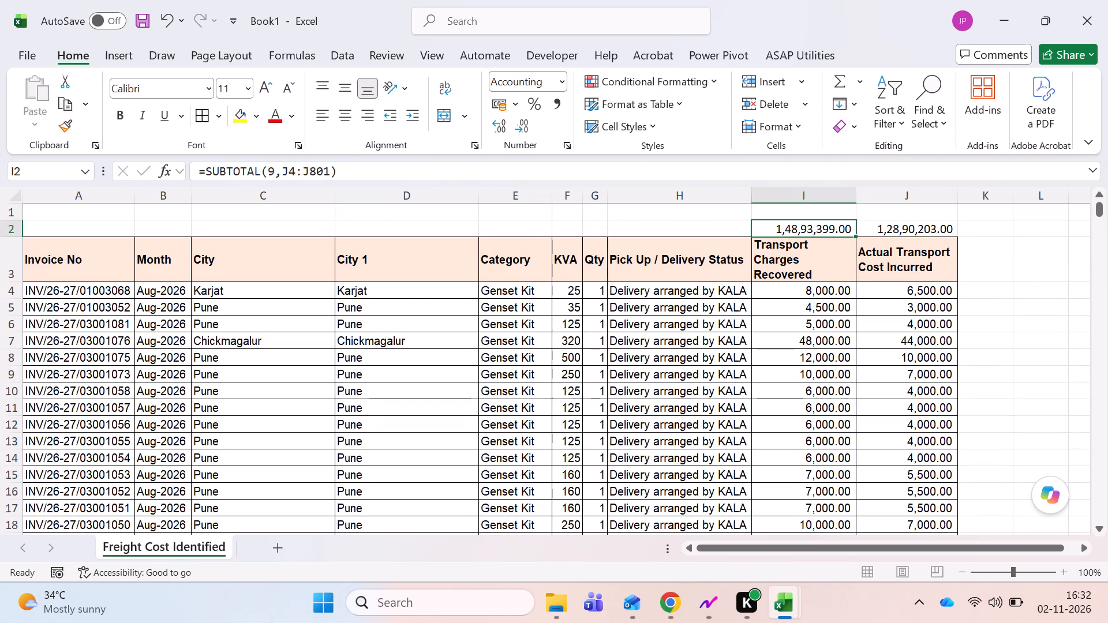
key(shift+Right)
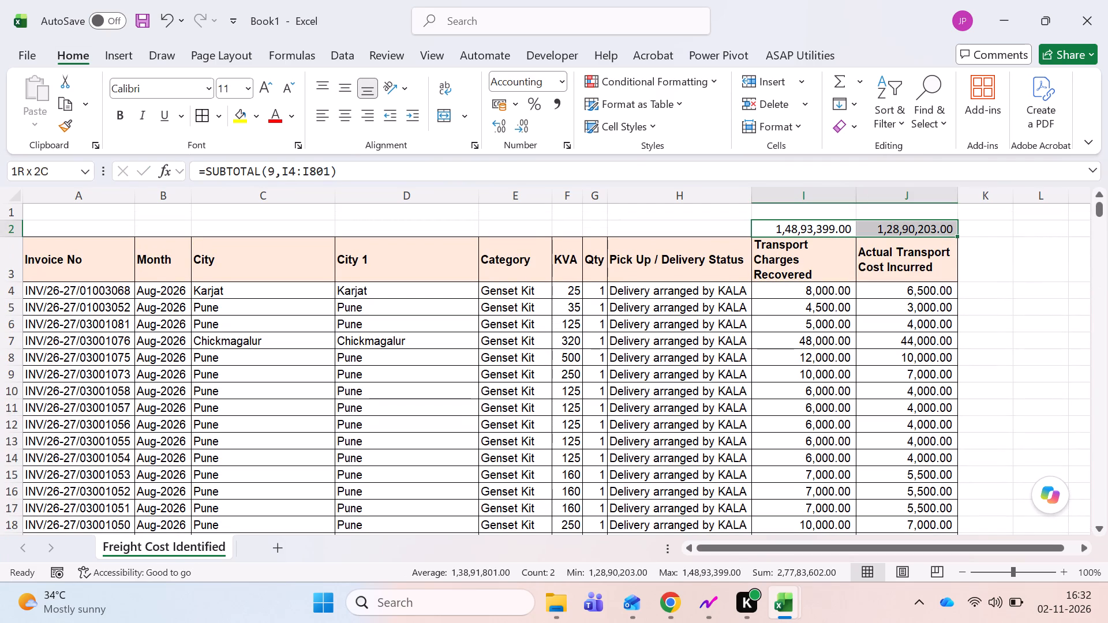
double_click(526, 122)
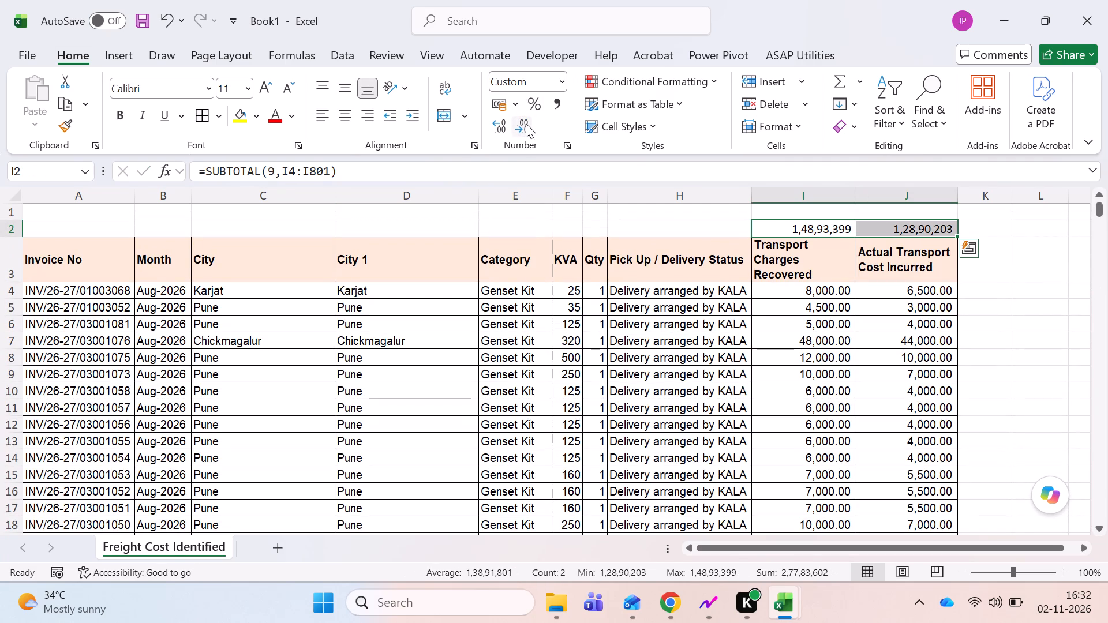
key(Right)
key(Left)
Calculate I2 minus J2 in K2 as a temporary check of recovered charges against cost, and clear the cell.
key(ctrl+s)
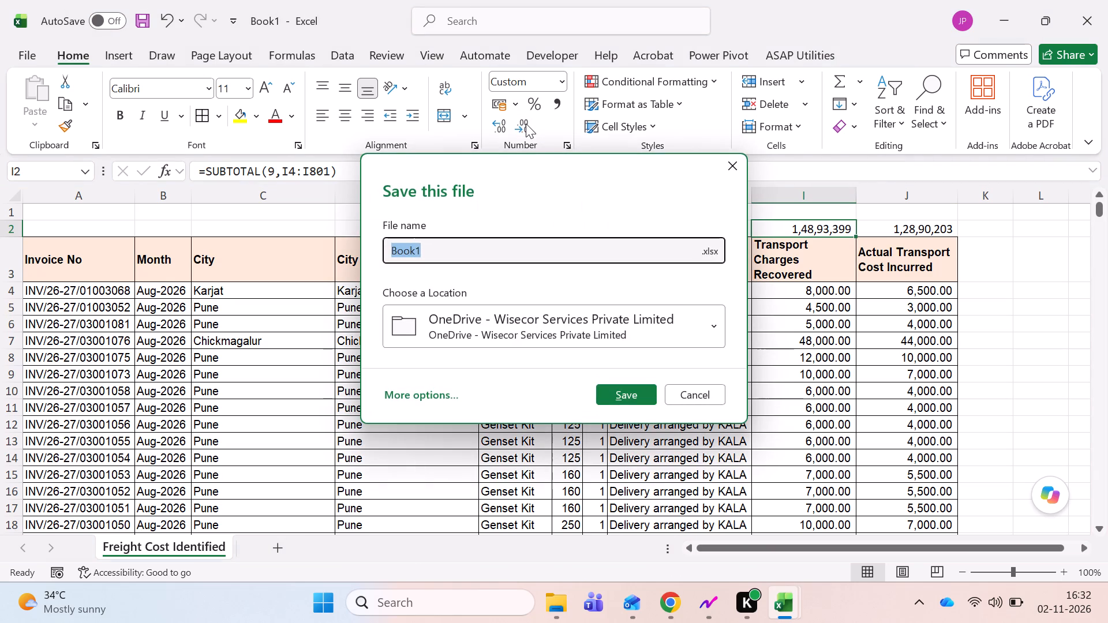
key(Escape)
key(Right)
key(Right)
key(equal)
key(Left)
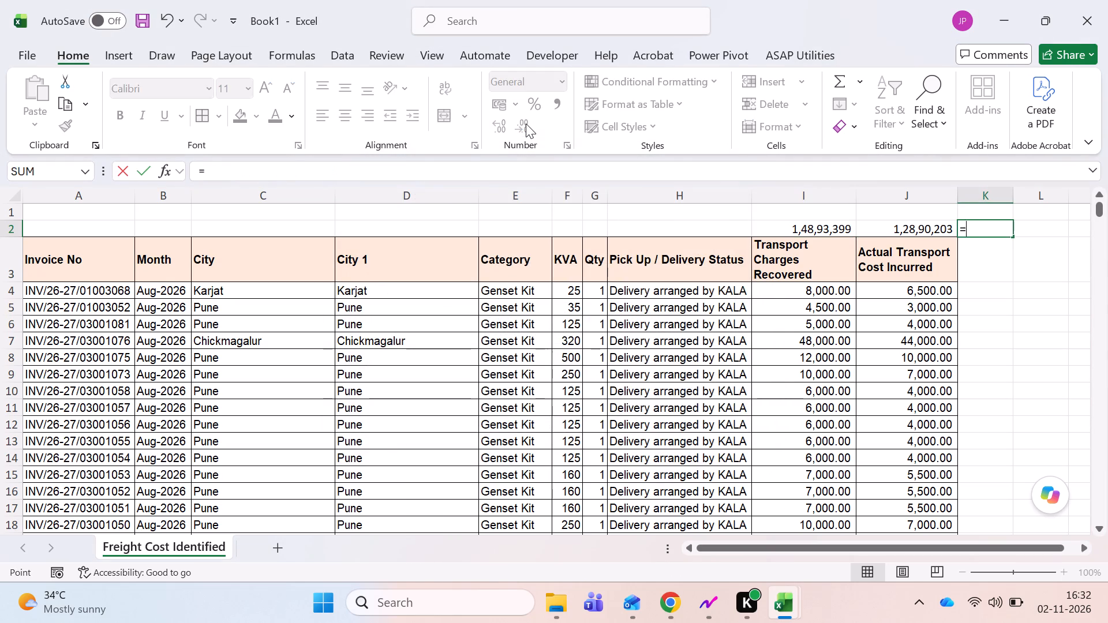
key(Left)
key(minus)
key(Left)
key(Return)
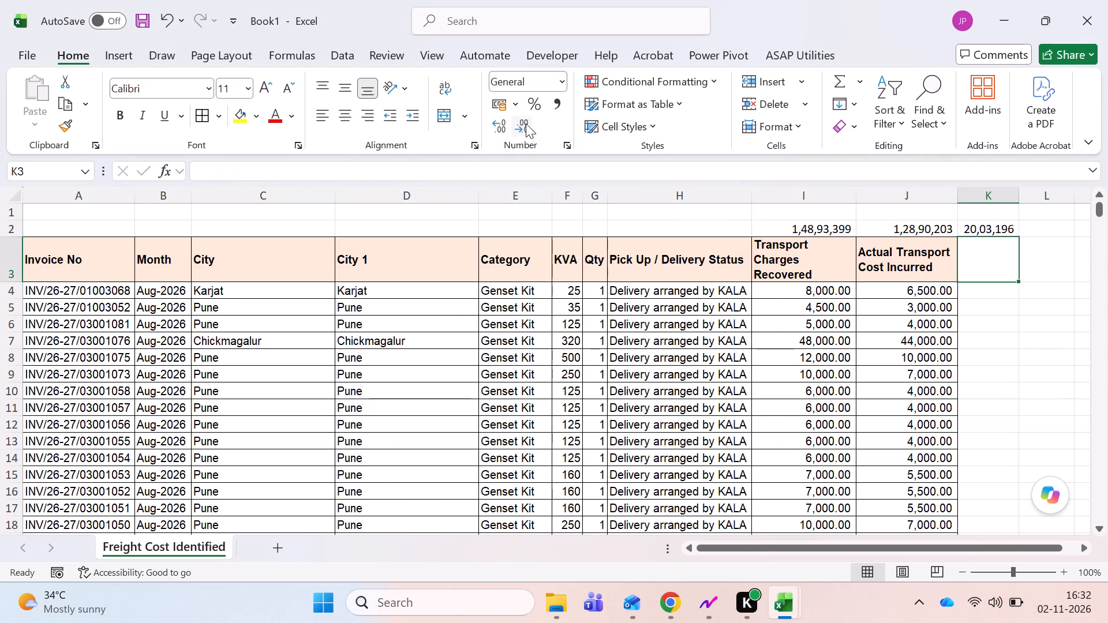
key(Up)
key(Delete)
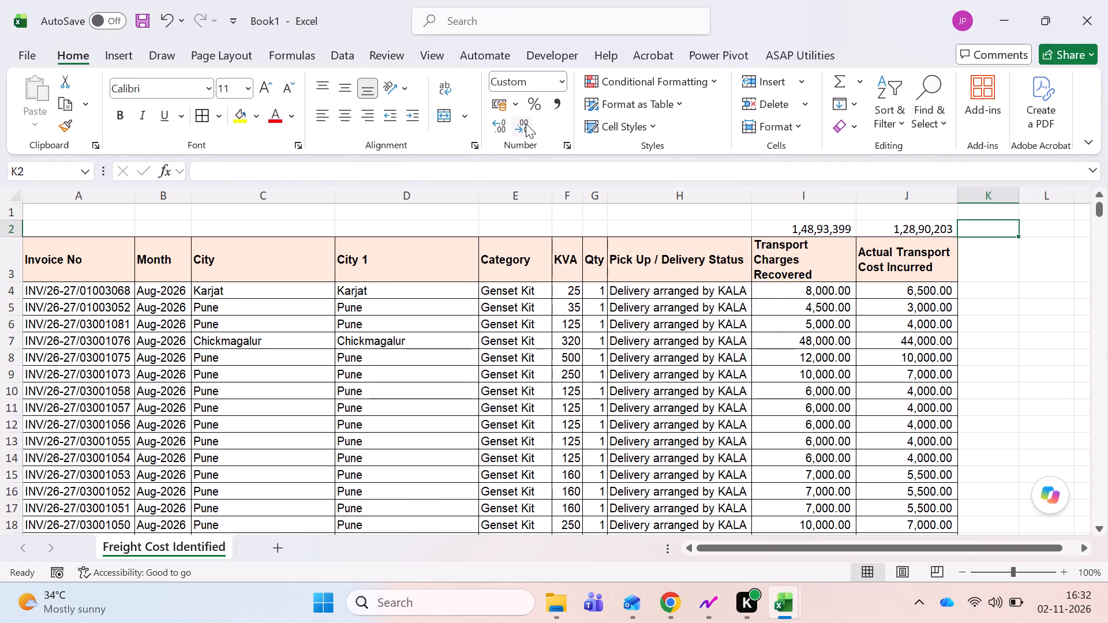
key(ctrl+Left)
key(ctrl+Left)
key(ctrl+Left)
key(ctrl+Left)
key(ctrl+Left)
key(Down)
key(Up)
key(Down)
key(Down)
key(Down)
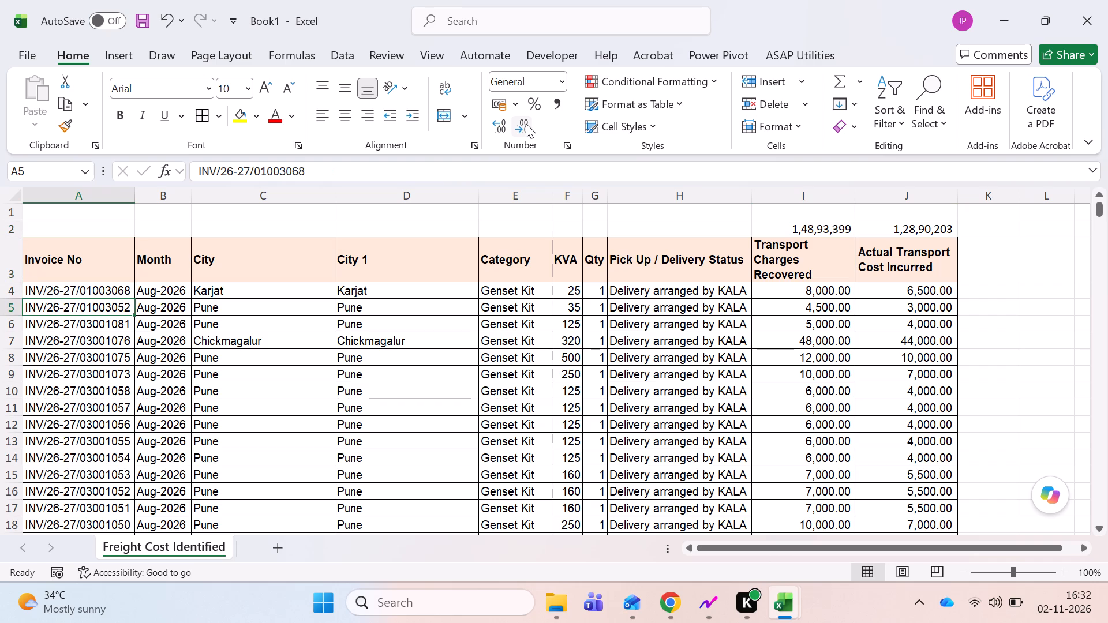
Save the new workbook as "Freight Cost Identified" in the Downloads folder.
key(ctrl+s)
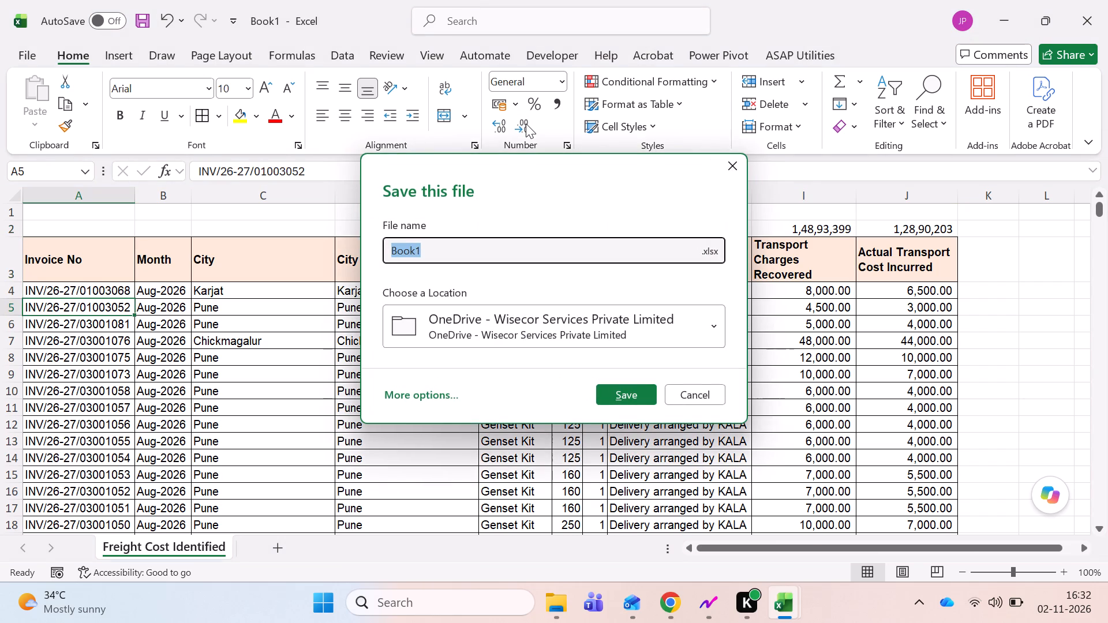
text(Freight COst)
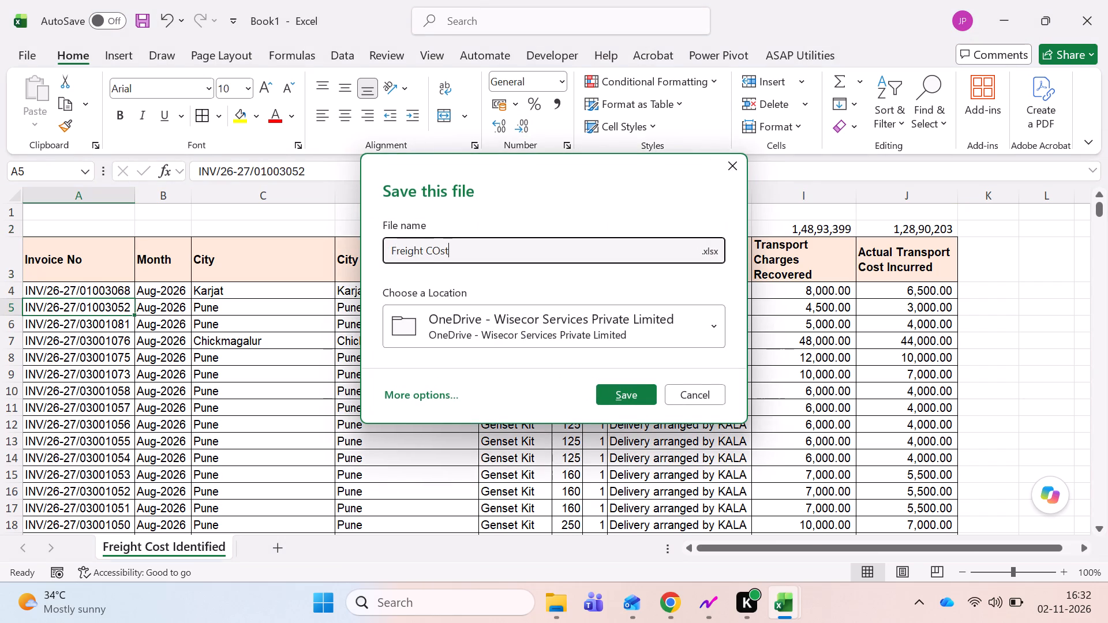
key(BackSpace)
key(BackSpace)
key(BackSpace)
text(ost Identified)
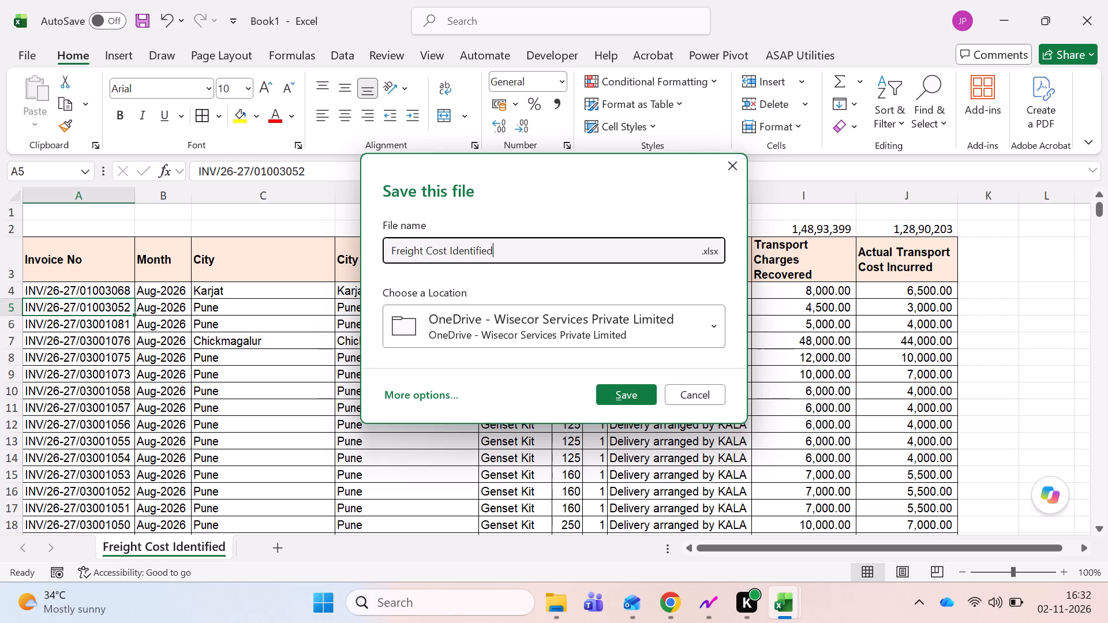
click(506, 343)
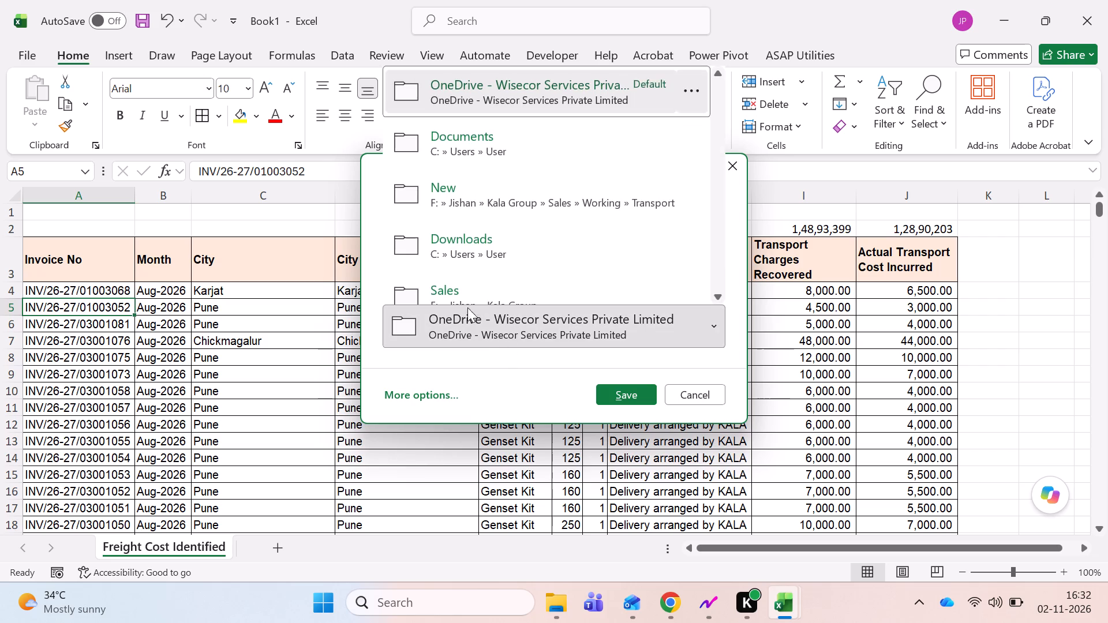
click(492, 238)
click(609, 395)
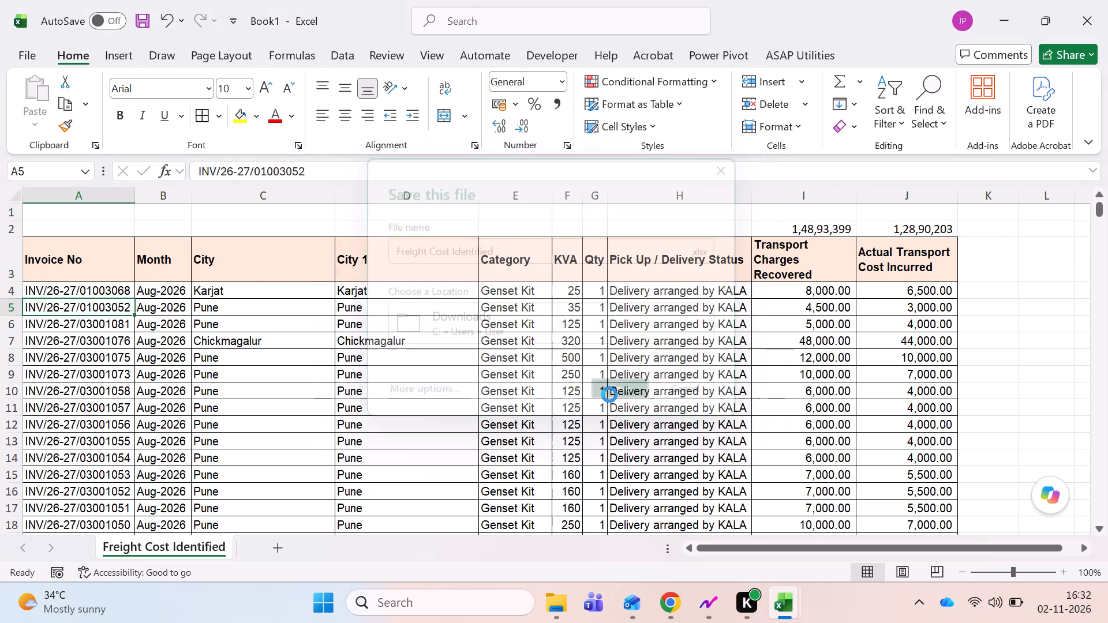
key(ctrl+Left)
key(ctrl+Left)
key(ctrl+s)
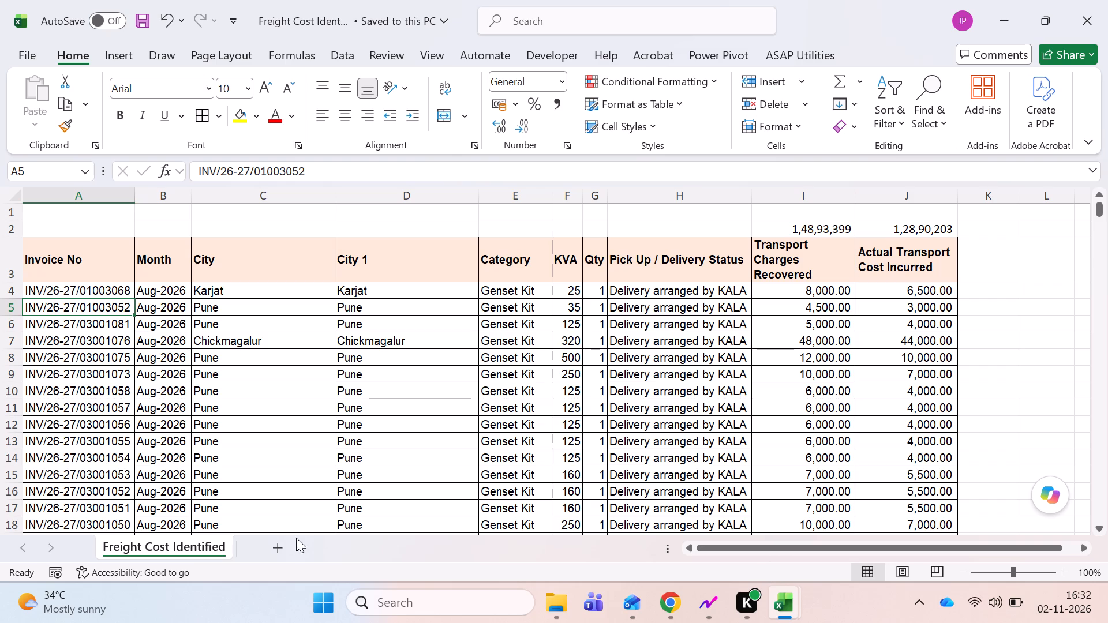
Add a second sheet to the workbook and name it "Freight Cost pending Identify".
click(279, 546)
right_click(276, 546)
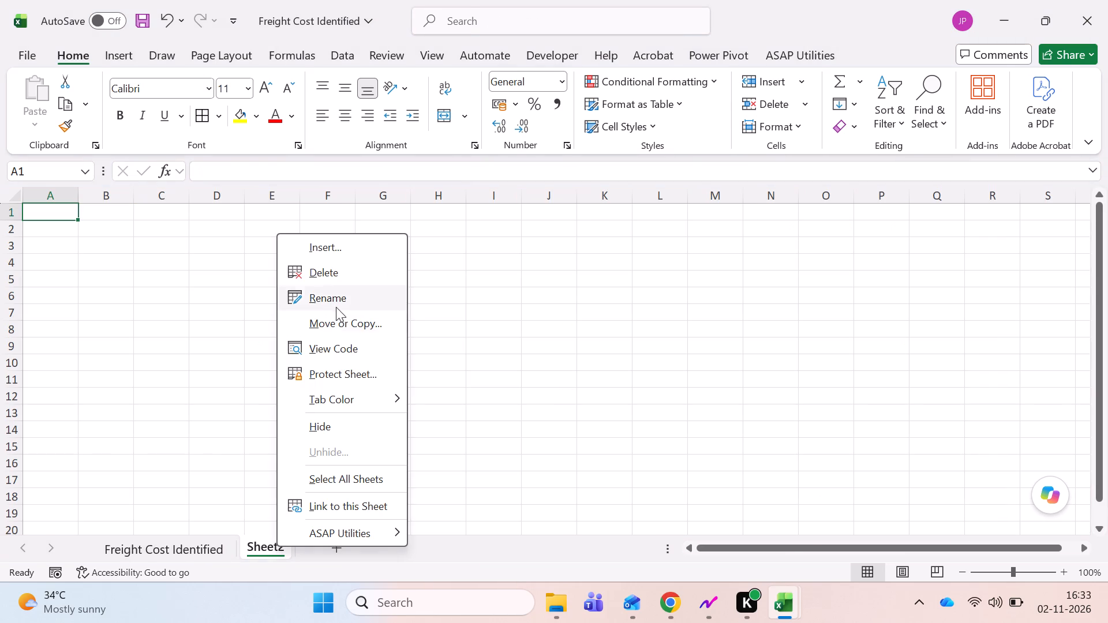
click(340, 303)
text(Freight Cost pending to be Identif)
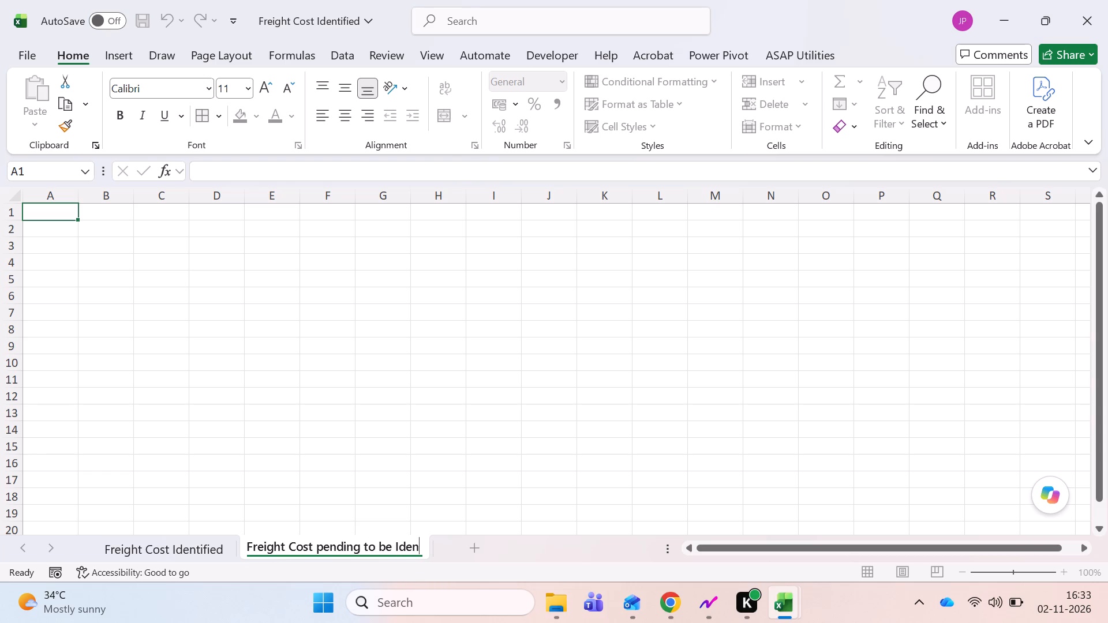
click(388, 551)
key(Right)
key(ctrl+shift+Left)
key(ctrl+shift+Left)
key(BackSpace)
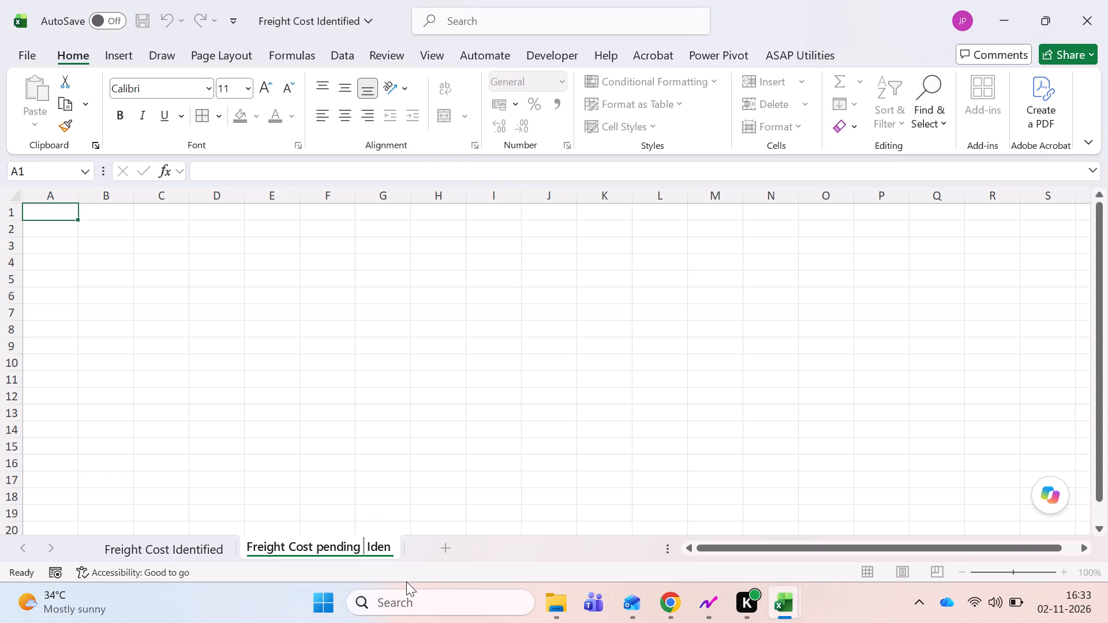
key(BackSpace)
key(ctrl+Right)
key(ctrl+Right)
text(tify)
key(Return)
Switch to the Freight_Analysis Apr-Aug workbook and delete its Freight Cost Identified sheet.
key(alt+Tab)
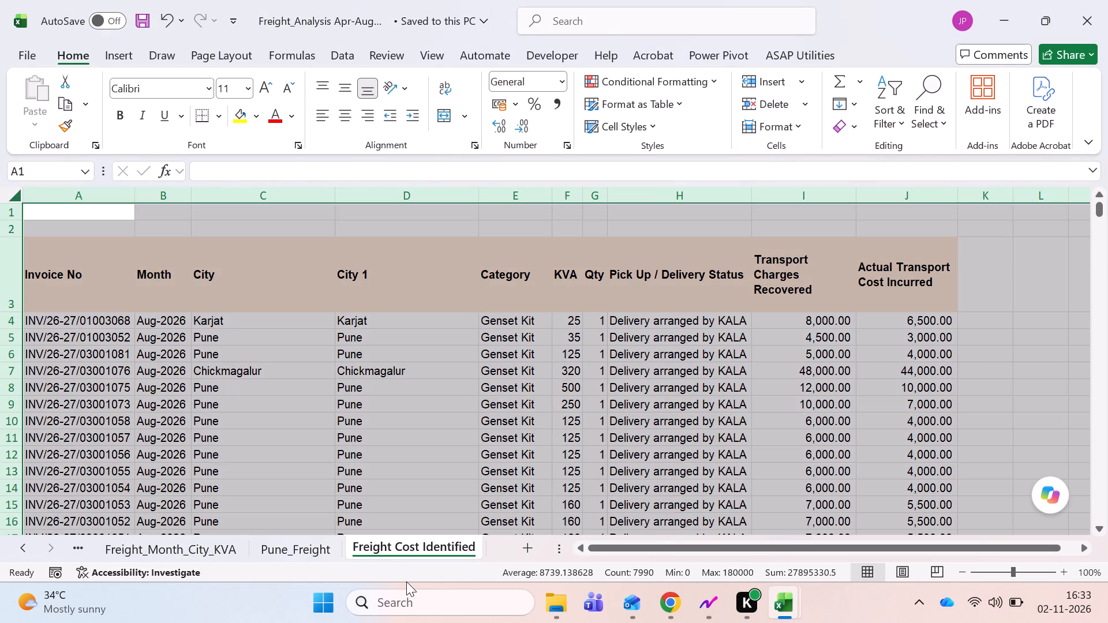
right_click(440, 535)
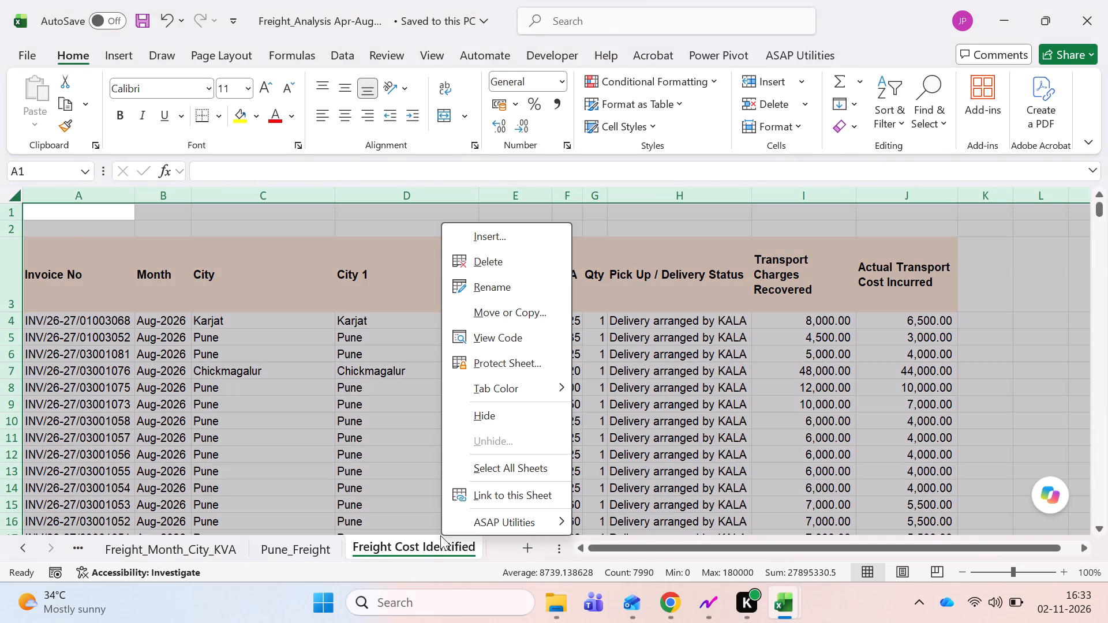
click(491, 262)
click(608, 333)
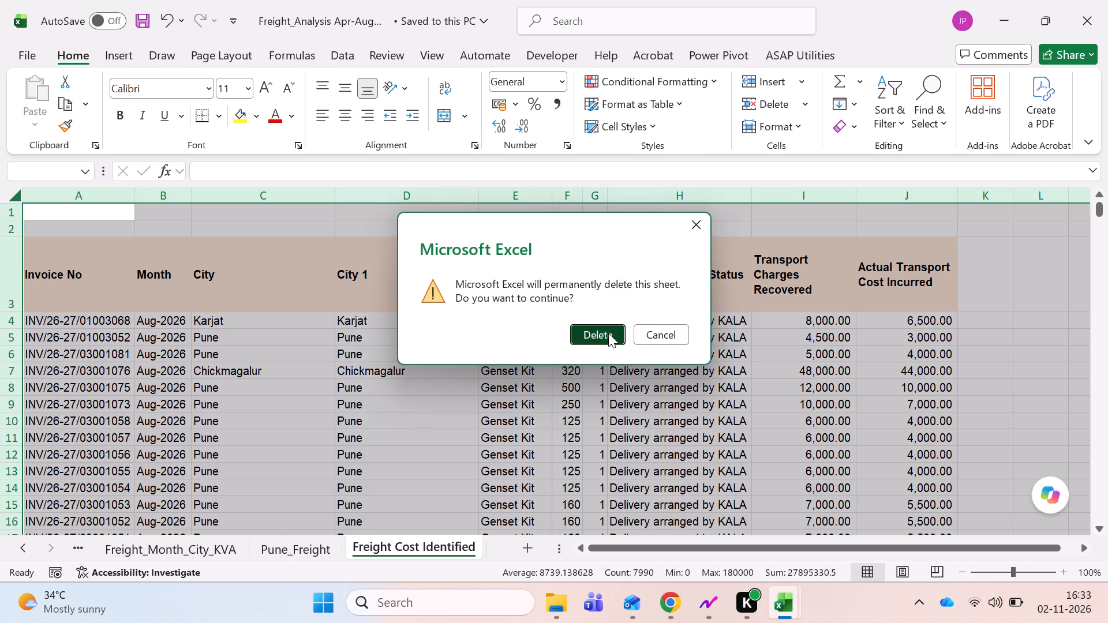
On the Sales Data Apr-Aug'26 sheet, remove the existing filter and reapply fresh filters to the header row 3.
key(ctrl+Page_Up)
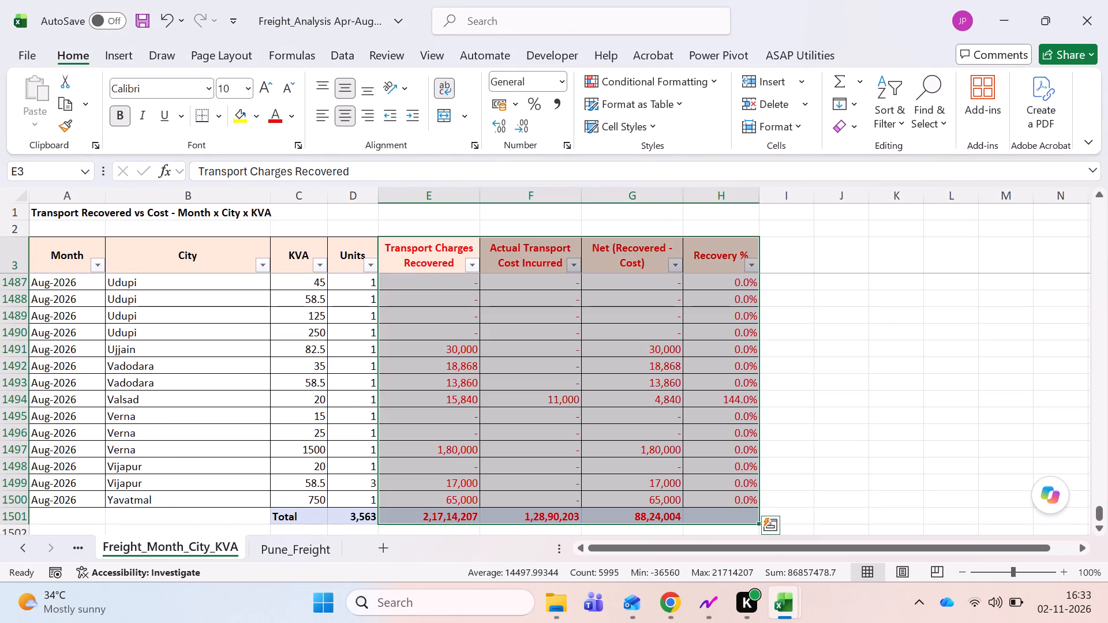
key(ctrl+Page_Up)
key(ctrl+Page_Up)
key(ctrl+Page_Up)
key(ctrl+Page_Up)
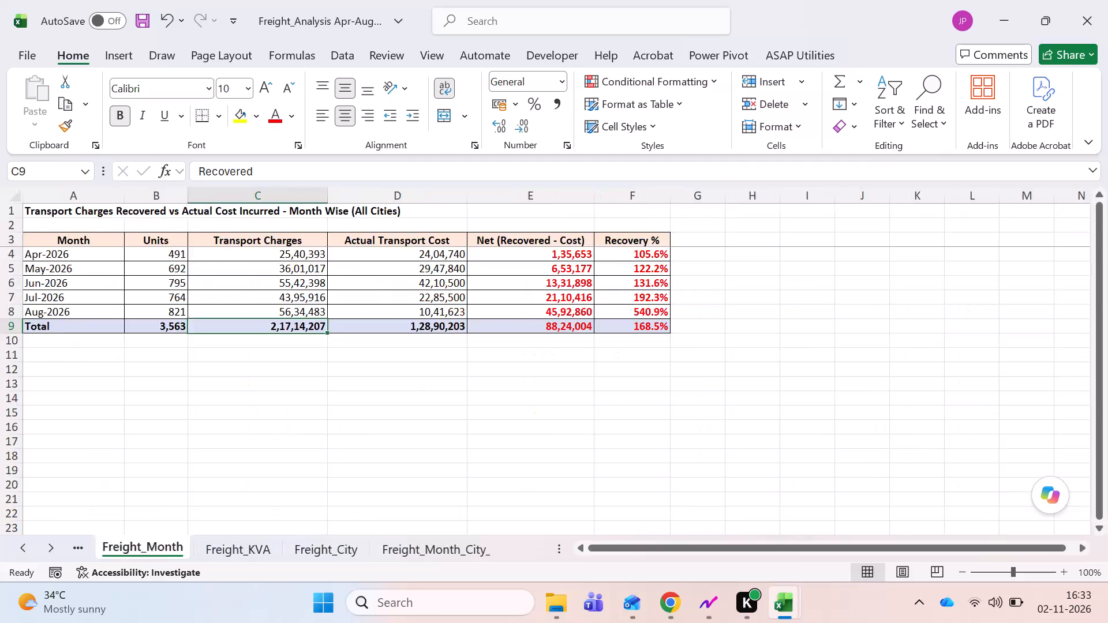
key(ctrl+Page_Up)
key(ctrl+Page_Up)
key(ctrl+Page_Up)
key(ctrl+Page_Up)
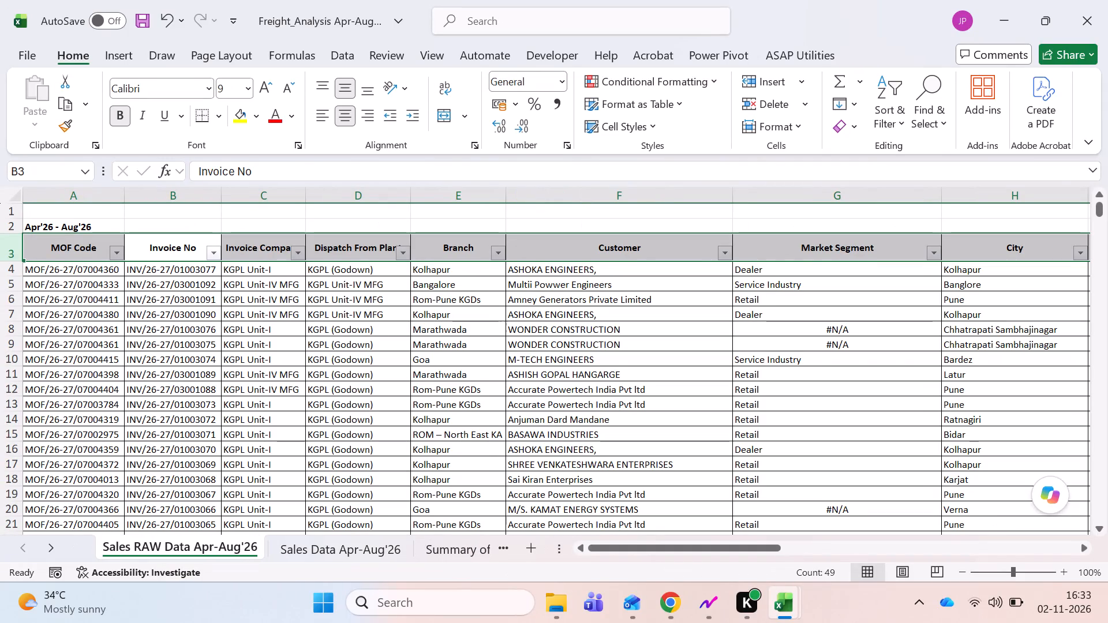
key(ctrl+Page_Down)
key(ctrl+Up)
key(Down)
key(Right)
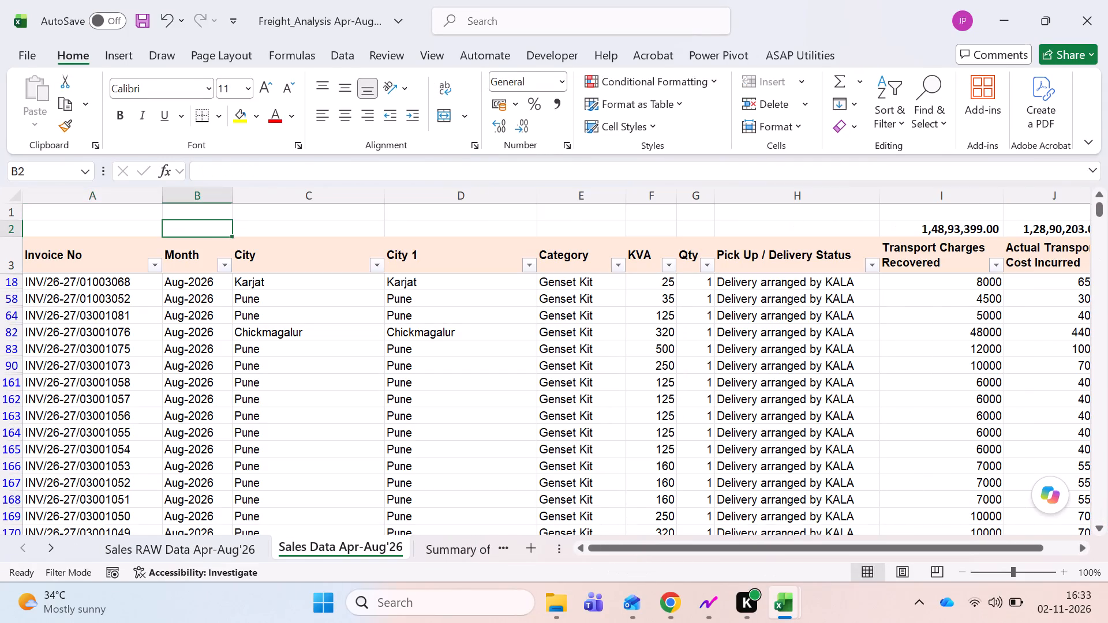
key(Down)
key(ctrl+shift+l)
key(ctrl+Right)
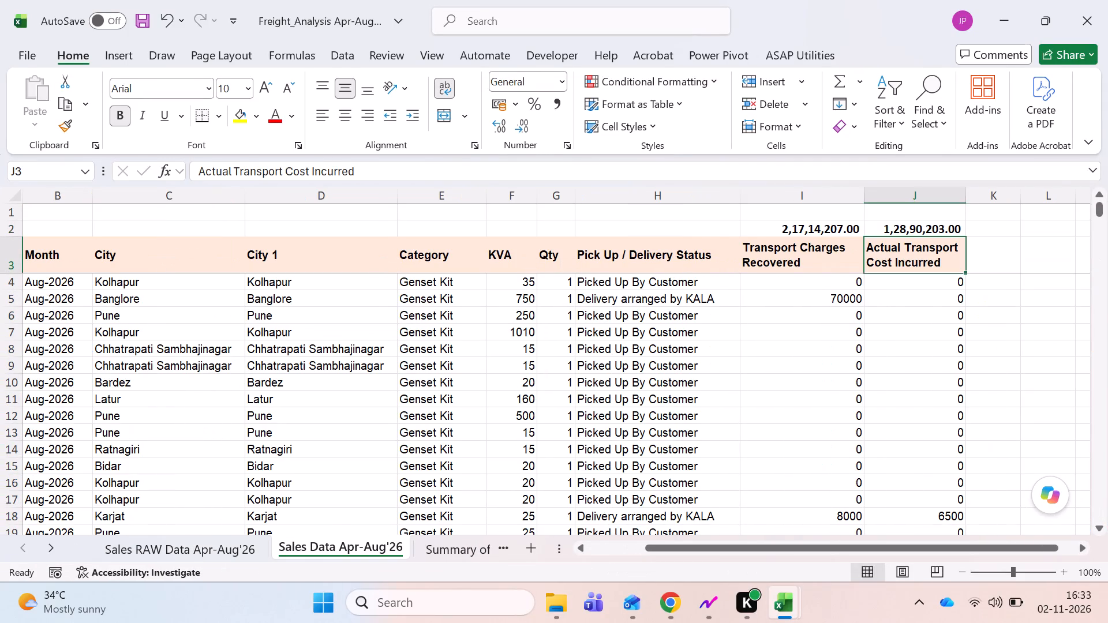
key(Left)
key(shift+space)
key(ctrl+shift+l)
key(Right)
key(Left)
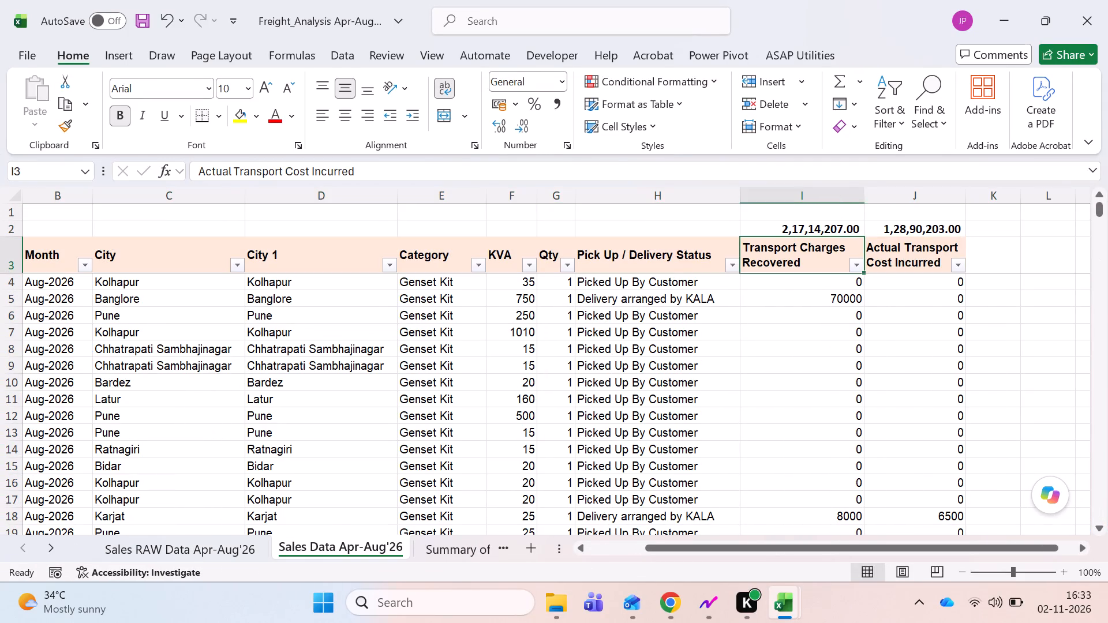
Filter the Transport Charges Recovered column to exclude 0 values.
key(alt+Down)
key(alt+Down)
key(alt+Down)
key(alt+Down)
key(alt+Down)
key(alt+Down)
key(alt+Down)
key(alt+Down)
key(alt+Down)
key(alt+Down)
key(Down)
key(Down)
key(space)
key(End)
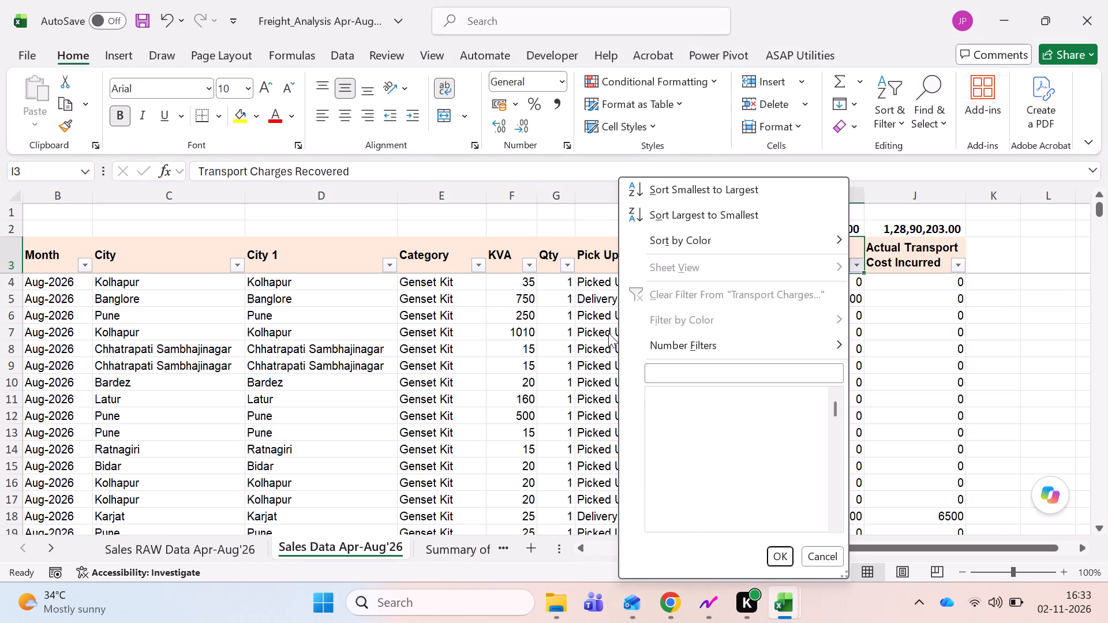
key(End)
key(Return)
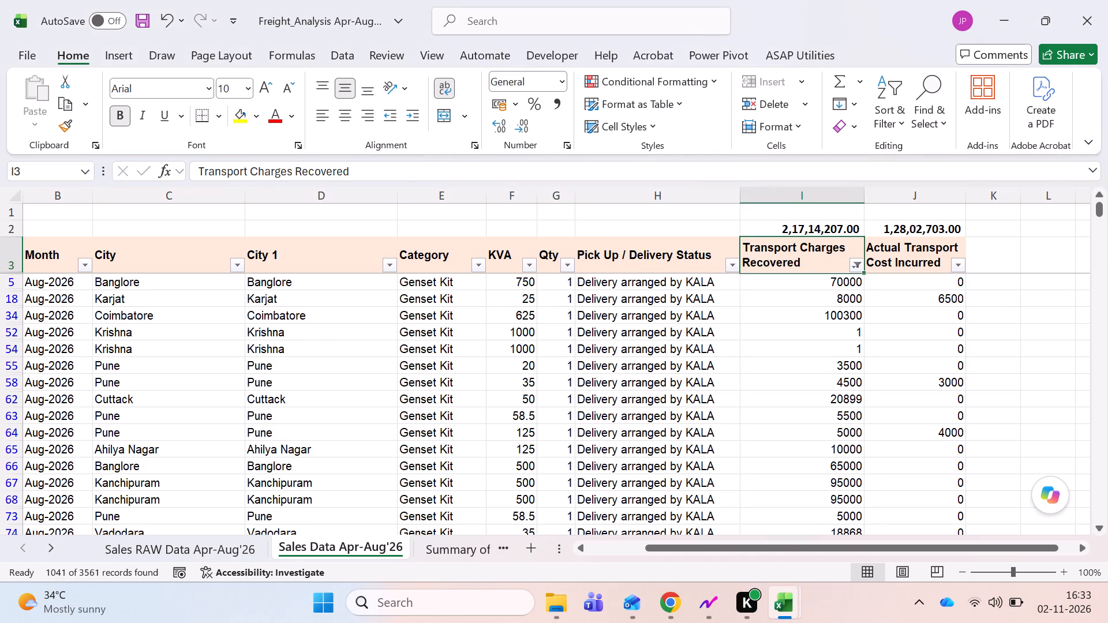
Filter the Actual Transport Cost Incurred column to show only 0 values.
key(Right)
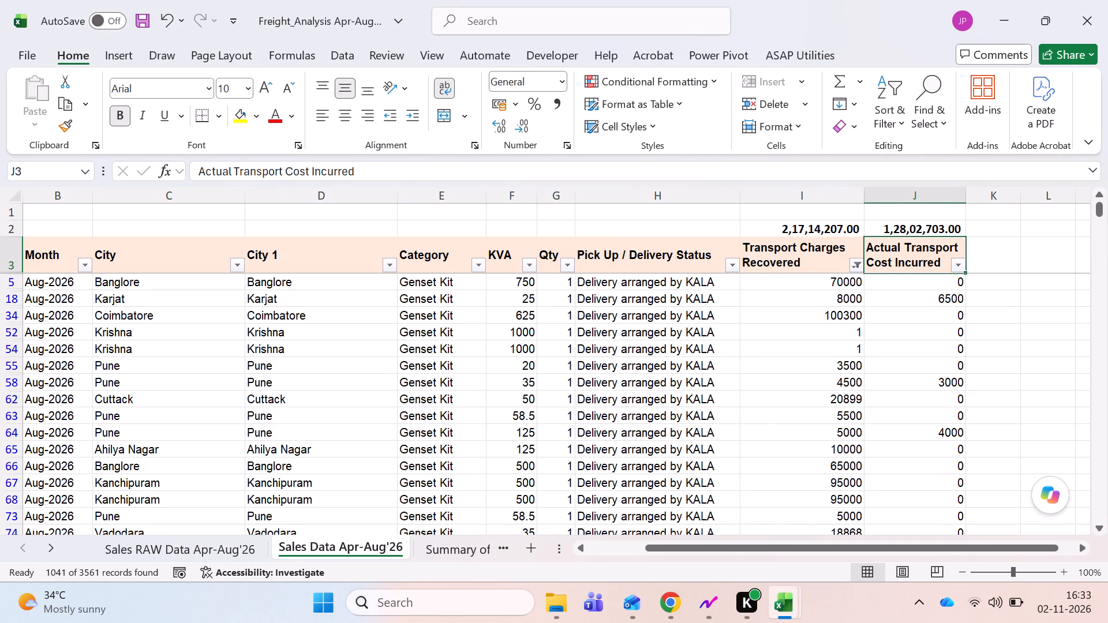
key(alt+Down)
key(alt+Down)
key(alt+Down)
key(alt+Down)
key(alt+Down)
key(alt+Down)
key(alt+Down)
key(alt+Down)
key(alt+Down)
key(alt+Down)
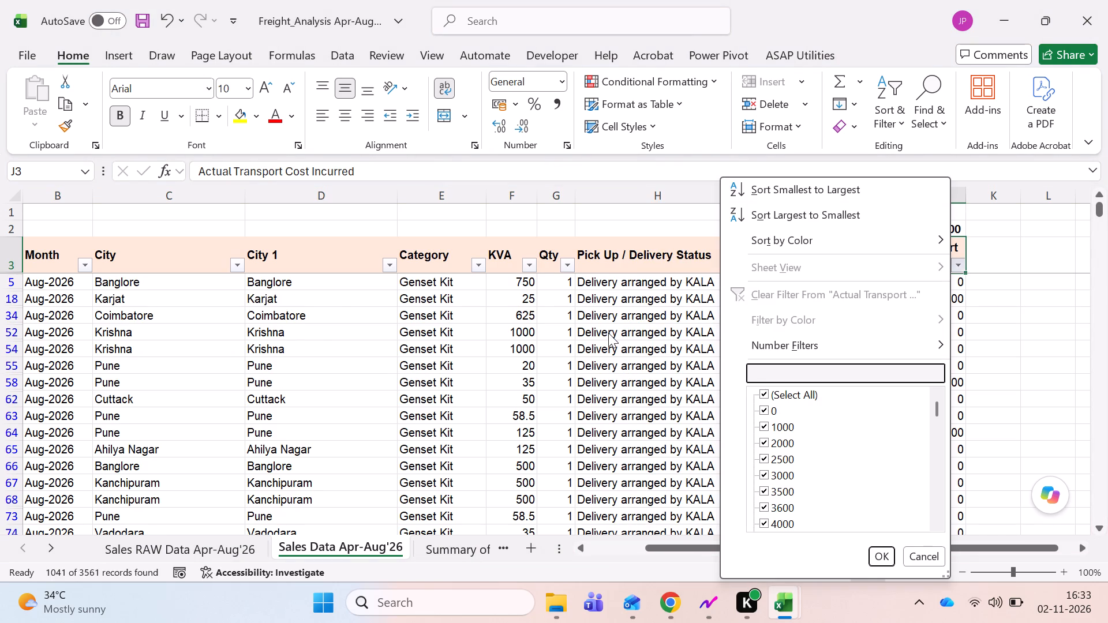
key(Down)
key(space)
key(Down)
key(space)
key(Return)
key(Down)
key(ctrl+shift+Down)
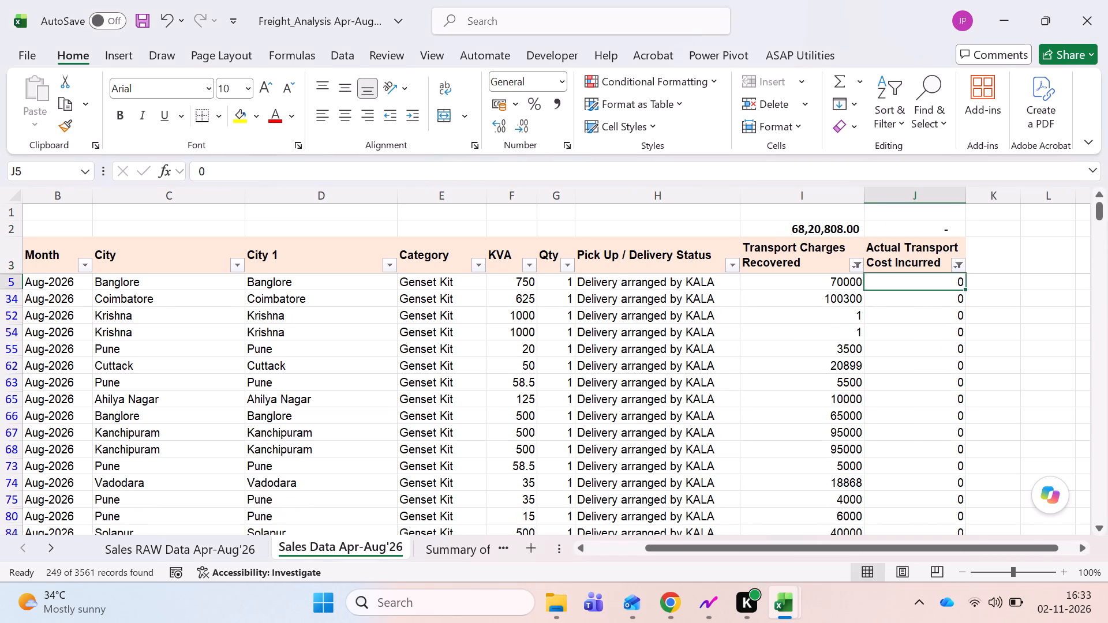
Copy the filtered table with its headers and paste it at A3 of the Freight Cost pending Identify sheet in the Freight Cost Identified workbook.
key(Up)
key(Down)
key(Up)
key(Left)
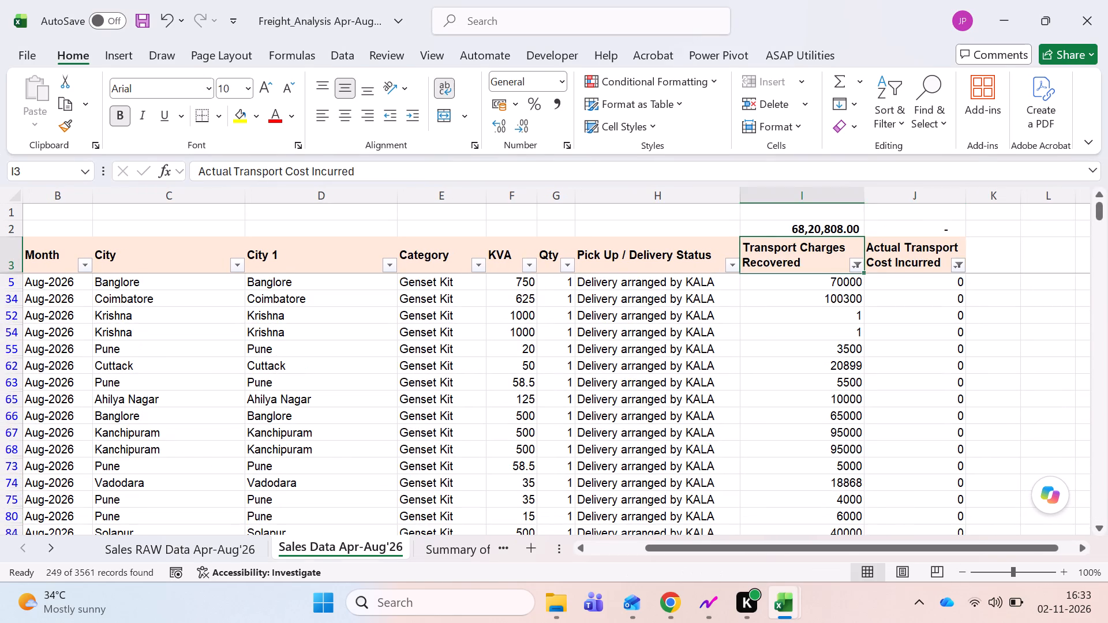
key(ctrl+Left)
key(ctrl+shift+Right)
key(ctrl+shift+Down)
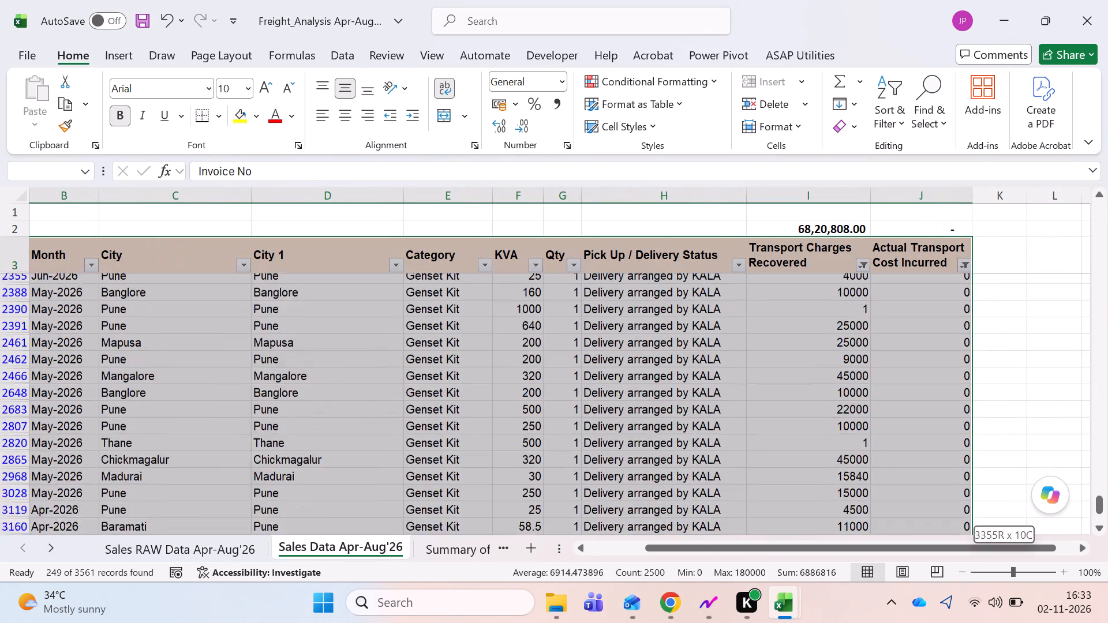
key(ctrl+c)
key(alt+Tab)
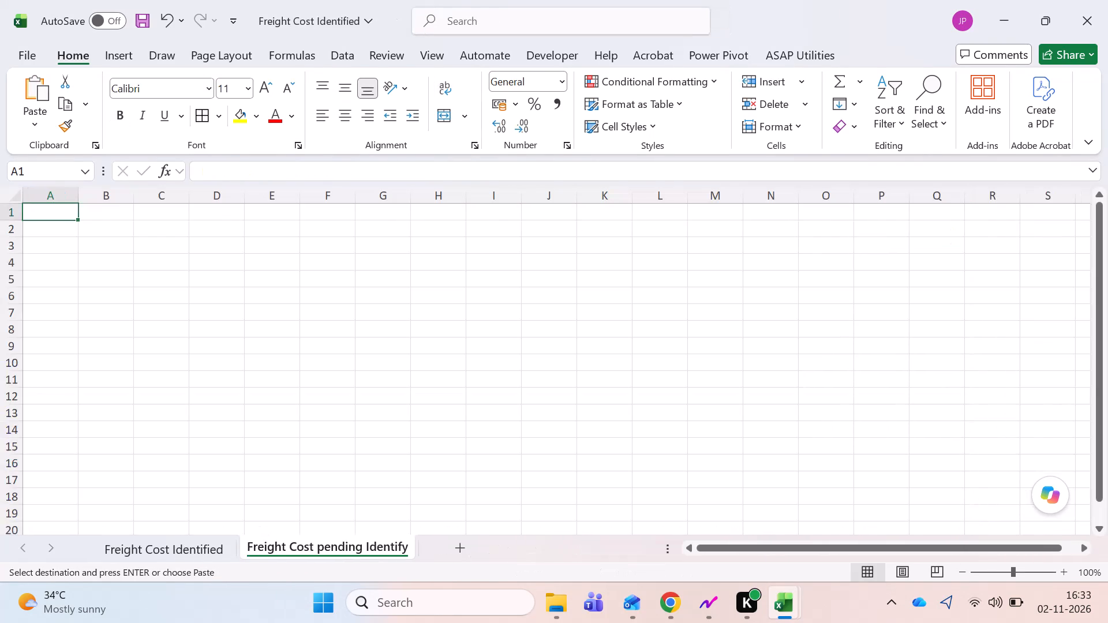
key(Down)
key(Right)
key(Left)
key(Down)
key(ctrl+v)
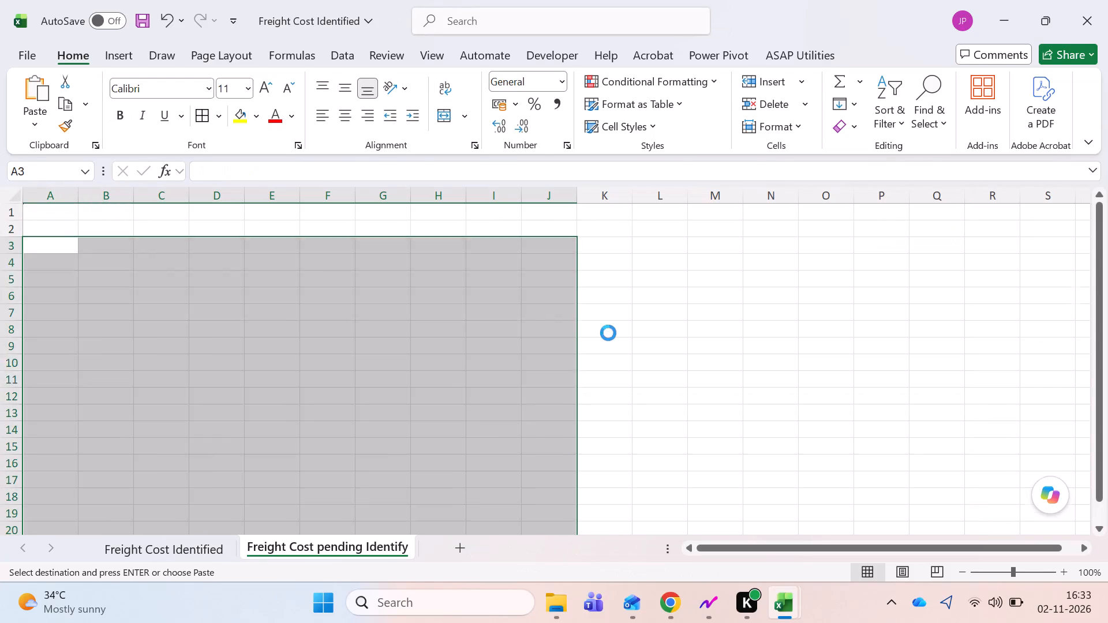
AutoFit the column widths of the pasted table.
key(alt+h)
text(oi)
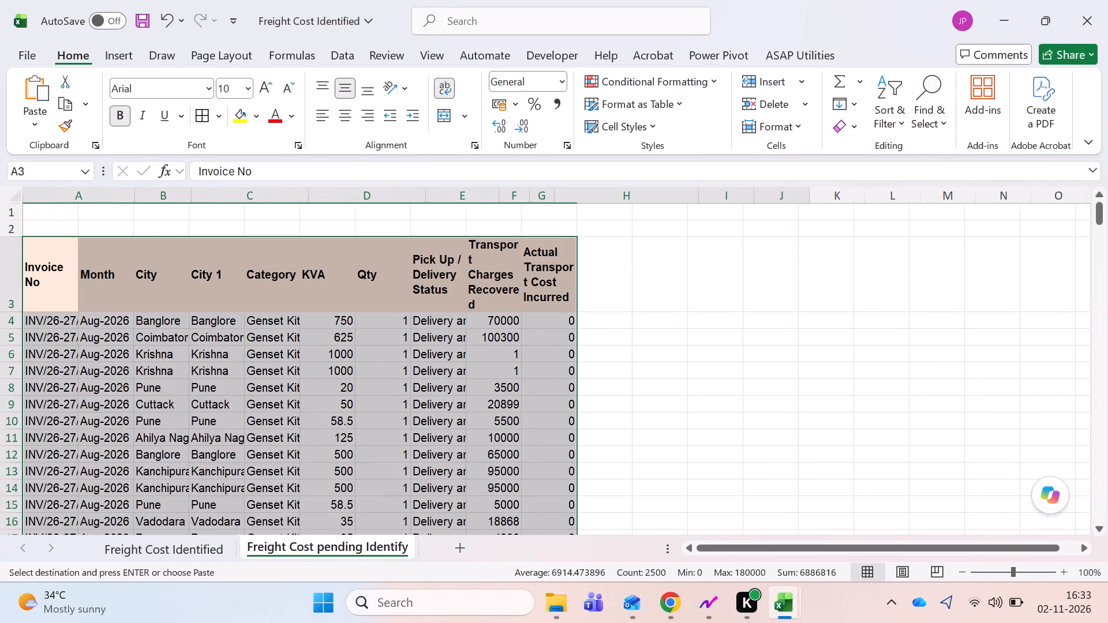
Apply the comma number style to all values under Transport Charges Recovered and Actual Transport Cost Incurred.
key(Right)
key(Right)
key(Right)
key(Right)
key(ctrl+Right)
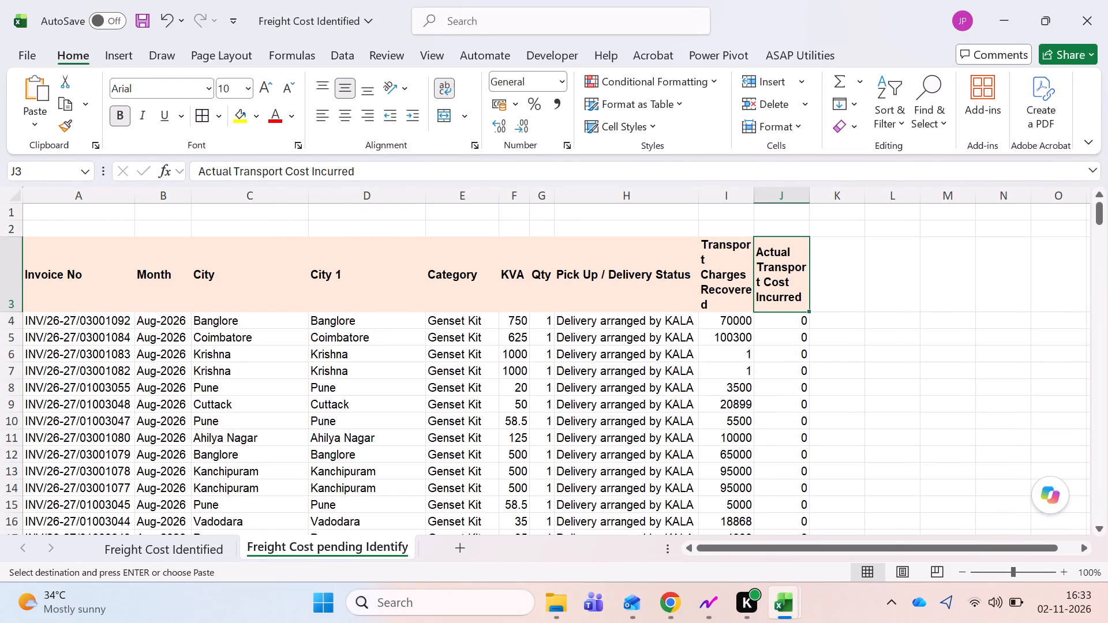
key(Down)
key(Left)
key(shift+Right)
key(ctrl+shift+Down)
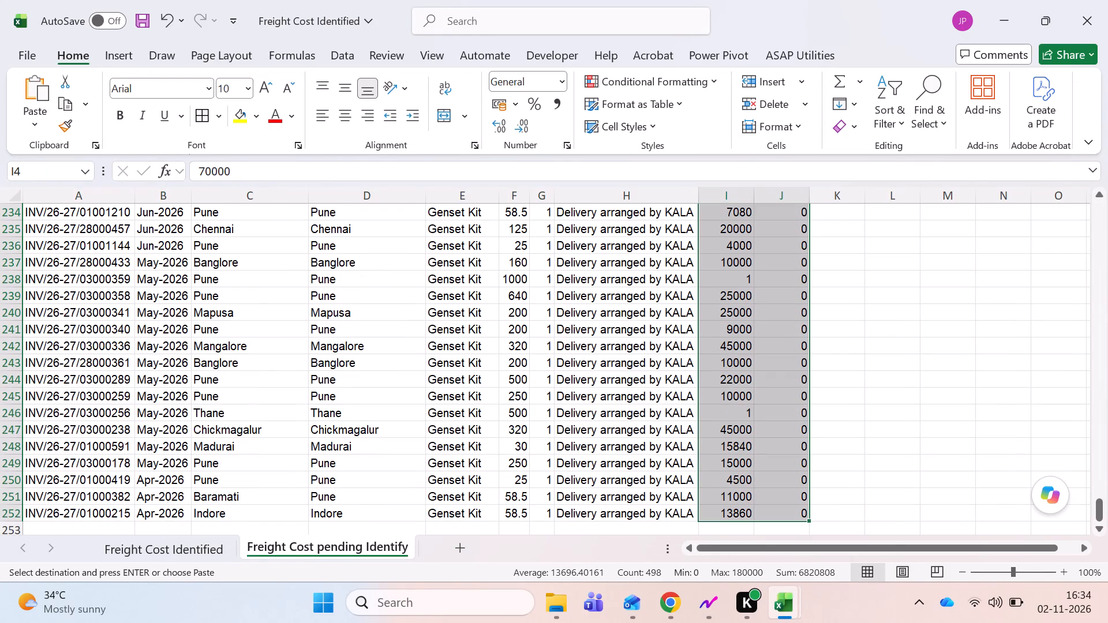
key(alt+h)
key(k)
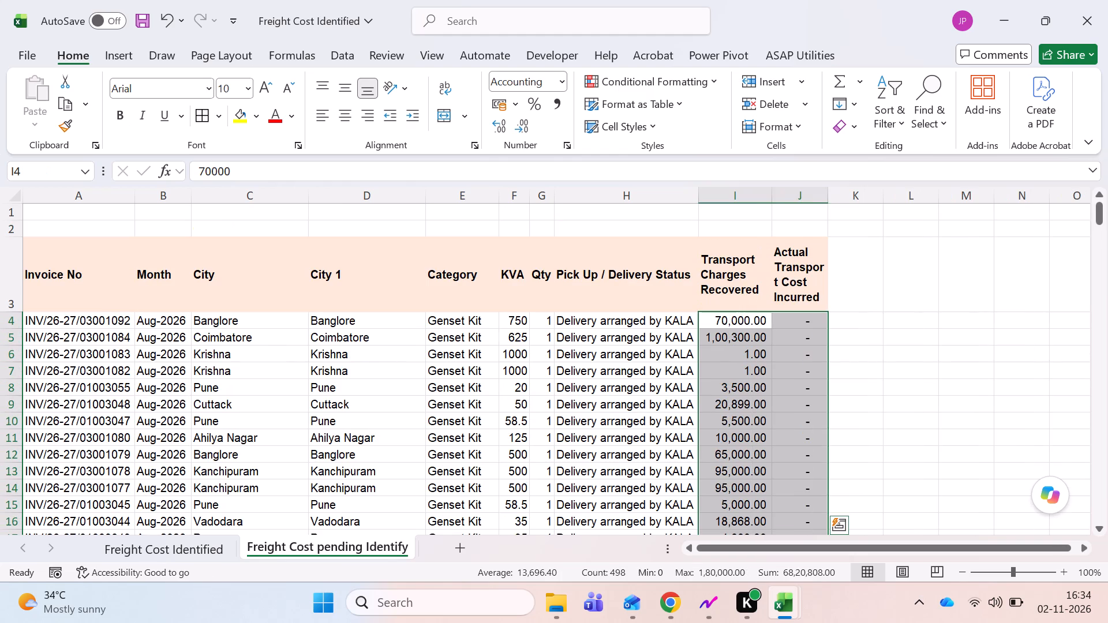
Widen columns J and I so the two transport amount headers wrap more neatly.
drag(829, 196, 862, 205)
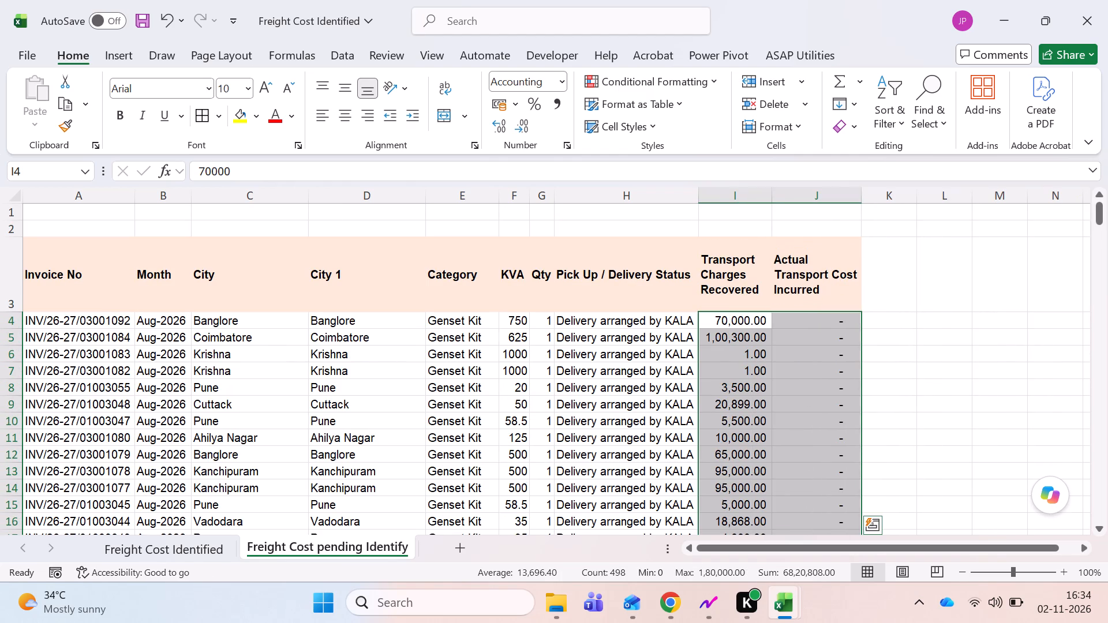
drag(773, 192, 793, 199)
Set the font size of the whole Freight Cost pending Identify sheet to 10.
click(14, 198)
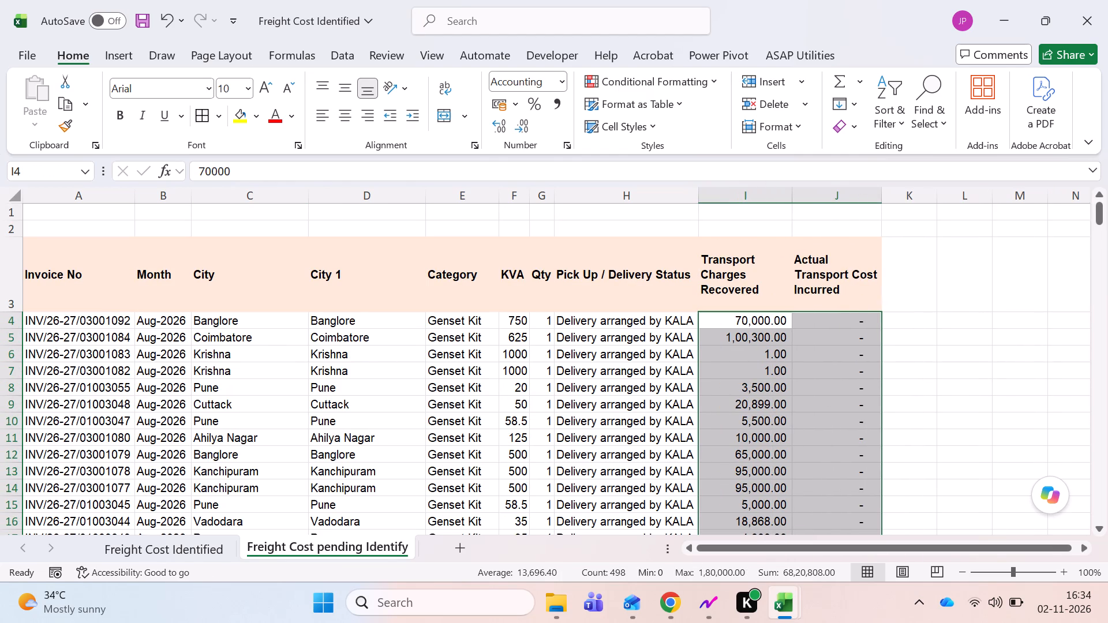
click(158, 86)
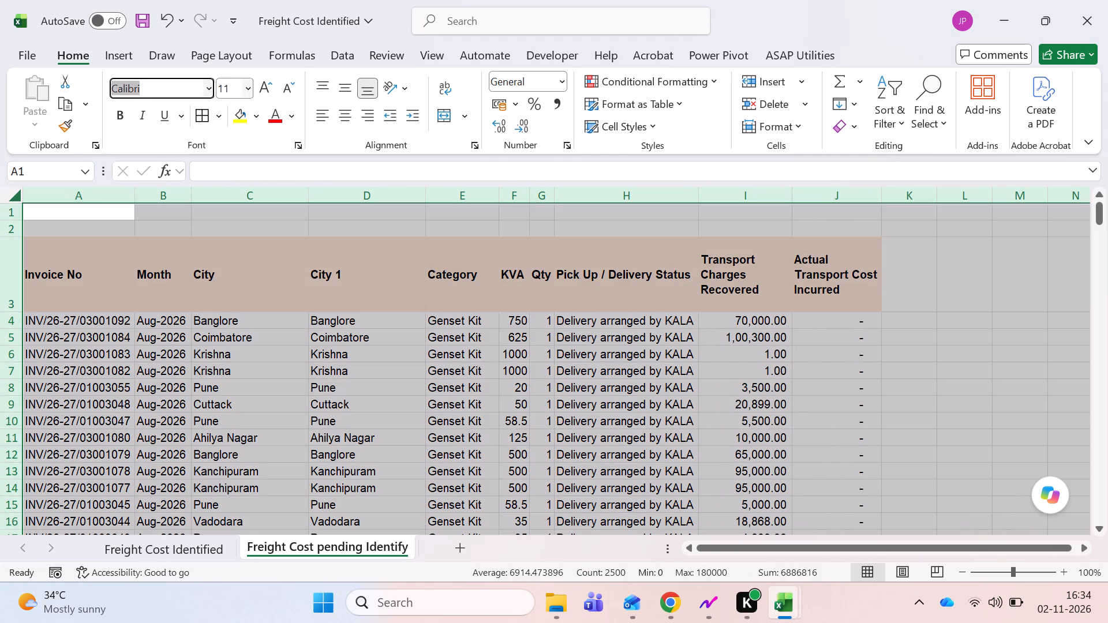
click(229, 85)
text(10\)
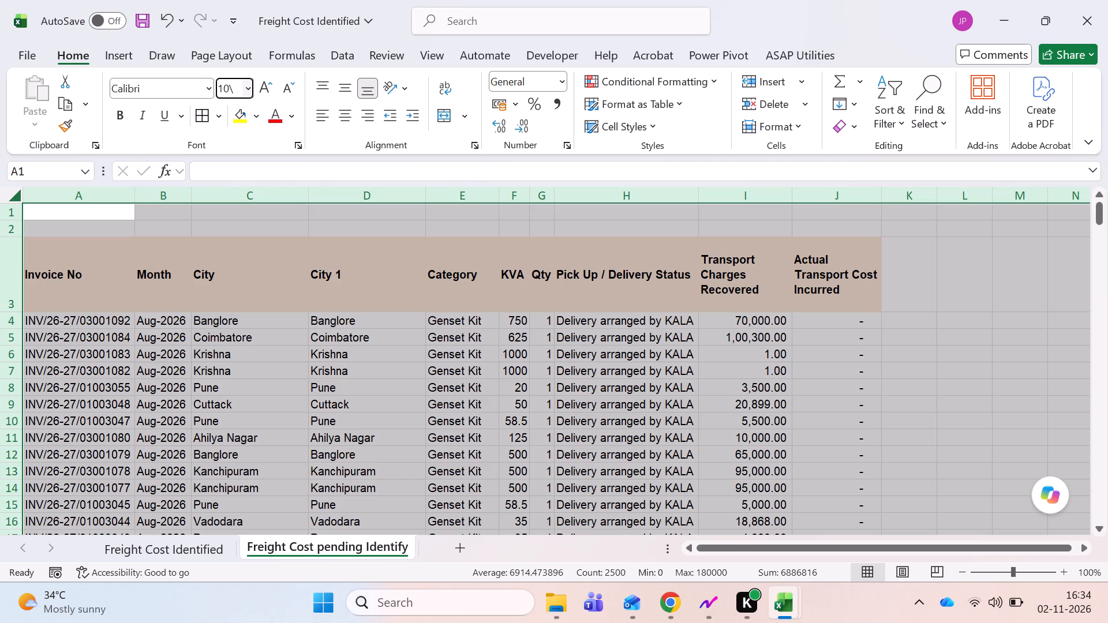
key(BackSpace)
key(Return)
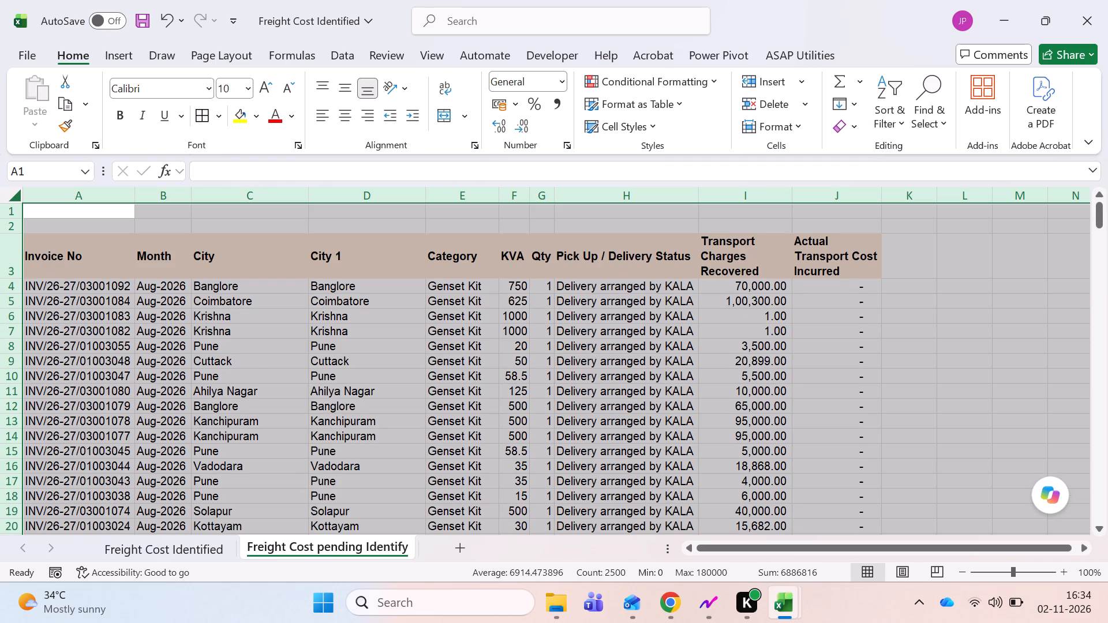
Apply all borders to the full table from the row 3 headers down to the last record.
click(63, 272)
key(ctrl+shift+Right)
key(ctrl+shift+Down)
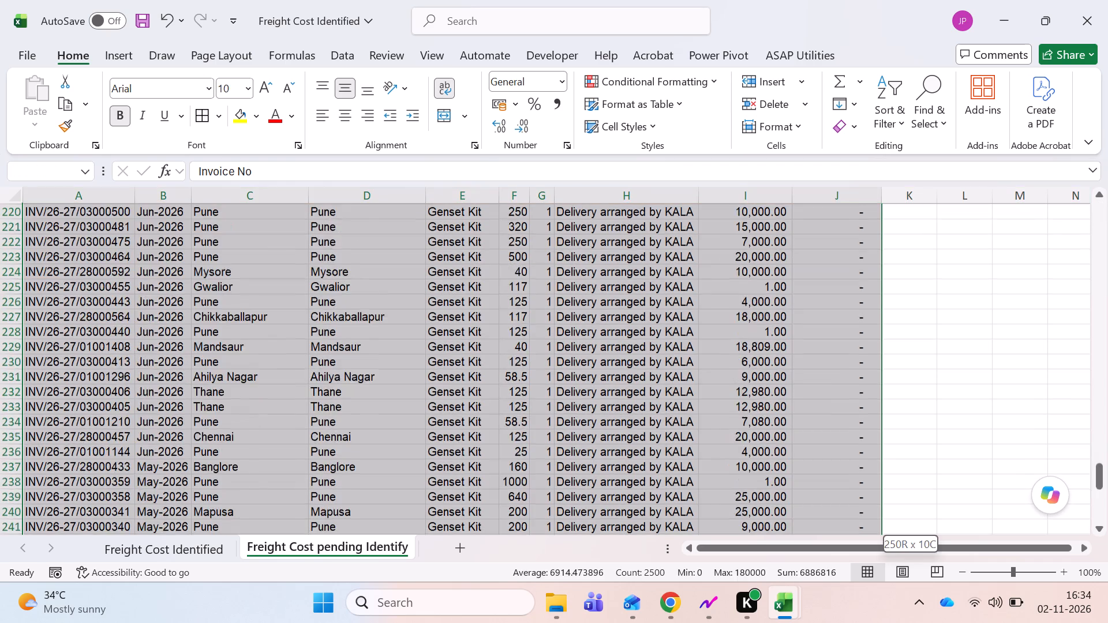
key(alt+h)
key(alt+b)
key(a)
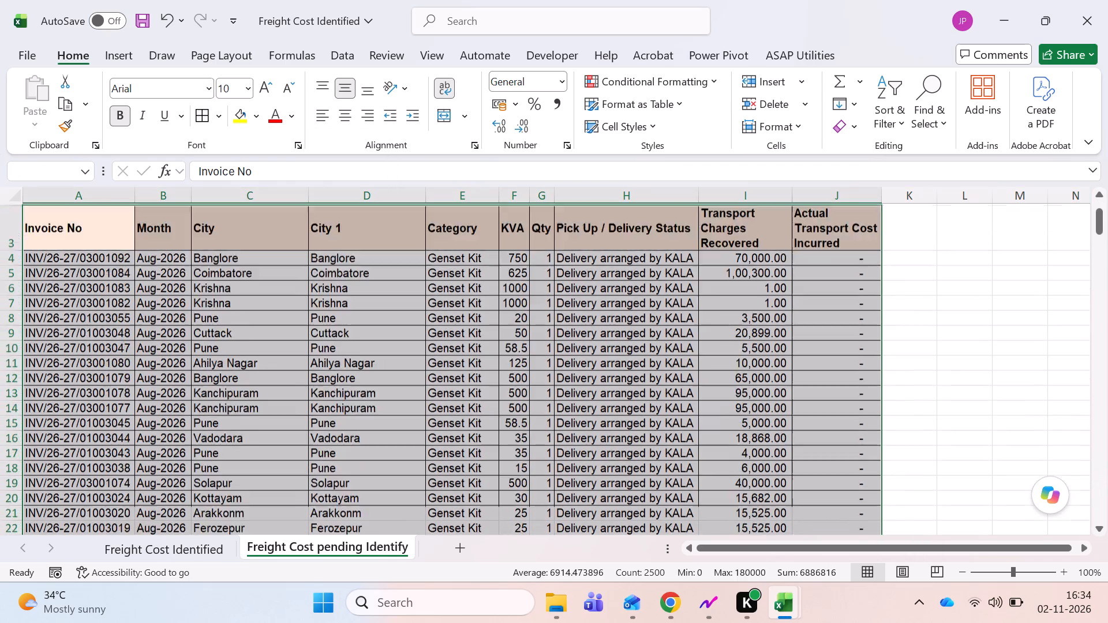
Examine the extent of the invoice records on the Freight Cost pending Identify and Freight Cost Identified sheets.
key(ctrl+Up)
key(Down)
key(Down)
key(Down)
key(ctrl+shift+Down)
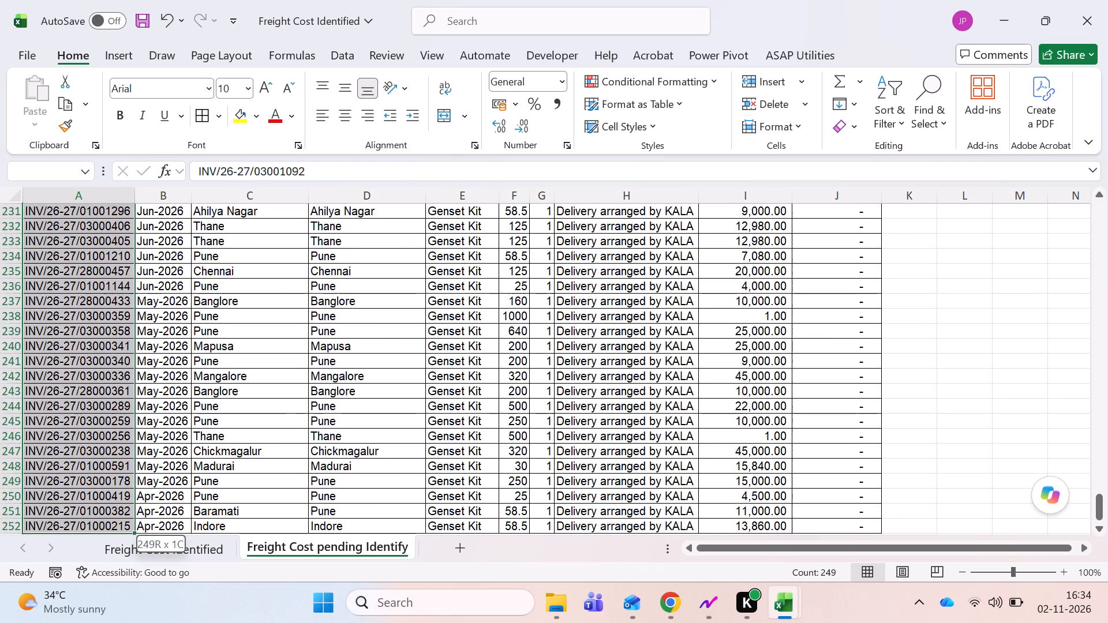
key(ctrl+Page_Up)
key(ctrl+Up)
key(Down)
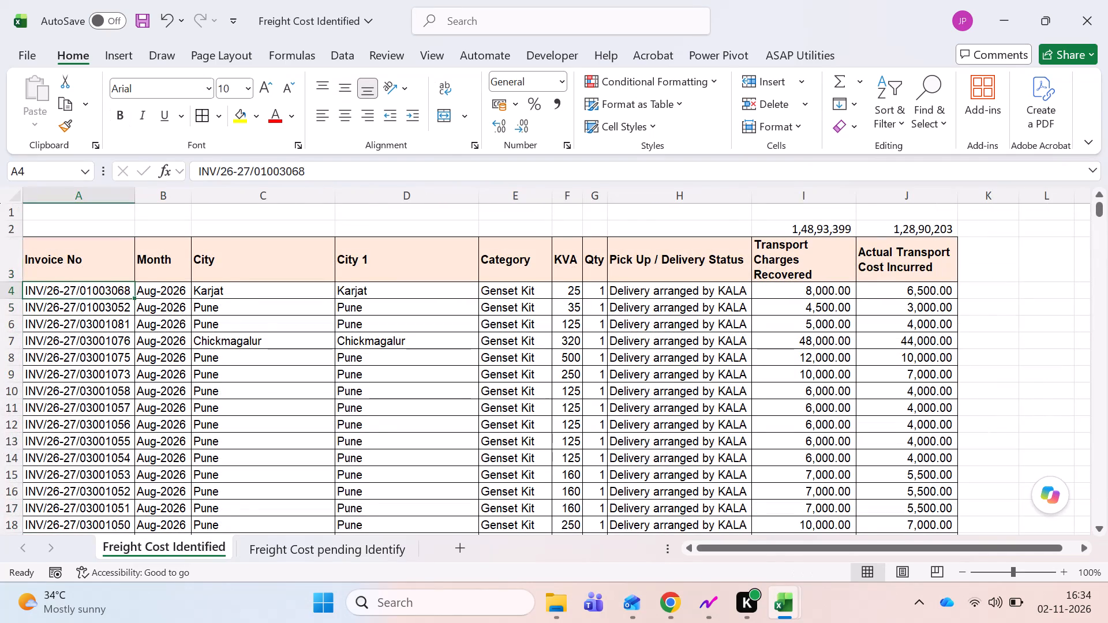
key(ctrl+shift+Down)
key(Up)
key(Down)
key(Down)
key(ctrl+Page_Down)
key(ctrl+Up)
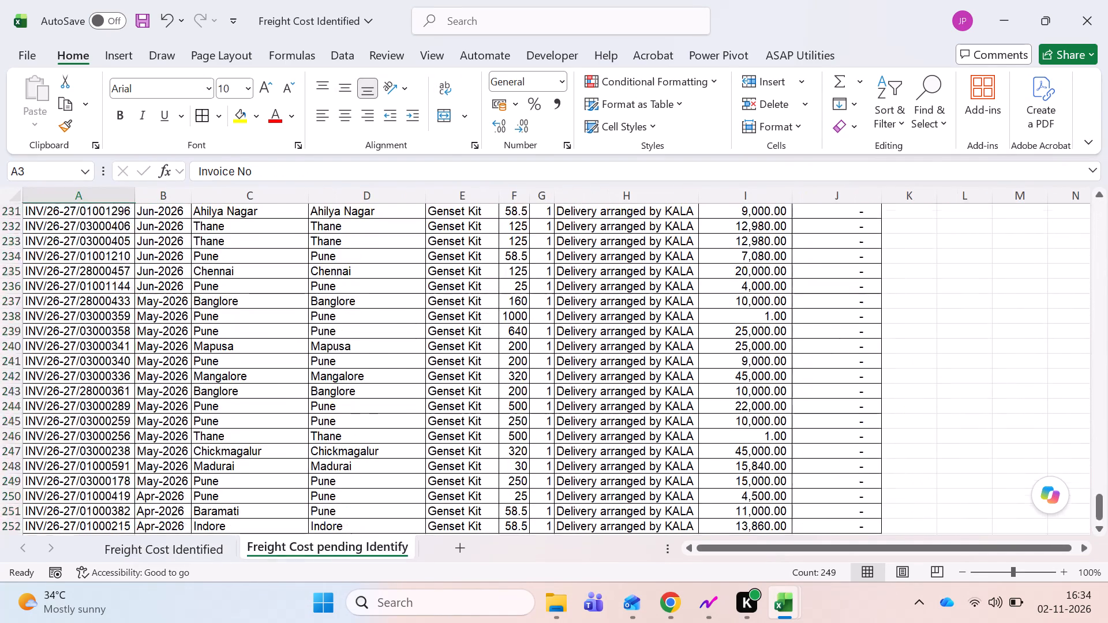
key(ctrl+Down)
key(Up)
key(ctrl+Up)
key(ctrl+Up)
key(ctrl+Up)
key(Down)
key(Down)
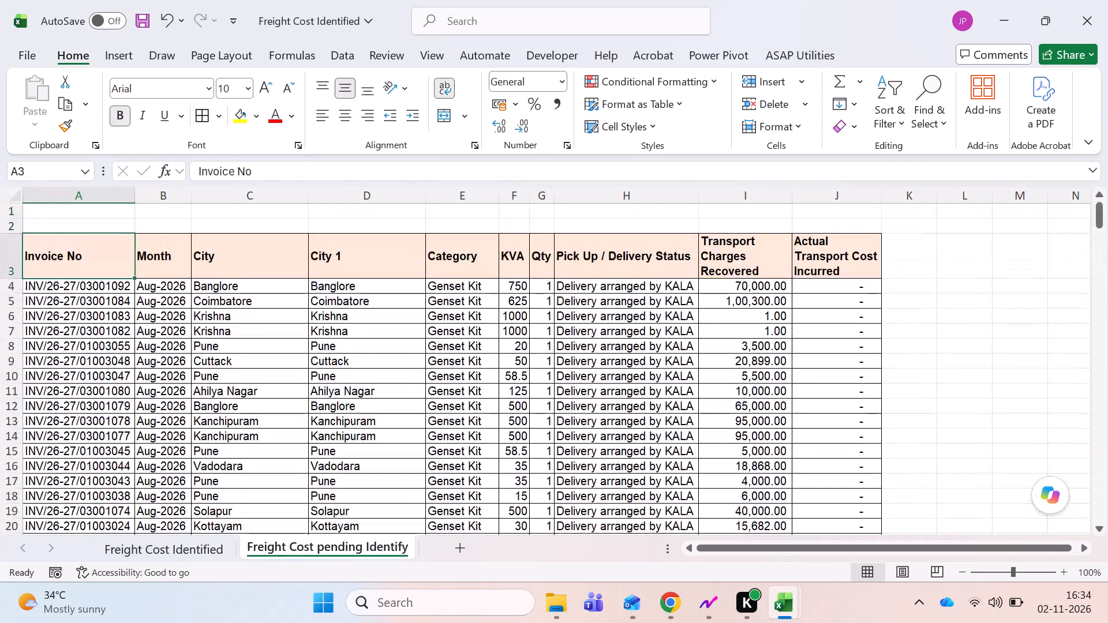
Change the font of the entire table on the Freight Cost pending Identify sheet to Calibri.
key(ctrl+a)
click(146, 91)
text(cal)
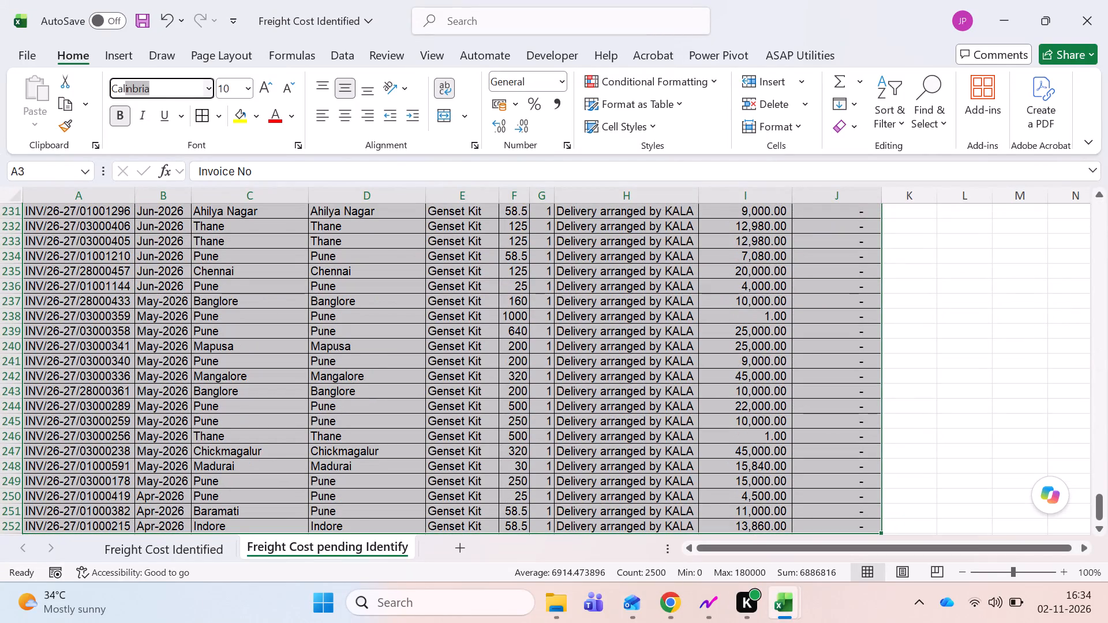
key(Return)
key(ctrl+Up)
key(Down)
key(Down)
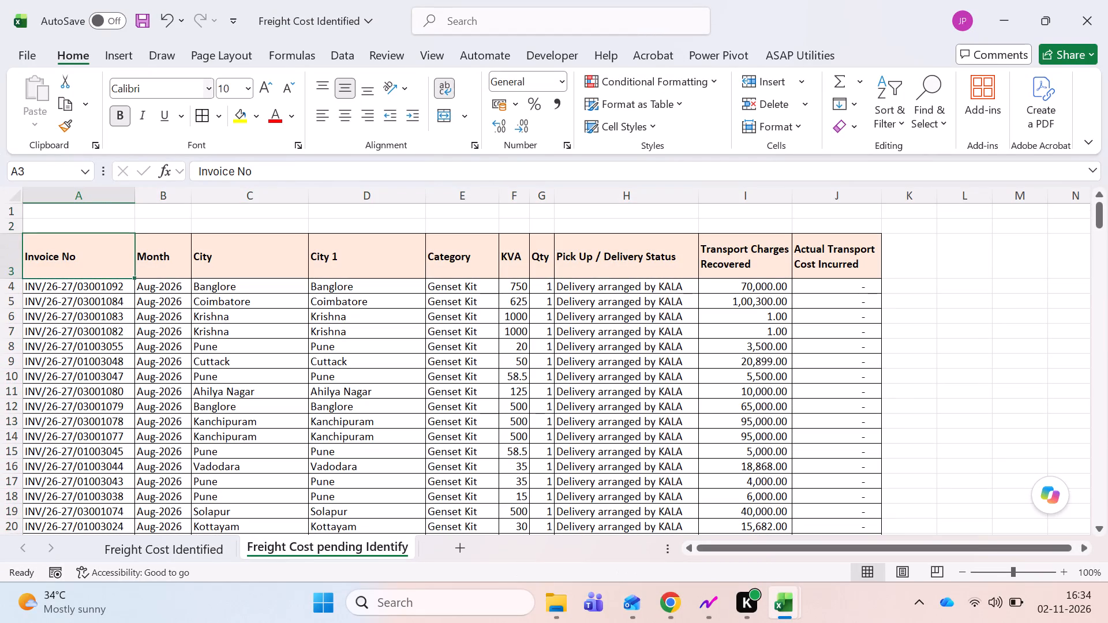
Save the workbook with the Freight Cost Identified sheet in front, and close it.
key(ctrl+s)
key(ctrl+Page_Up)
key(ctrl+s)
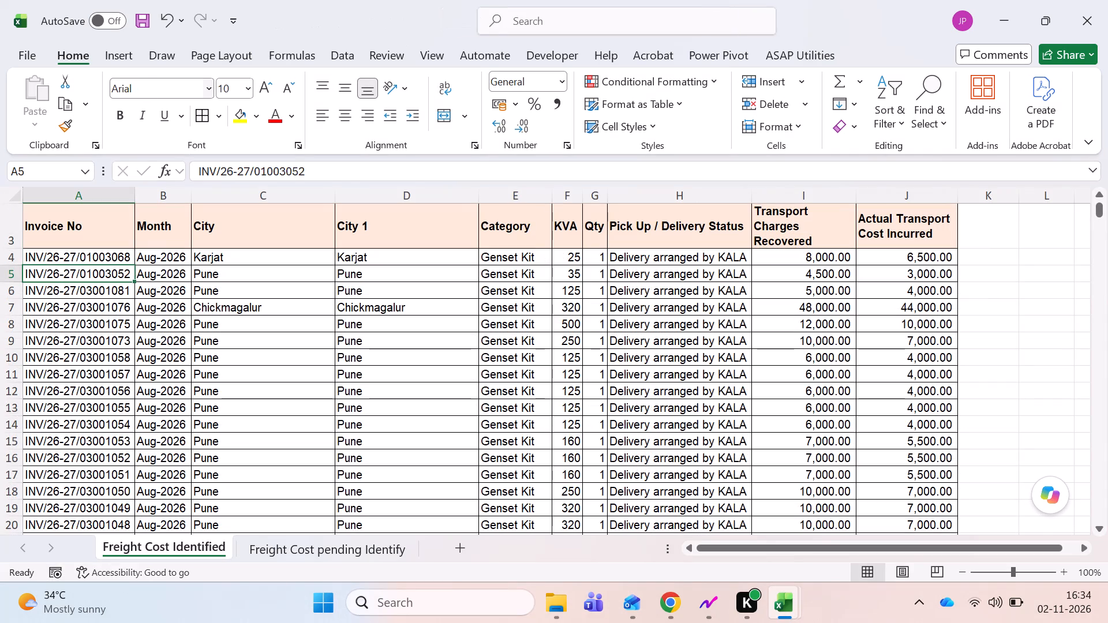
key(ctrl+s)
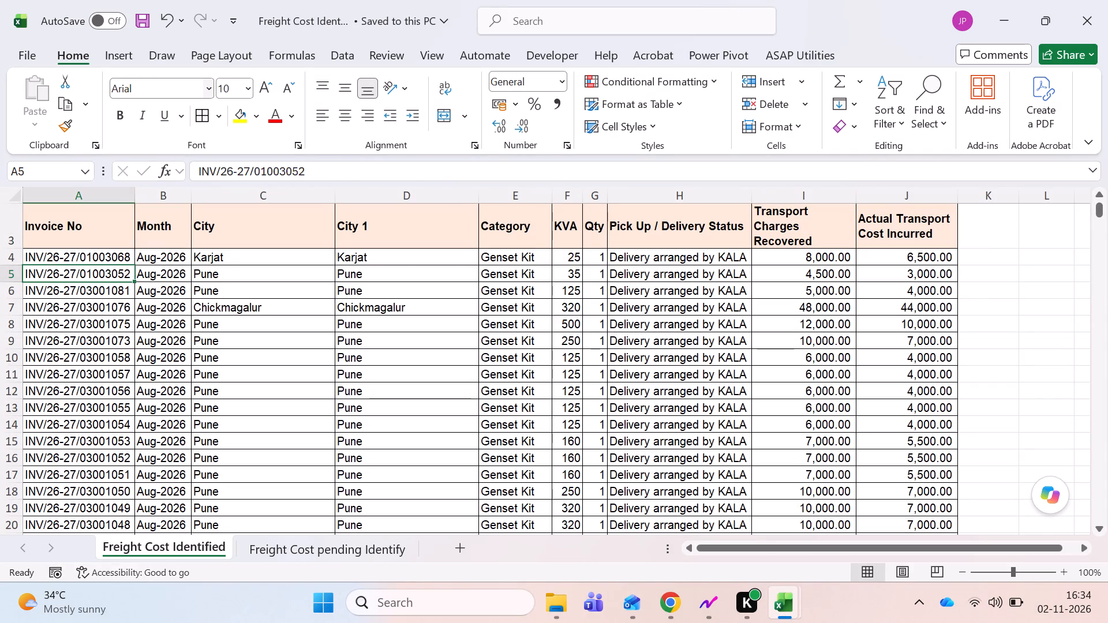
click(1107, 0)
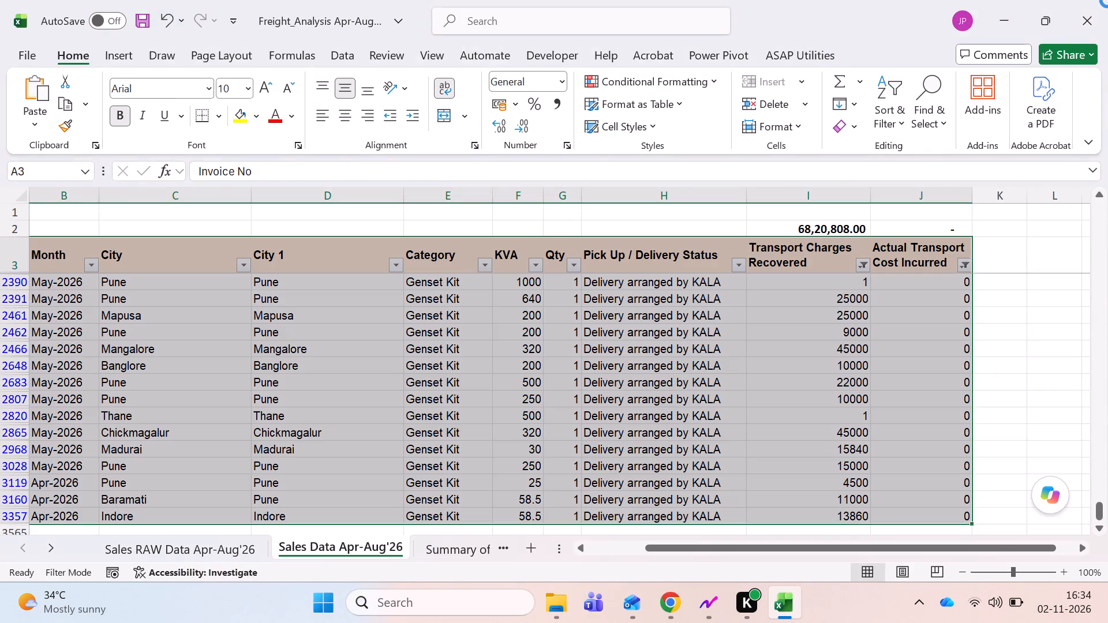
Switch to File Explorer and copy the Freight Cost Identified workbook file from the Downloads folder.
click(542, 622)
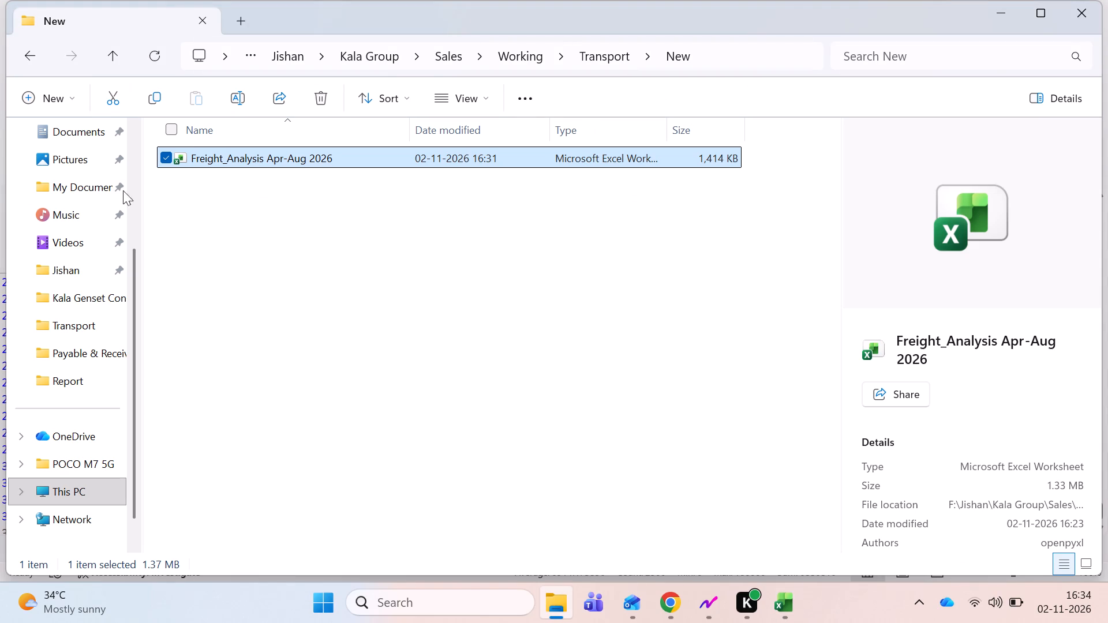
scroll(76, 204, up, 5)
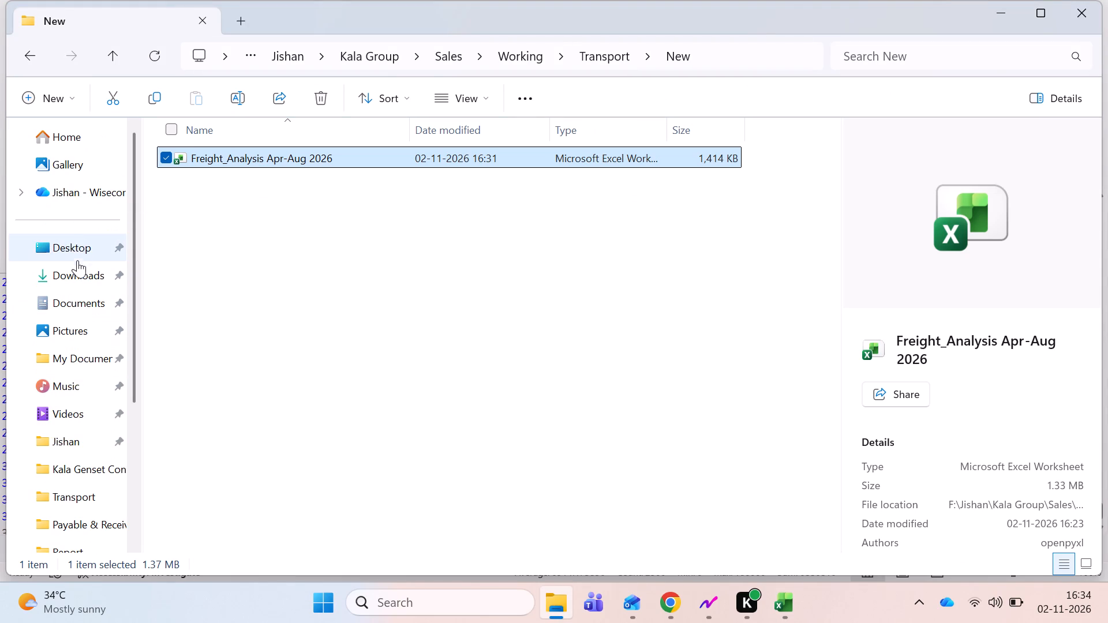
click(80, 272)
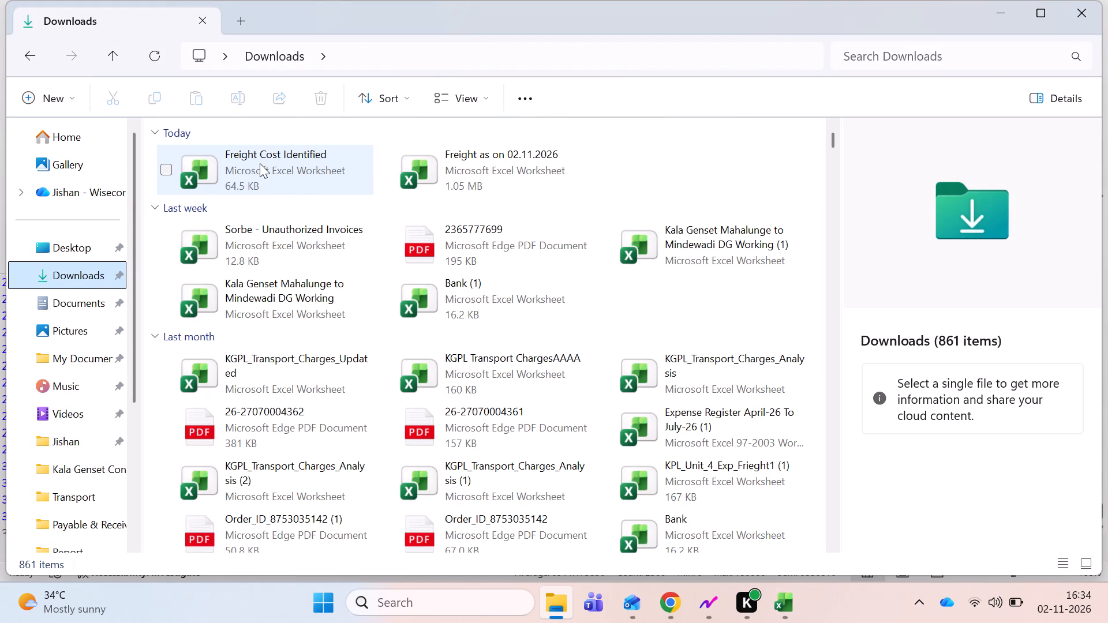
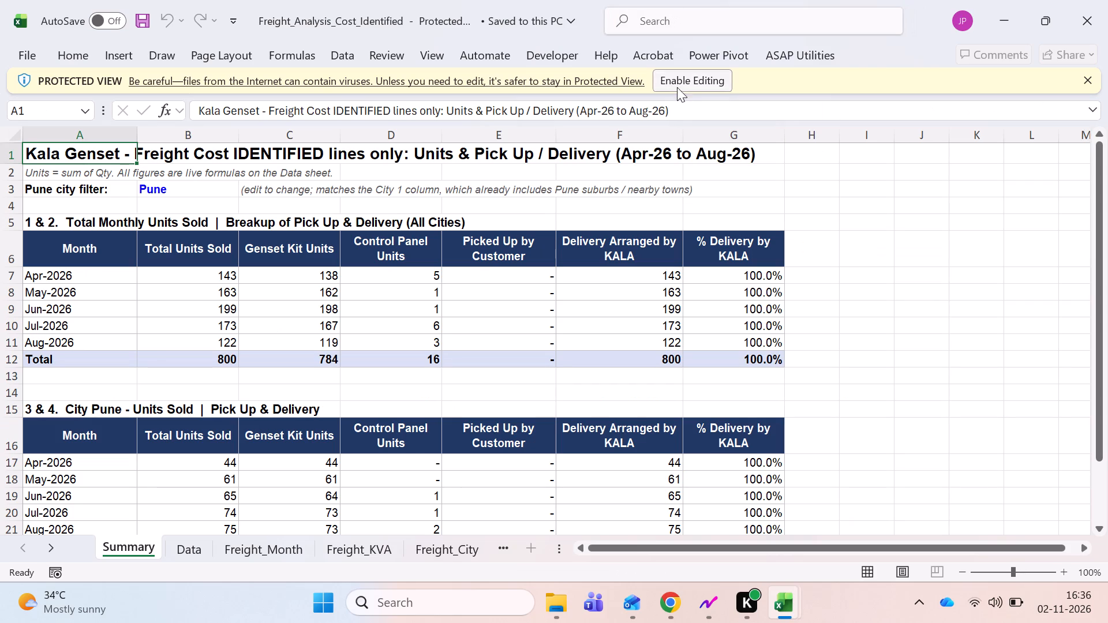
click(677, 82)
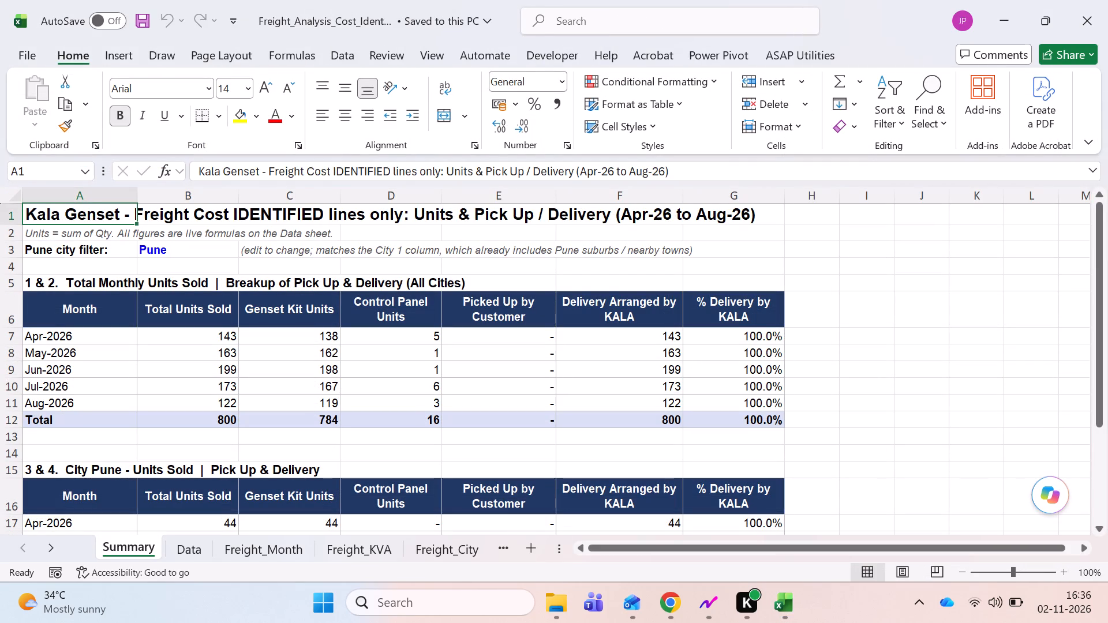
Clear the "Check: Pick Up + Delivery = Total Units" label and its result in A24:B24 of the Summary sheet.
scroll(491, 486, down, 1)
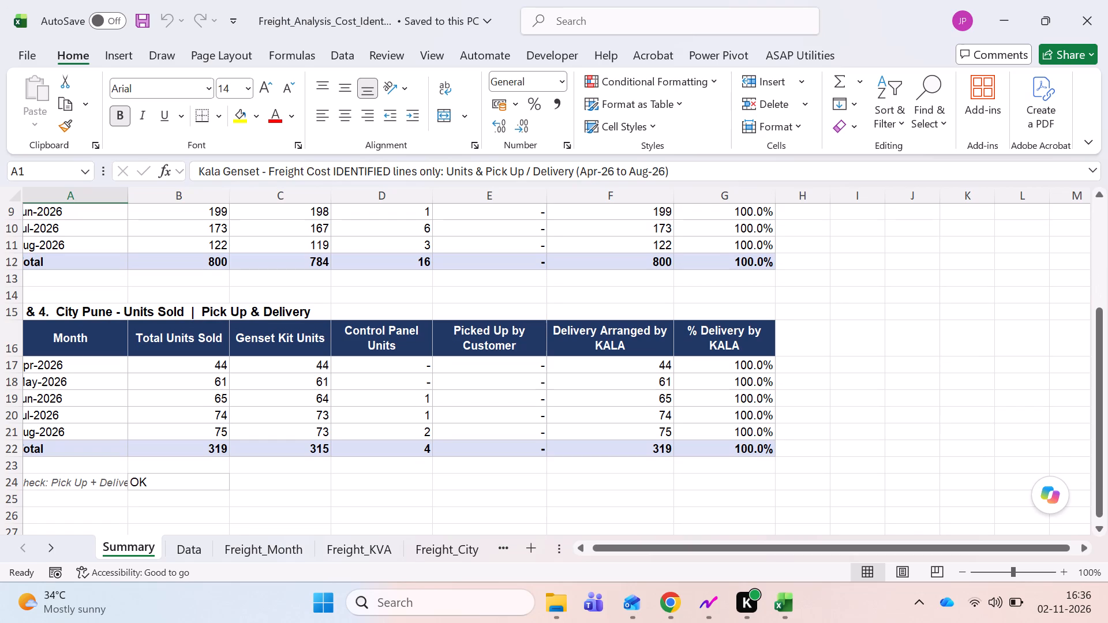
click(65, 481)
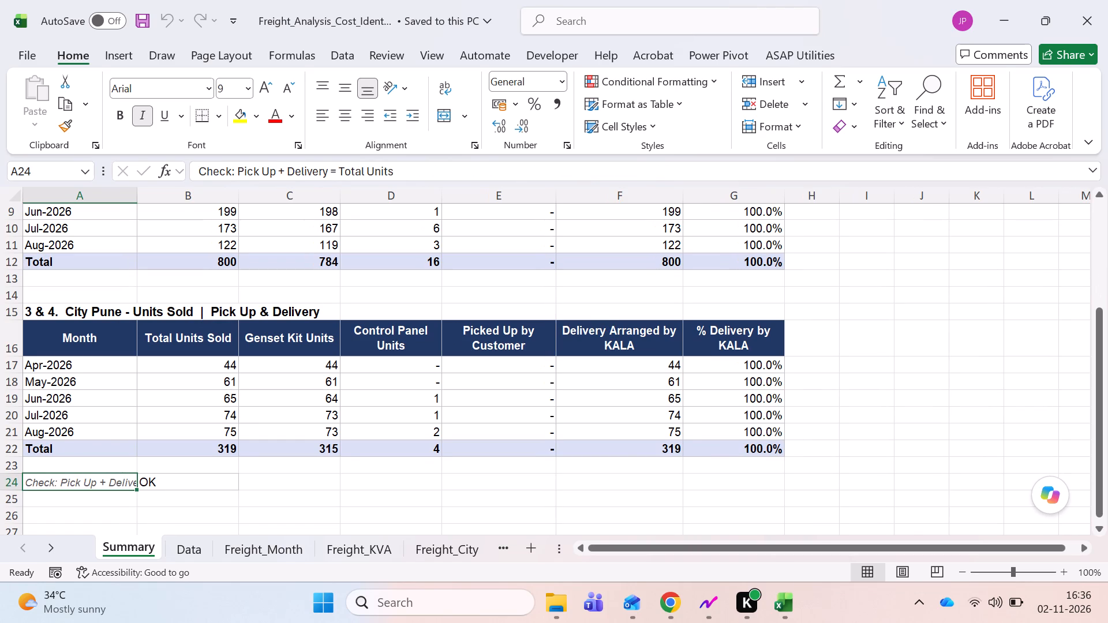
key(shift+Right)
key(Delete)
scroll(65, 481, up, 1)
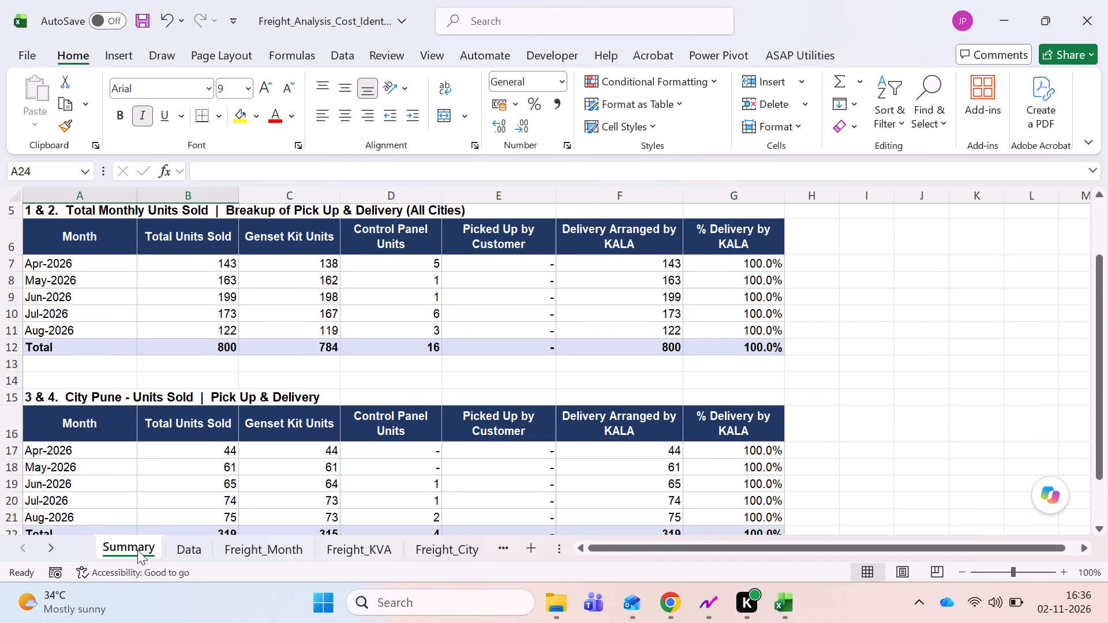
Delete the Notes sheet at the end of the workbook.
key(ctrl+Page_Down)
key(ctrl+Page_Down)
key(ctrl+Page_Down)
key(ctrl+Page_Down)
key(ctrl+Page_Down)
key(ctrl+Page_Down)
key(ctrl+Page_Down)
key(ctrl+Page_Down)
key(ctrl+Page_Down)
key(ctrl+Page_Down)
key(ctrl+Page_Down)
key(ctrl+Page_Down)
key(ctrl+Page_Down)
key(ctrl+Page_Down)
key(ctrl+Page_Down)
key(ctrl+Page_Down)
key(ctrl+Page_Down)
key(ctrl+Page_Down)
key(ctrl+Page_Down)
key(ctrl+Page_Down)
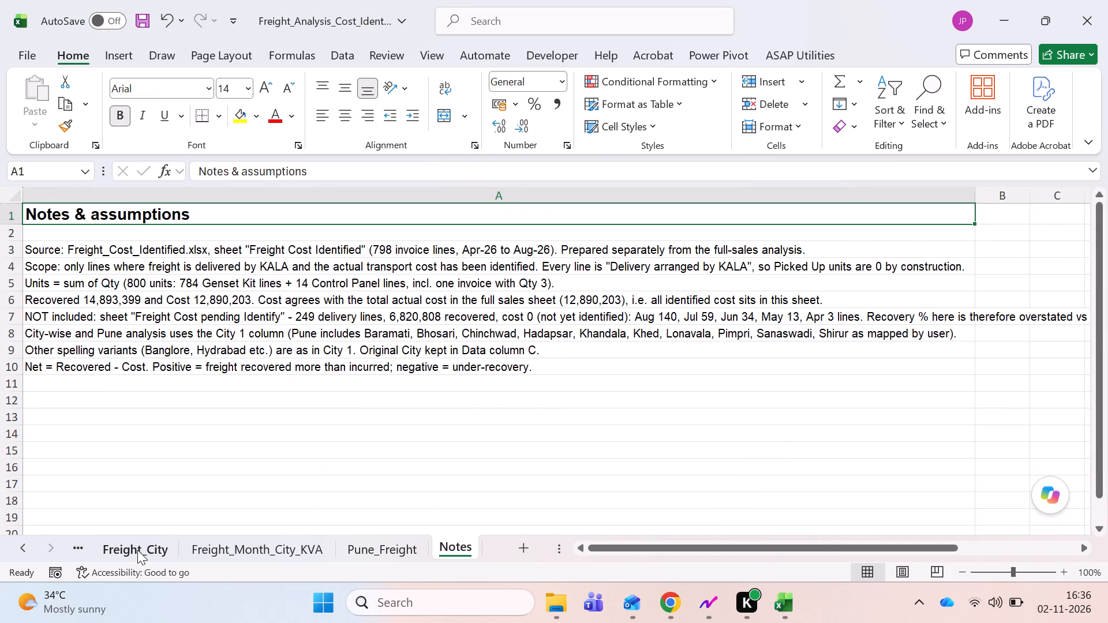
right_click(450, 553)
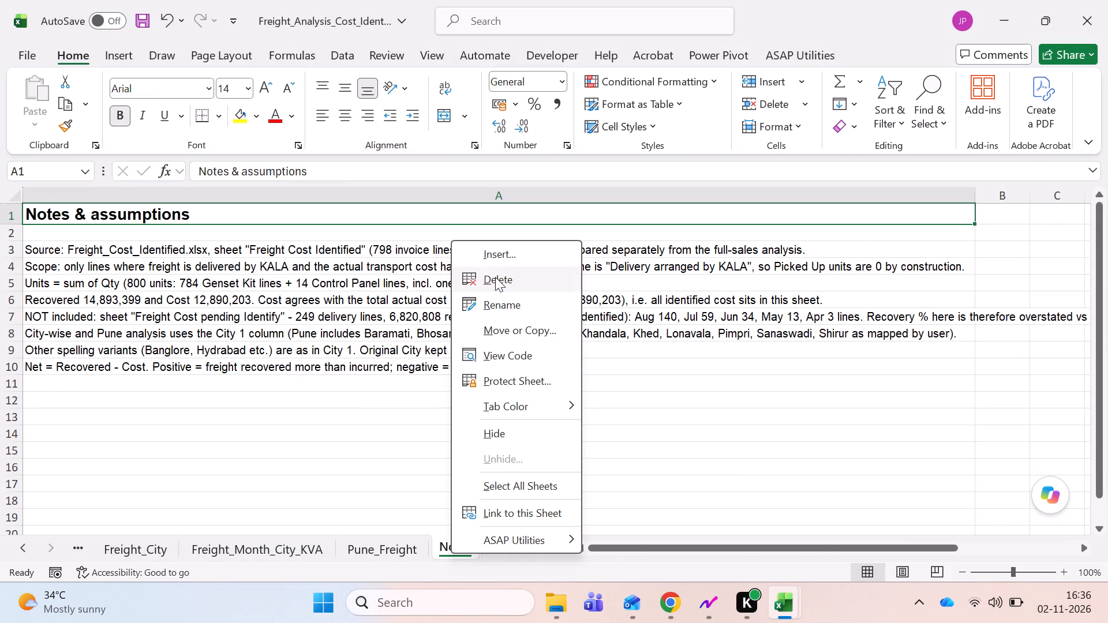
click(495, 277)
click(596, 337)
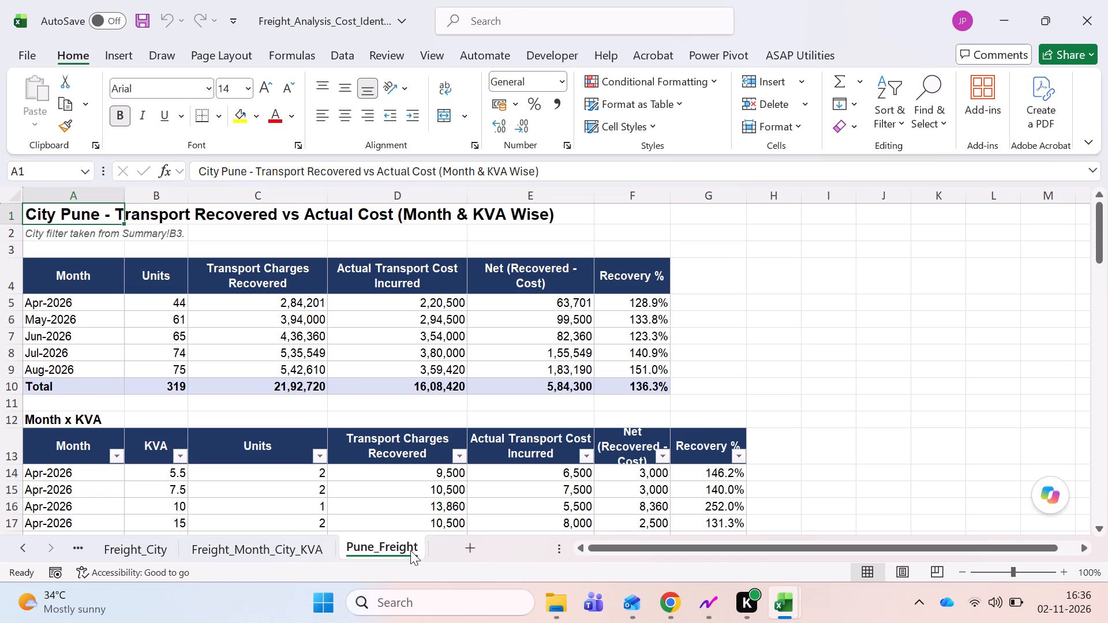
On the Freight_Month sheet, replace the formulas in B5:E9, from Units to Net for Apr to Aug 2026, with their values.
click(417, 494)
key(ctrl+Page_Up)
key(ctrl+Page_Up)
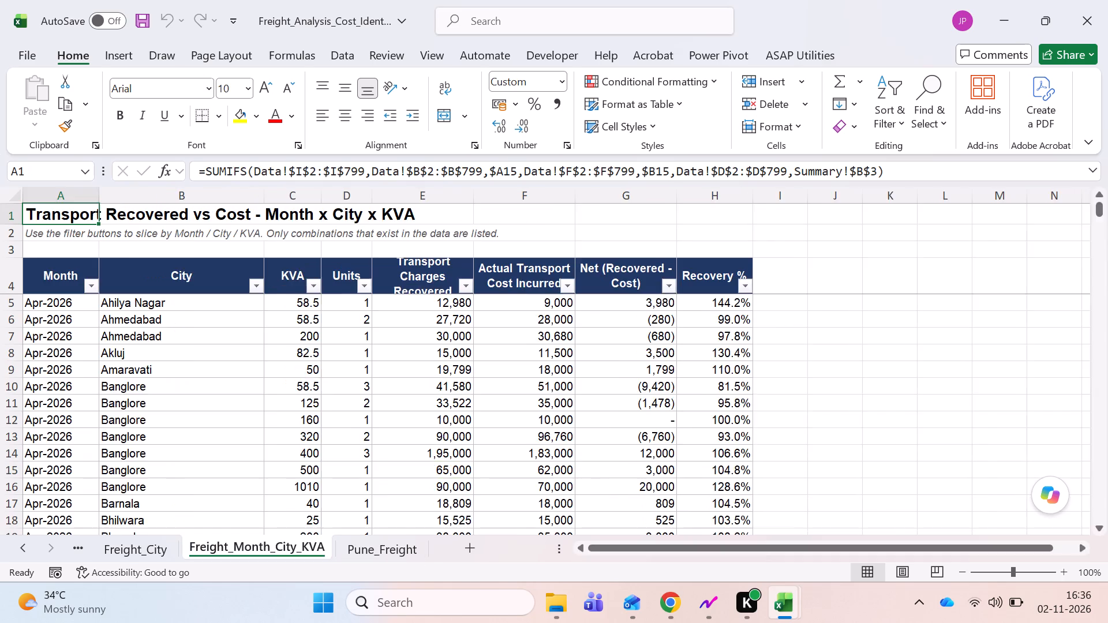
key(ctrl+Page_Up)
key(ctrl+Page_Up)
key(ctrl+Page_Up)
key(ctrl+Page_Up)
key(ctrl+Page_Up)
key(ctrl+Page_Up)
key(ctrl+Page_Up)
key(ctrl+Page_Up)
key(ctrl+Page_Up)
key(ctrl+Page_Up)
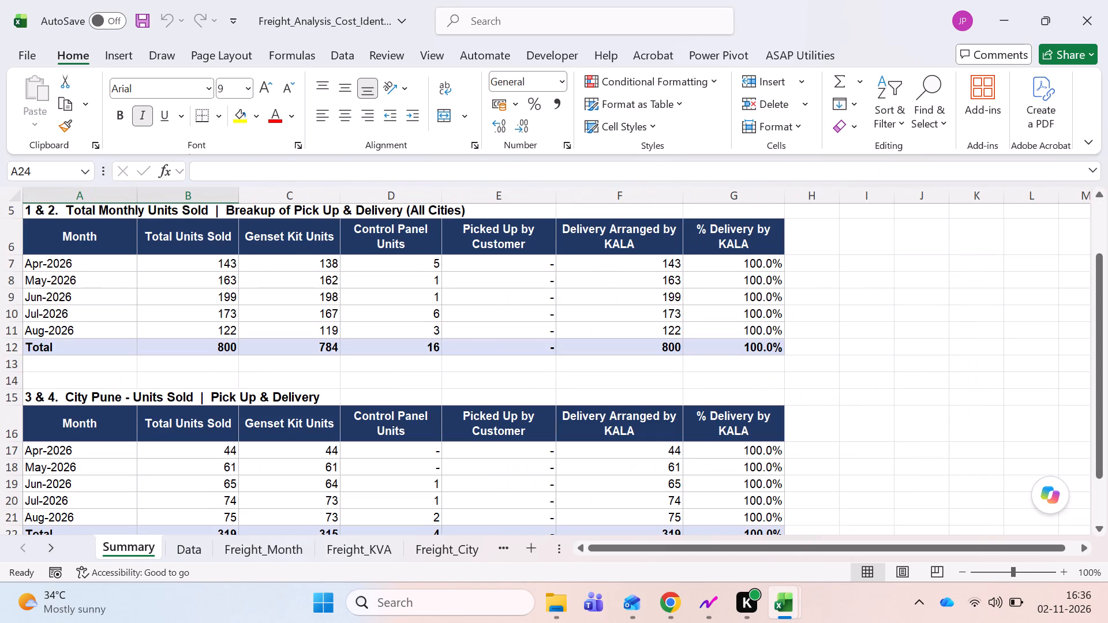
key(ctrl+Page_Down)
key(ctrl+Page_Down)
key(ctrl+Up)
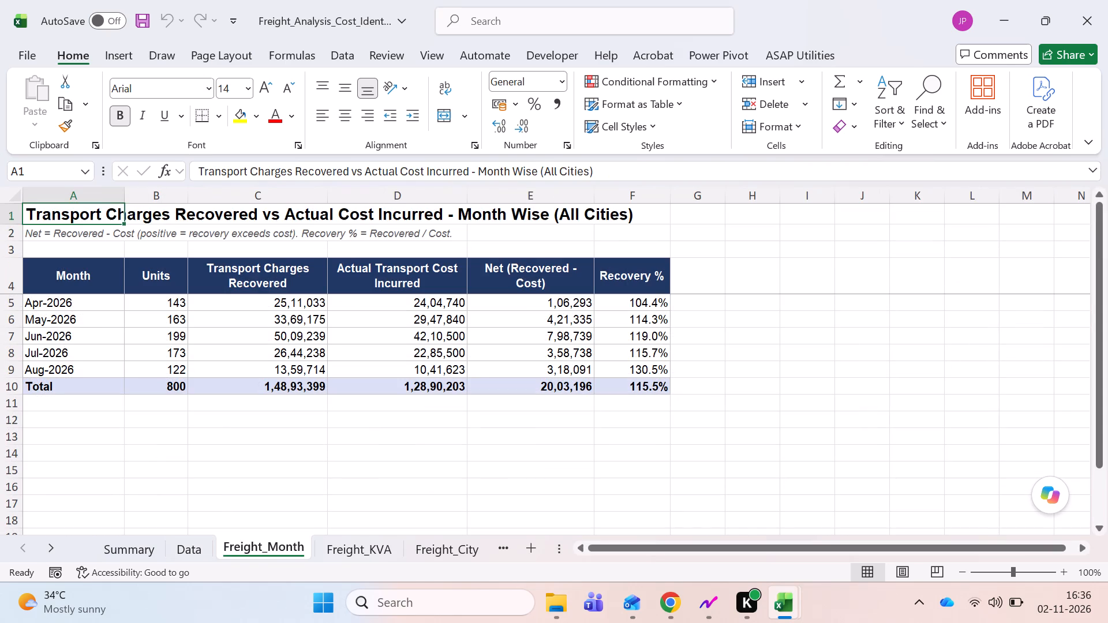
key(Down)
key(Down)
key(Down)
key(Down)
key(Right)
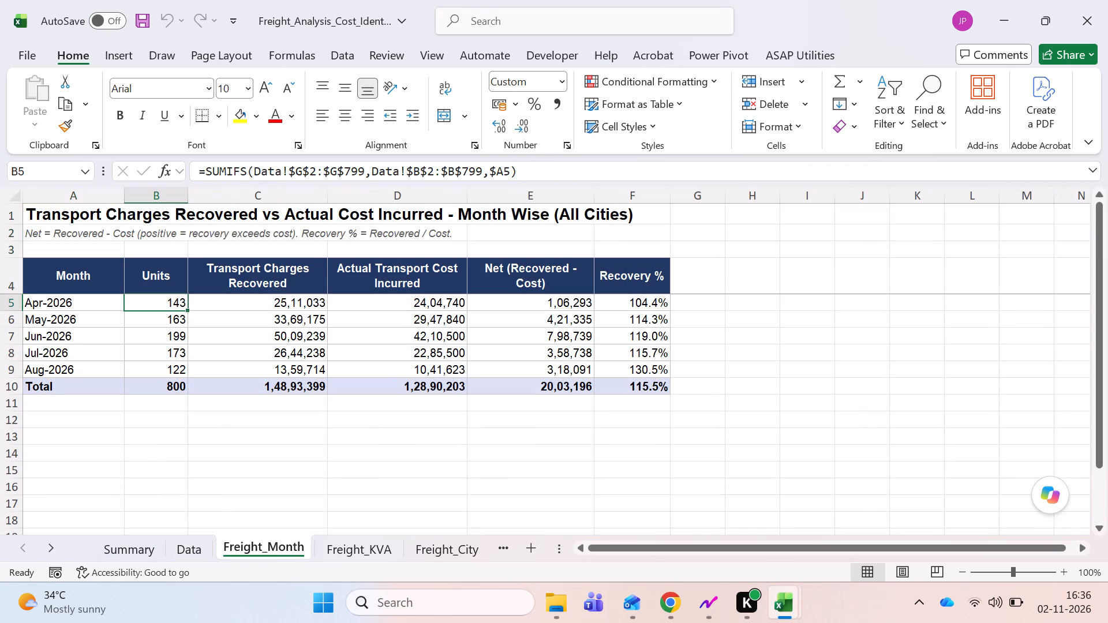
key(shift+Right)
key(shift+Right)
key(shift+Right)
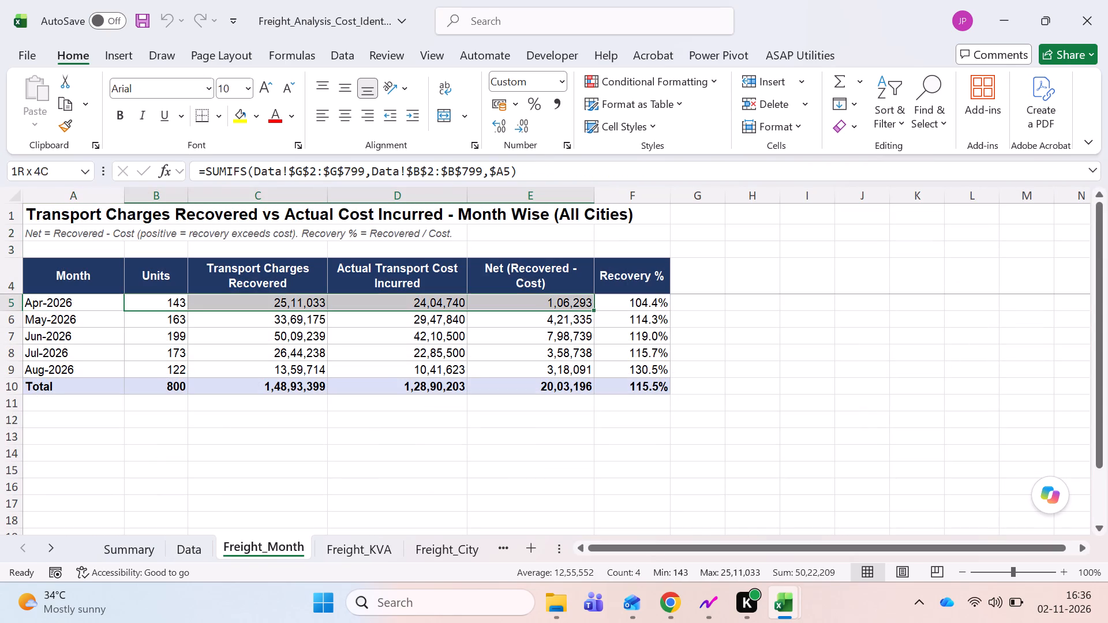
key(shift+Down)
key(shift+Down)
key(shift+Down)
key(shift+Down)
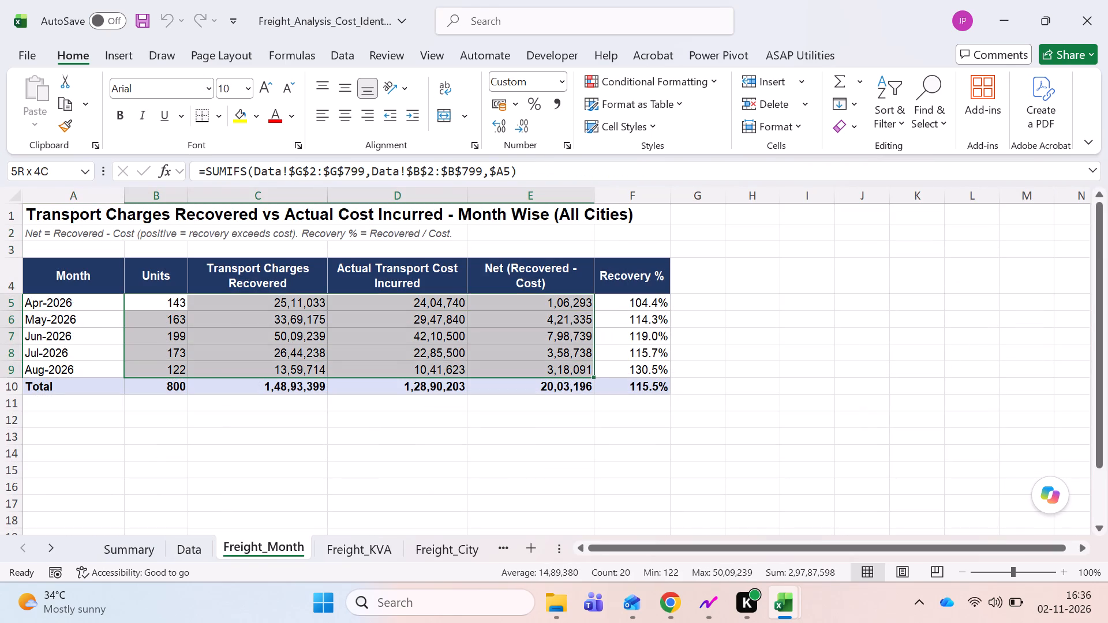
key(ctrl+c)
key(alt+e)
text(sv)
key(Return)
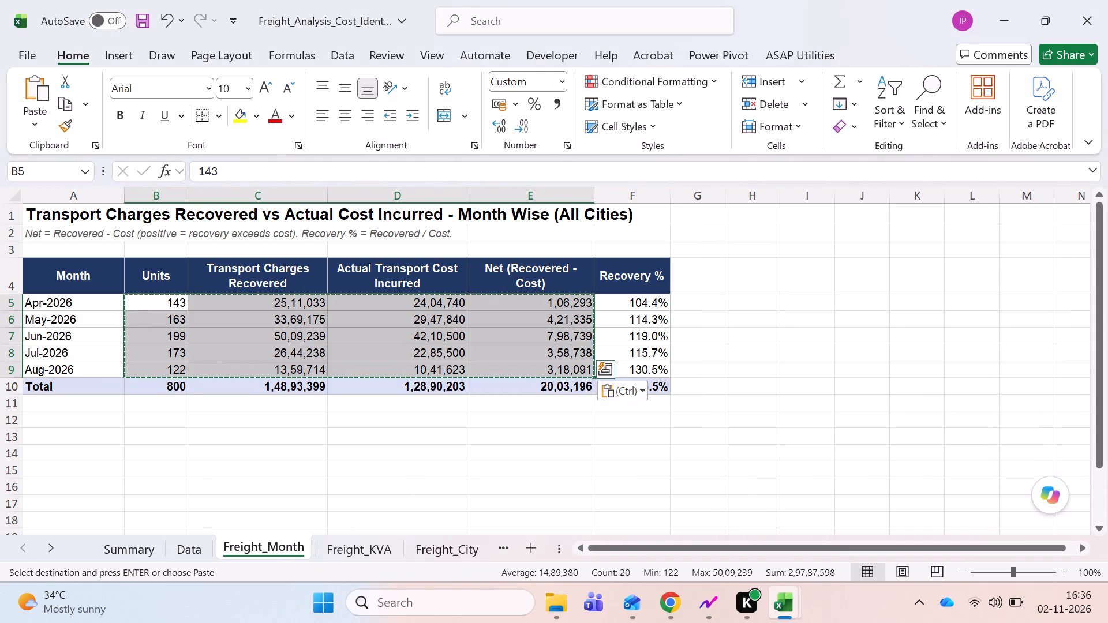
key(Escape)
Replace the Apr-2026 Recovery % formula in F5 with the simple ratio =C5/D5.
key(Right)
key(Right)
key(Right)
key(Right)
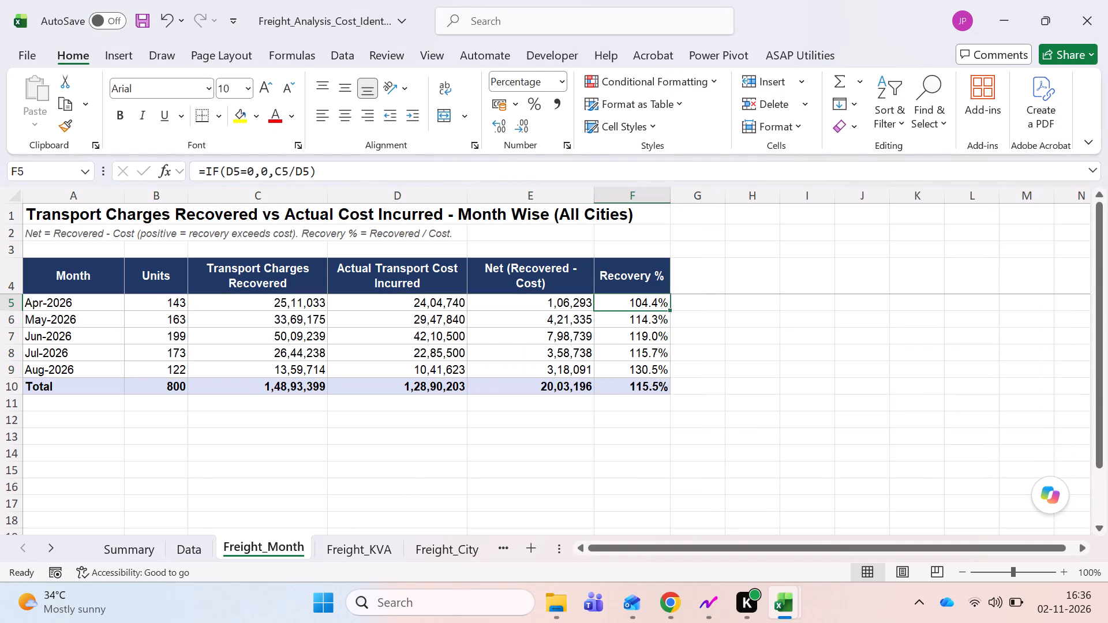
key(F2)
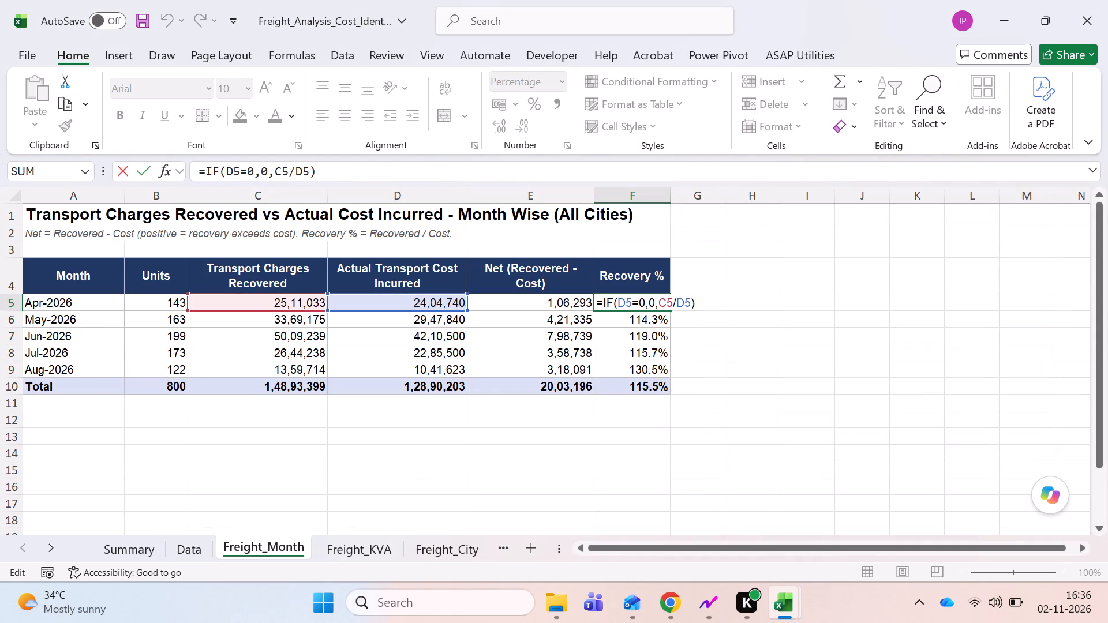
key(Escape)
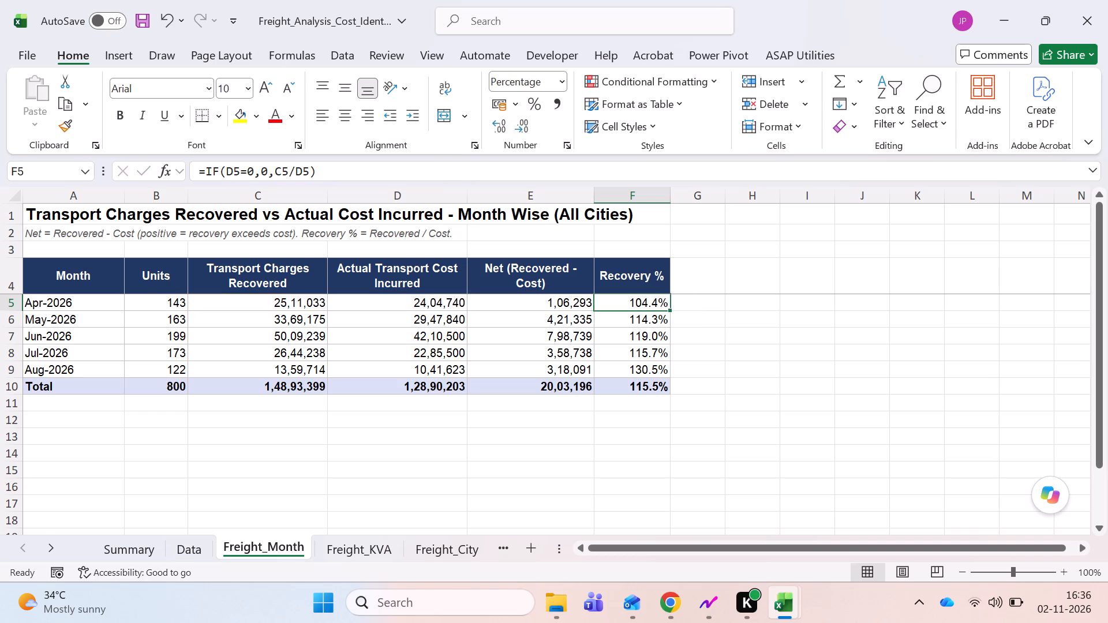
key(equal)
key(Left)
key(Left)
key(Left)
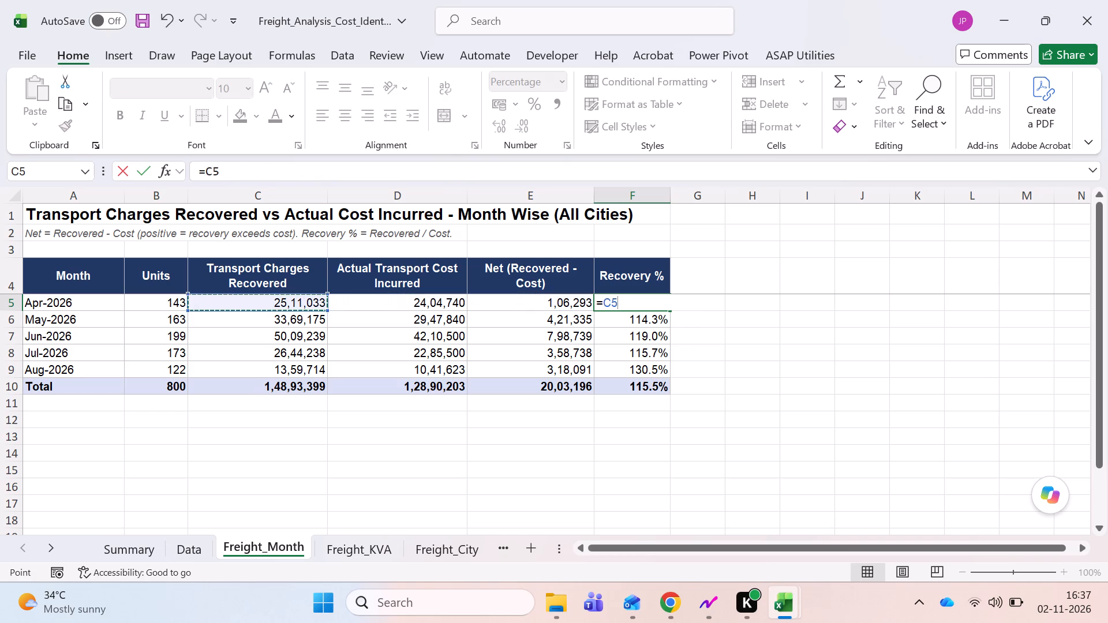
key(slash)
key(Left)
key(Left)
key(Return)
key(Up)
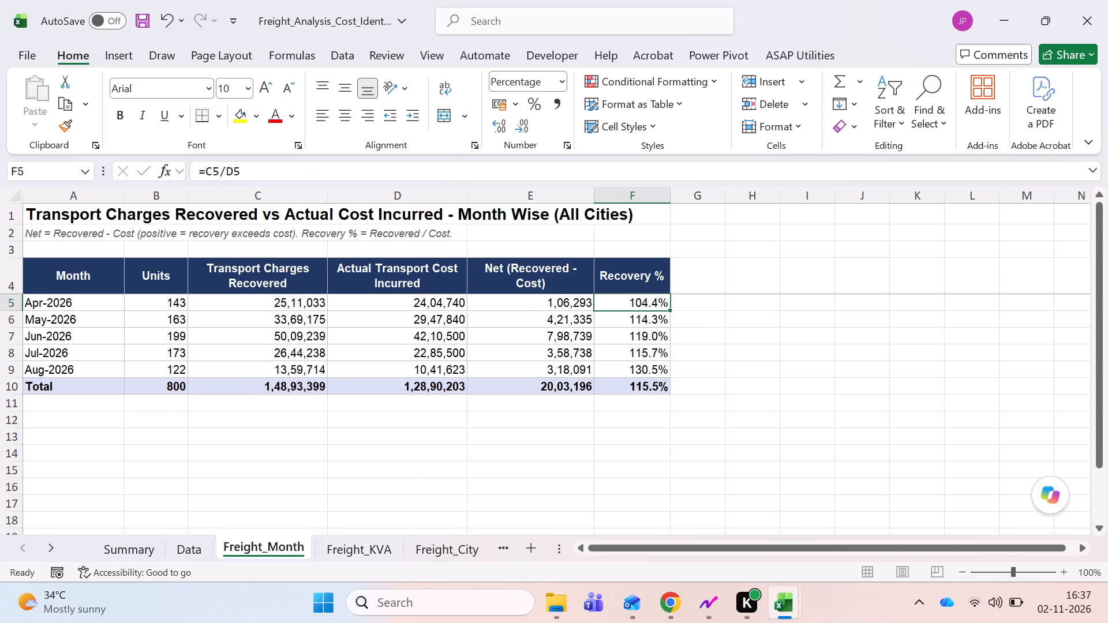
Copy the Recovery % formula from F5 down to F6:F9, covering May to August 2026.
key(ctrl+c)
key(Down)
key(shift+Down)
key(shift+Down)
key(shift+Down)
key(shift+Down)
key(shift+Up)
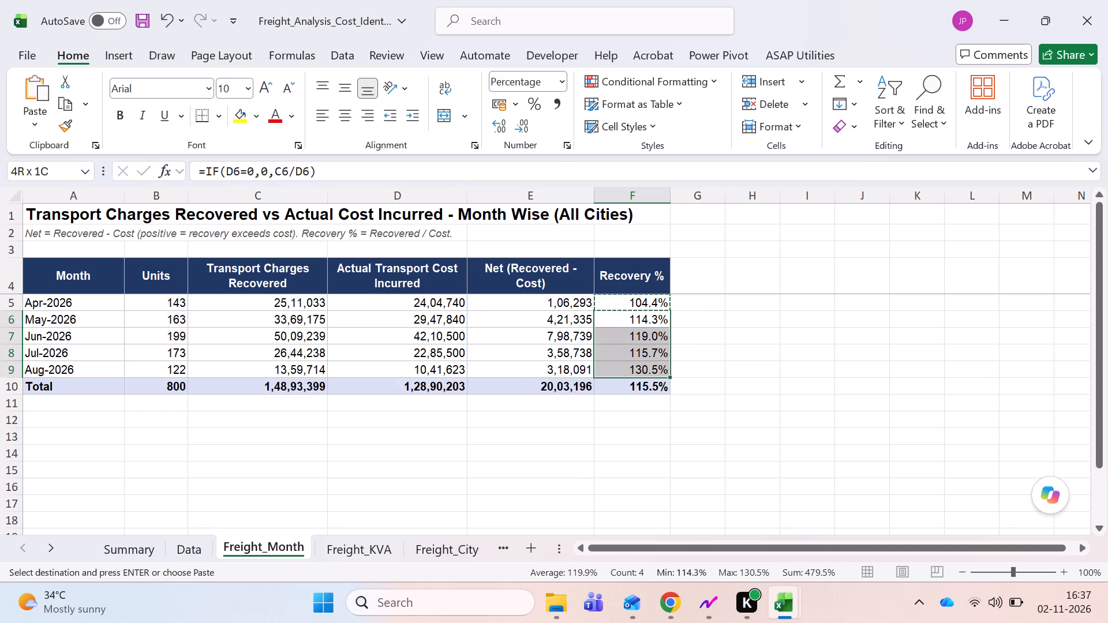
key(Return)
key(Up)
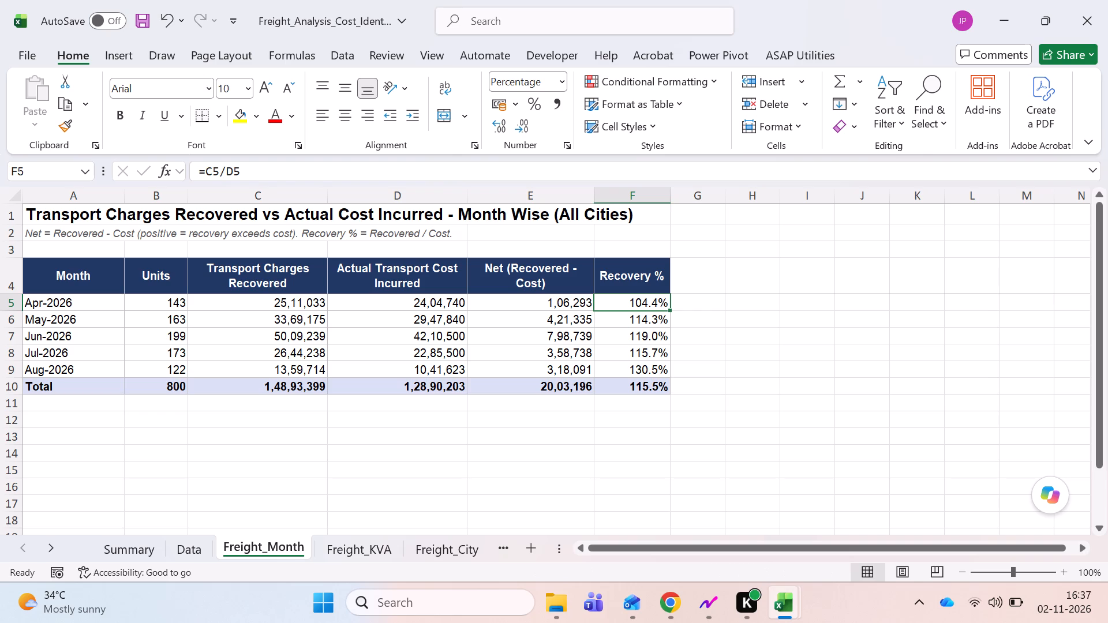
Replace the Total row's Recovery % formula in F10 with =C10/D10 and save the workbook.
key(Down)
key(Down)
key(Down)
key(Down)
key(Down)
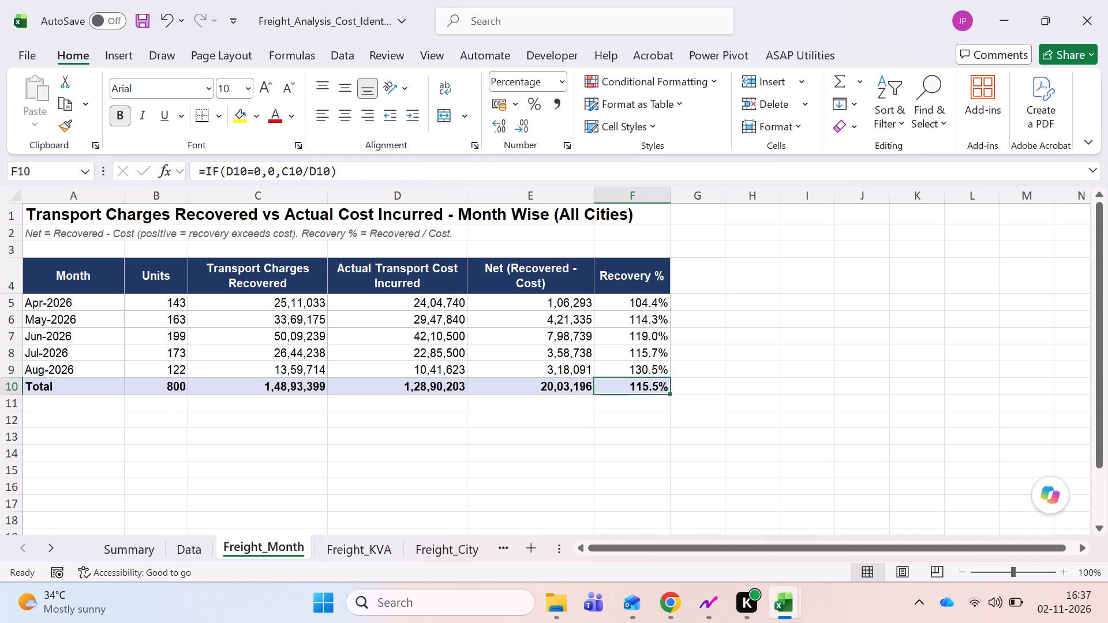
key(equal)
key(Left)
key(Left)
key(Left)
key(slash)
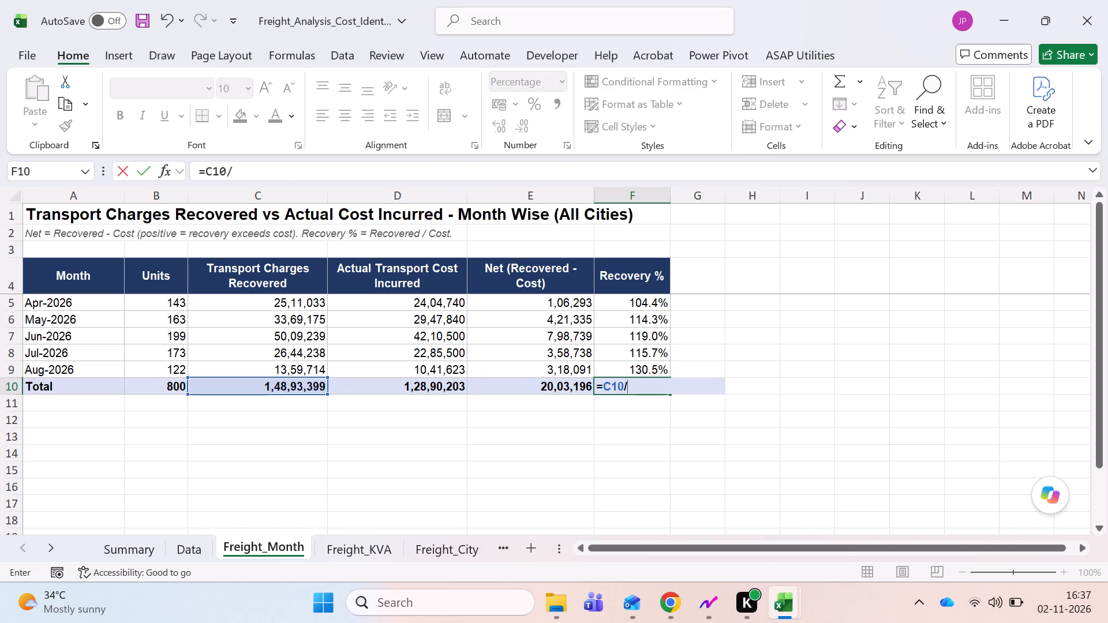
key(Left)
key(Left)
key(Return)
key(Up)
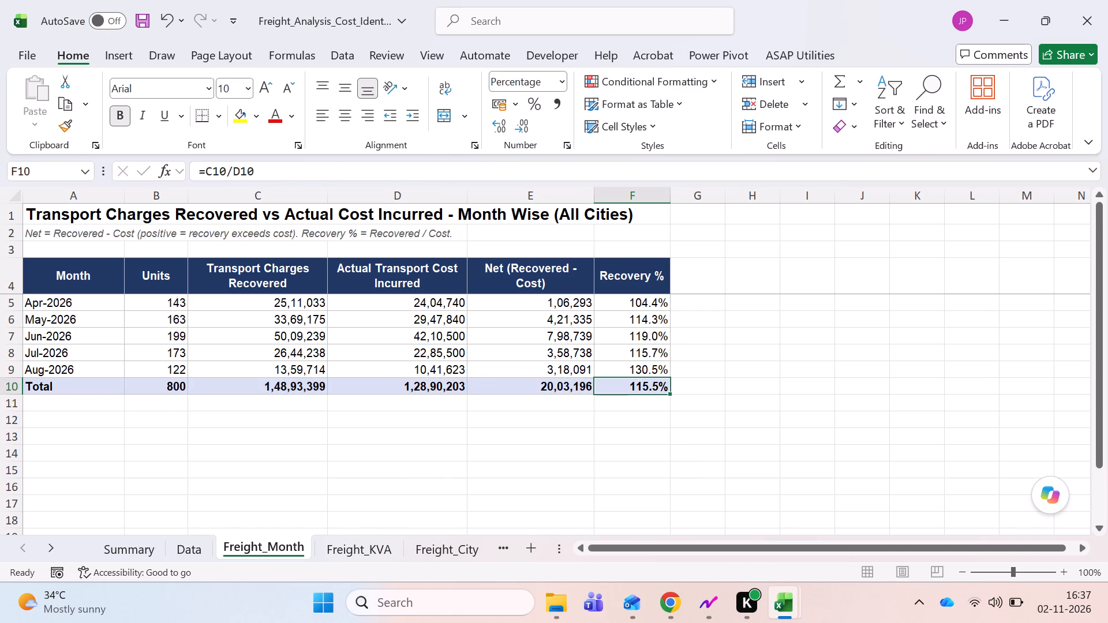
key(ctrl+s)
Examine the Freight_KVA sheet's layout and the formula in the first cell of its Recovered column.
key(ctrl+Left)
key(ctrl+Left)
key(ctrl+Left)
key(ctrl+Left)
key(Right)
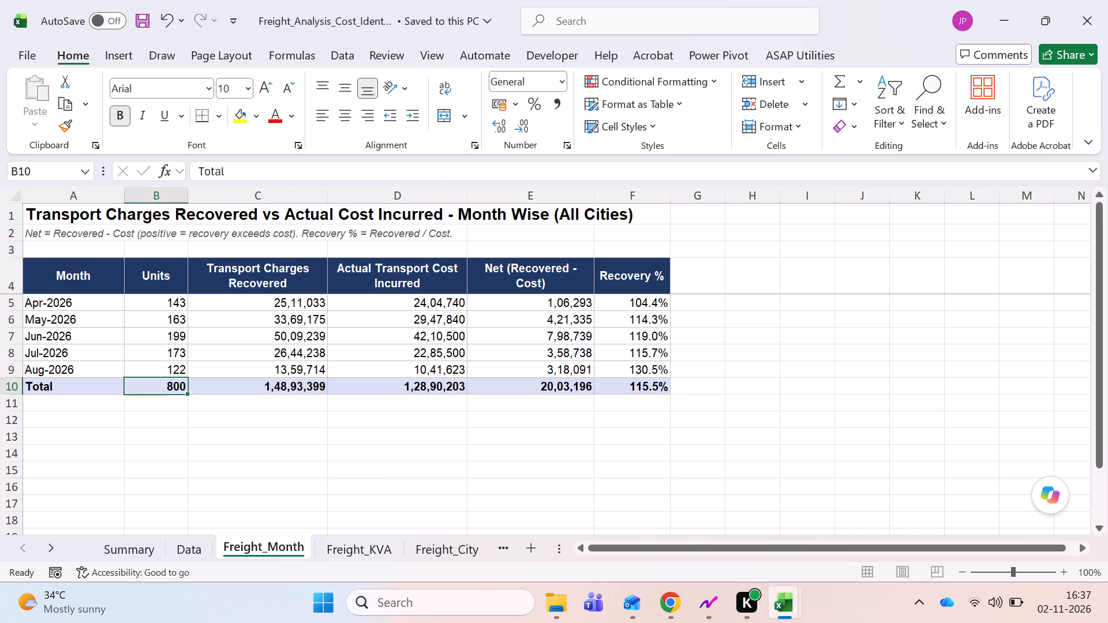
key(ctrl+Page_Down)
key(ctrl+Left)
key(Down)
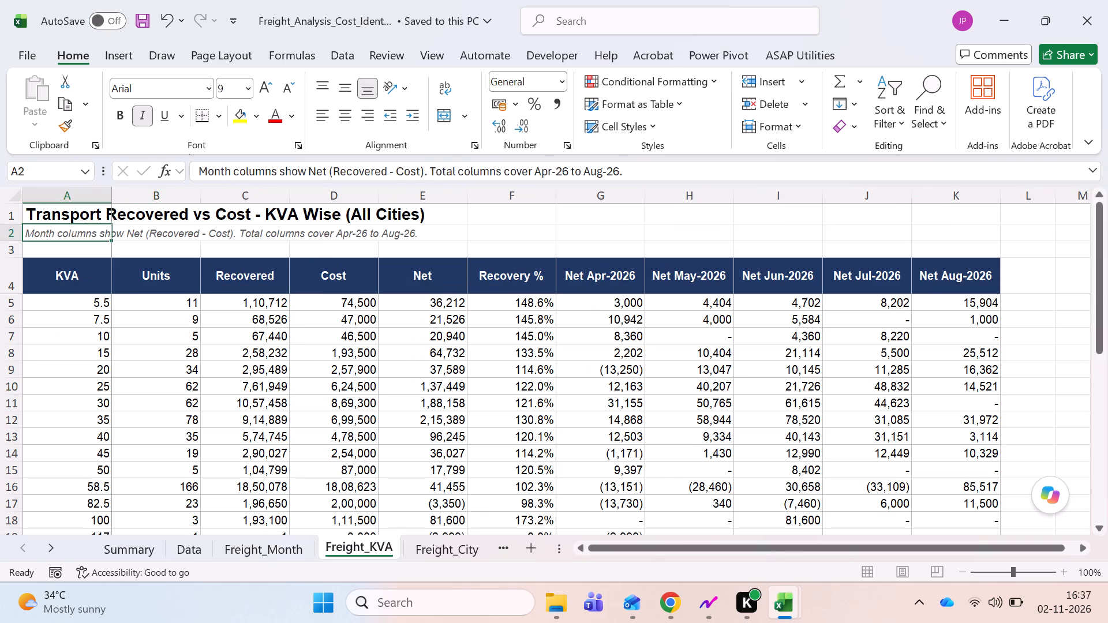
key(Down)
key(Down)
key(Right)
key(Right)
key(Down)
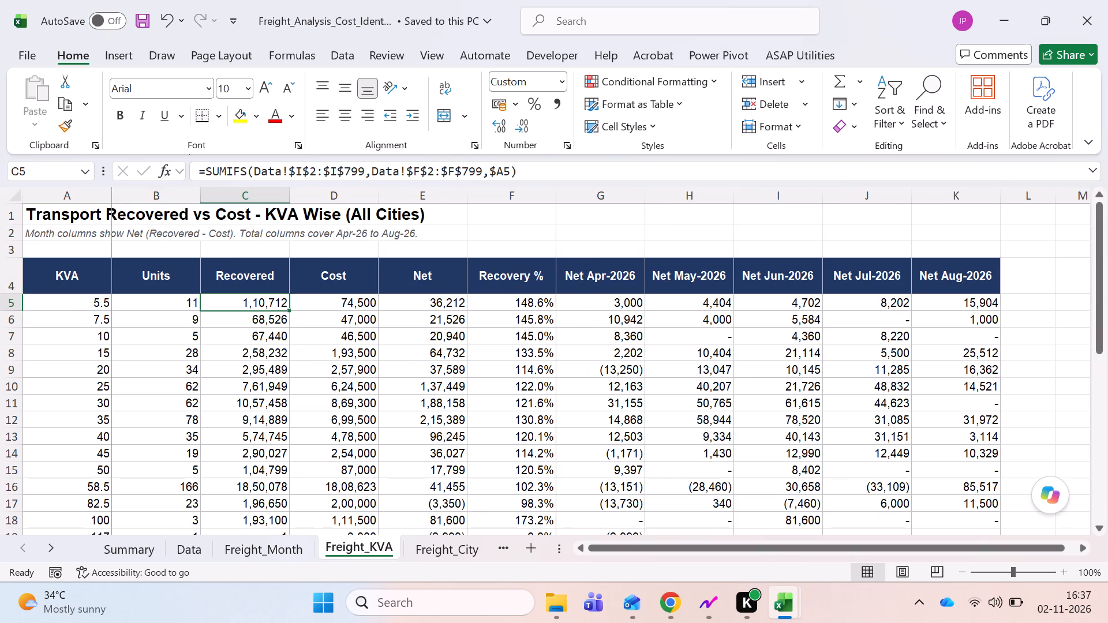
key(Down)
key(Up)
Compare the month-wise Freight_Month tables in the Freight_Analysis Apr-Aug workbook and the cost-identified workbook.
click(785, 602)
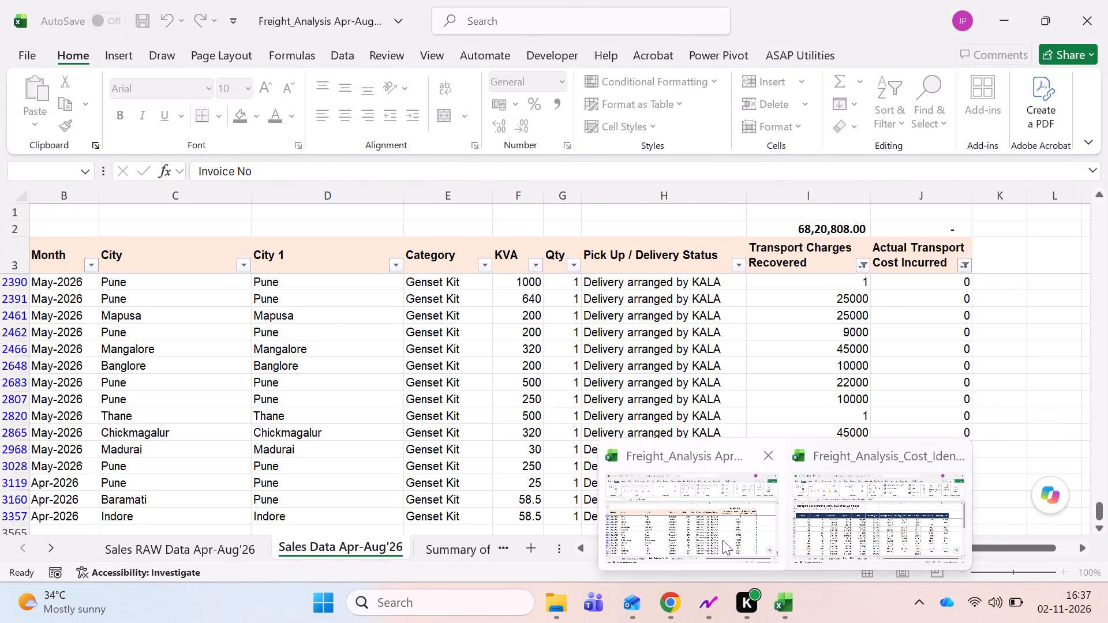
click(723, 540)
key(ctrl+Page_Down)
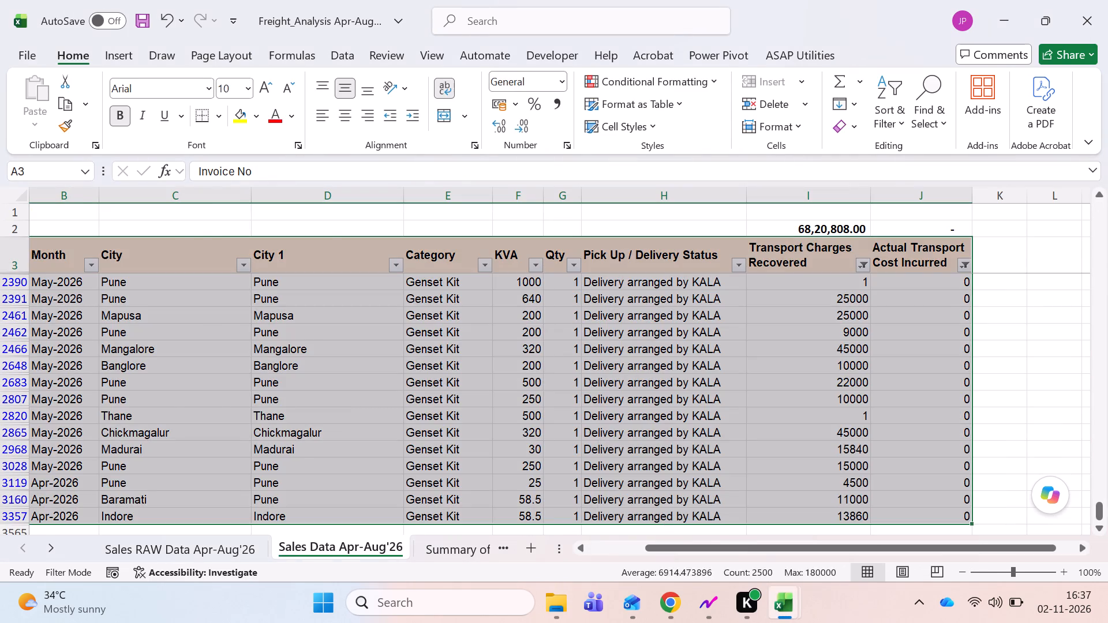
key(ctrl+Page_Down)
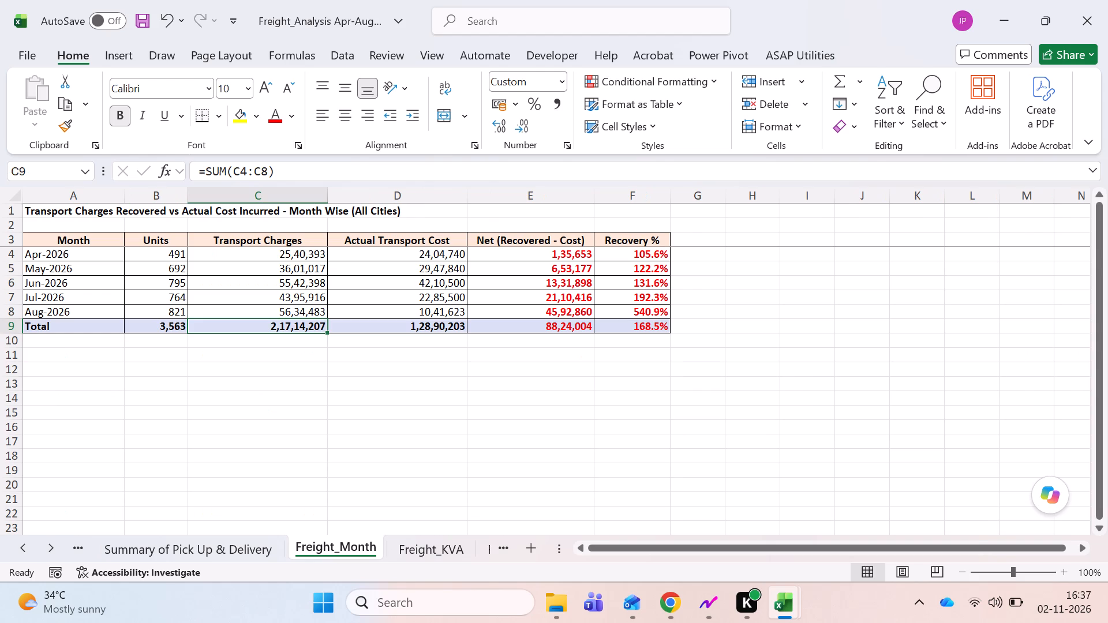
key(alt+Tab)
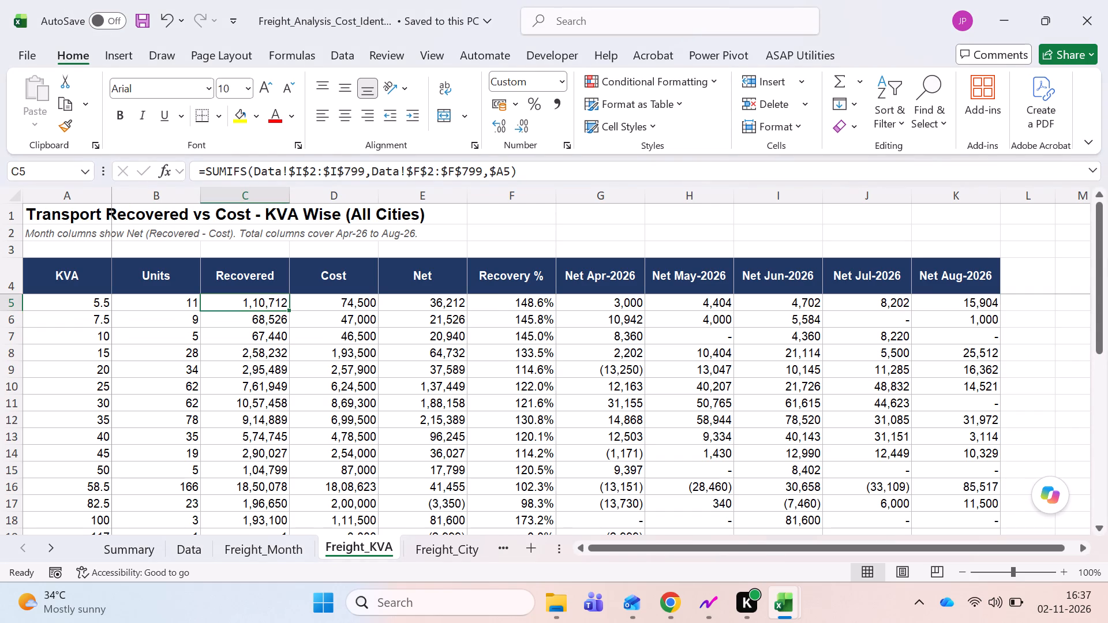
click(6, 234)
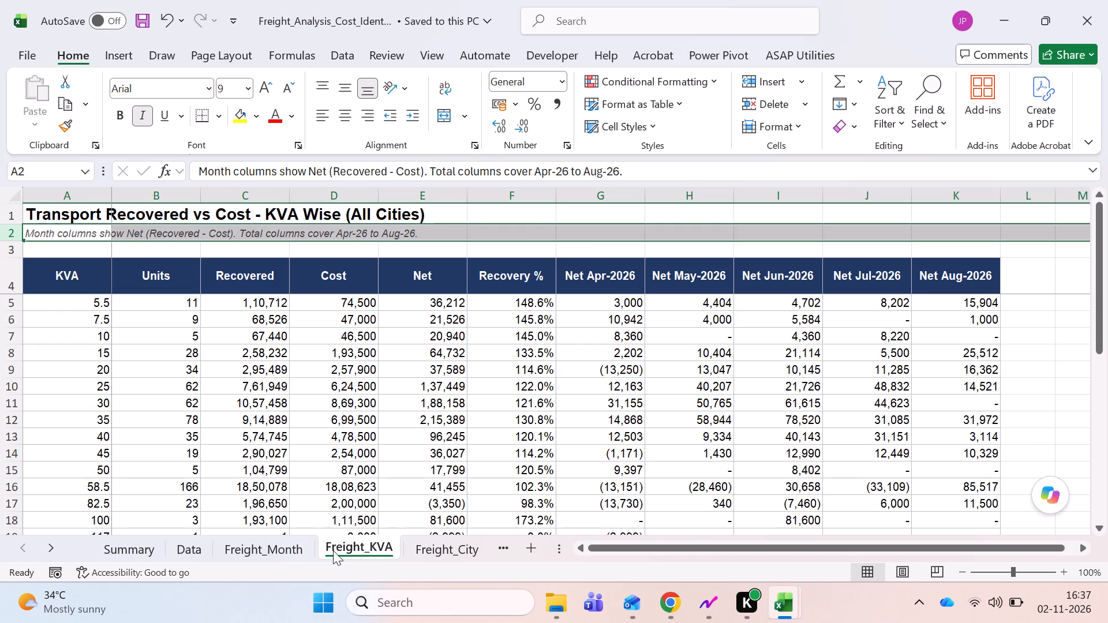
key(ctrl+Page_Up)
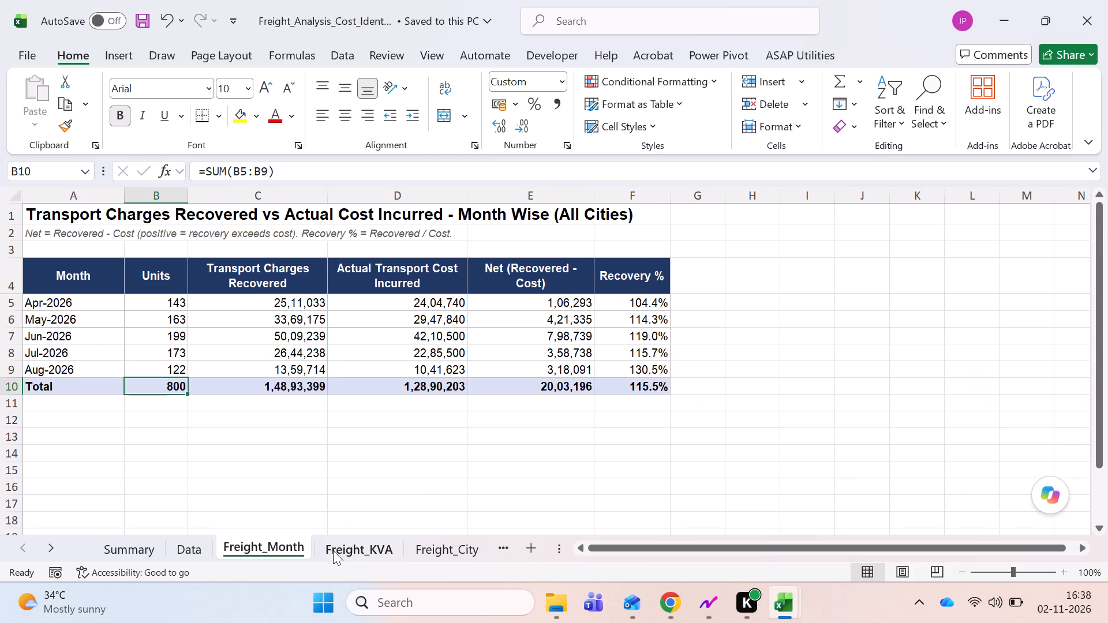
In the Freight_Analysis Apr-Aug workbook's Freight_Month sheet, delete the Actual Transport Cost, Net and Recovery % columns (D:F) and save.
key(alt+Tab)
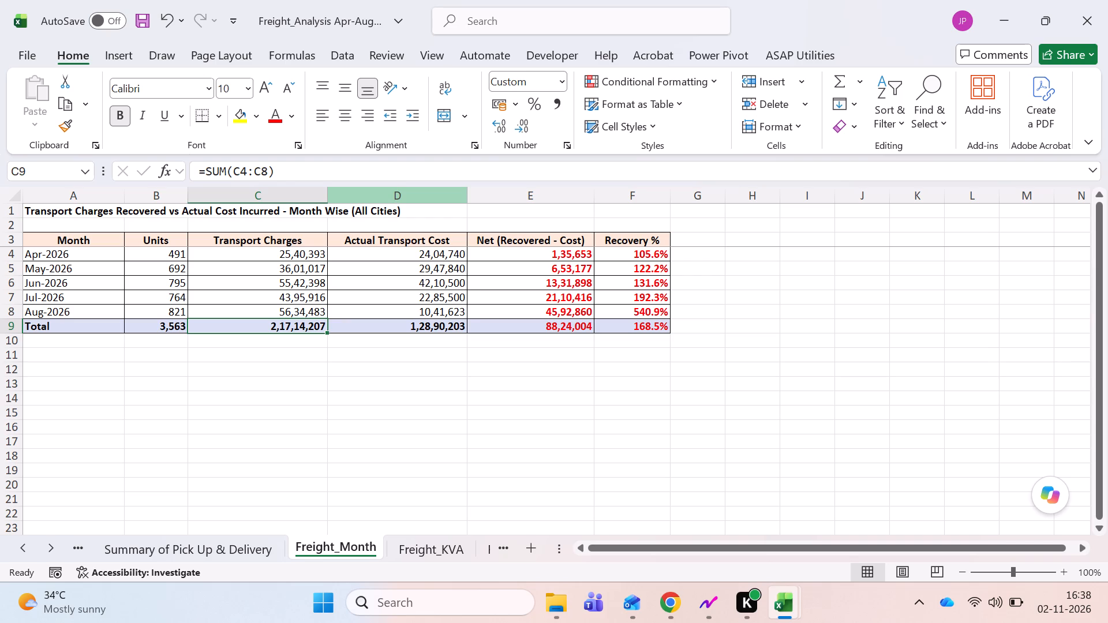
drag(421, 193, 622, 211)
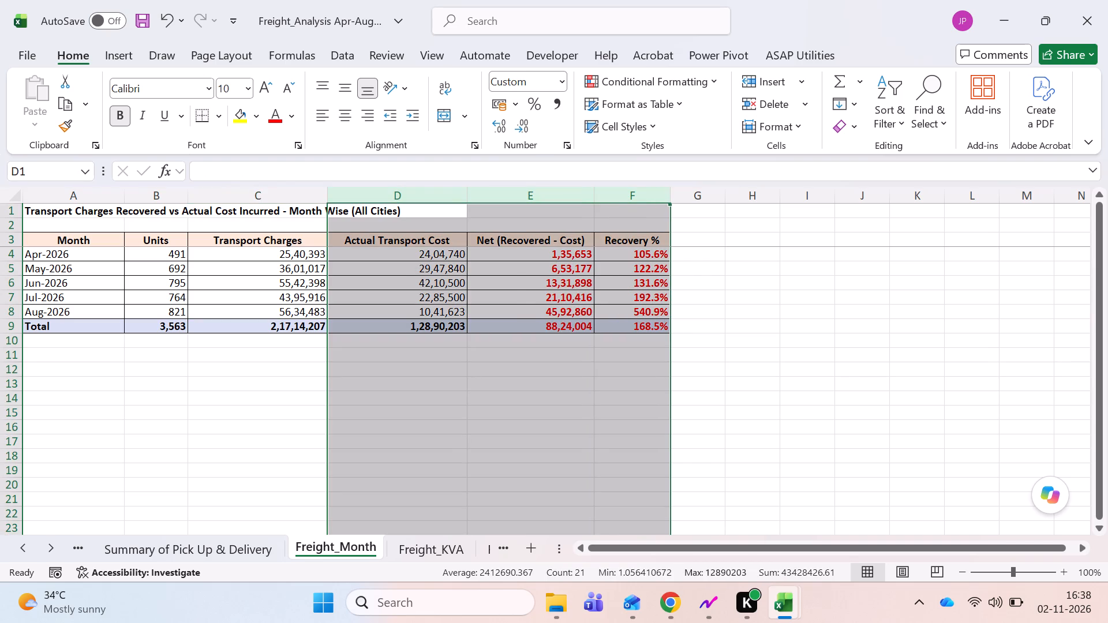
key(ctrl+minus)
key(Right)
key(Left)
key(Left)
key(ctrl+Left)
key(ctrl+Left)
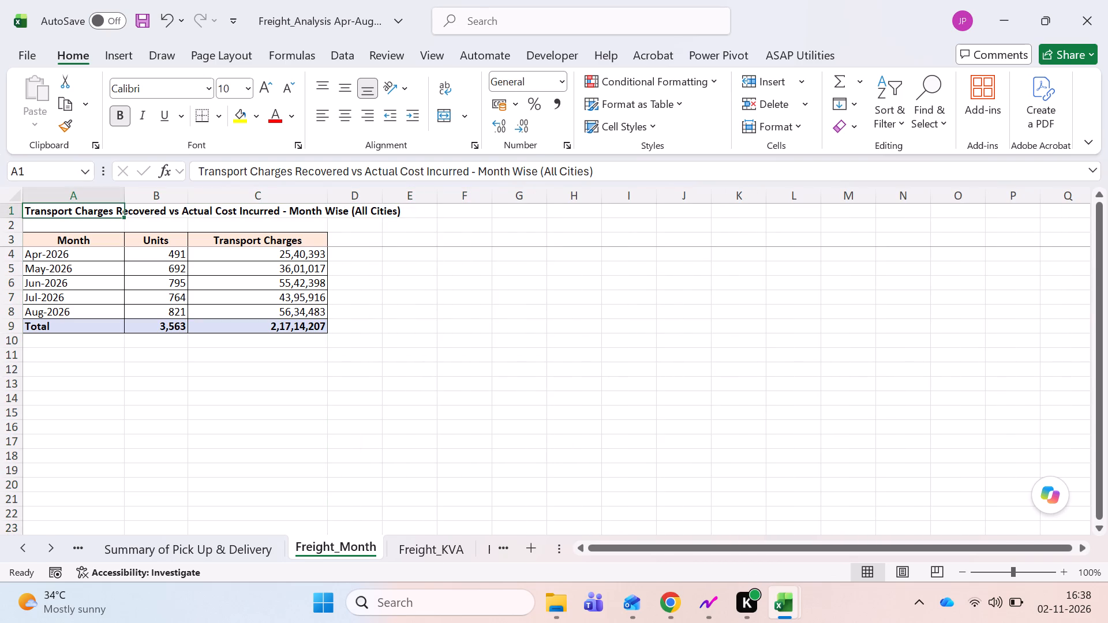
key(ctrl+s)
Delete columns D:K, from Cost through Net Aug-2026, from the Freight_KVA sheet.
key(ctrl+Page_Down)
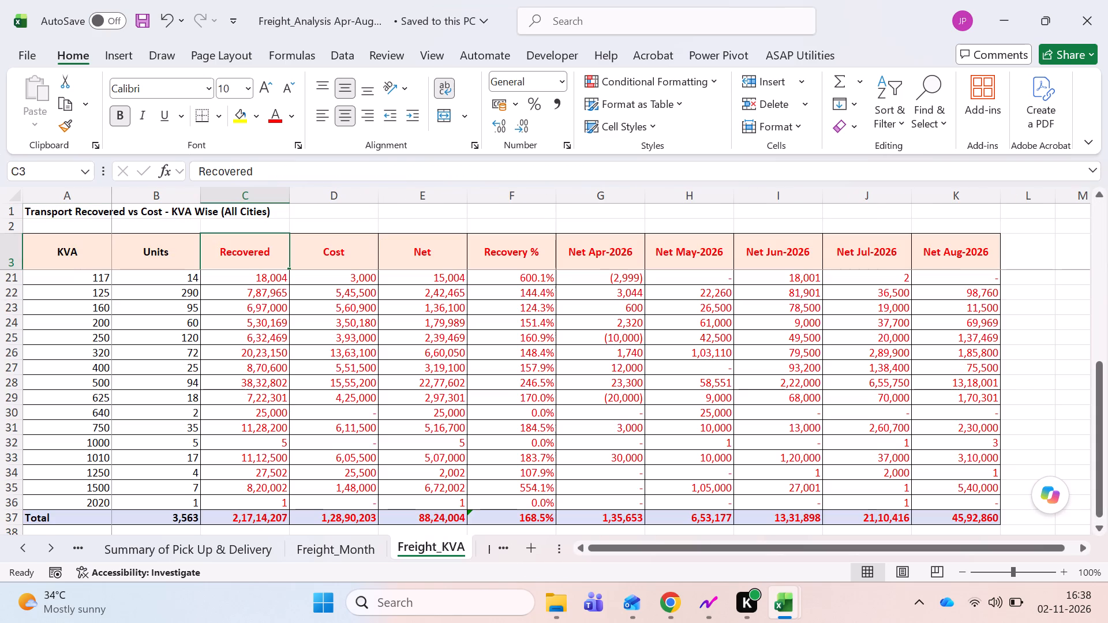
scroll(297, 303, right, 1)
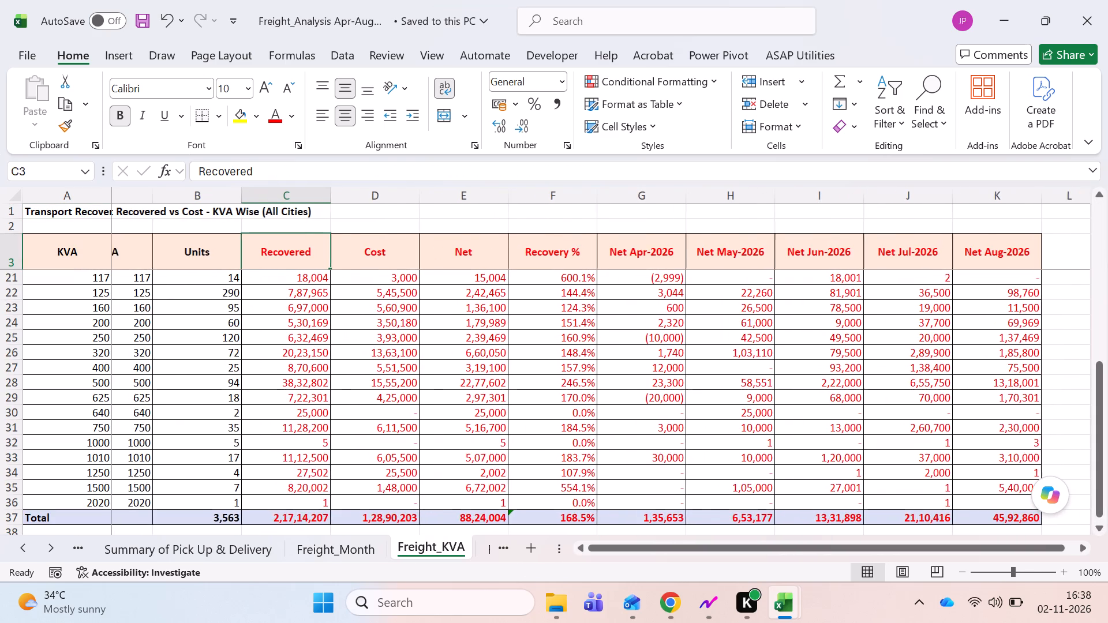
scroll(297, 303, right, 1)
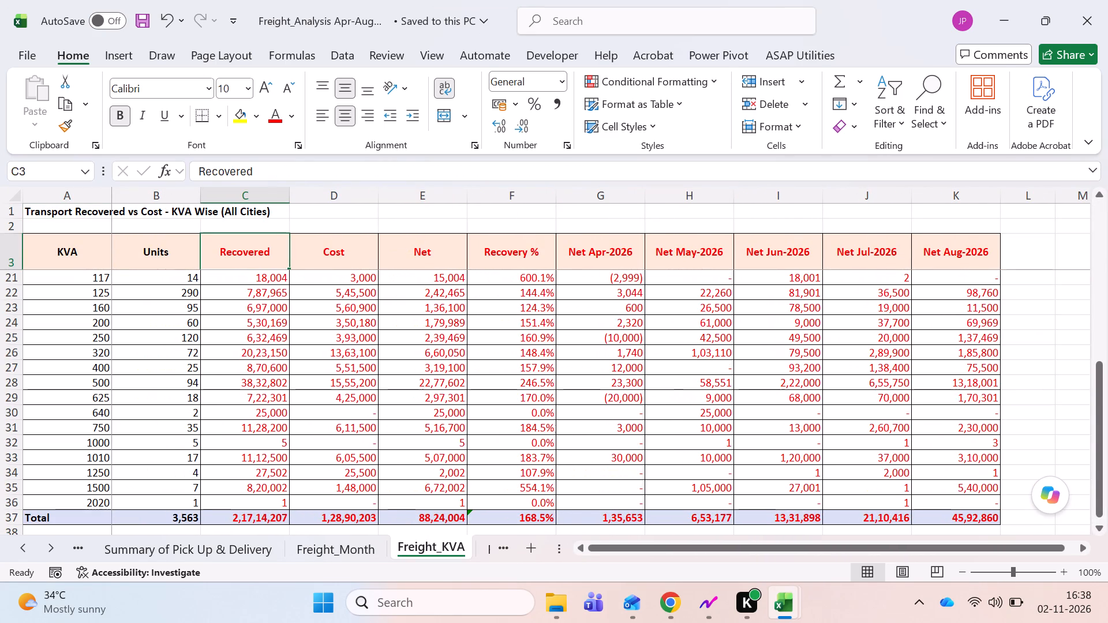
click(337, 203)
key(shift+Right)
key(shift+Right)
key(shift+Right)
key(shift+Right)
key(shift+Right)
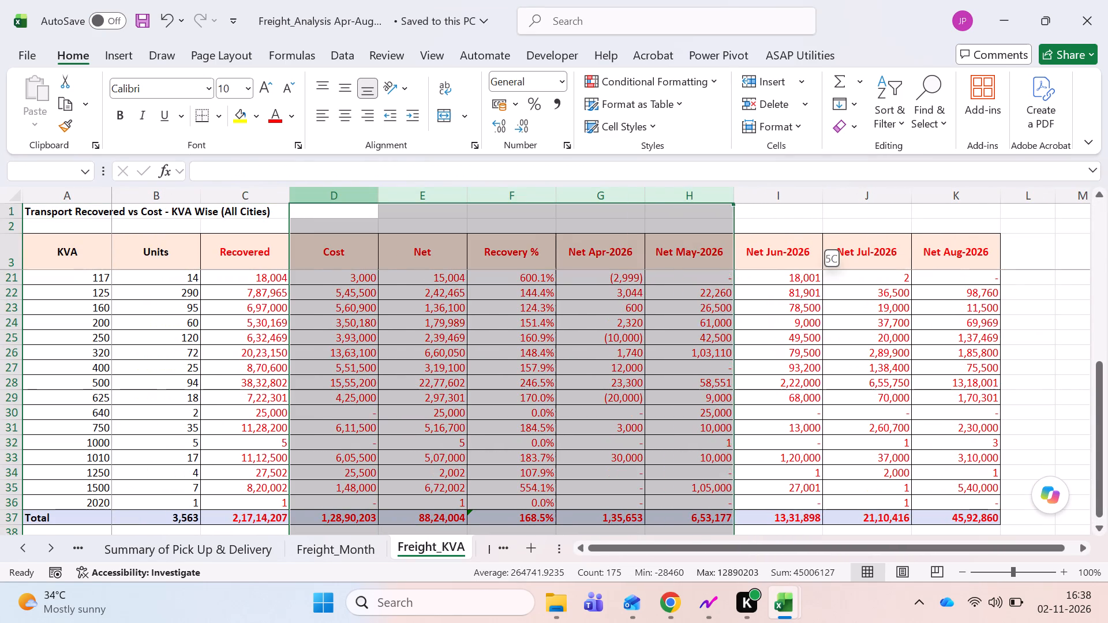
key(shift+Right)
key(shift+Right)
key(ctrl+minus)
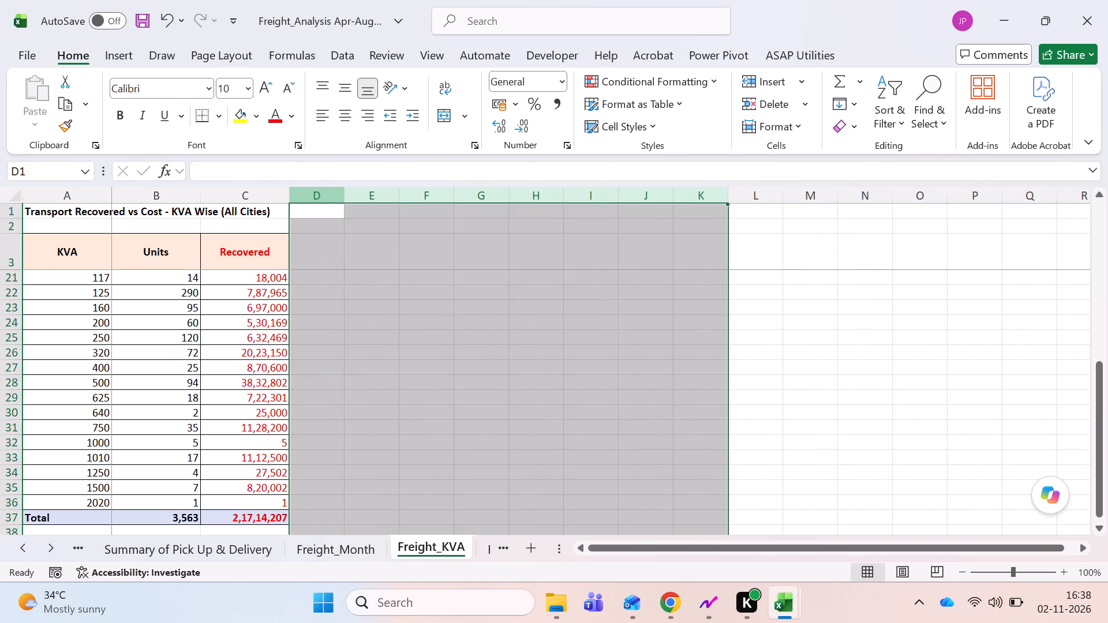
Set the font of Freight_KVA's Recovered column to black, including its header and Total, and save the workbook.
key(ctrl+Left)
key(ctrl+Left)
key(Down)
key(Down)
key(Down)
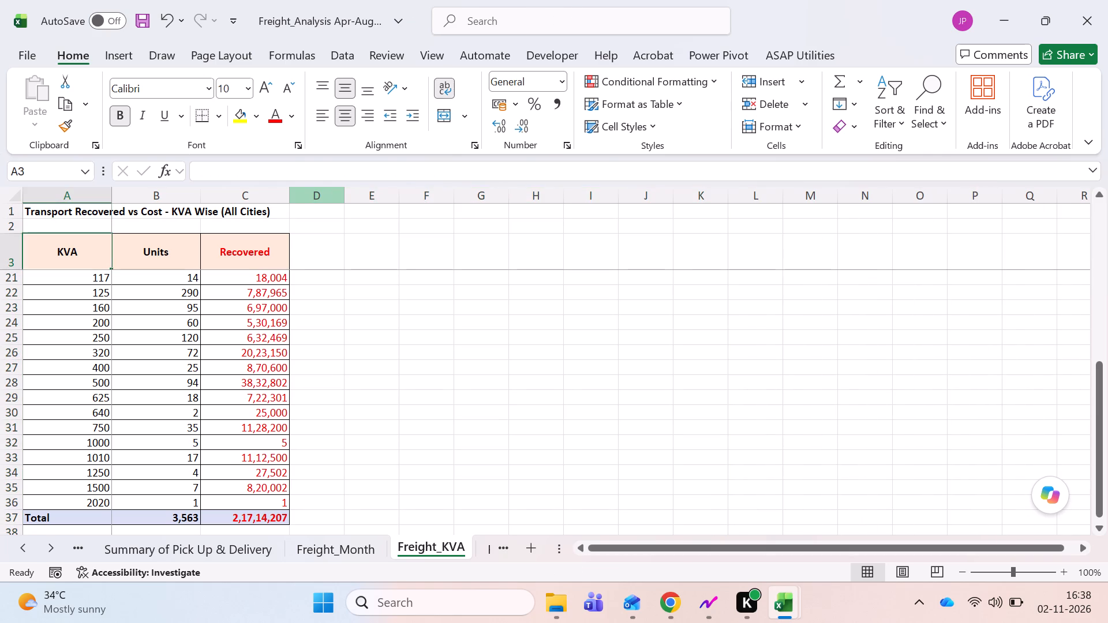
key(Down)
key(Down)
key(Up)
key(Up)
key(Right)
key(Right)
key(ctrl+shift+Down)
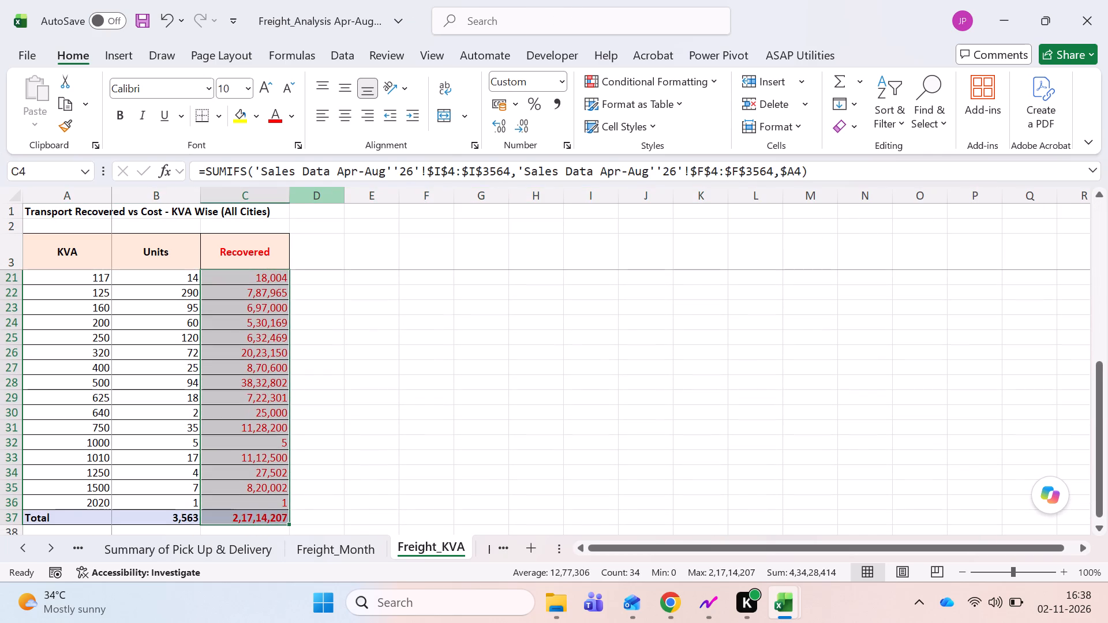
click(296, 111)
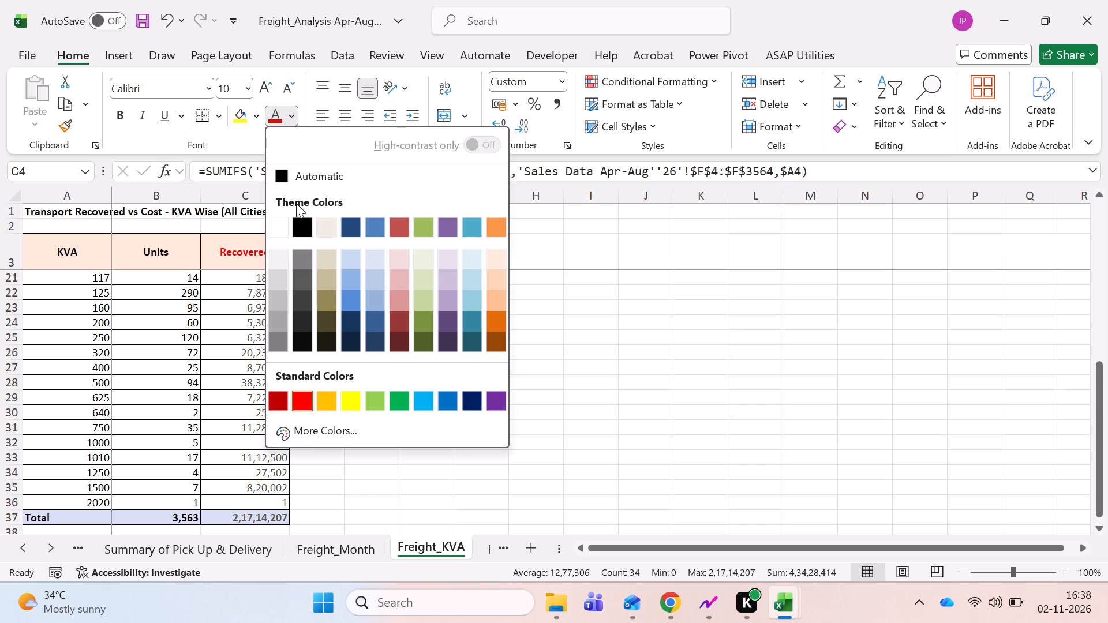
click(302, 227)
key(ctrl+Up)
key(Down)
key(Down)
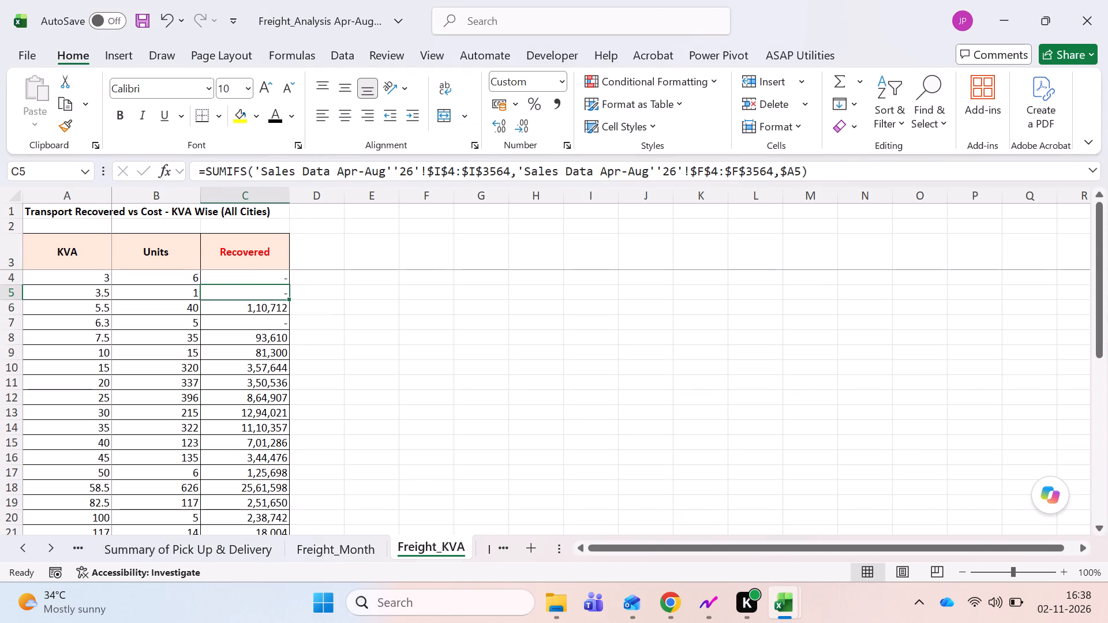
click(253, 262)
click(276, 118)
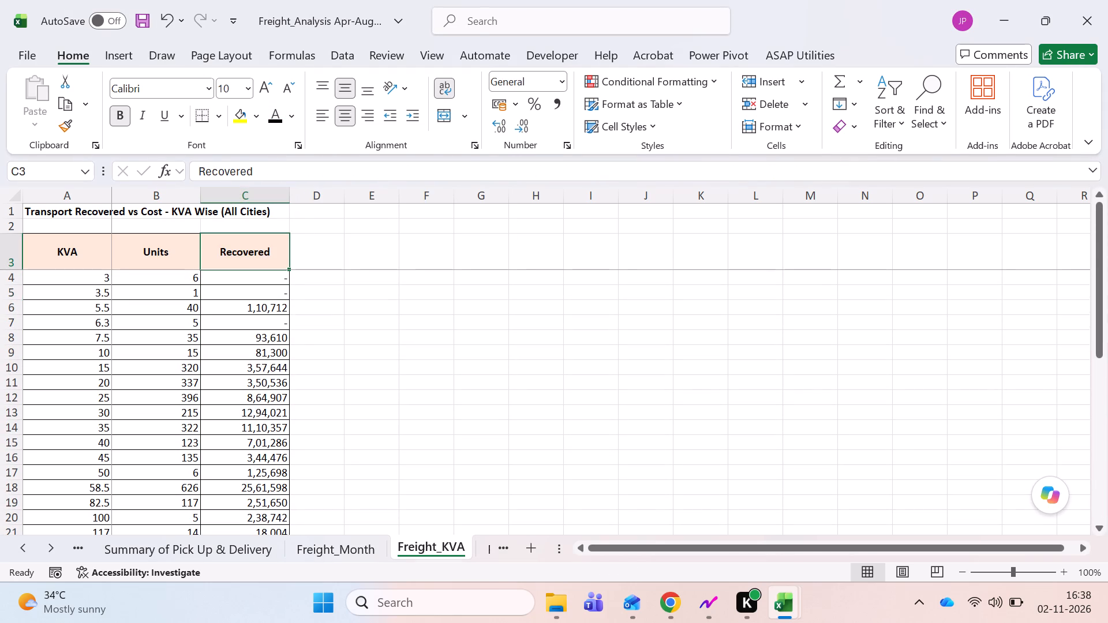
key(ctrl+s)
Delete columns D:K, from Cost through Net Aug-2026, from the Freight_City sheet.
key(ctrl+Page_Down)
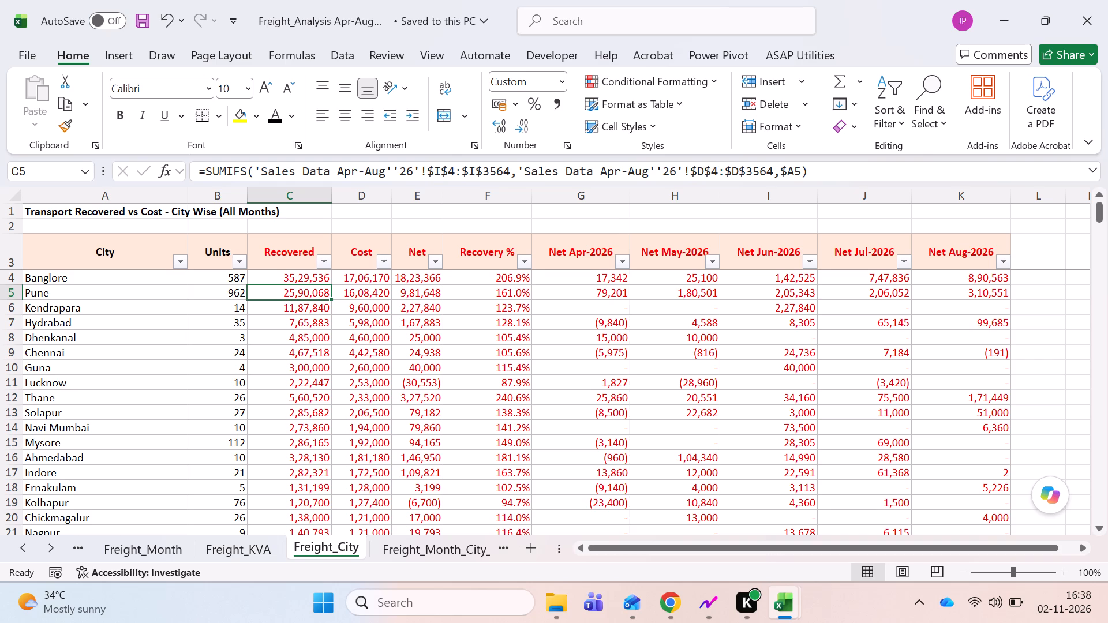
key(Up)
key(Right)
click(363, 201)
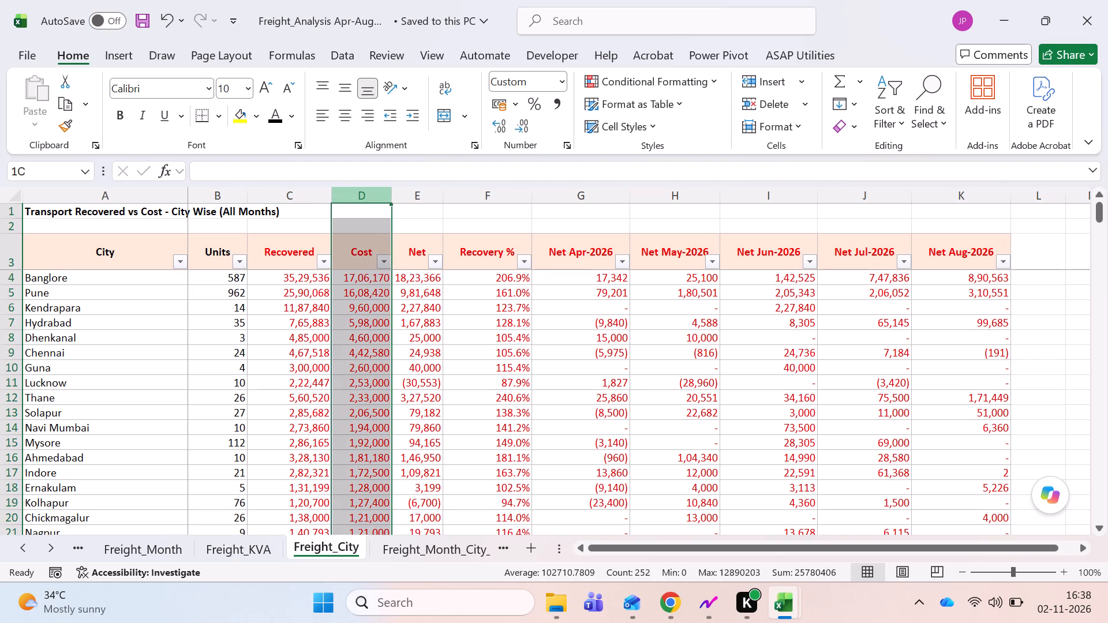
key(shift+Right)
key(shift+Right)
key(shift+Right)
key(shift+Right)
key(shift+Right)
key(shift+Right)
key(shift+Right)
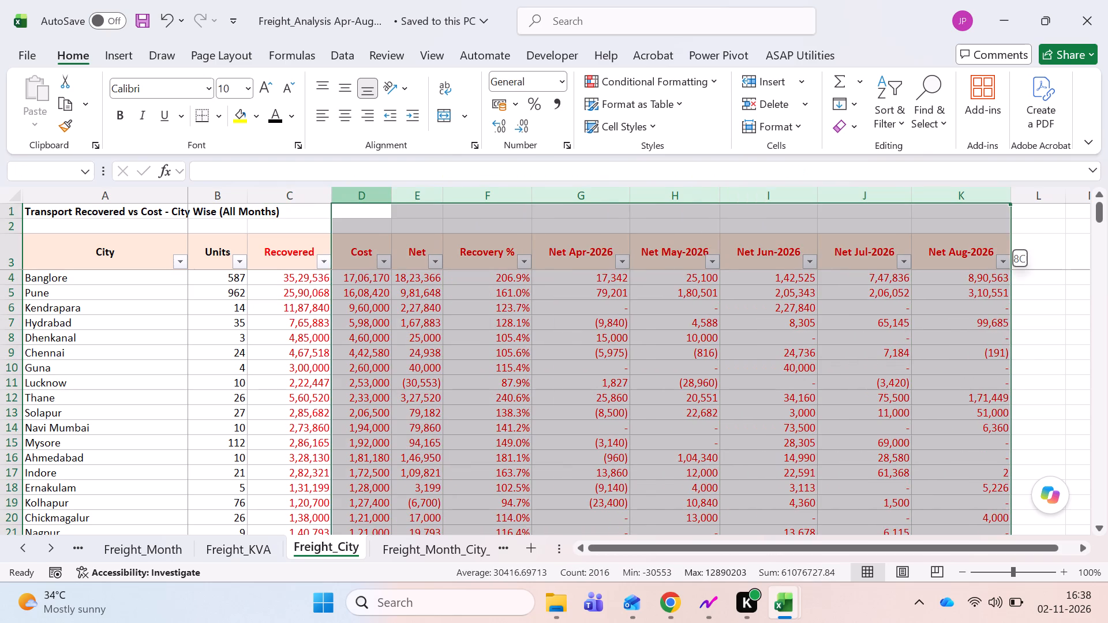
key(ctrl+minus)
Set the font of Freight_City's Recovered column to black from the header through the Total row, and save the workbook.
key(ctrl+Left)
key(Down)
key(Right)
key(Down)
key(Down)
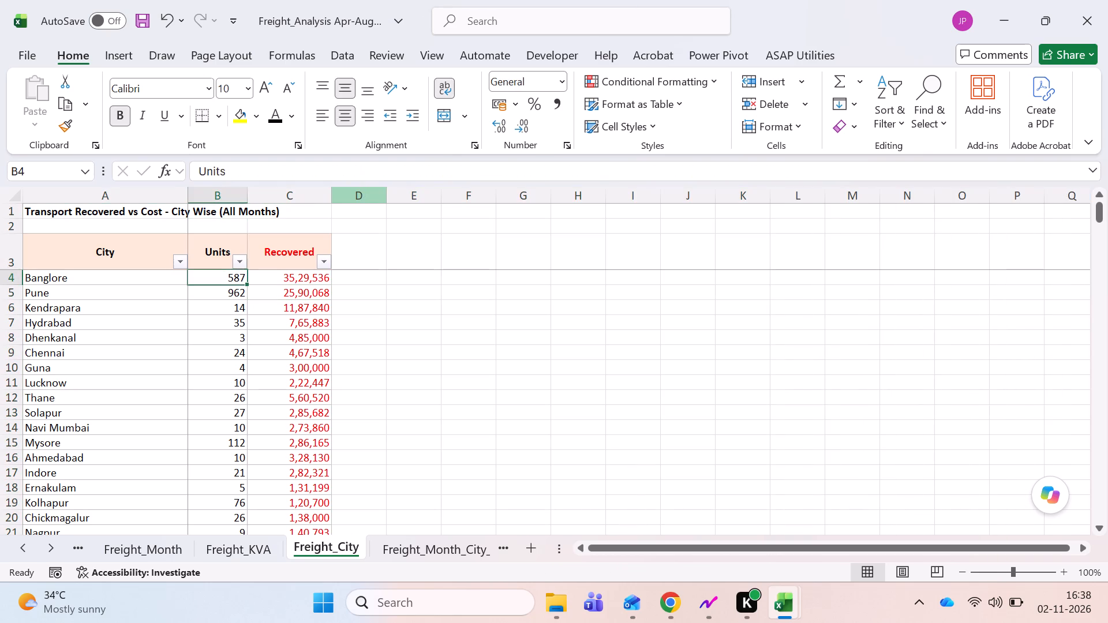
key(Up)
key(Right)
key(ctrl+shift+Down)
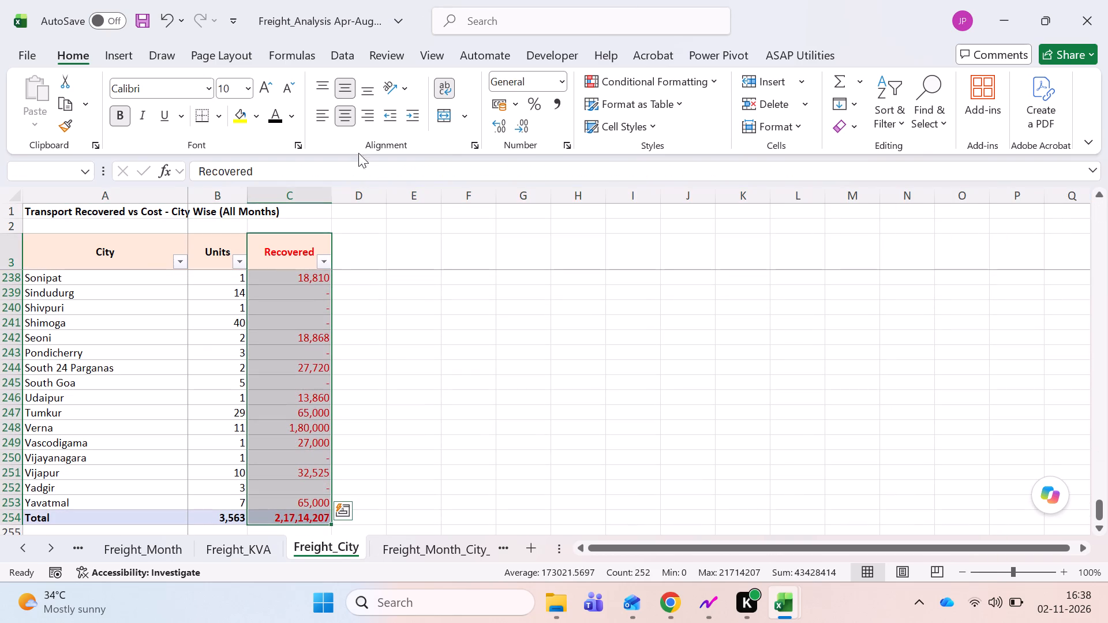
click(275, 118)
key(Up)
key(Down)
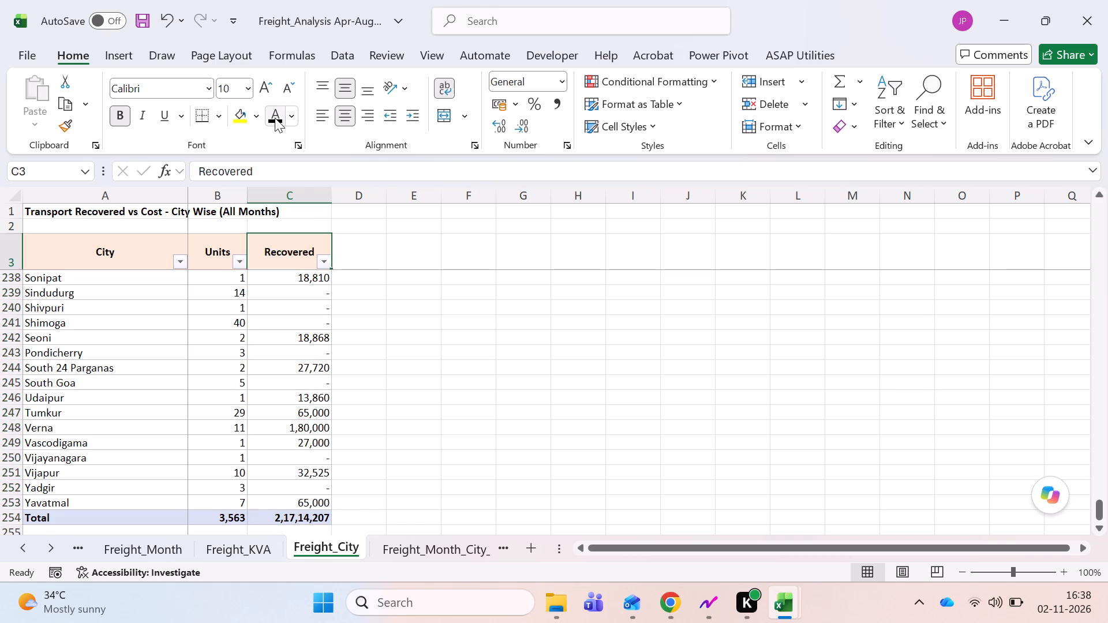
key(ctrl+Down)
key(ctrl+s)
On Freight_Month_City_KVA, delete the Actual Transport Cost Incurred, Net and Recovery % cells (F3:H1501), shifting cells left.
key(ctrl+Page_Down)
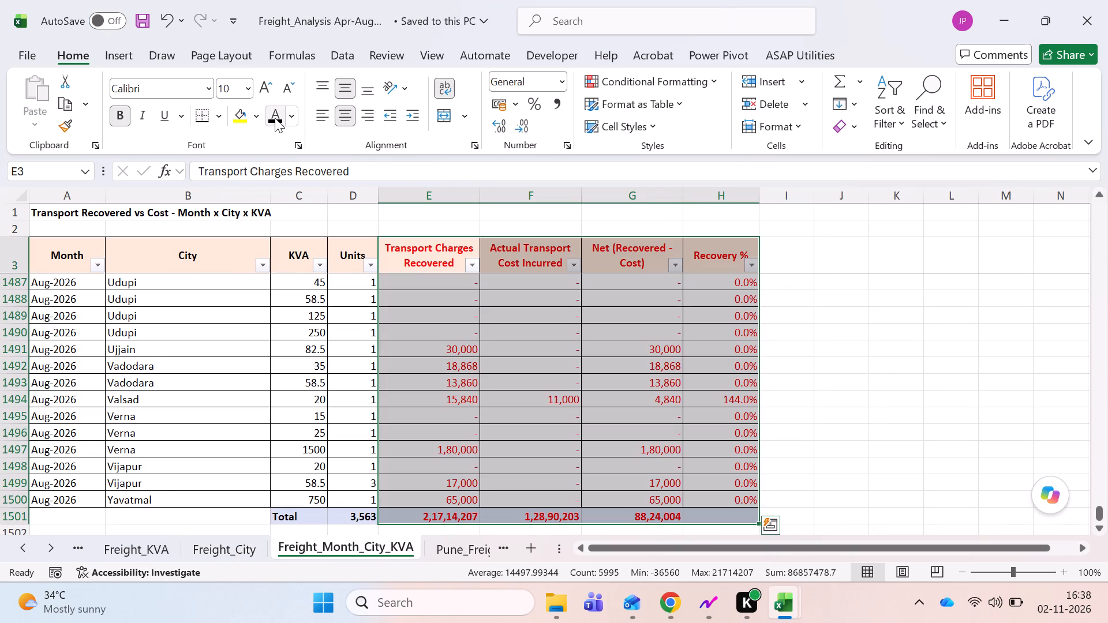
key(Up)
key(Down)
key(Down)
key(Down)
key(Up)
key(Up)
key(Right)
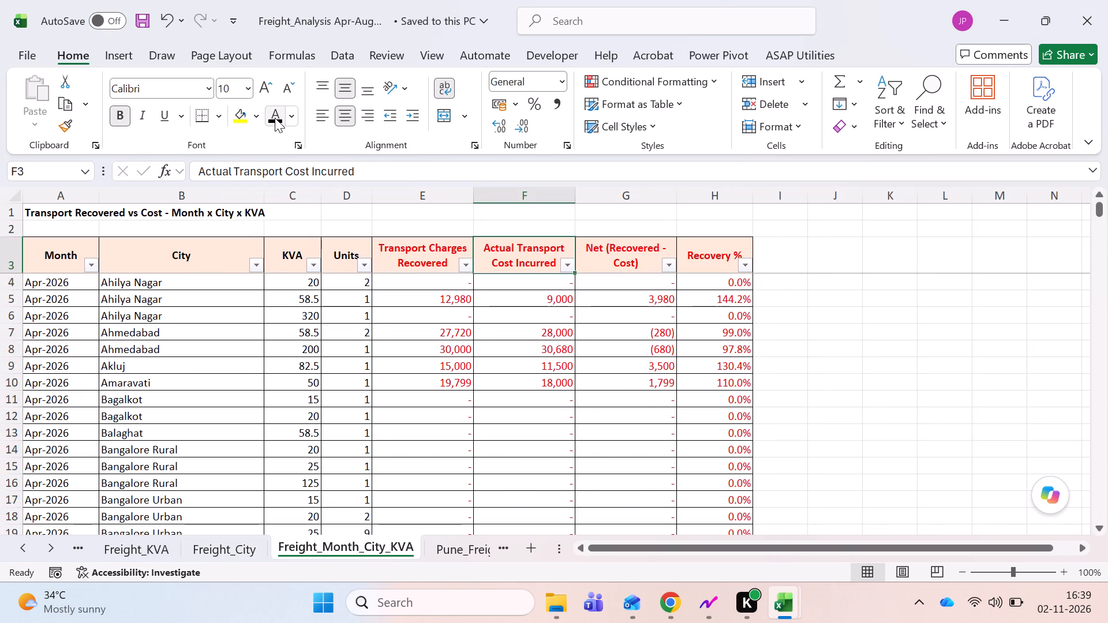
key(shift+Right)
key(shift+Right)
key(ctrl+shift+Down)
key(ctrl+minus)
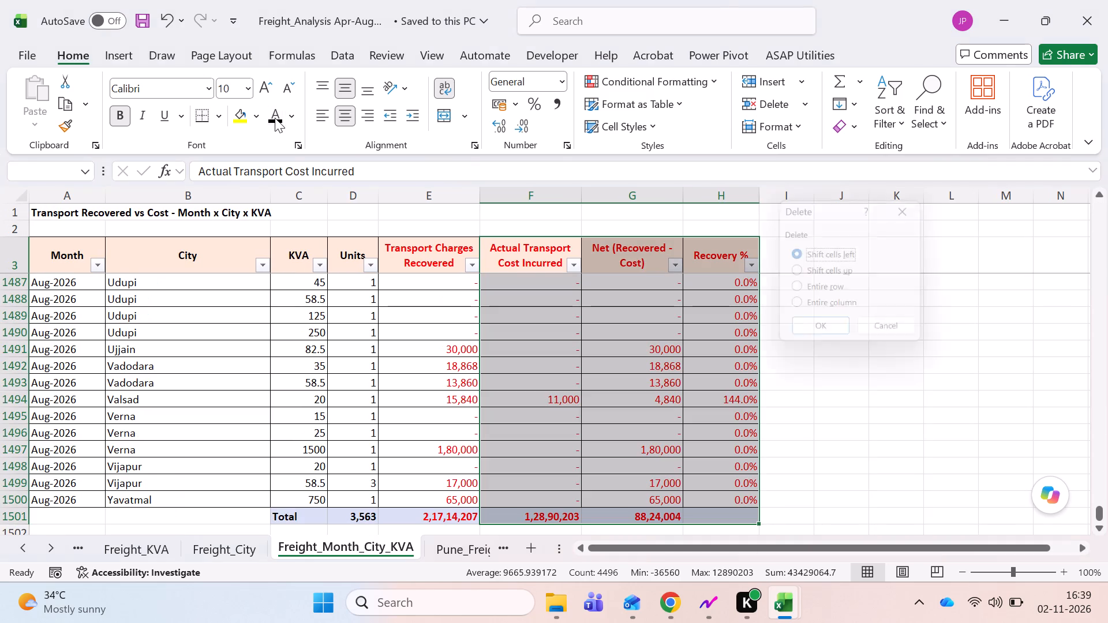
key(Return)
Set the Transport Charges Recovered column on Freight_Month_City_KVA to black font, header through Total, and save the workbook.
key(Left)
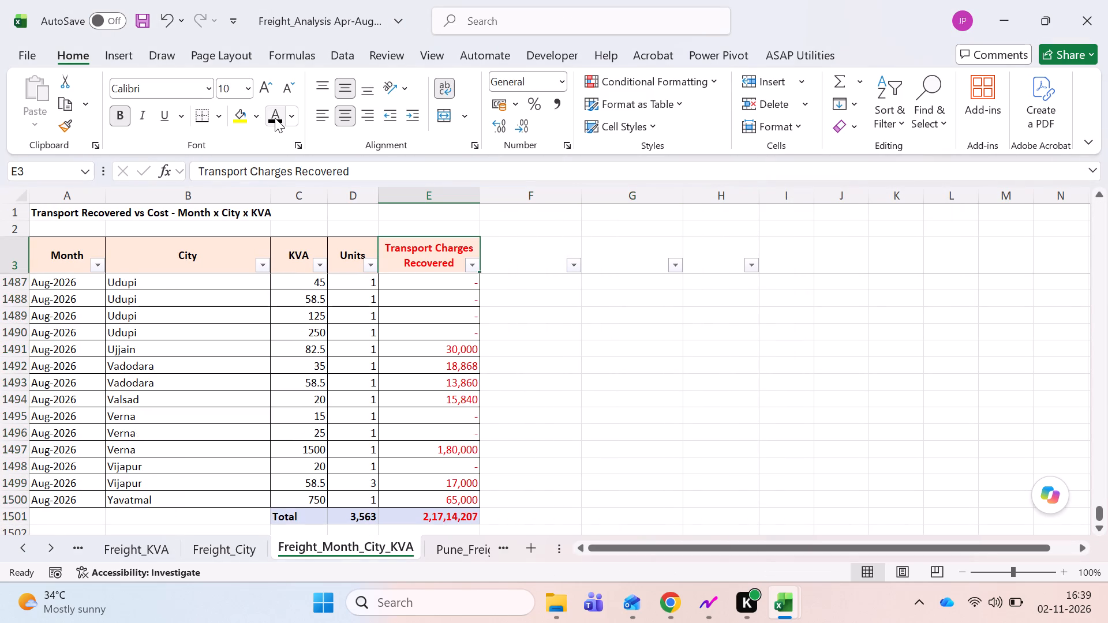
key(ctrl+shift+Down)
click(275, 118)
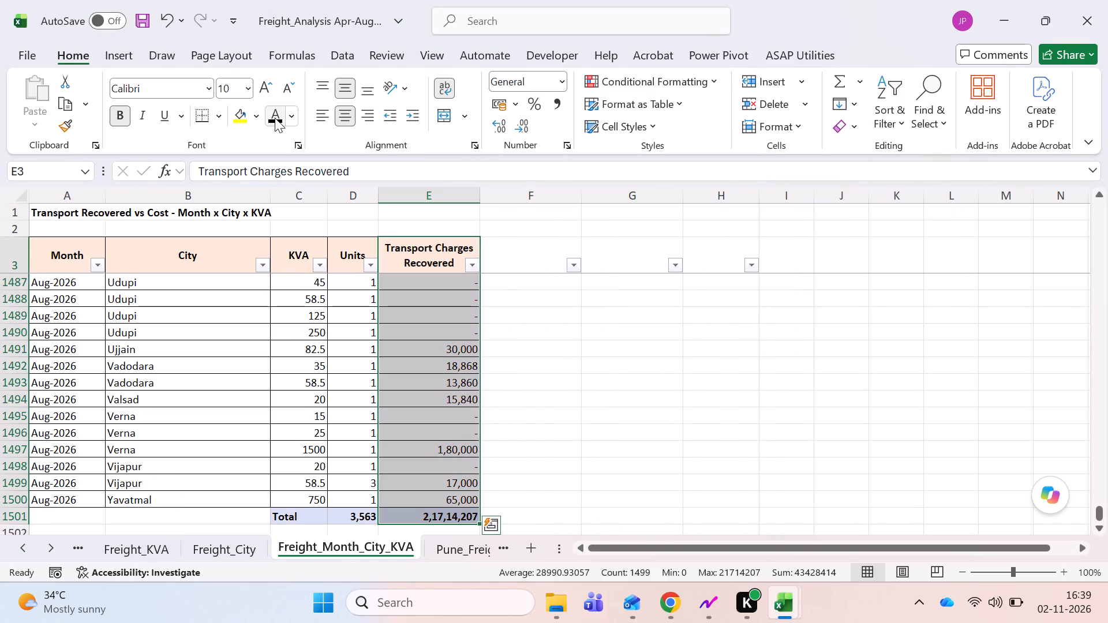
key(ctrl+Up)
key(Down)
key(Down)
key(Down)
key(Down)
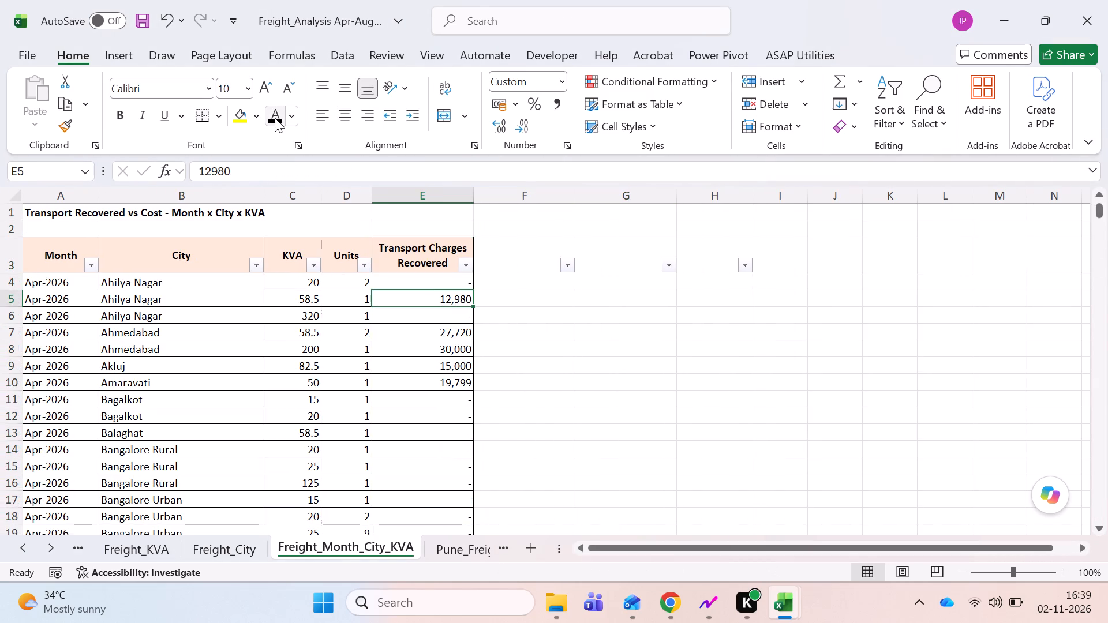
key(ctrl+s)
On Pune_Freight, delete the Actual Transport Cost Incurred, Net and Recovery % cells (D3:F9) from the monthly table.
key(ctrl+Page_Down)
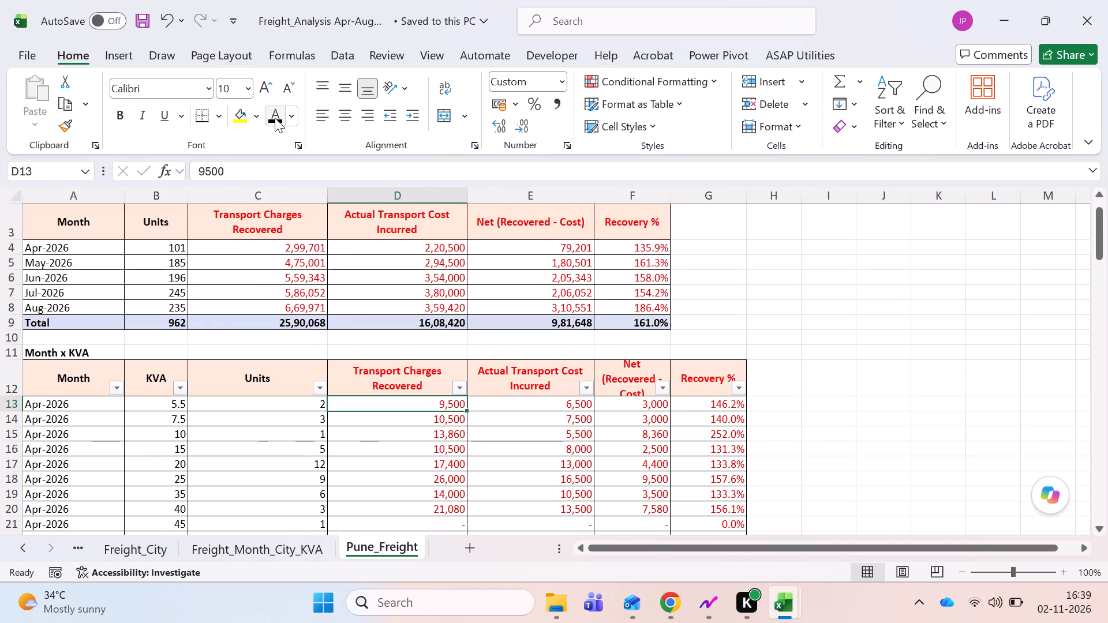
key(ctrl+Up)
key(ctrl+Up)
key(ctrl+Up)
key(ctrl+Up)
key(ctrl+Up)
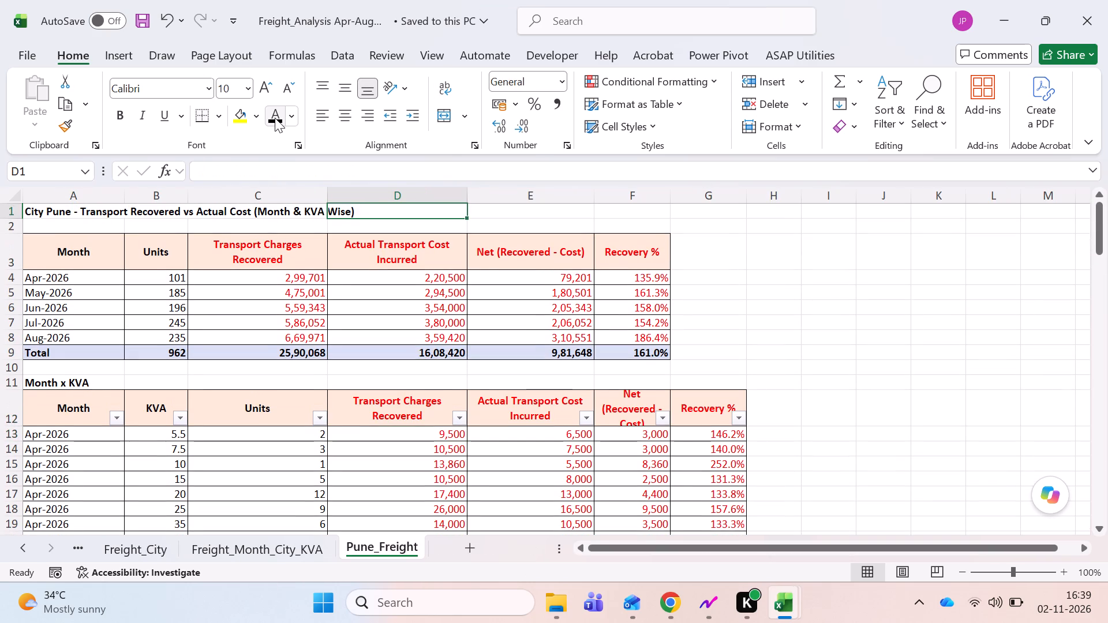
click(393, 262)
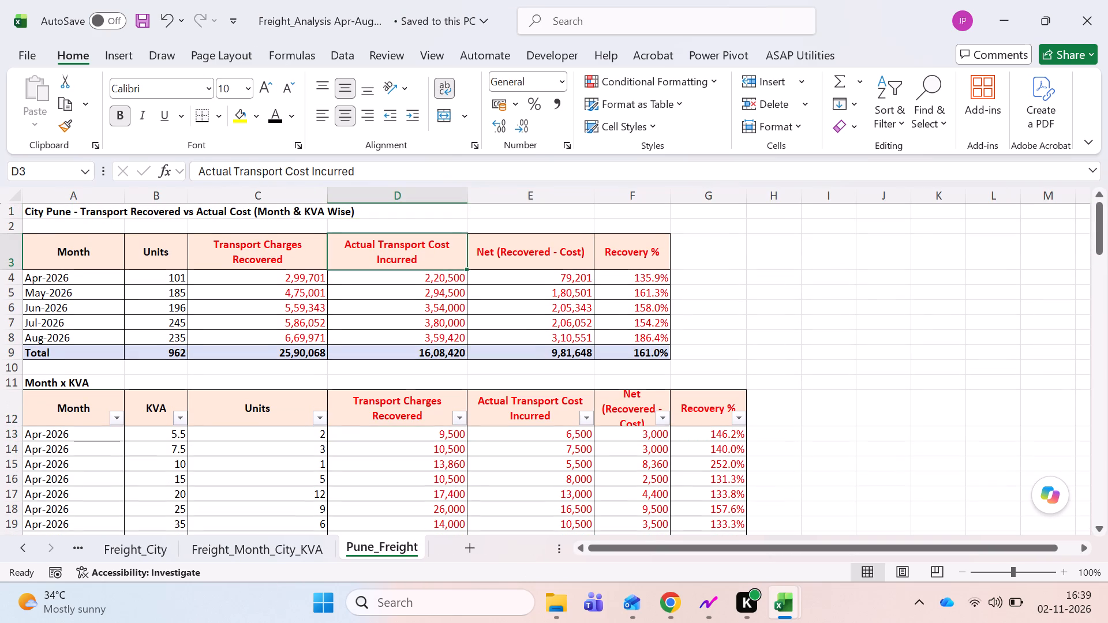
key(shift+Down)
key(shift+Down)
key(shift+Down)
key(shift+Down)
key(shift+Down)
key(shift+Down)
key(shift+Right)
key(shift+Right)
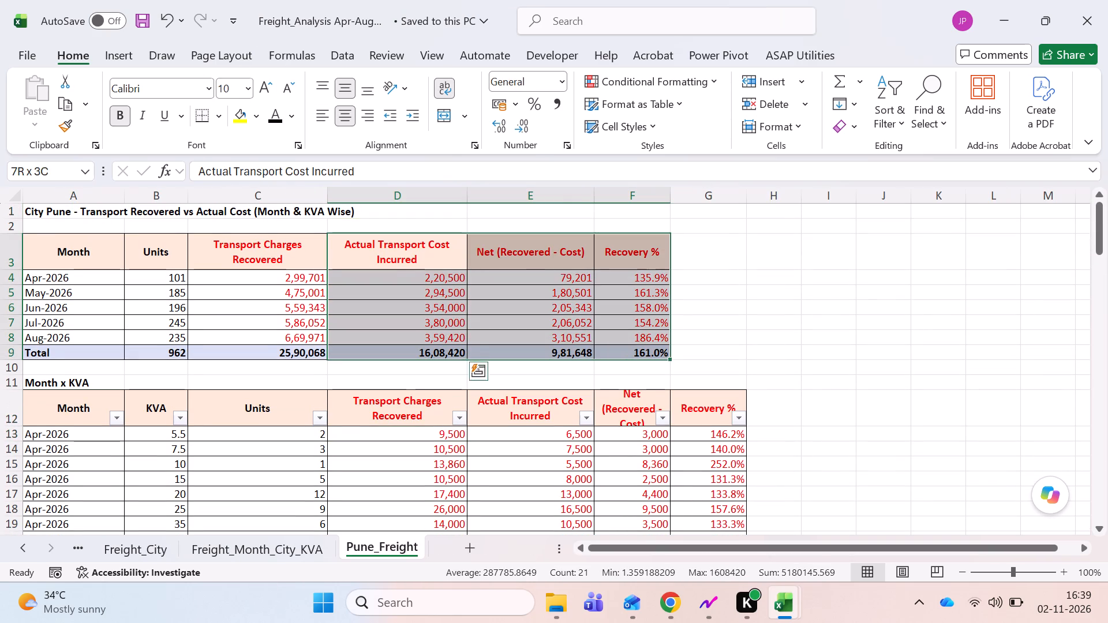
key(ctrl+minus)
key(Return)
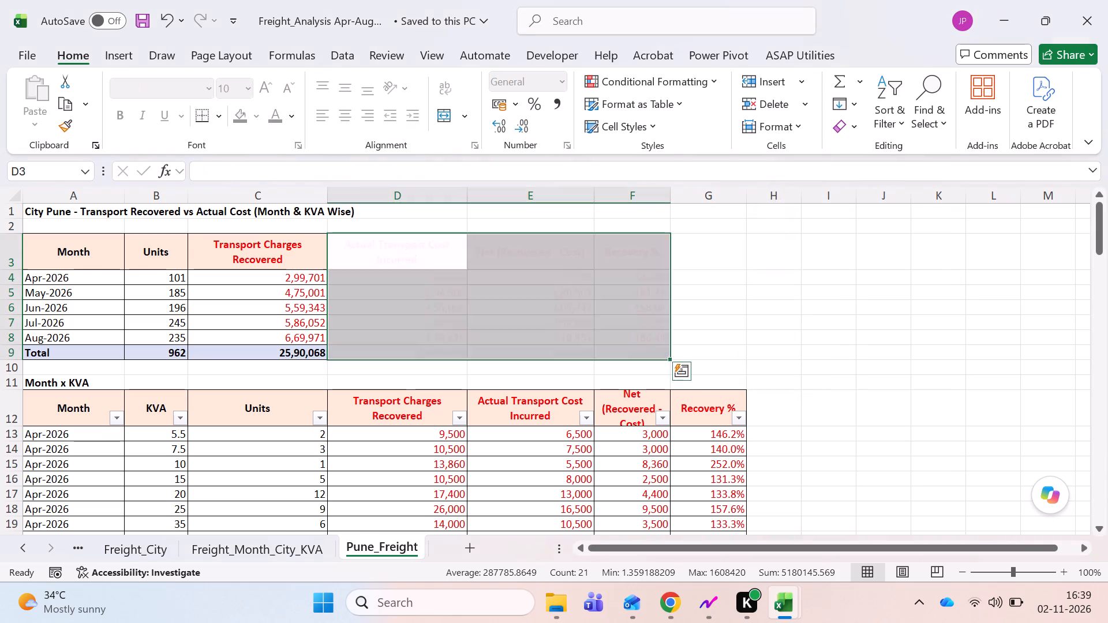
Set the Transport Charges Recovered column of Pune_Freight's monthly table to black font, header through Total, and save the workbook.
key(ctrl+Left)
key(shift+Down)
key(shift+Down)
key(shift+Down)
key(shift+Down)
key(shift+Down)
key(shift+Down)
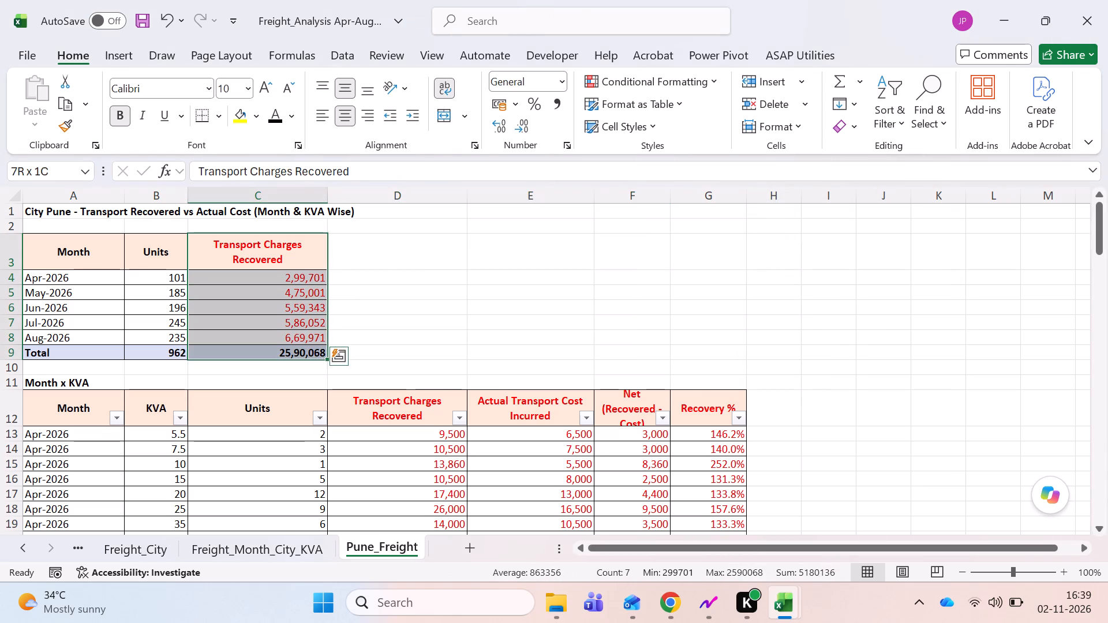
click(272, 122)
key(ctrl+s)
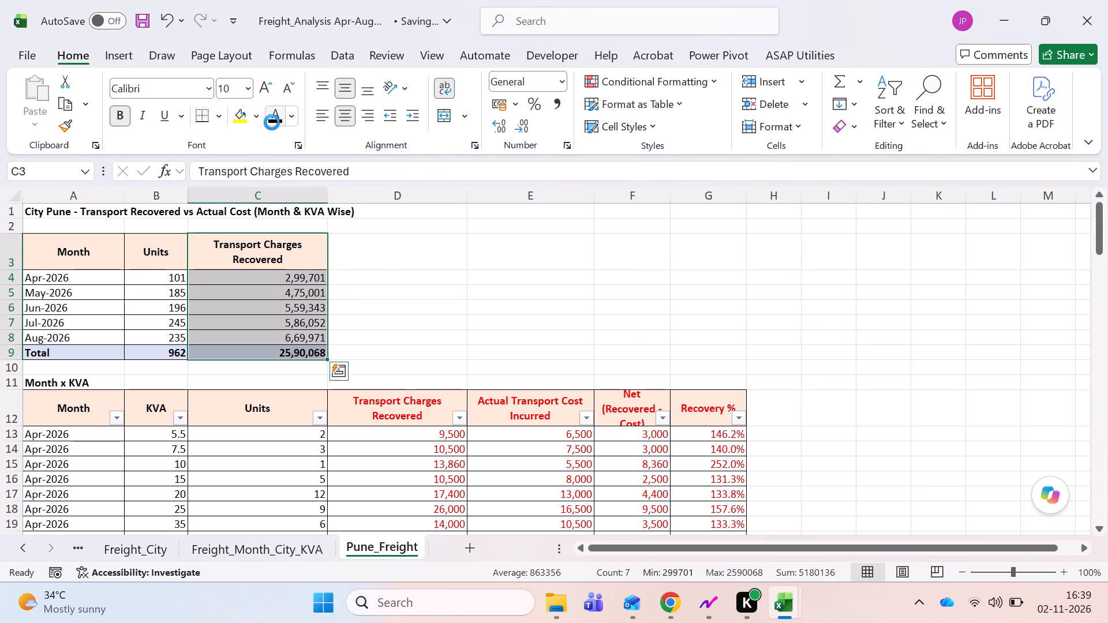
Delete the Actual Transport Cost Incurred, Net and Recovery % cells (E12:G123) from Pune_Freight's Month x KVA table.
scroll(454, 440, down, 1)
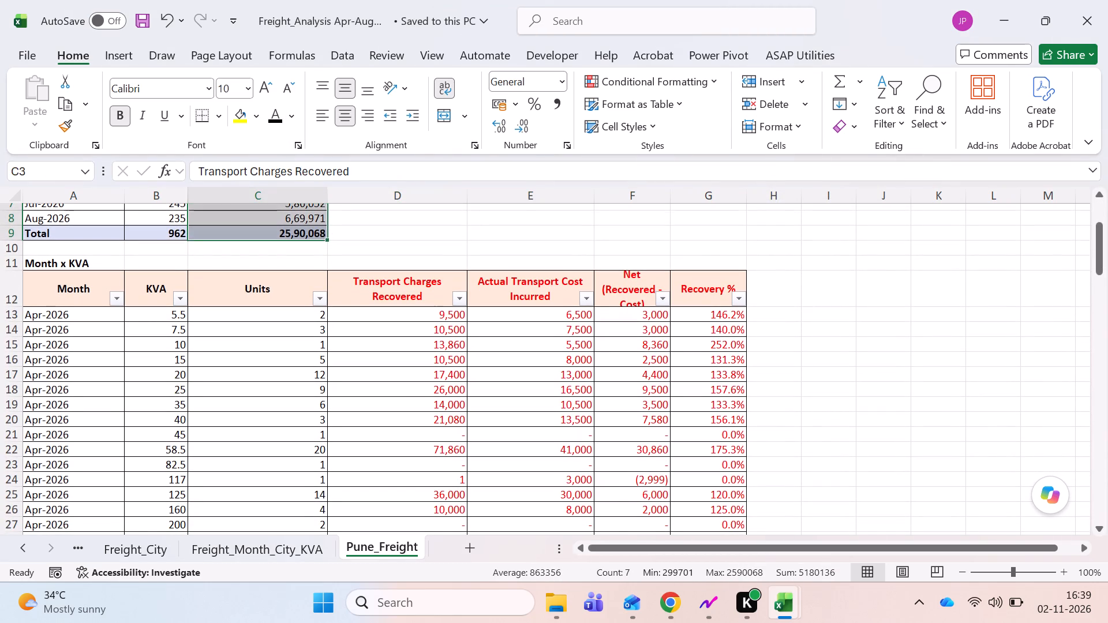
click(516, 298)
key(ctrl+shift+Down)
key(ctrl+shift+Right)
key(ctrl+minus)
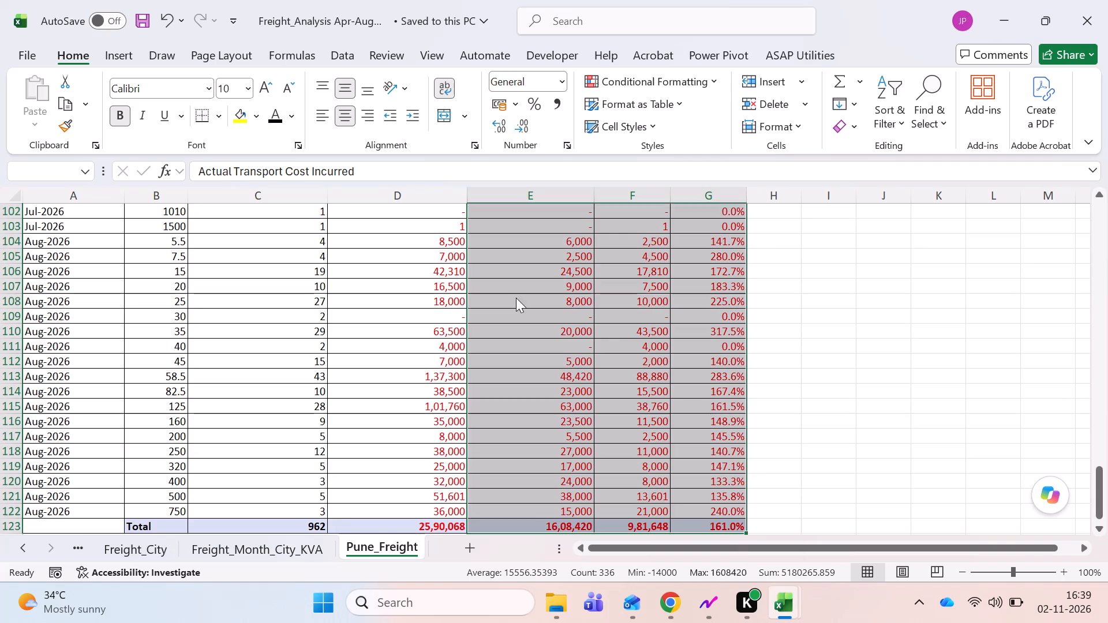
key(Return)
Set the Month x KVA table's Transport Charges Recovered column to black font, from the header through the Total row.
key(Left)
key(ctrl+shift+Down)
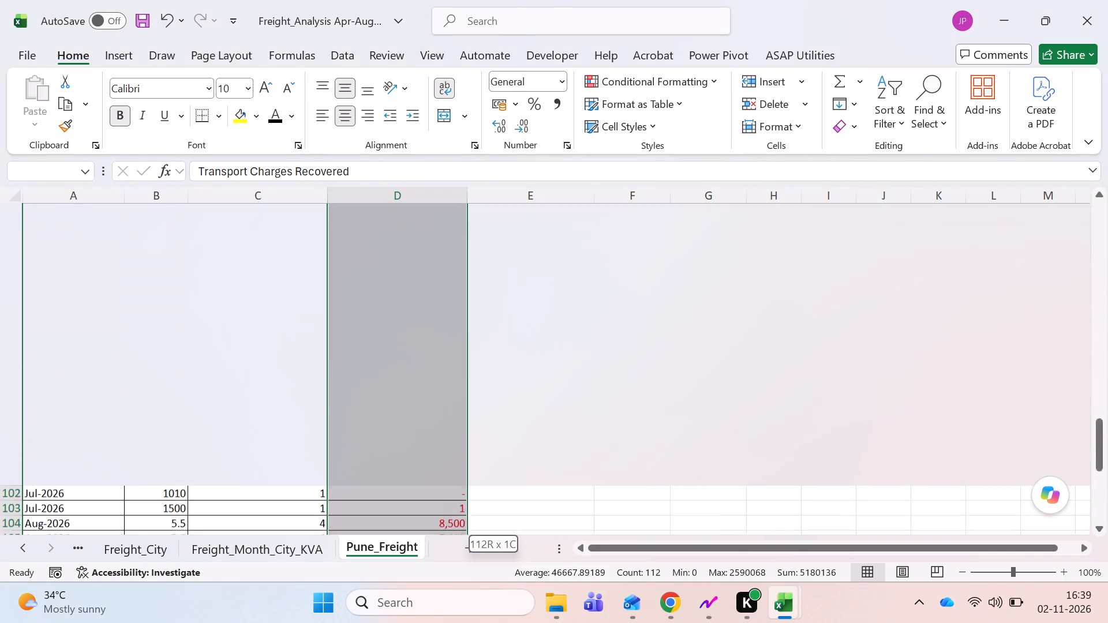
click(270, 112)
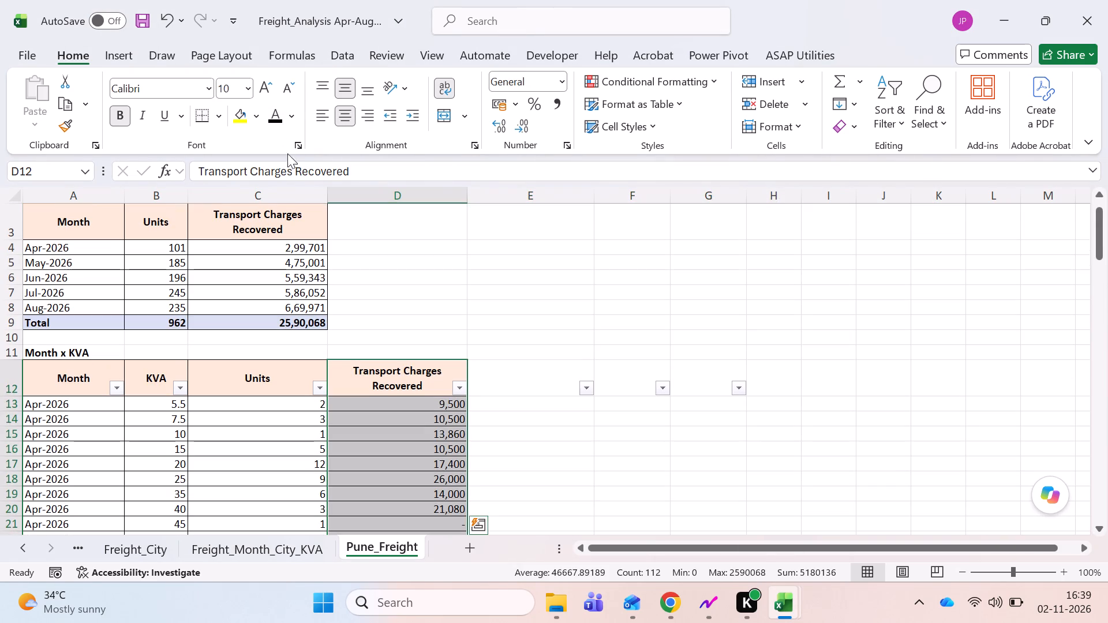
Remove the filter from the Month x KVA table's header row and save the workbook.
key(Right)
key(Right)
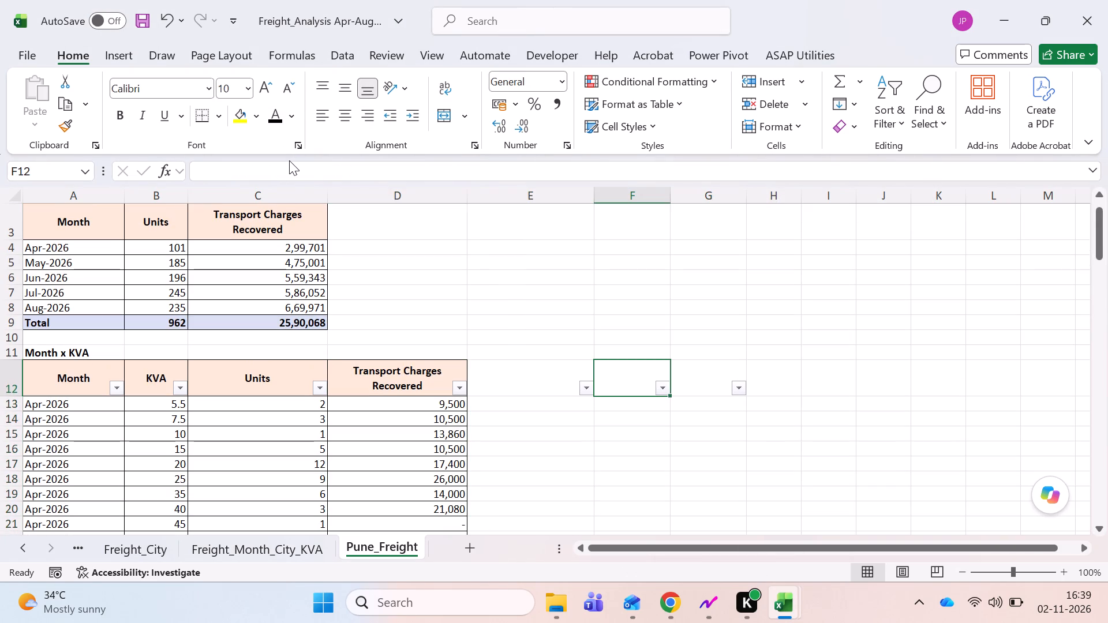
key(ctrl+shift+l)
key(ctrl+Left)
key(ctrl+Left)
key(ctrl+Left)
key(ctrl+Left)
key(ctrl+s)
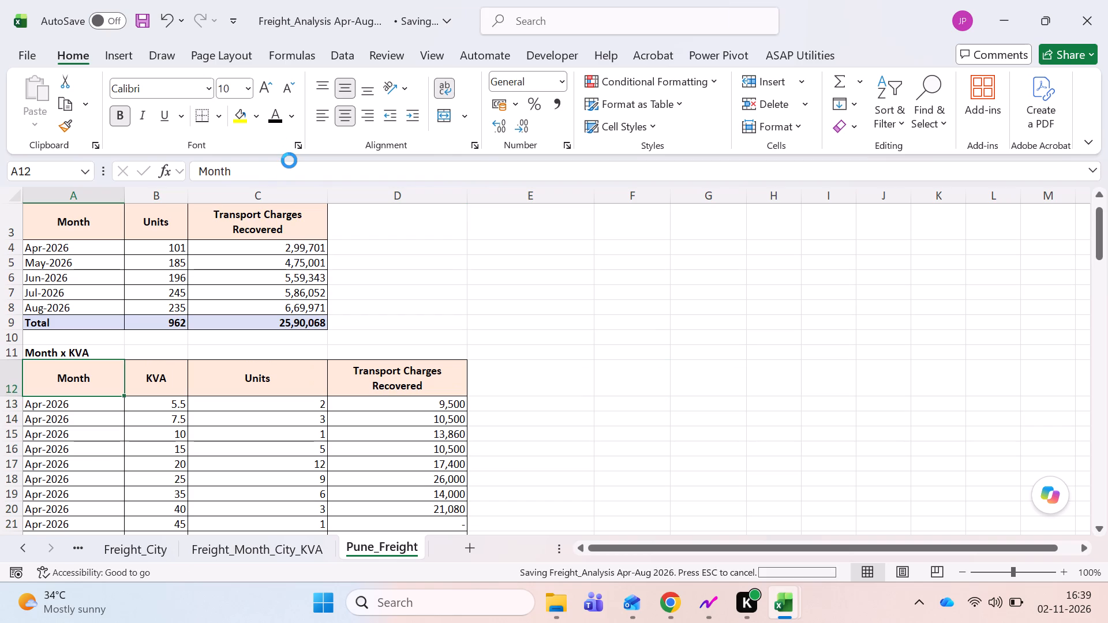
Move the Pune_Freight sheet directly after Summary of Pick Up & Delivery, ahead of Freight_Month, and save the workbook.
drag(353, 541, 143, 556)
double_click(27, 554)
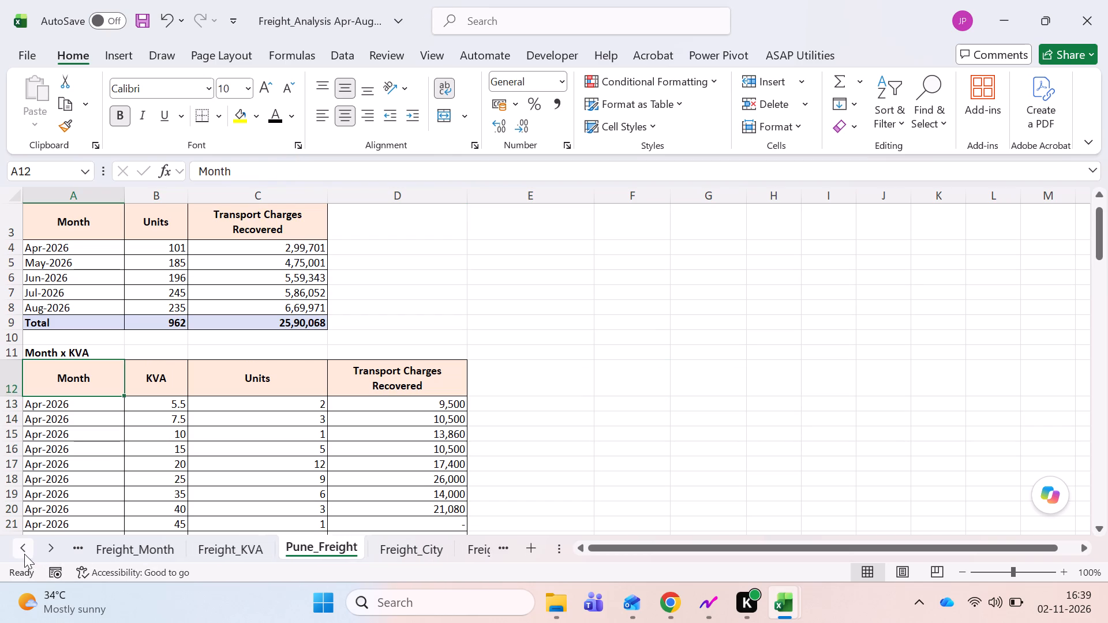
drag(297, 553, 194, 547)
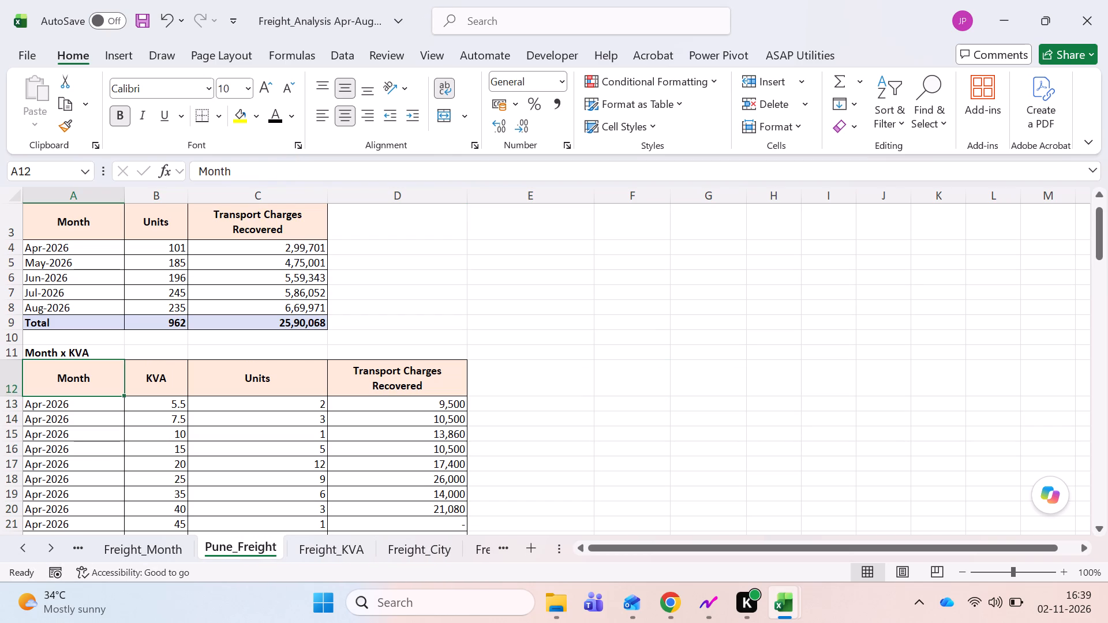
double_click(28, 549)
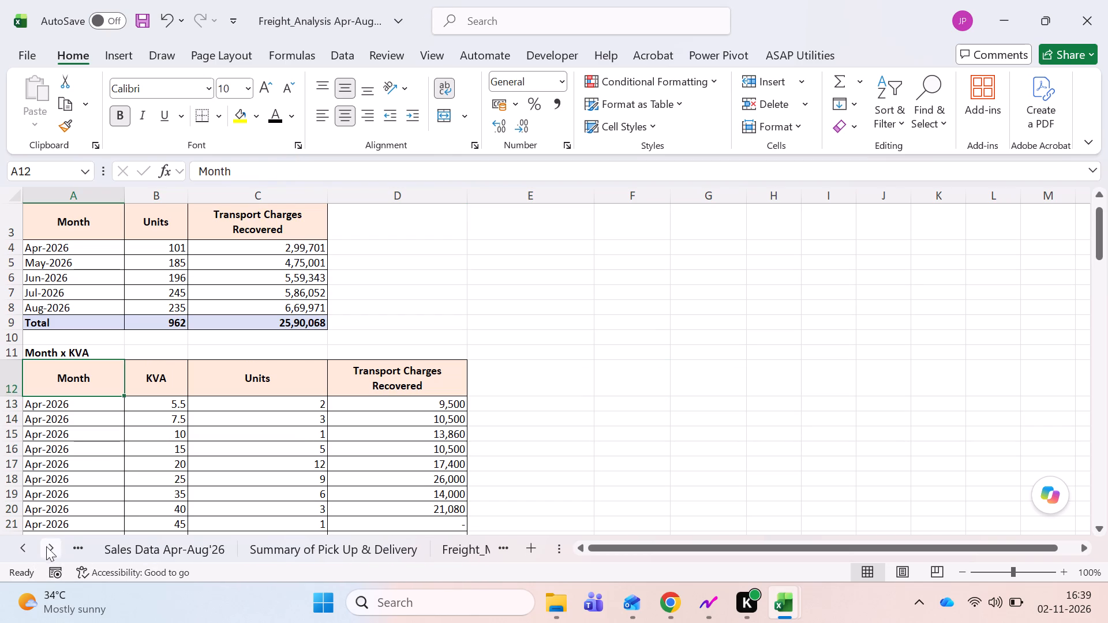
click(47, 548)
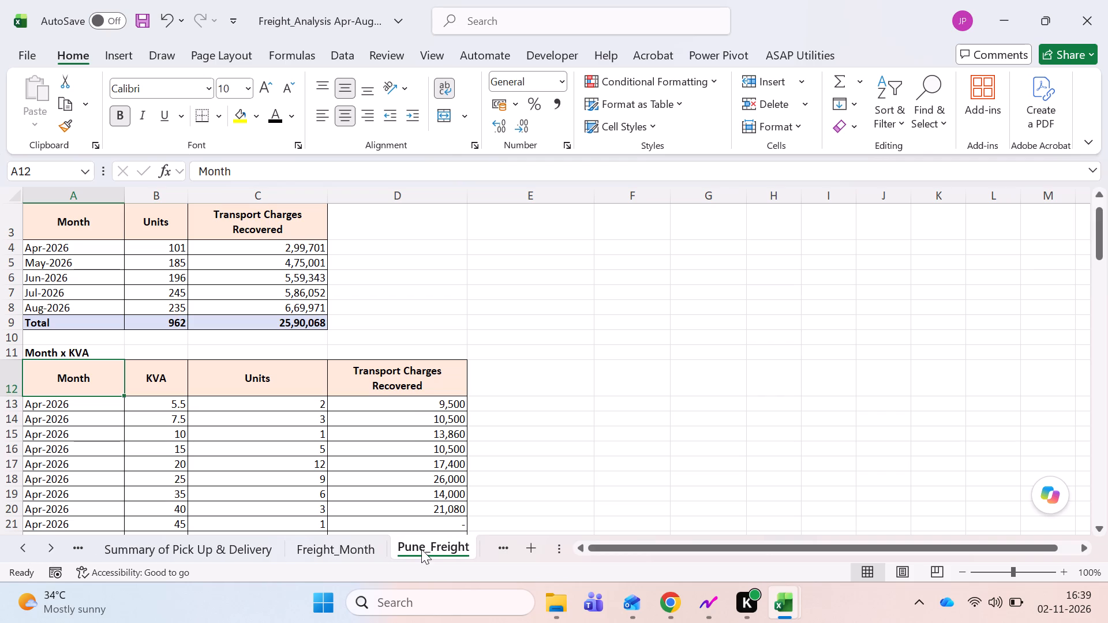
drag(421, 549, 327, 551)
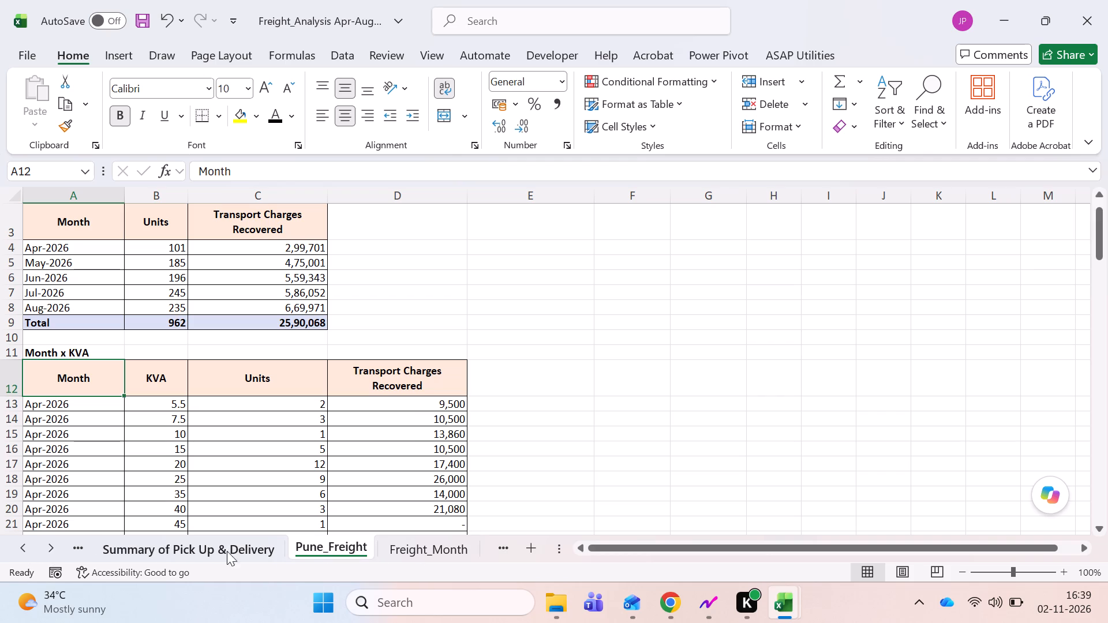
click(26, 549)
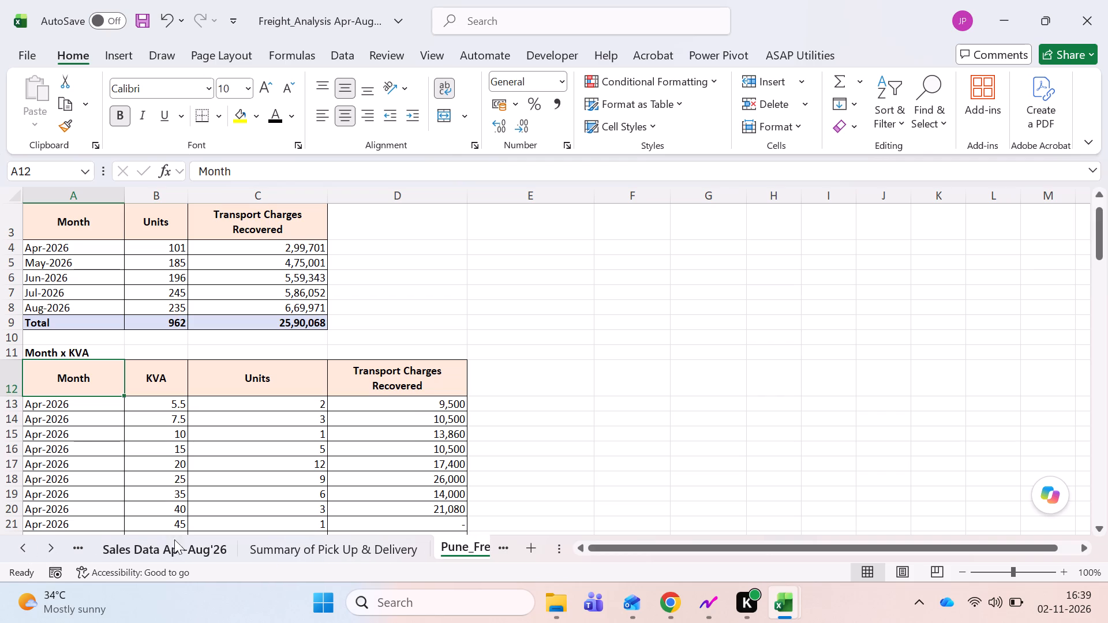
click(178, 520)
key(ctrl+s)
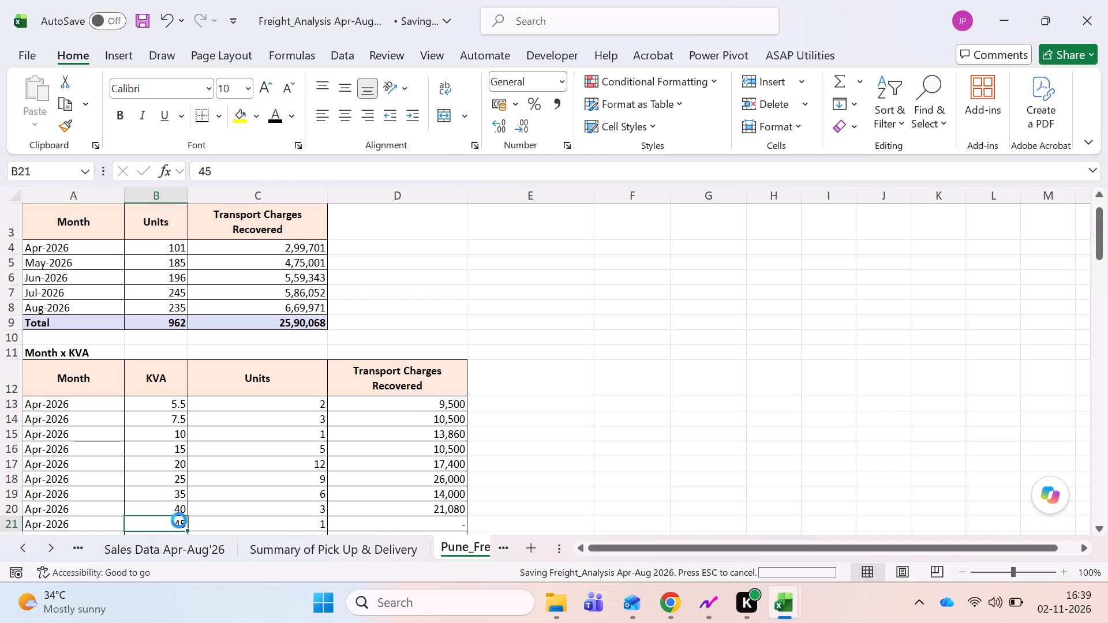
Make Summary of Pick Up & Delivery the active sheet, then save and close the Freight_Analysis Apr-Aug 2026 workbook.
key(ctrl+Page_Up)
key(ctrl+s)
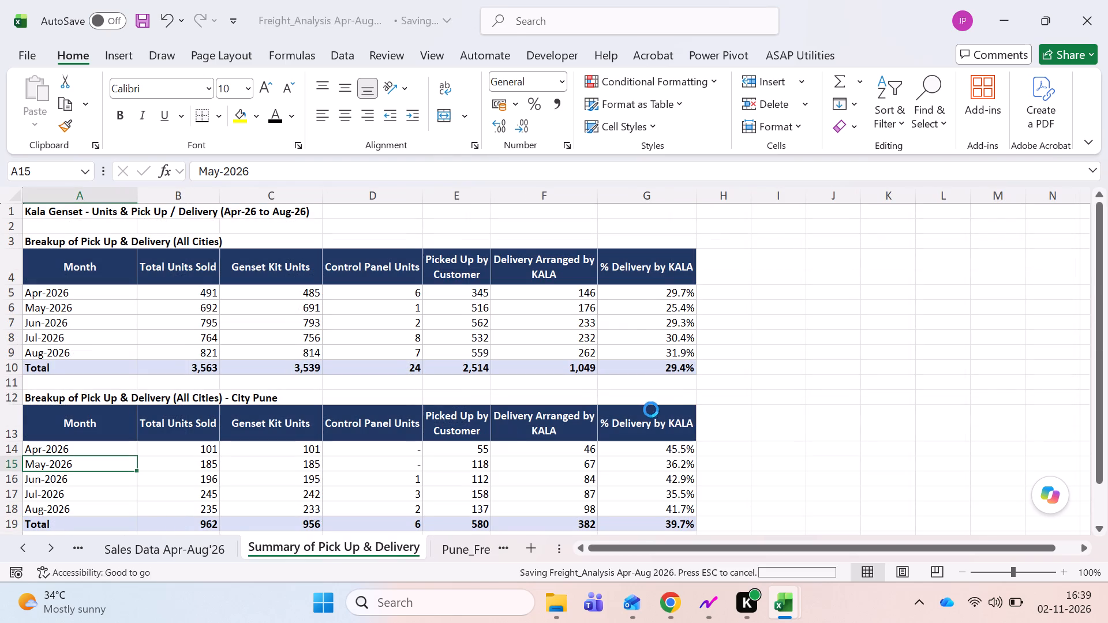
click(1092, 9)
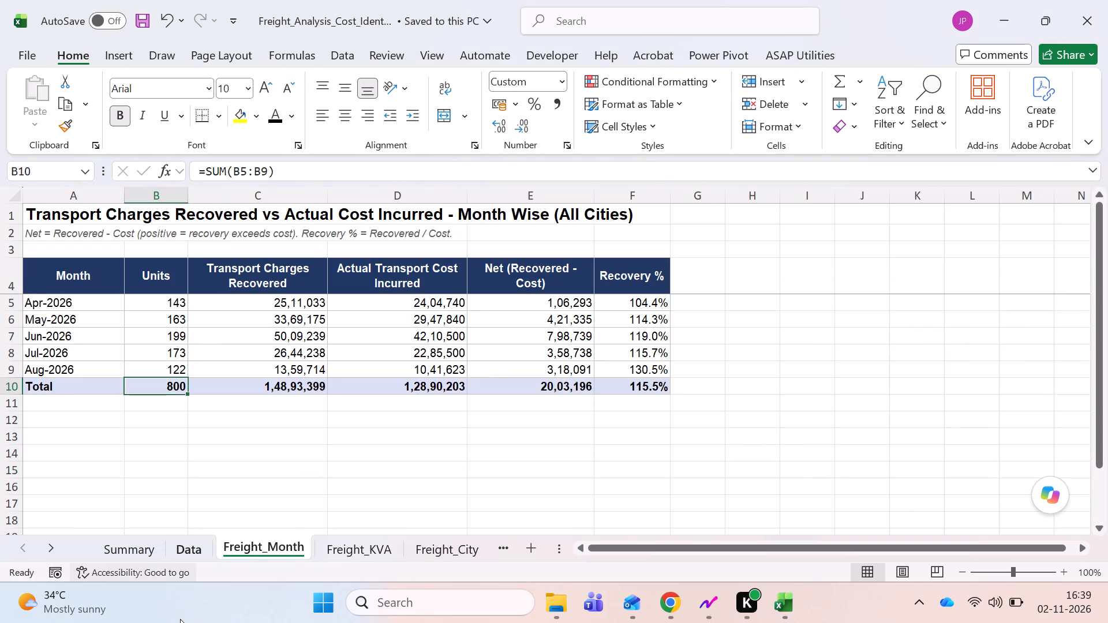
On the cost-identified workbook's Summary sheet, replace the City Pune table's formulas in B17:F21 with their values.
click(148, 543)
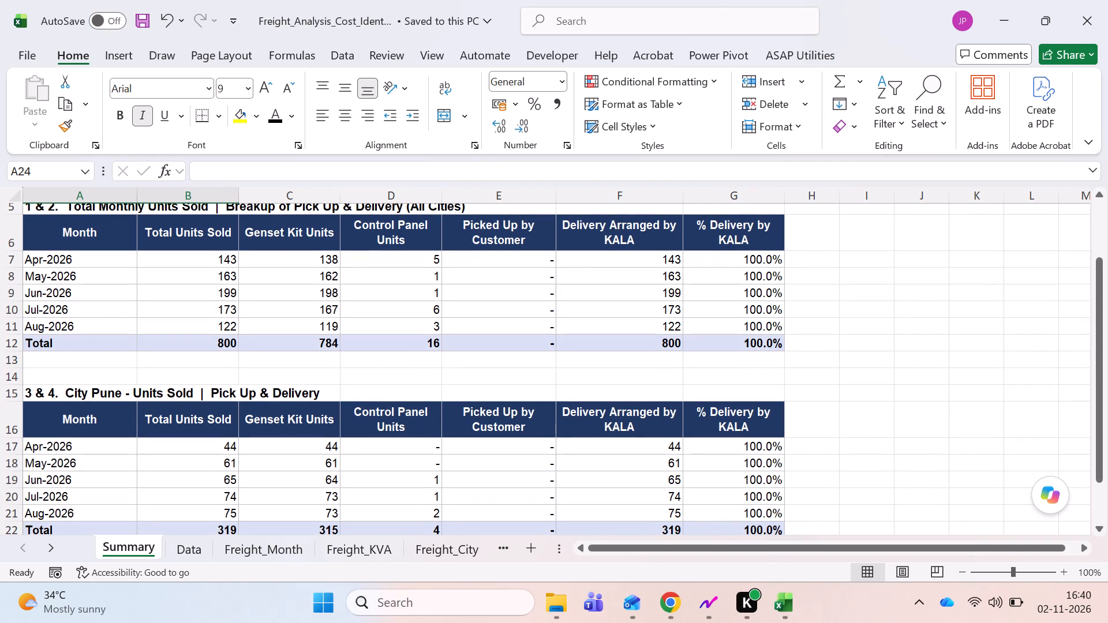
scroll(239, 457, down, 1)
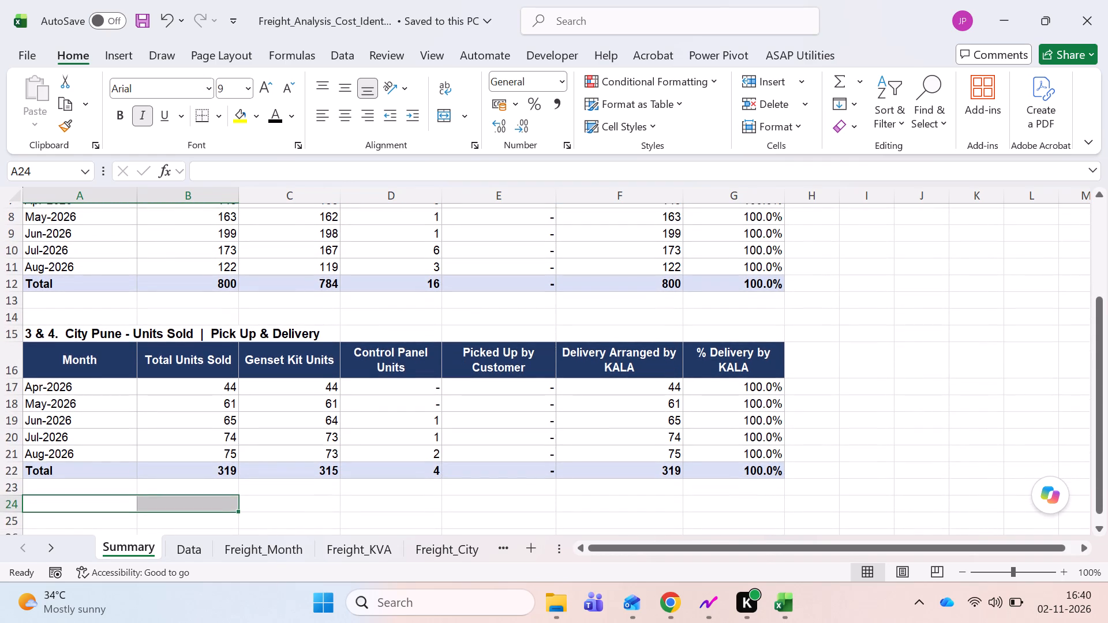
scroll(239, 457, up, 1)
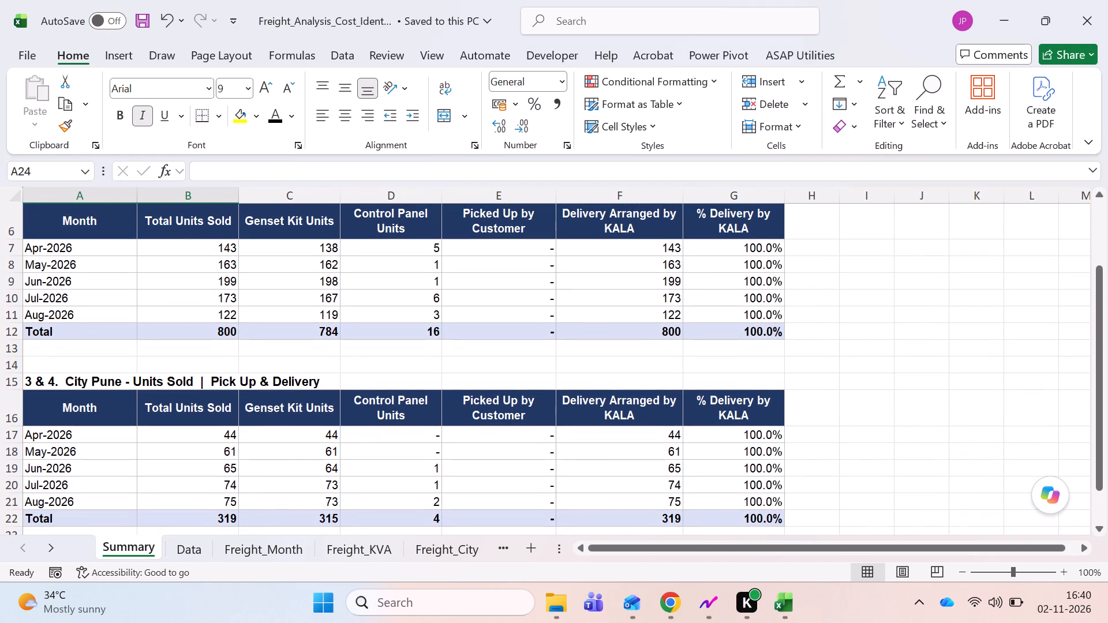
scroll(488, 361, up, 2)
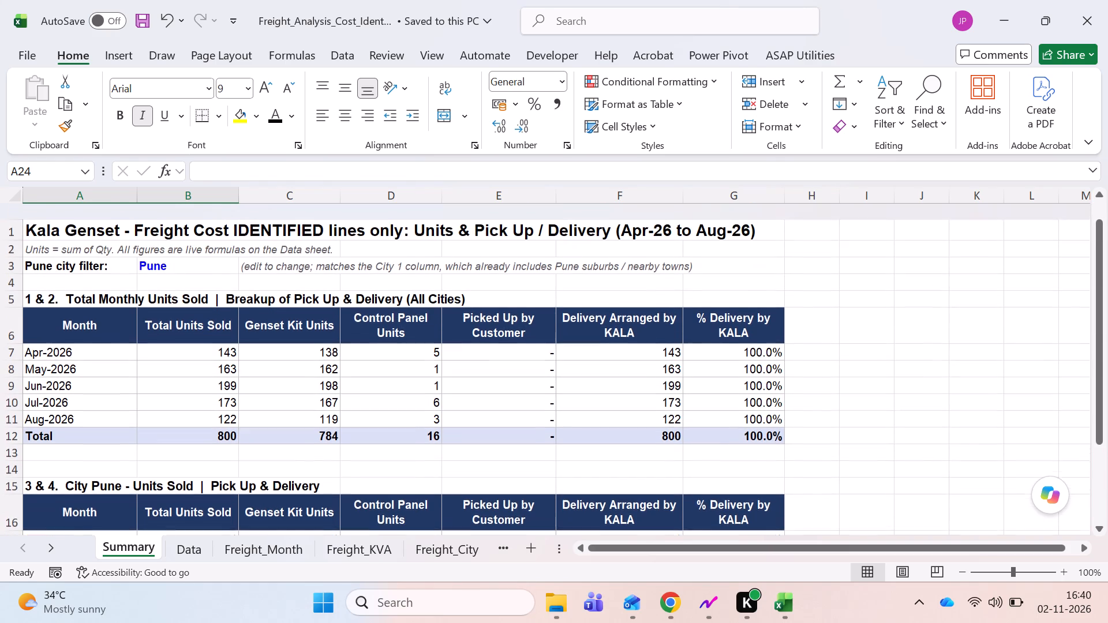
scroll(249, 329, down, 2)
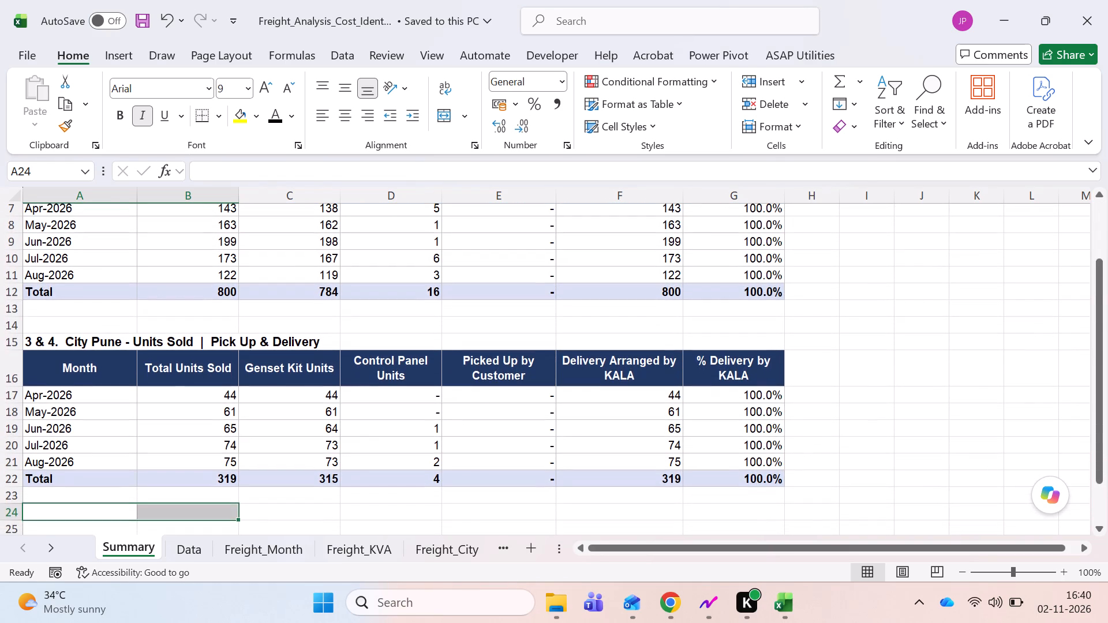
click(392, 397)
key(Left)
key(Left)
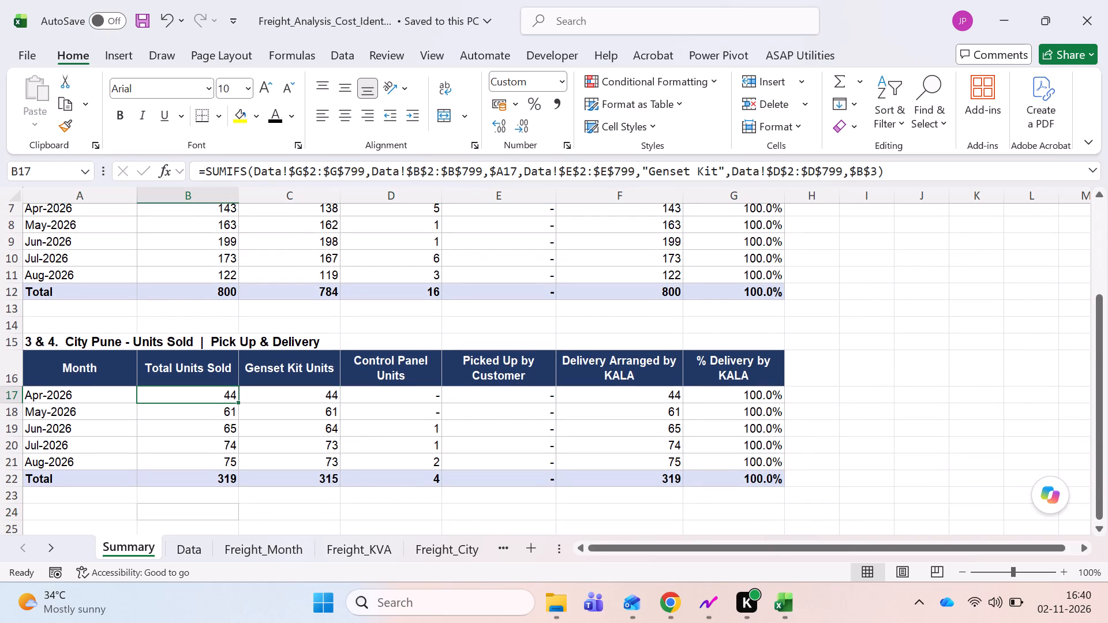
key(shift+Down)
key(shift+Down)
key(shift+Down)
key(shift+Down)
key(shift+Right)
key(shift+Right)
key(shift+Right)
key(shift+Right)
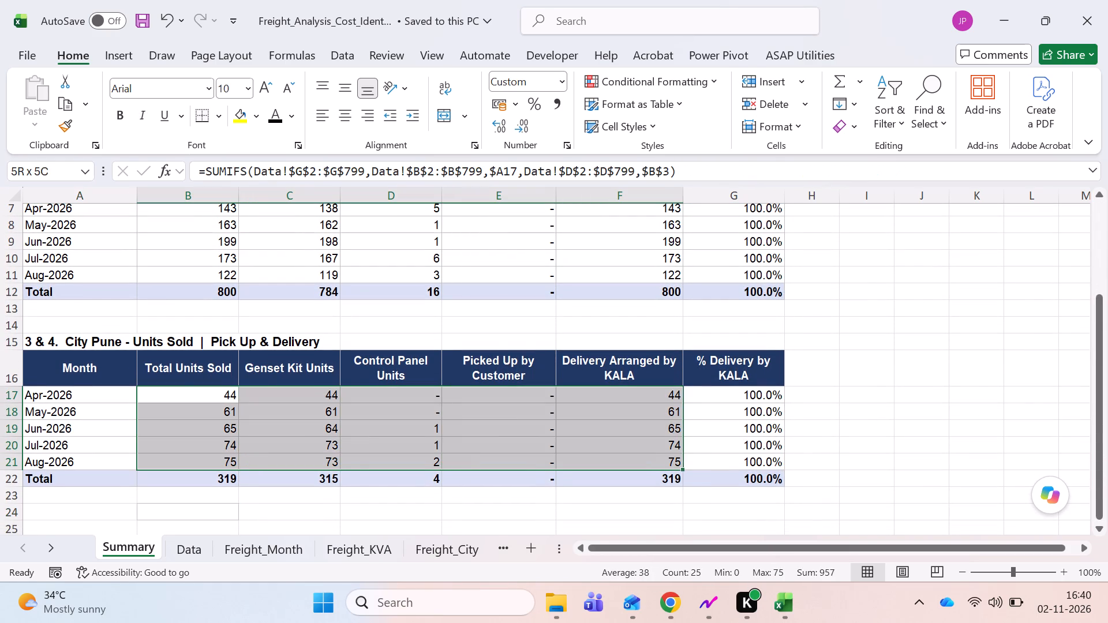
key(ctrl+c)
key(alt+e)
text(sv)
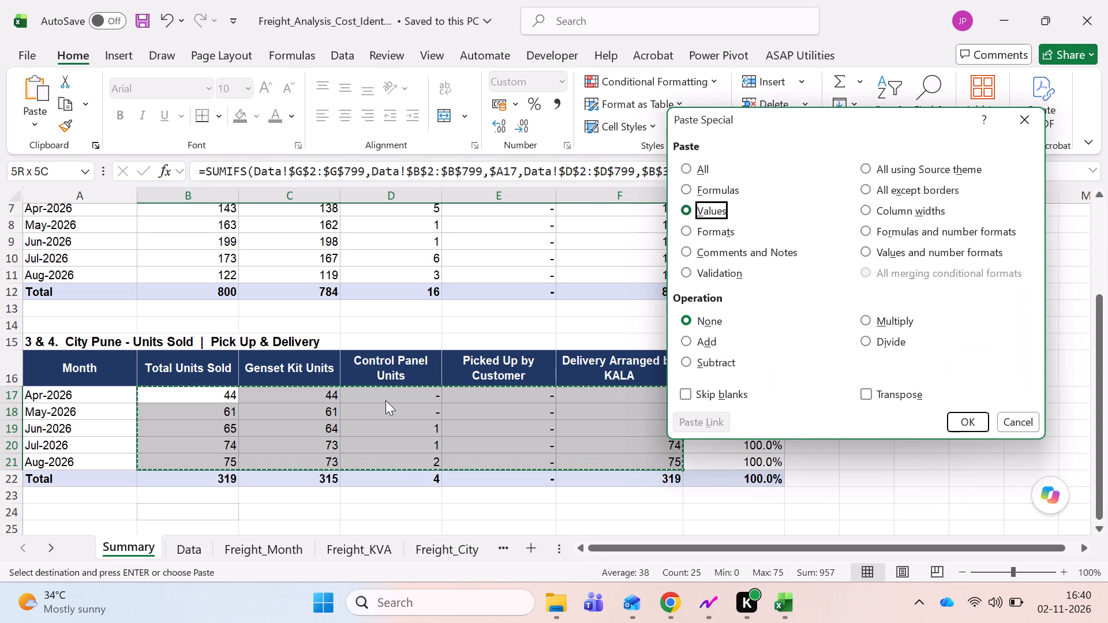
key(Return)
key(Escape)
Enter the formula =F17/B17 for Apr-2026 in the City Pune table's % Delivery by KALA column.
key(Right)
key(Right)
key(Right)
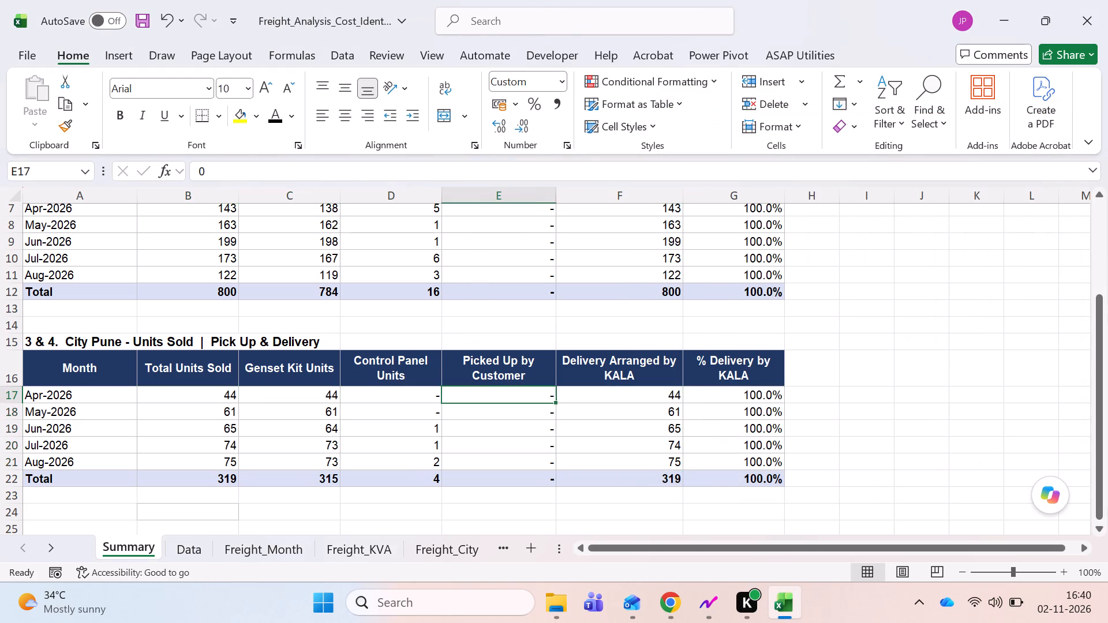
key(Right)
key(Right)
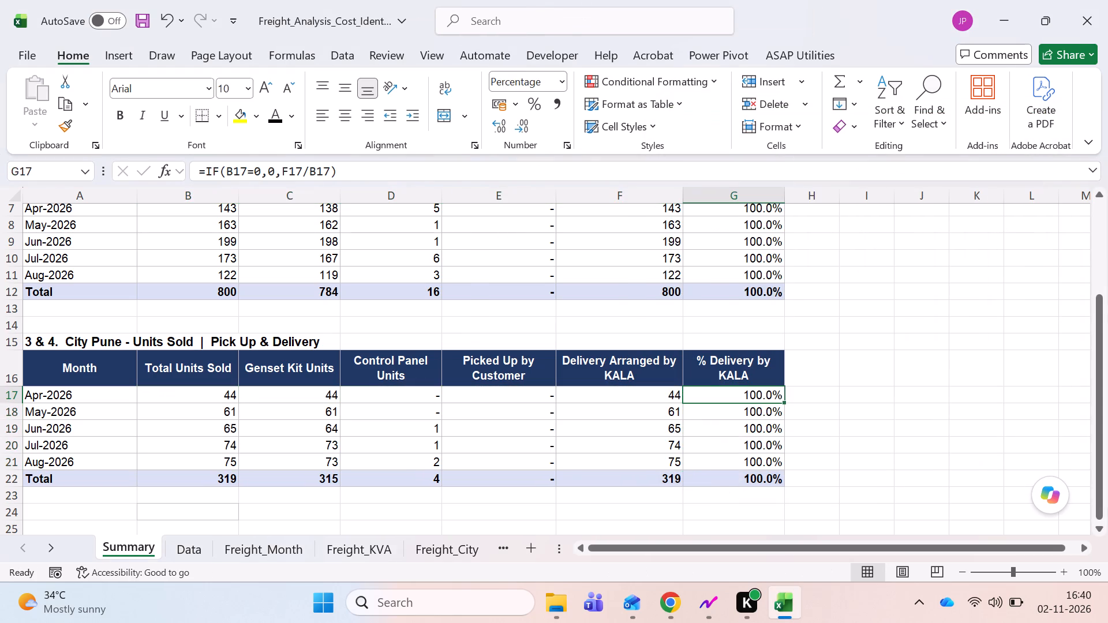
key(equal)
key(Left)
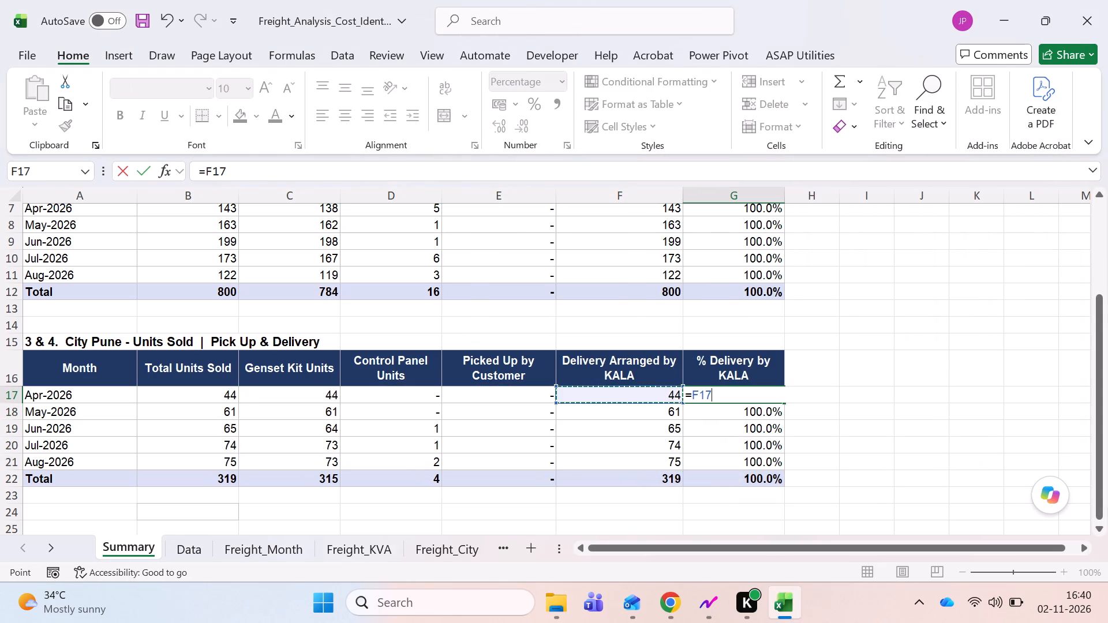
key(slash)
key(Left)
key(Left)
key(Left)
key(Left)
key(Left)
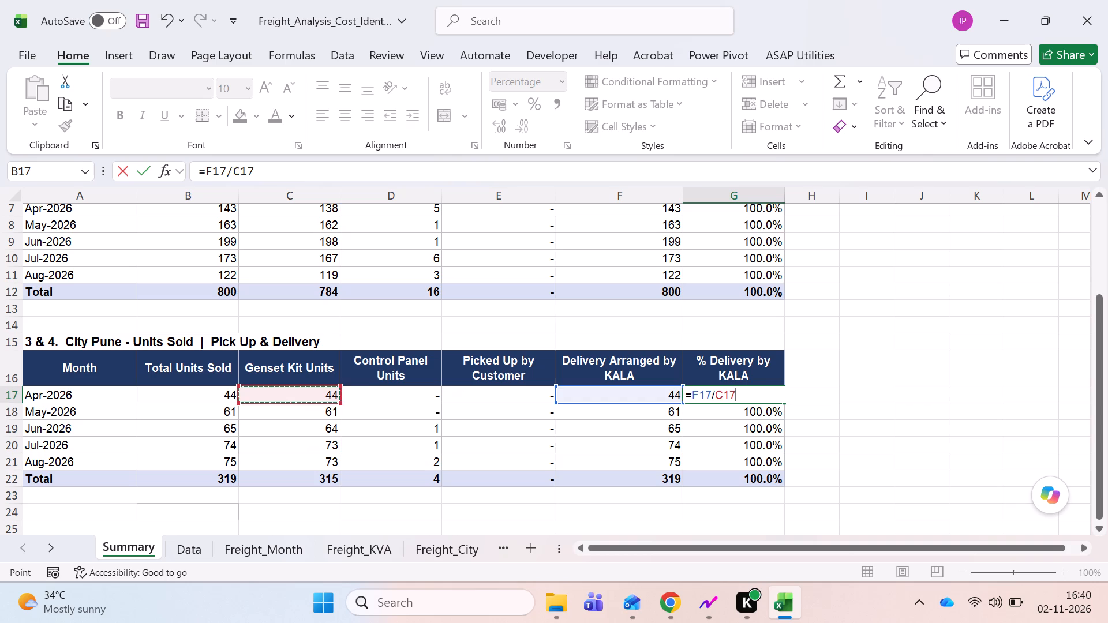
key(Return)
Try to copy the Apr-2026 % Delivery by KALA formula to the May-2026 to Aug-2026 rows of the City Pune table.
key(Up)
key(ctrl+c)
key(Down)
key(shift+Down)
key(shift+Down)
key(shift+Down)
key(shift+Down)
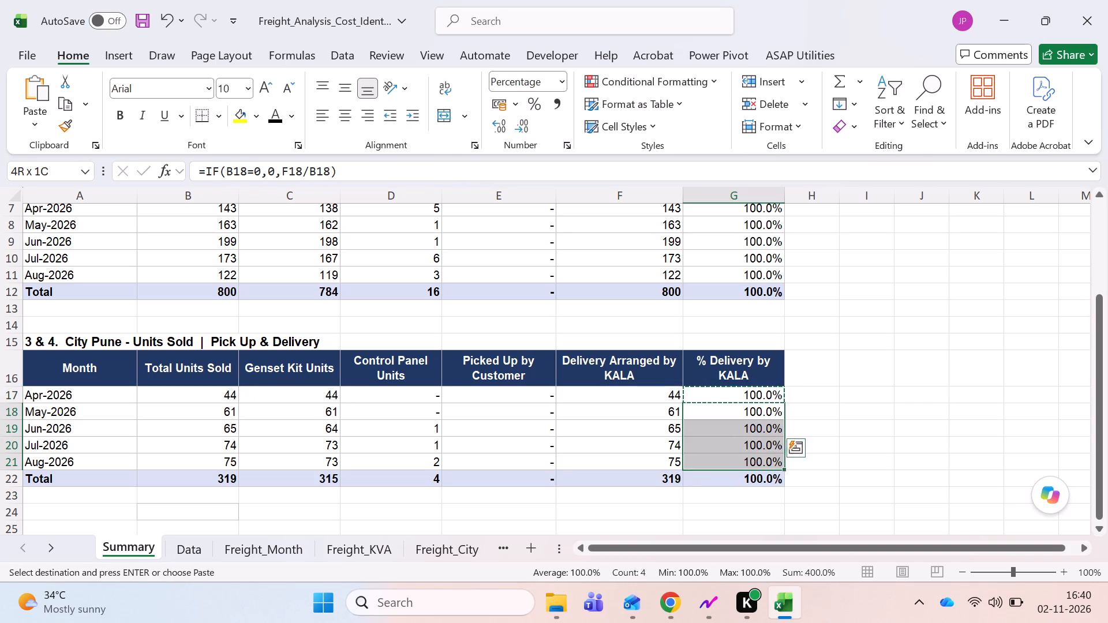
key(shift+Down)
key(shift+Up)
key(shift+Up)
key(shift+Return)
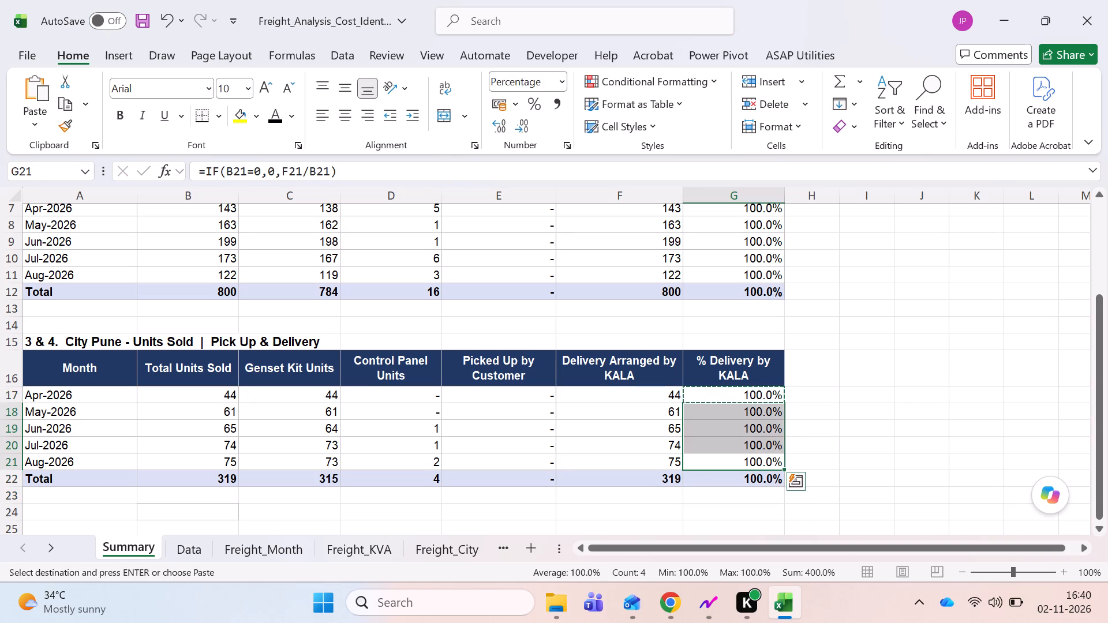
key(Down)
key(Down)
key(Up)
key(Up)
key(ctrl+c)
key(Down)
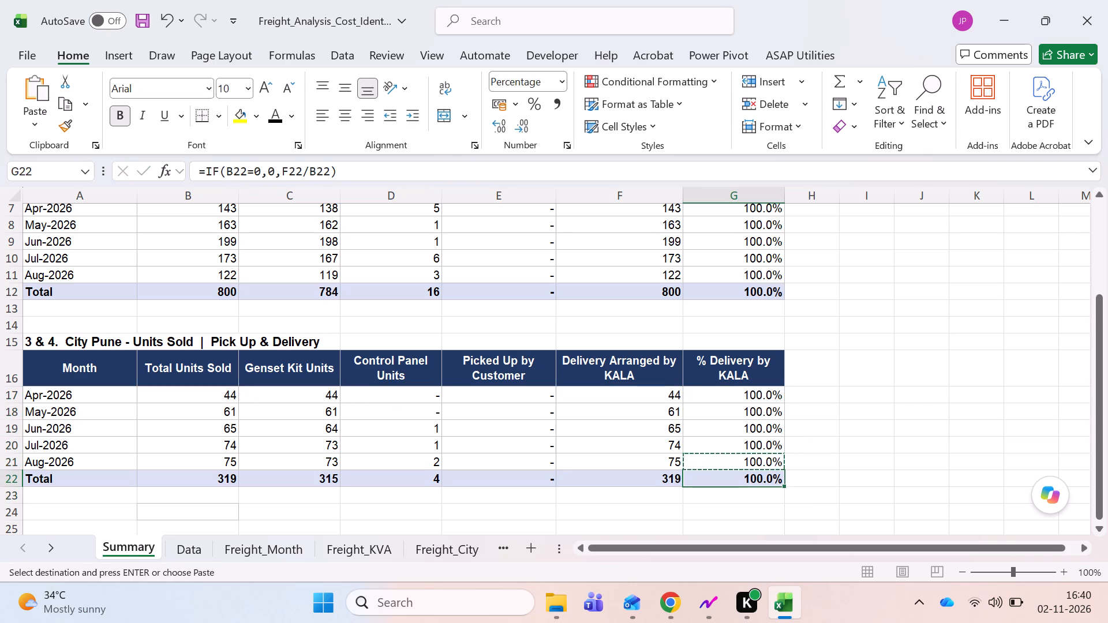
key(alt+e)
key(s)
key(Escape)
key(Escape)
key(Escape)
Enter the formula =F22/B22 for % Delivery by KALA in the City Pune table's Total row.
key(equal)
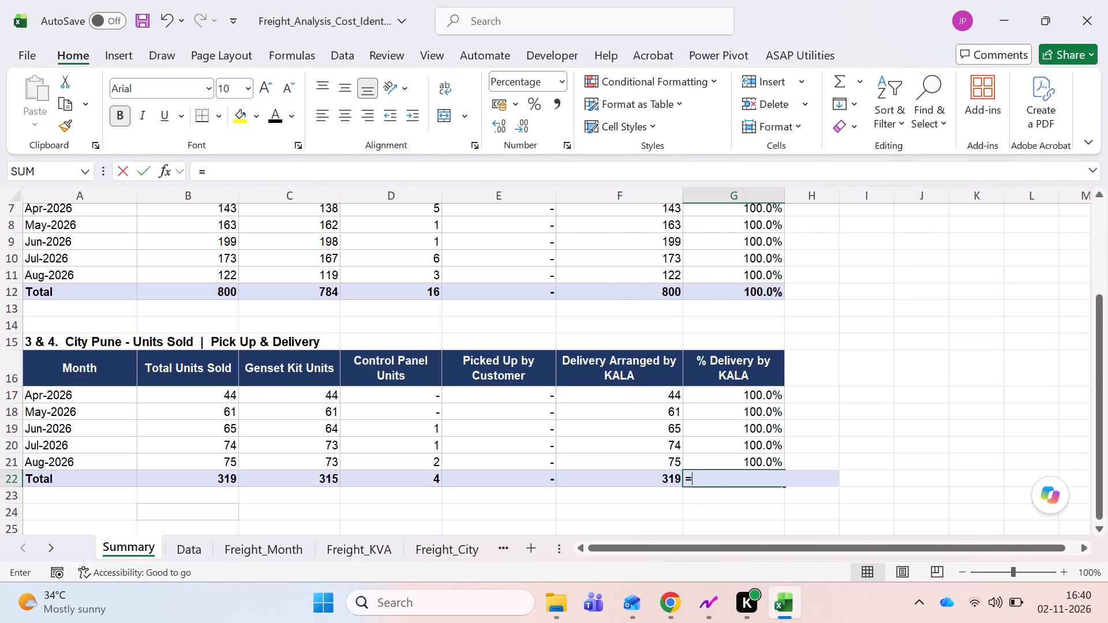
key(Left)
key(slash)
key(Left)
key(Left)
key(Left)
key(Left)
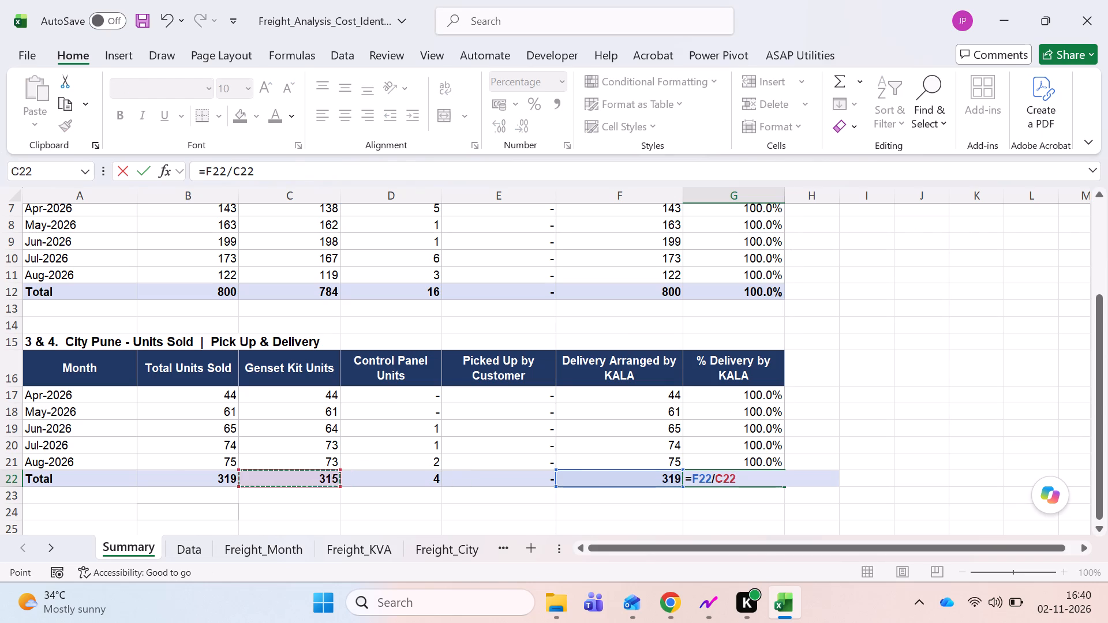
key(Left)
key(Return)
key(Up)
Replace the All Cities table's formulas in B7:F11 with their values.
key(ctrl+Up)
key(ctrl+Up)
key(ctrl+Up)
key(ctrl+Up)
key(Down)
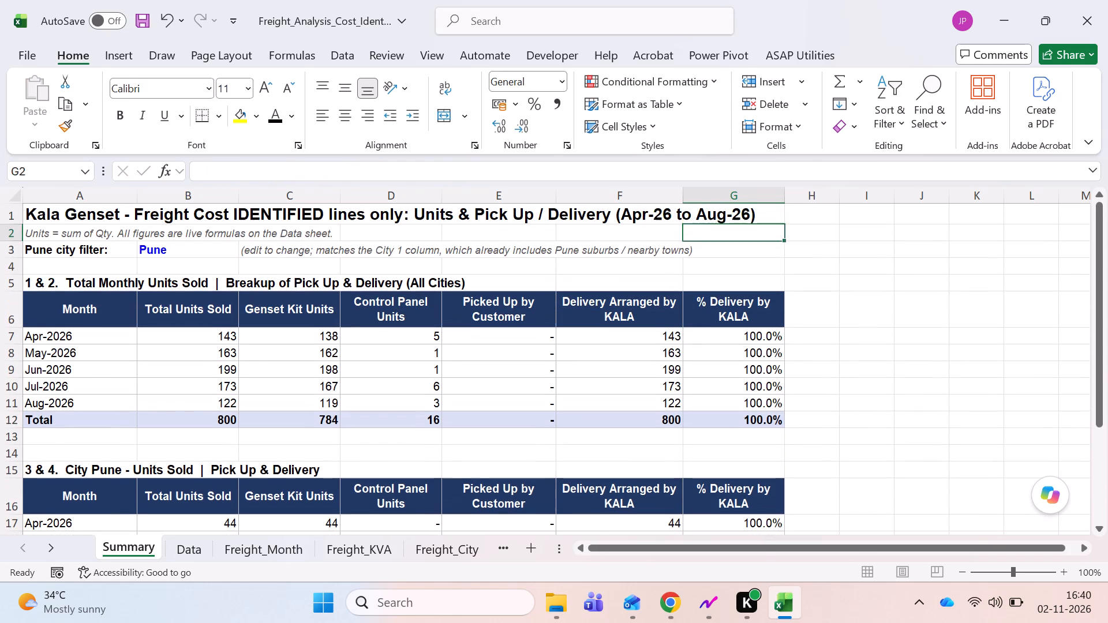
key(Down)
key(Down)
key(Down)
key(Left)
key(Left)
key(Left)
key(Left)
key(Down)
key(Down)
key(Left)
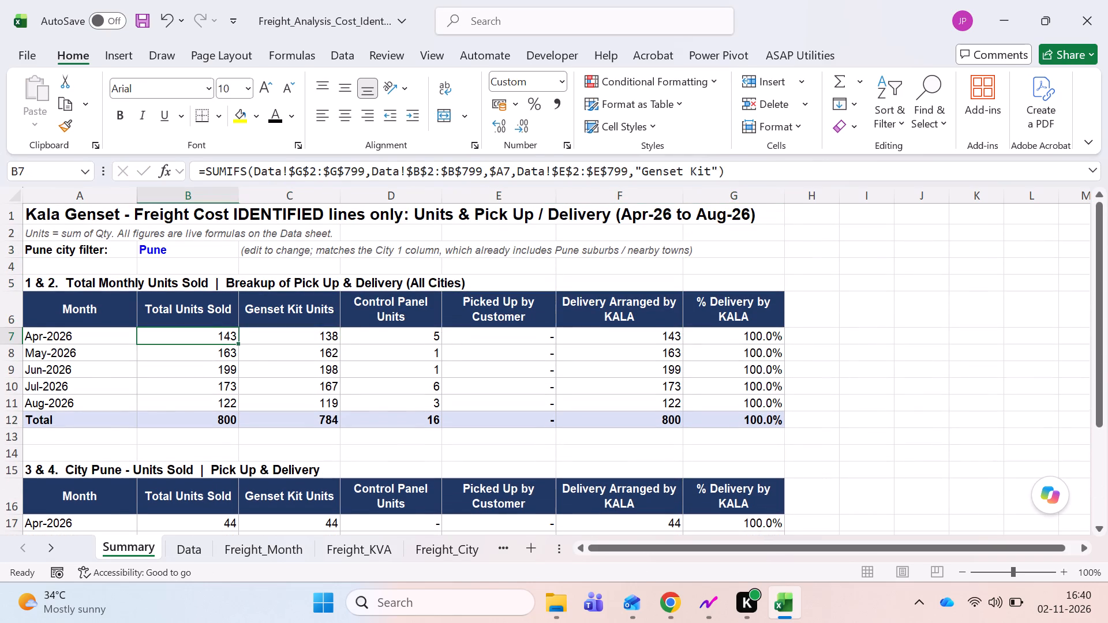
key(shift+Right)
key(shift+Right)
key(shift+Right)
key(shift+Right)
key(shift+Down)
key(shift+Down)
key(shift+Down)
key(shift+Down)
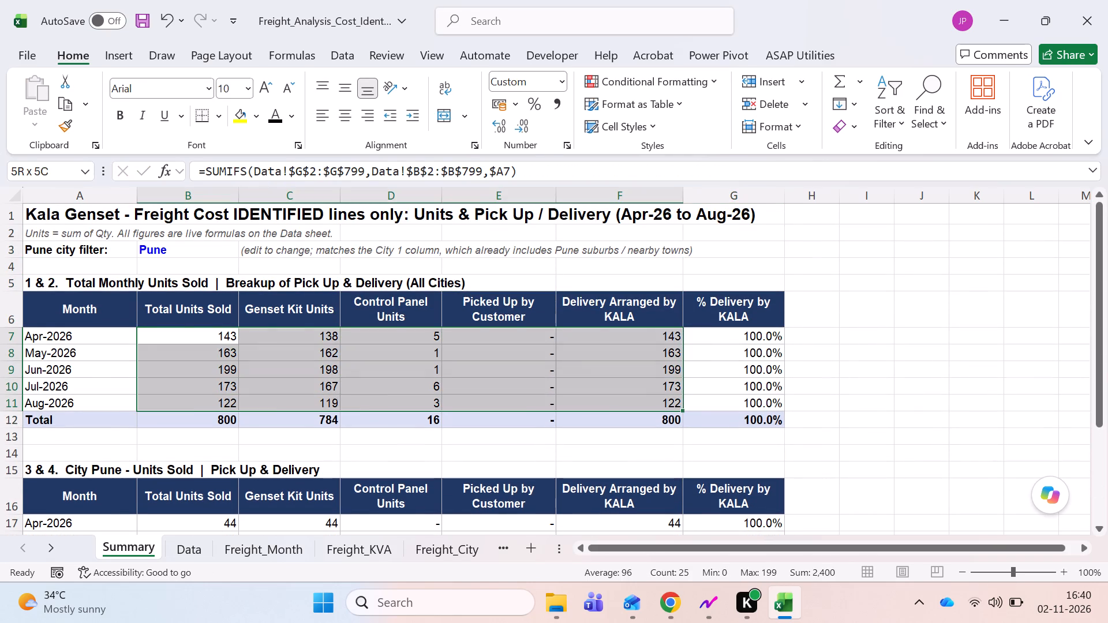
key(ctrl+c)
key(alt+e)
text(sv)
key(Return)
key(Escape)
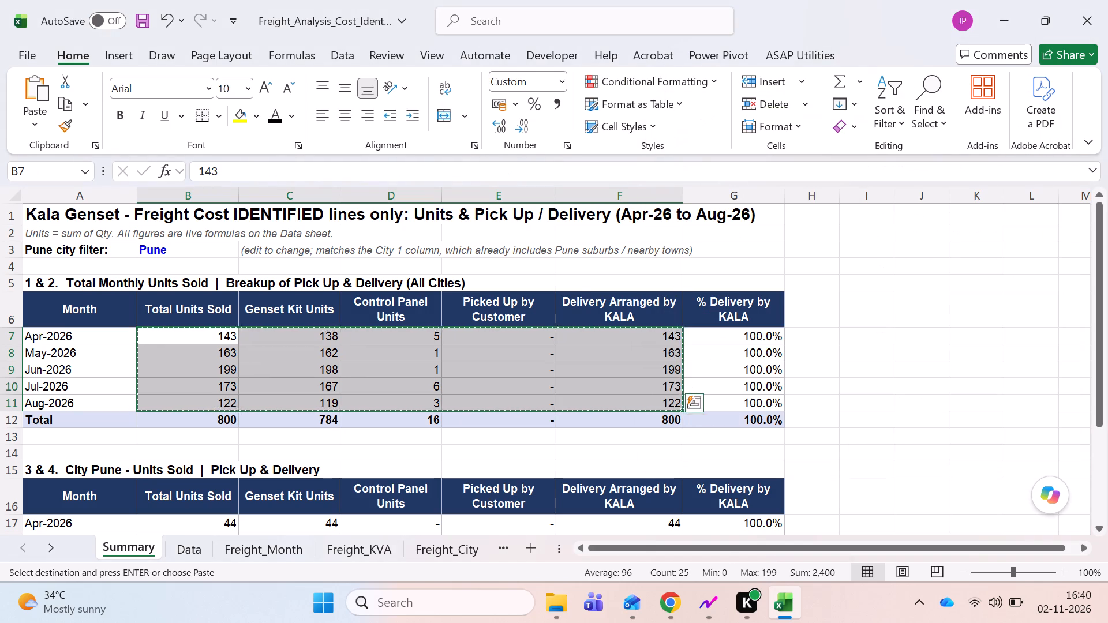
Enter the formula =F7/B7 for Apr-2026 in the All Cities table's % Delivery by KALA column.
key(Right)
key(Right)
key(Right)
key(Right)
key(Right)
key(equal)
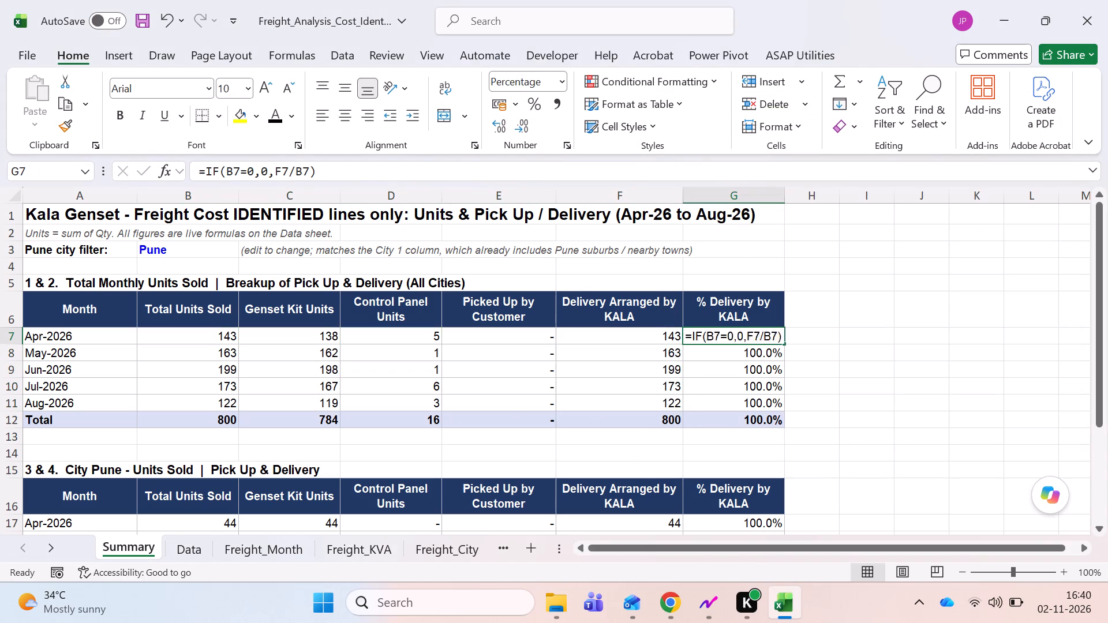
key(Left)
key(slash)
key(Left)
key(Left)
key(Left)
key(Left)
key(Left)
key(Return)
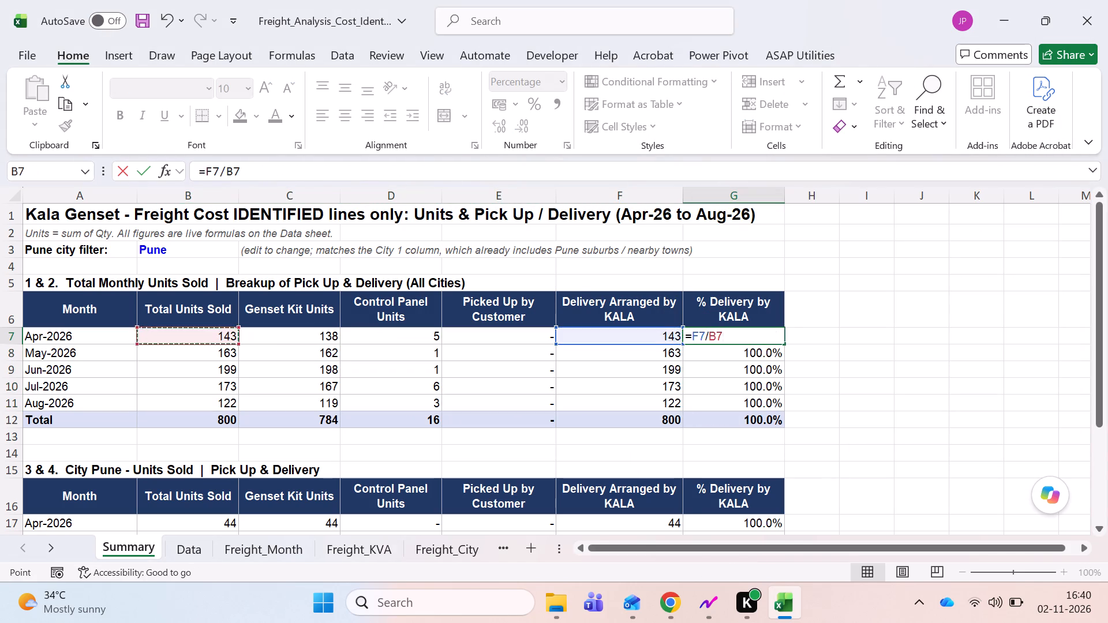
Copy the Apr-2026 % Delivery by KALA formula to the May-2026 to Aug-2026 rows, G8:G11, of the All Cities table.
key(Up)
key(ctrl+c)
key(Down)
key(shift+Down)
key(shift+Down)
key(shift+Down)
key(Return)
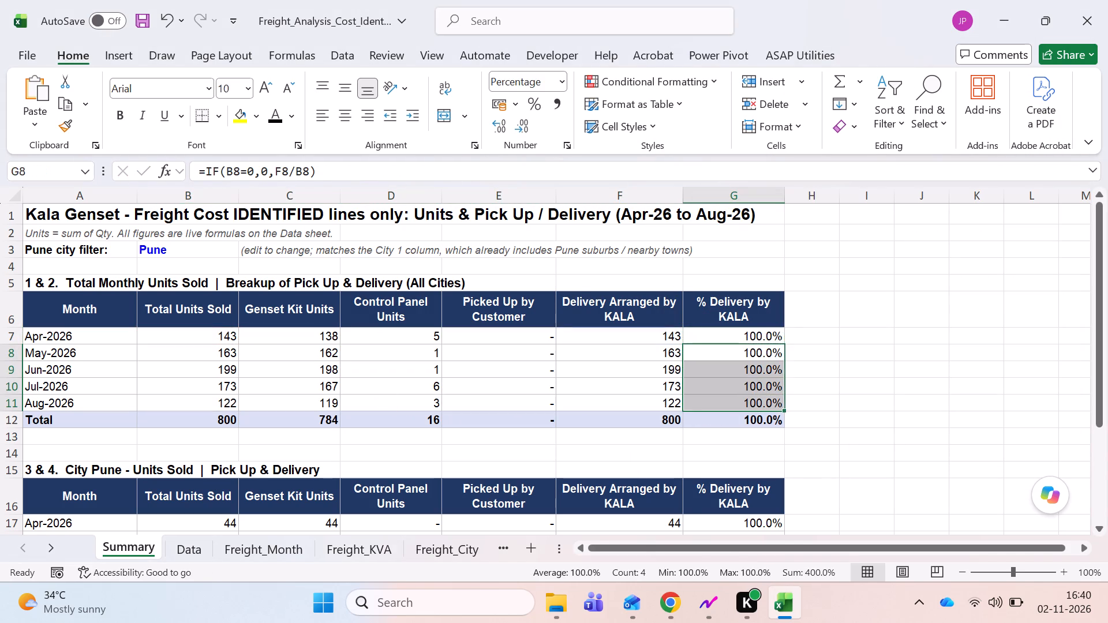
Enter the formula =F12/B12 for % Delivery by KALA in the All Cities table's Total row, and save the workbook.
key(ctrl+Down)
key(equal)
key(Left)
key(slash)
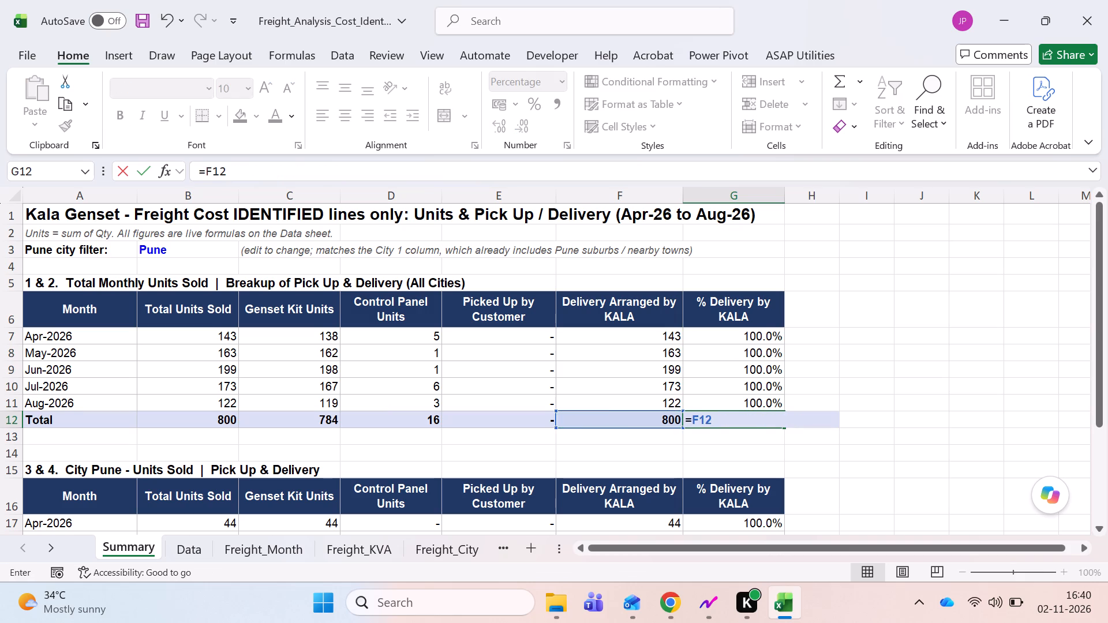
key(Left)
key(Left)
key(Left)
key(Left)
key(Left)
key(Return)
key(Up)
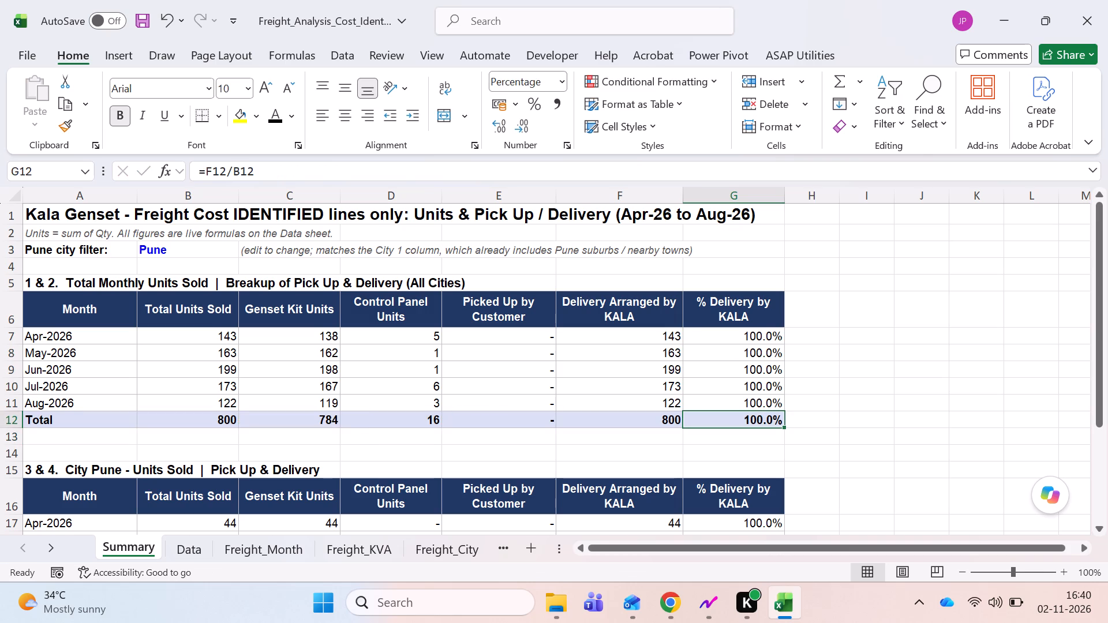
key(ctrl+s)
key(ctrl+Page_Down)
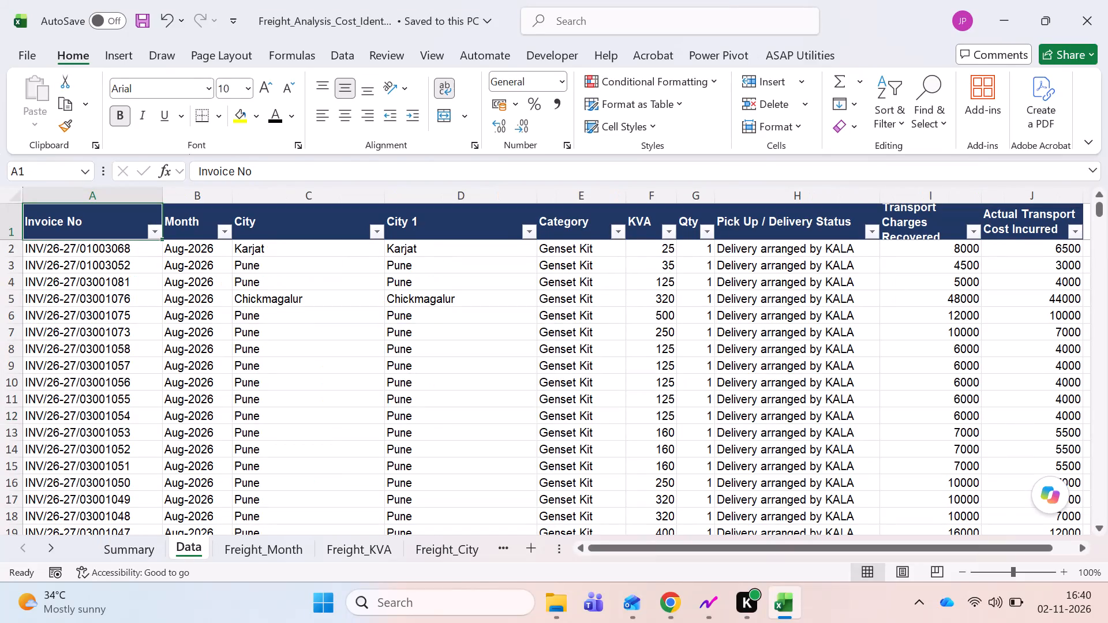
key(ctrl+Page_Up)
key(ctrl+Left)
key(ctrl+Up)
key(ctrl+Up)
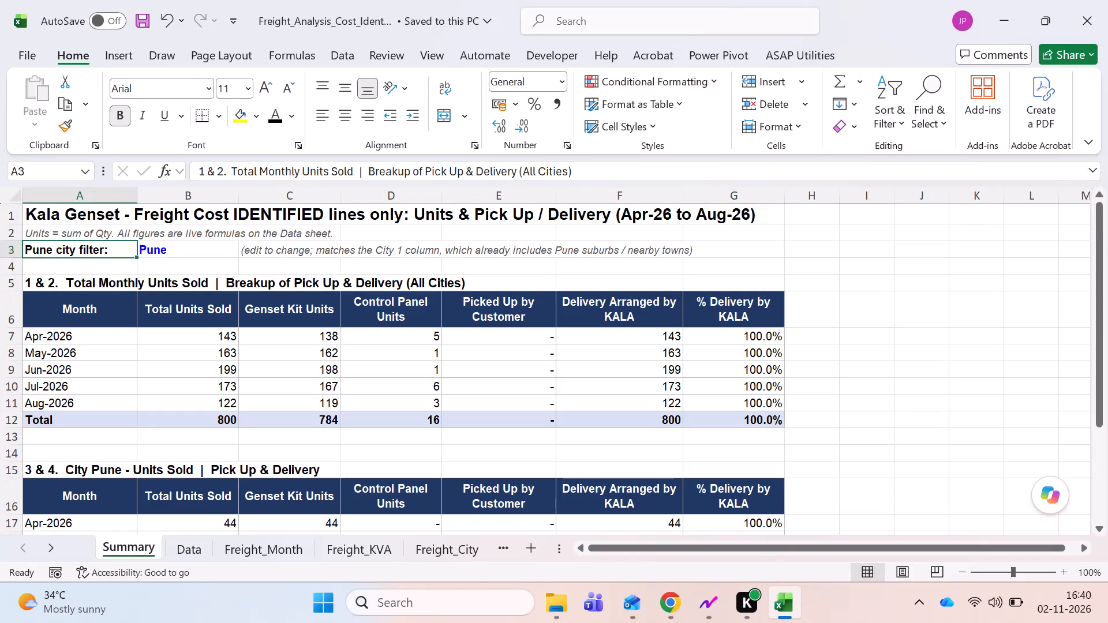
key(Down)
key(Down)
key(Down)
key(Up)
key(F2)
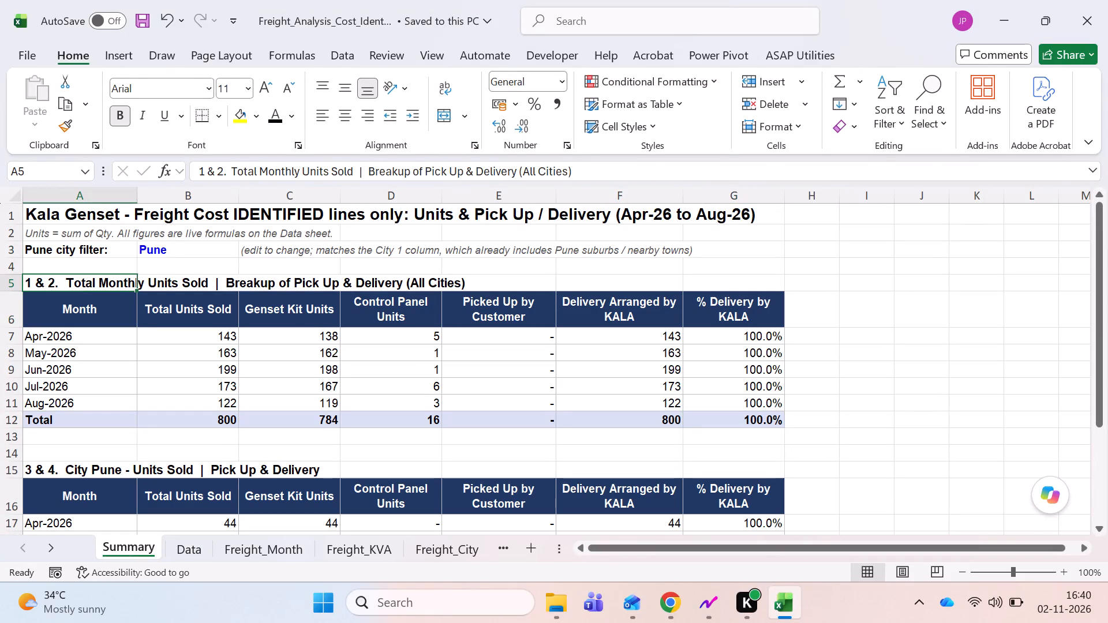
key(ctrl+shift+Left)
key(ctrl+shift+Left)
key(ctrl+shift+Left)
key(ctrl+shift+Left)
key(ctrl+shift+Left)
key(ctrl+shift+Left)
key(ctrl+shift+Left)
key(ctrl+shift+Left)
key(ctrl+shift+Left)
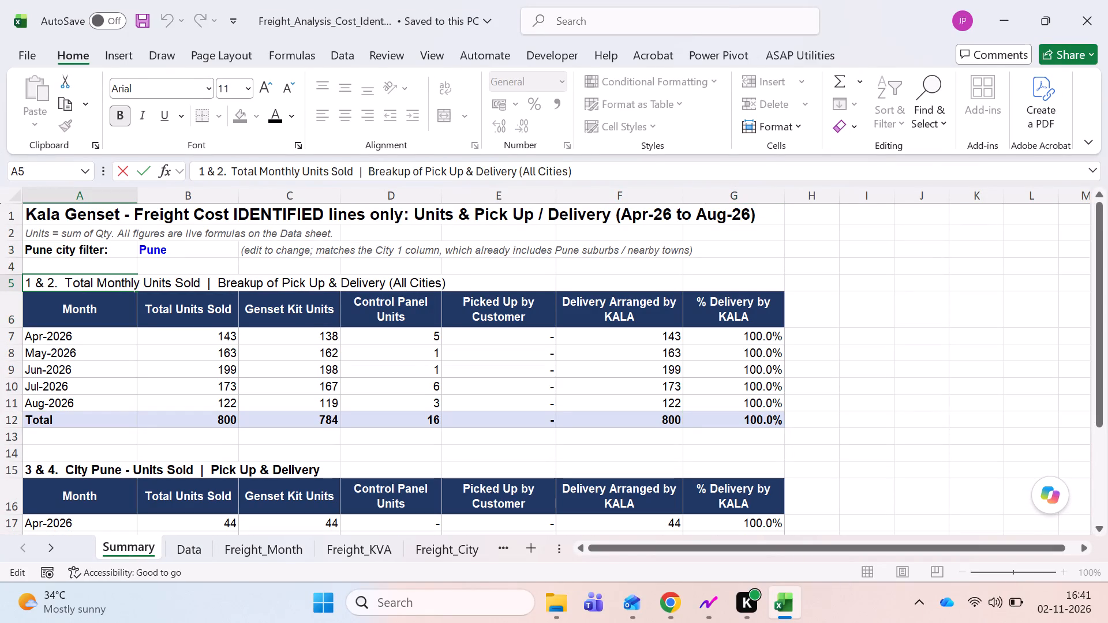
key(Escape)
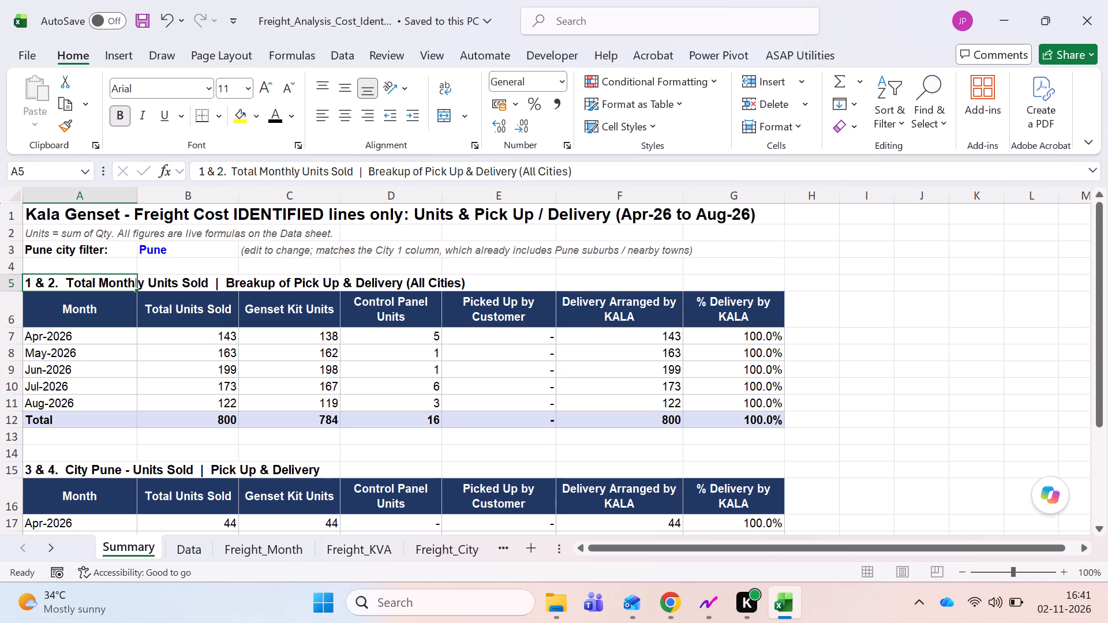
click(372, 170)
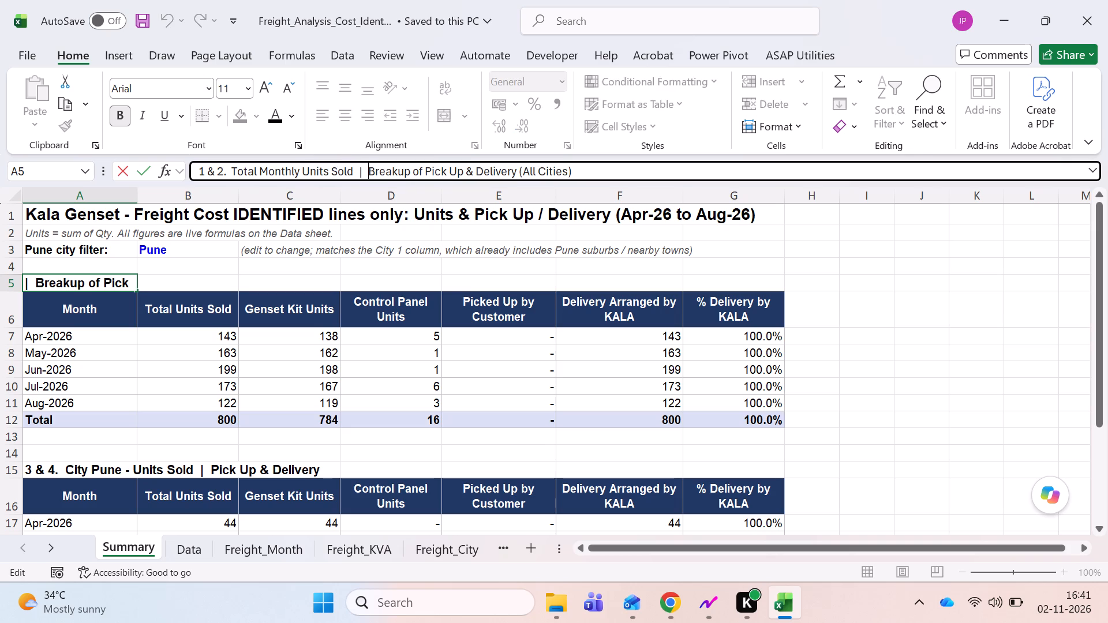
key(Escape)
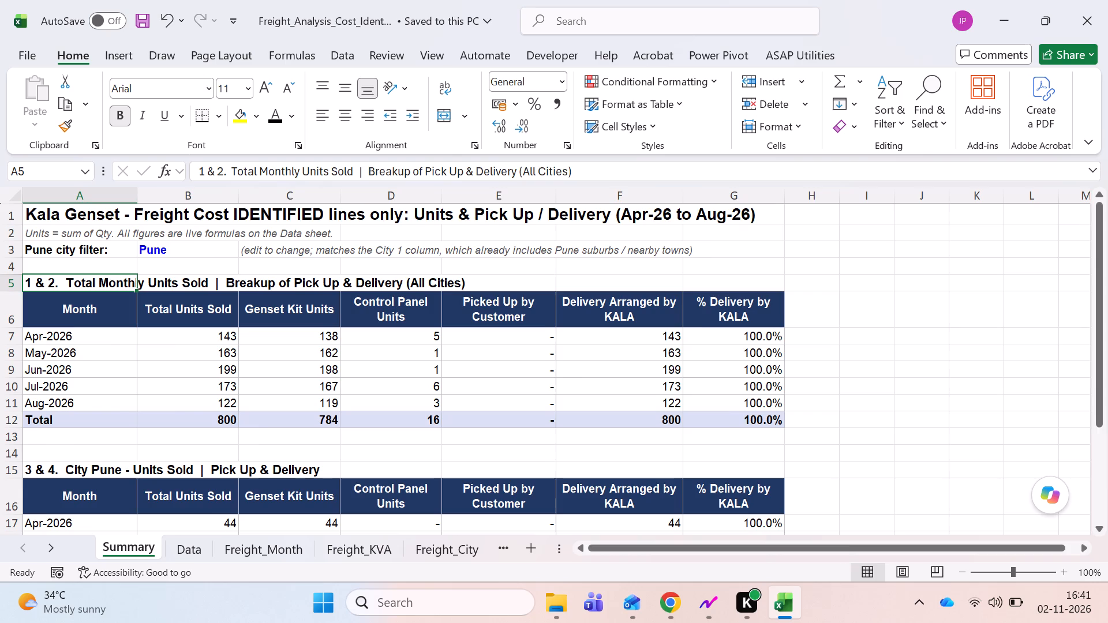
Check the Freight_Month table's cells for remaining formulas across the Units, charges, net and recovery columns, and save the workbook.
key(ctrl+Page_Down)
key(ctrl+Page_Down)
key(ctrl+Left)
key(Right)
key(Up)
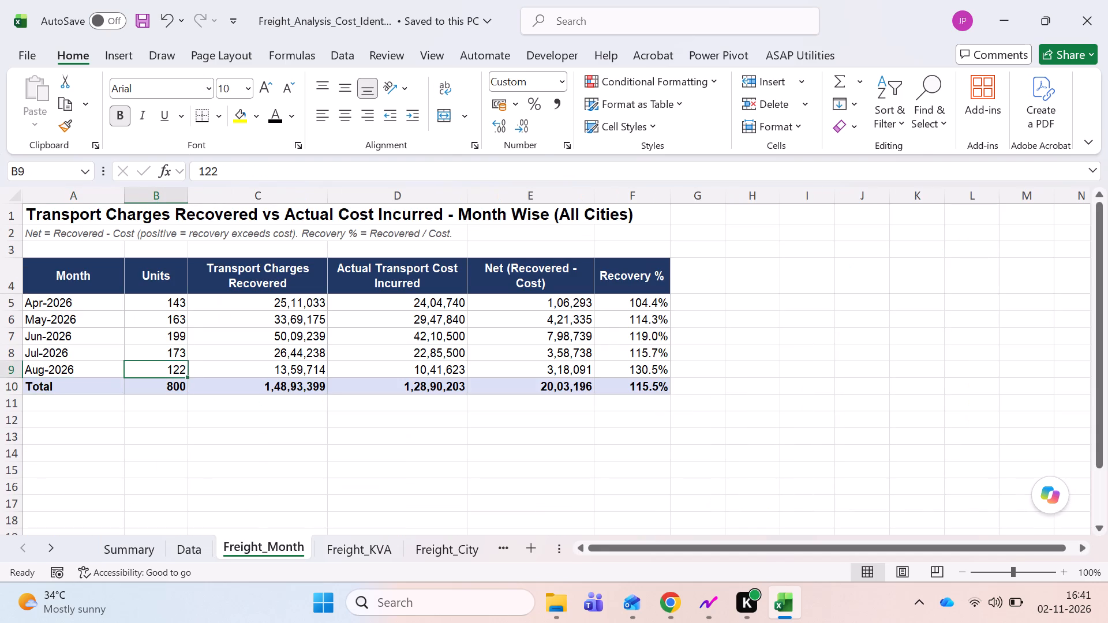
key(Up)
key(Up)
key(Up)
key(Up)
key(Right)
key(Right)
key(Right)
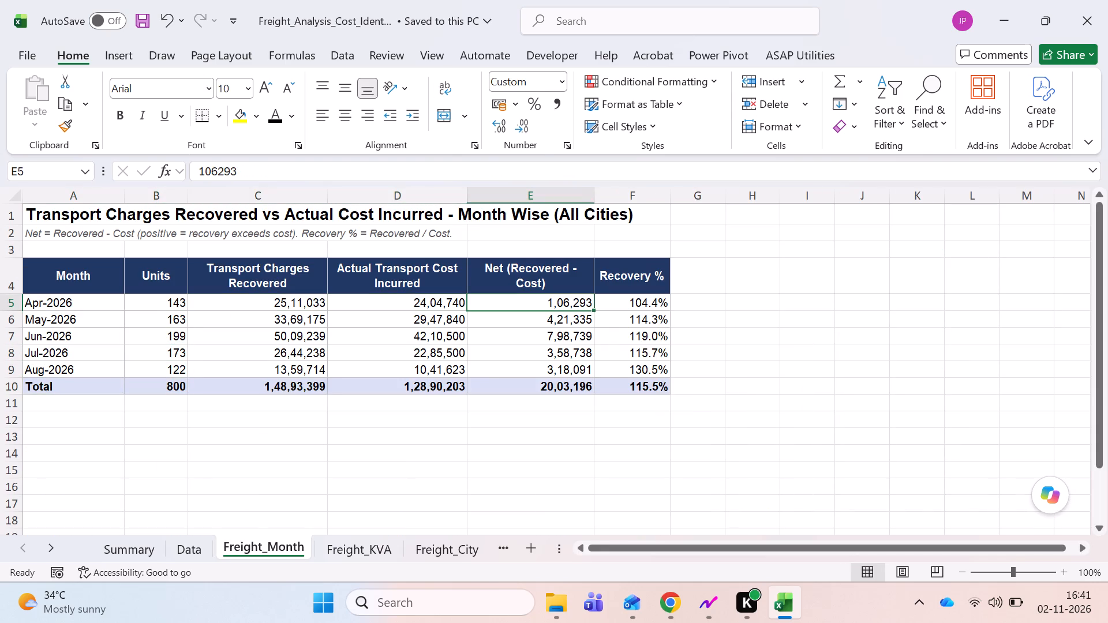
key(Right)
key(Left)
key(Left)
key(Left)
key(ctrl+s)
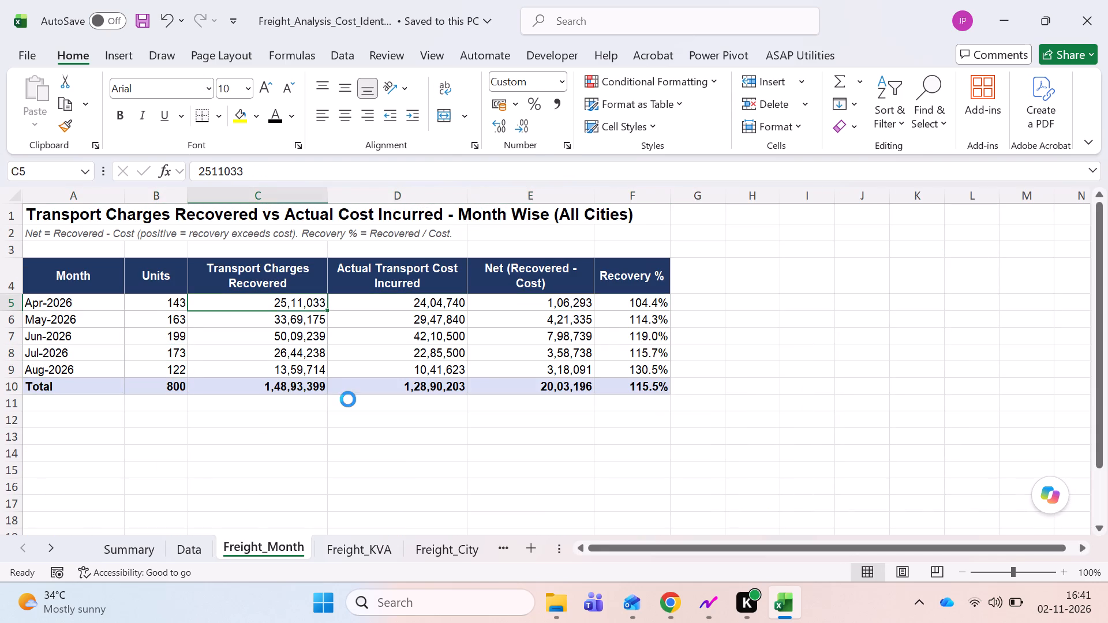
Give the Freight_Month table's header row A4:F4 the lightest orange fill and black text.
key(Left)
key(Left)
key(Up)
key(shift+Right)
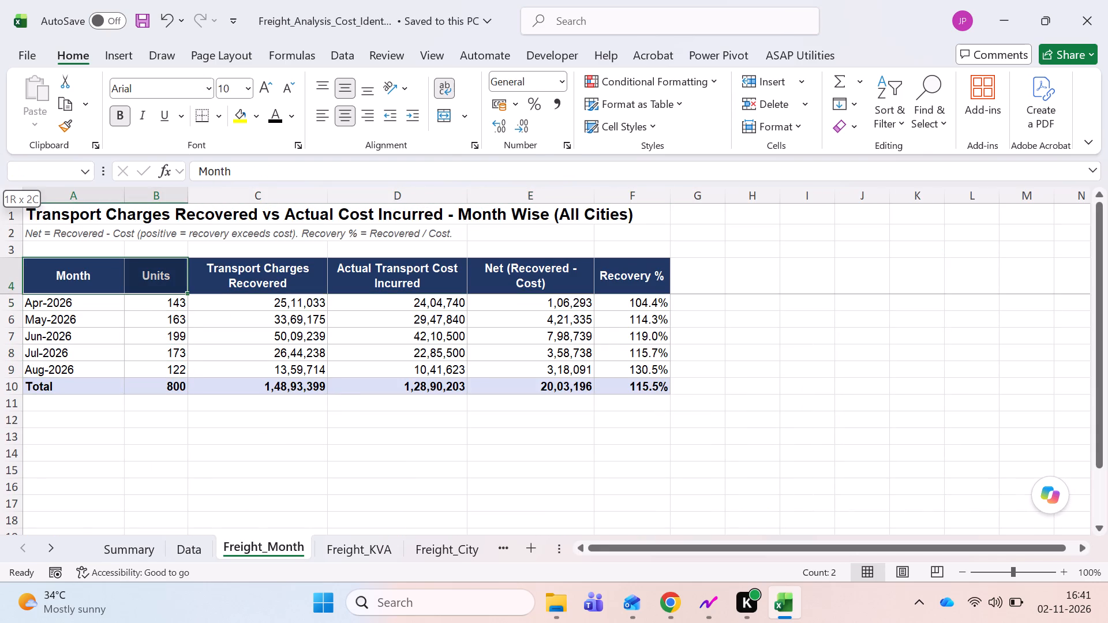
key(ctrl+shift+Right)
click(256, 117)
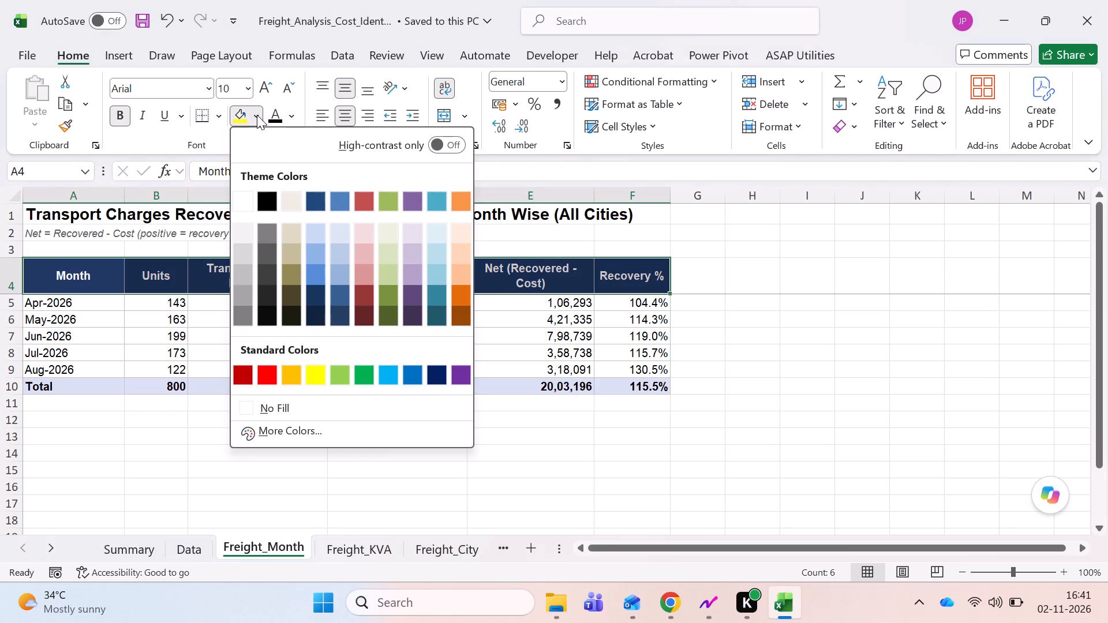
click(461, 230)
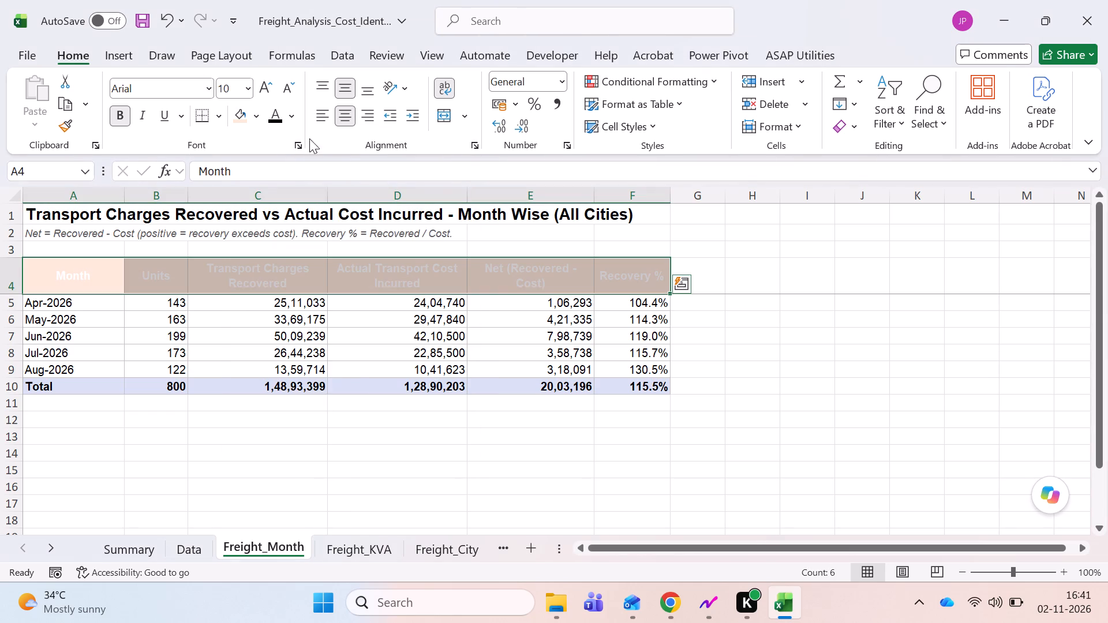
click(275, 118)
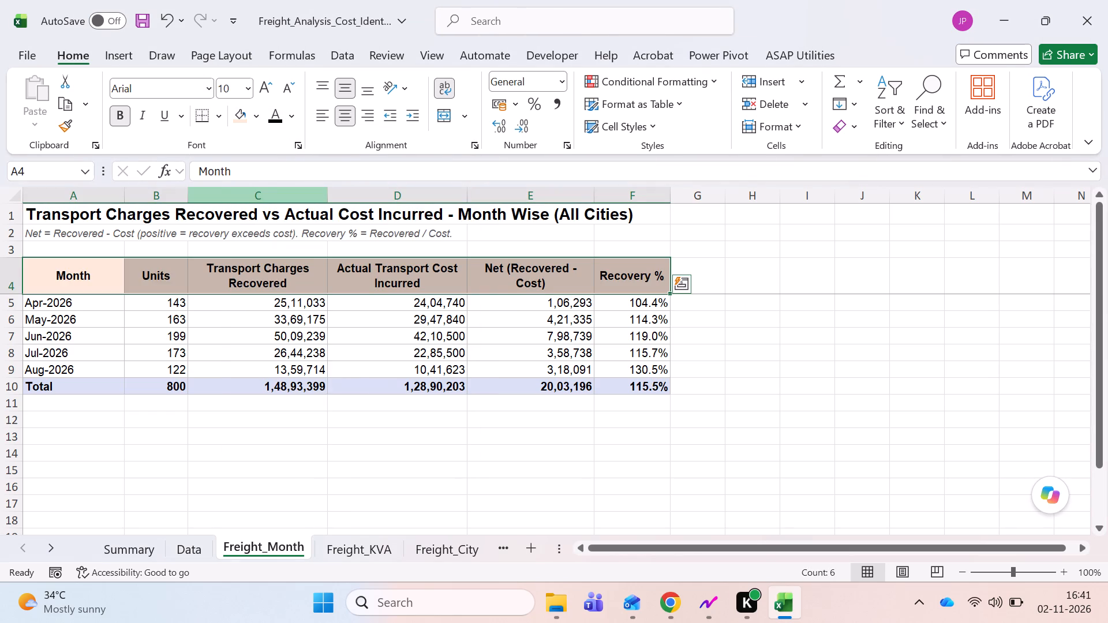
Apply all borders to the whole Freight_Month table, A4:F10.
key(ctrl+shift+Down)
key(alt+h)
text(ba)
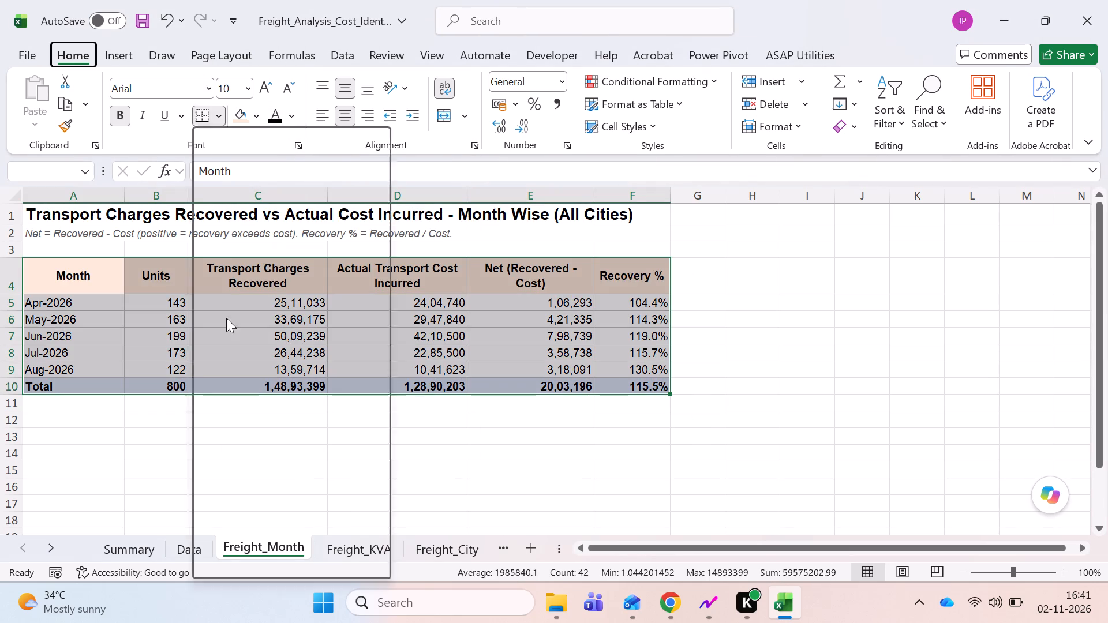
Set the font of the entire Freight_Month sheet to Calibri, size 10.
click(12, 199)
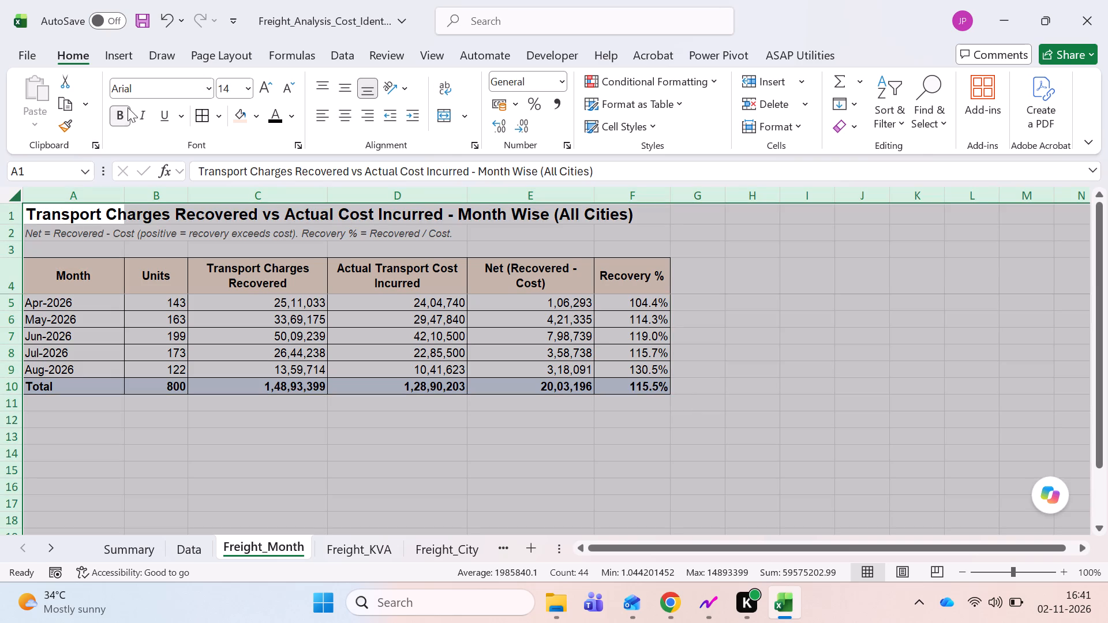
click(143, 89)
text(cali)
key(Return)
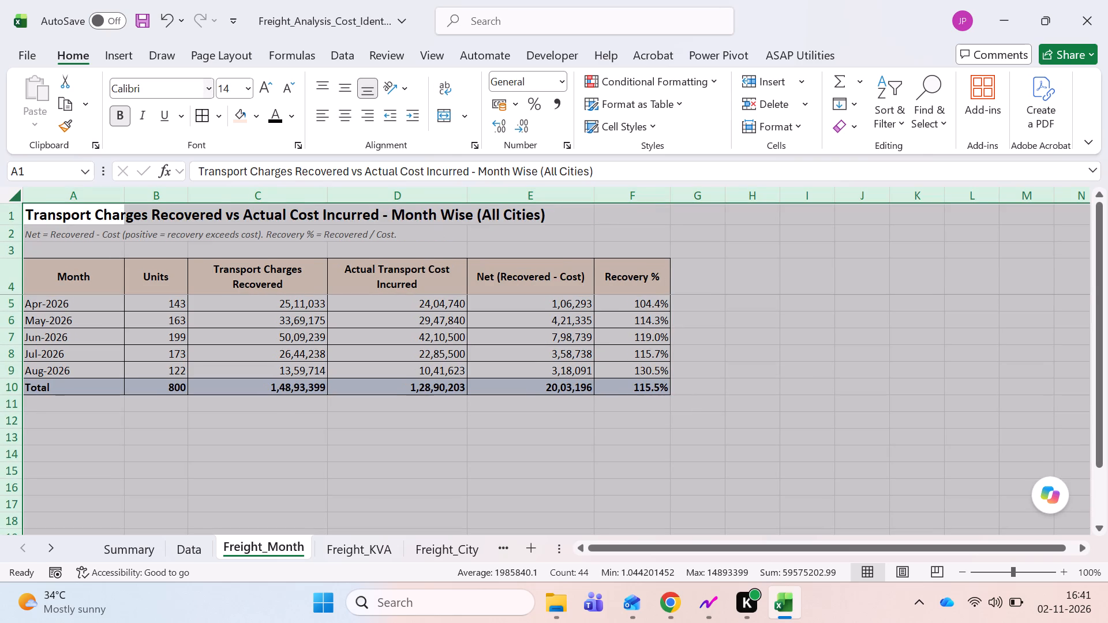
click(235, 88)
text(10)
key(Return)
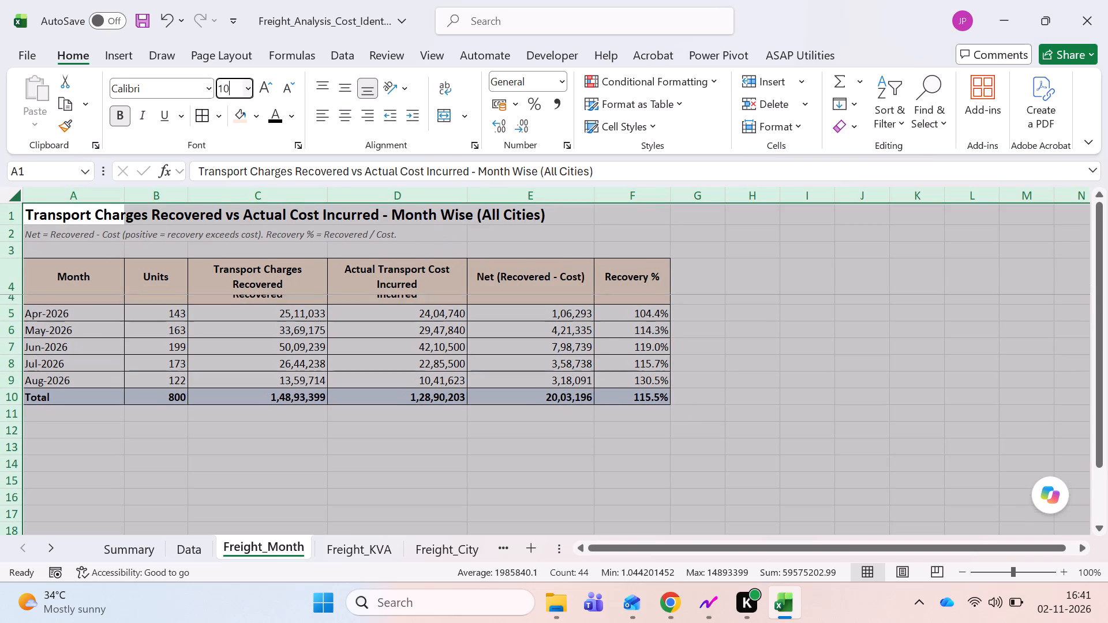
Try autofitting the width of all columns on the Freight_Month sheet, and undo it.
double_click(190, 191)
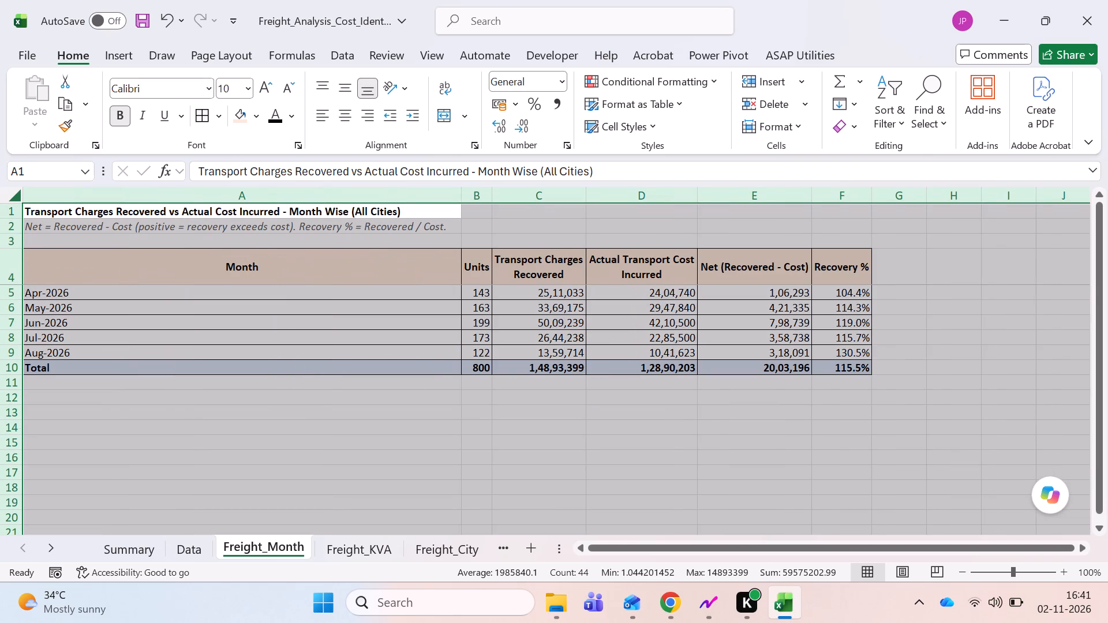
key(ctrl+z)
Autofit columns C through F individually on the Freight_Month sheet, and save the workbook.
click(238, 301)
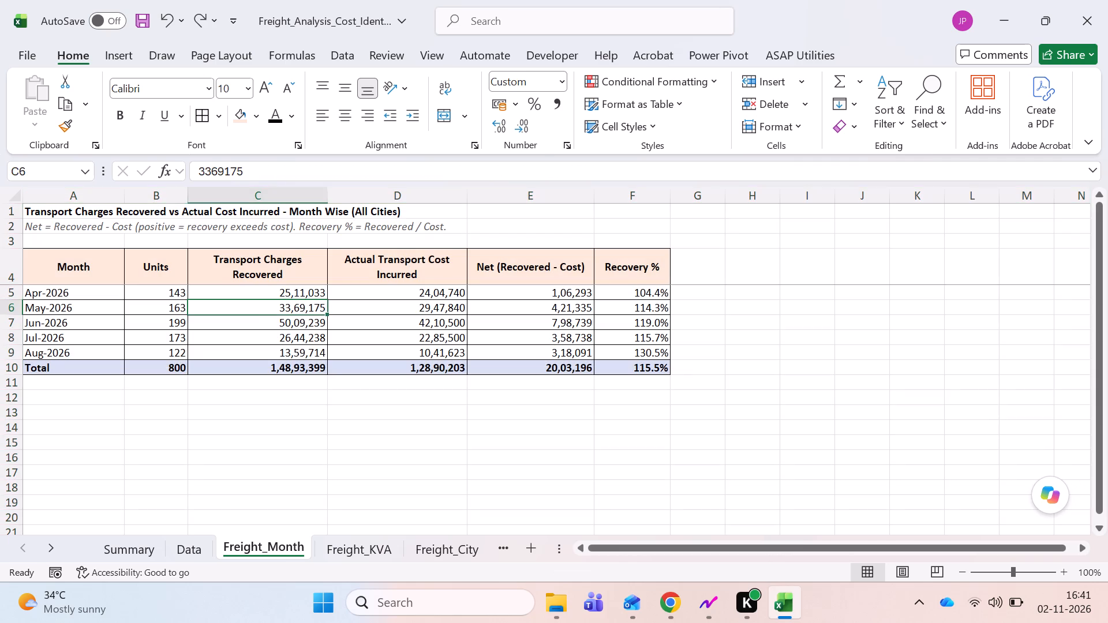
double_click(325, 196)
double_click(426, 196)
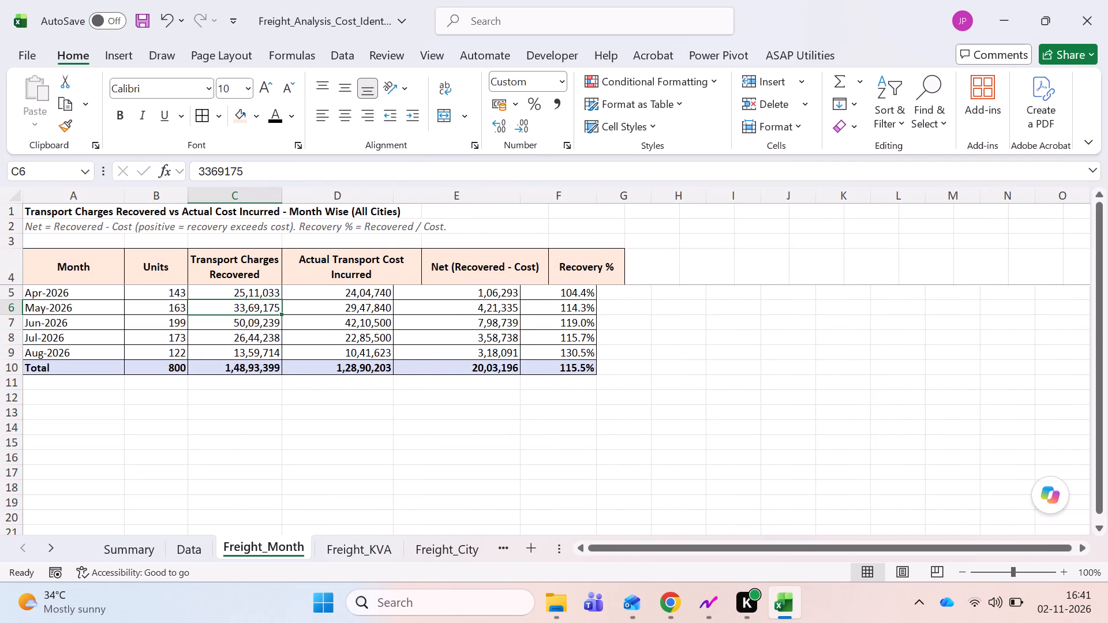
double_click(521, 194)
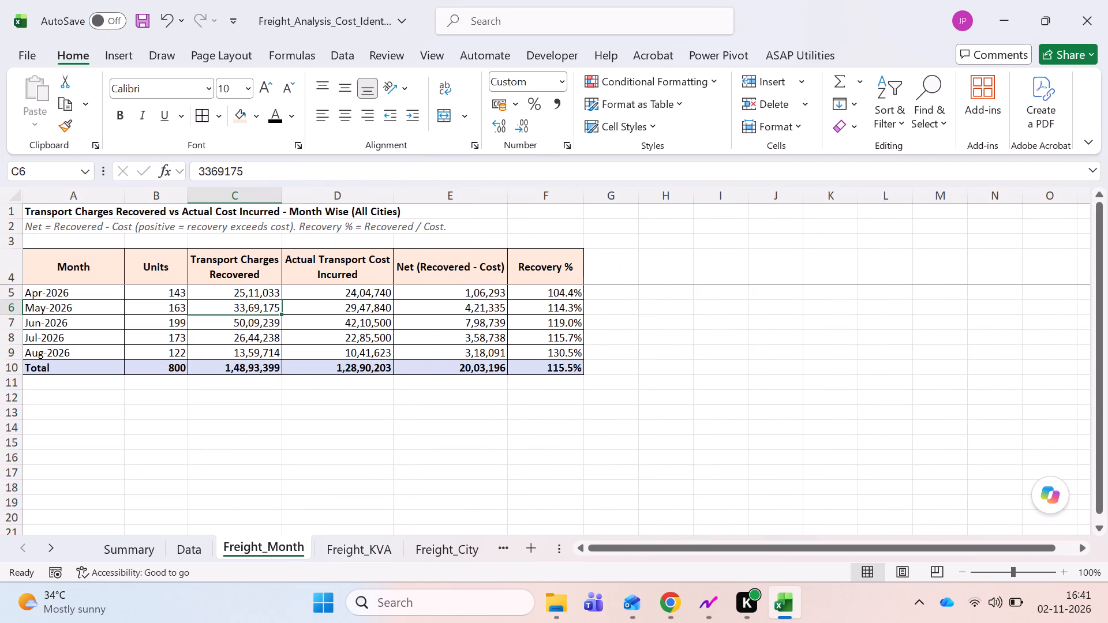
double_click(586, 197)
click(417, 272)
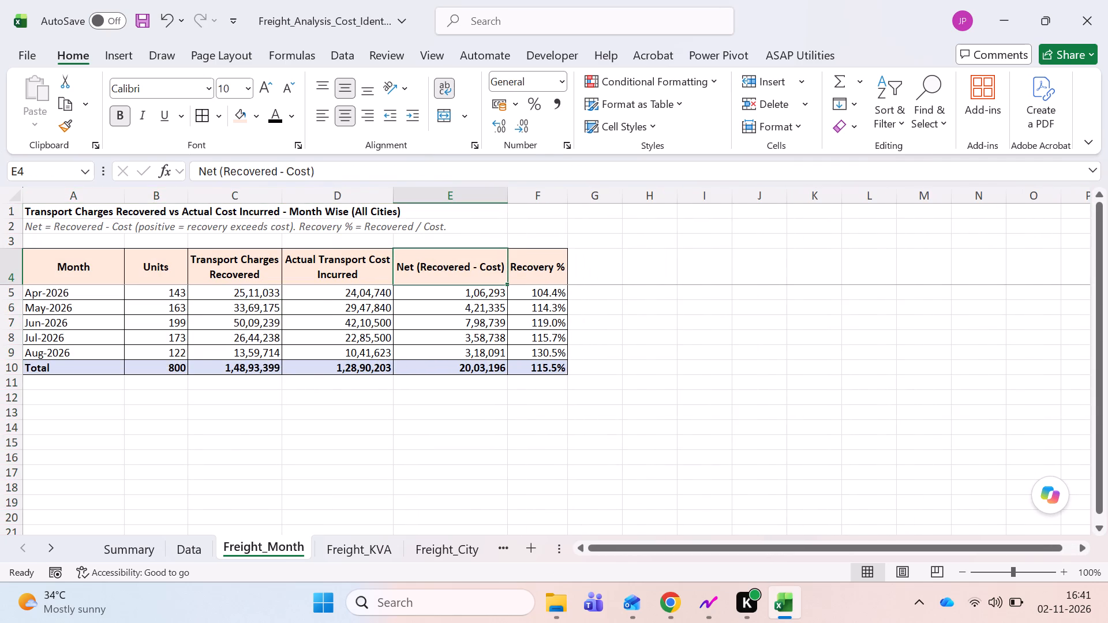
key(ctrl+s)
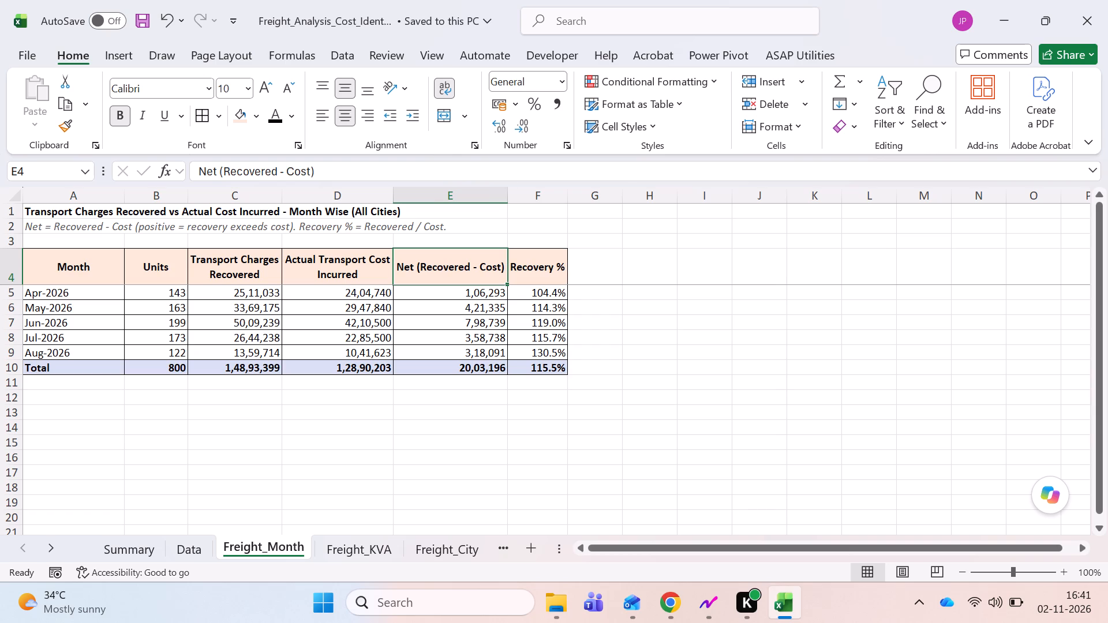
Narrow the Net (Recovered - Cost) column on Freight_Month so its header wraps onto two lines, and save the workbook.
drag(508, 194, 477, 206)
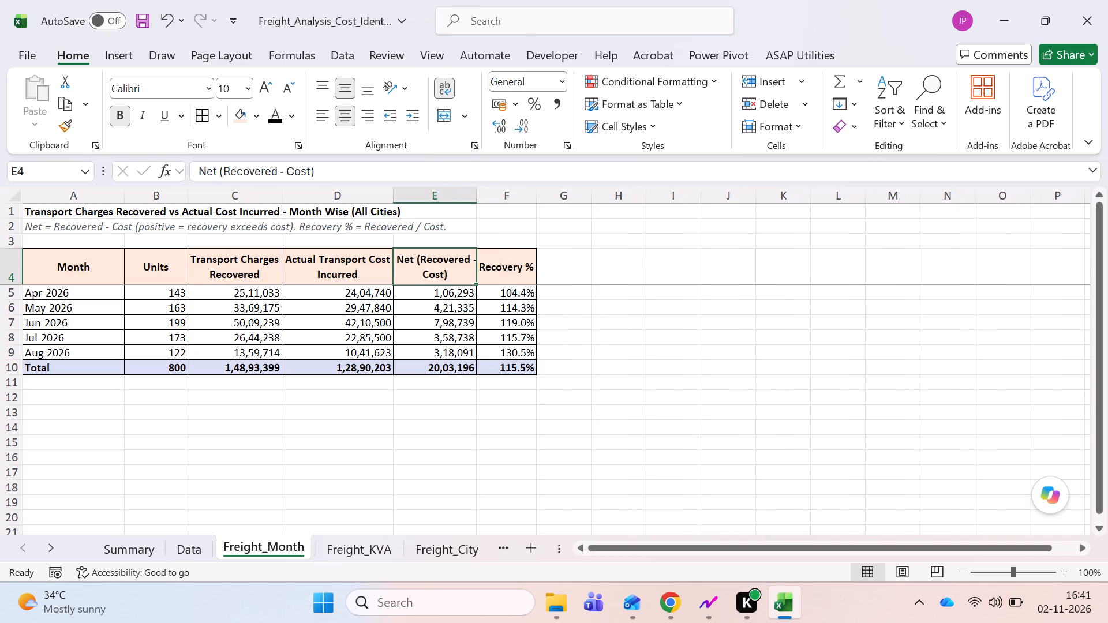
click(417, 272)
key(ctrl+s)
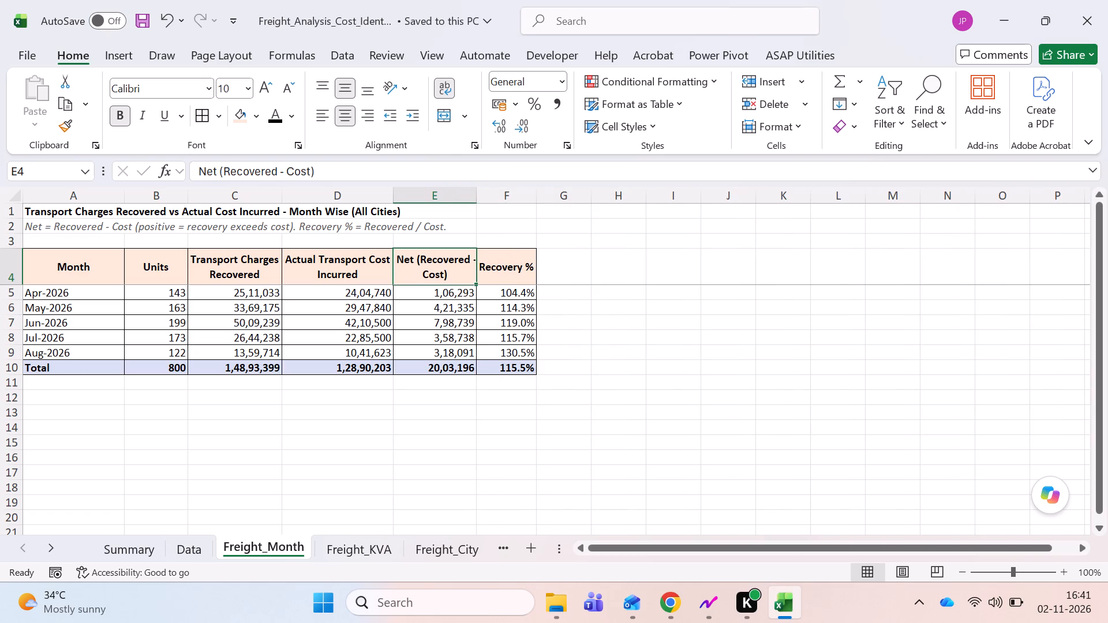
key(Left)
click(390, 189)
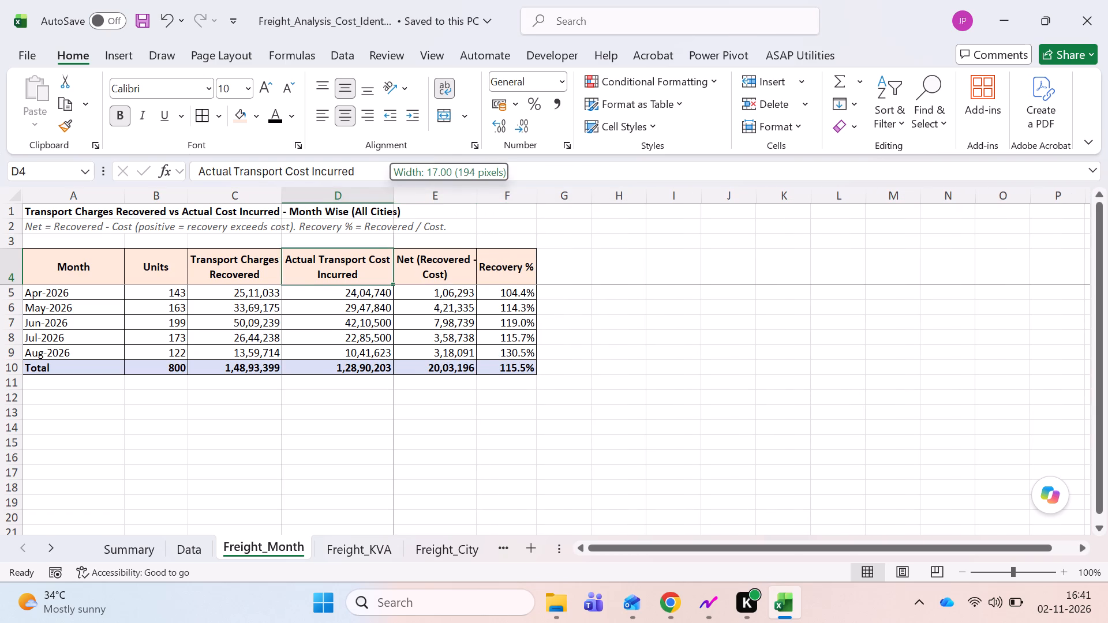
key(ctrl+s)
On the Freight_KVA sheet, delete row 2 with the italic note about the month columns.
key(ctrl+Page_Down)
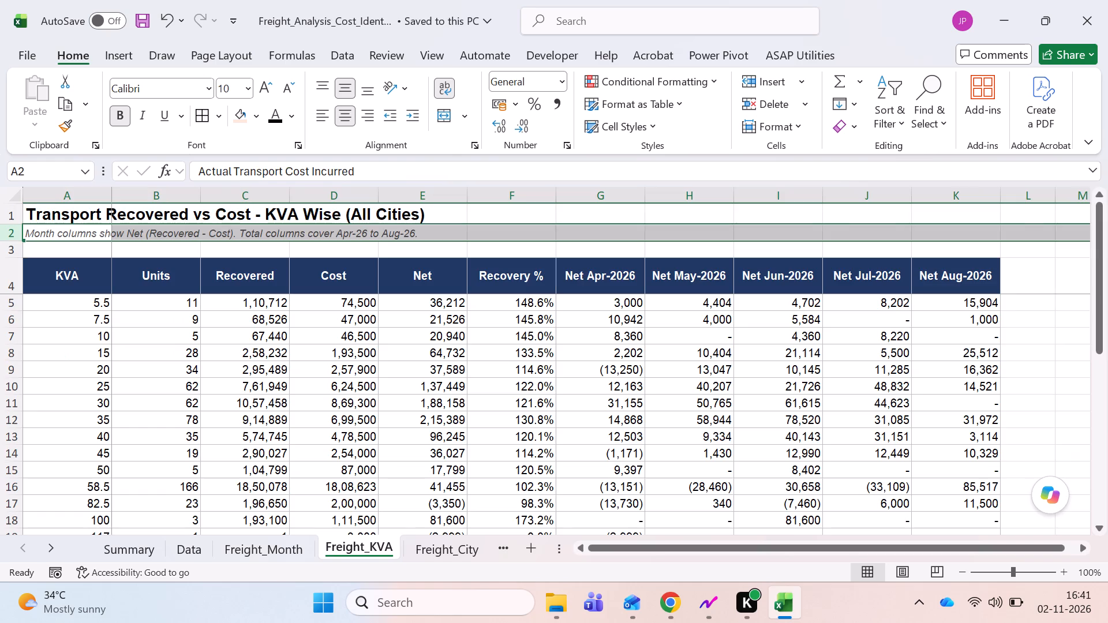
key(ctrl+minus)
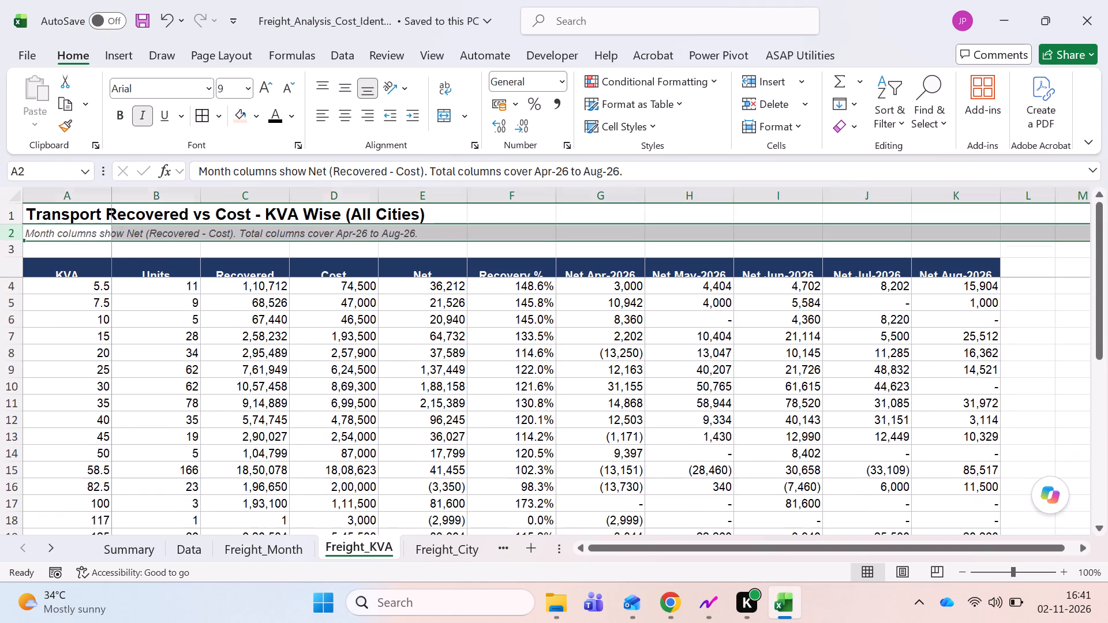
Apply all borders to the whole Freight_KVA table, A3:K31.
click(69, 268)
key(ctrl+Left)
key(ctrl+shift+Right)
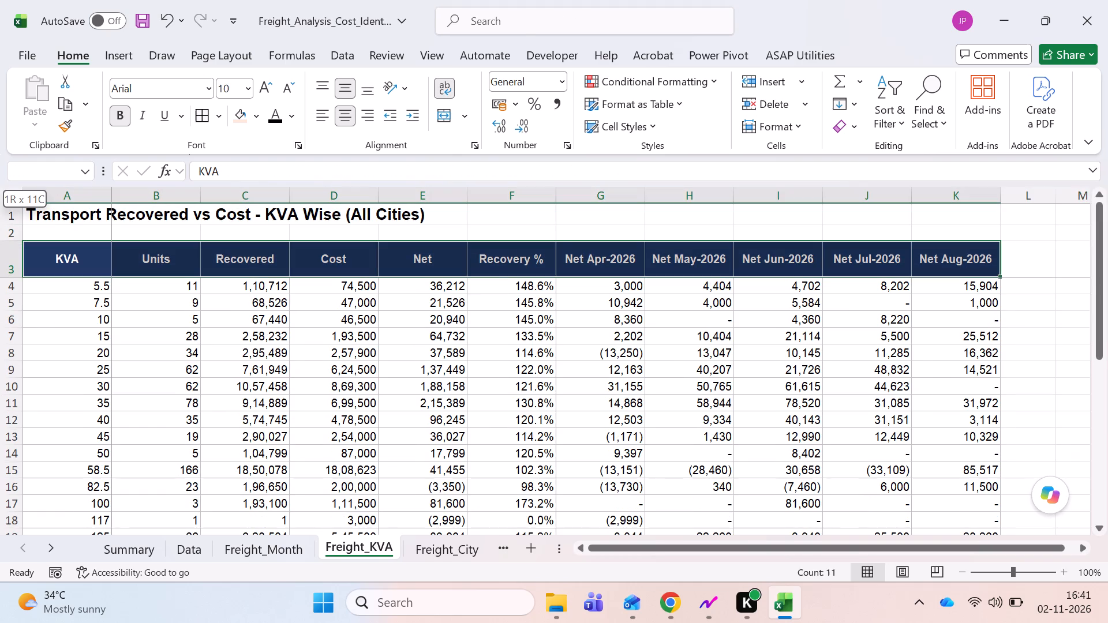
key(ctrl+shift+Down)
key(alt+h)
text(ba)
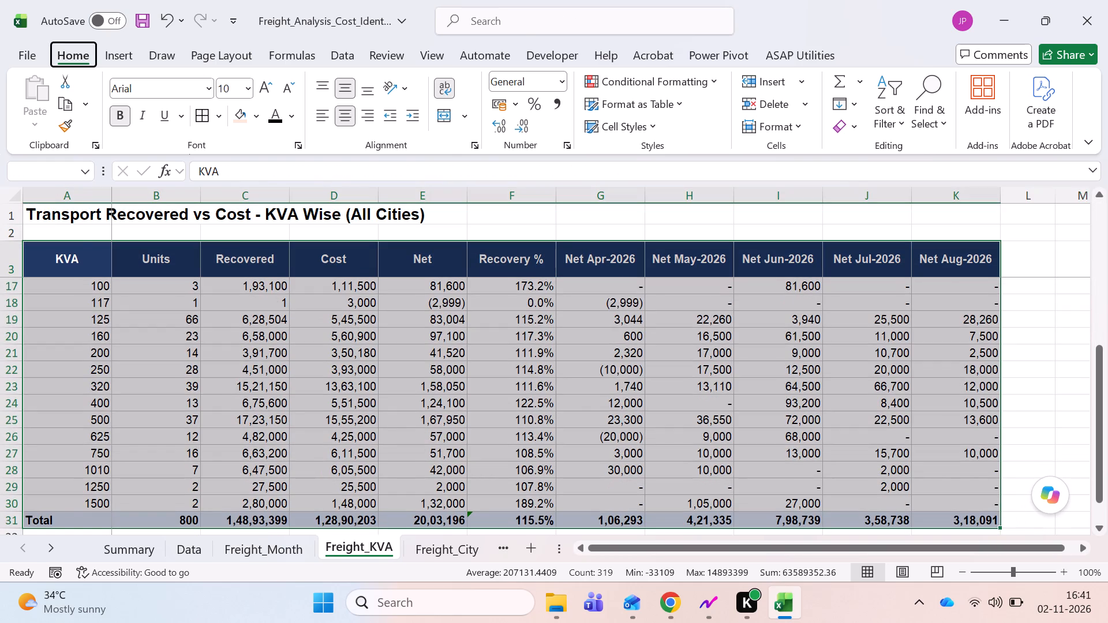
Set the font of the Freight_KVA table A3:K31 to Calibri, size 10.
click(149, 82)
text(cali)
key(Return)
click(230, 90)
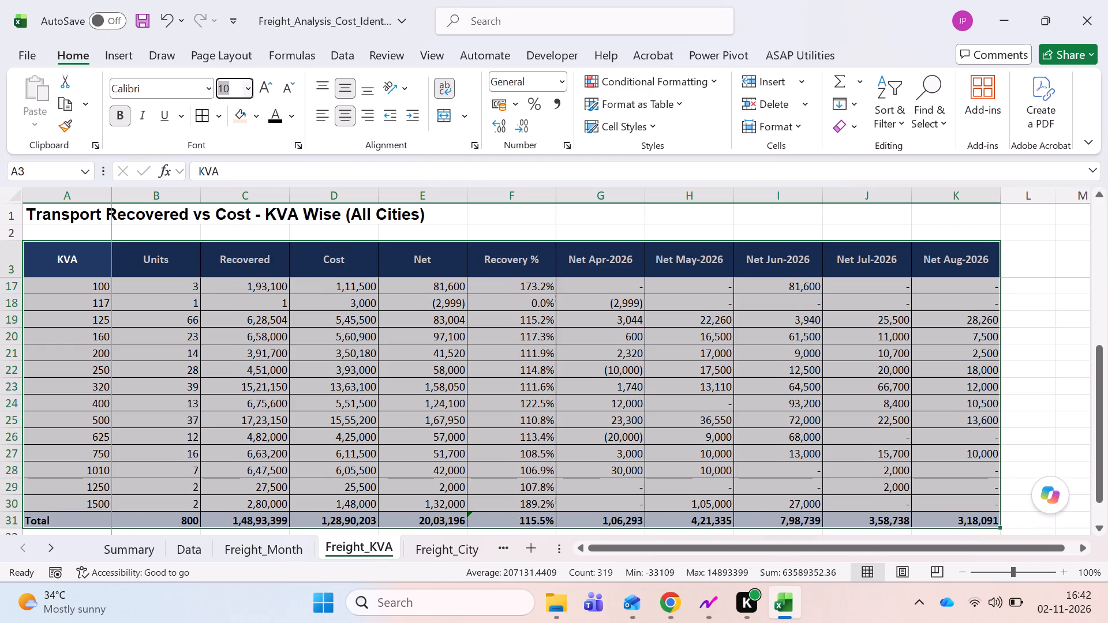
key(Return)
Give the Freight_KVA header row A3:K3 the lightest orange fill and black text.
click(116, 253)
key(ctrl+Left)
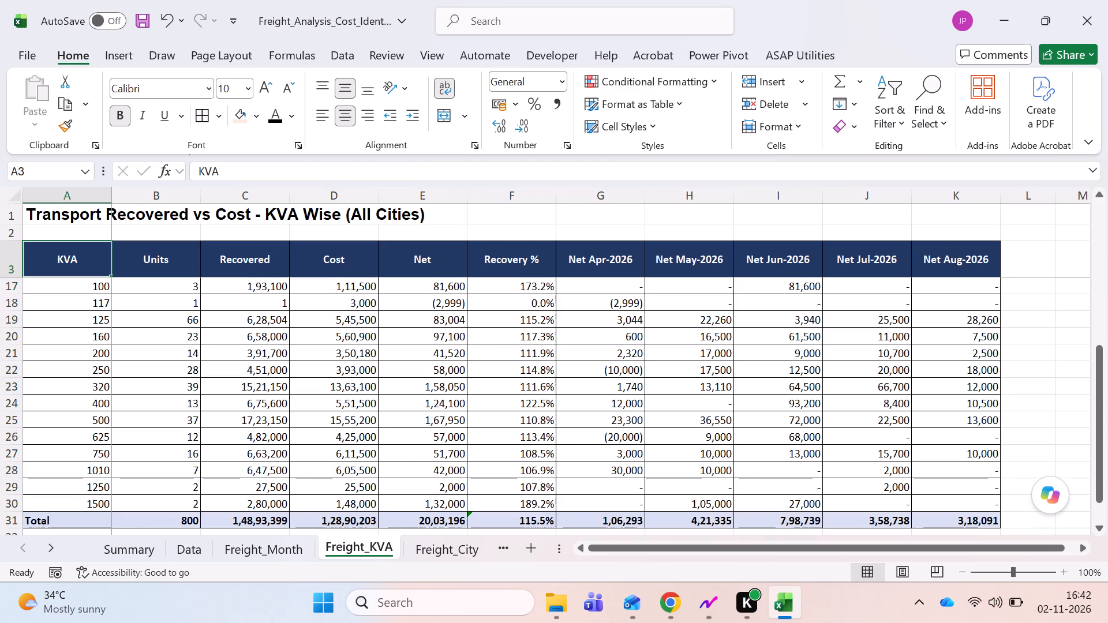
key(ctrl+shift+Right)
click(245, 120)
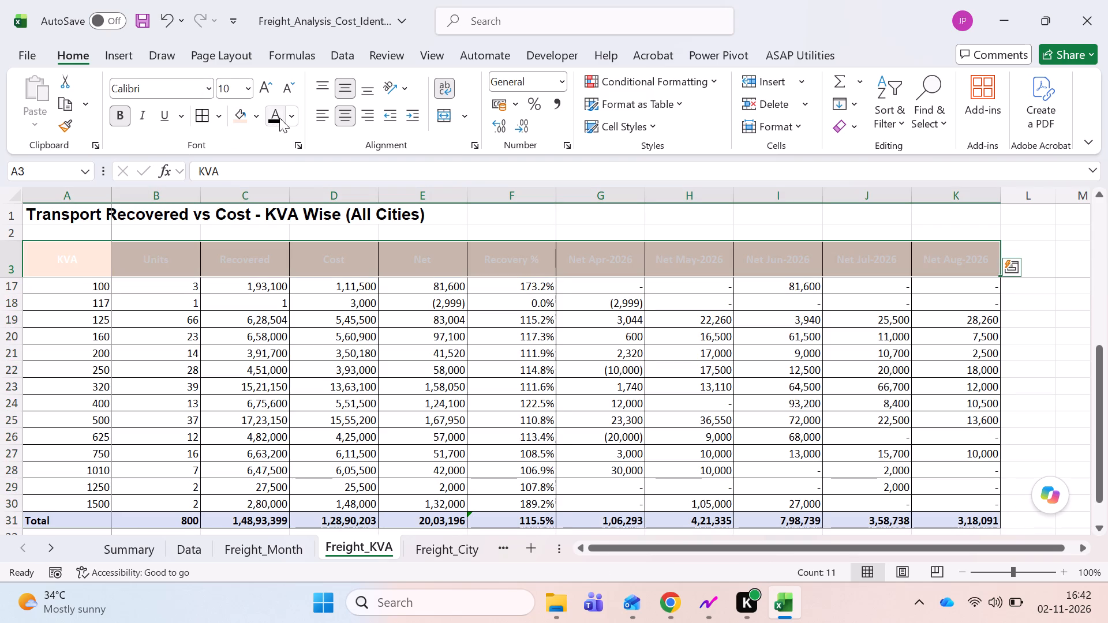
click(279, 118)
Reapply all borders to the full Freight_KVA table, A3:K31.
key(ctrl+shift+Down)
key(alt+h)
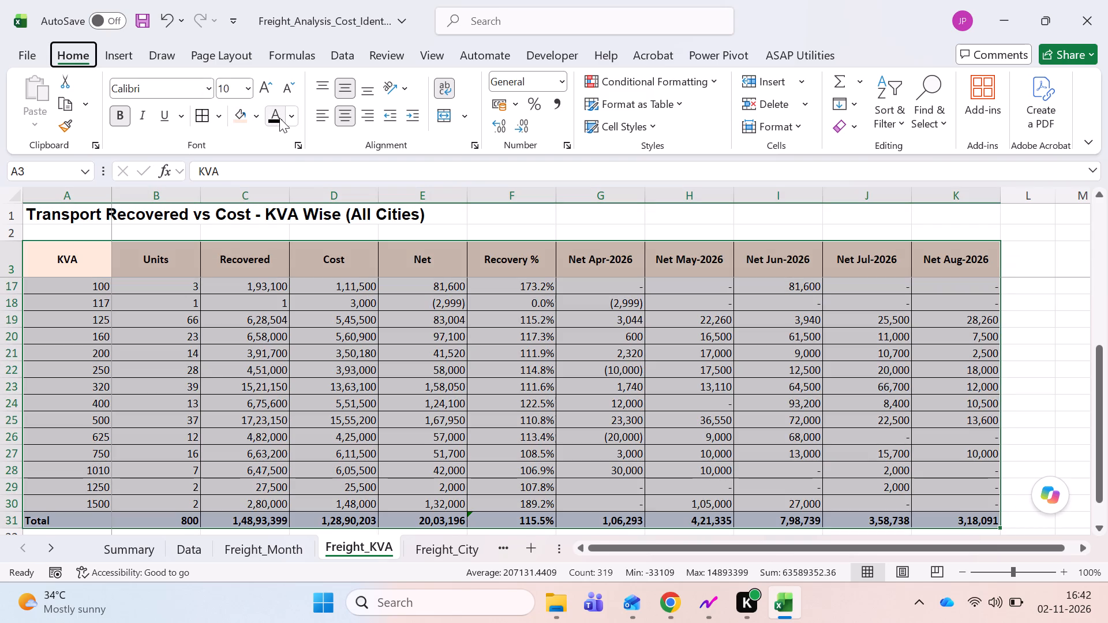
text(ba)
Convert the Units, Recovered and Cost formulas in B4:D30 of Freight_KVA to plain values, leaving out the Total row.
key(ctrl+Up)
key(Down)
key(Down)
key(Down)
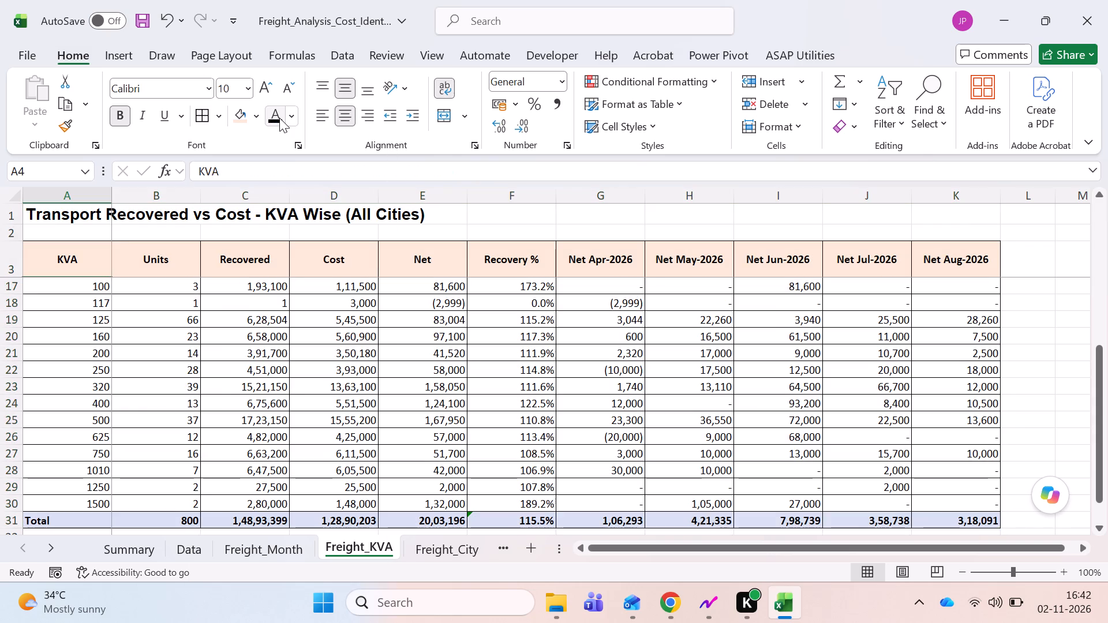
key(Down)
key(Down)
key(Right)
key(ctrl+Left)
key(ctrl+Up)
key(Right)
key(Right)
key(Right)
key(Down)
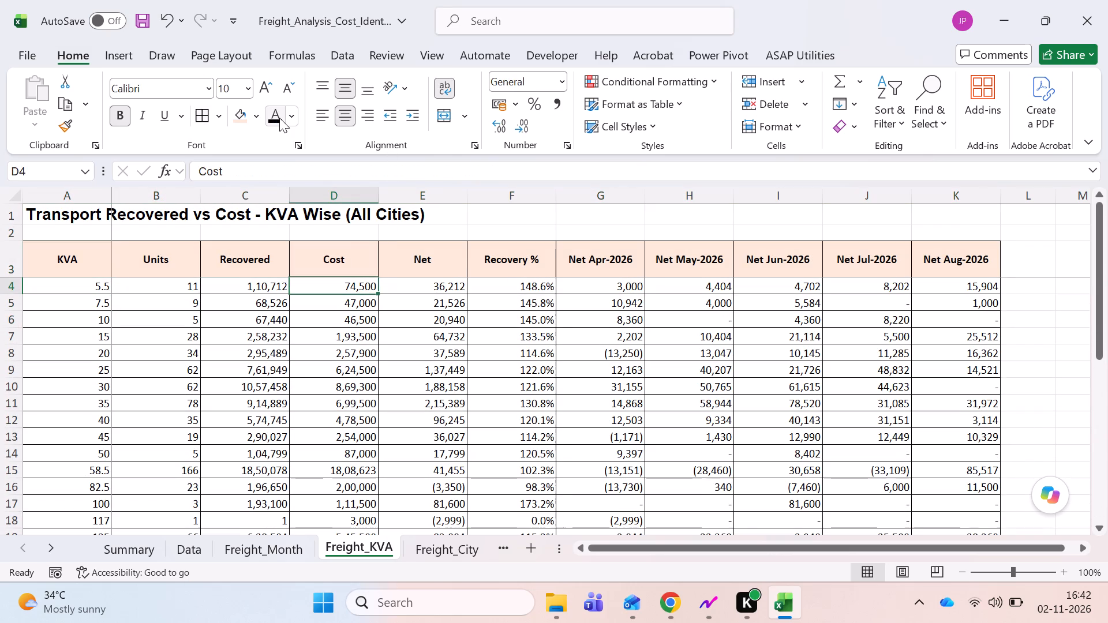
key(Right)
key(Left)
key(Left)
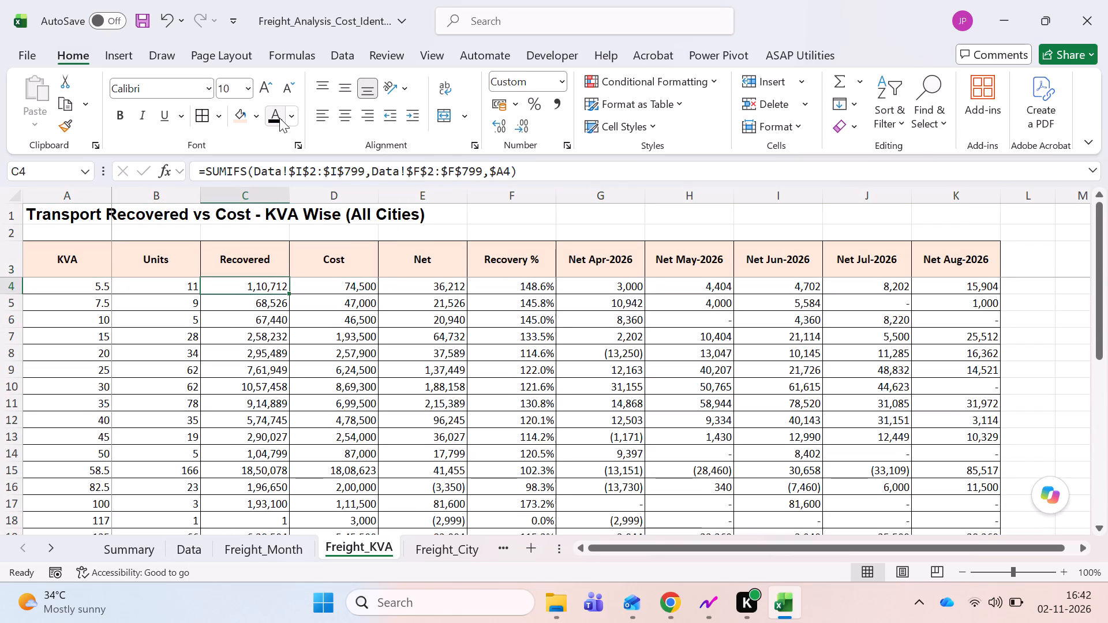
key(Left)
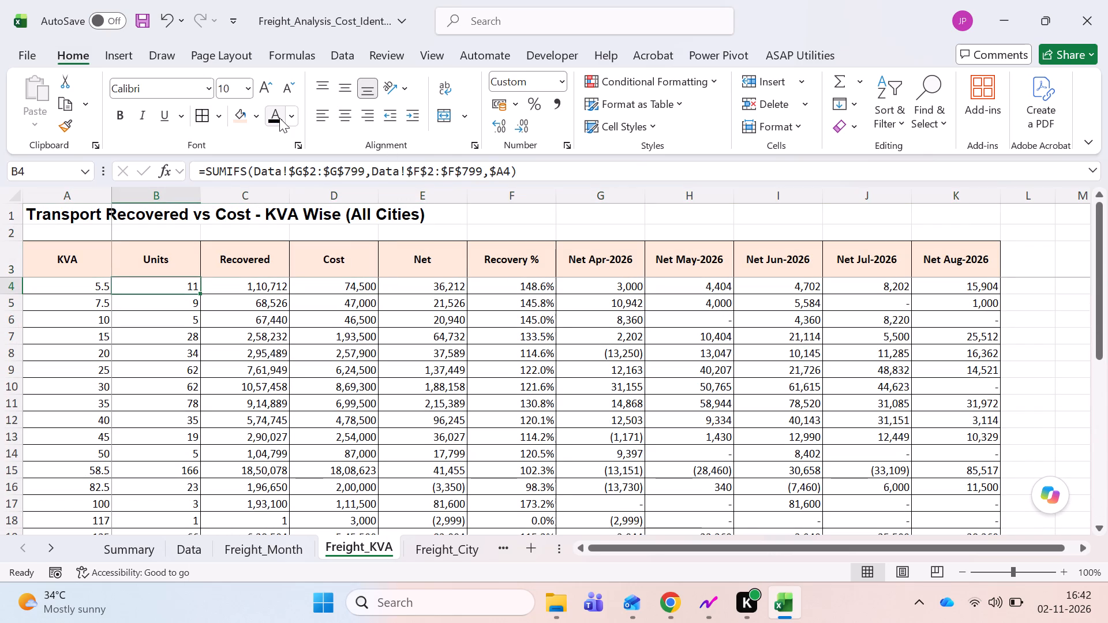
key(Left)
key(Left)
key(Left)
key(Left)
key(Right)
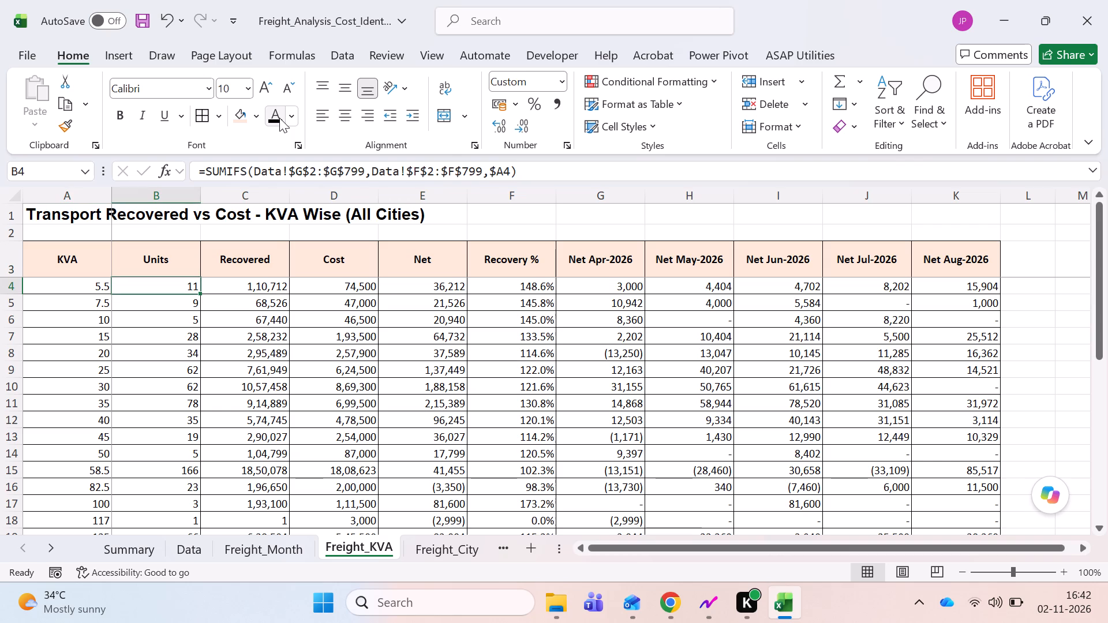
key(shift+Right)
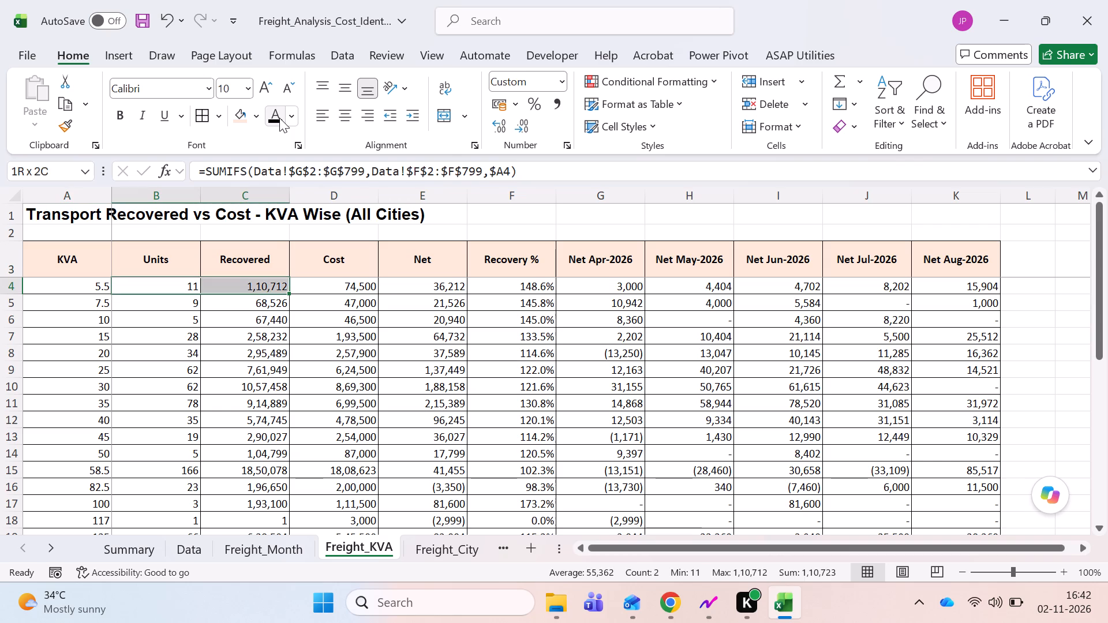
key(shift+Right)
key(ctrl+shift+Down)
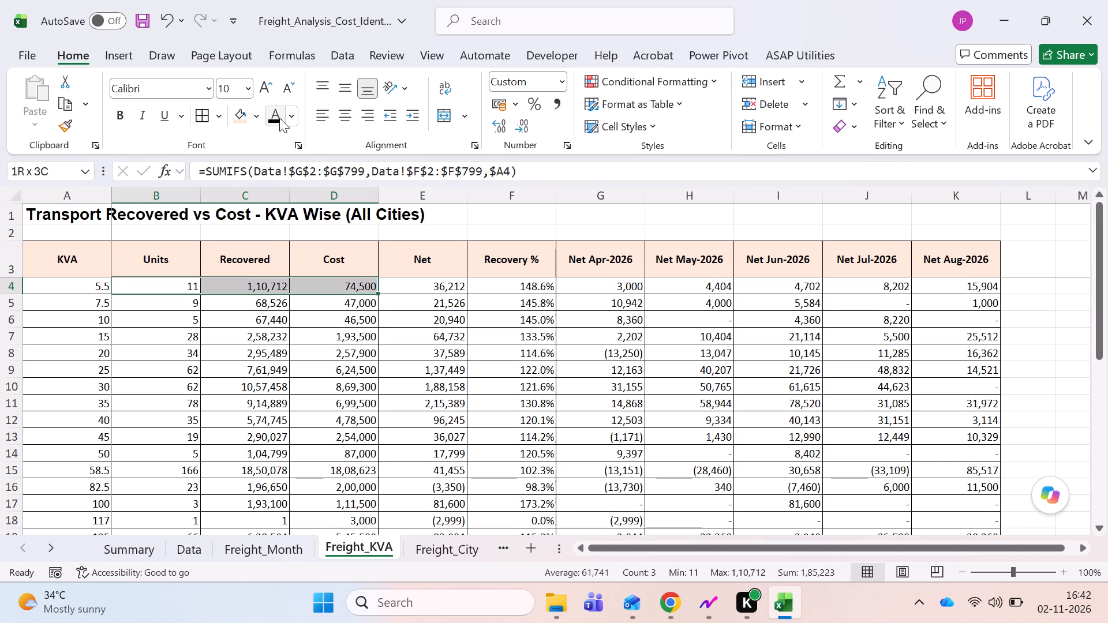
key(shift+Up)
key(ctrl+c)
key(alt+e)
text(sv)
key(Return)
key(Escape)
key(Up)
key(Down)
key(Down)
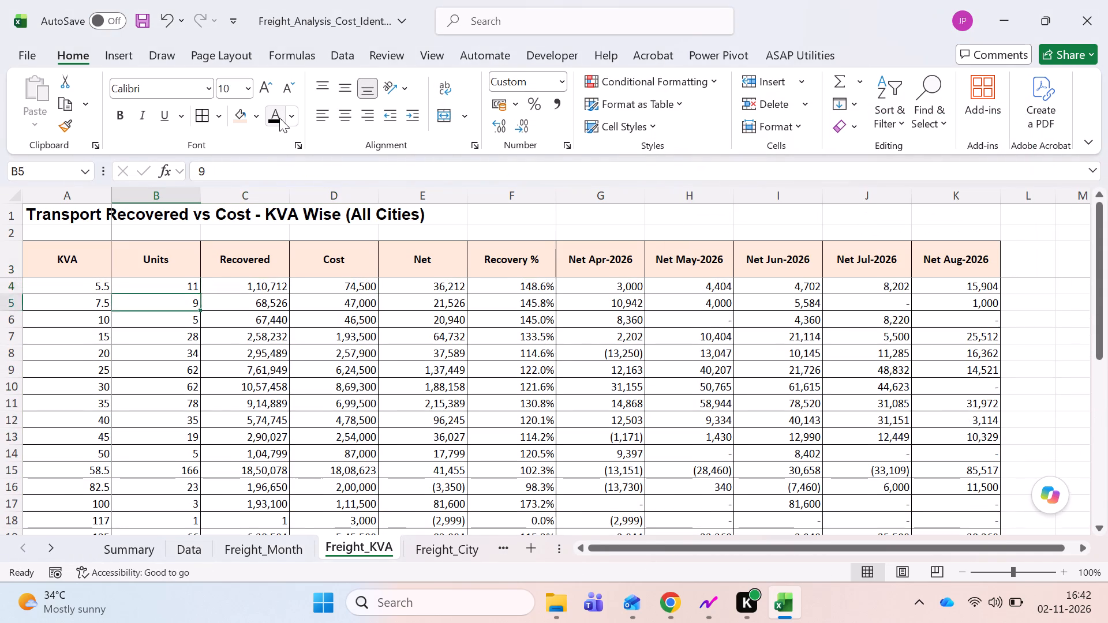
Replace the Recovery % formula in F4 of Freight_KVA with =C4/D4.
key(Up)
key(Right)
key(Right)
key(Right)
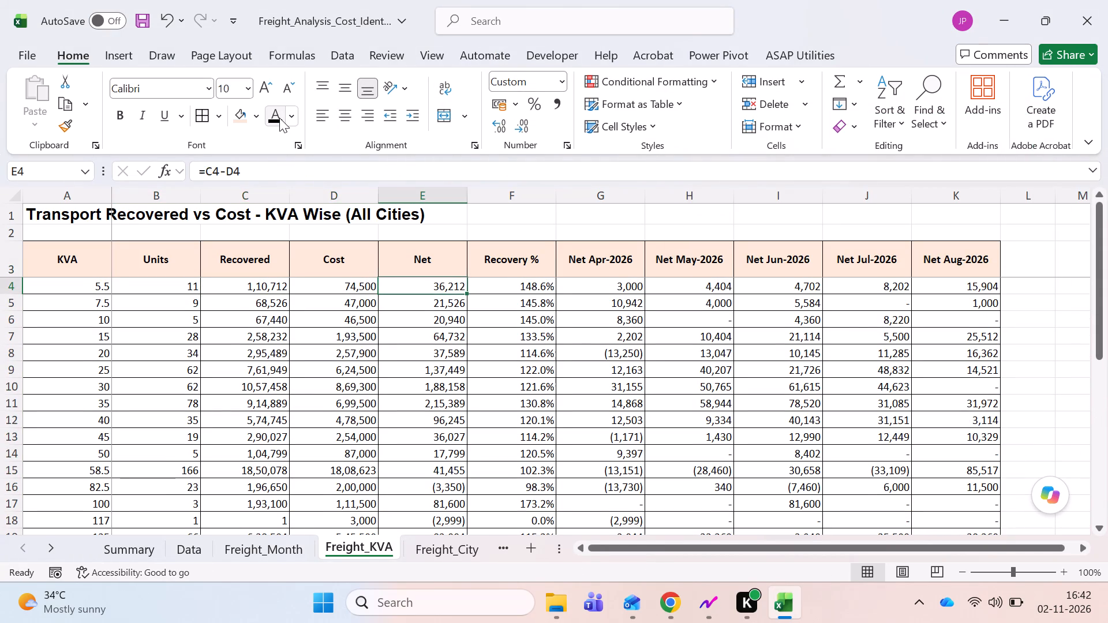
key(Right)
key(F2)
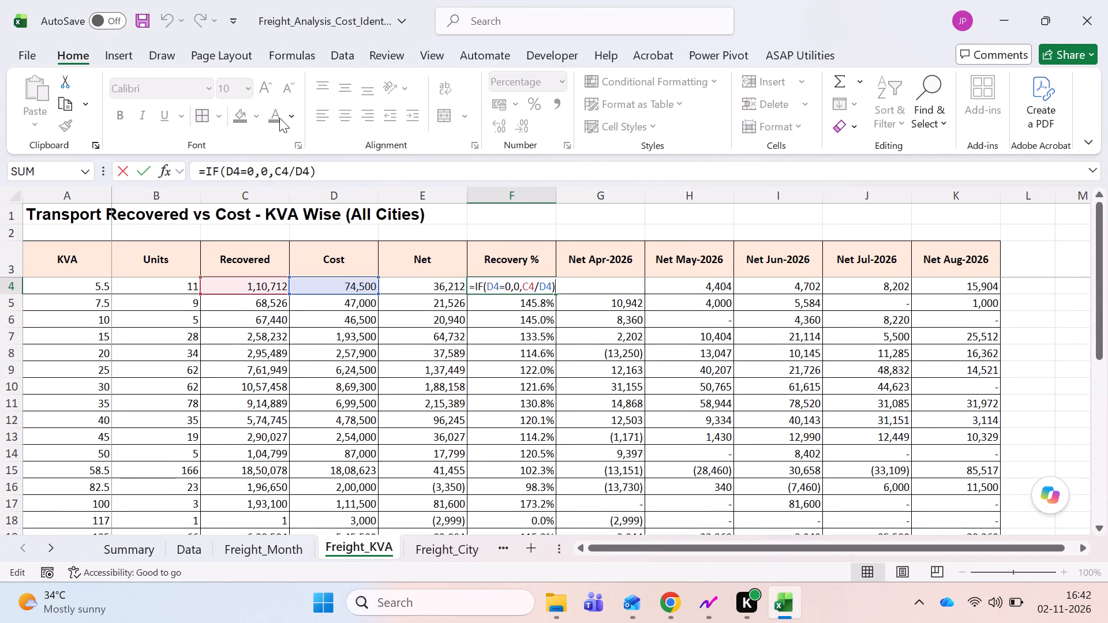
key(Escape)
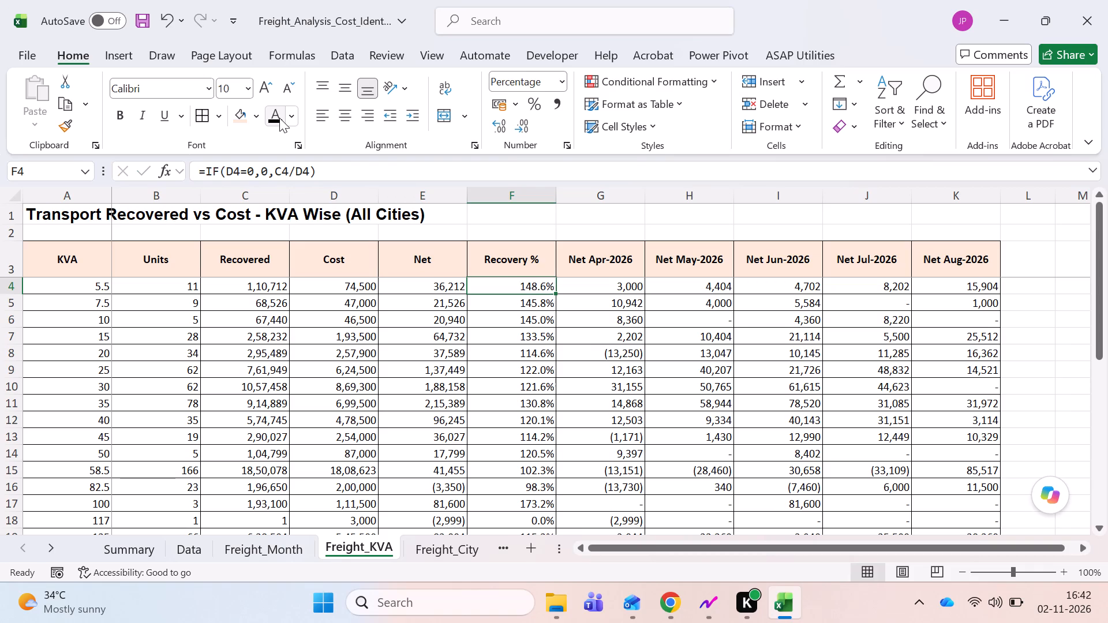
key(equal)
key(Left)
key(Left)
key(Left)
key(slash)
key(Left)
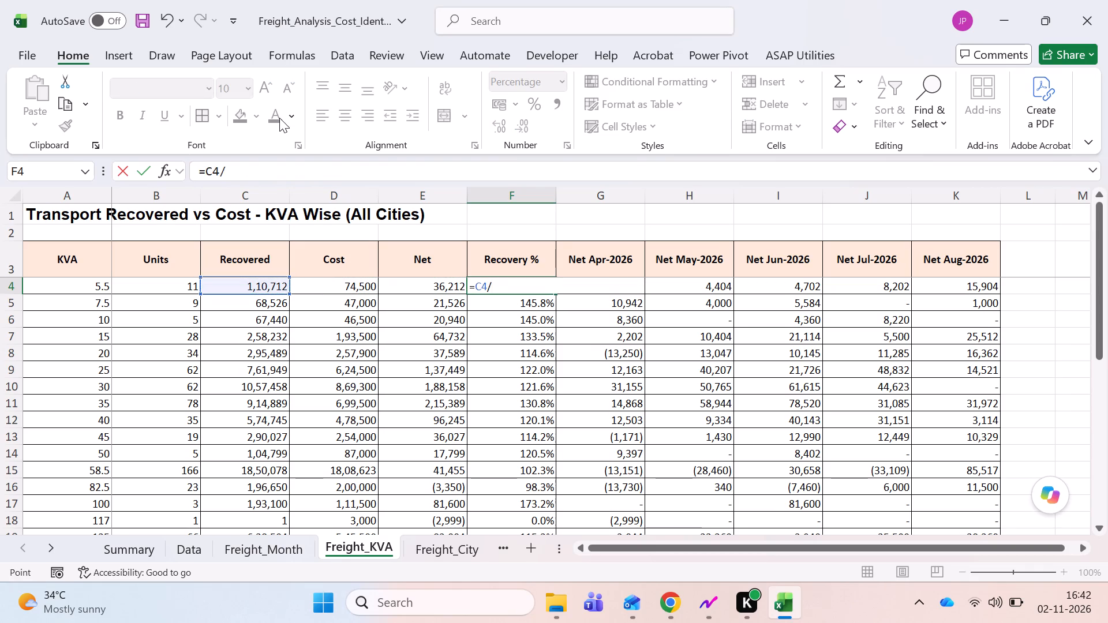
key(Left)
key(Return)
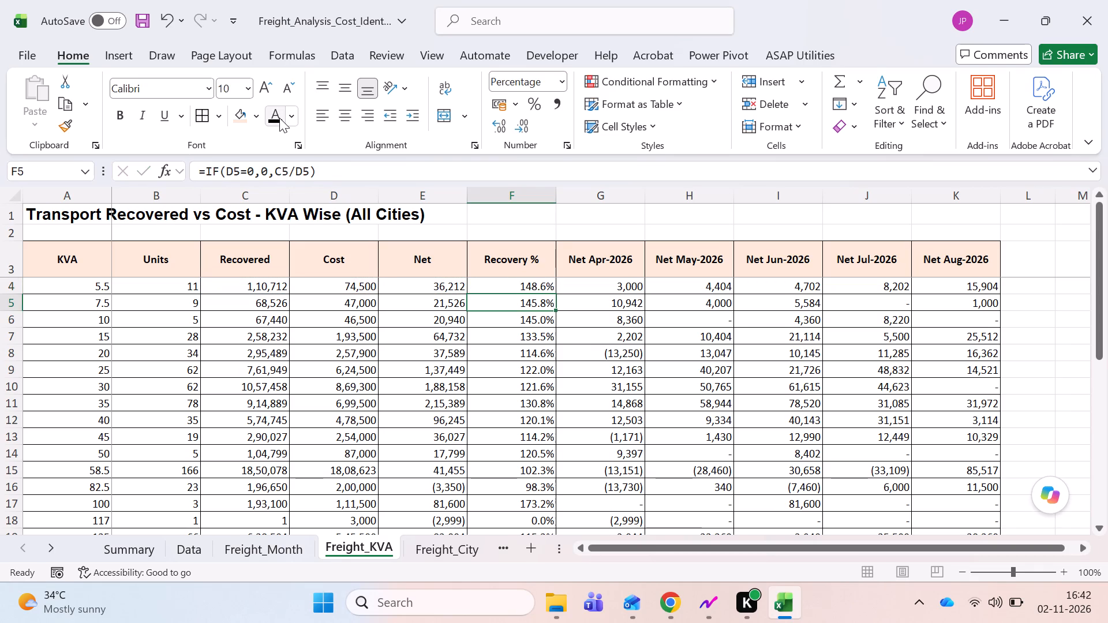
Copy the simple Recovery % formula down through F5:F30 on Freight_KVA, leaving out the Total row.
key(ctrl+d)
key(Down)
key(ctrl+d)
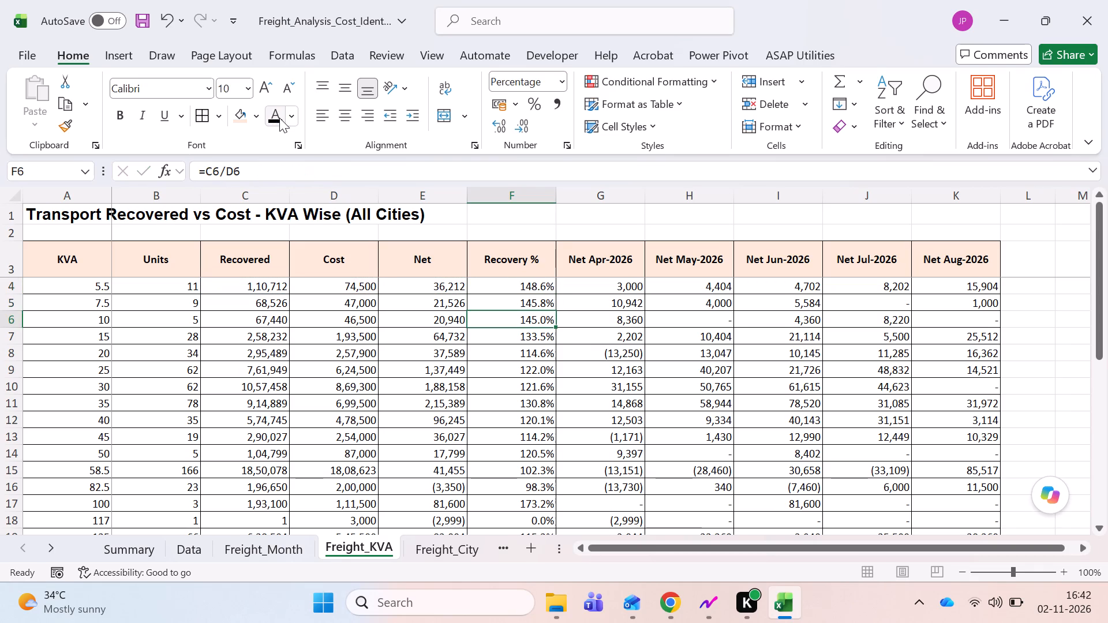
key(ctrl+c)
key(Down)
key(ctrl+shift+Down)
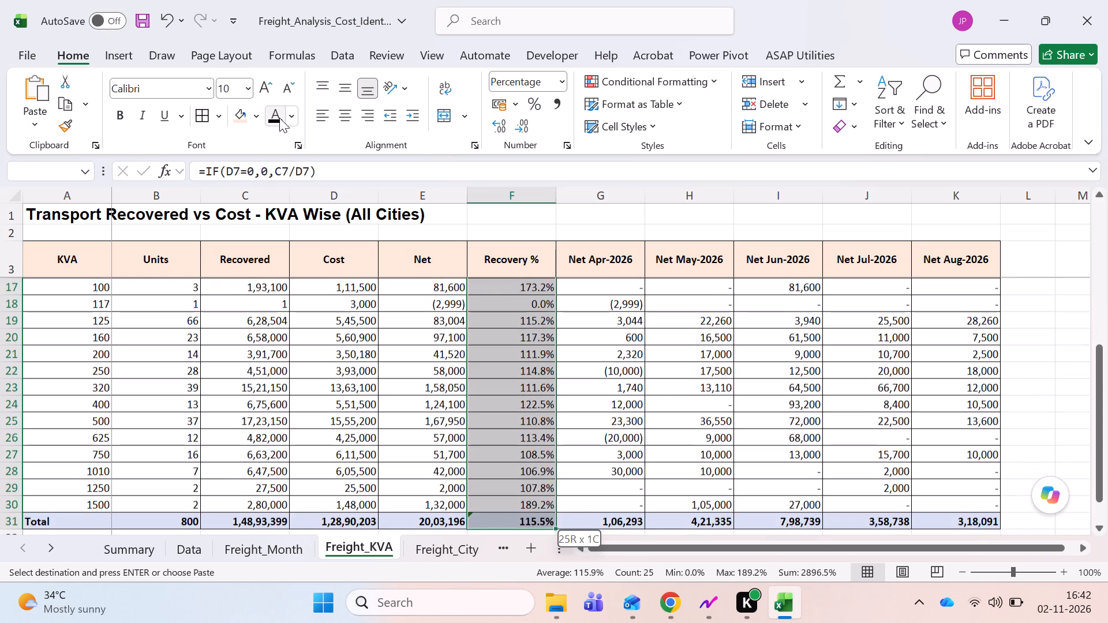
key(shift+Up)
key(ctrl+v)
key(Up)
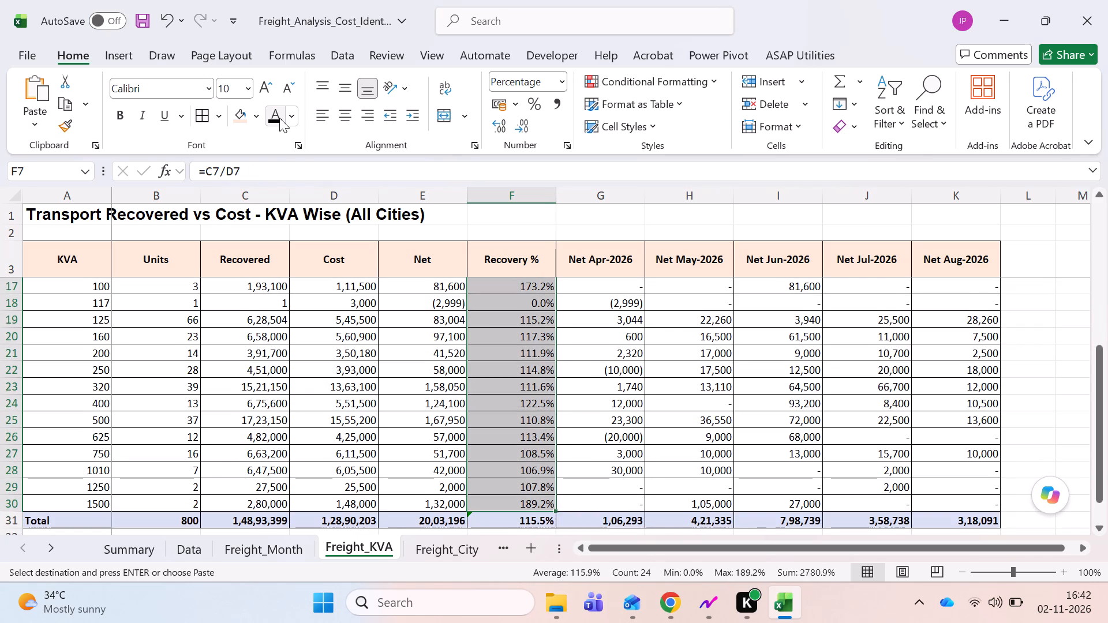
Inspect the Recovery % formulas in F30 and the Total row of Freight_KVA.
key(Down)
key(Down)
key(ctrl+Down)
key(Down)
key(Up)
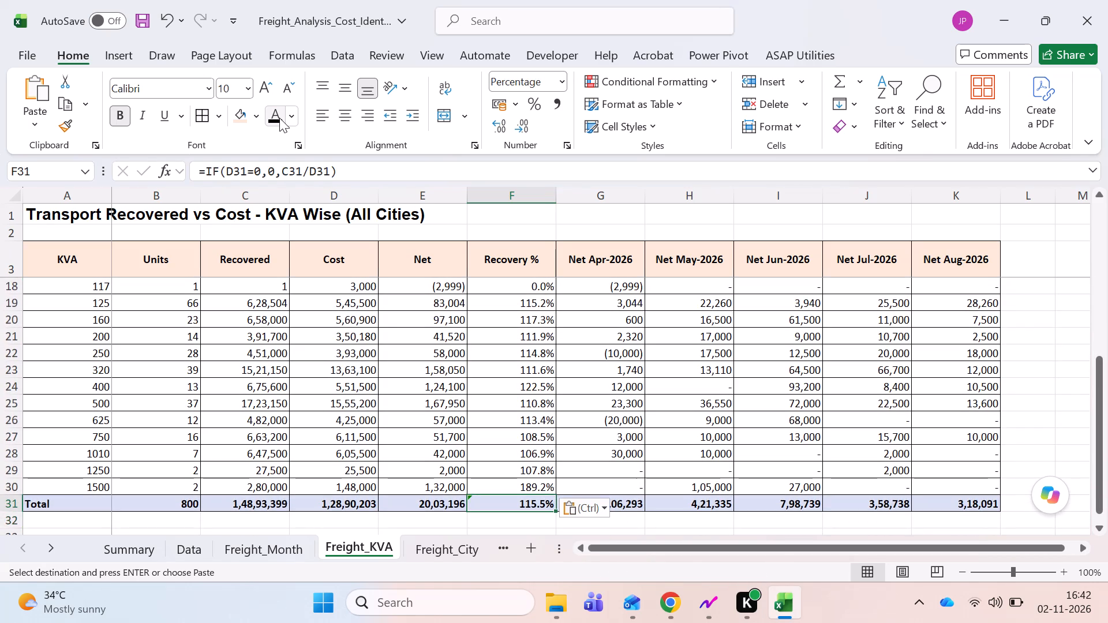
key(Up)
key(F2)
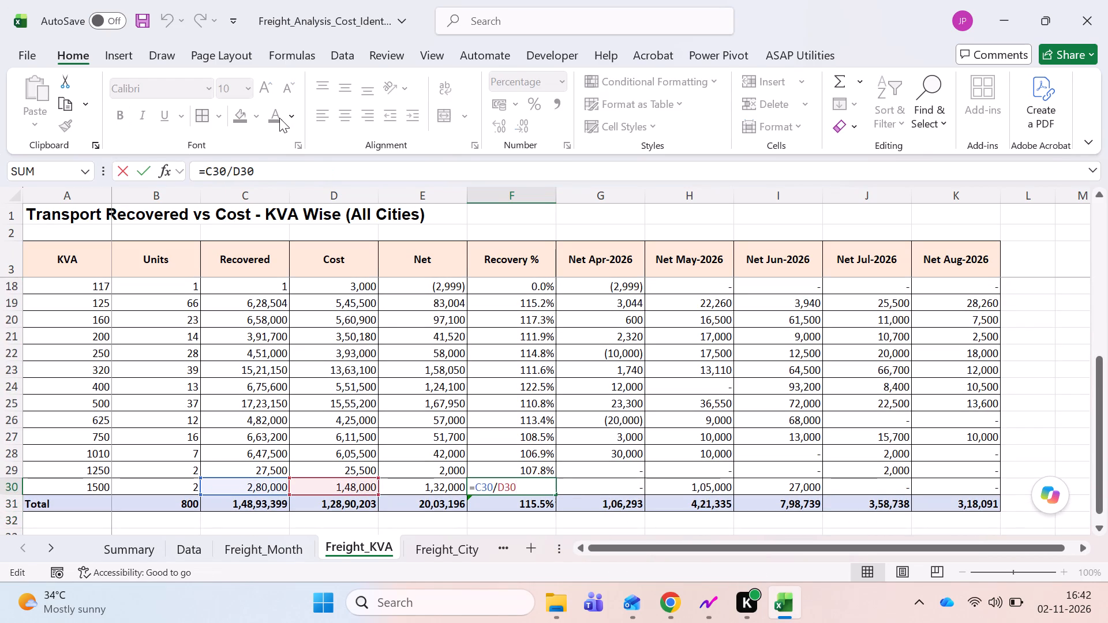
key(Escape)
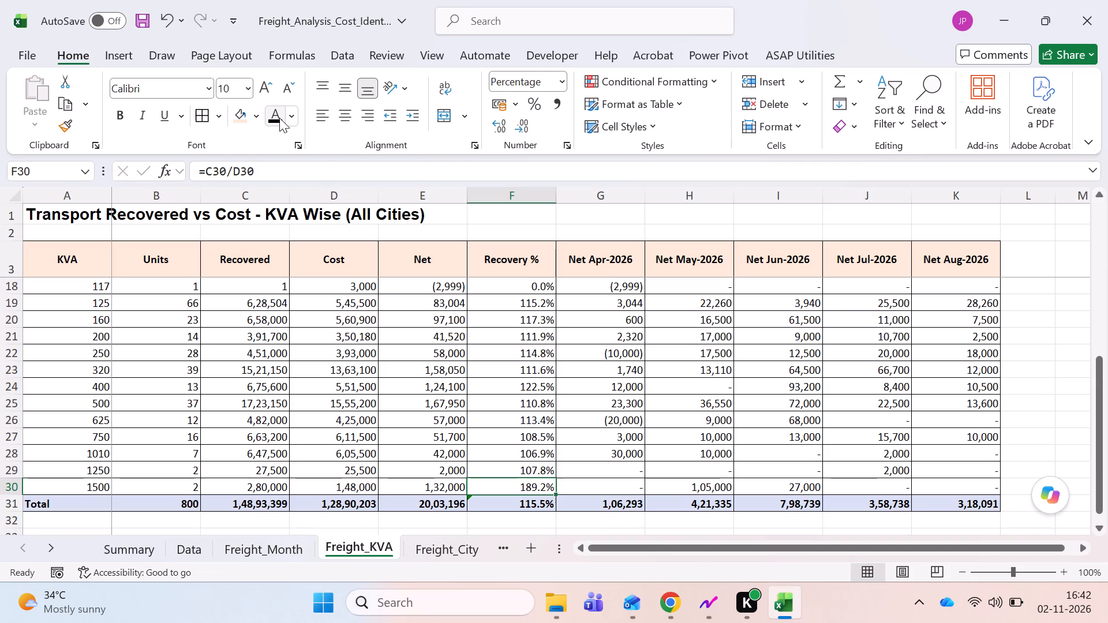
Replace the Total row's Recovery % formula in F31 of Freight_KVA with =C31/D31 and save the workbook.
key(Down)
key(F2)
key(Escape)
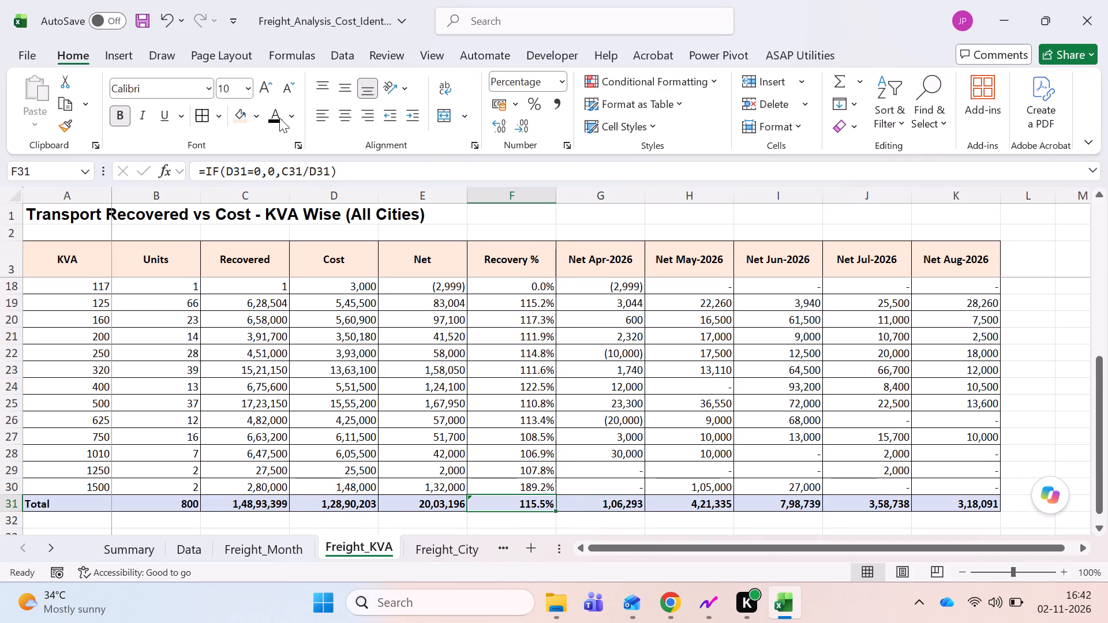
key(equal)
key(Left)
key(Left)
key(Left)
key(slash)
key(Left)
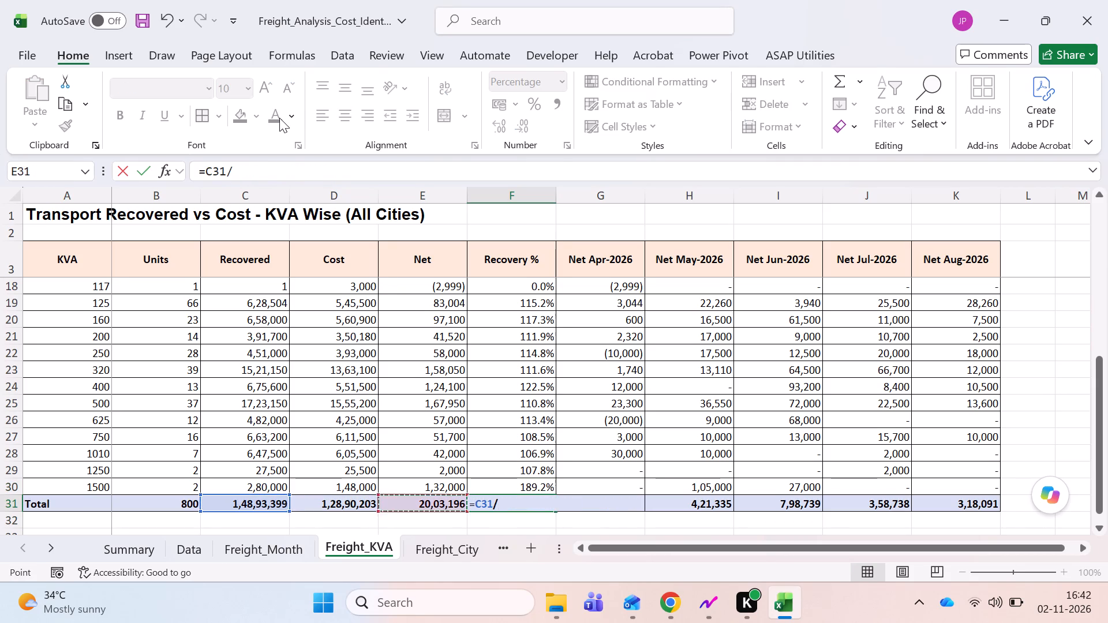
key(Left)
key(Return)
key(Up)
key(ctrl+s)
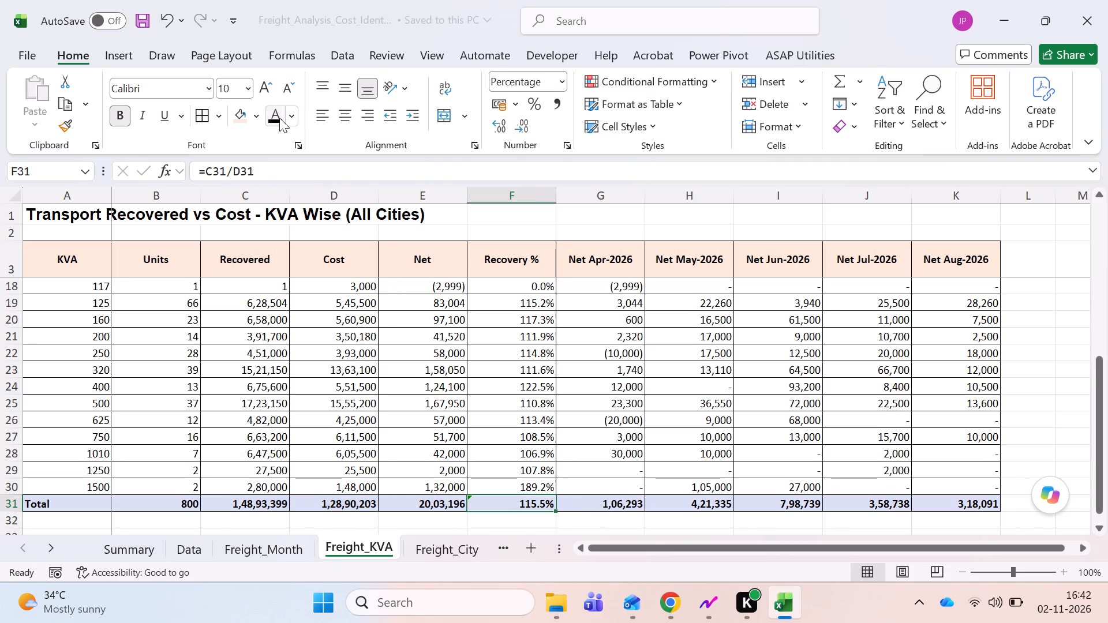
Convert the monthly Net formulas in G4:K30 of Freight_KVA to plain values, leaving out the Total row.
key(Right)
key(Up)
key(Up)
key(ctrl+Up)
key(Down)
key(Down)
key(Up)
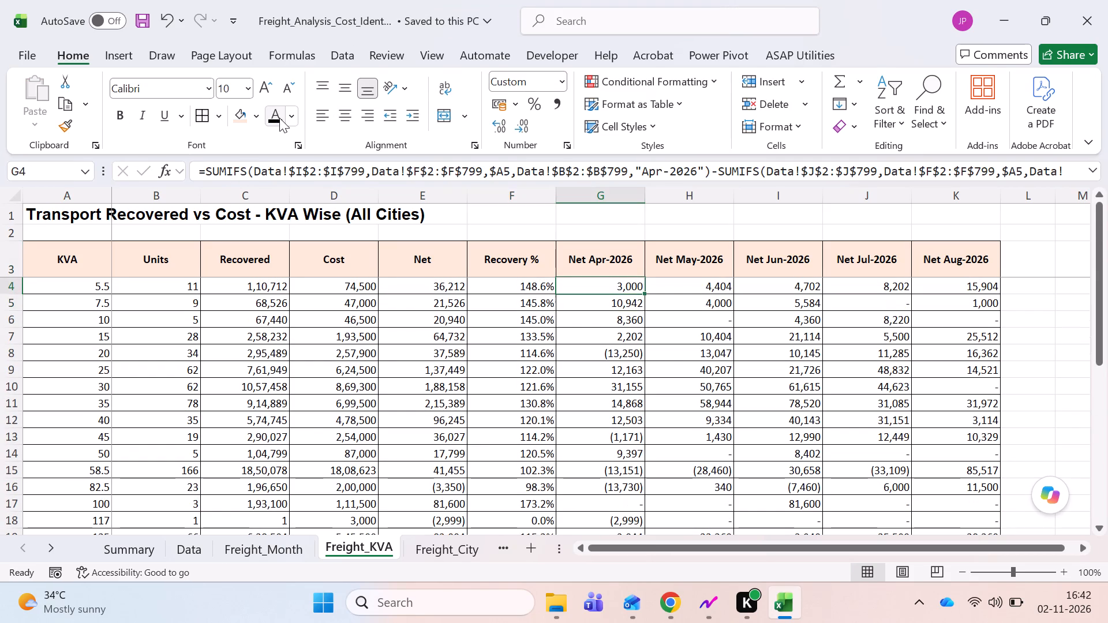
key(ctrl+s)
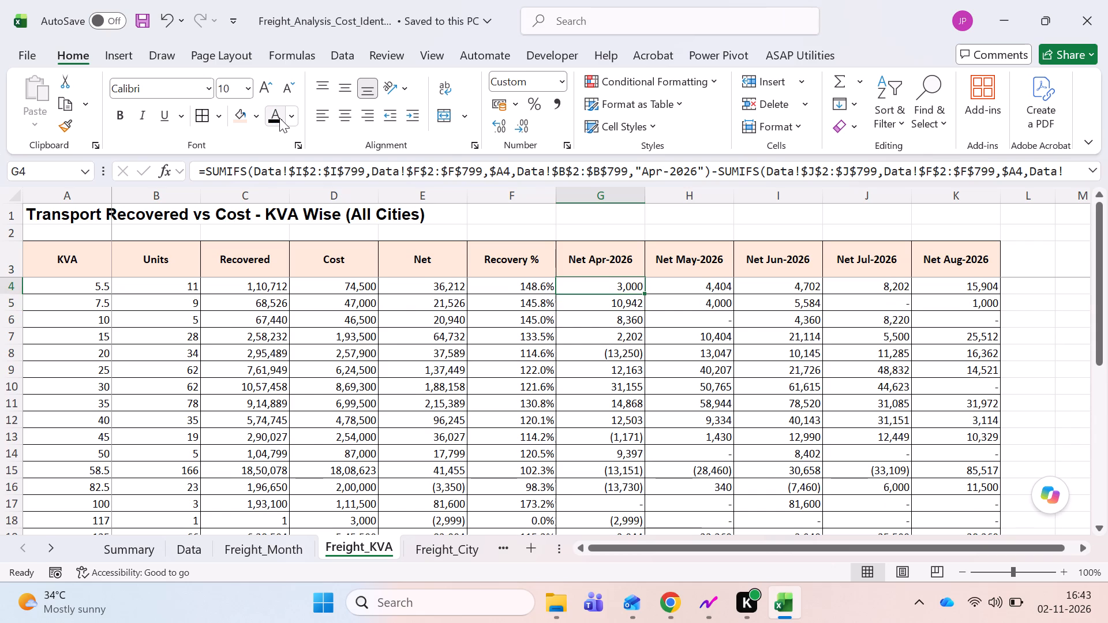
key(shift+Right)
key(shift+Right)
key(shift+Right)
key(shift+Right)
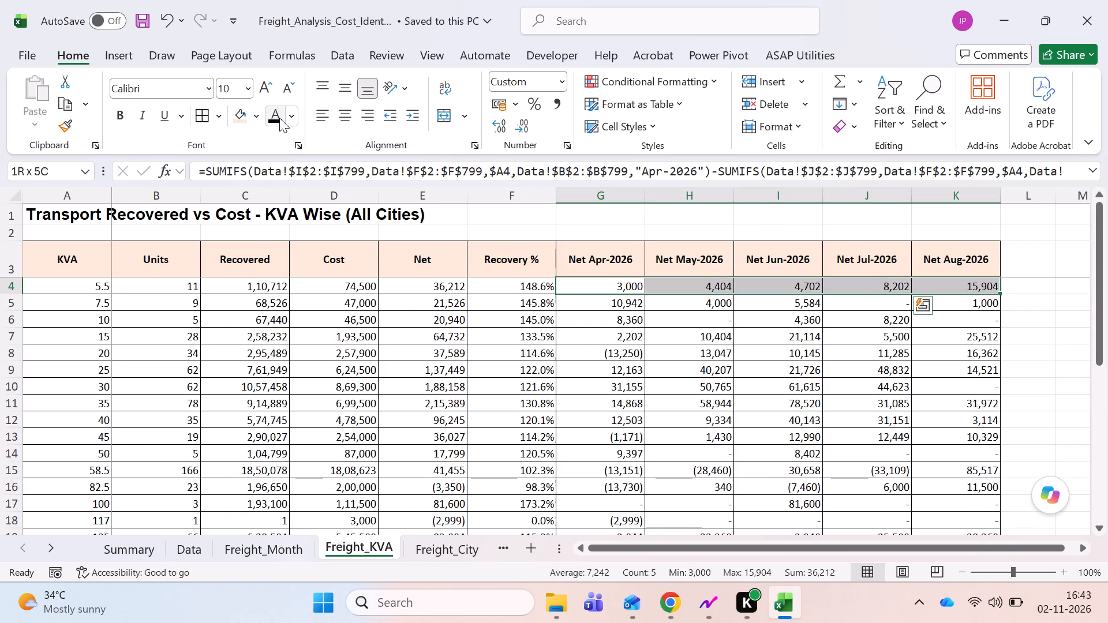
key(Left)
key(Right)
key(ctrl+s)
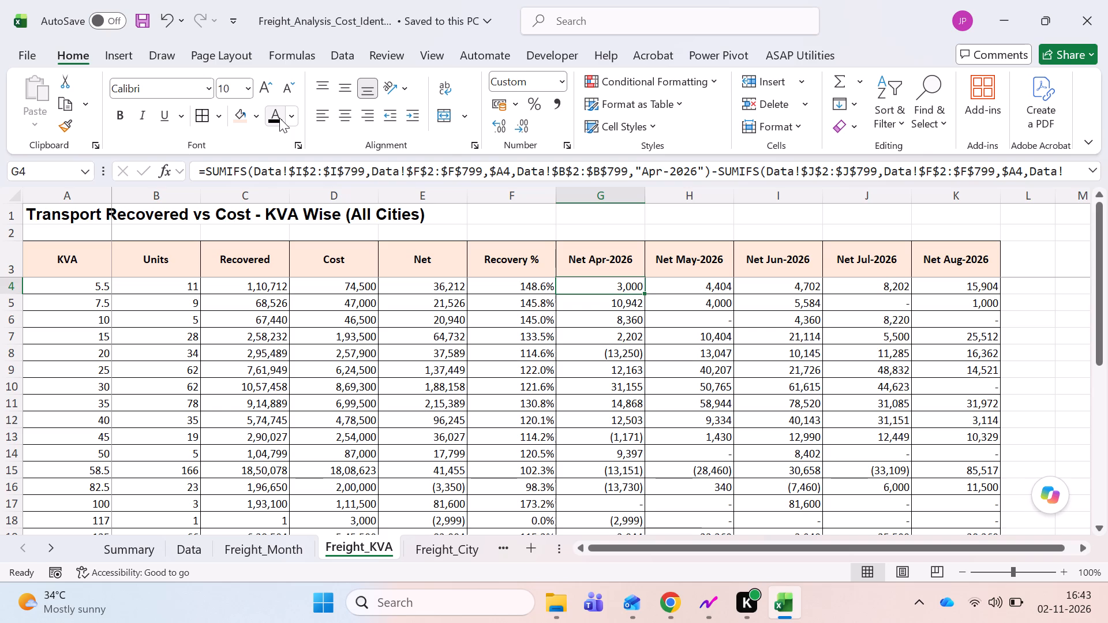
key(shift+Right)
key(shift+Right)
key(shift+Right)
key(shift+Right)
key(ctrl+shift+Down)
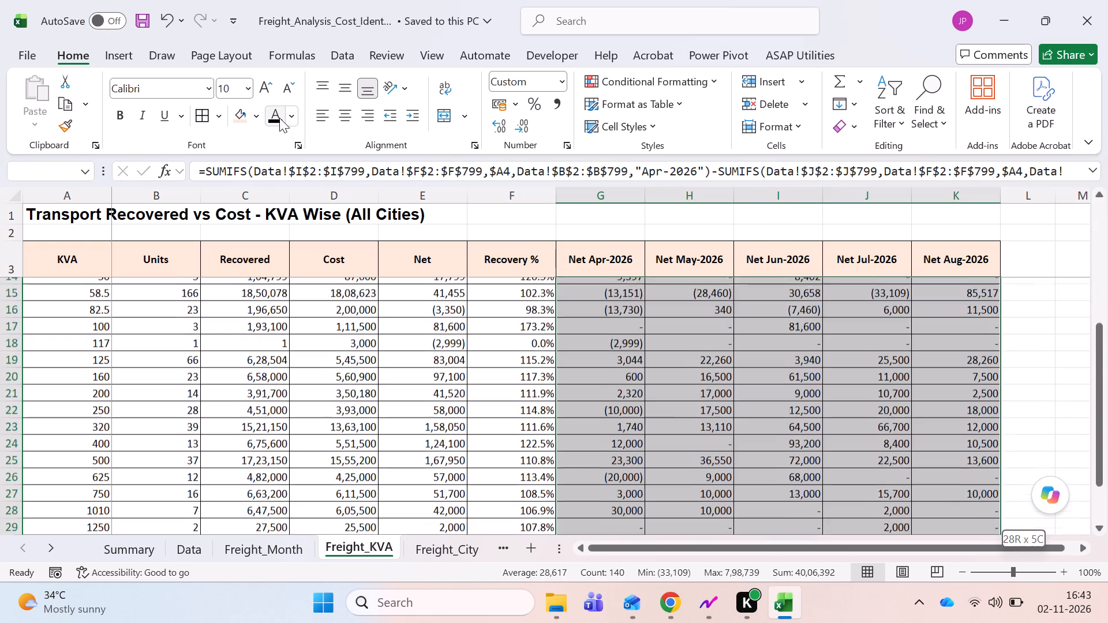
key(shift+Up)
key(ctrl+c)
key(alt+e)
text(sv)
key(Return)
key(Escape)
Inspect the Total row's SUM formulas for the monthly Net columns, G31 to K31, on Freight_KVA.
key(ctrl+Down)
key(Down)
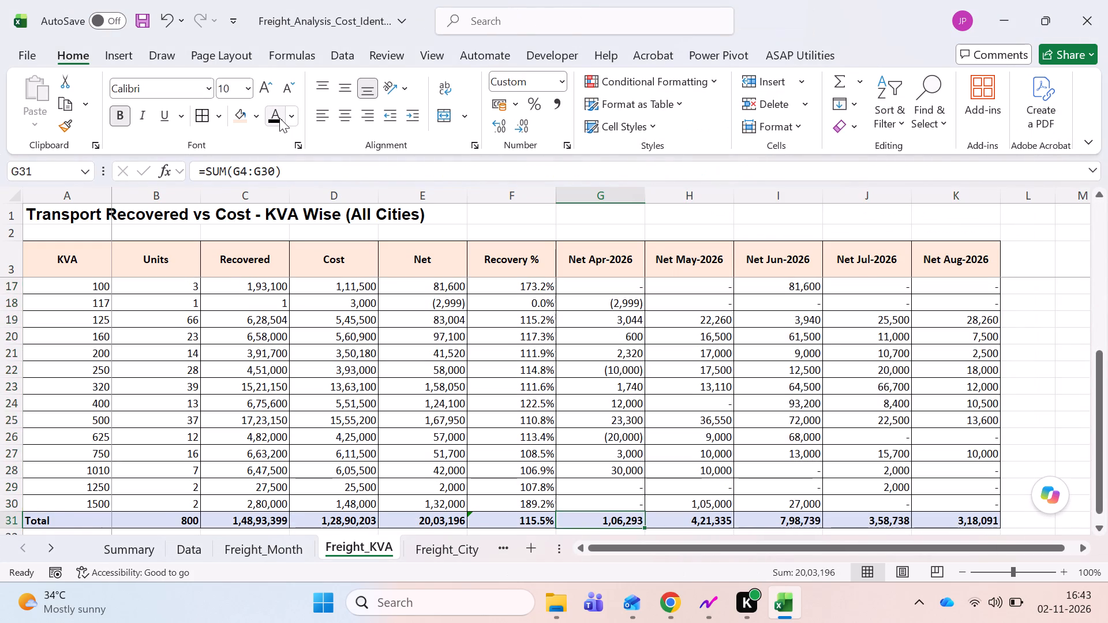
key(Up)
key(F2)
key(Escape)
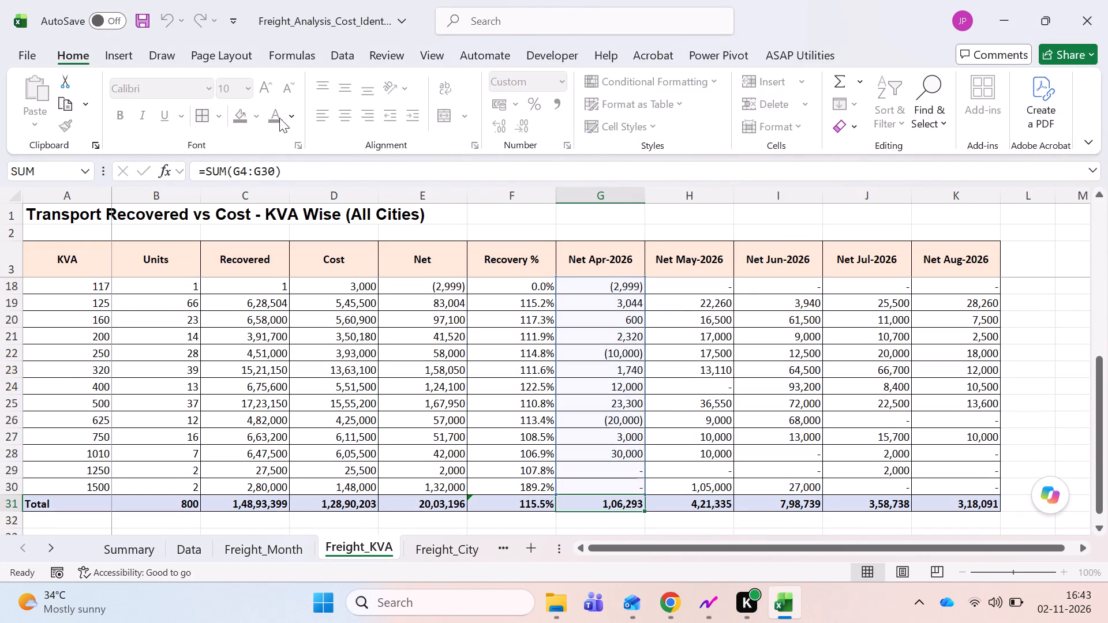
key(Right)
key(F2)
key(Escape)
key(Right)
key(F2)
key(Escape)
key(Right)
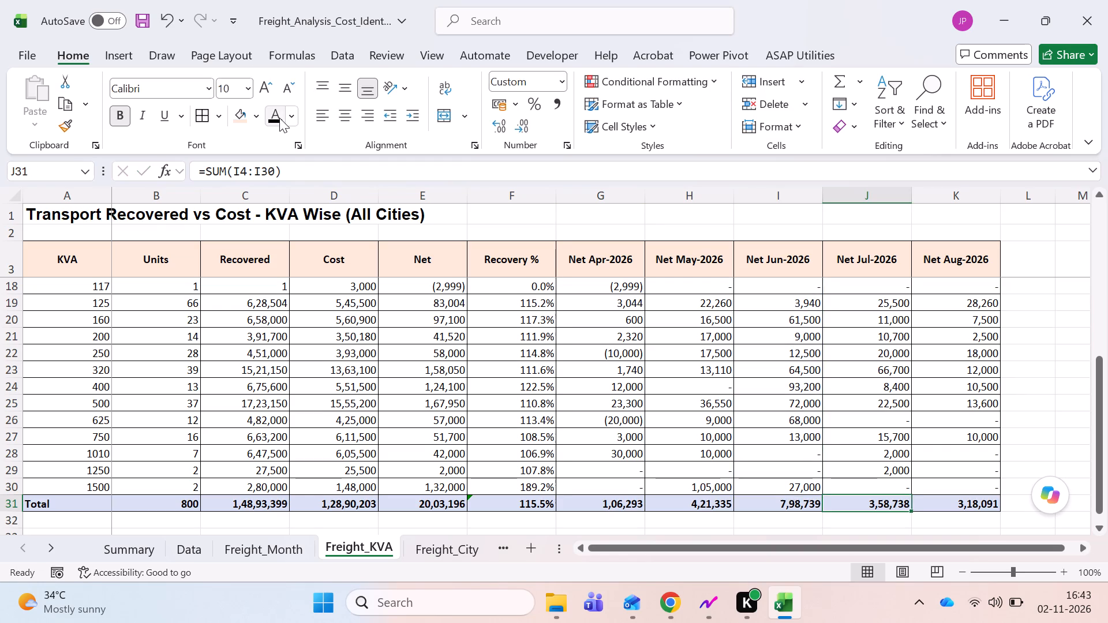
key(F2)
key(Escape)
key(Right)
key(F2)
key(Escape)
Return to the KVA header in A3 of Freight_KVA and save the workbook.
key(Up)
key(ctrl+Up)
key(Down)
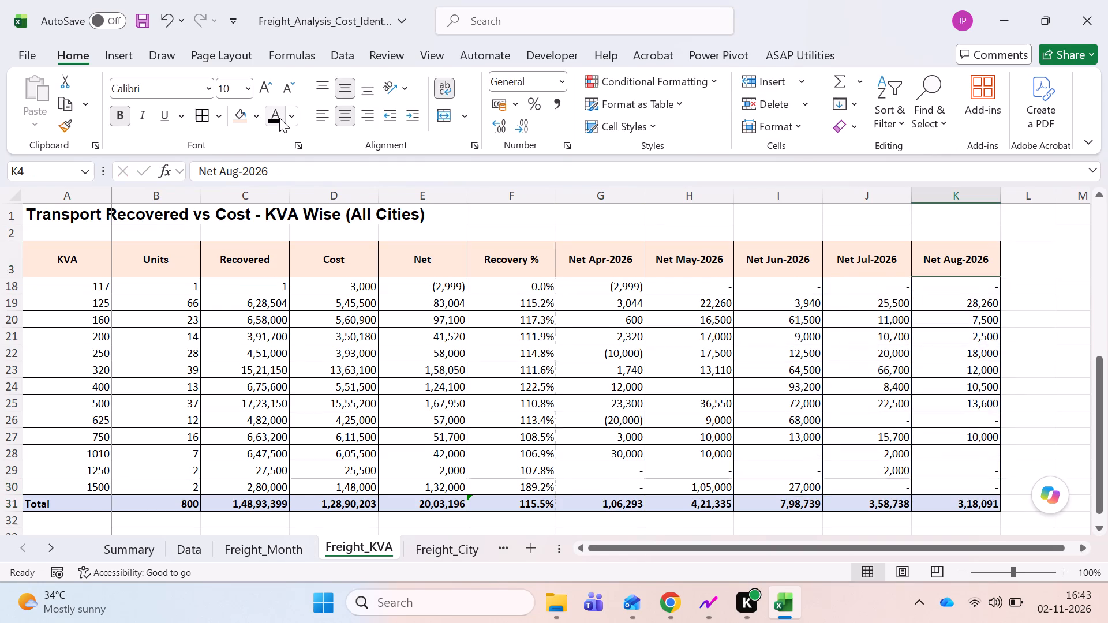
key(Up)
key(ctrl+Left)
key(ctrl+Left)
key(ctrl+Left)
key(ctrl+s)
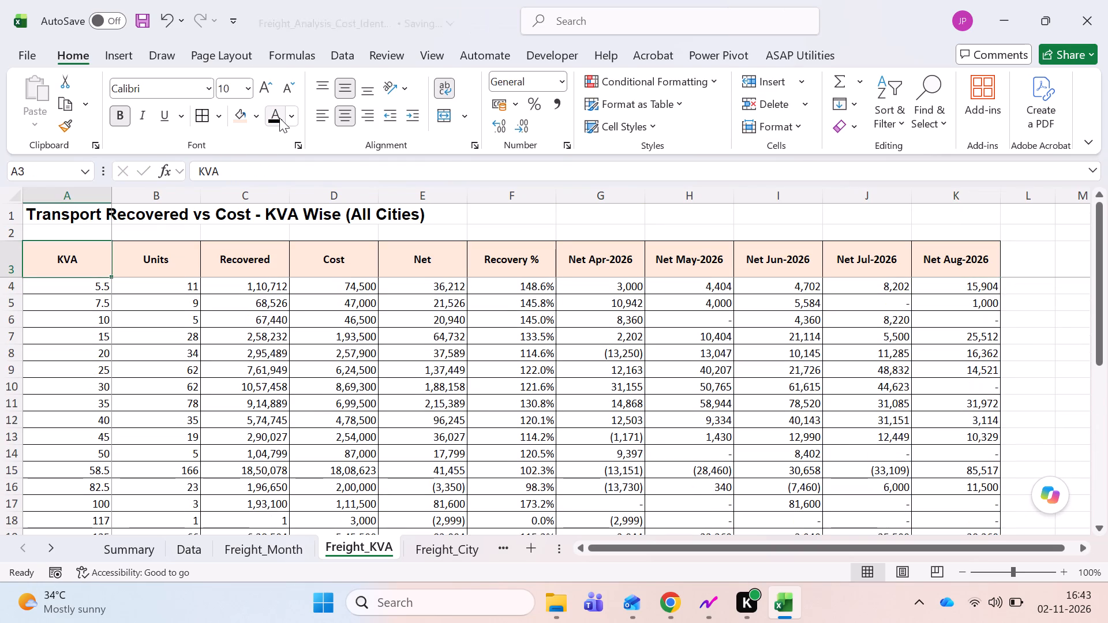
Set the entire Freight_KVA sheet to Calibri, size 10.
key(Up)
key(Up)
key(Up)
key(Up)
key(Up)
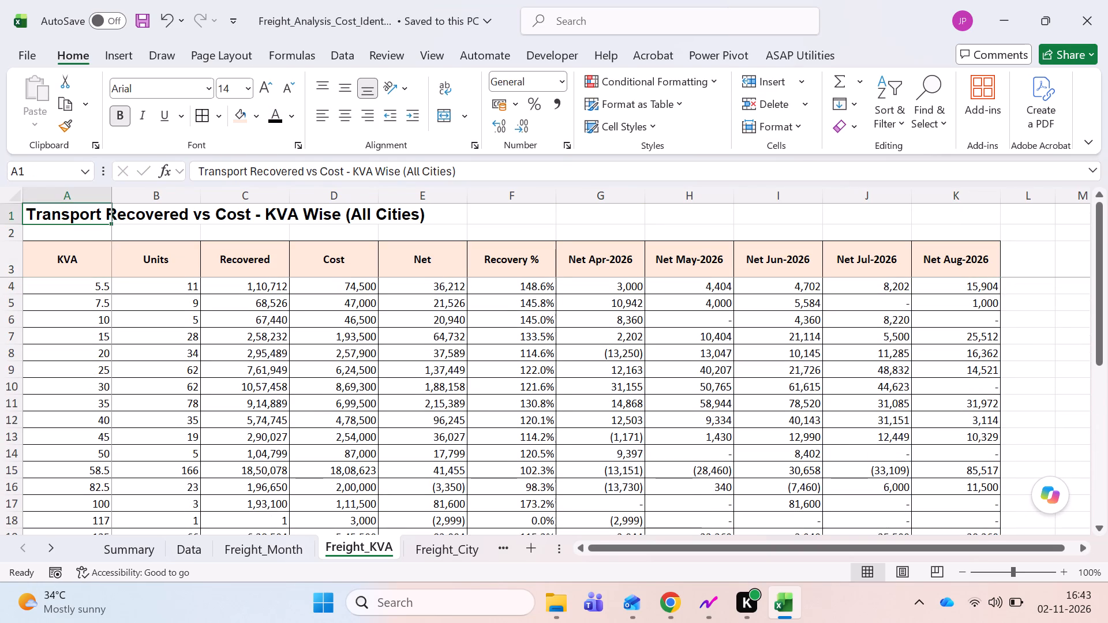
click(13, 193)
click(136, 80)
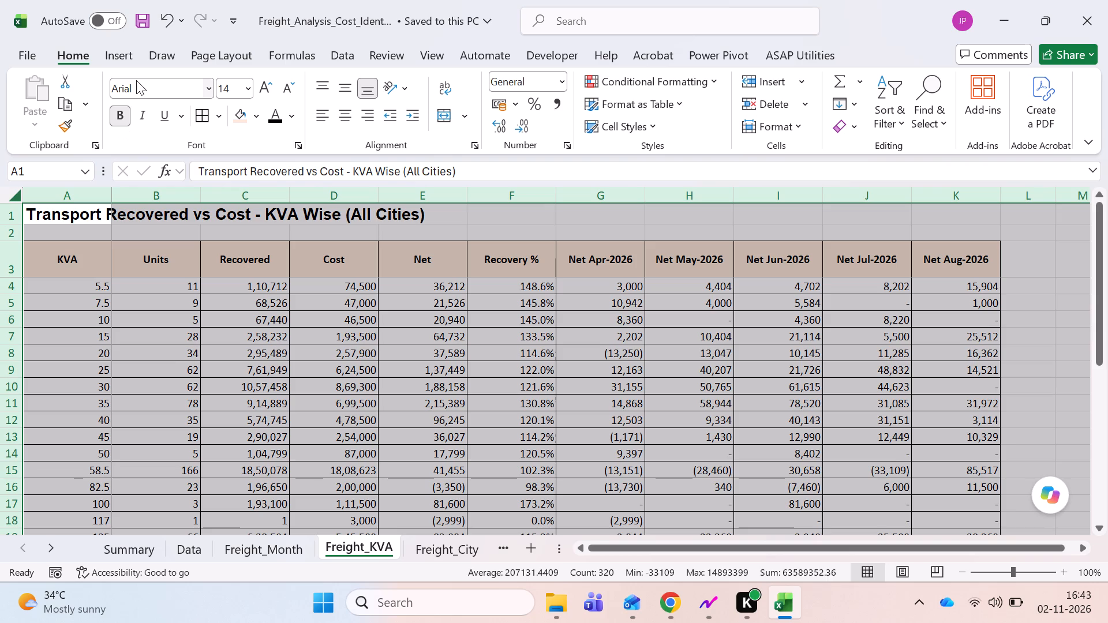
click(137, 88)
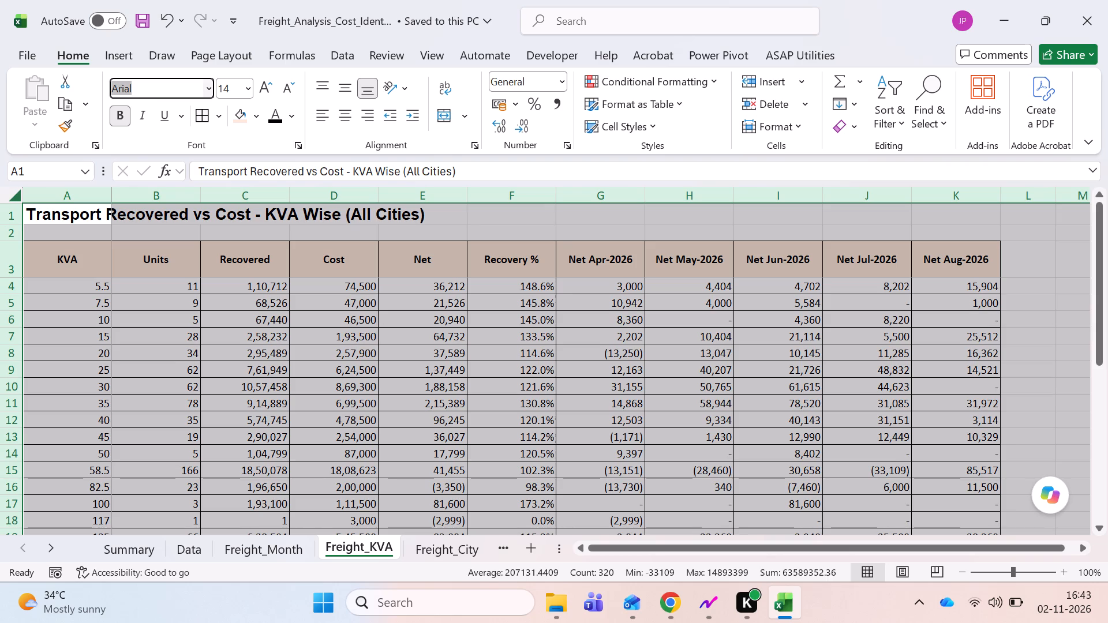
text(cali)
key(Return)
click(234, 88)
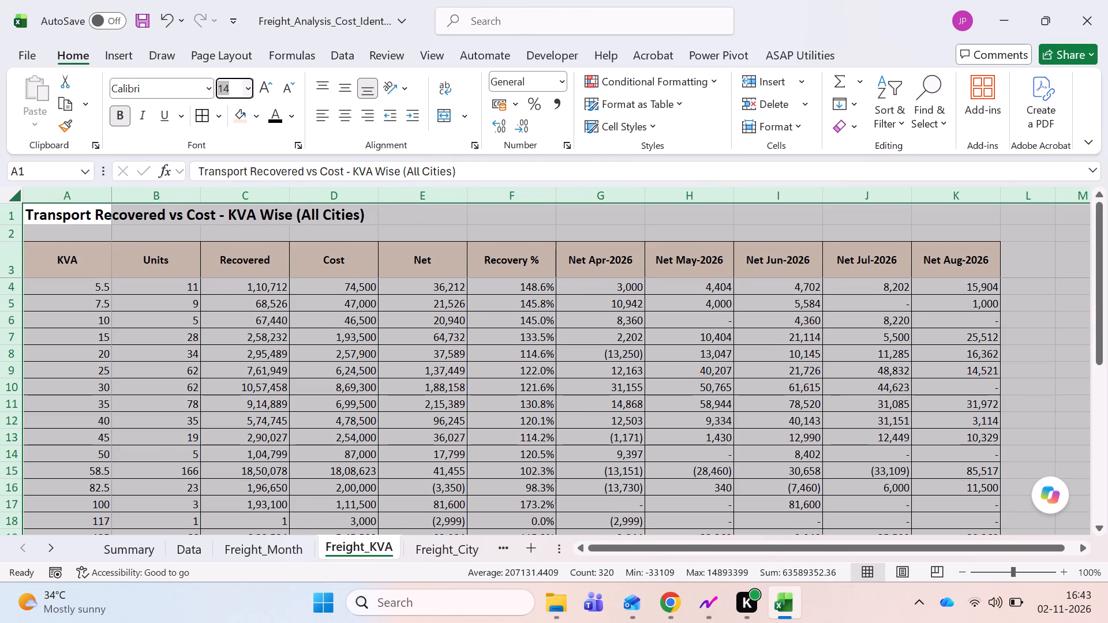
text(10)
key(Return)
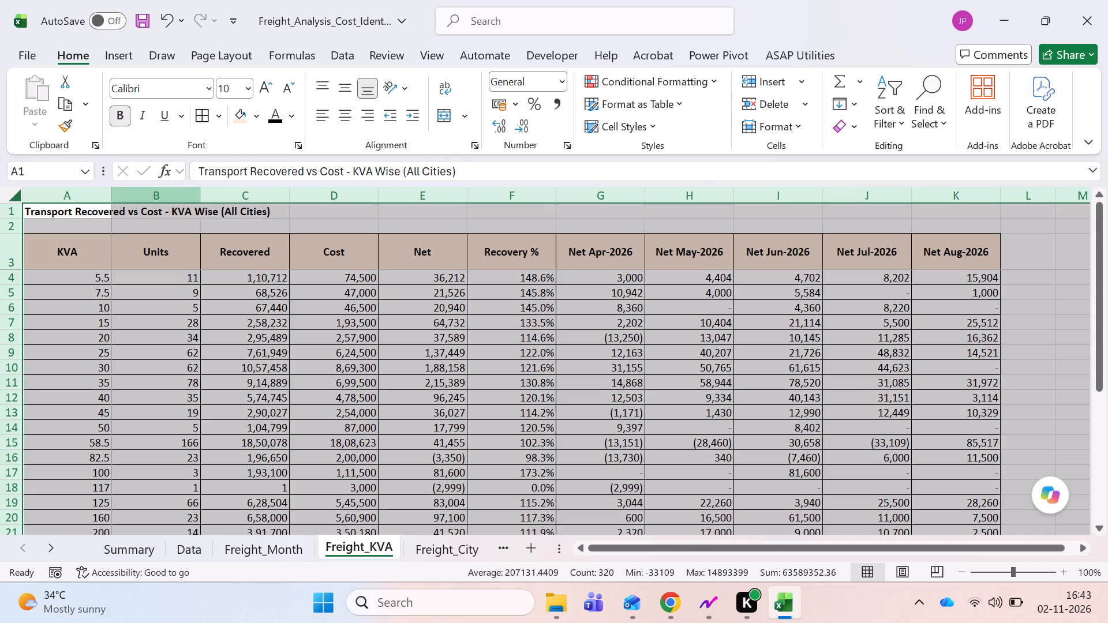
Change the word Cost to Incurred in the A1 title of Freight_KVA.
click(65, 216)
click(347, 175)
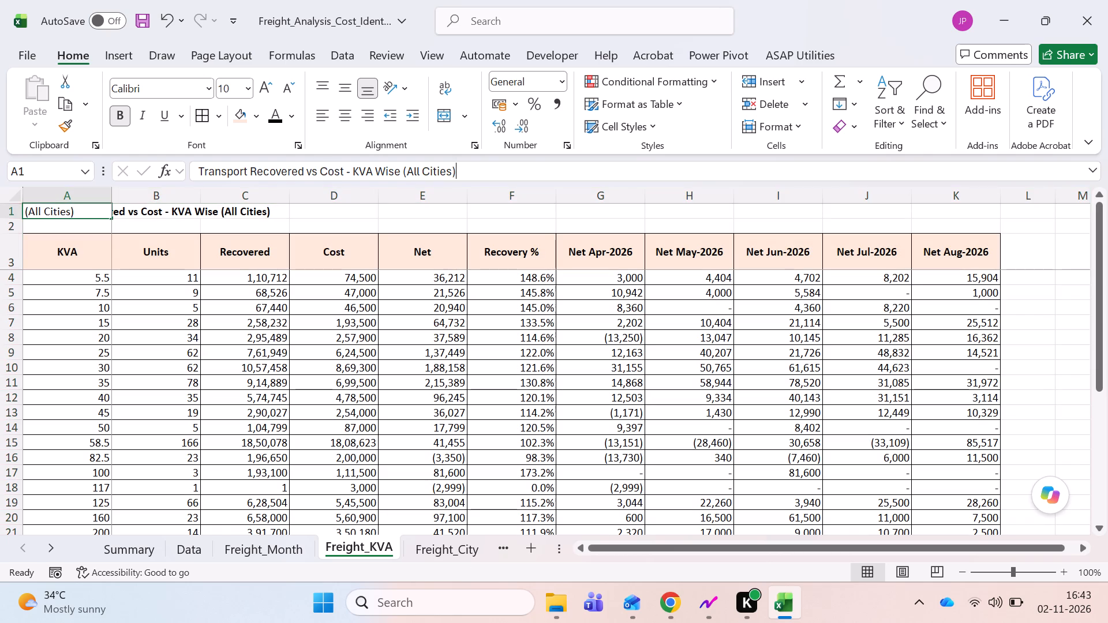
key(Left)
key(ctrl+shift+Left)
text(Incurred)
key(Return)
Rename the Cost column header in D3 of Freight_KVA as Incurred and save the workbook.
key(Down)
key(Right)
key(Right)
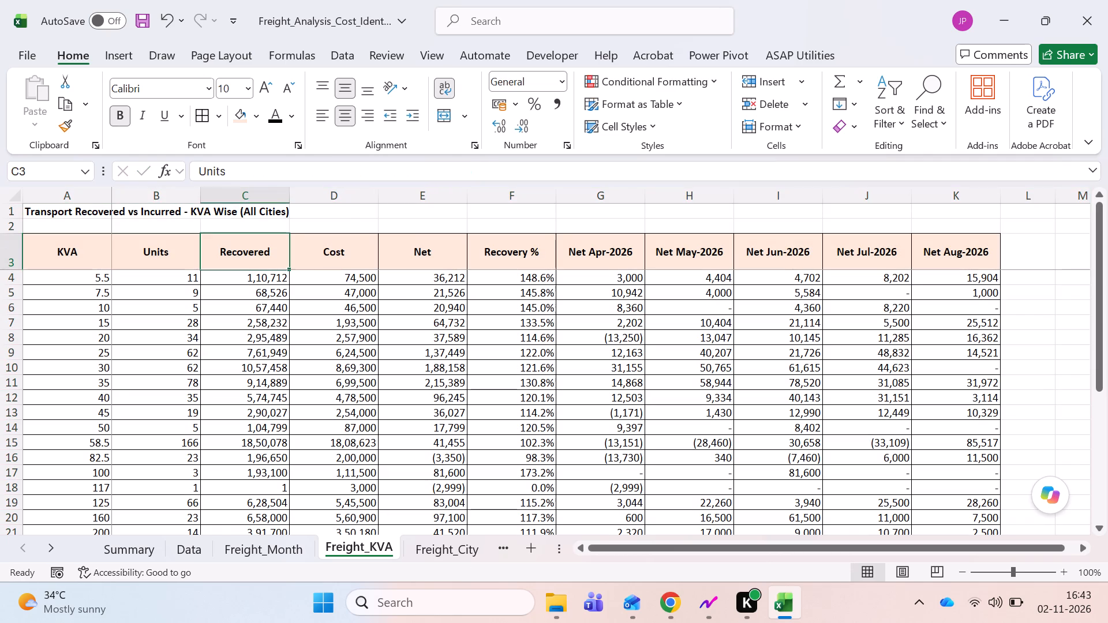
key(Right)
text(Incurred)
key(Return)
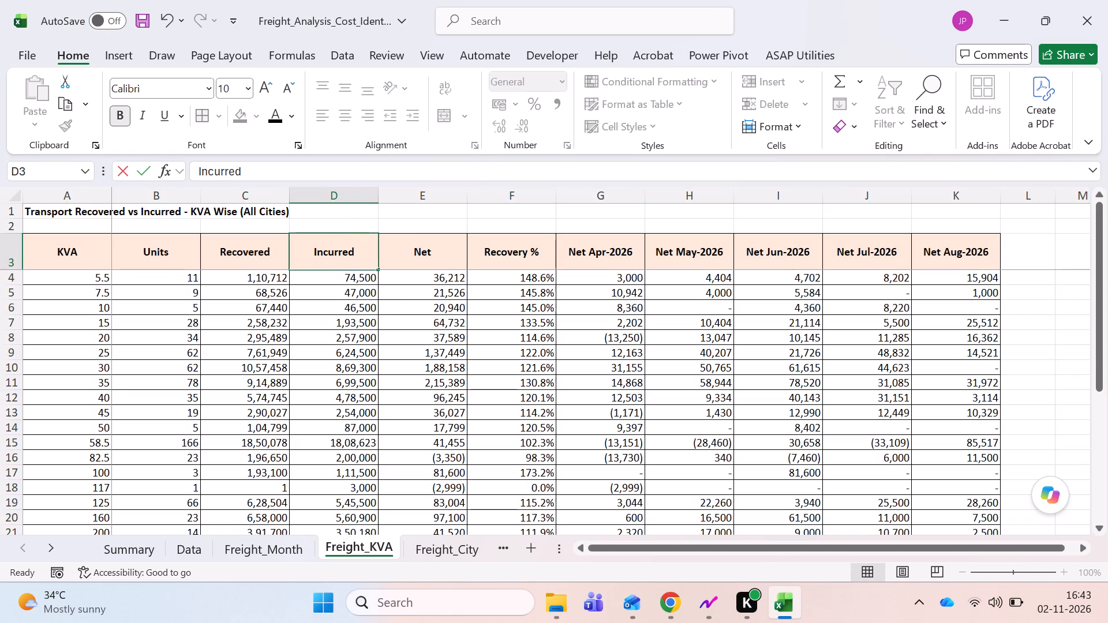
key(ctrl+s)
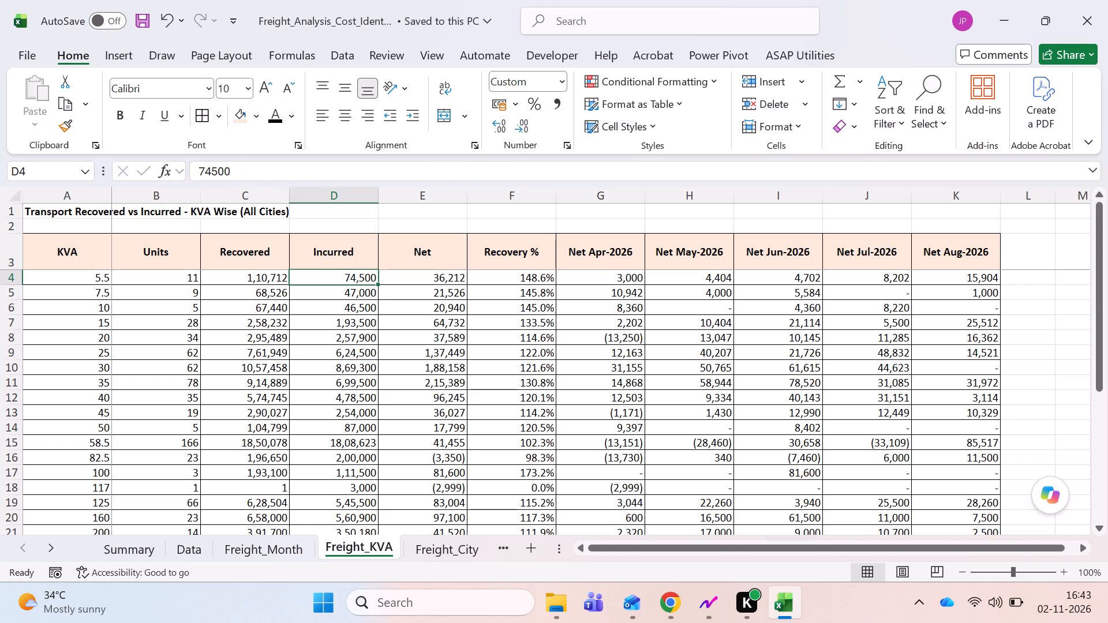
key(ctrl+s)
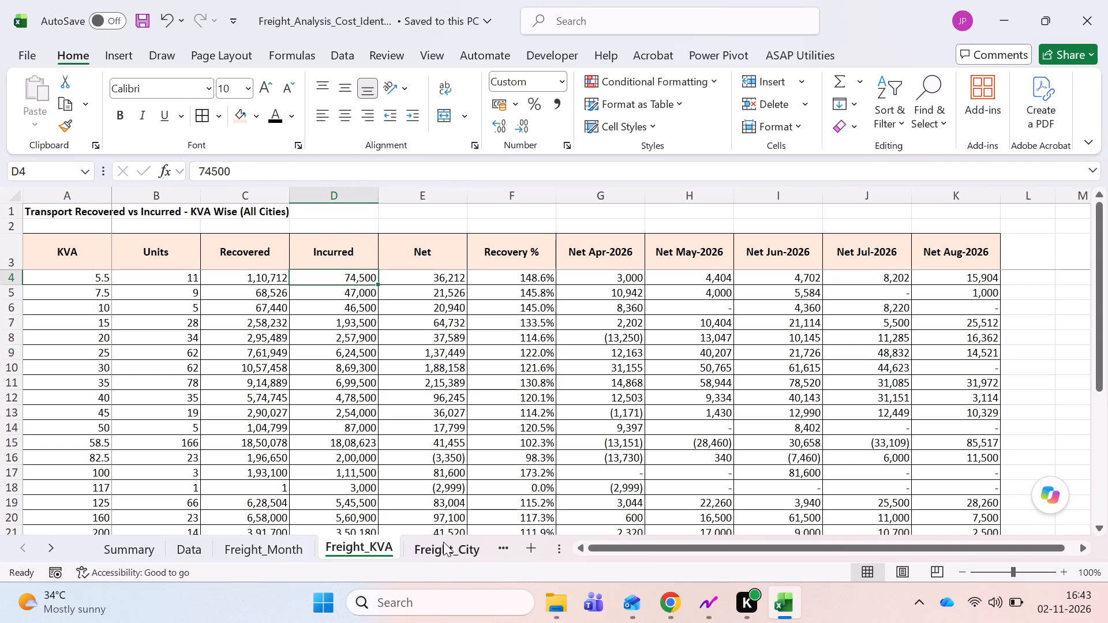
Set the entire Freight_City sheet to Calibri, size 10.
click(443, 545)
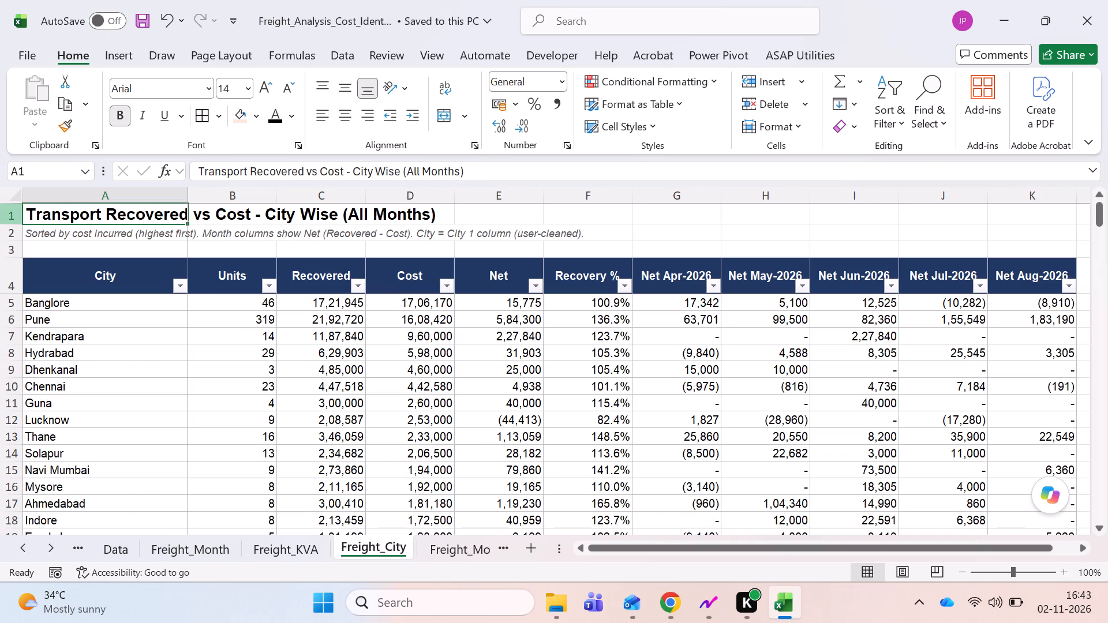
click(10, 195)
click(153, 85)
text(ca)
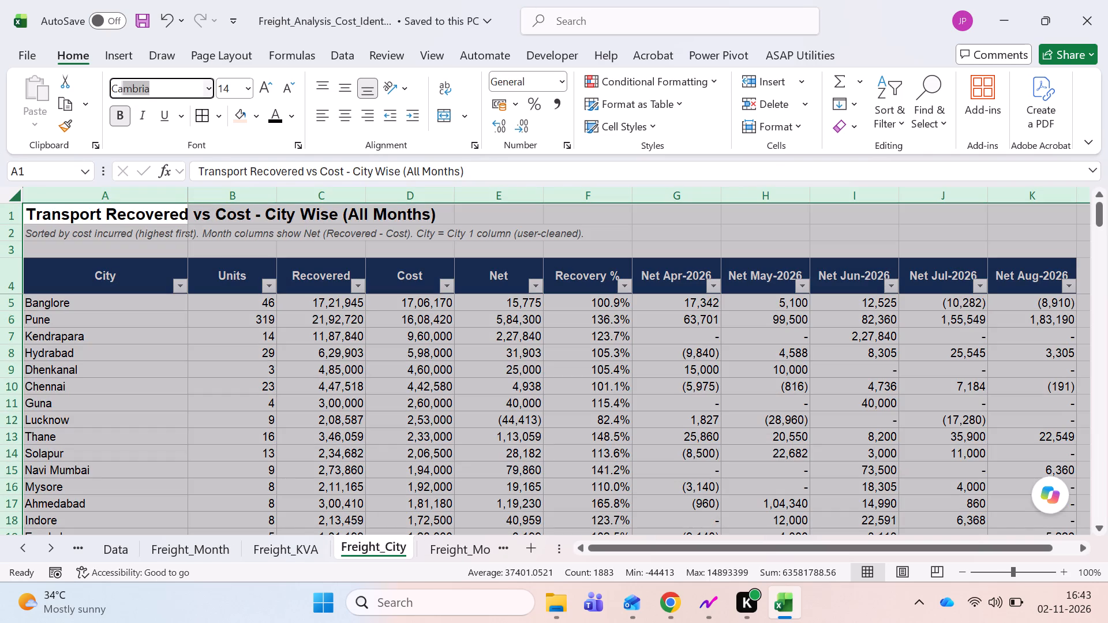
text(li)
key(Return)
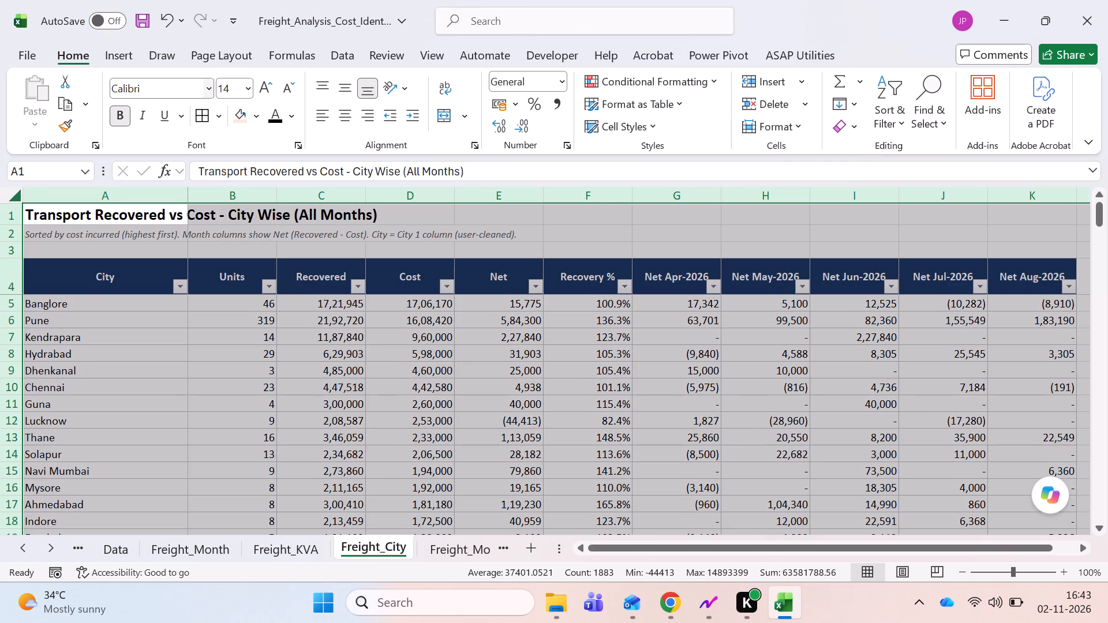
click(231, 95)
text(10)
key(Return)
Delete row 2, containing the italic sorting note, from Freight_City.
click(9, 224)
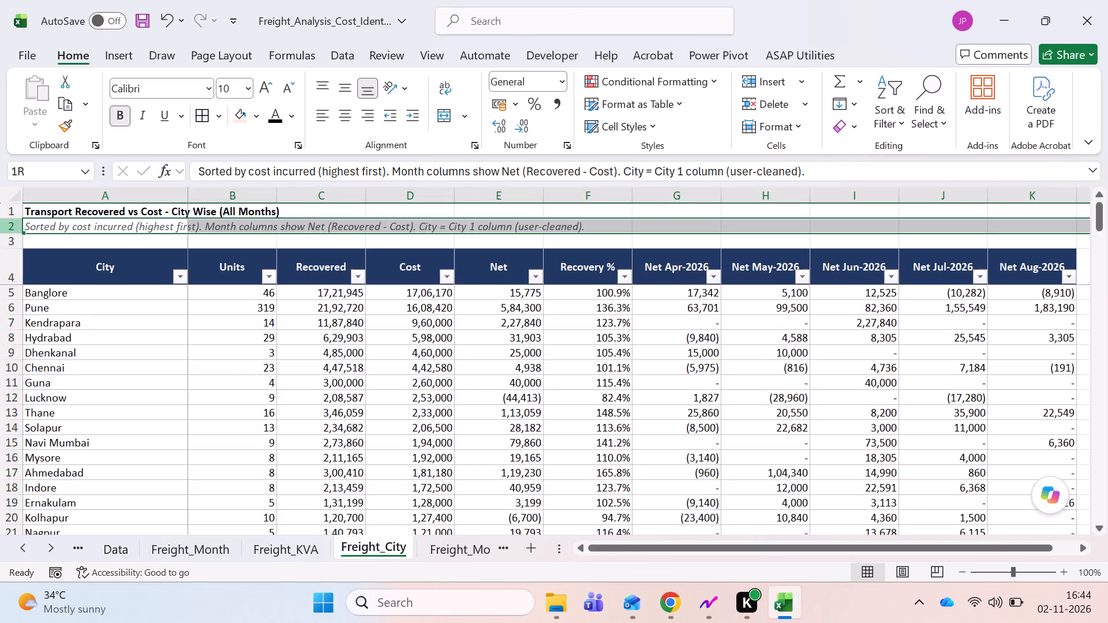
key(ctrl+minus)
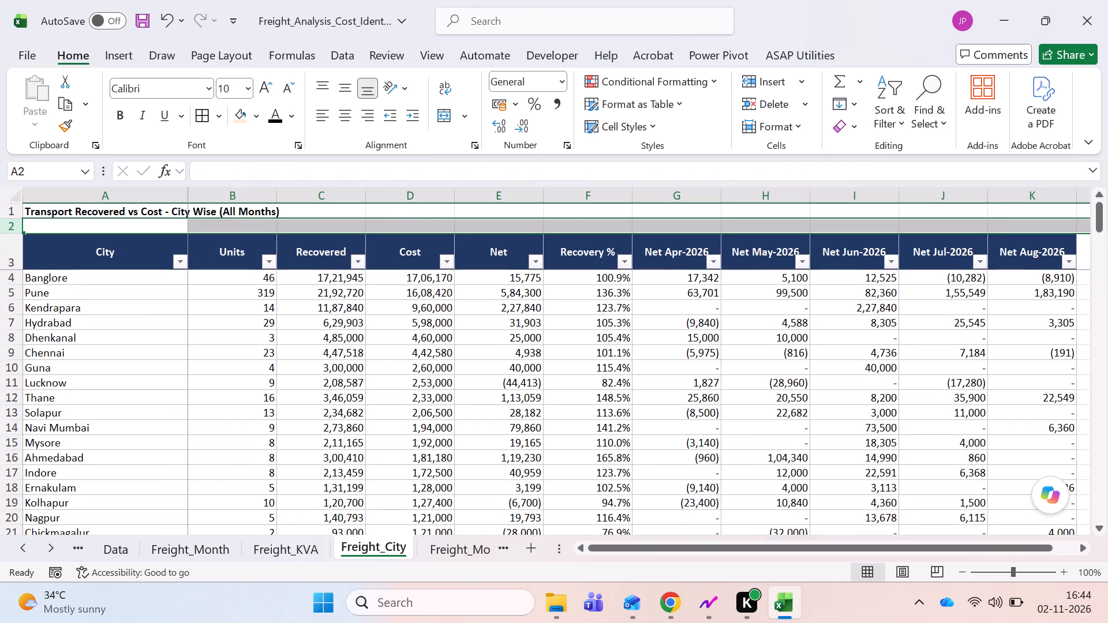
Apply all borders to the Freight_City table from the header row through the Total row, A3:K173.
click(50, 256)
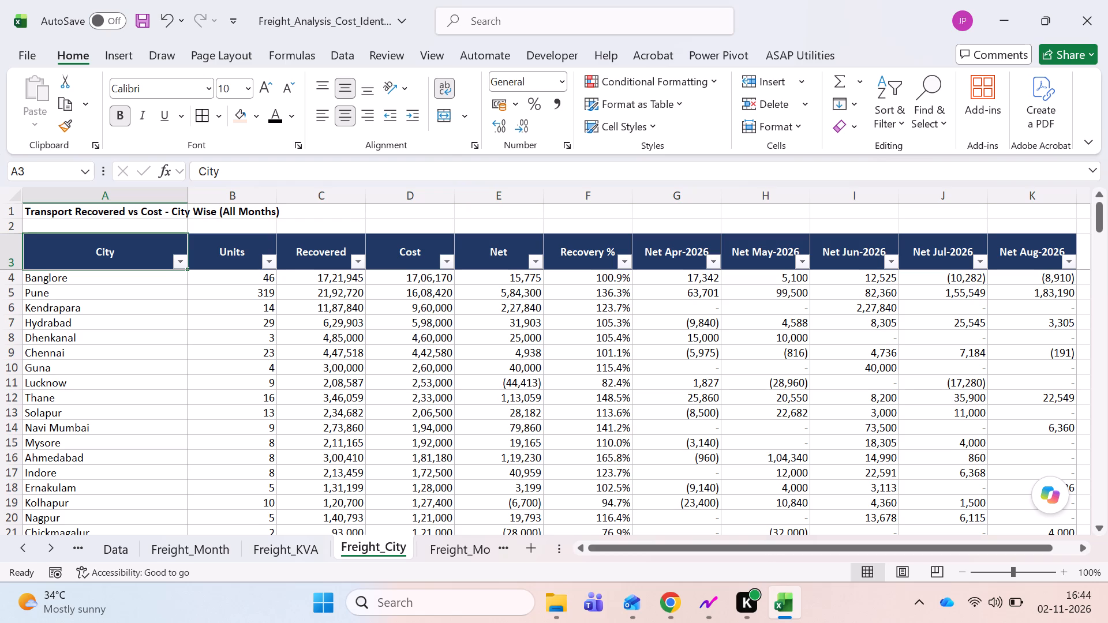
key(ctrl+shift+Right)
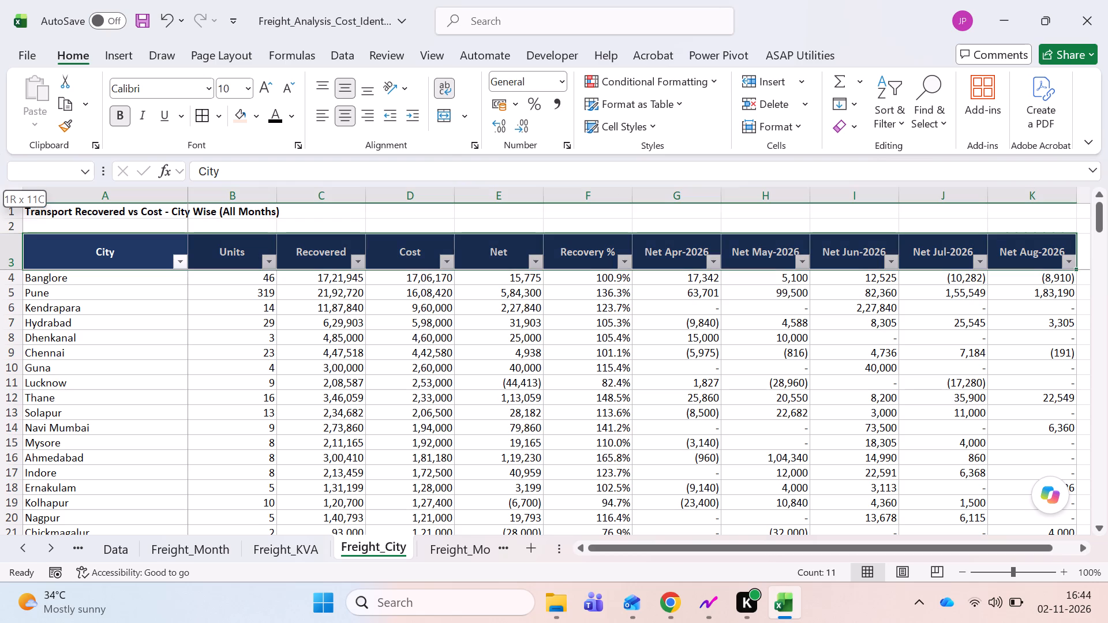
key(ctrl+shift+Down)
key(alt+h)
text(ba)
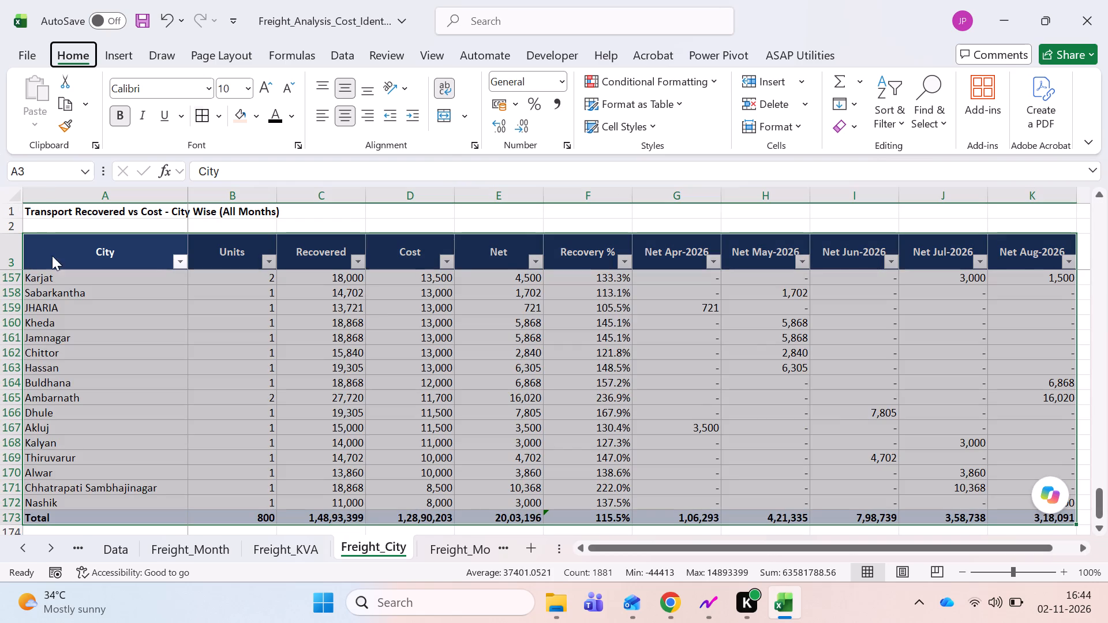
key(ctrl+Up)
key(Down)
key(Down)
key(Down)
key(Down)
key(Down)
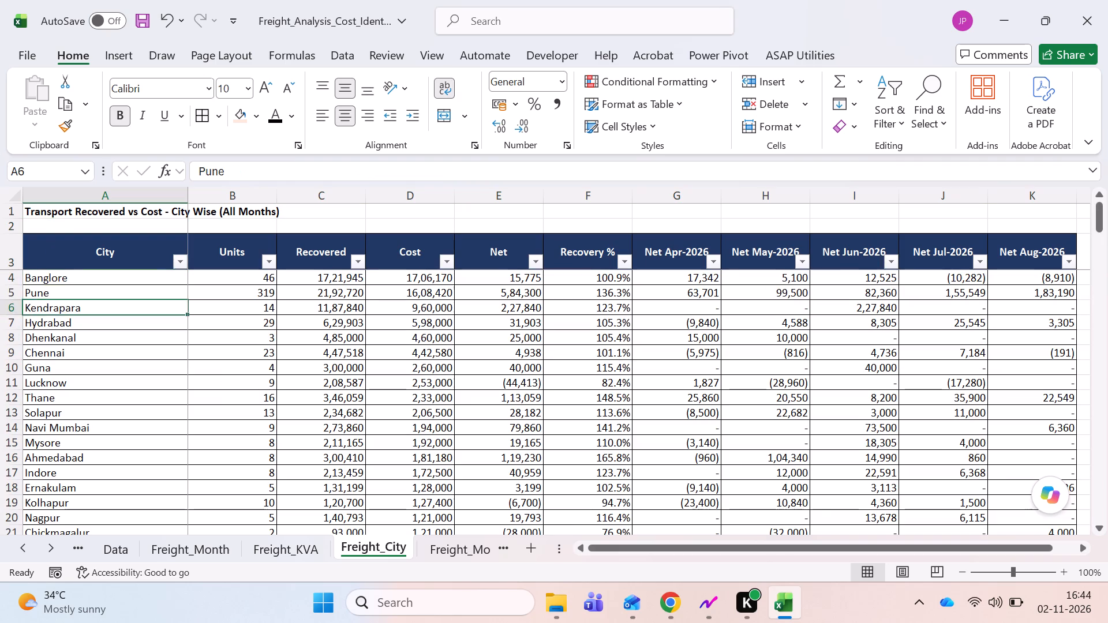
Replace the Units, Recovered and Cost formulas in B4:D172 of Freight_City with their values, leaving out the Total row.
key(Up)
key(Up)
key(Up)
key(Down)
key(Right)
key(Right)
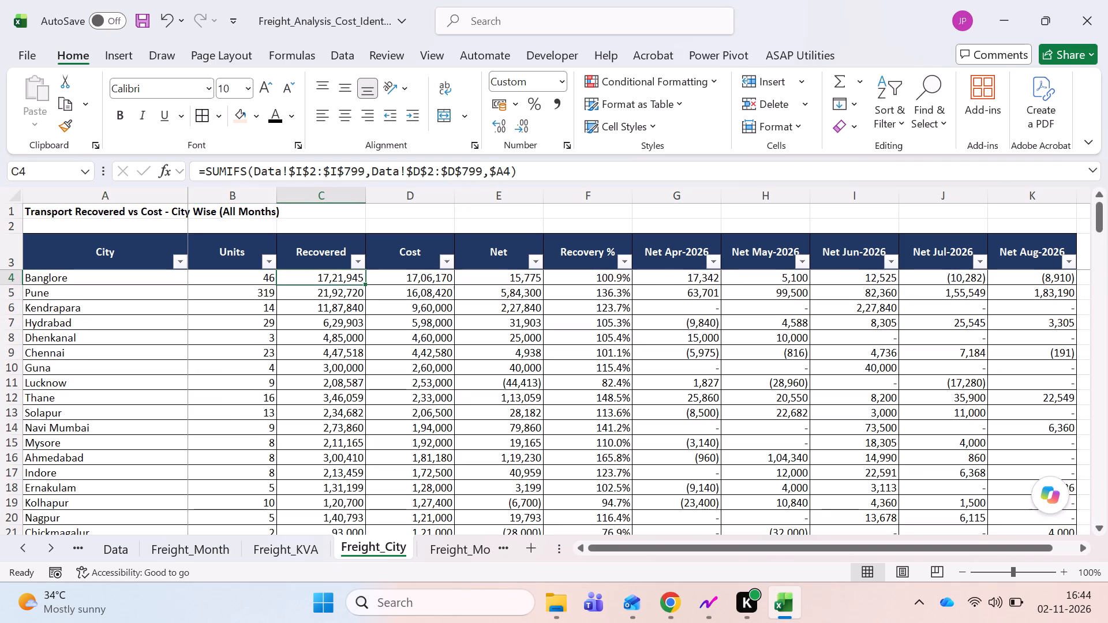
key(Left)
key(shift+Right)
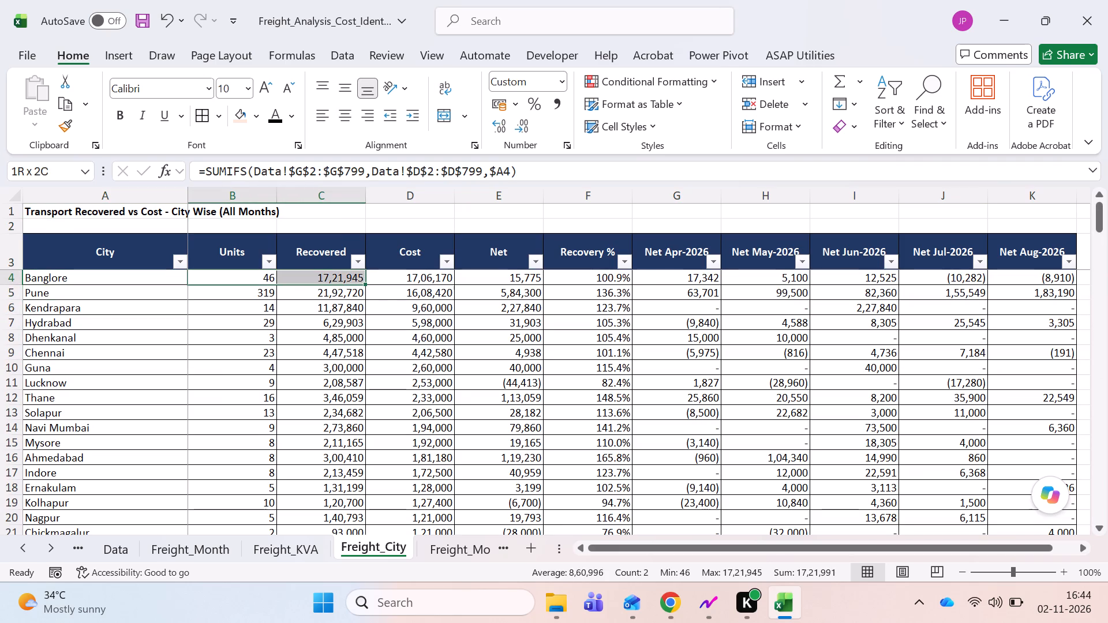
key(shift+Right)
key(ctrl+shift+Down)
key(shift+Up)
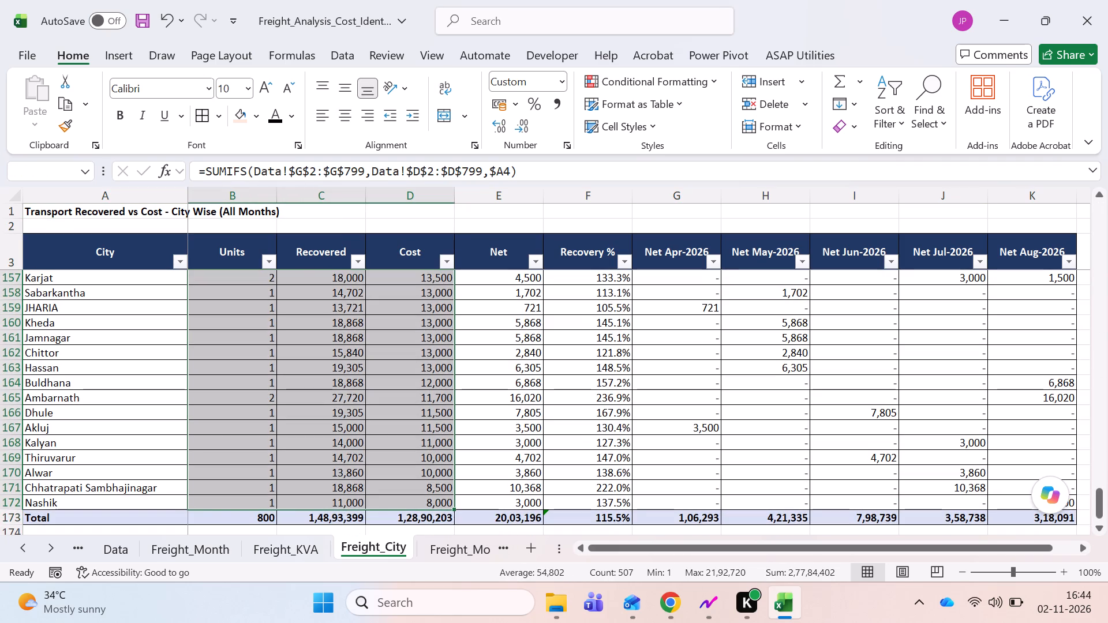
key(ctrl+c)
key(alt+e)
text(sv)
key(Return)
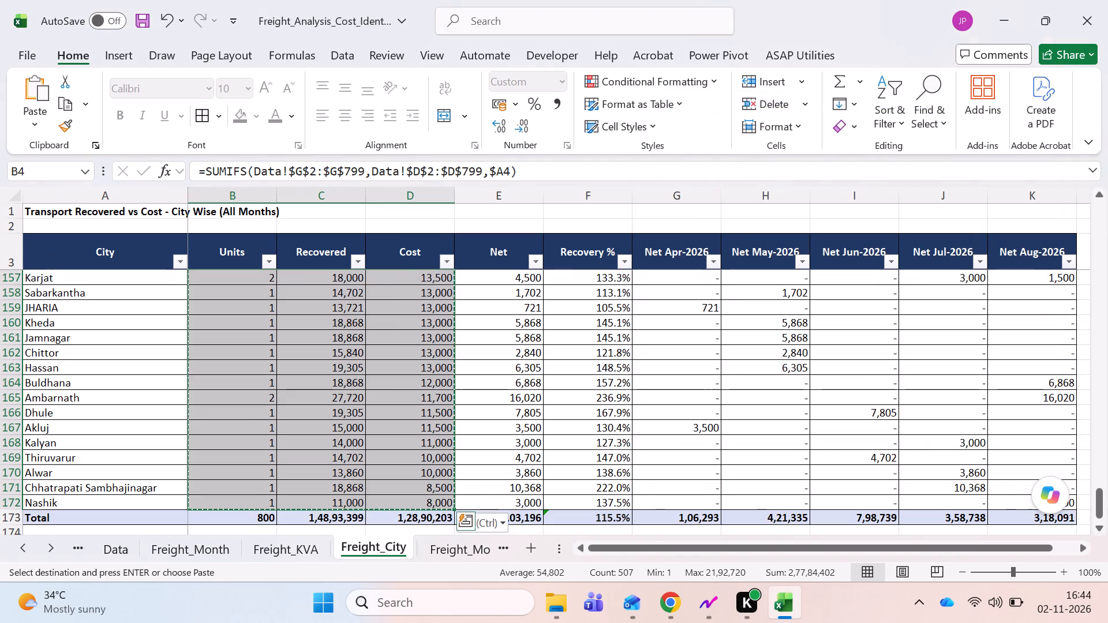
key(Escape)
Replace the Recovery % formula for Banglore in F4 of Freight_City with =C4/D4.
key(Up)
key(Down)
key(Right)
key(Right)
key(Right)
key(Right)
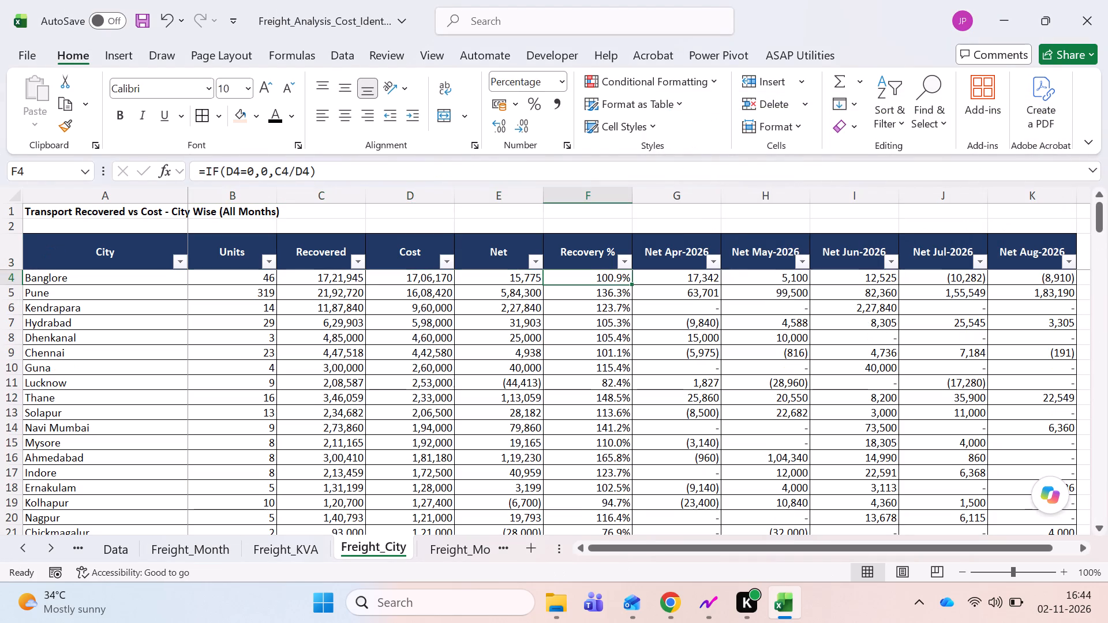
key(F2)
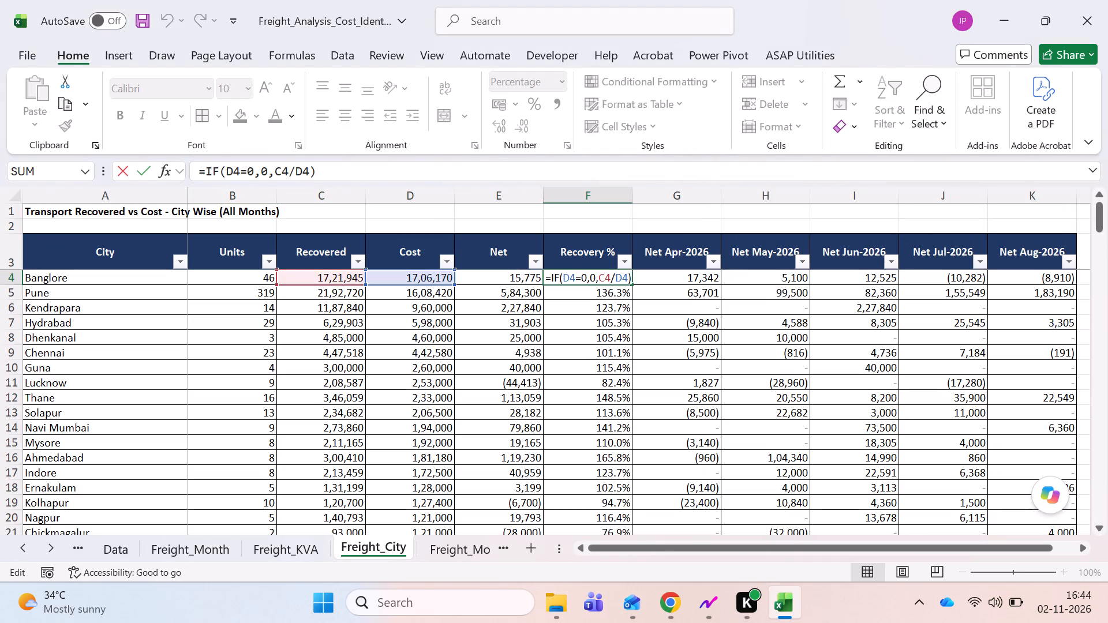
key(Escape)
key(equal)
key(Left)
key(Left)
key(Left)
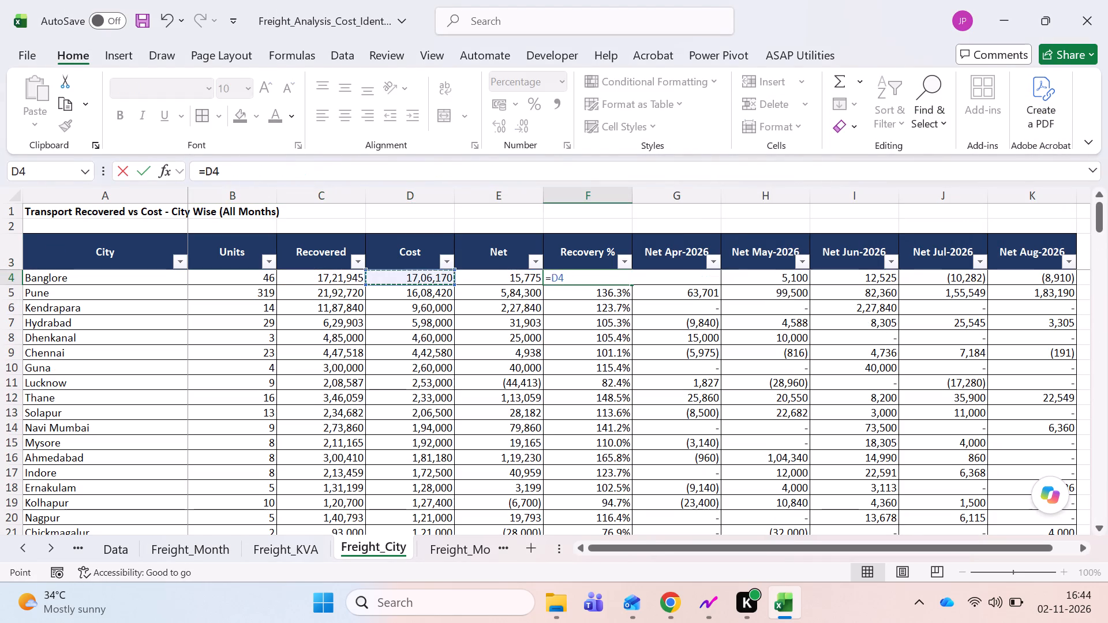
key(slash)
key(Left)
key(Left)
key(Return)
key(Up)
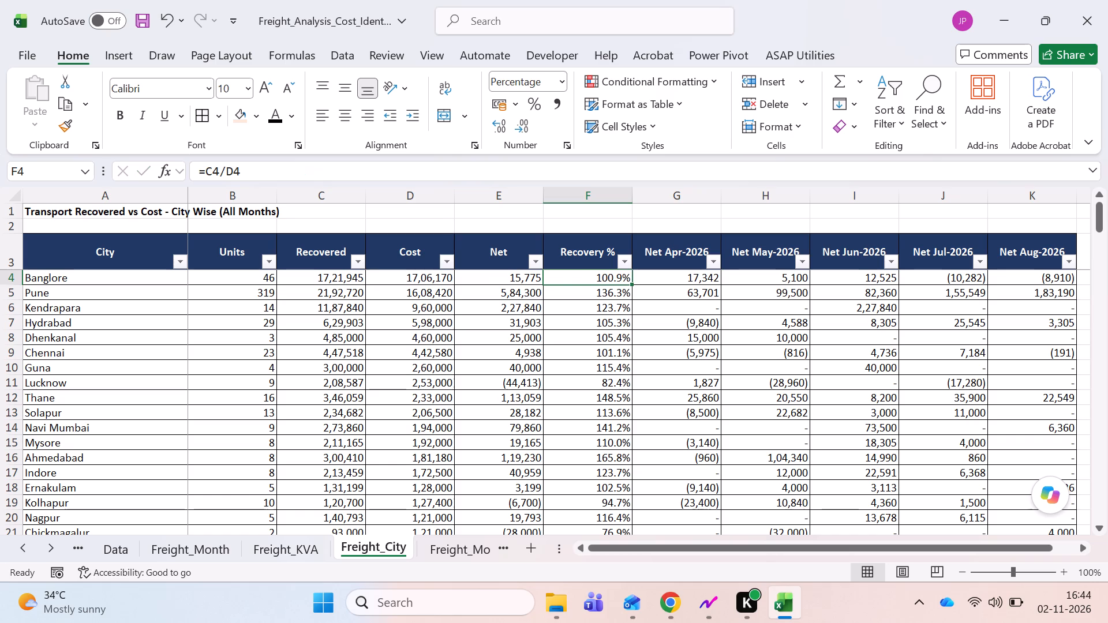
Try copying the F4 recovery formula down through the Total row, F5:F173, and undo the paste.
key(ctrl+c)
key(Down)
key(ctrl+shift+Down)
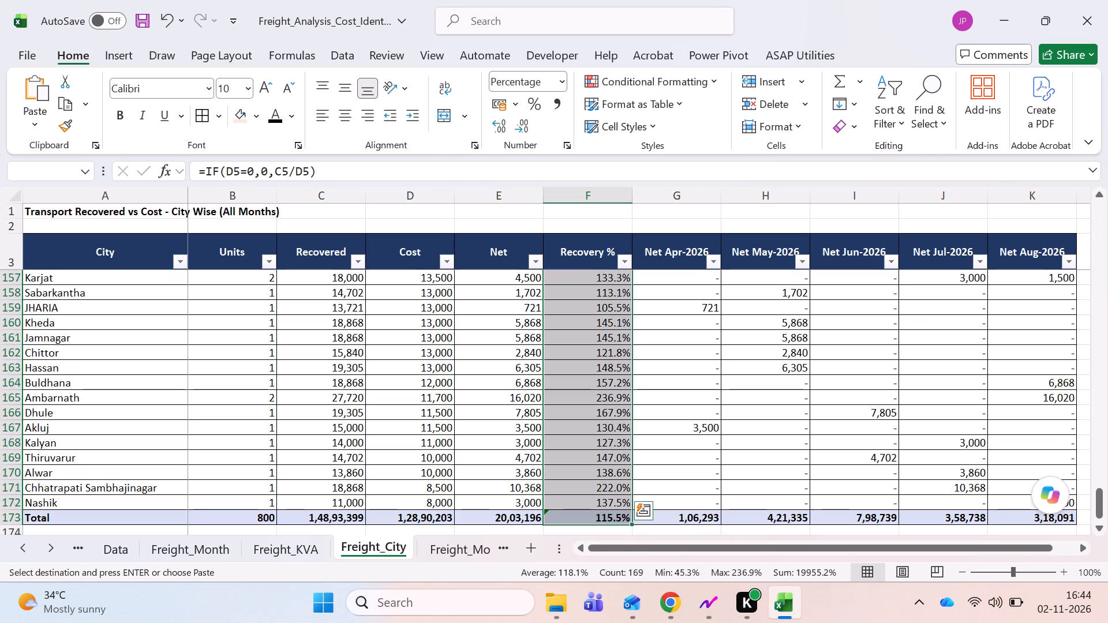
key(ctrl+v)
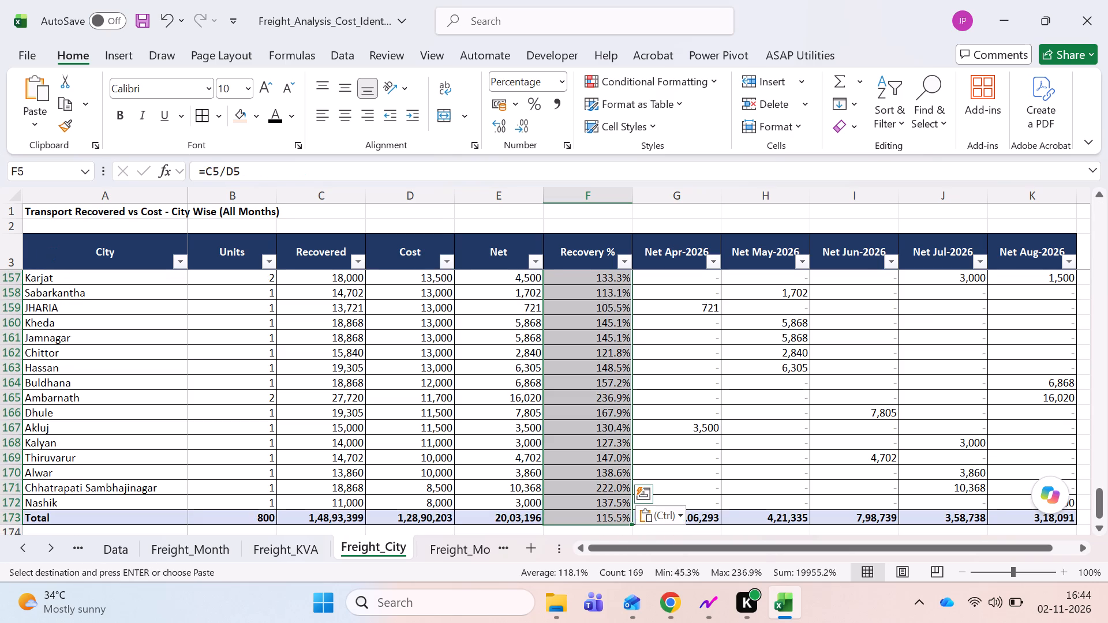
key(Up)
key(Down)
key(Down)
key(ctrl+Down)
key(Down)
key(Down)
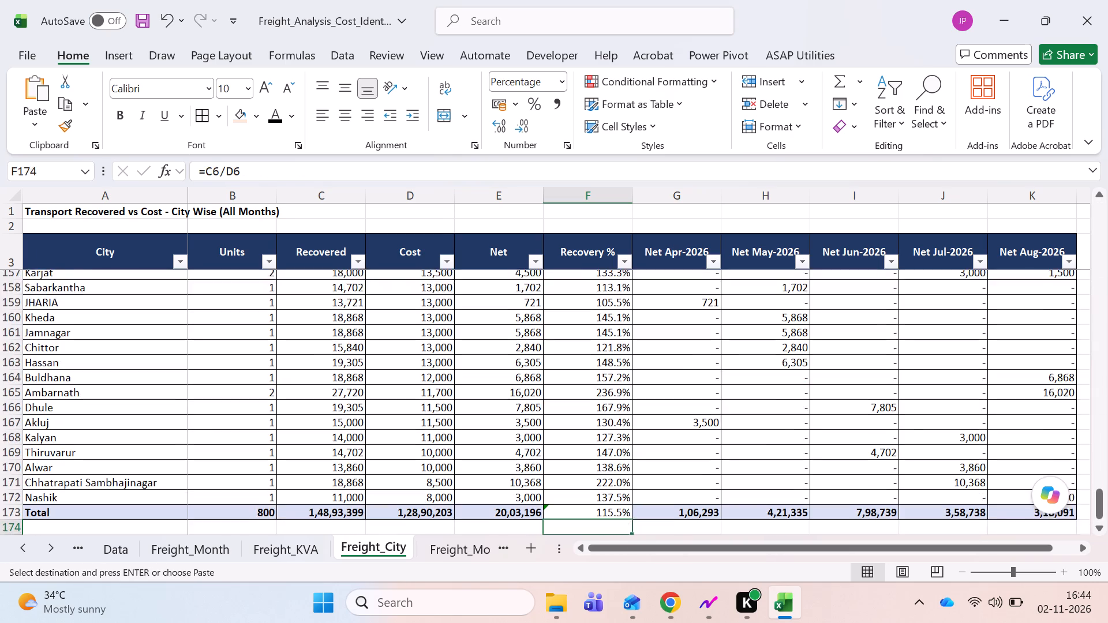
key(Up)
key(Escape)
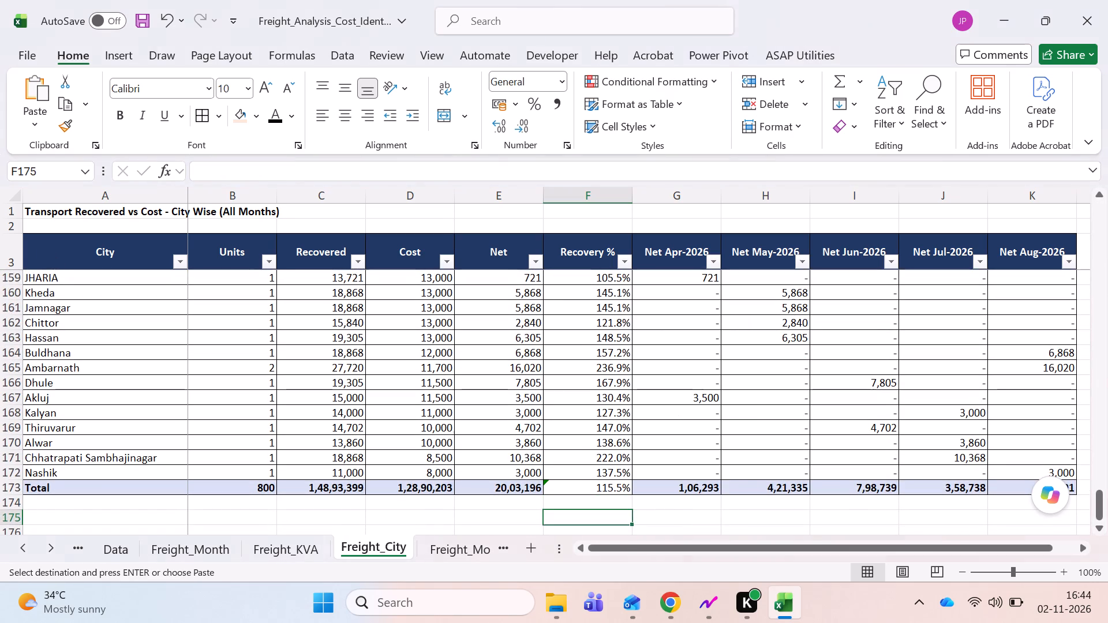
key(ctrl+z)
Copy the F4 recovery formula down the city rows F5:F172, excluding the Total row.
key(ctrl+Up)
key(Down)
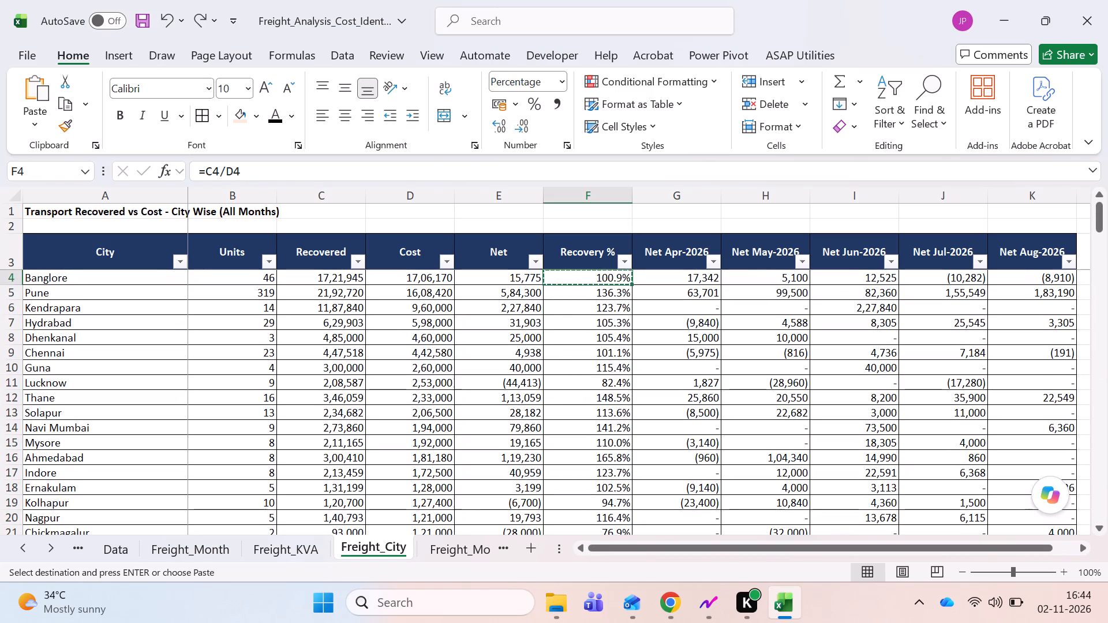
key(ctrl+c)
key(Down)
key(ctrl+shift+Down)
key(shift+Up)
key(ctrl+v)
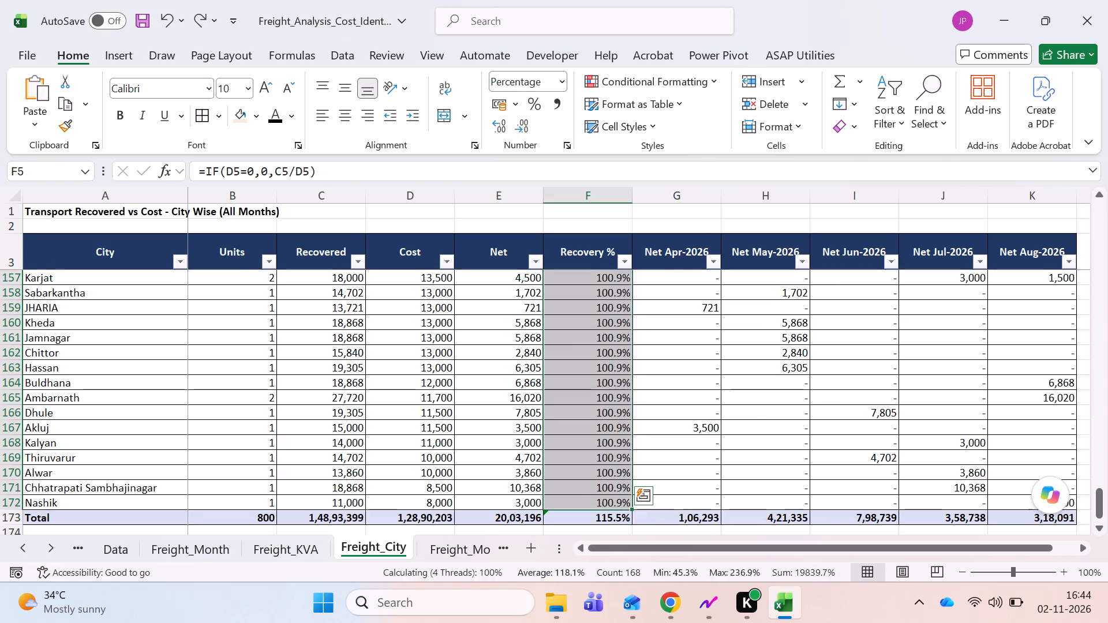
Set the Total row's Recovery % in F173 to =C173/D173 and save the workbook.
key(ctrl+Down)
key(equal)
key(Left)
key(Left)
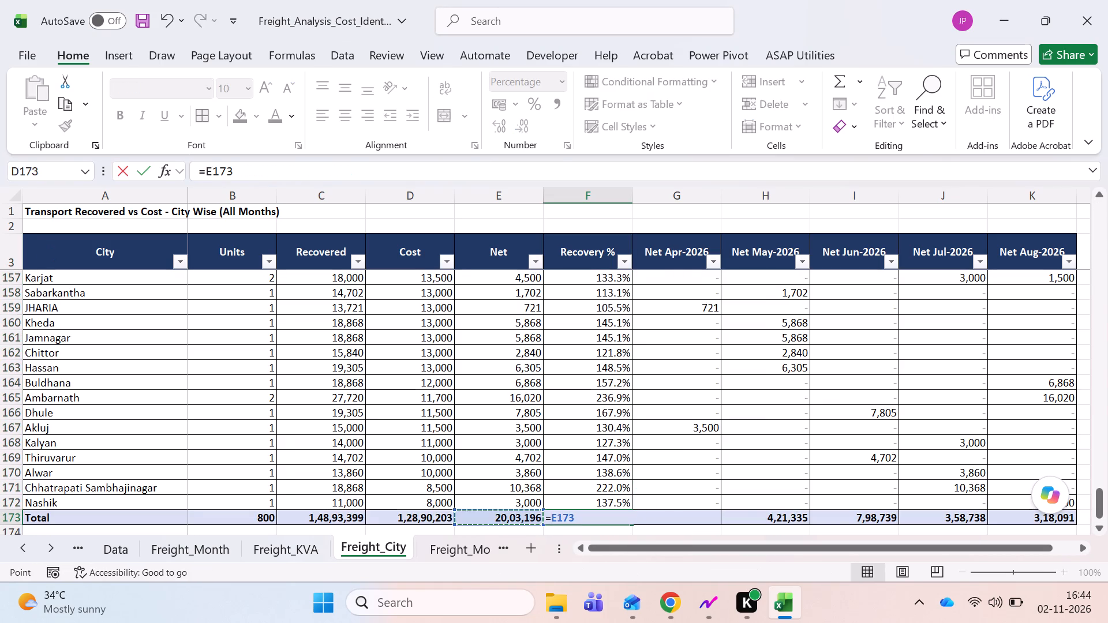
key(Left)
key(slash)
key(Left)
key(Left)
key(Return)
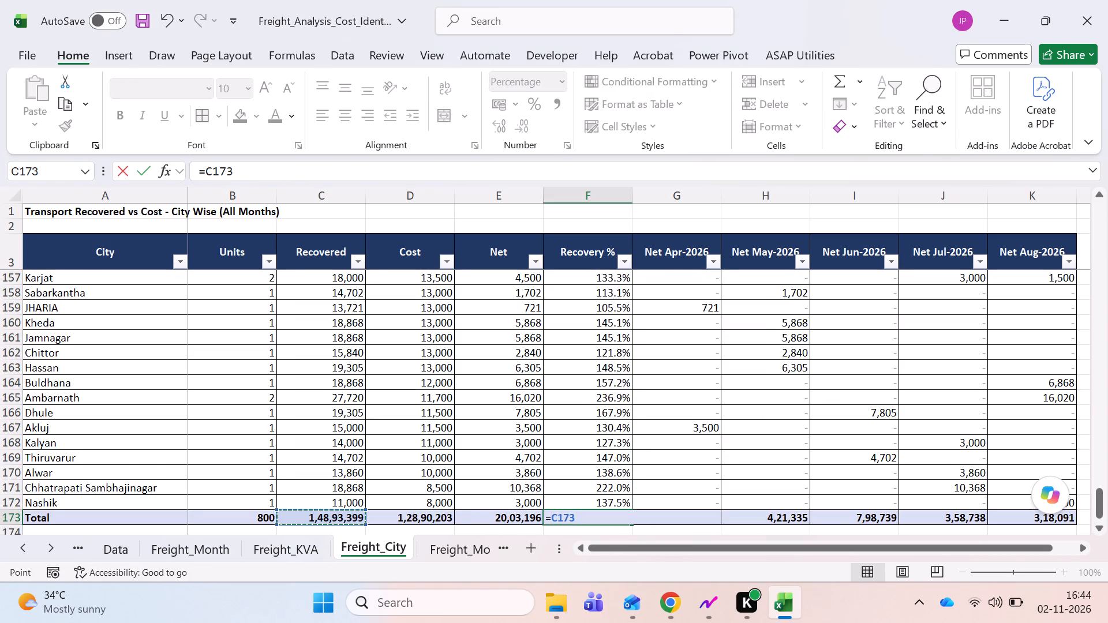
key(Up)
key(ctrl+s)
Replace the monthly Net formulas for Apr-2026 to Aug-2026 in G4:K172 of Freight_City with their values and save the workbook.
key(ctrl+Up)
key(Down)
key(Right)
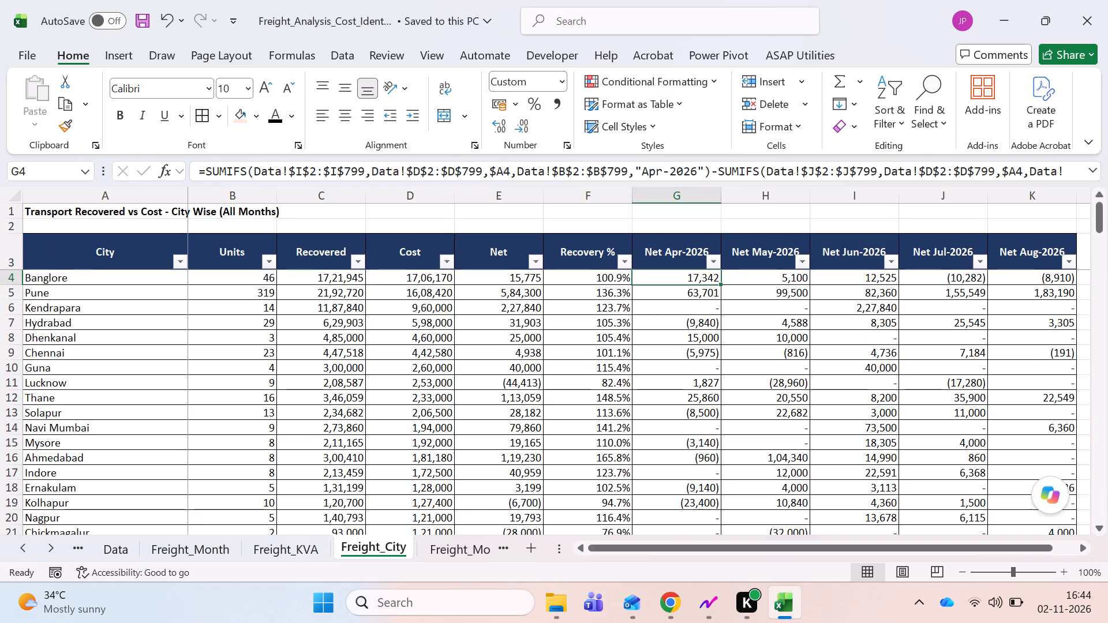
key(shift+Right)
key(shift+Right)
key(shift+Right)
key(shift+Right)
key(shift+Right)
key(shift+Right)
key(shift+Left)
key(shift+Left)
key(ctrl+shift+Down)
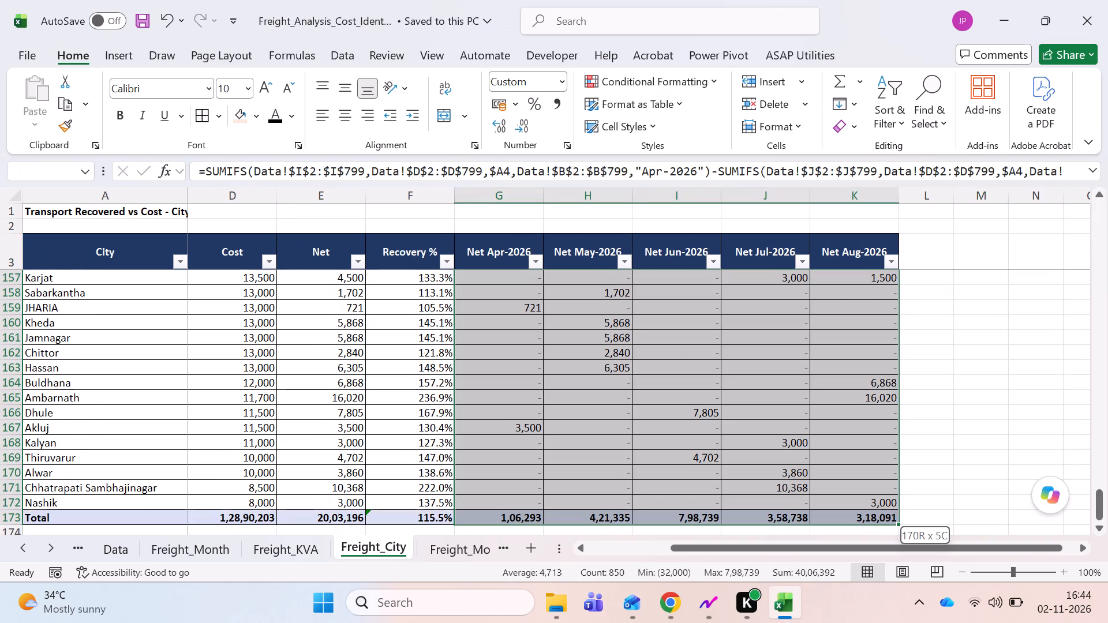
key(Escape)
key(shift+Up)
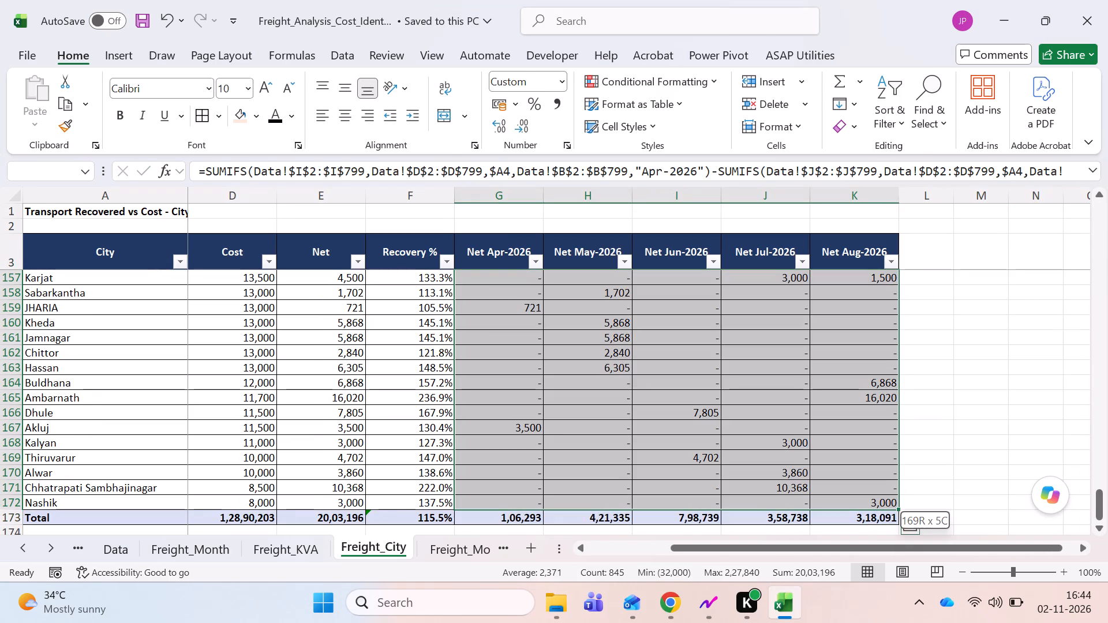
key(ctrl+c)
key(alt+e)
text(sv)
key(Return)
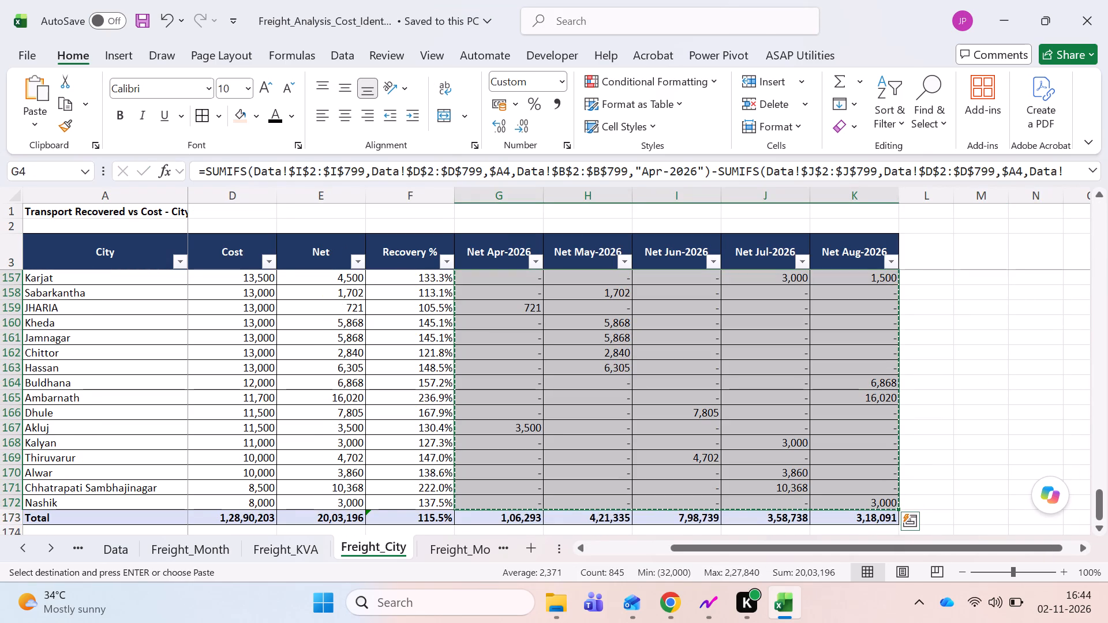
key(Escape)
key(ctrl+Up)
key(Down)
key(Down)
key(Up)
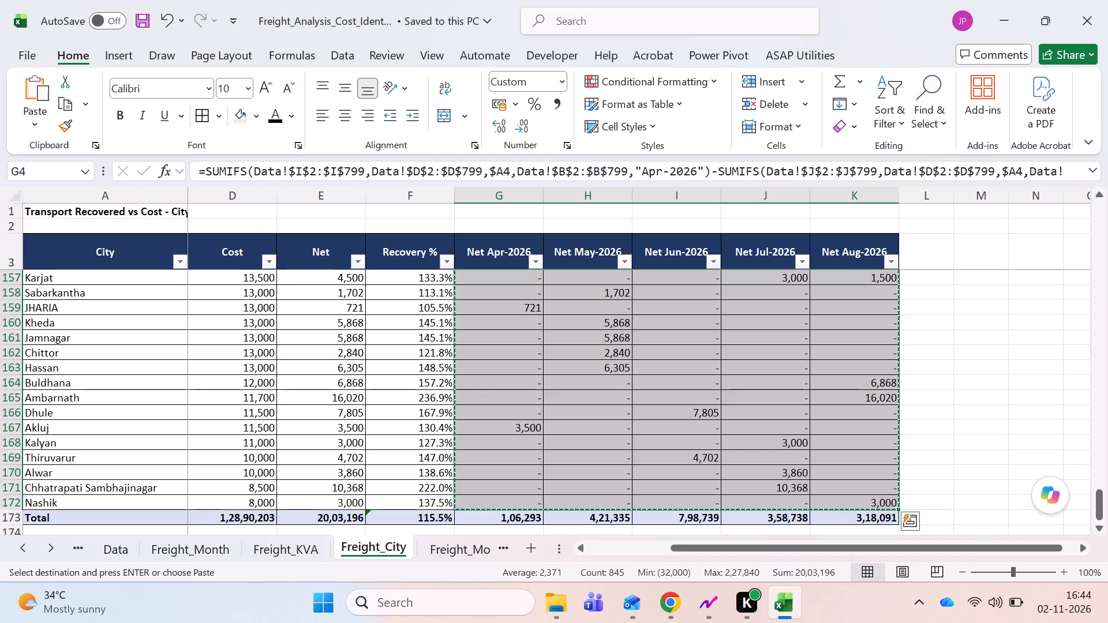
key(Up)
key(ctrl+Left)
key(ctrl+s)
Fit the height of header row 4 on Freight_Month_City_KVA to its wrapped header text.
key(ctrl+Page_Down)
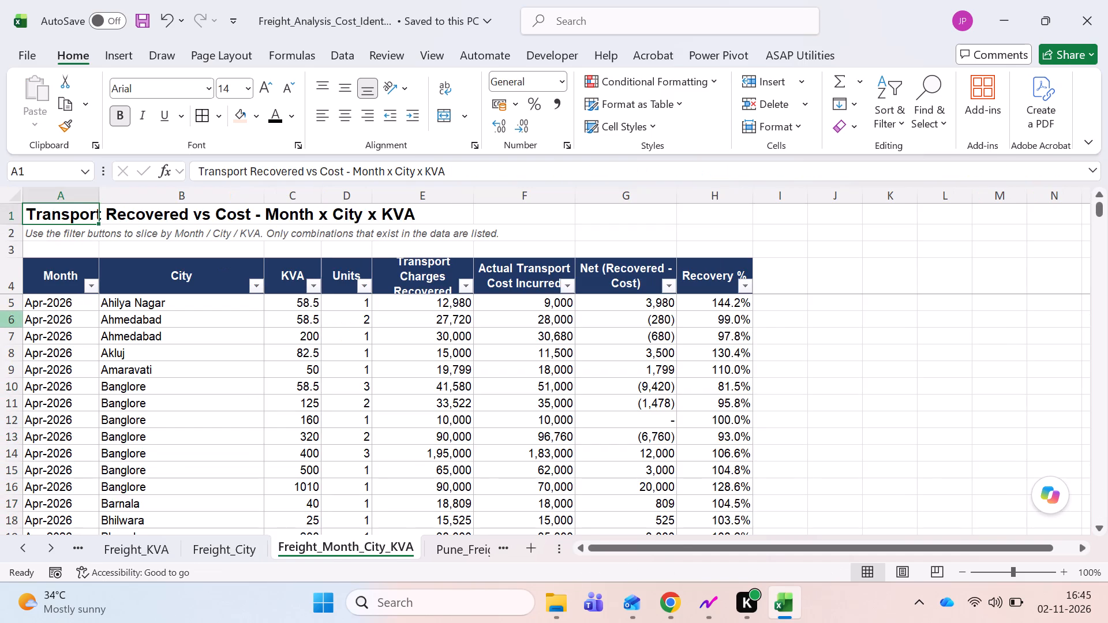
click(14, 290)
drag(14, 290, 0, 322)
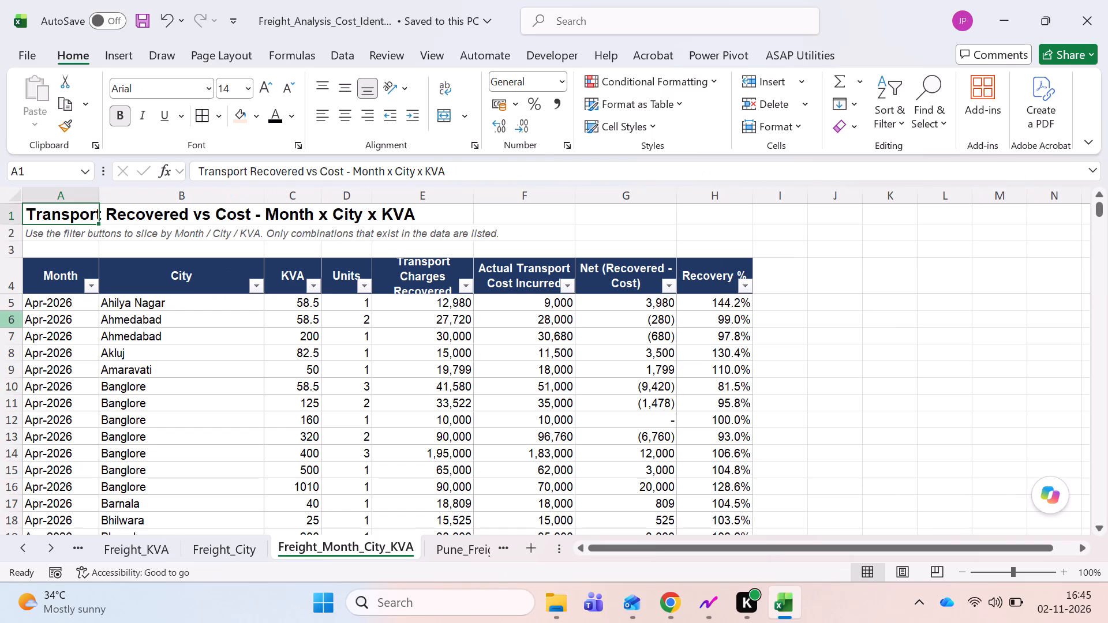
drag(0, 322, 16, 295)
click(16, 295)
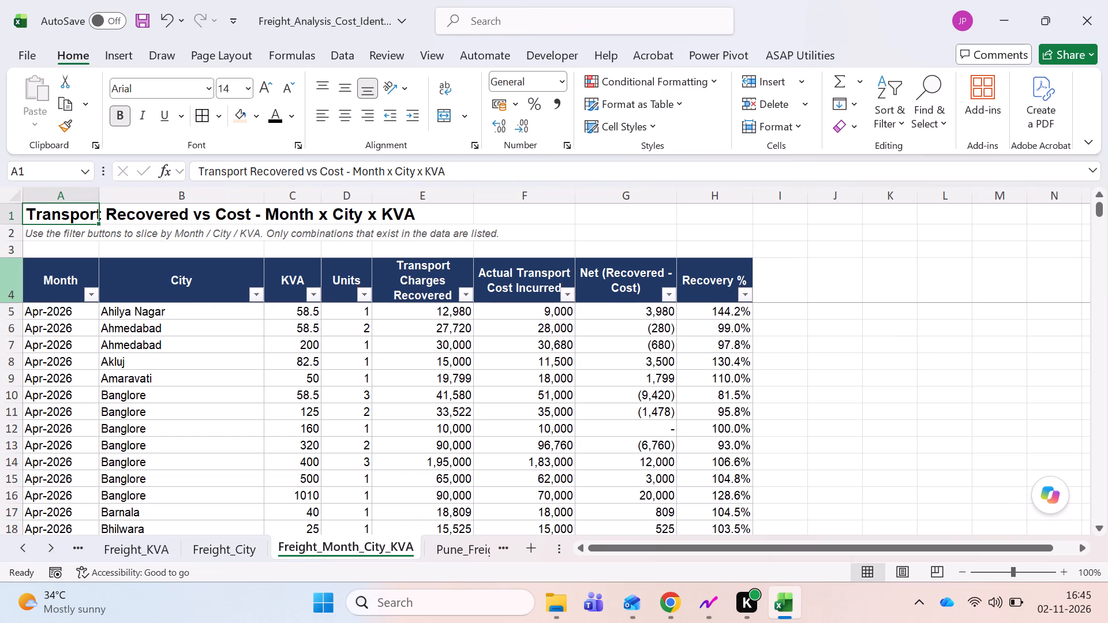
Set the entire Freight_Month_City_KVA sheet to Calibri, size 10.
click(126, 333)
click(10, 189)
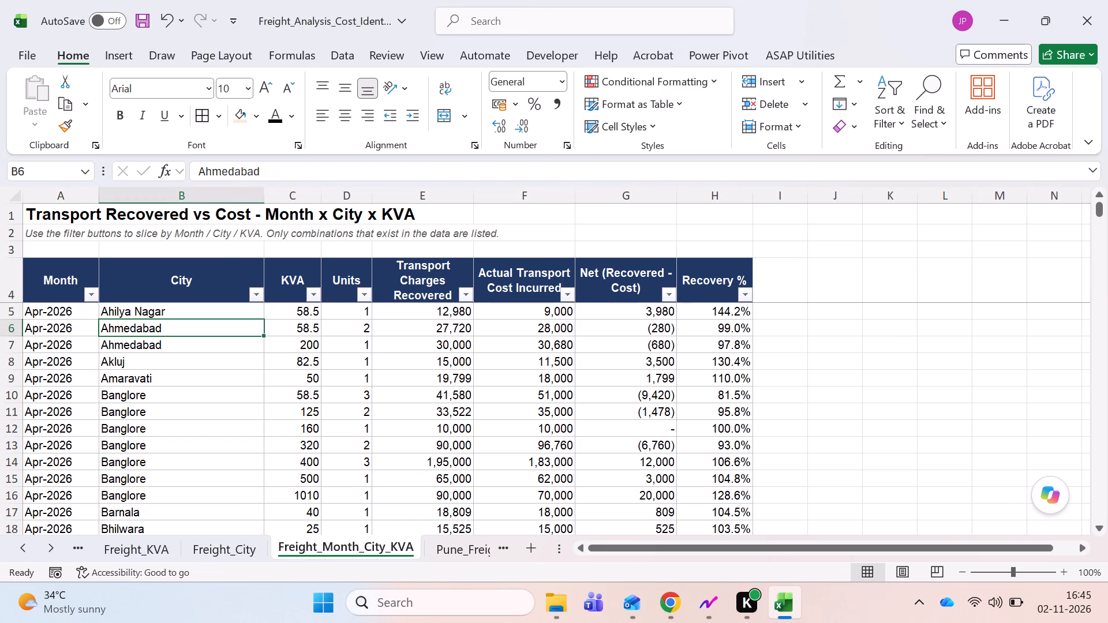
click(148, 87)
text(cali)
key(Return)
click(227, 89)
text(10)
key(Return)
click(188, 330)
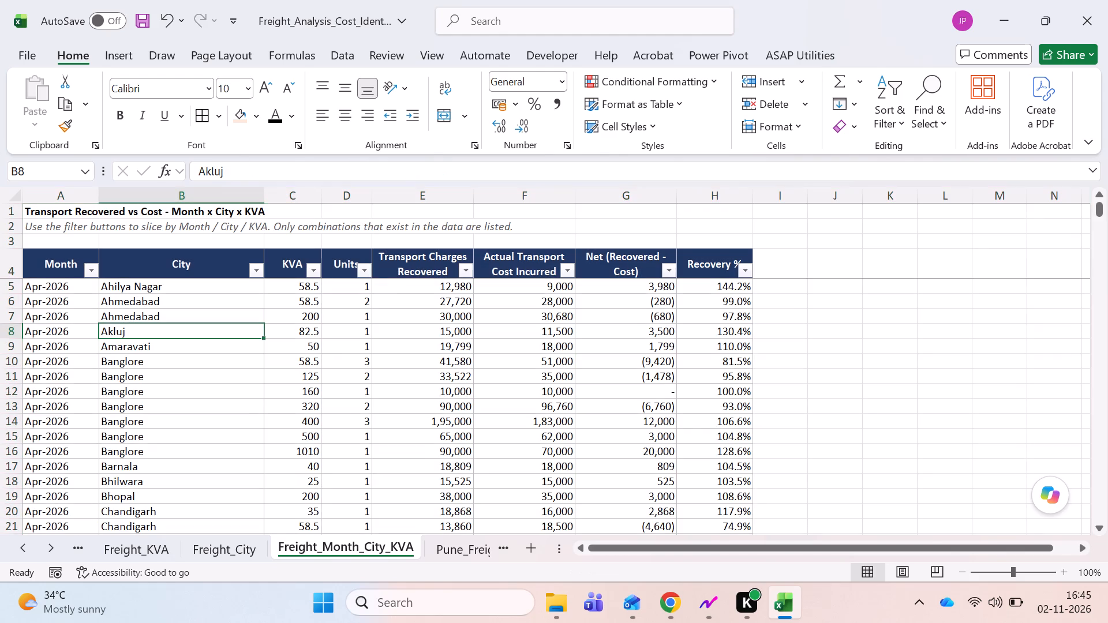
Delete row 2, containing the italic filter note, from Freight_Month_City_KVA.
click(9, 224)
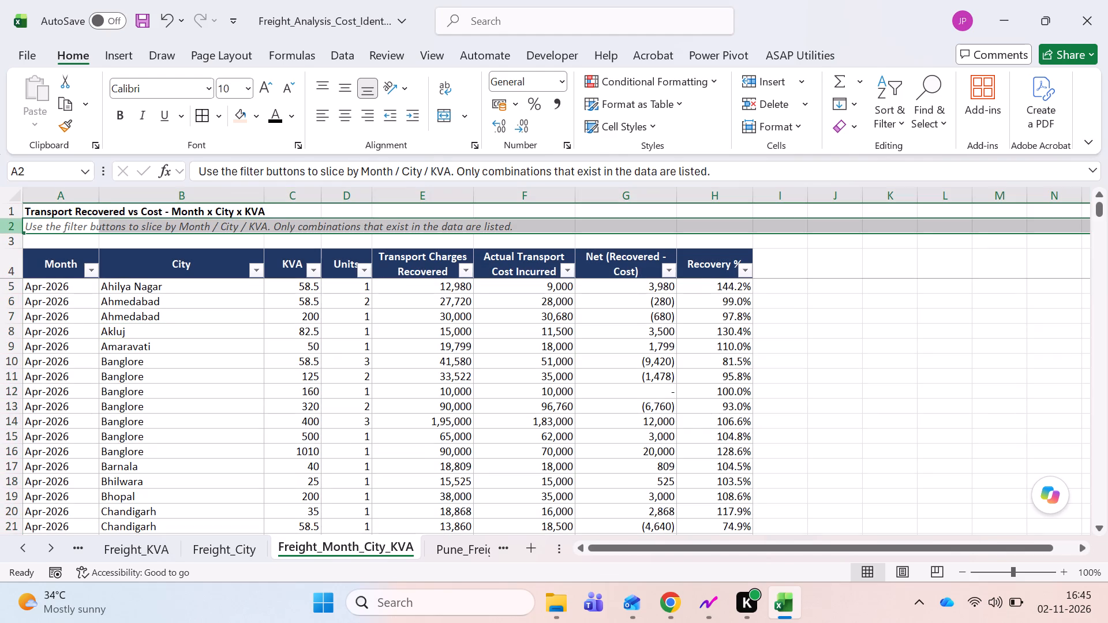
key(ctrl+minus)
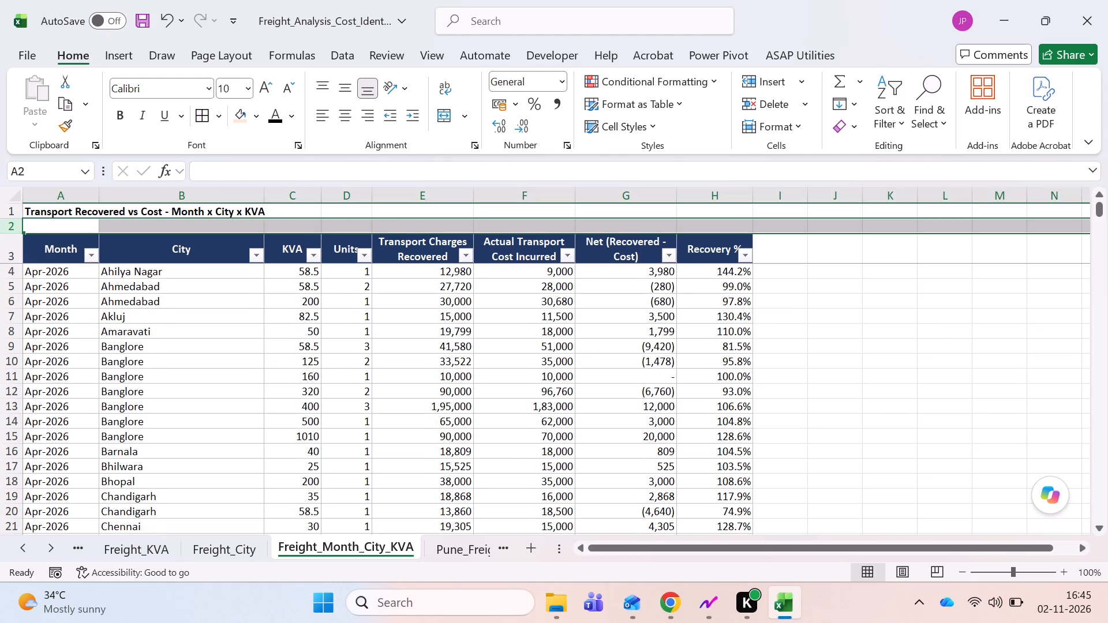
Change the A1 title to "Transport Recovered vs Incurred - Month x City x KVA" and save the workbook.
click(49, 210)
click(340, 168)
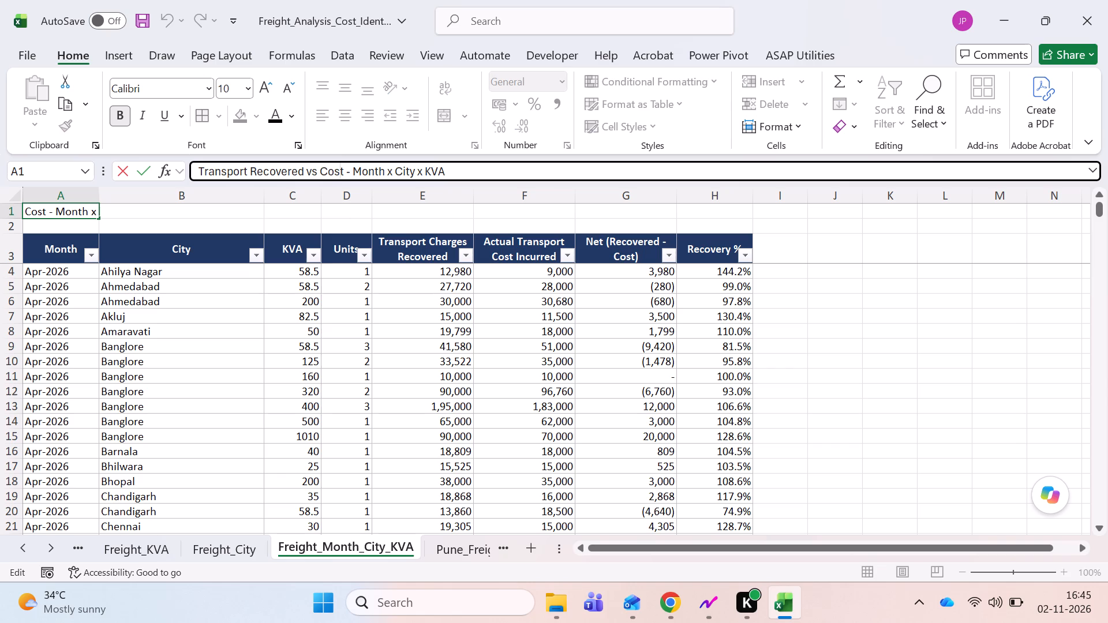
key(Right)
key(BackSpace)
key(BackSpace)
key(BackSpace)
key(BackSpace)
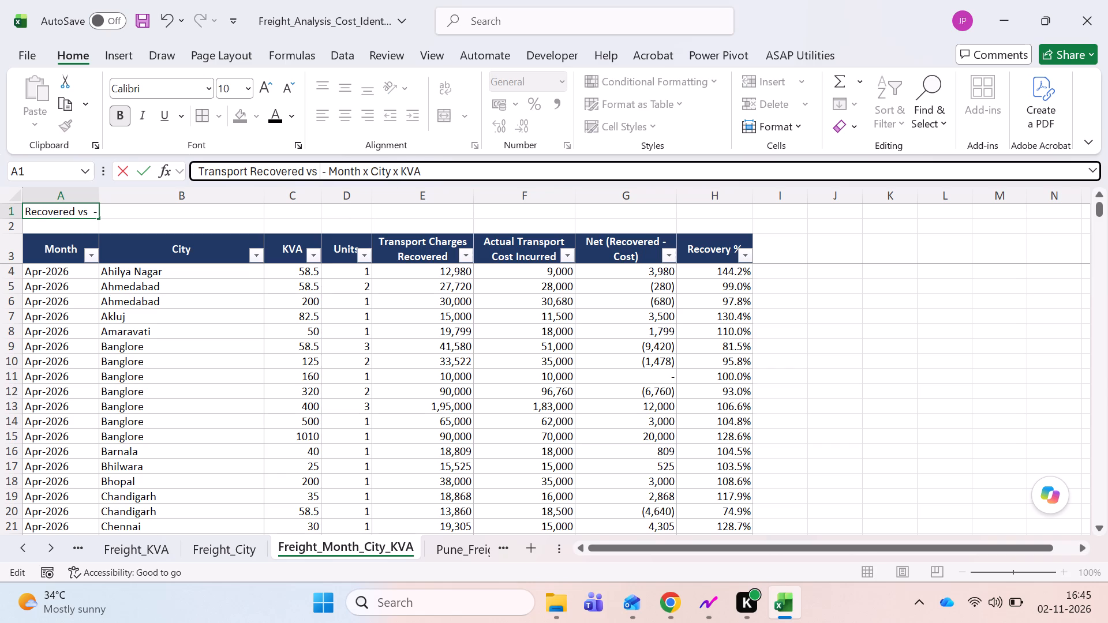
text(Incurred)
key(Return)
key(ctrl+s)
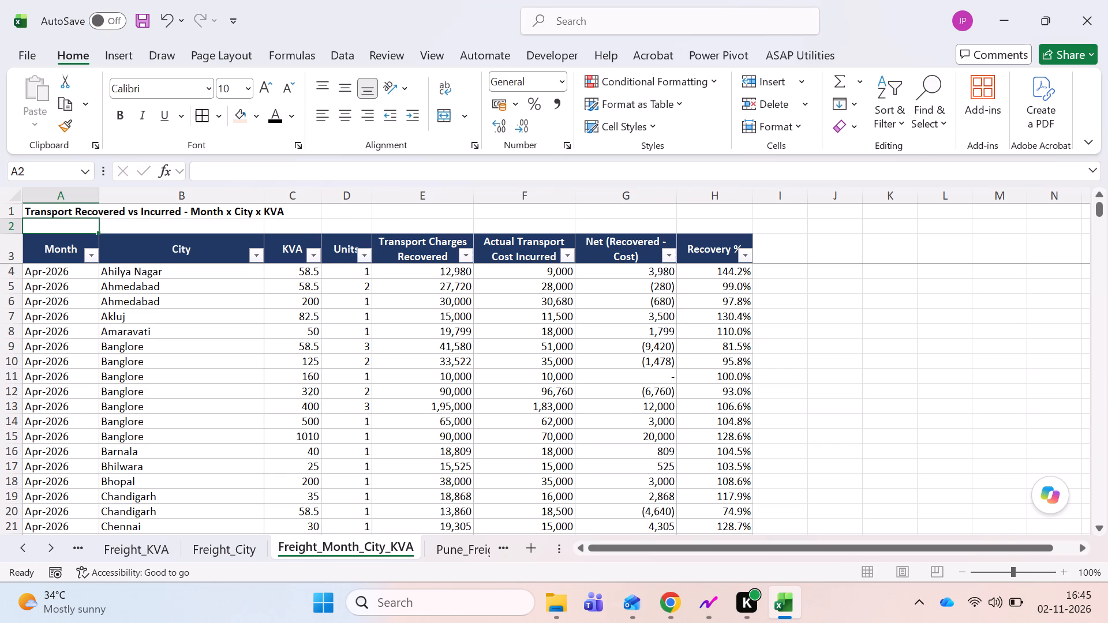
Autofit the width of the City column on Freight_Month_City_KVA.
double_click(271, 196)
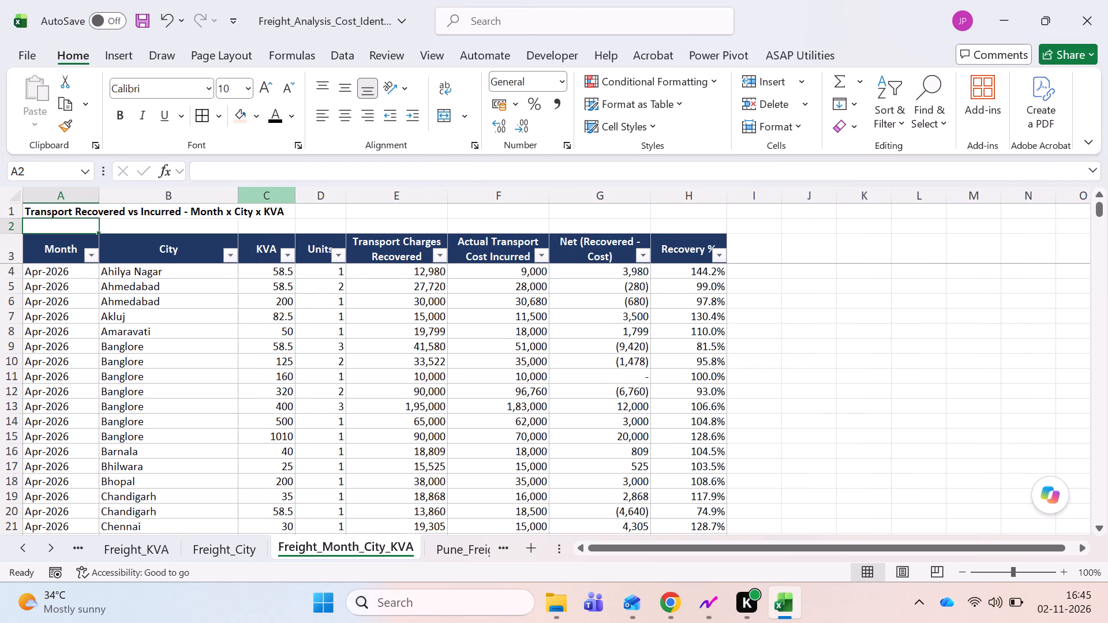
Convert the Units, Transport Charges Recovered and Actual Transport Cost Incurred formulas in D4:F469 of Freight_Month_City_KVA to static values.
click(282, 278)
click(325, 273)
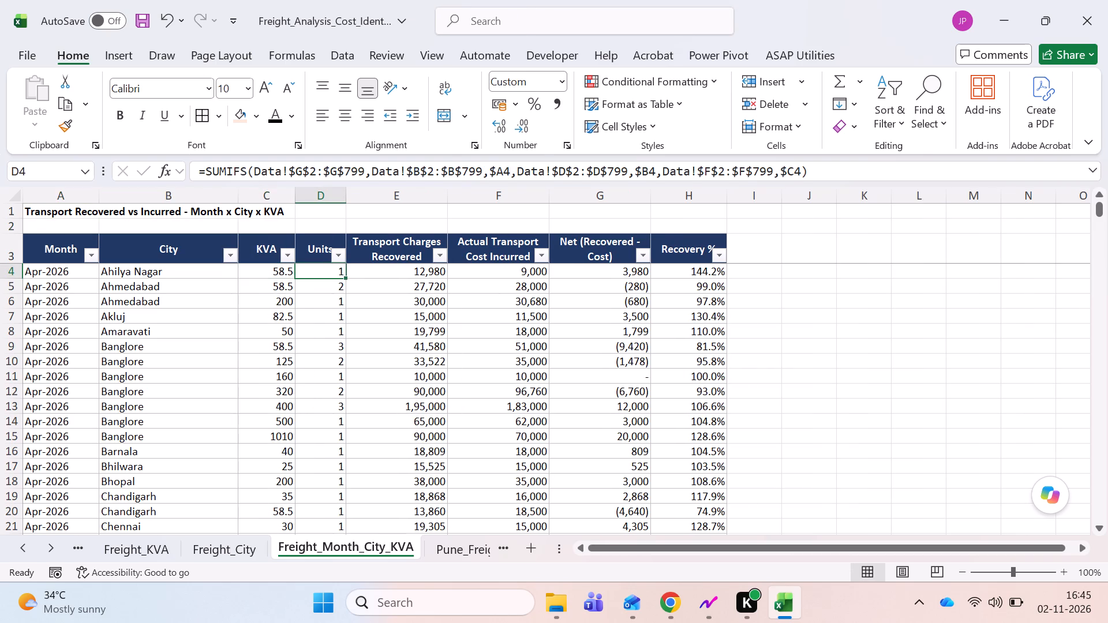
key(Right)
key(Left)
key(shift+Right)
key(shift+Right)
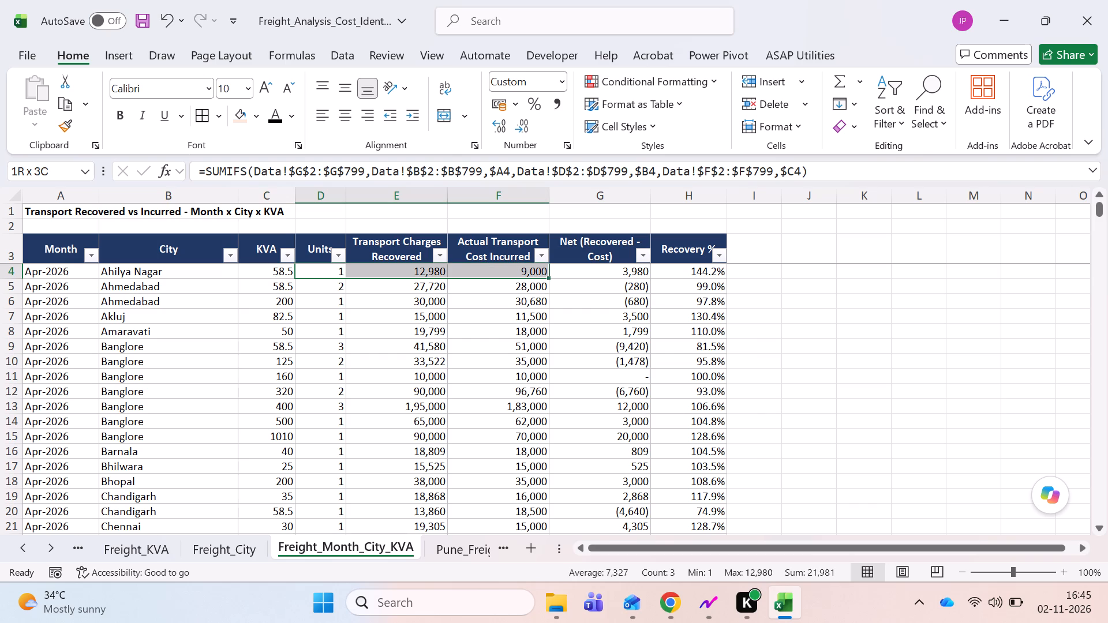
key(ctrl+shift+Down)
key(shift+Up)
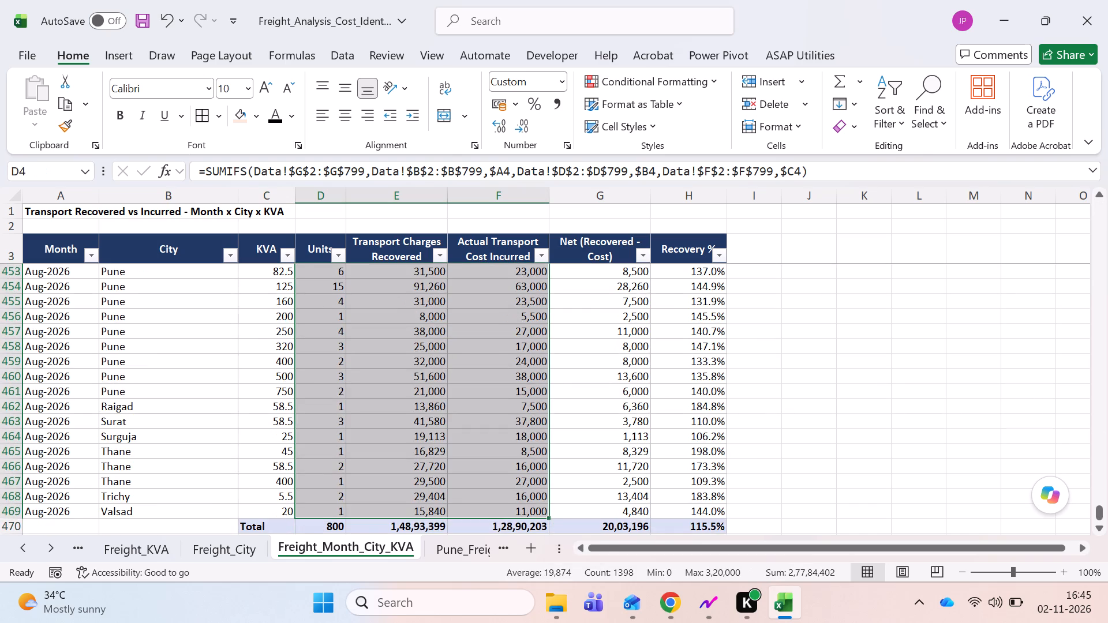
key(ctrl+c)
key(alt+e)
text(sv)
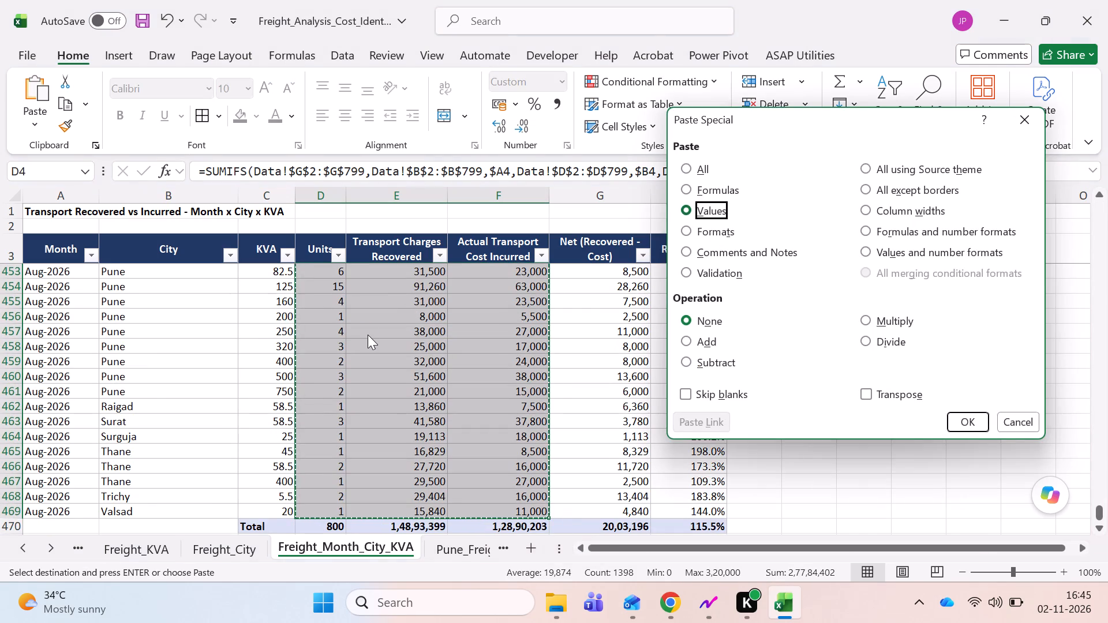
key(Return)
key(Escape)
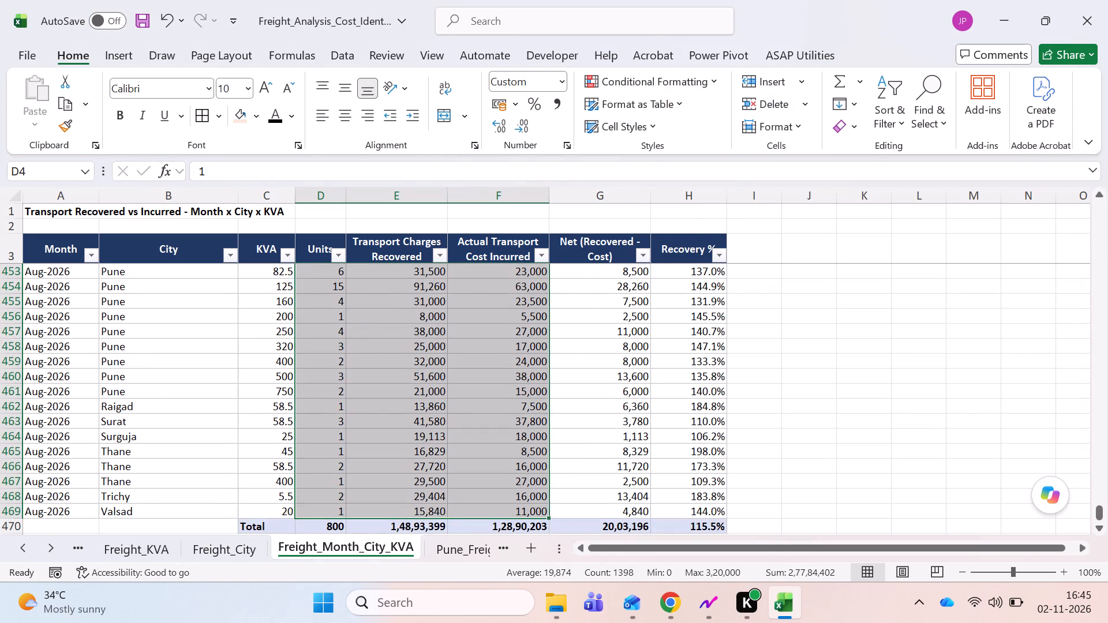
Replace the Recovery % formula in H4 of Freight_Month_City_KVA with =E4/F4.
key(Up)
key(Down)
key(Down)
key(Right)
key(Right)
key(Right)
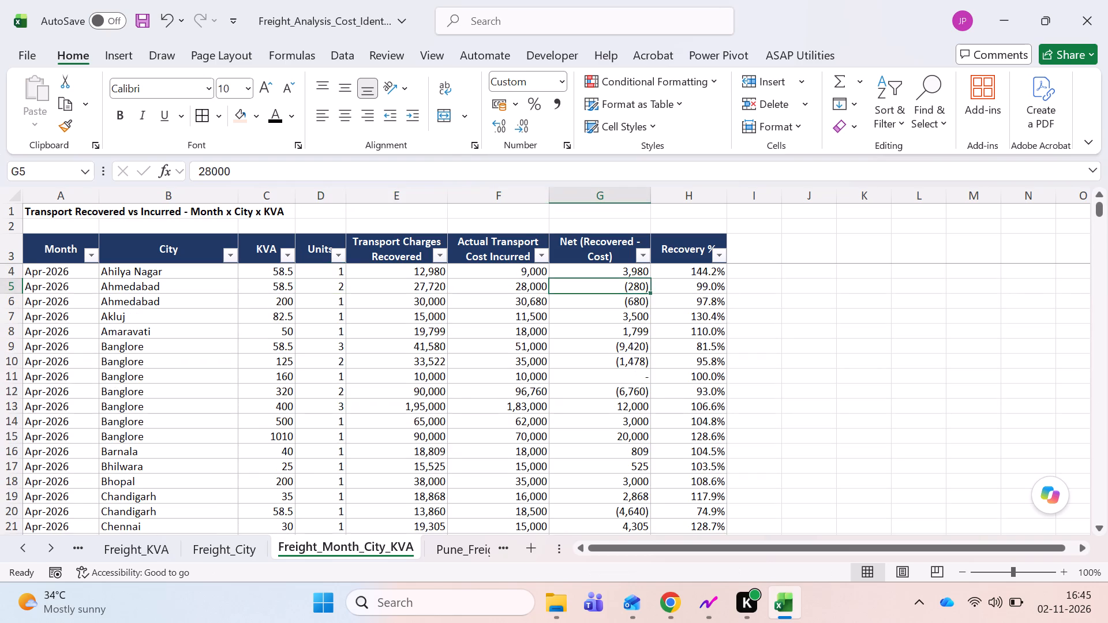
key(Up)
key(Right)
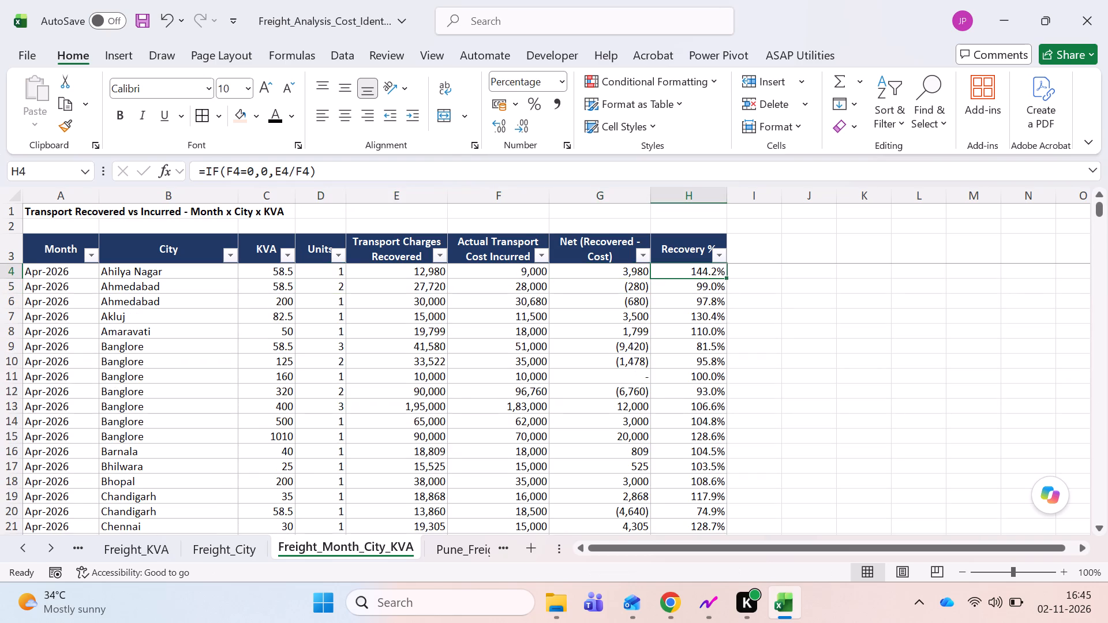
key(F2)
key(Escape)
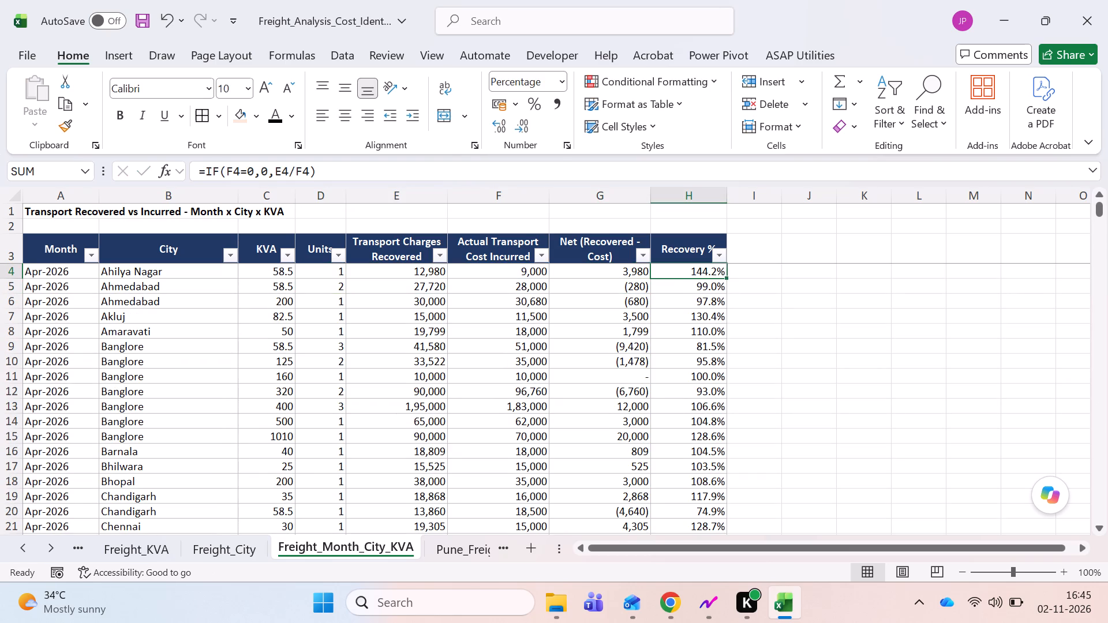
key(equal)
key(Left)
key(Left)
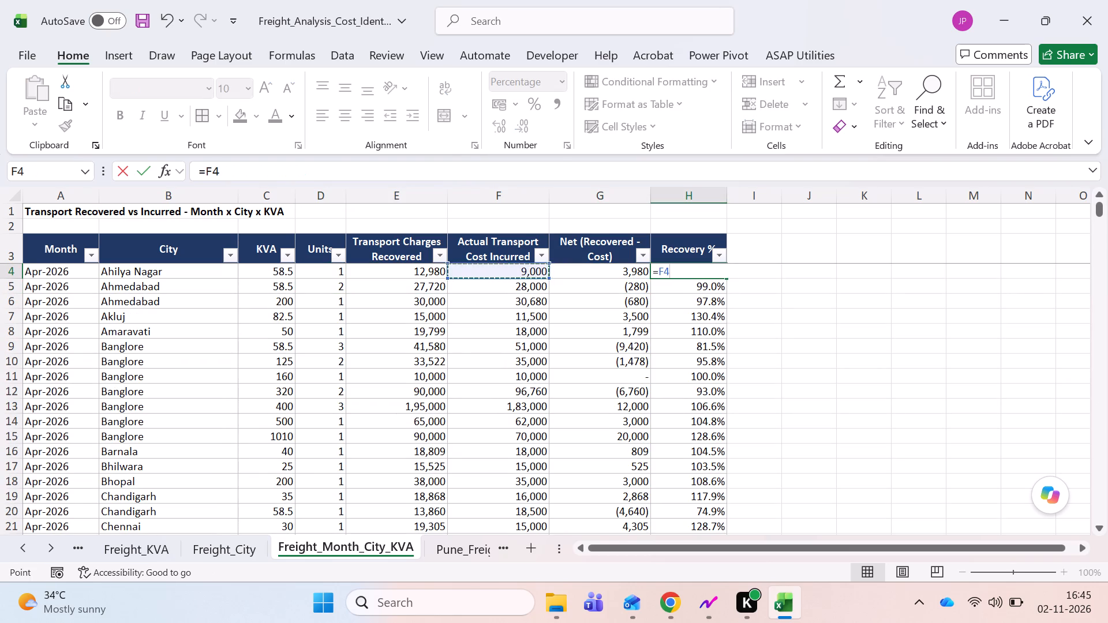
key(Left)
key(slash)
key(Left)
key(Left)
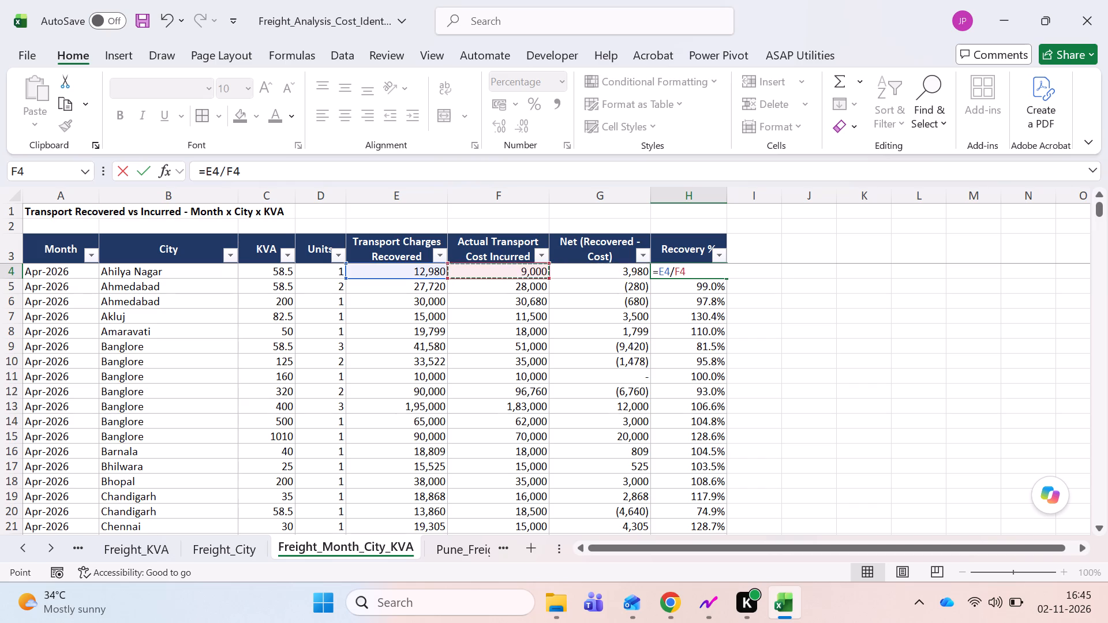
key(Return)
Copy the H4 Recovery % formula into H5:H469, excluding the Total row.
key(Up)
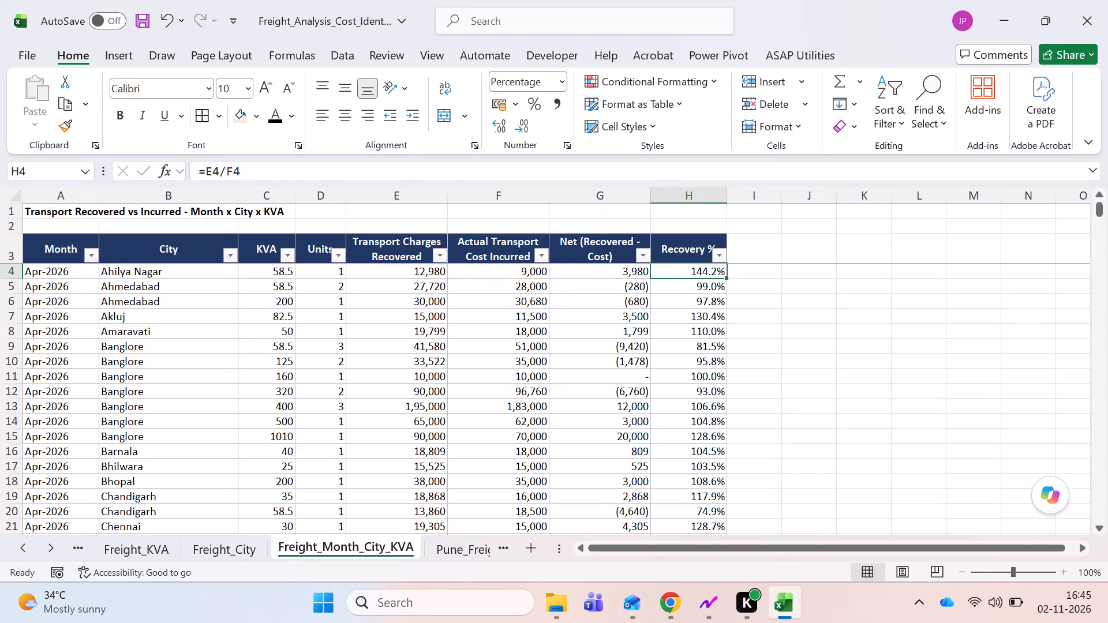
key(ctrl+c)
key(Down)
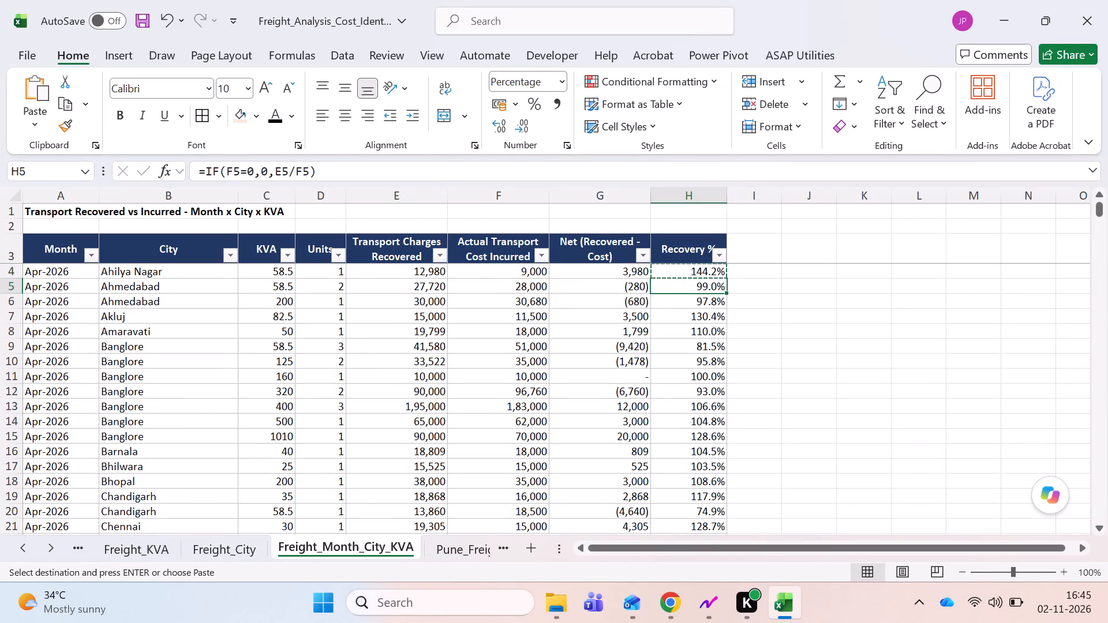
key(ctrl+shift+Down)
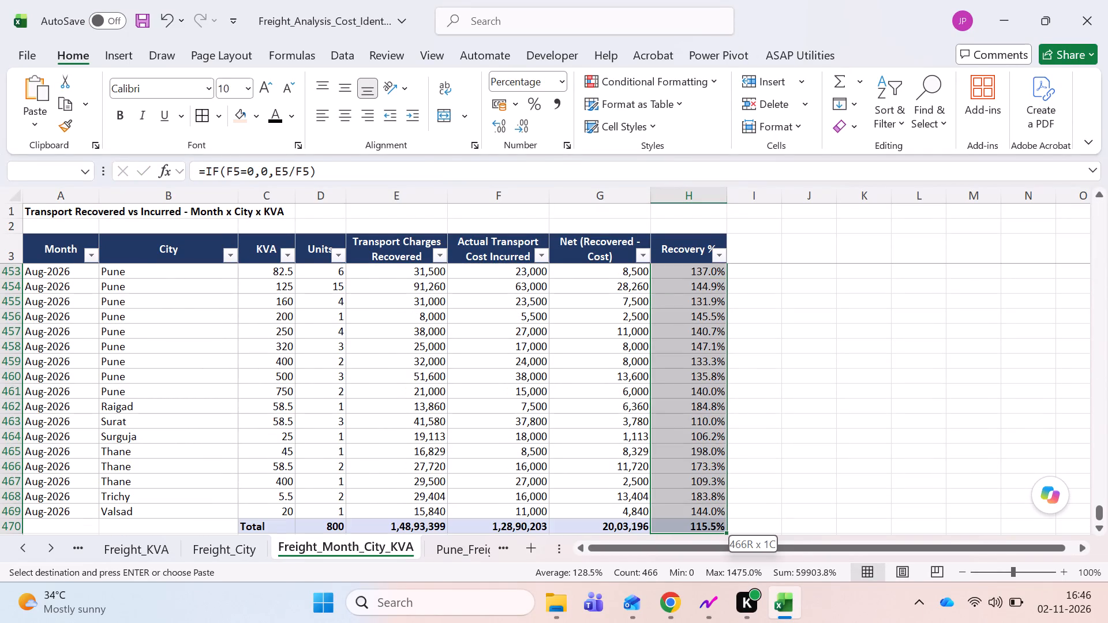
key(shift+Up)
key(ctrl+v)
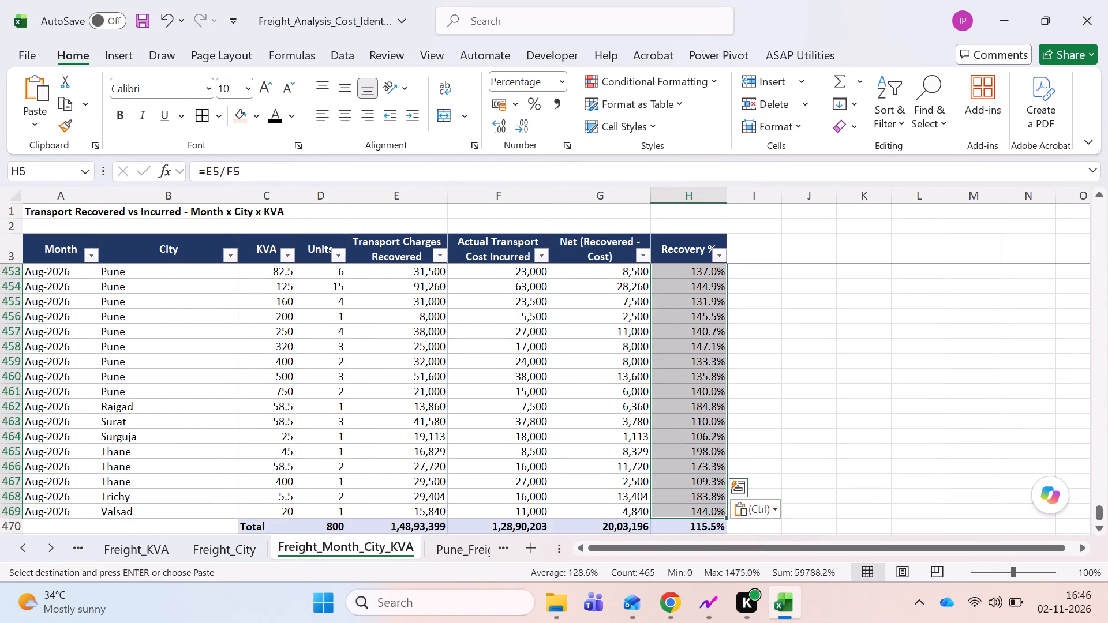
Replace the Total row's Recovery % formula in H470 with =E470/F470 and save the workbook.
scroll(619, 483, down, 1)
click(690, 381)
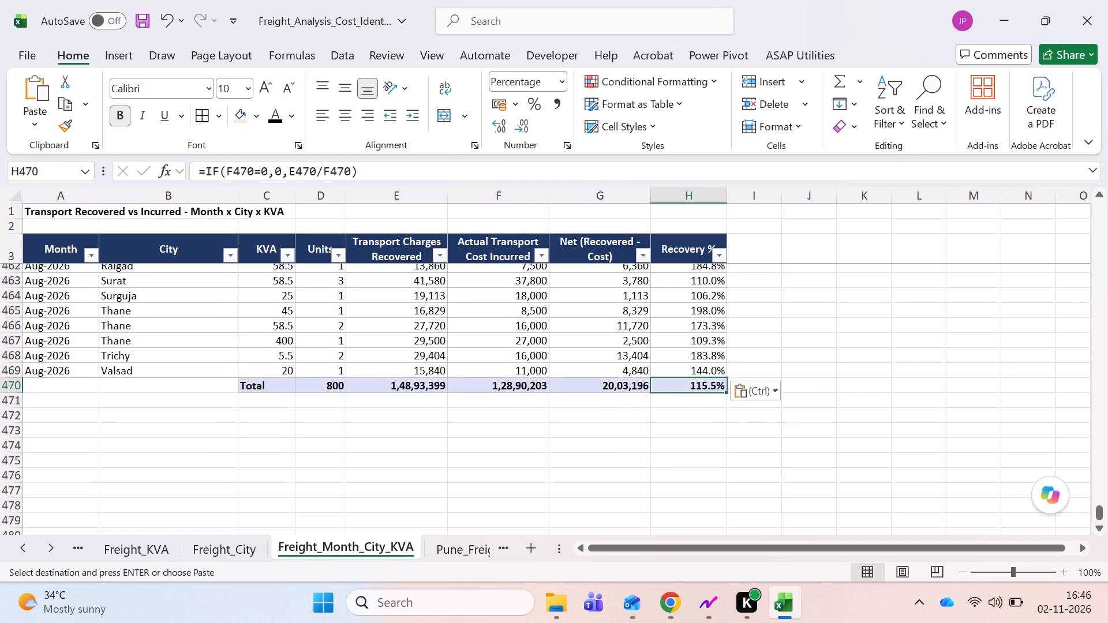
key(Up)
key(Down)
key(equal)
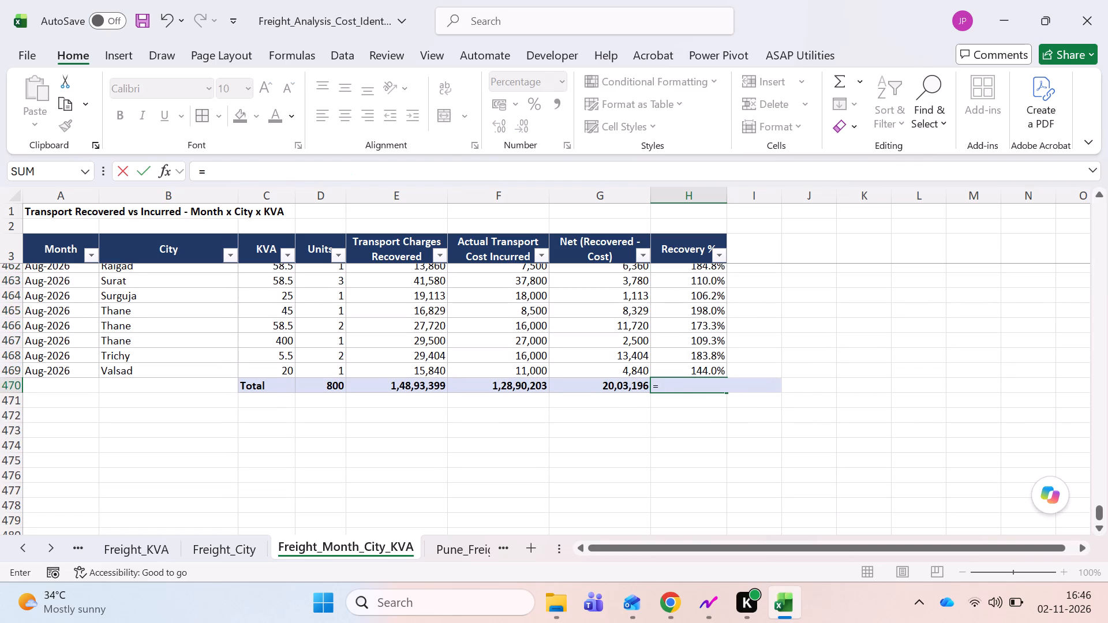
key(Left)
key(Left)
key(Left)
key(slash)
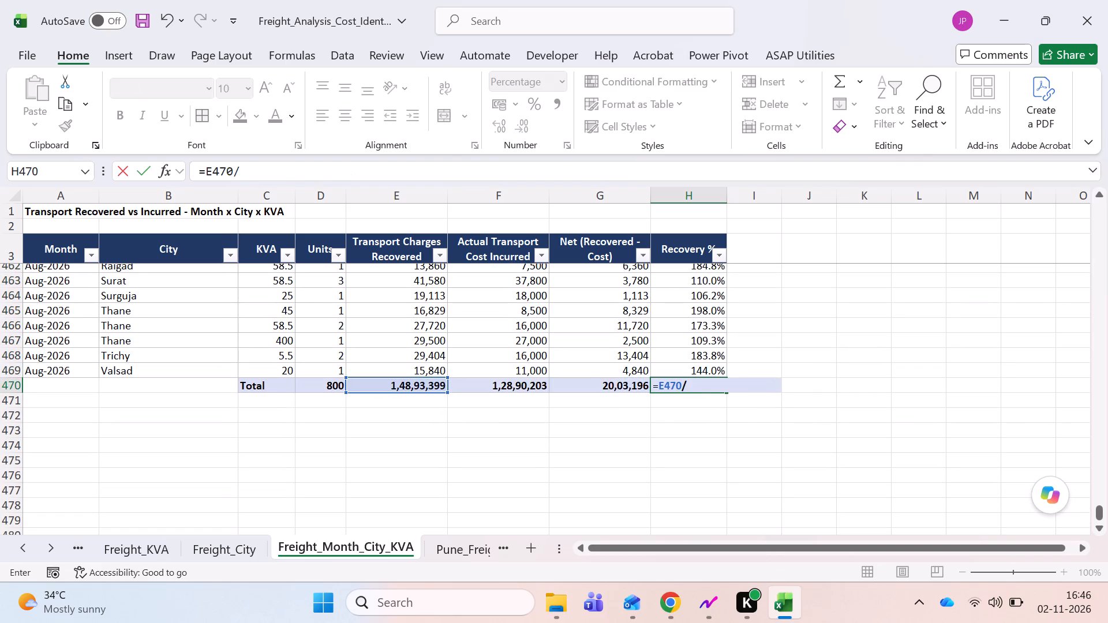
key(Left)
key(Left)
key(Return)
key(Down)
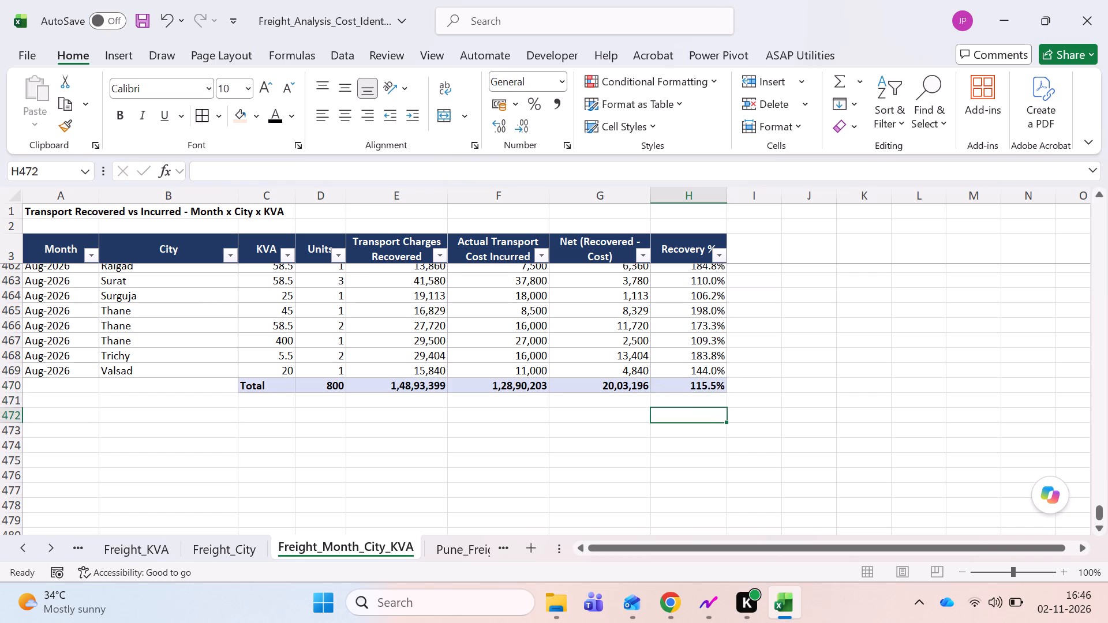
key(Up)
key(Up)
key(ctrl+s)
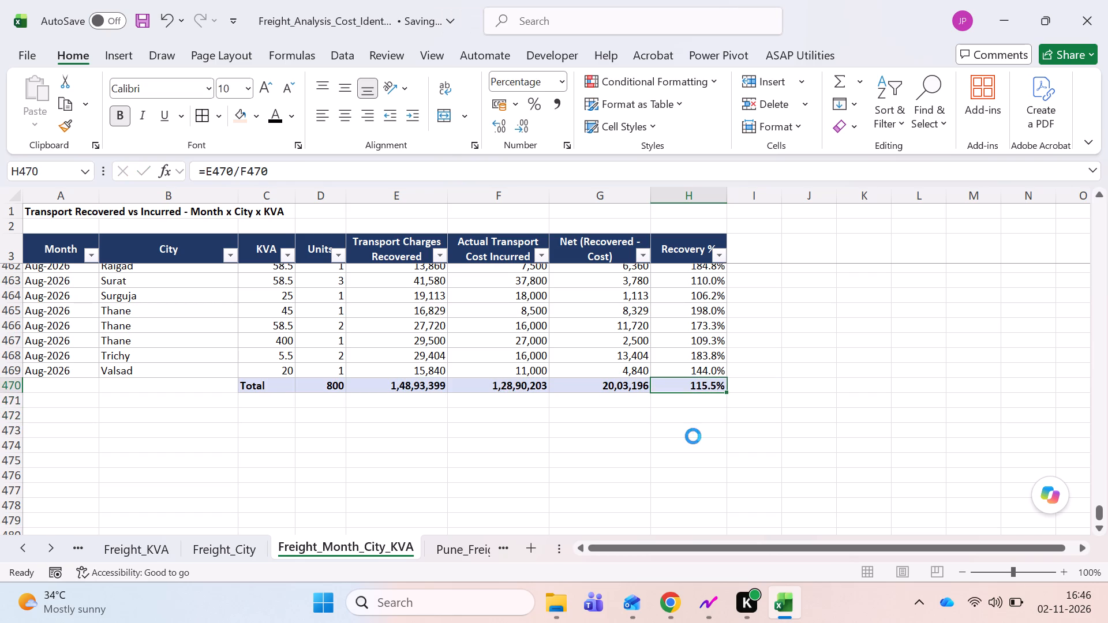
Set the entire Pune_Freight sheet to Calibri, size 10.
click(444, 542)
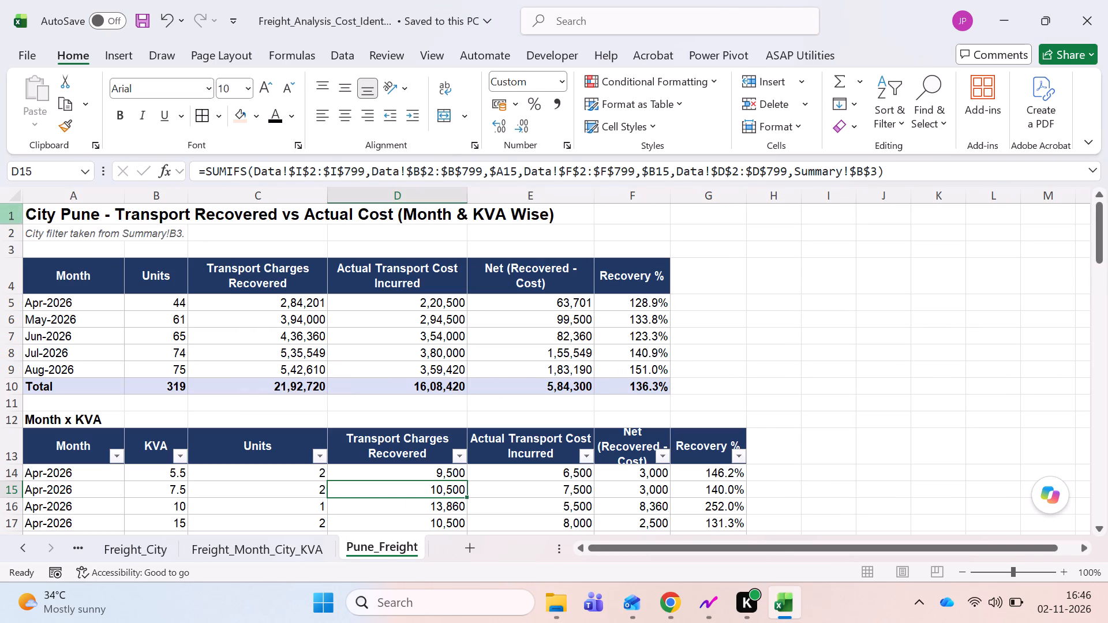
click(11, 200)
click(133, 87)
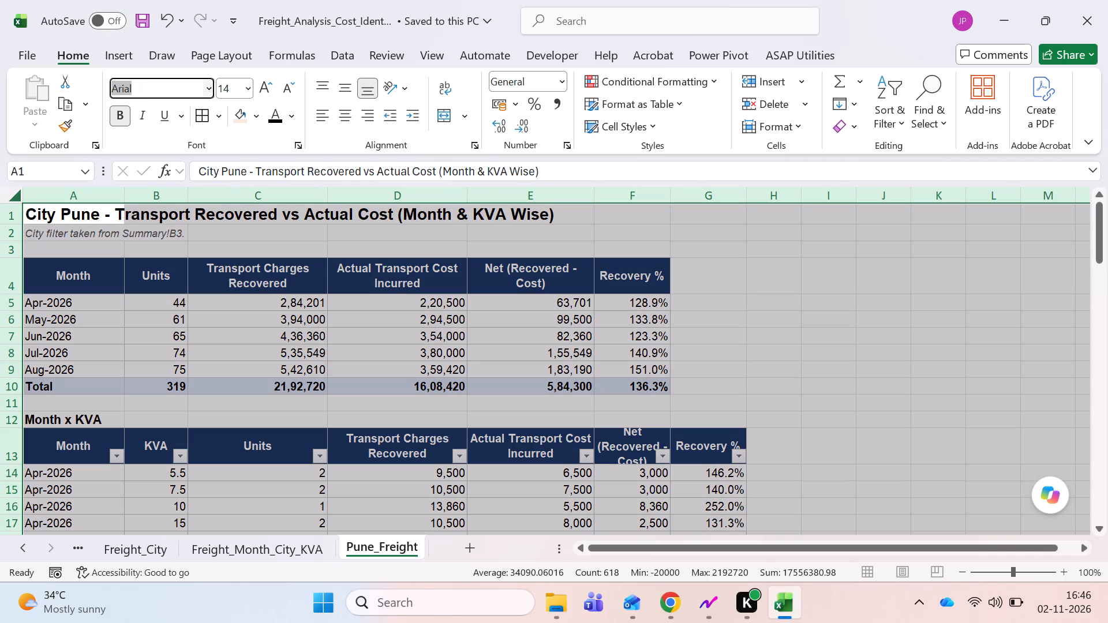
text(cali)
key(Return)
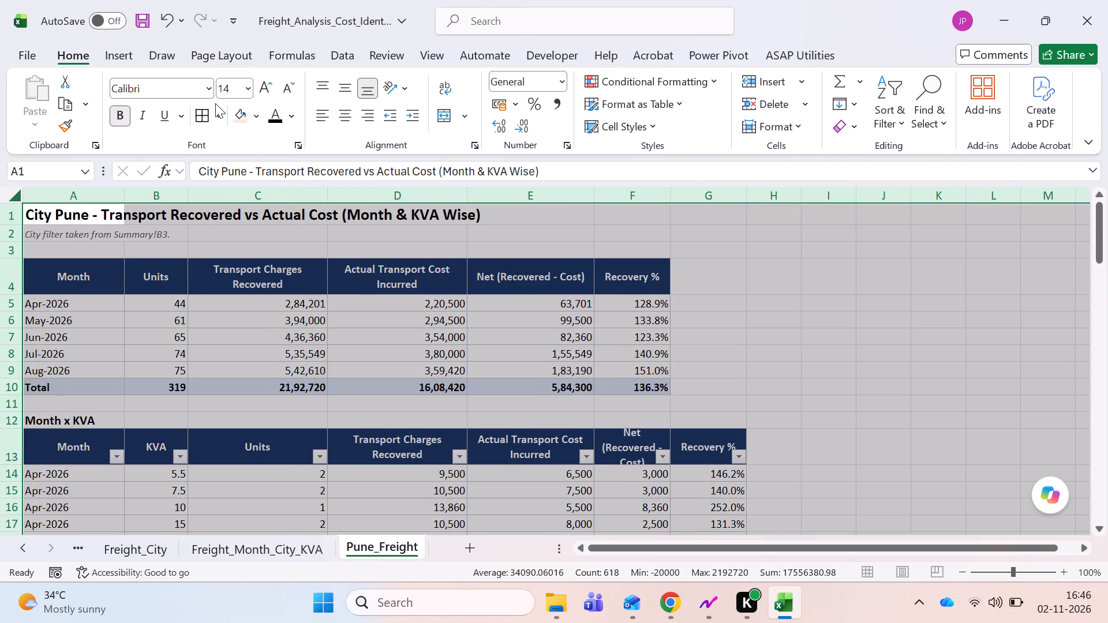
click(231, 82)
text(10)
key(Return)
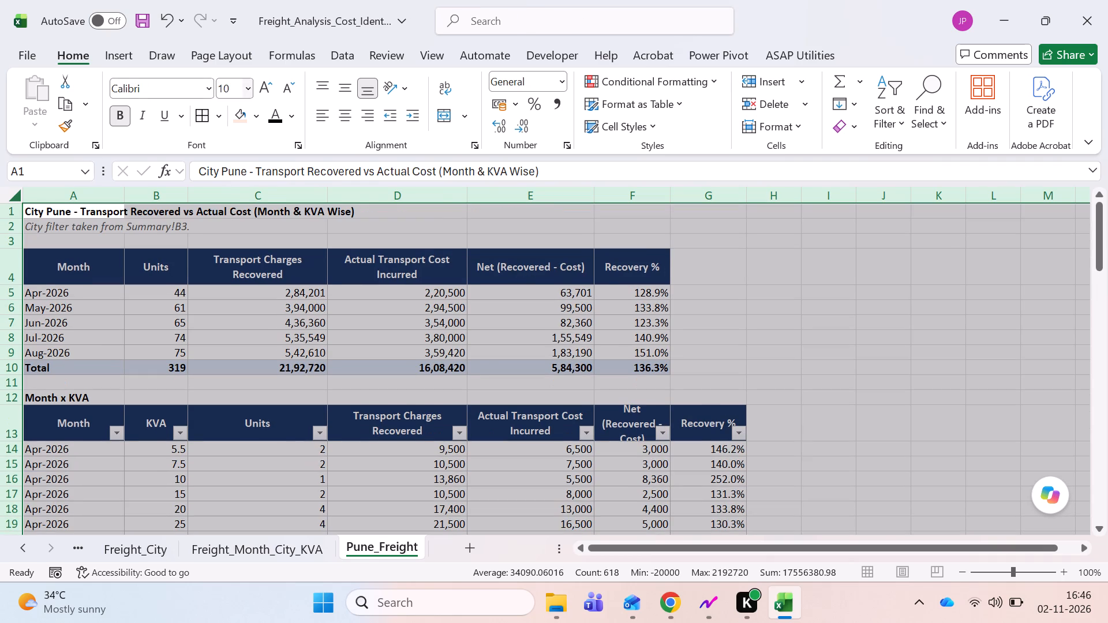
Apply all borders to the monthly summary table in A4:F10 on Pune_Freight.
click(399, 260)
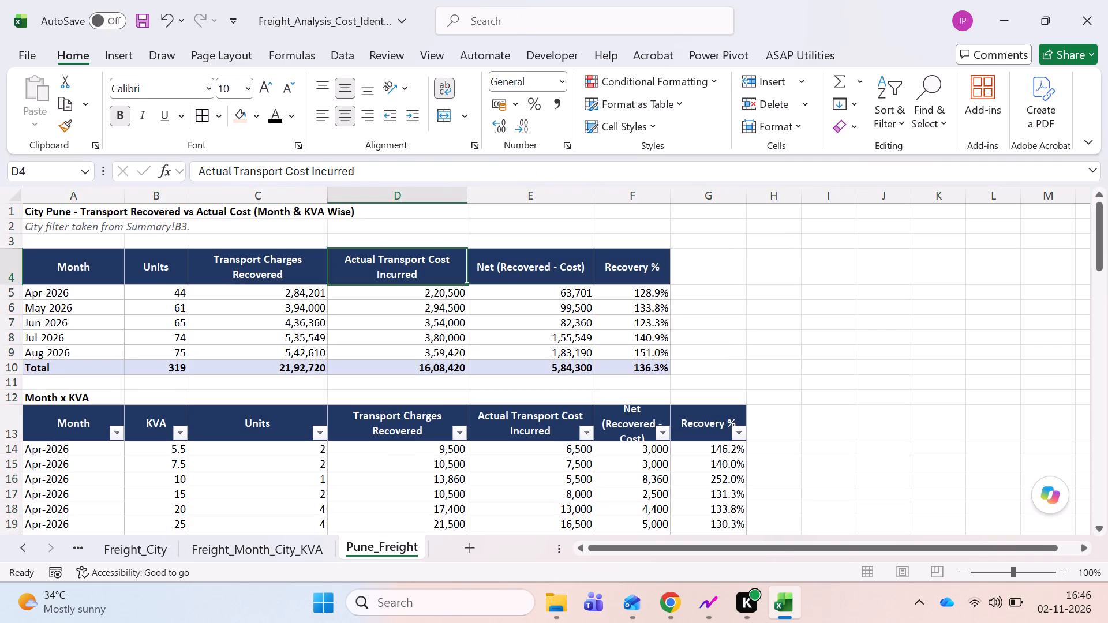
drag(72, 258, 275, 334)
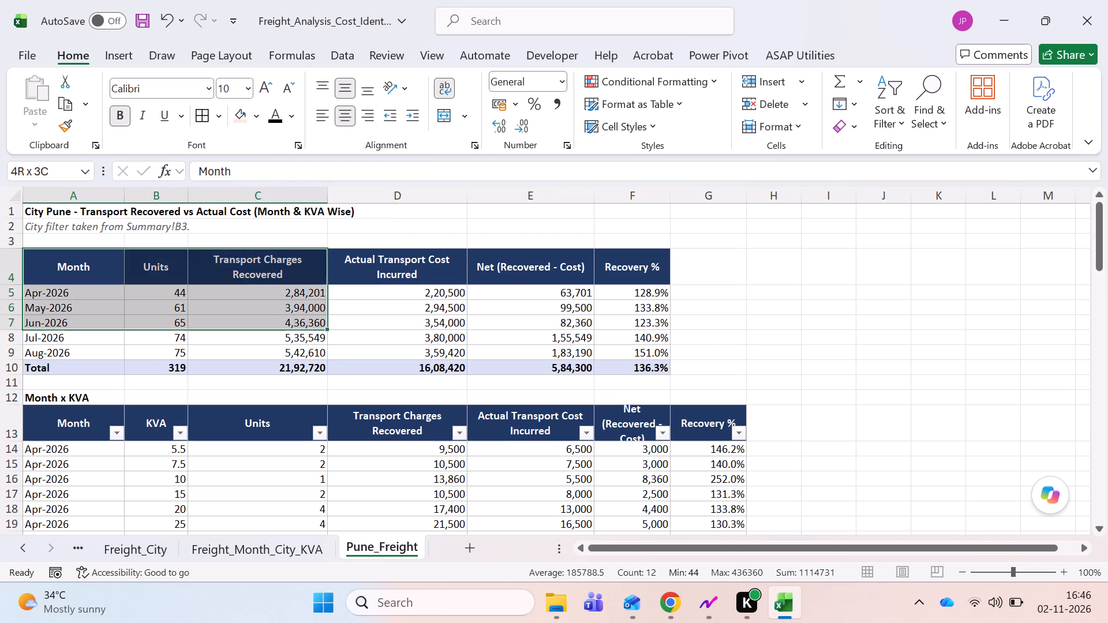
drag(275, 334, 626, 368)
key(ctrl+c)
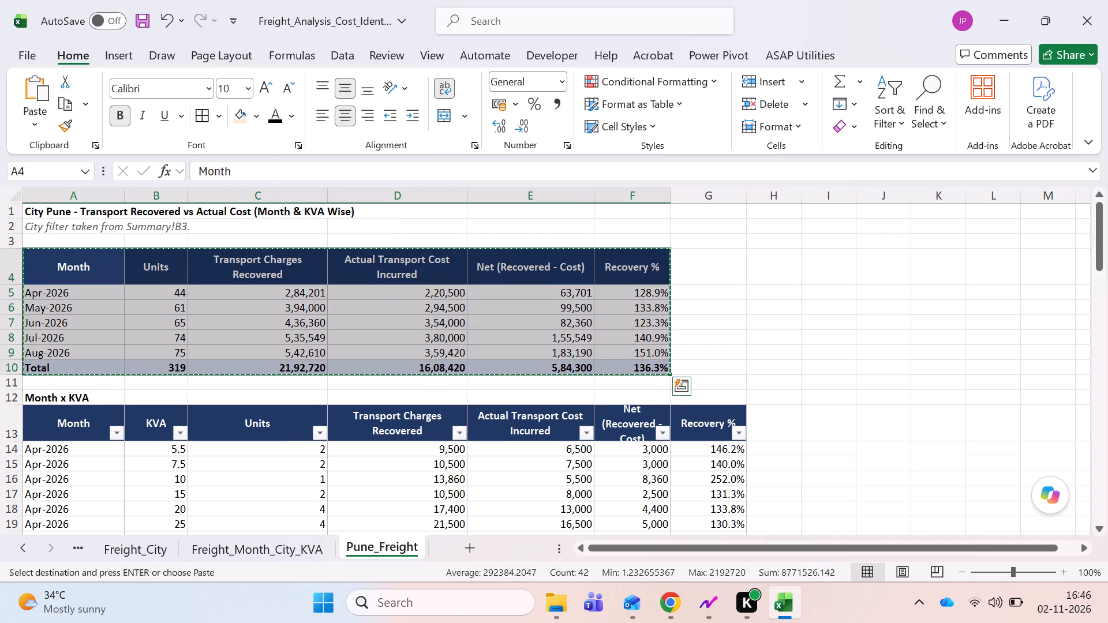
key(alt+h)
key(b)
key(a)
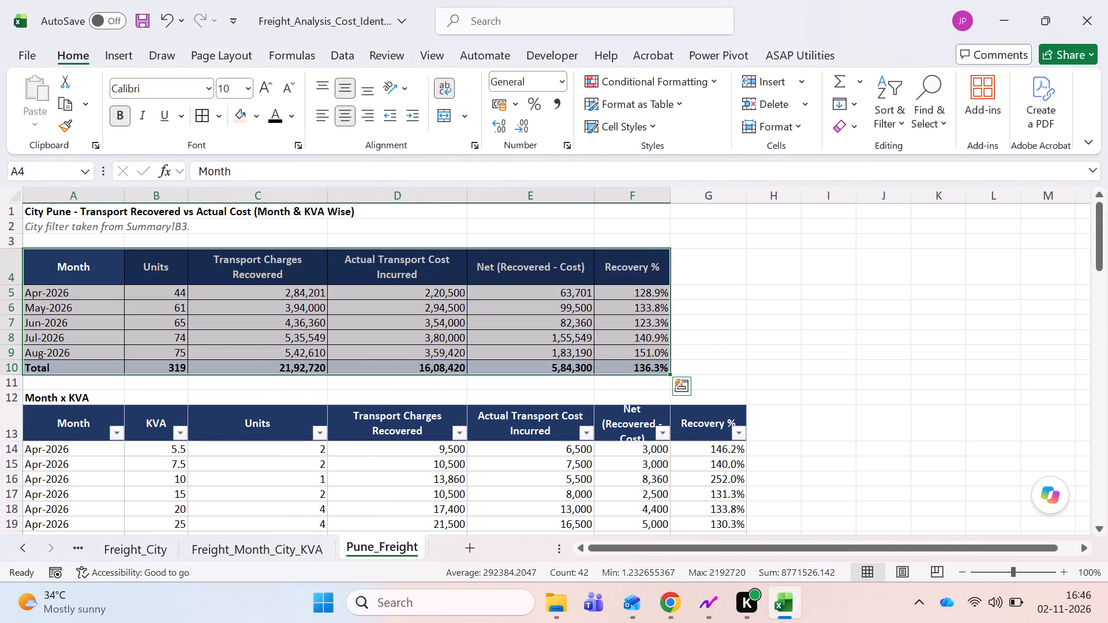
Convert the monthly Units, Transport Charges Recovered and Actual Transport Cost Incurred formulas in B5:D9 of Pune_Freight to static values.
click(409, 324)
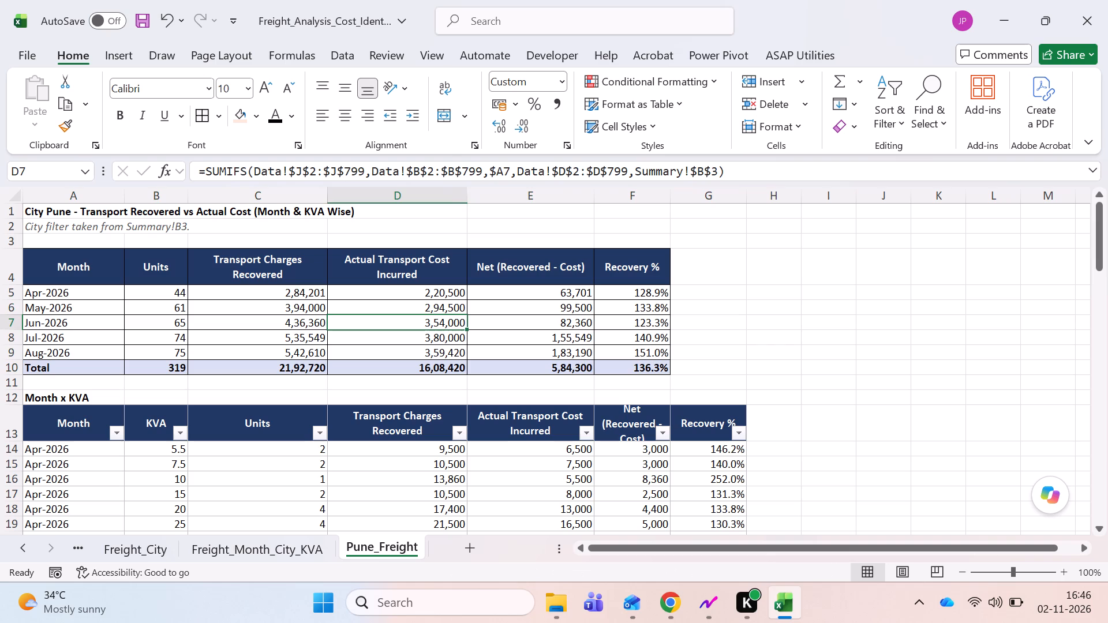
click(158, 293)
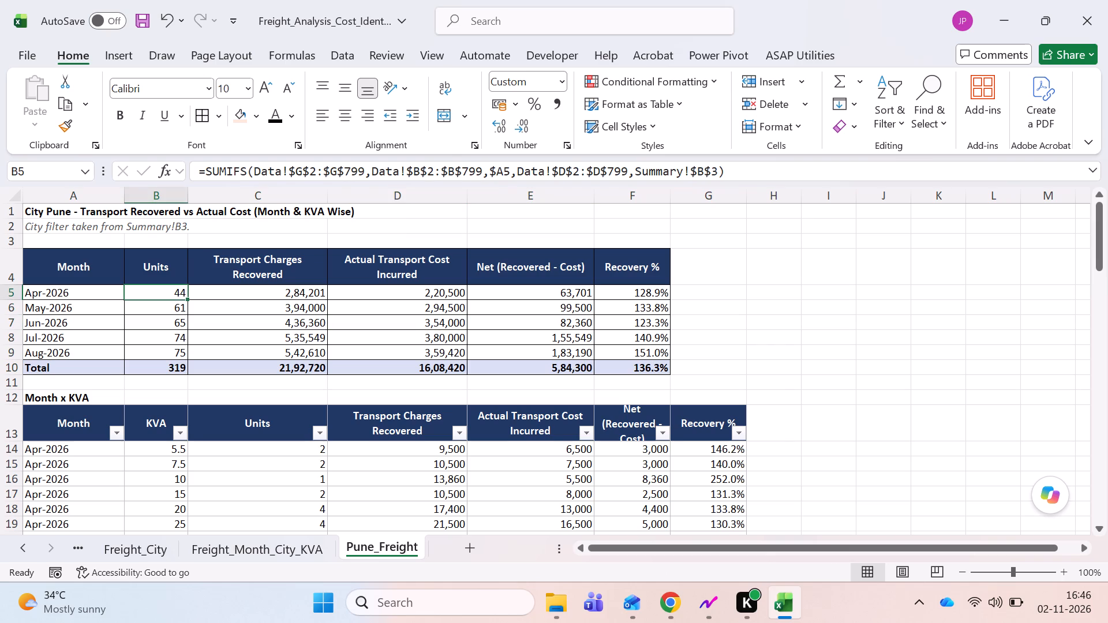
key(shift+Right)
key(shift+Right)
key(shift+Down)
key(shift+Down)
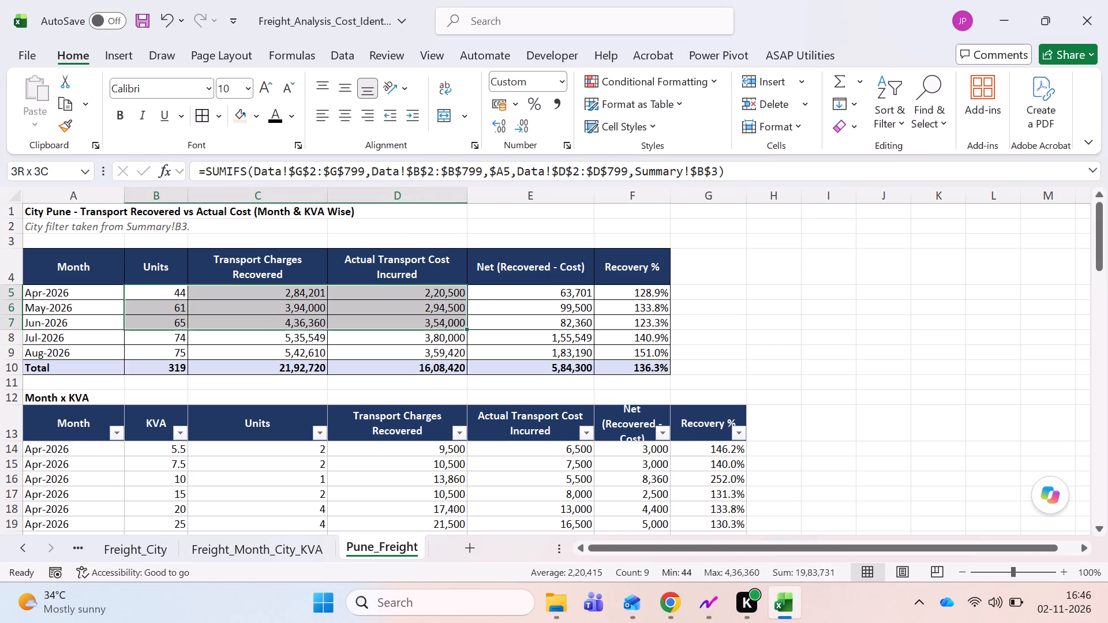
key(shift+Down)
key(shift+Down)
key(ctrl+c)
key(alt+e)
text(sv)
key(Return)
key(Escape)
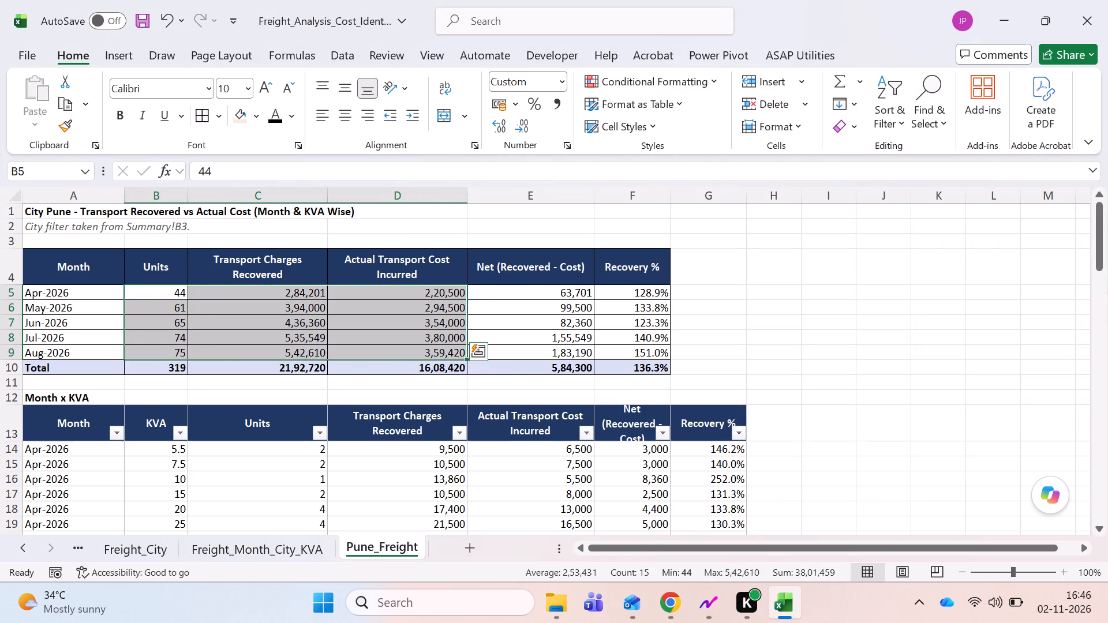
Replace the Apr-2026 Recovery % formula in F5 of the monthly summary table with =C5/D5.
key(Right)
key(Right)
key(Right)
key(Right)
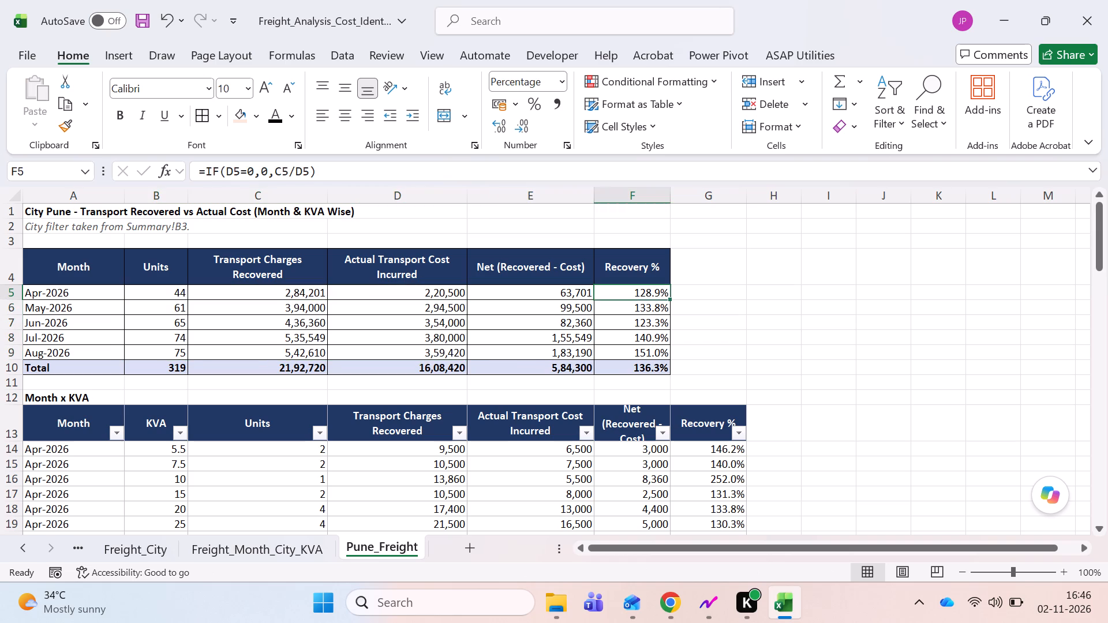
key(equal)
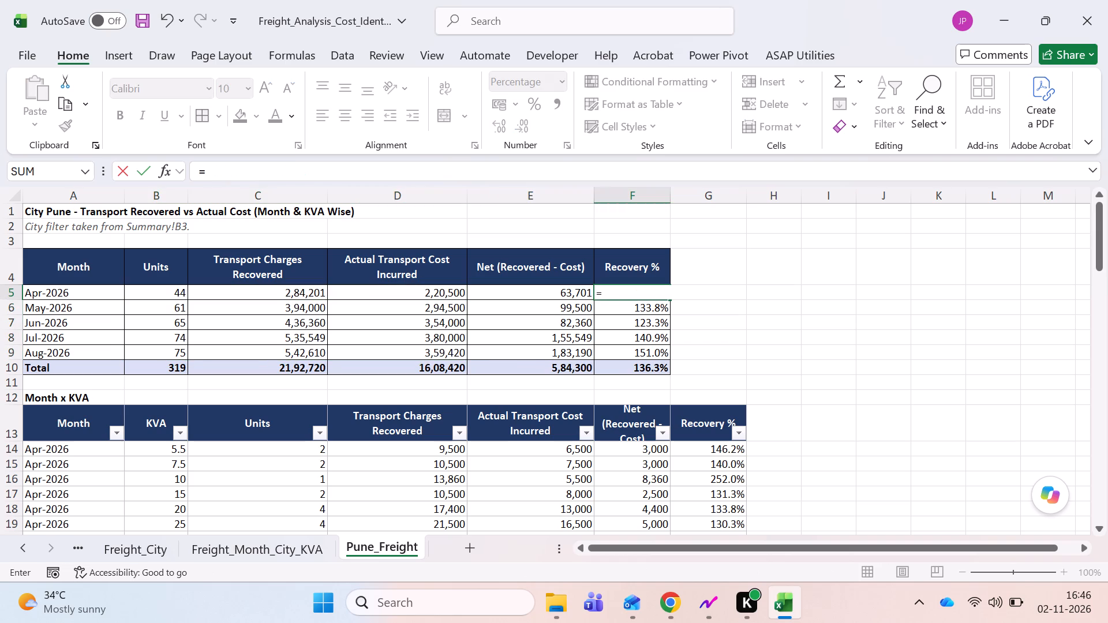
key(Left)
key(Left)
key(Left)
key(slash)
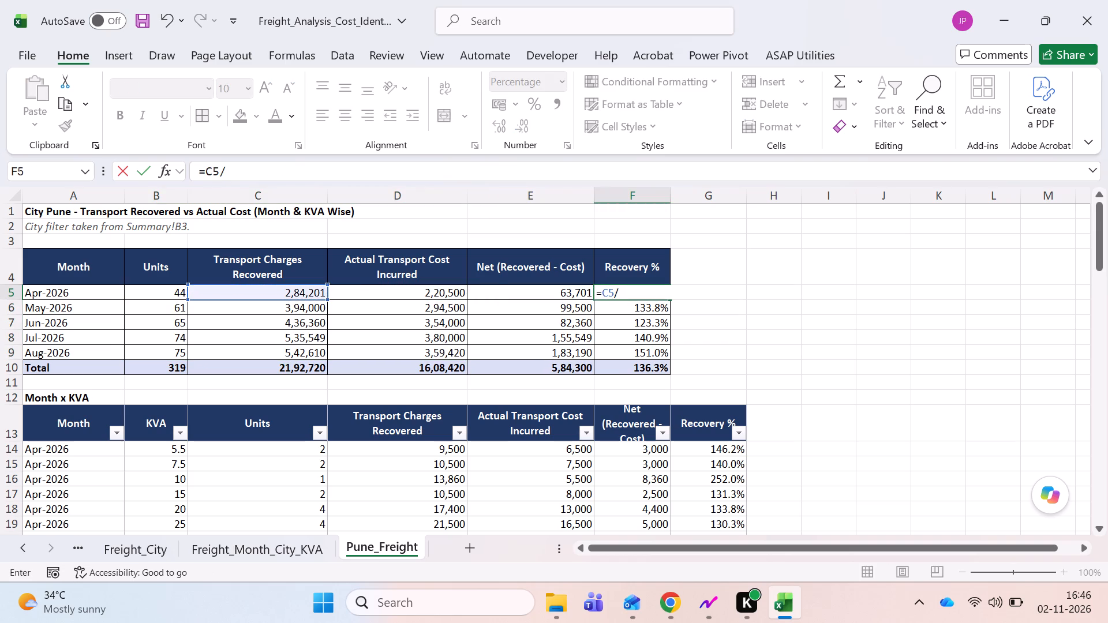
key(Down)
key(Down)
key(Down)
key(Up)
key(Up)
key(Up)
key(Left)
key(Left)
key(Return)
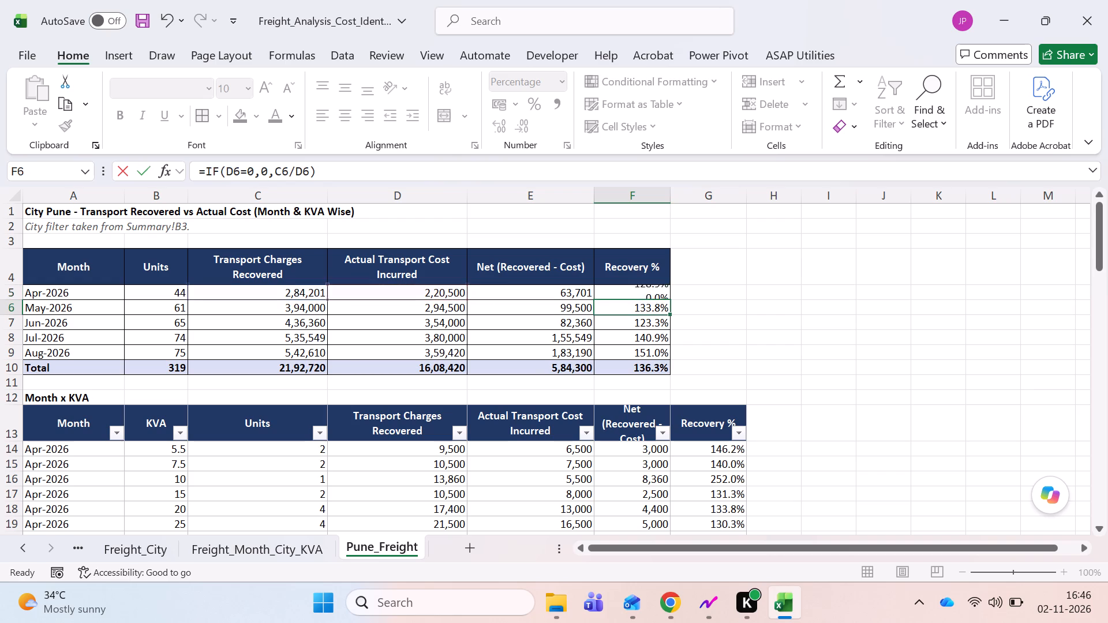
Fill the simple Recovery % formula from F5 down through the May-2026 to Aug-2026 rows, F6:F9.
key(ctrl+d)
key(Down)
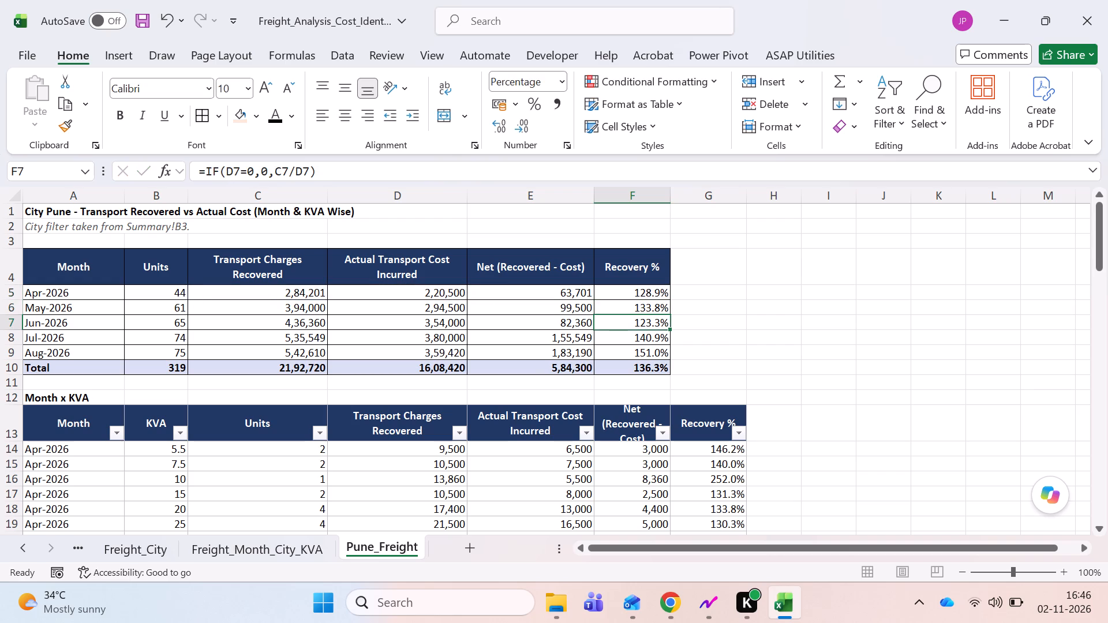
key(ctrl+d)
key(Down)
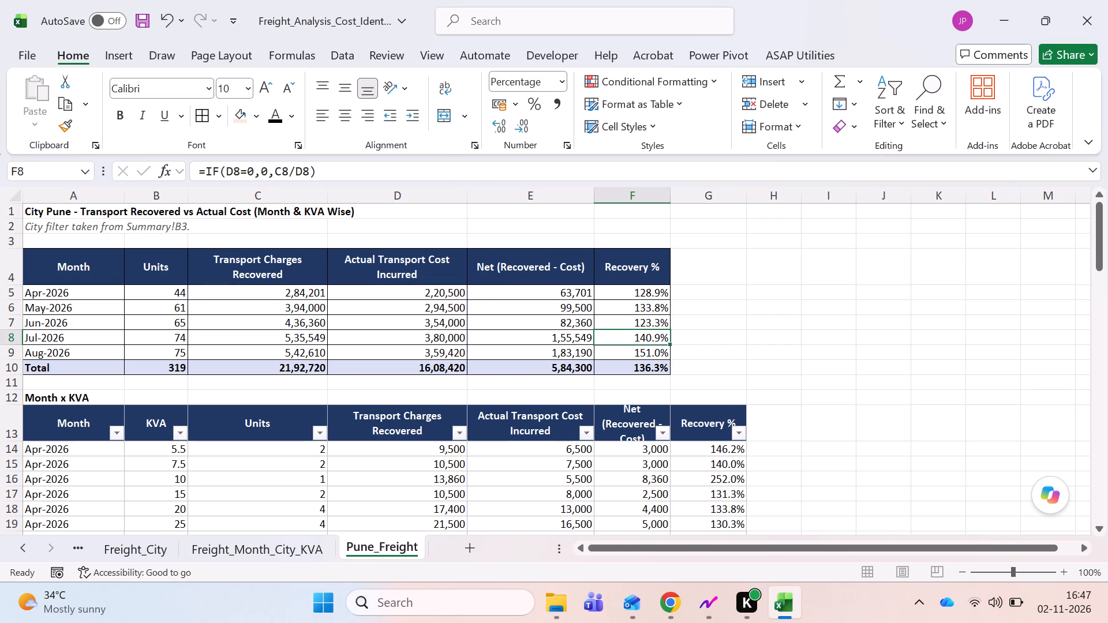
key(ctrl+d)
key(Down)
key(ctrl+d)
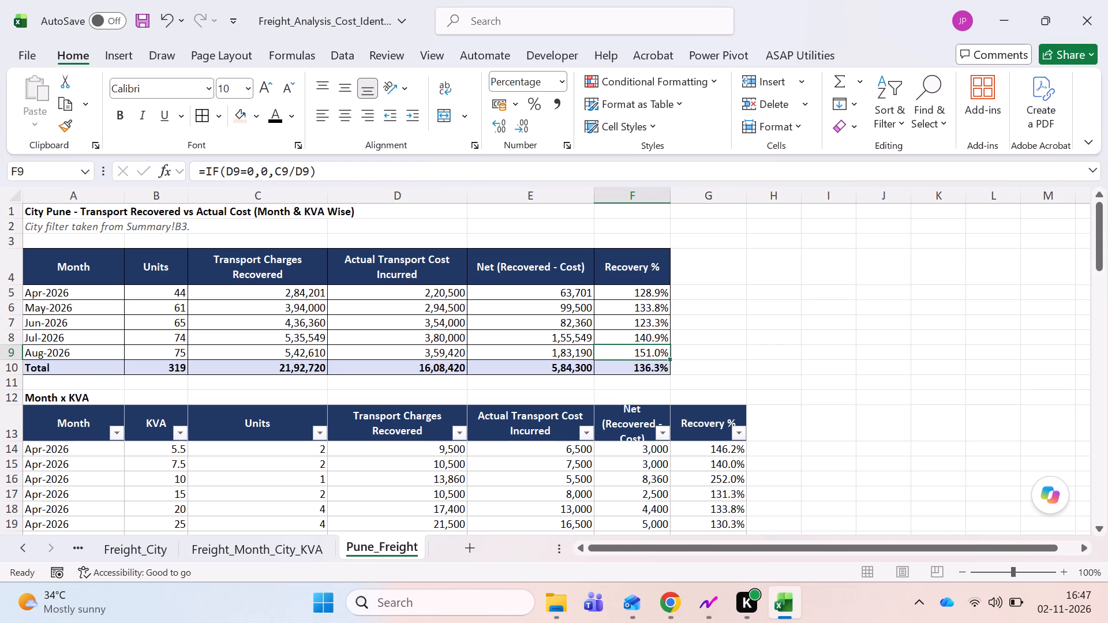
Replace the Total row's Recovery % formula in F10 with =C10/D10 and save the workbook.
key(Down)
key(equal)
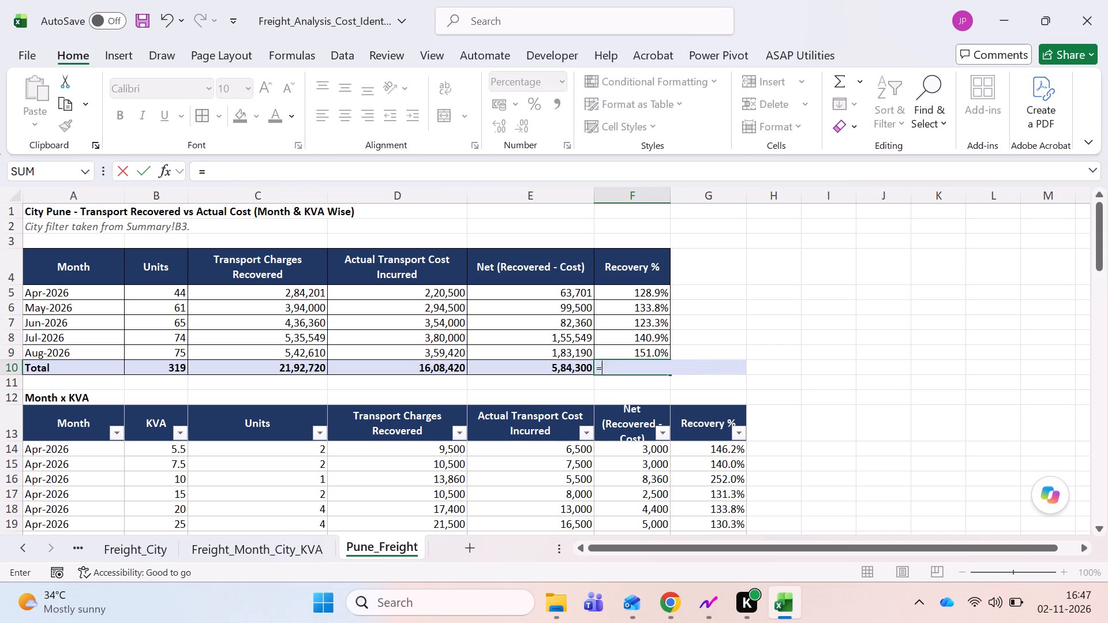
key(Left)
key(Left)
key(Left)
key(Left)
key(Right)
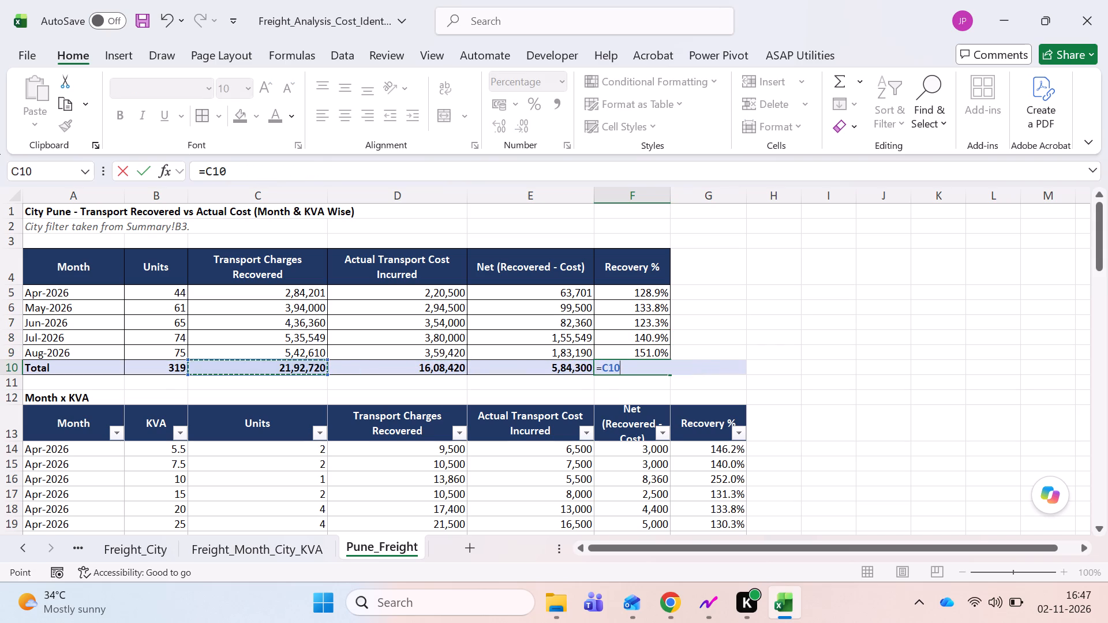
key(slash)
key(Left)
key(Left)
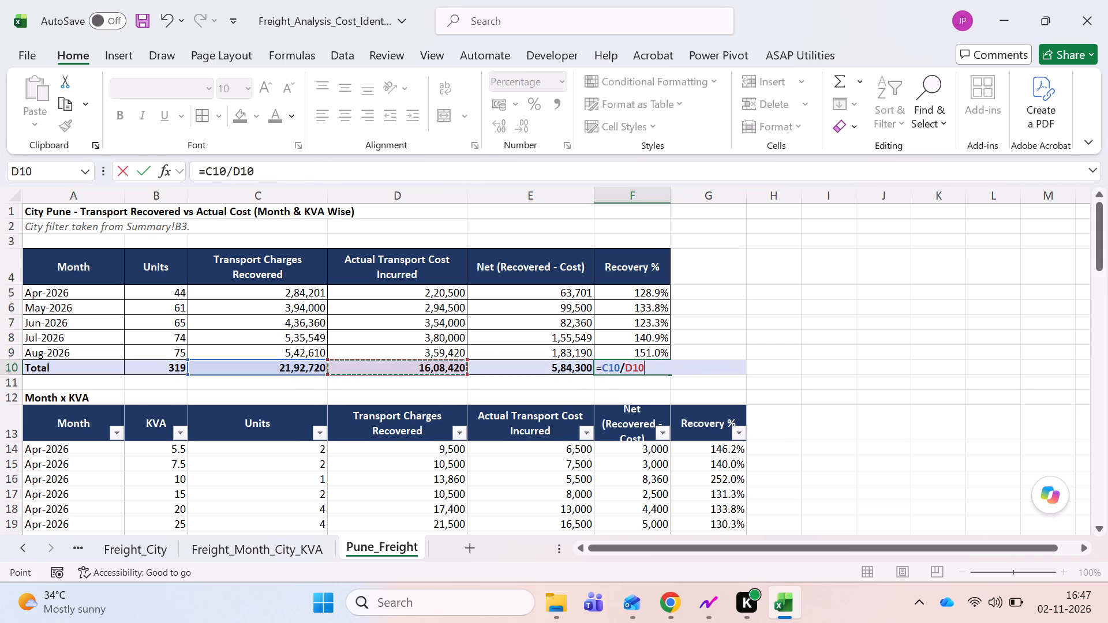
key(Return)
key(ctrl+s)
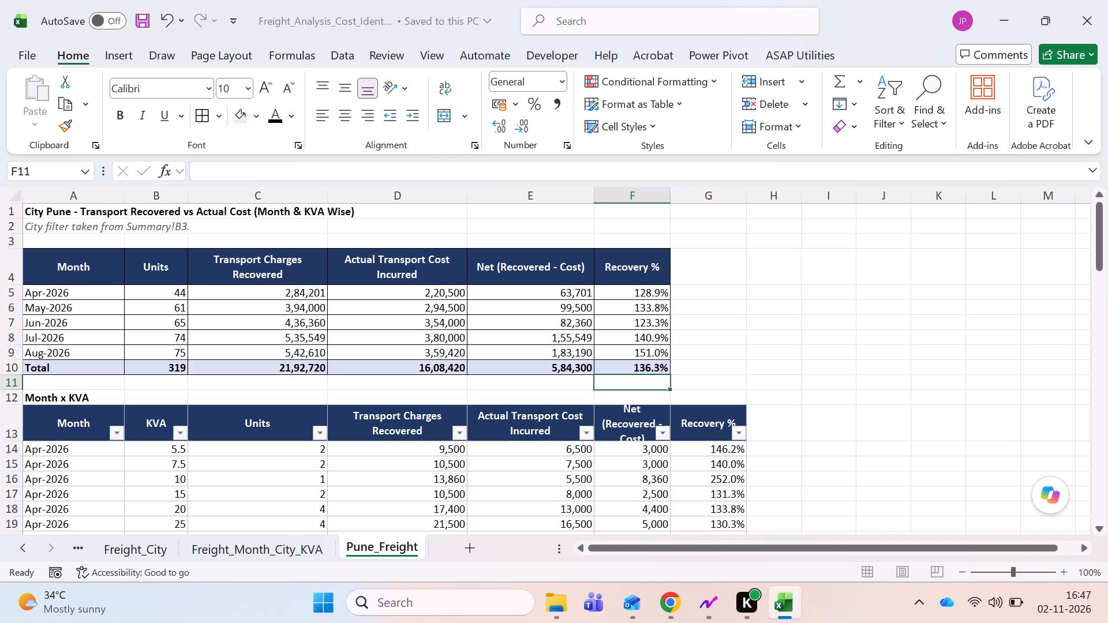
Increase the height of header row 13 in the Month x KVA table so the wrapped Net (Recovered - Cost) heading fits.
scroll(202, 333, down, 1)
drag(13, 332, 15, 339)
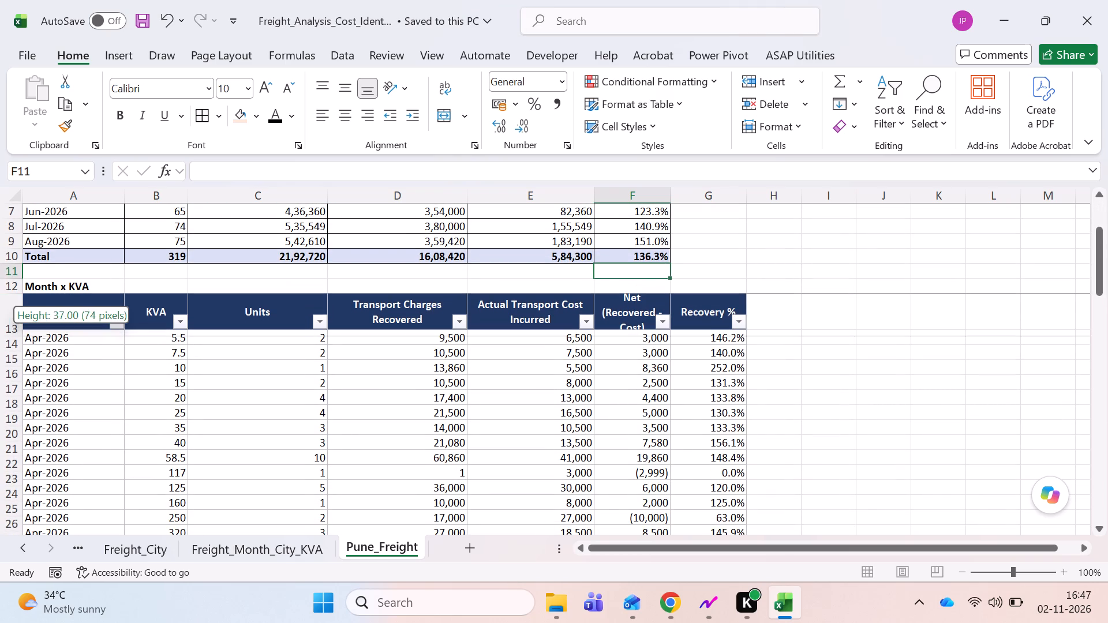
drag(15, 339, 15, 340)
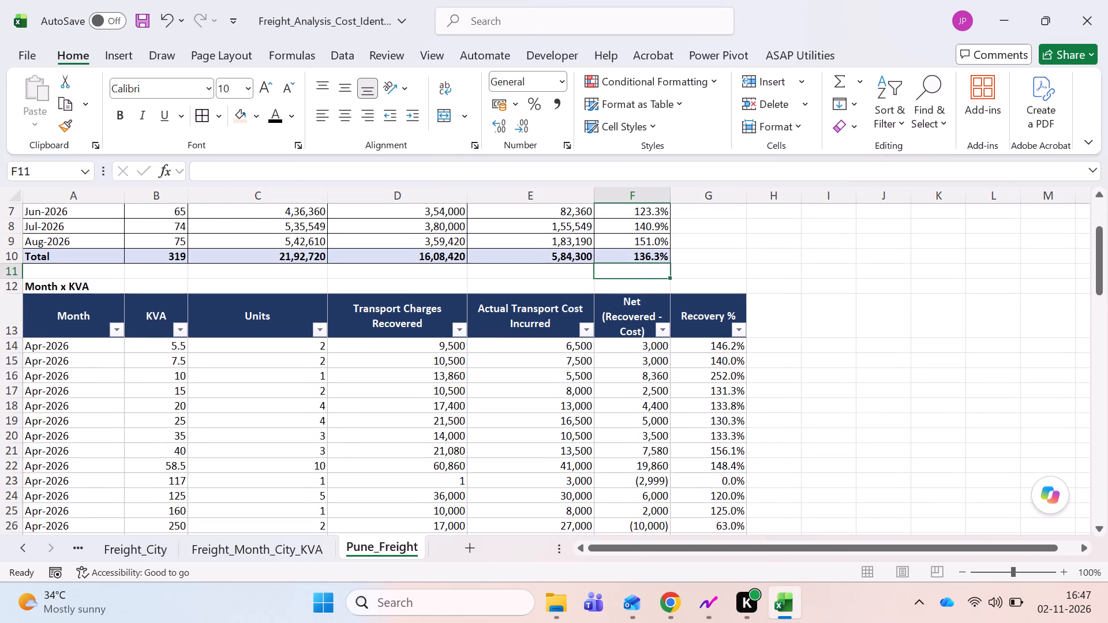
click(20, 340)
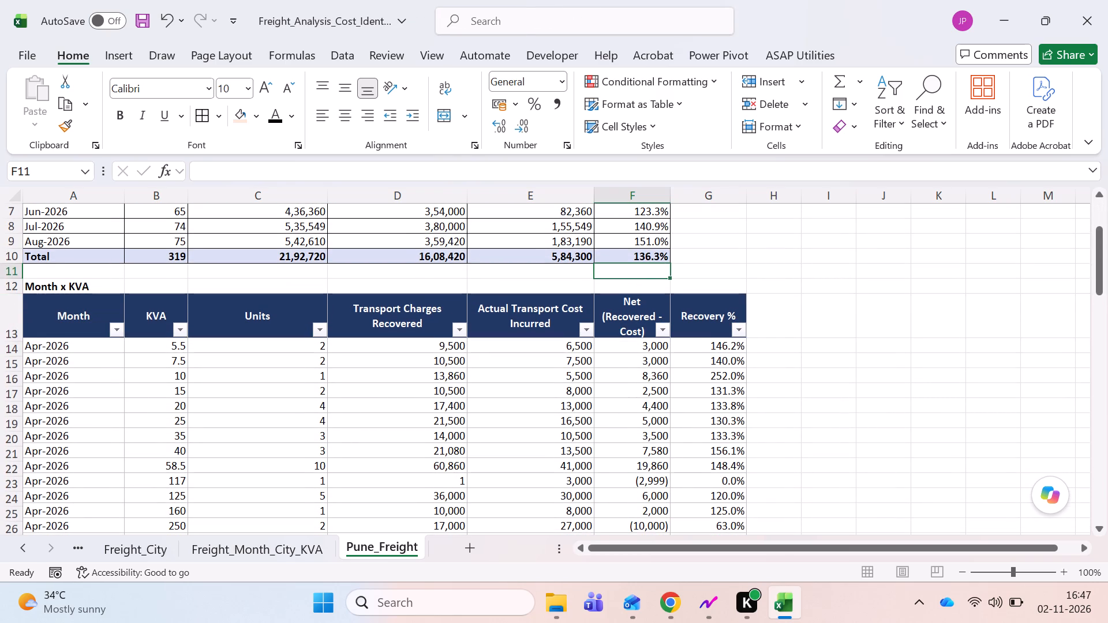
scroll(186, 404, up, 1)
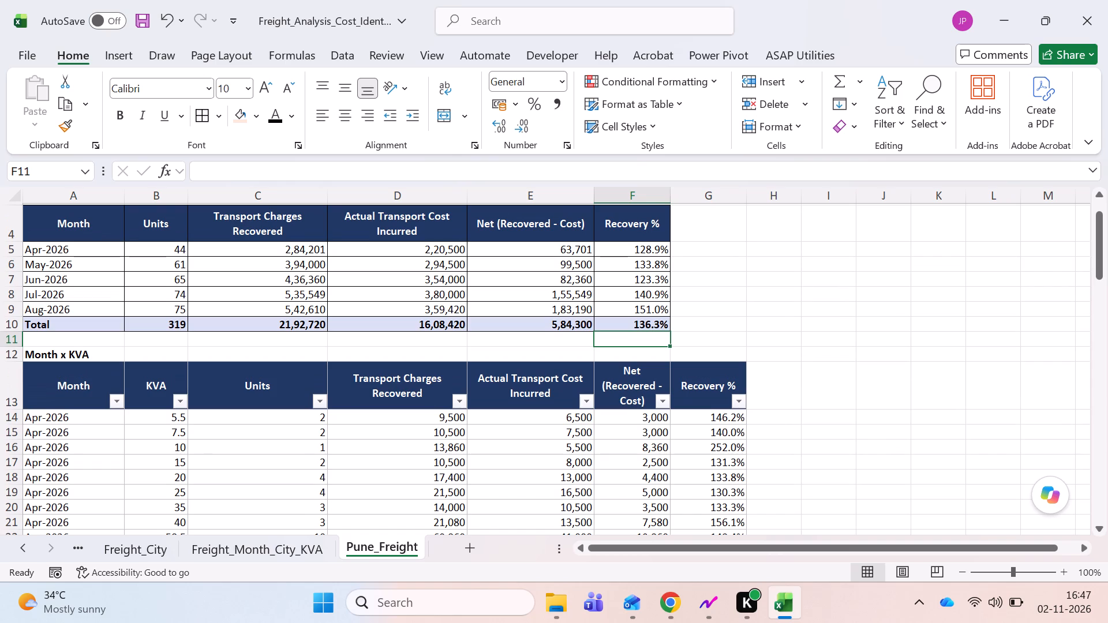
Widen column F slightly so the Month x KVA table's Net (Recovered - Cost) heading wraps onto two lines.
click(160, 322)
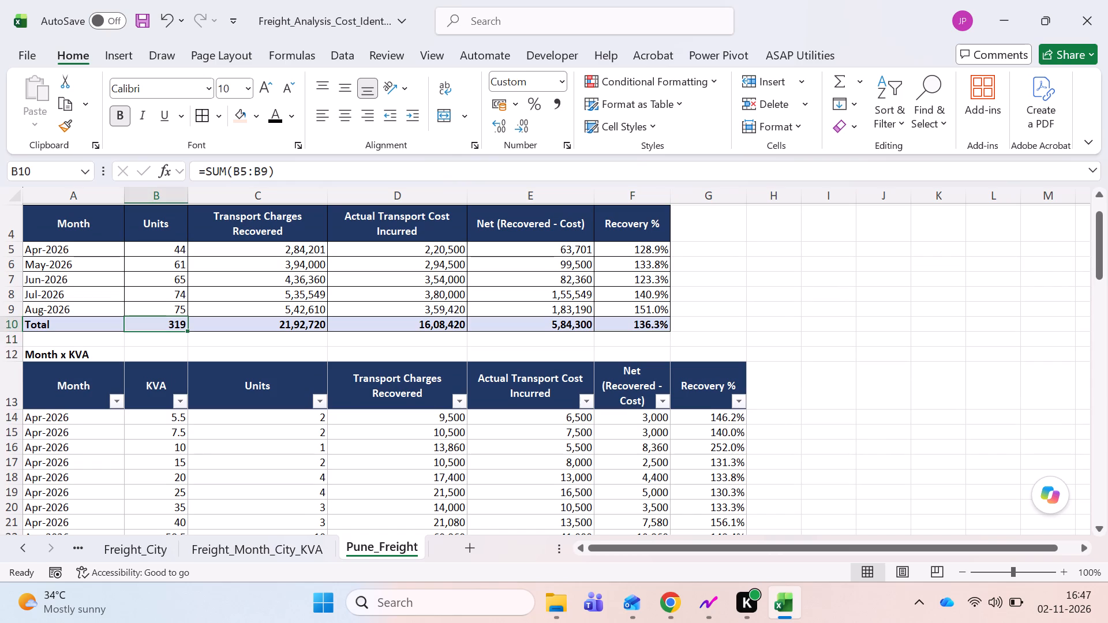
scroll(286, 325, down, 1)
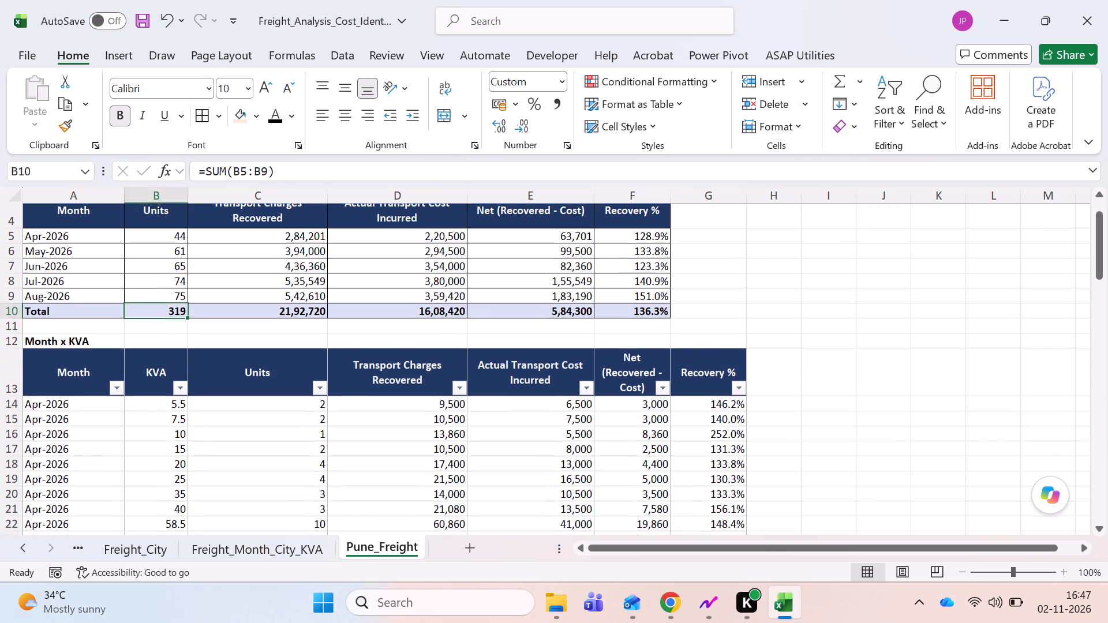
scroll(286, 325, down, 1)
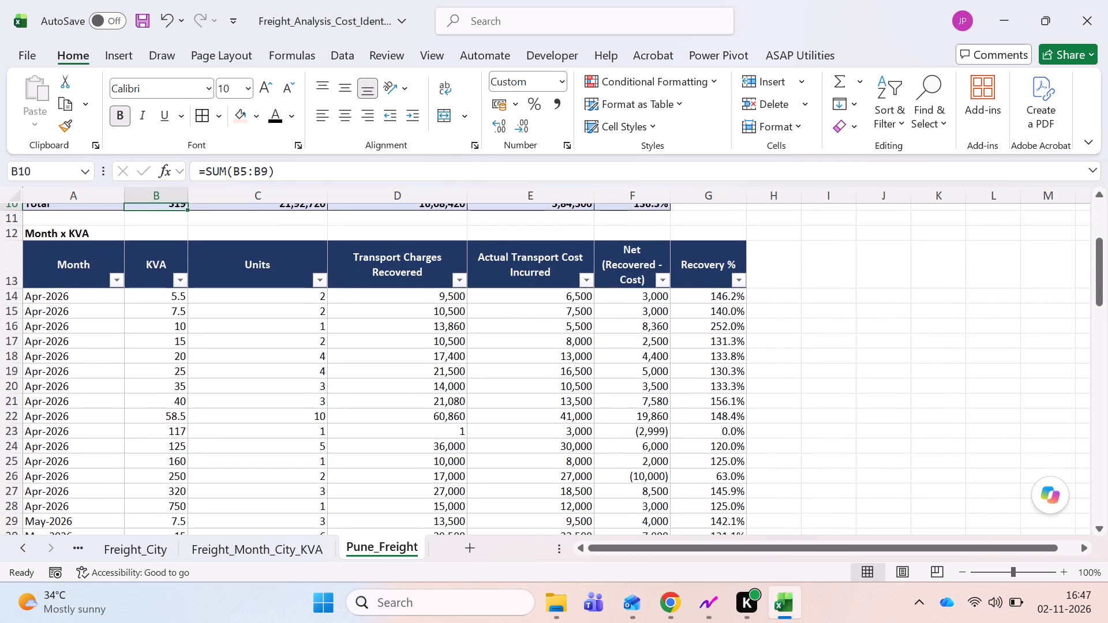
scroll(286, 325, down, 1)
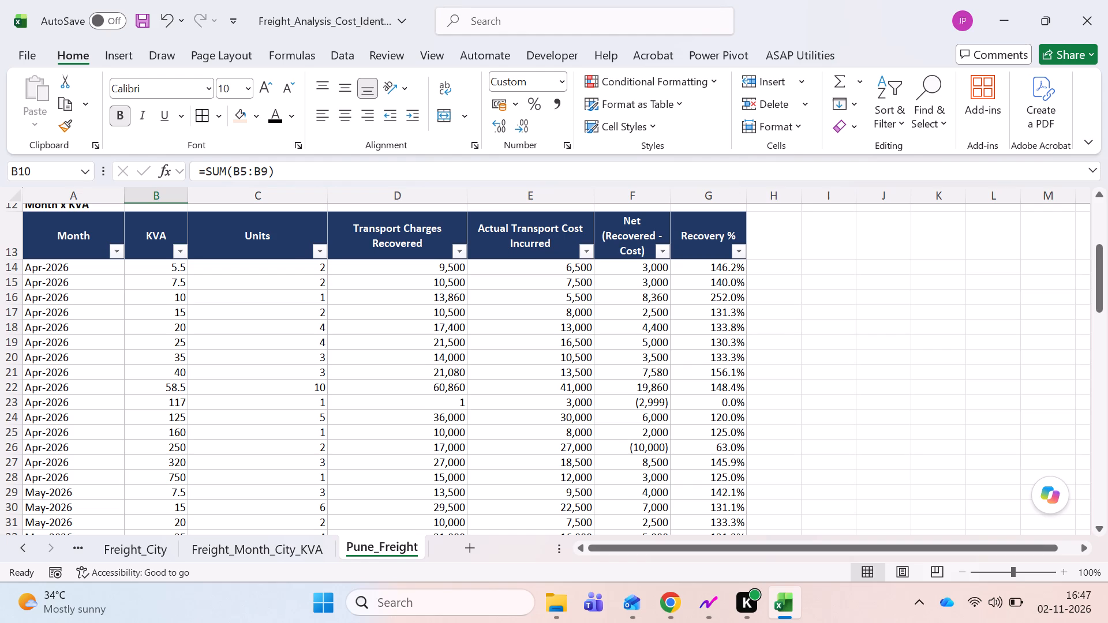
drag(669, 201, 682, 207)
click(649, 340)
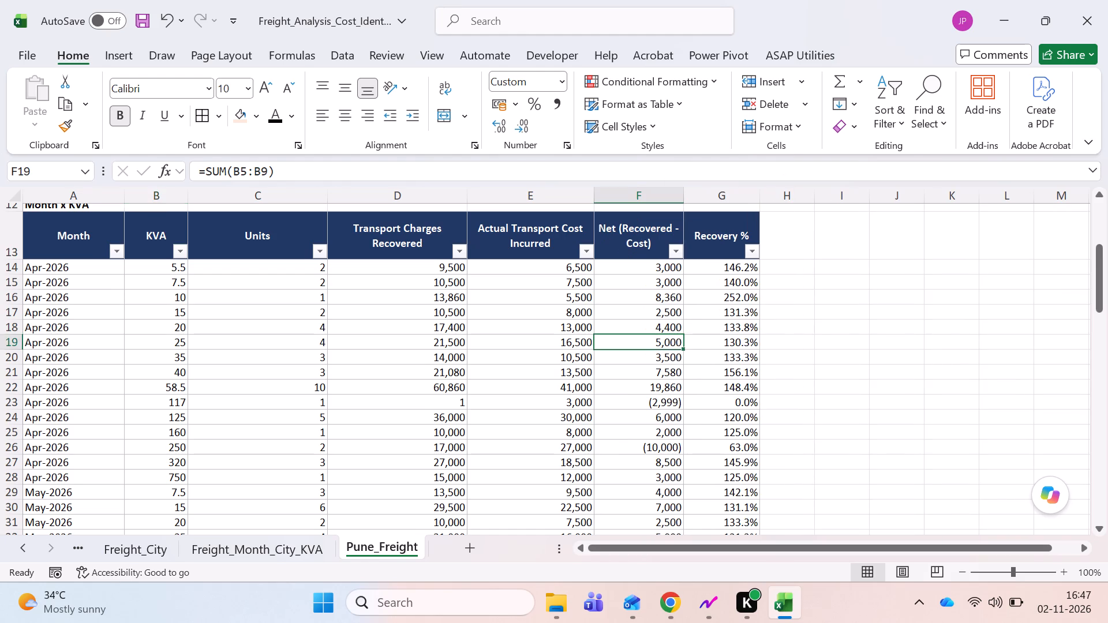
scroll(649, 340, up, 1)
scroll(649, 340, down, 1)
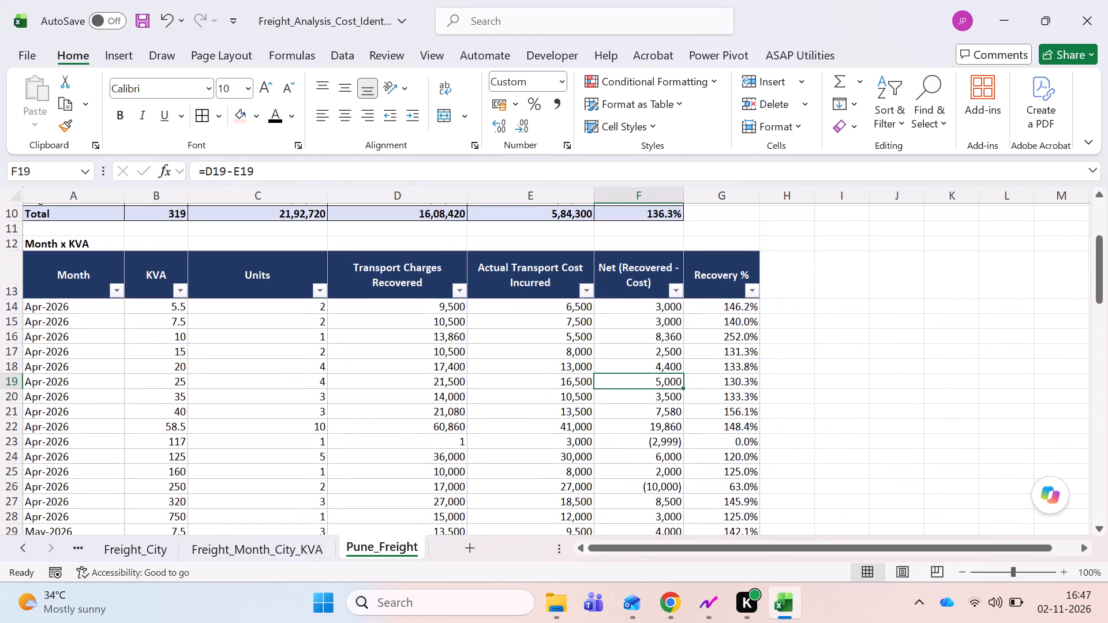
Convert the Month x KVA table's Units, Transport Charges Recovered and Actual Transport Cost Incurred formulas in C14:E93 to static values.
click(48, 246)
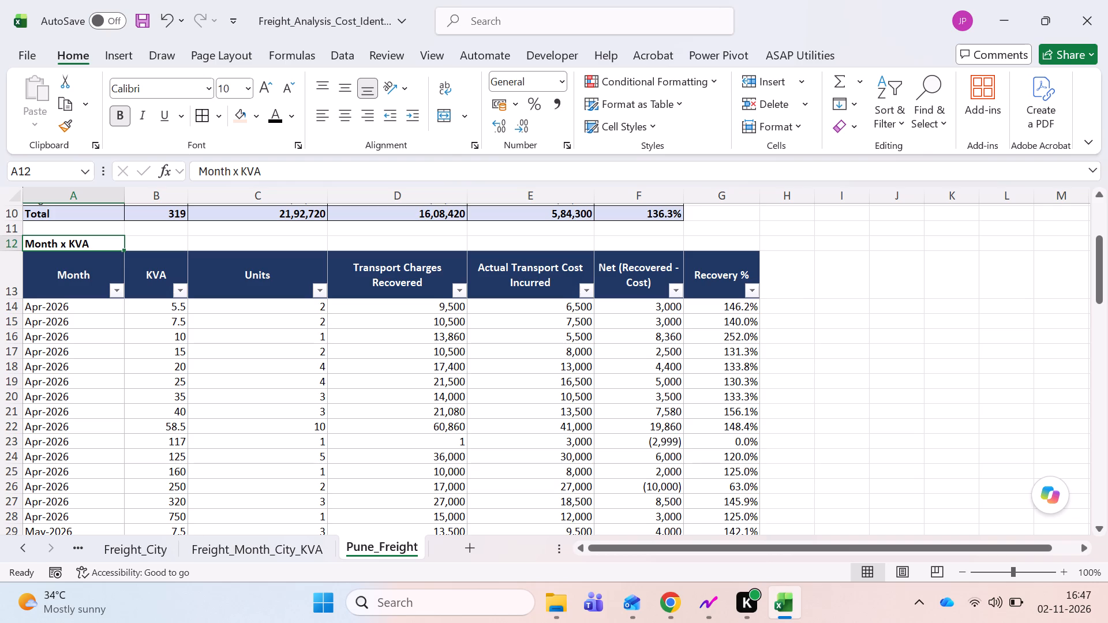
scroll(99, 376, down, 1)
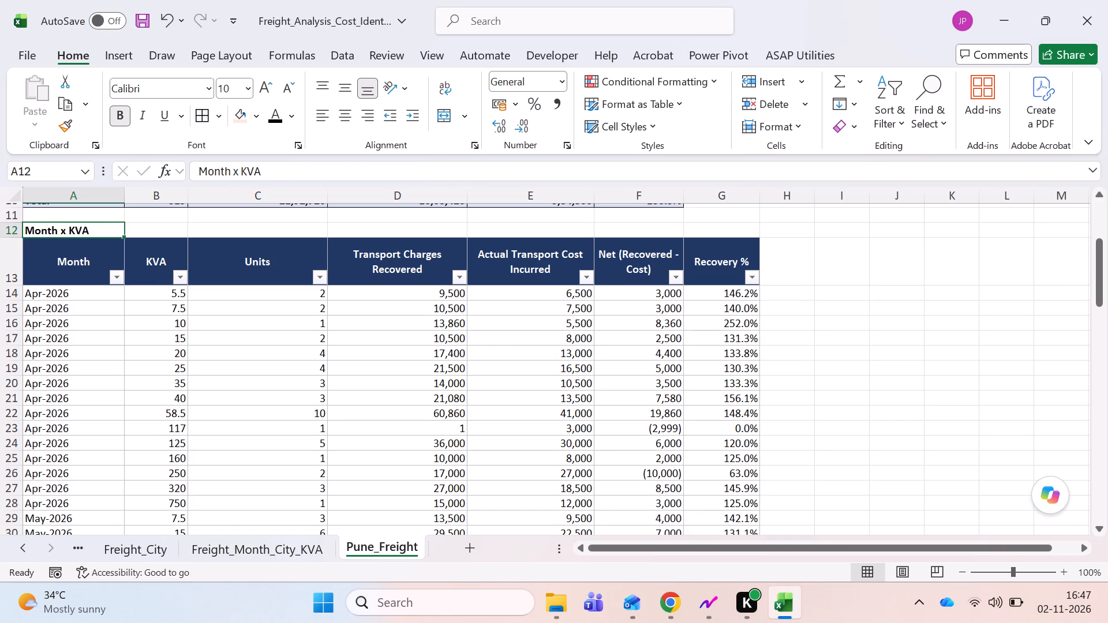
click(183, 289)
click(259, 299)
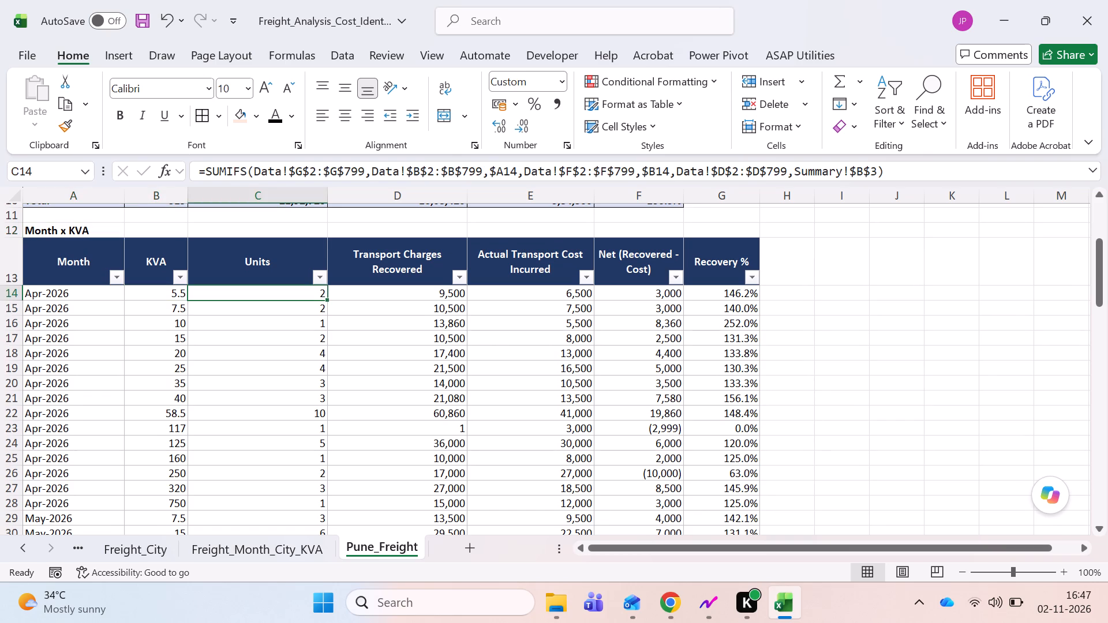
key(shift+Right)
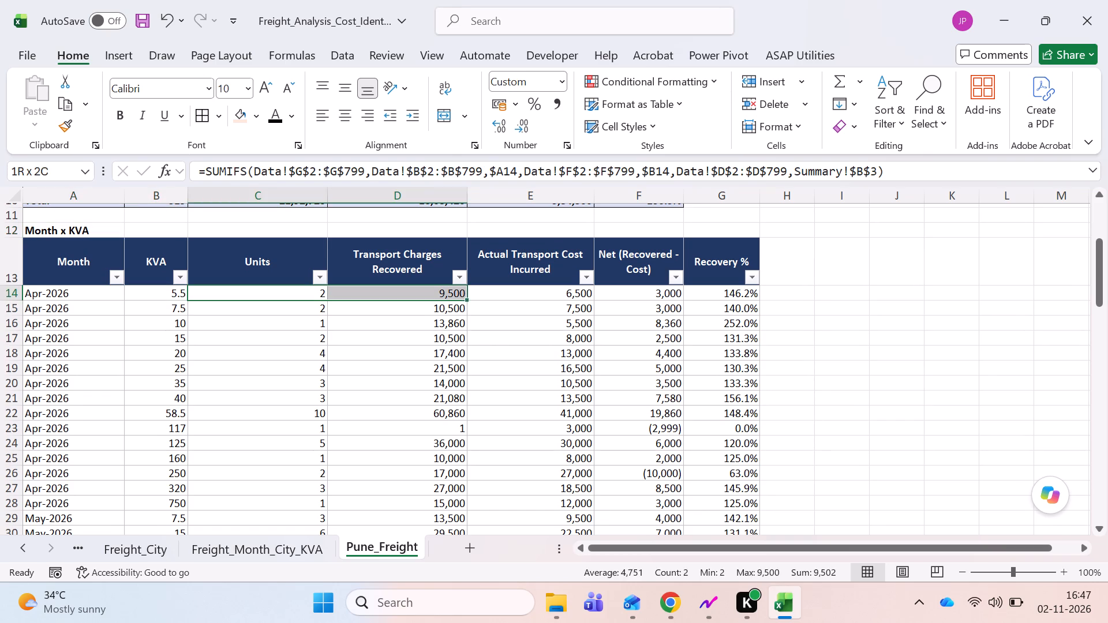
key(shift+Right)
key(ctrl+shift+Down)
key(shift+Up)
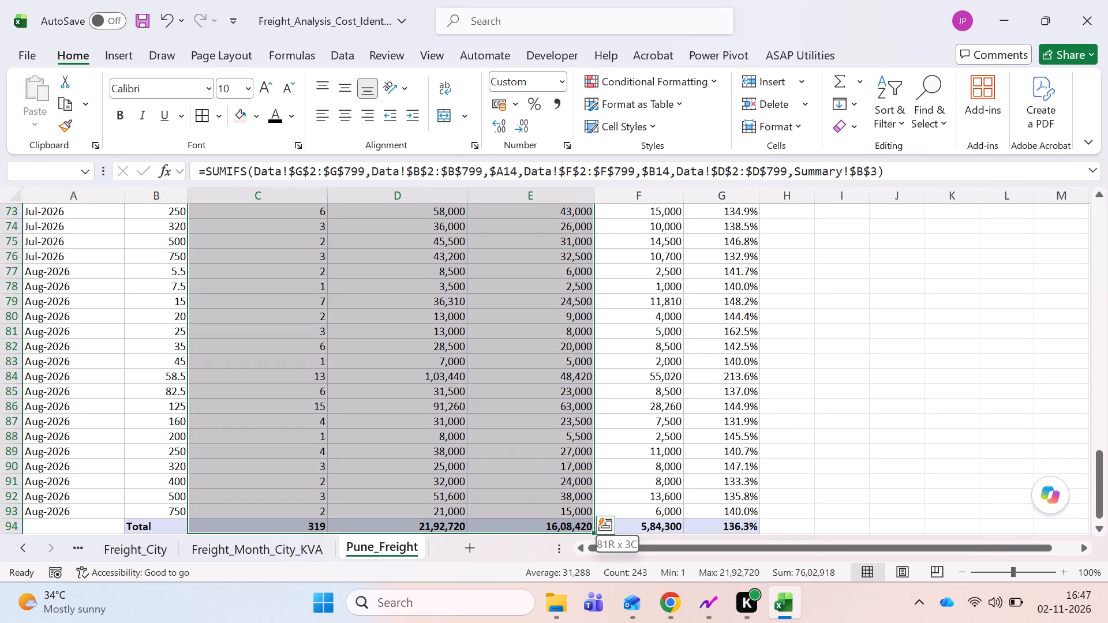
key(ctrl+c)
key(alt+e)
text(sv)
key(Return)
key(Escape)
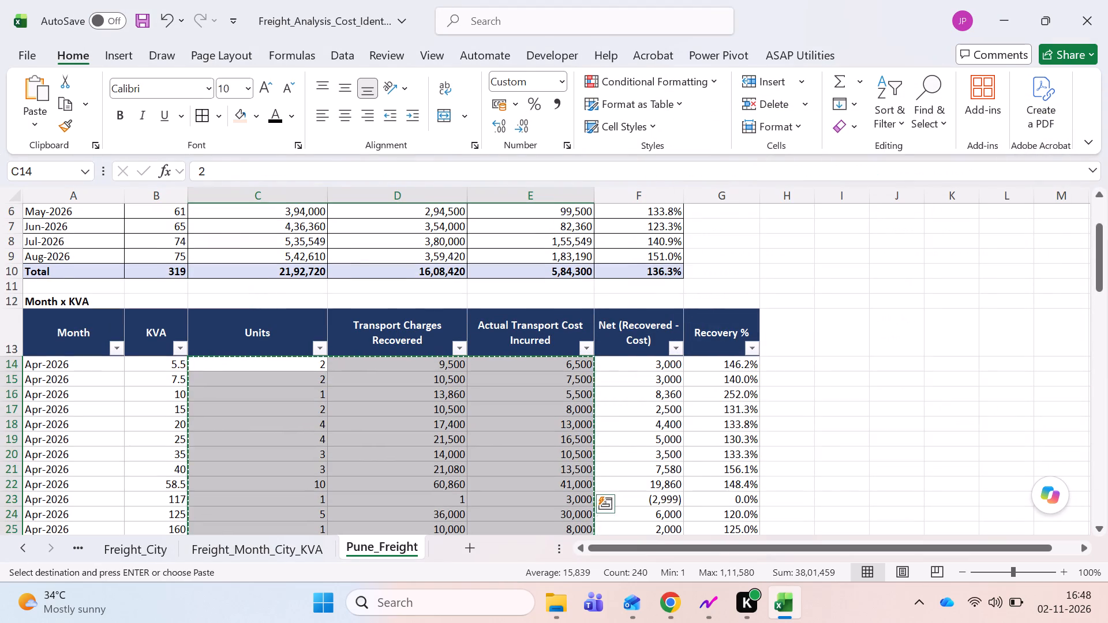
Replace the Recovery % formula in G14 of the Month x KVA table with =D14/E14.
click(712, 367)
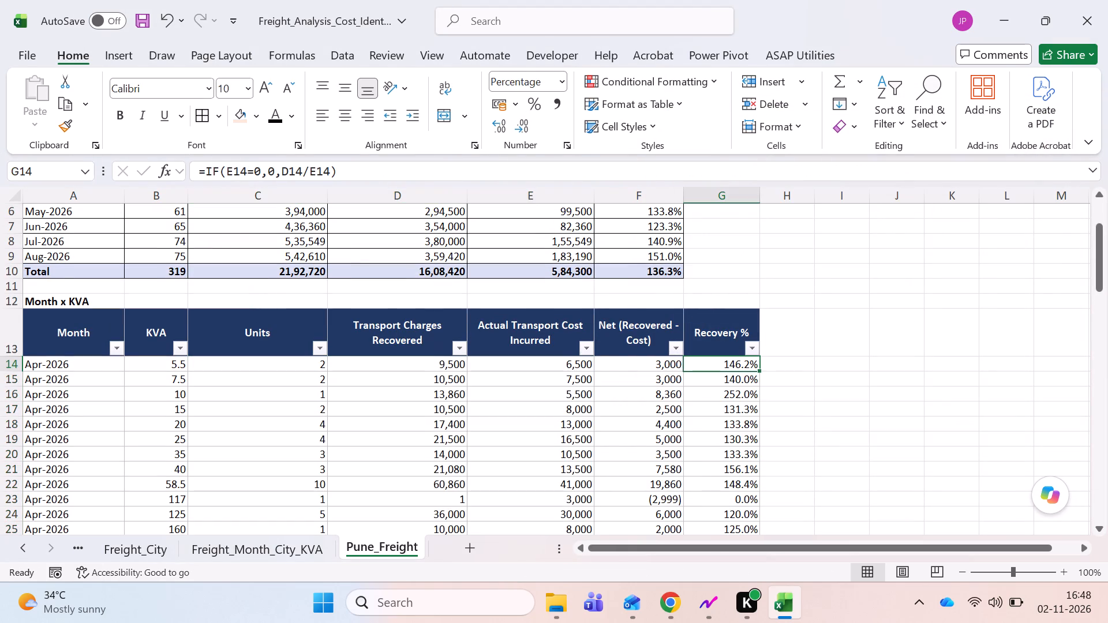
key(equal)
key(Left)
key(Left)
key(Left)
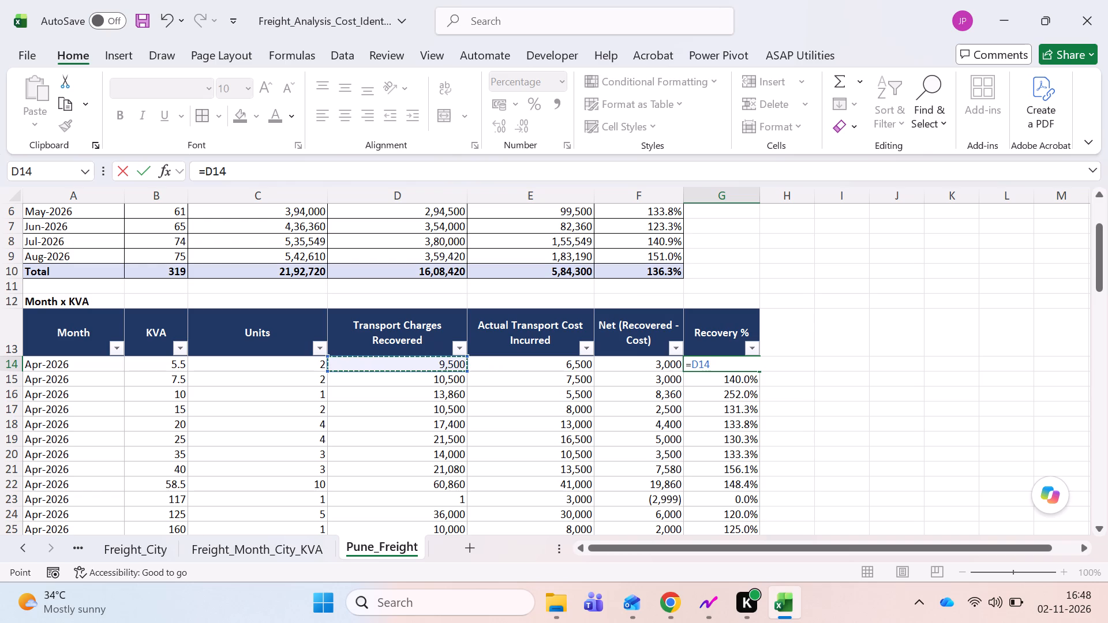
key(slash)
key(Left)
key(Left)
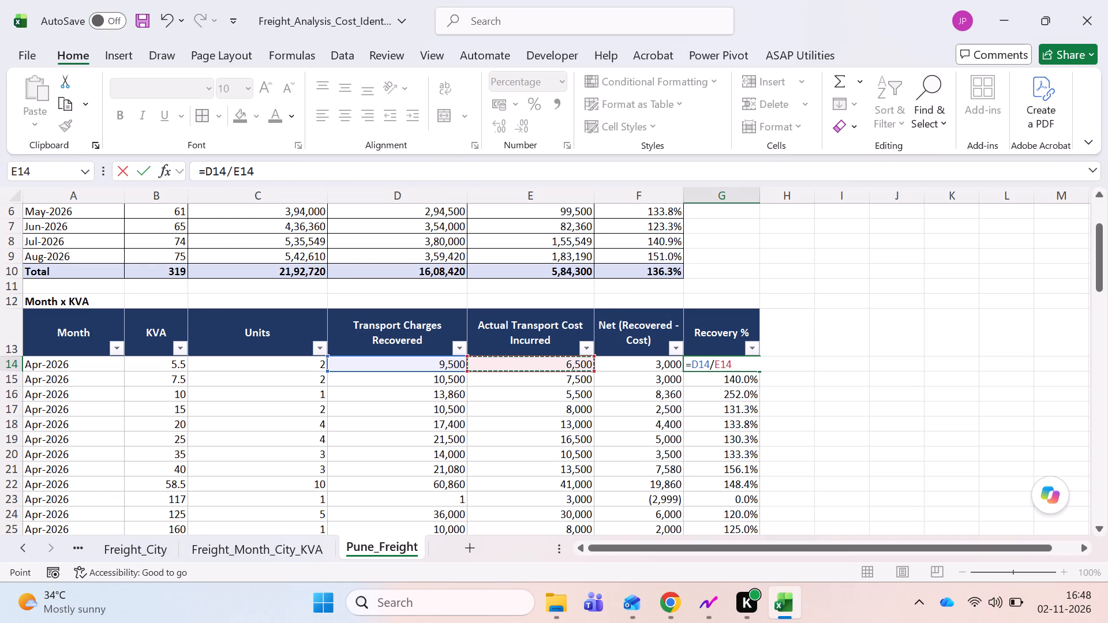
key(Return)
key(Up)
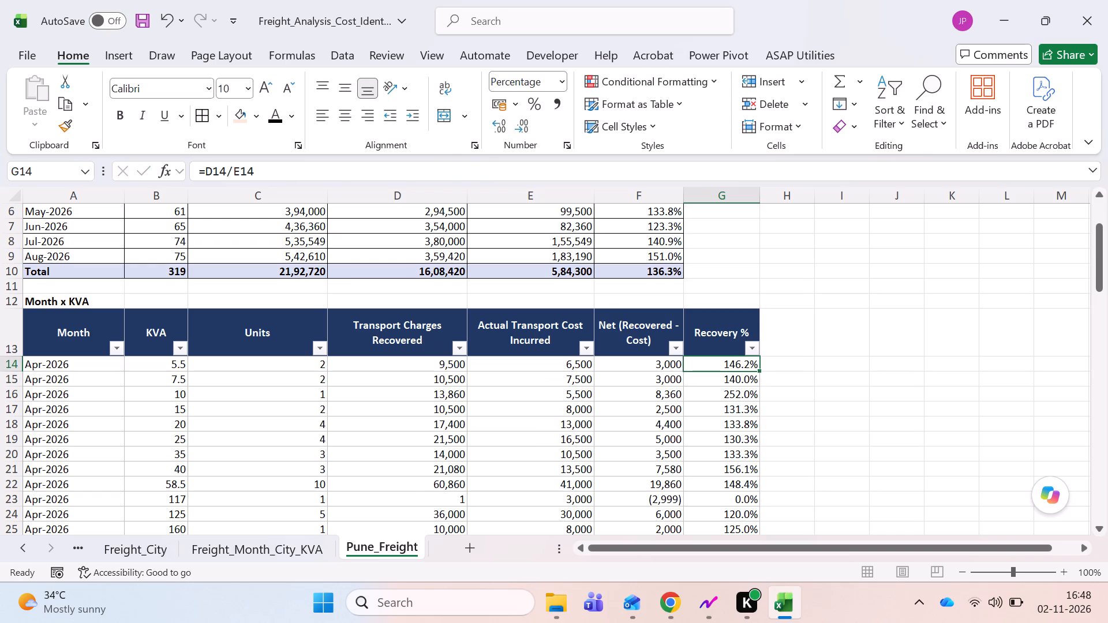
Copy the Recovery % formula from G14 of the Month x KVA table down to G15:G93.
key(ctrl+c)
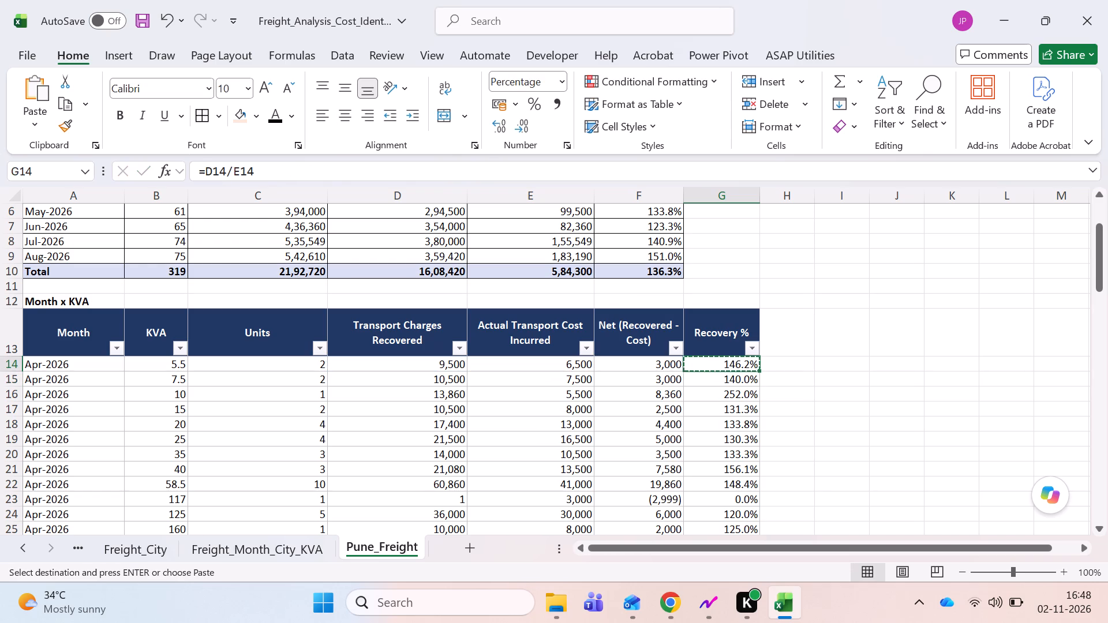
key(Down)
key(ctrl+shift+Down)
key(shift+Up)
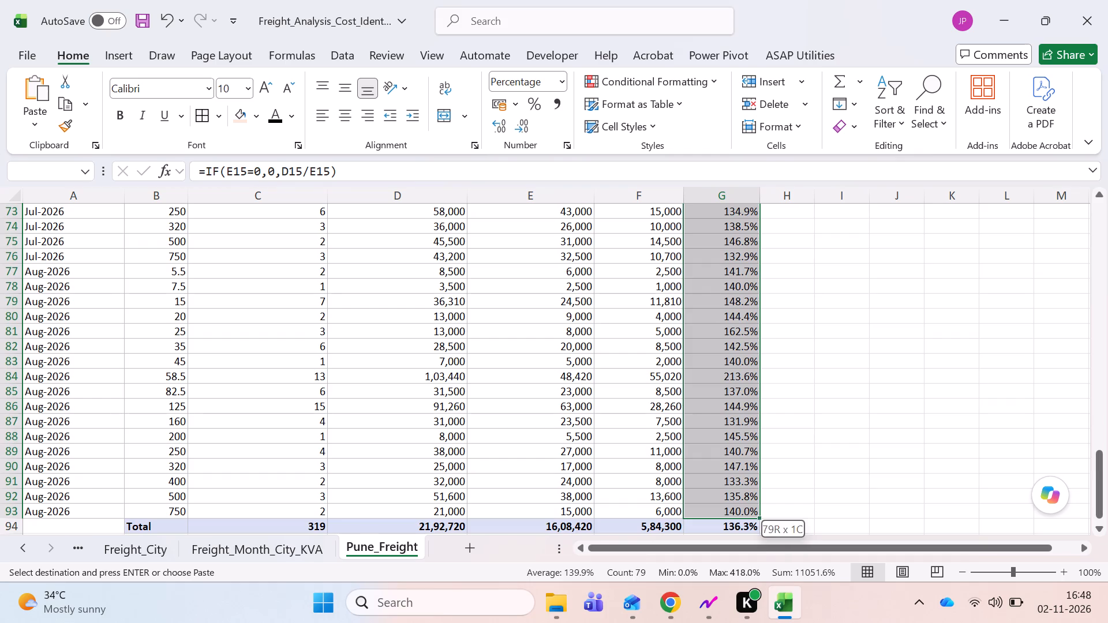
key(ctrl+v)
Replace the Month x KVA table's total Recovery % formula in G94 with =D94/E94 and save the workbook.
key(ctrl+Down)
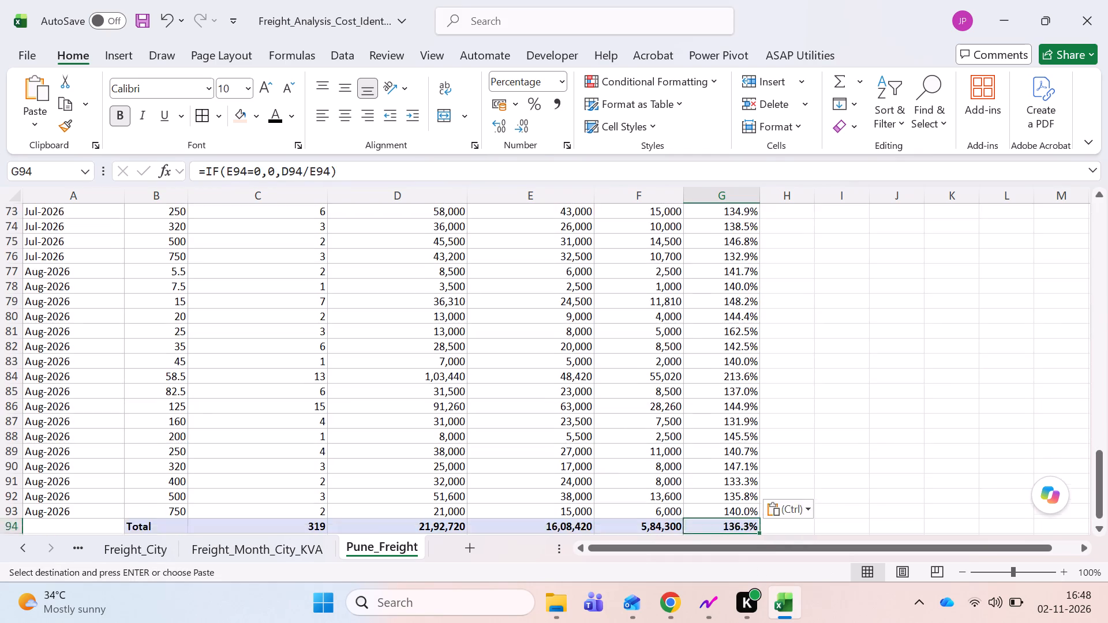
key(Down)
key(Down)
key(Up)
key(Up)
key(equal)
key(Left)
key(Left)
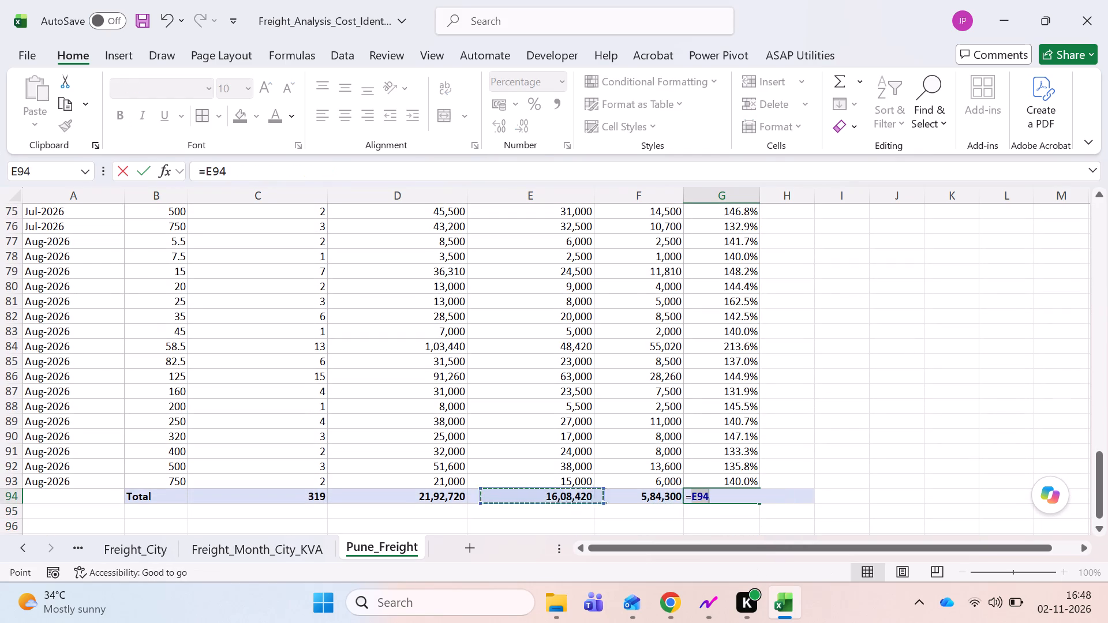
key(Left)
key(slash)
key(Left)
key(Left)
key(Return)
key(Up)
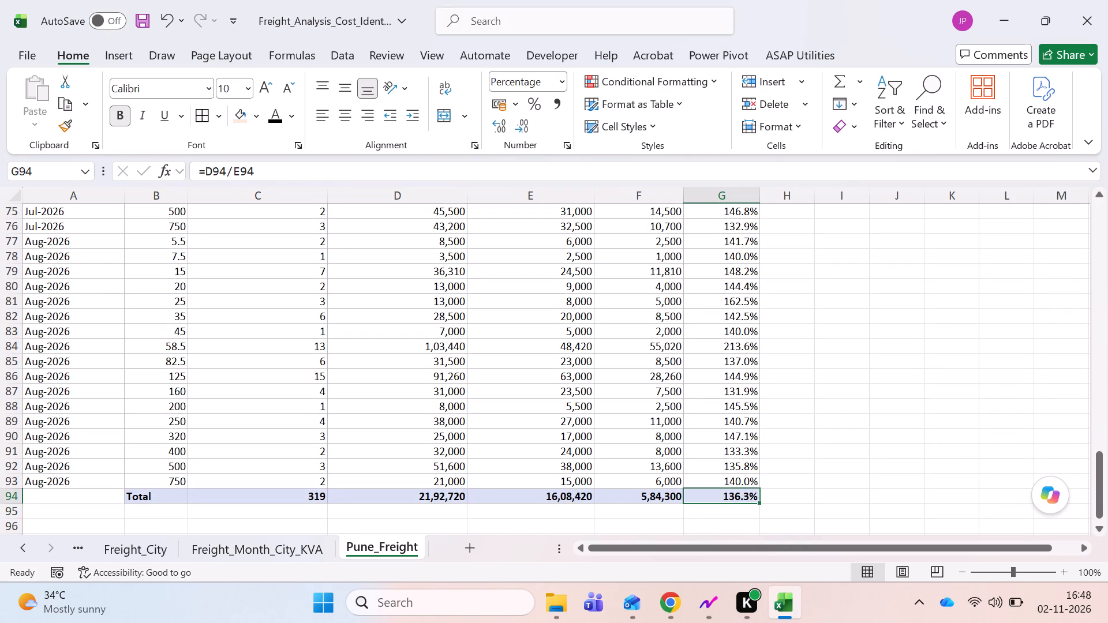
key(ctrl+s)
Delete the city filter note in A2 of the Pune_Freight sheet and save the workbook.
key(ctrl+Up)
key(ctrl+Left)
key(ctrl+Left)
key(ctrl+Up)
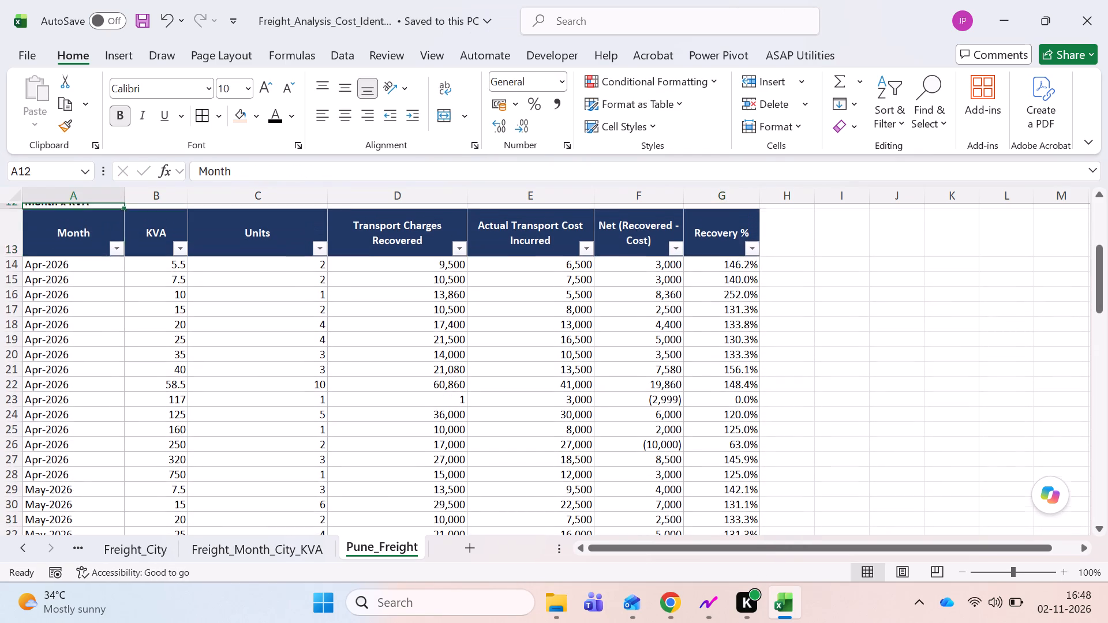
key(ctrl+Up)
key(ctrl+Up)
key(ctrl+Up)
key(ctrl+Up)
key(ctrl+Up)
key(ctrl+s)
key(Down)
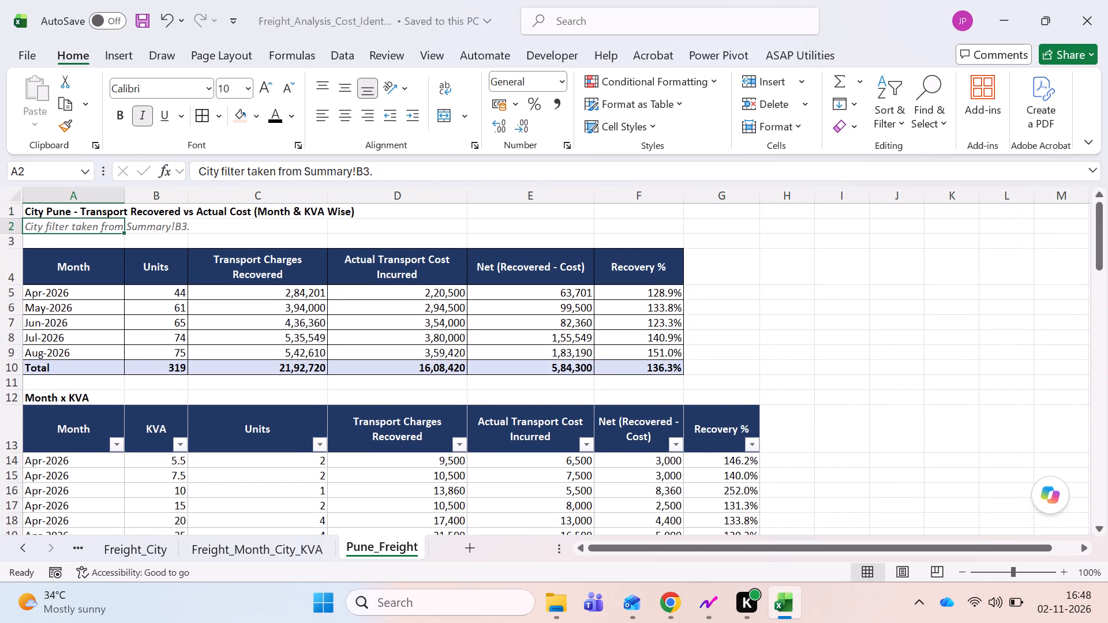
key(Delete)
key(ctrl+s)
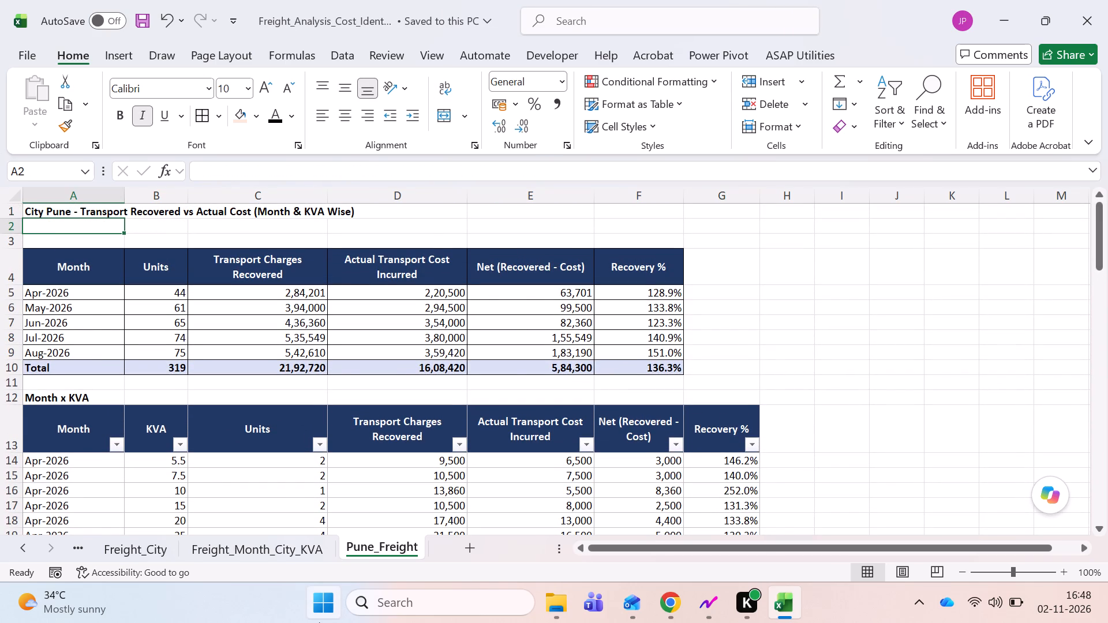
Delete the Summary sheet from the workbook.
key(ctrl+Page_Up)
key(ctrl+Page_Up)
key(ctrl+Page_Up)
key(ctrl+Page_Up)
key(ctrl+Page_Up)
key(ctrl+Page_Up)
key(ctrl+Page_Up)
key(ctrl+Page_Up)
key(ctrl+Page_Up)
key(ctrl+Page_Up)
key(ctrl+Page_Up)
key(ctrl+Page_Up)
key(ctrl+Page_Up)
key(ctrl+Page_Up)
key(ctrl+Page_Up)
key(ctrl+Page_Up)
key(ctrl+Page_Up)
key(ctrl+Page_Up)
key(ctrl+Page_Up)
key(ctrl+Page_Up)
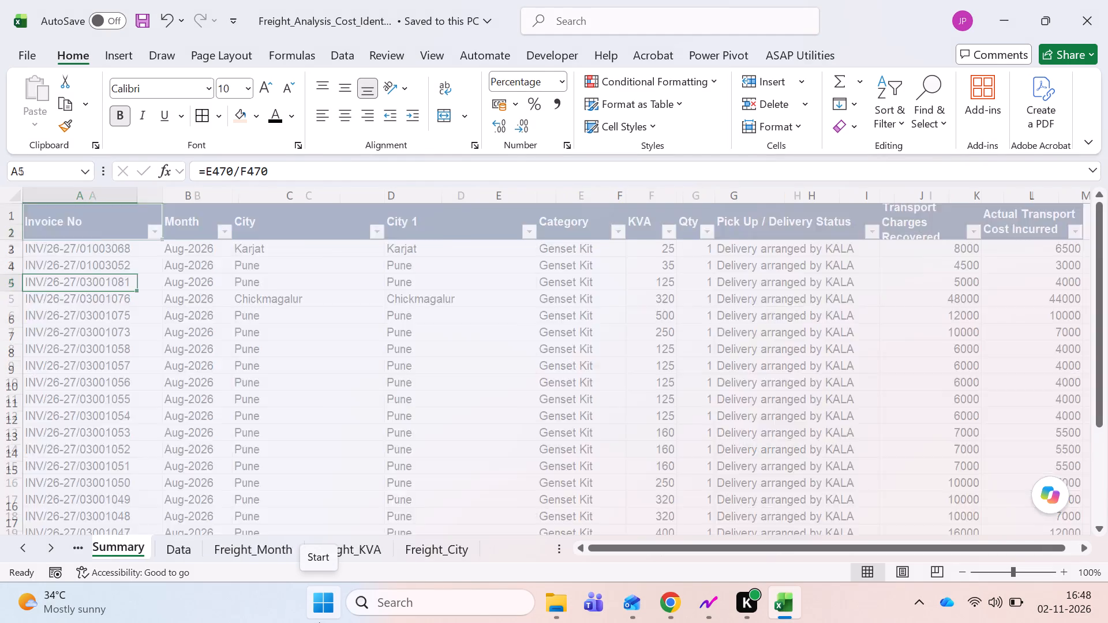
key(ctrl+Page_Down)
key(ctrl+Page_Up)
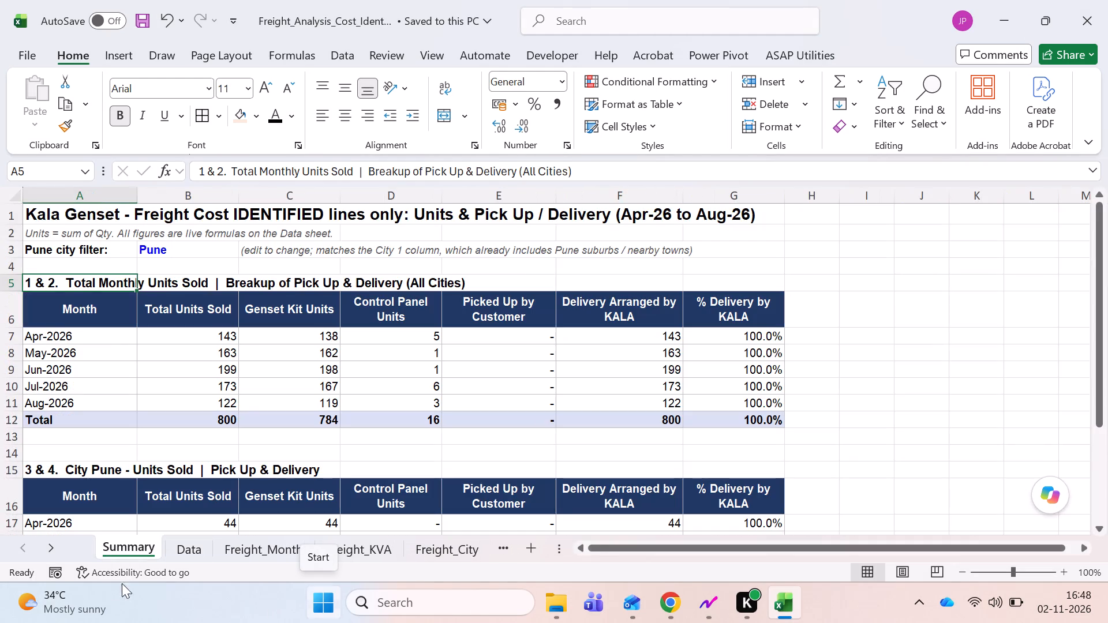
right_click(128, 542)
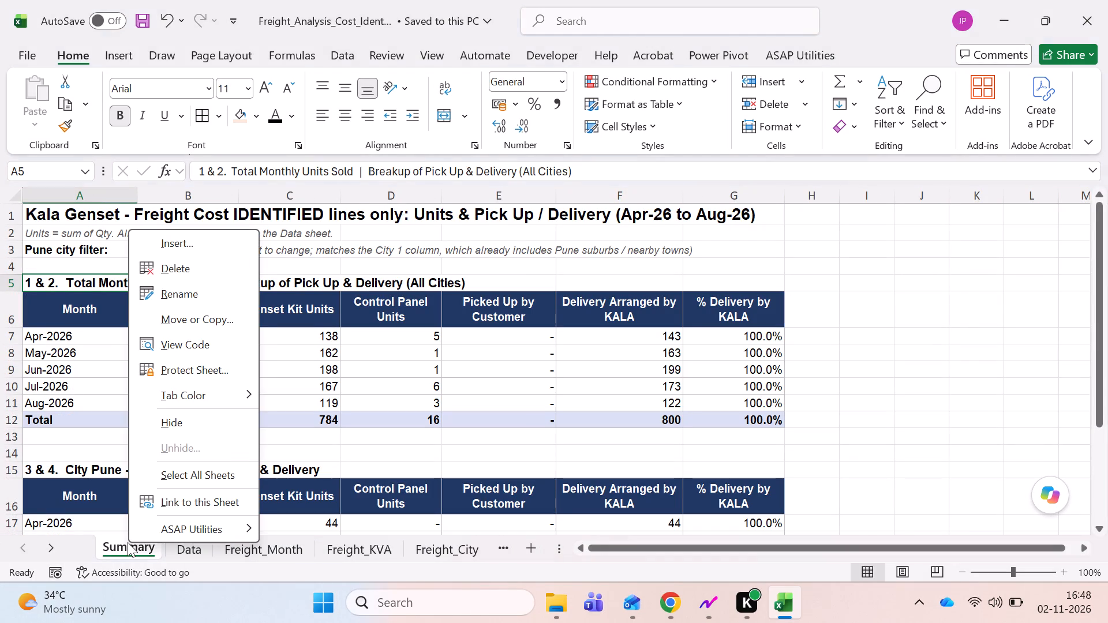
click(191, 270)
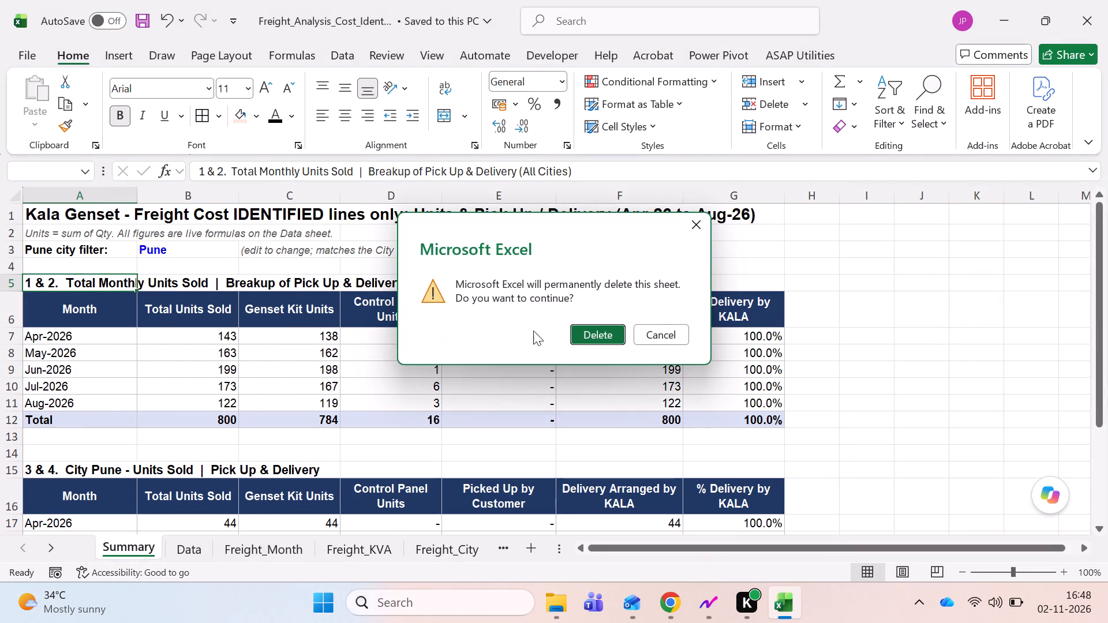
click(579, 333)
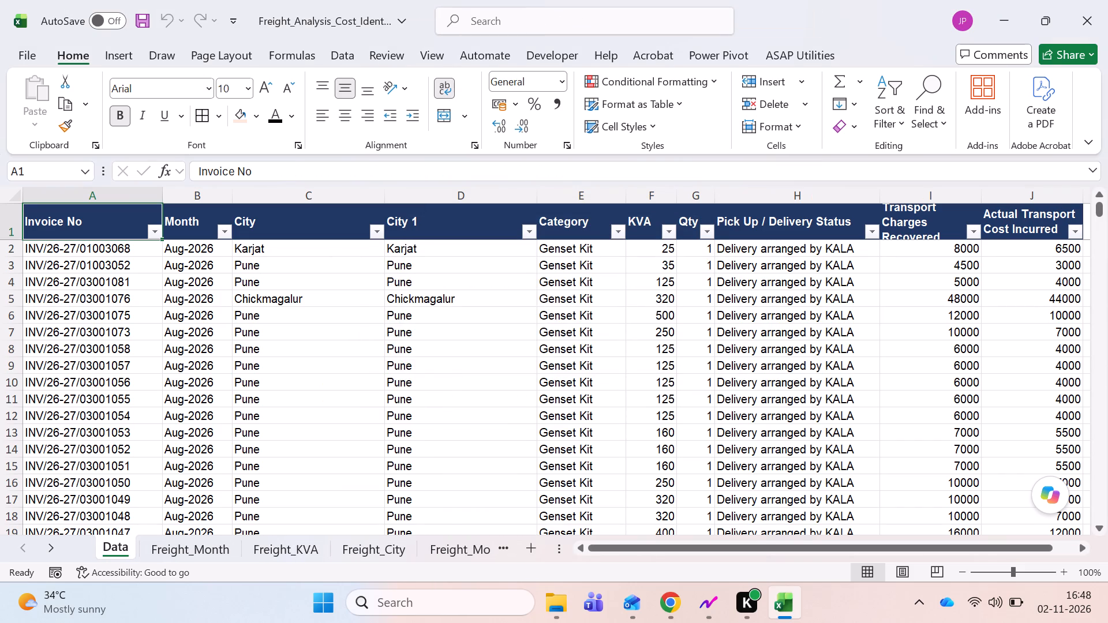
Apply all borders to the full table on the Data sheet, including its header row.
key(ctrl+Down)
key(ctrl+Up)
key(ctrl+Up)
key(ctrl+Up)
key(Down)
key(Up)
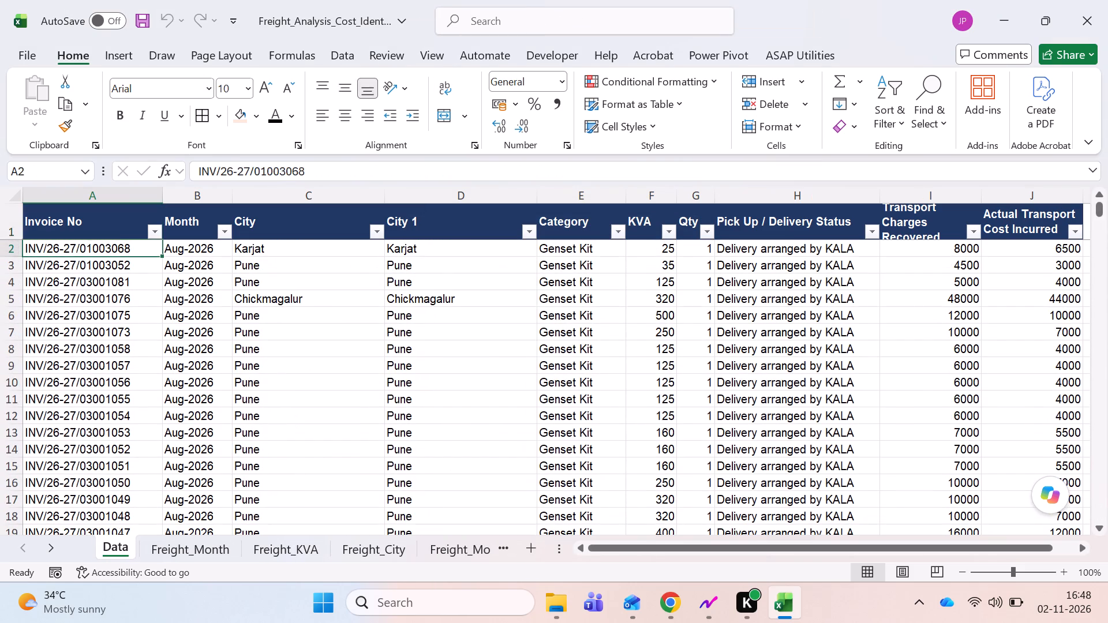
key(ctrl+shift+Right)
key(ctrl+shift+Down)
key(alt+h)
text(ba)
Set the font of the whole Data sheet table to Calibri.
click(154, 85)
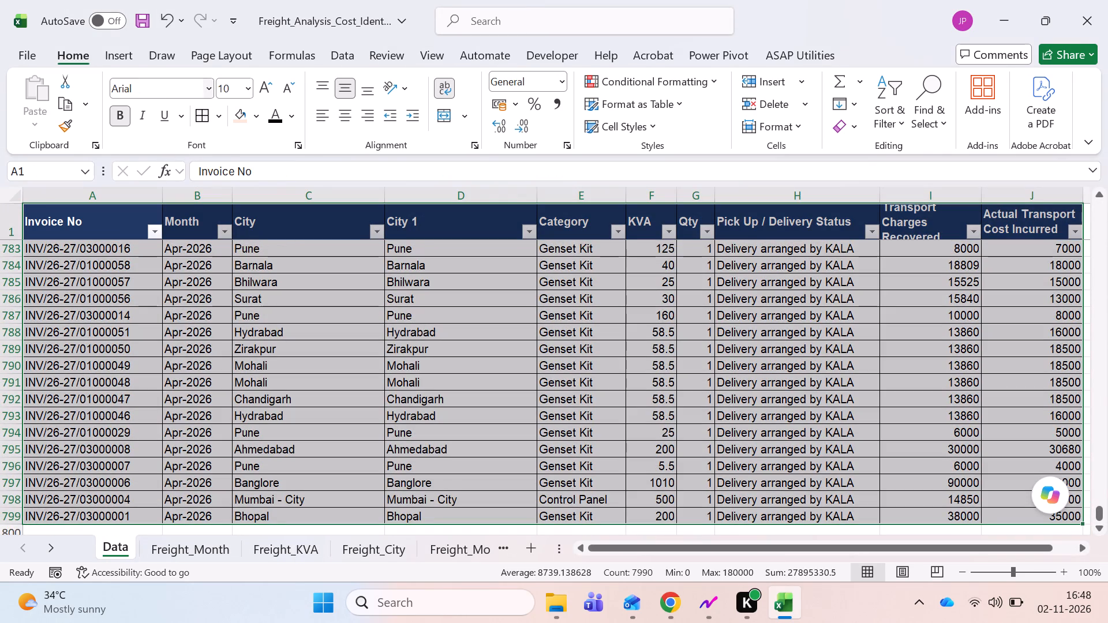
text(cal)
key(Return)
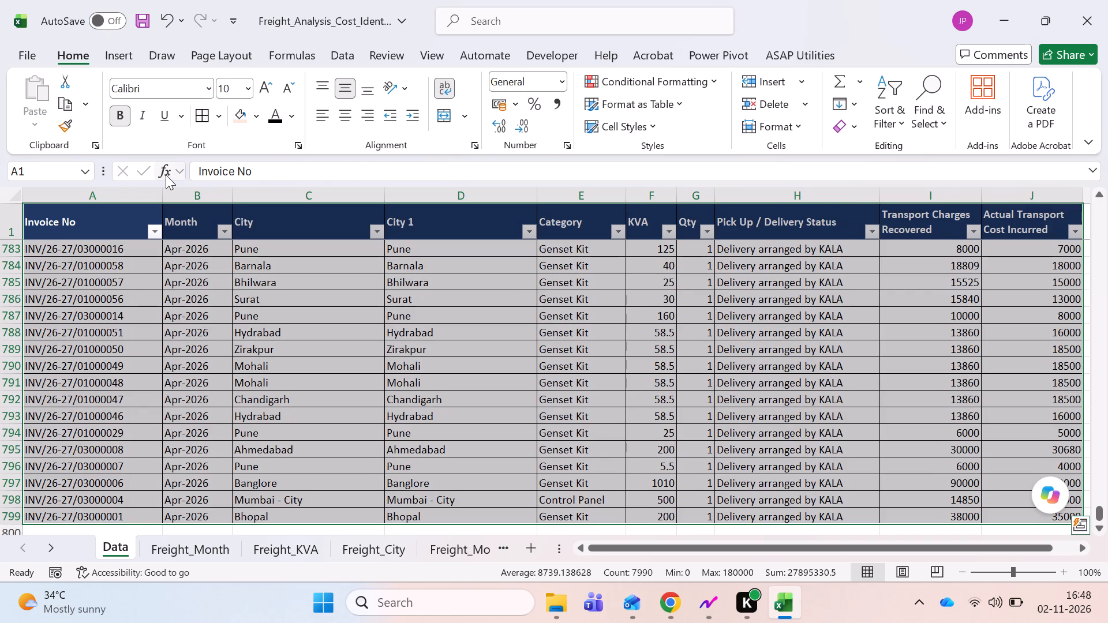
Autofit the column widths of the Data sheet table and save the workbook.
key(Down)
key(ctrl+Up)
key(ctrl+Left)
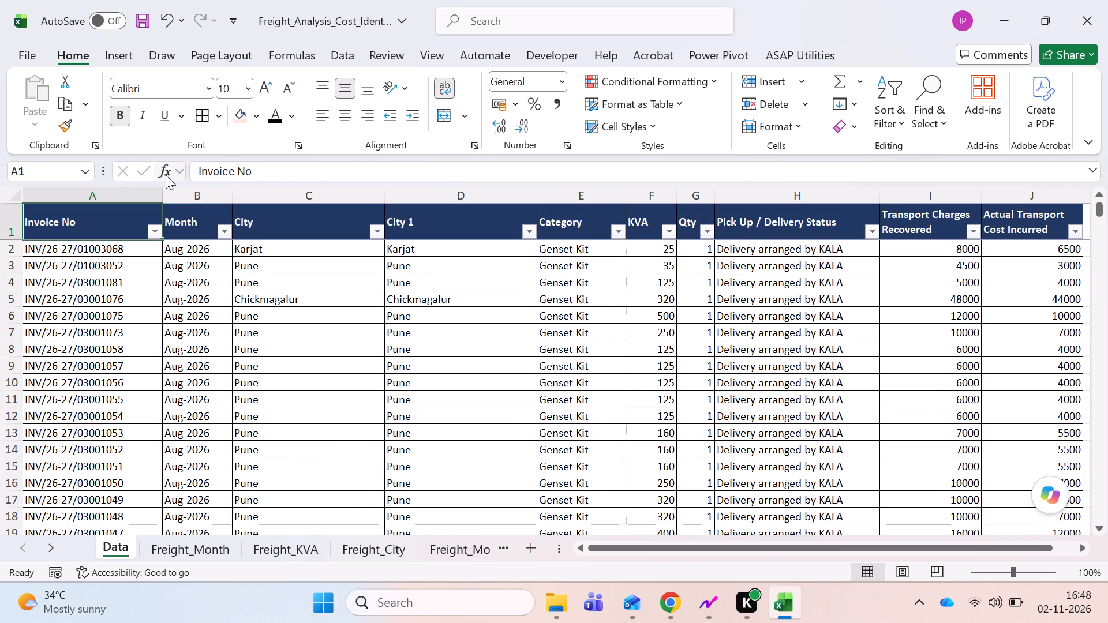
key(ctrl+a)
key(alt+h)
text(oi)
key(ctrl+Left)
key(ctrl+s)
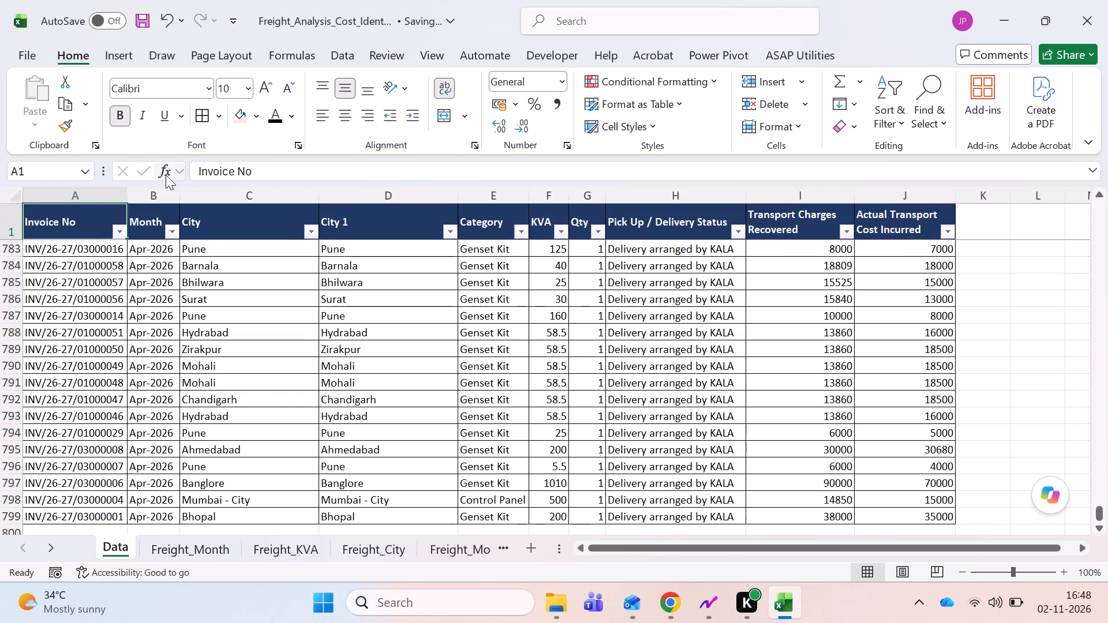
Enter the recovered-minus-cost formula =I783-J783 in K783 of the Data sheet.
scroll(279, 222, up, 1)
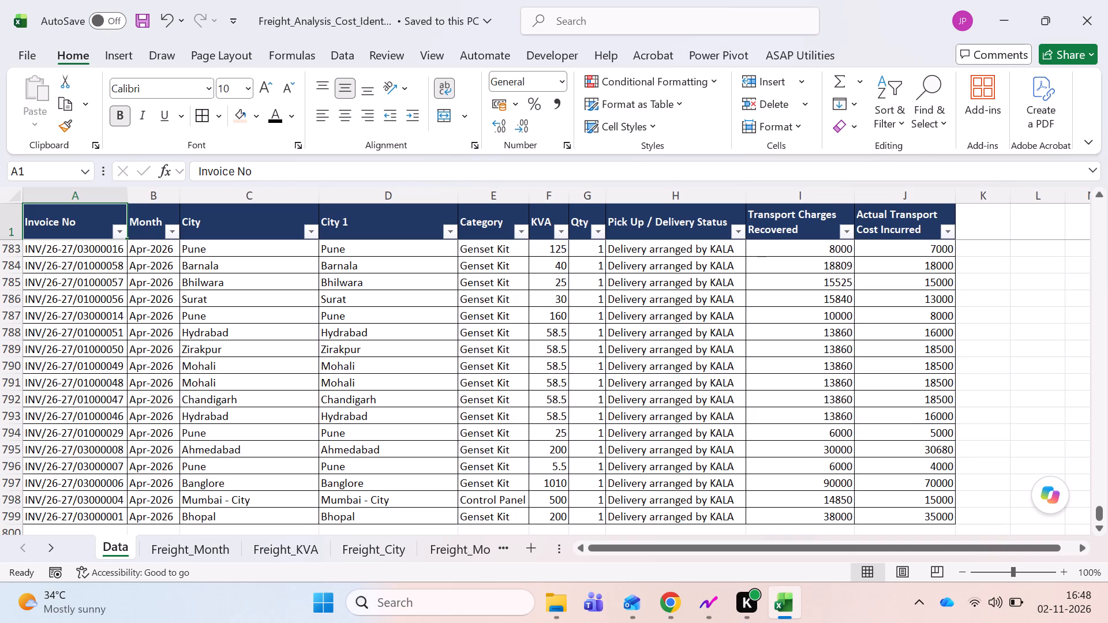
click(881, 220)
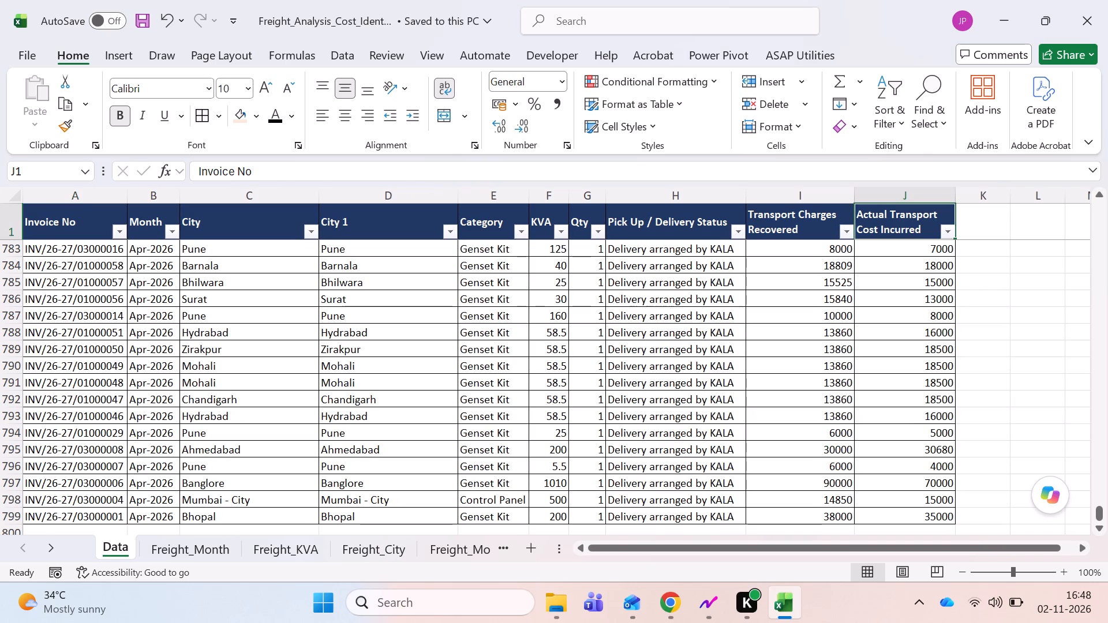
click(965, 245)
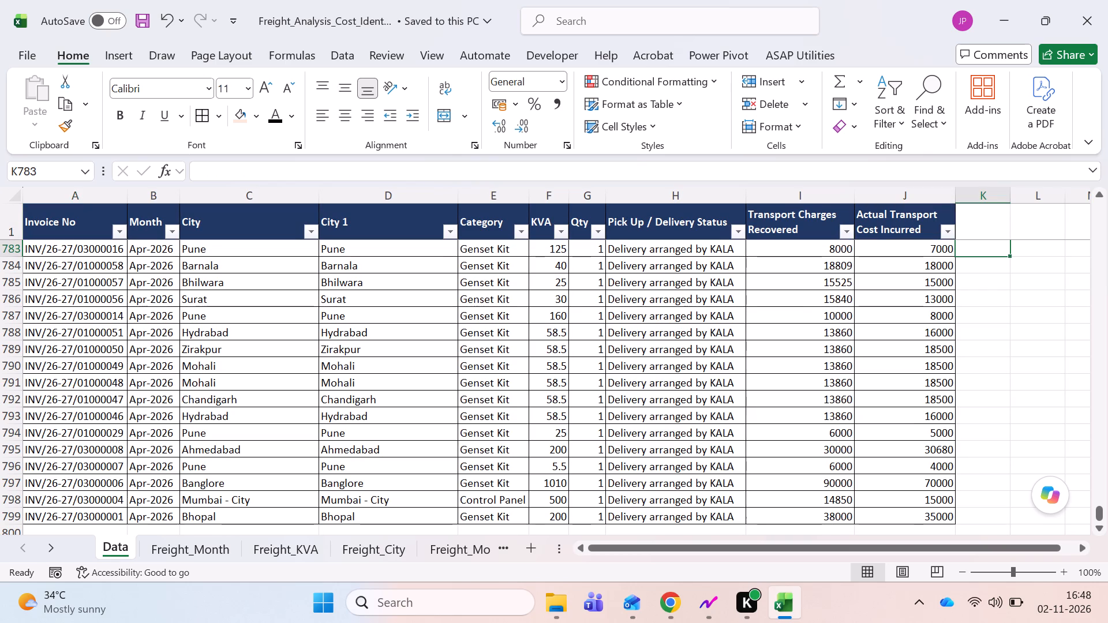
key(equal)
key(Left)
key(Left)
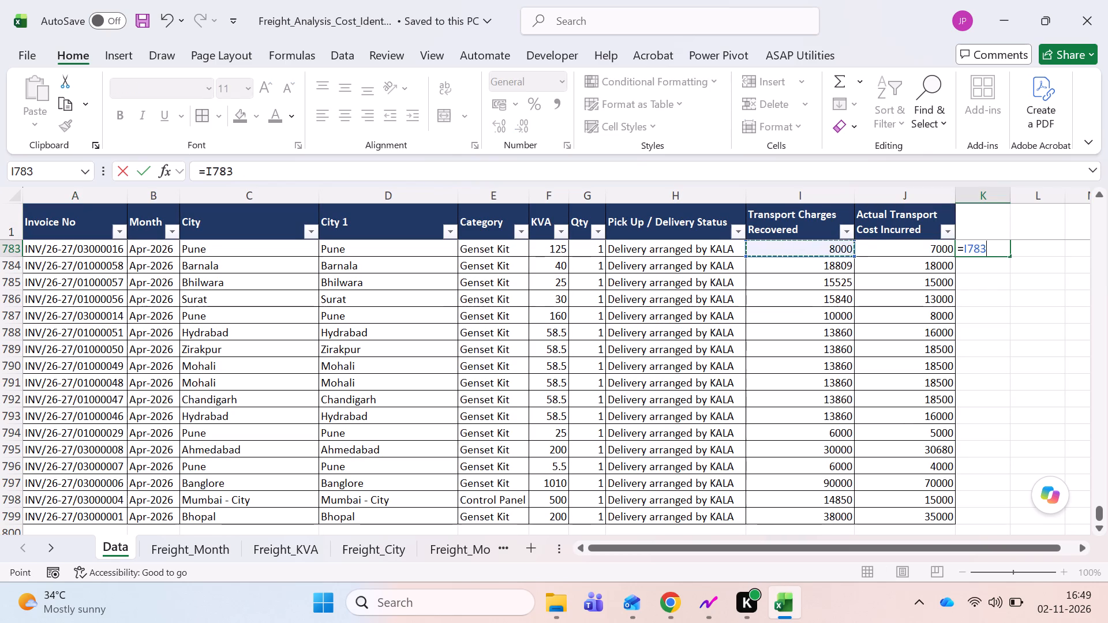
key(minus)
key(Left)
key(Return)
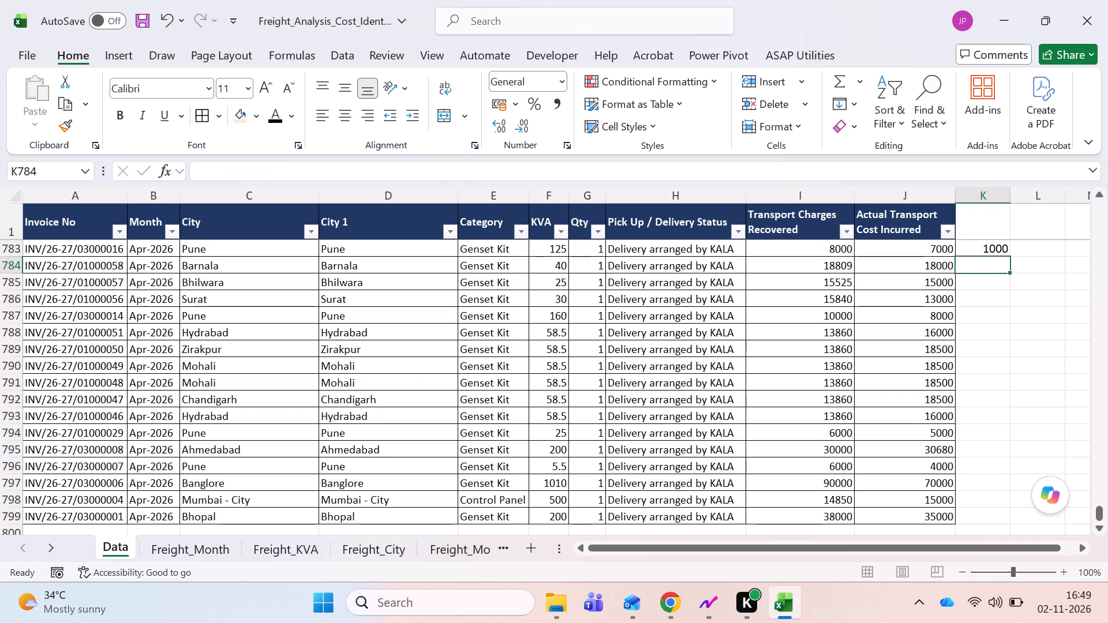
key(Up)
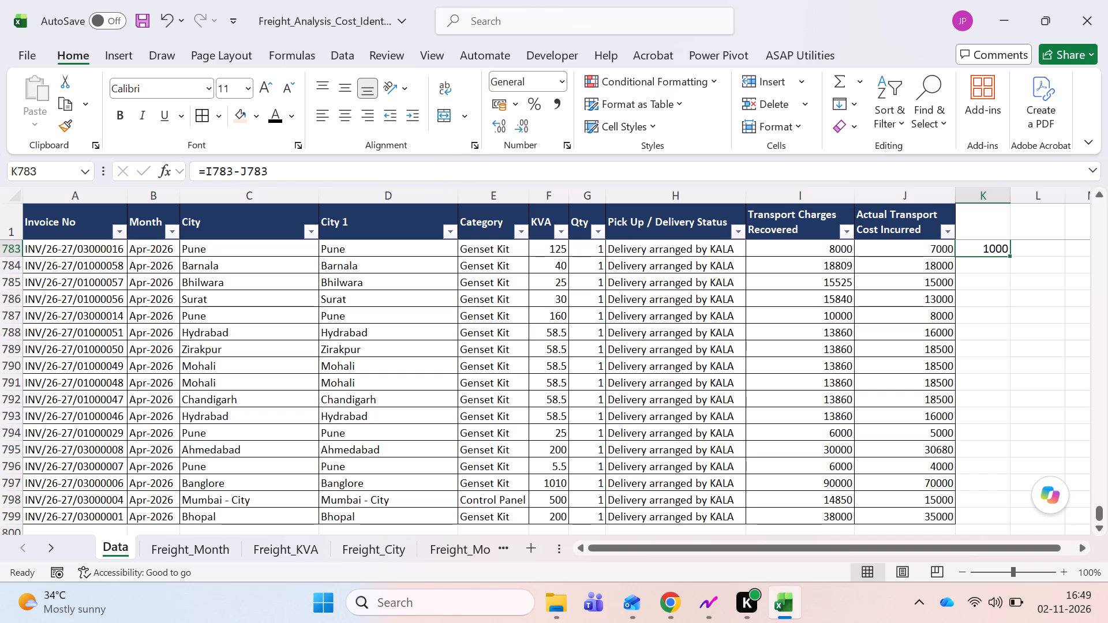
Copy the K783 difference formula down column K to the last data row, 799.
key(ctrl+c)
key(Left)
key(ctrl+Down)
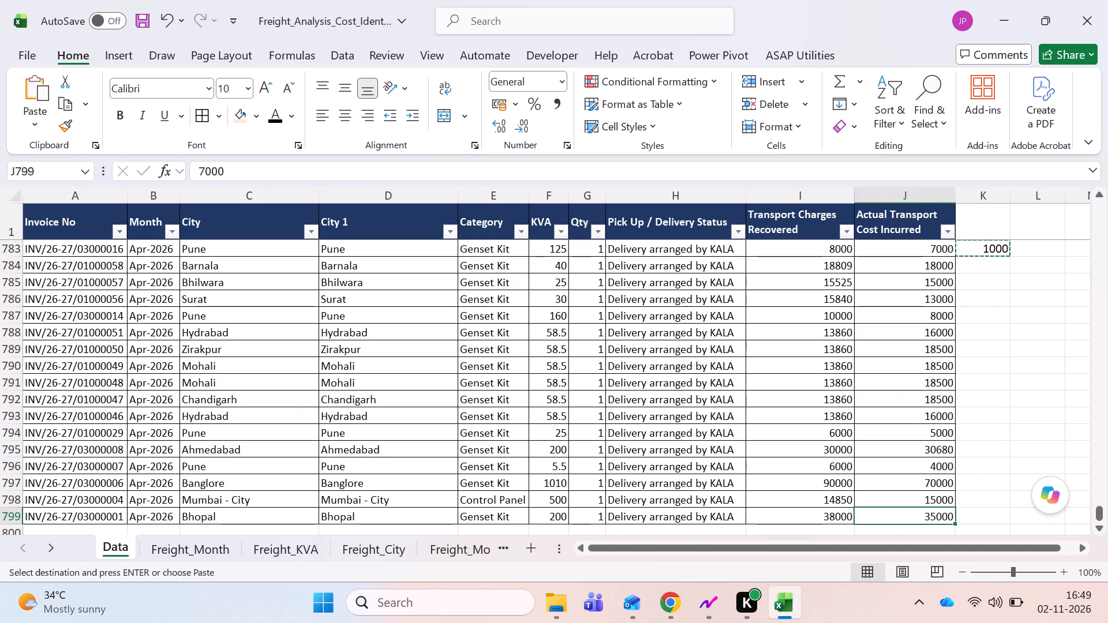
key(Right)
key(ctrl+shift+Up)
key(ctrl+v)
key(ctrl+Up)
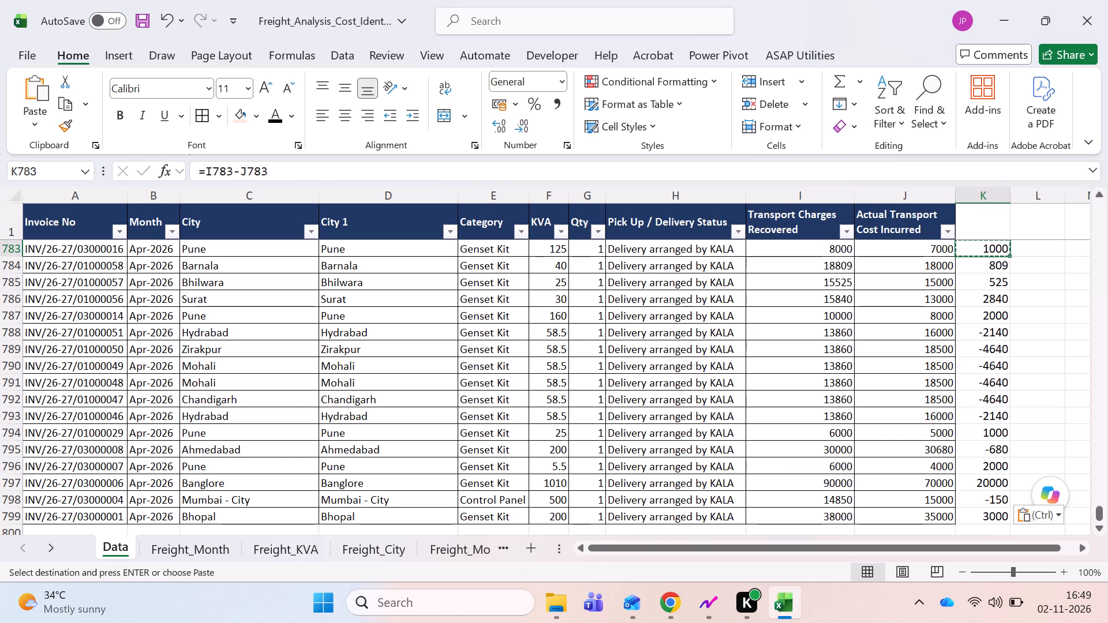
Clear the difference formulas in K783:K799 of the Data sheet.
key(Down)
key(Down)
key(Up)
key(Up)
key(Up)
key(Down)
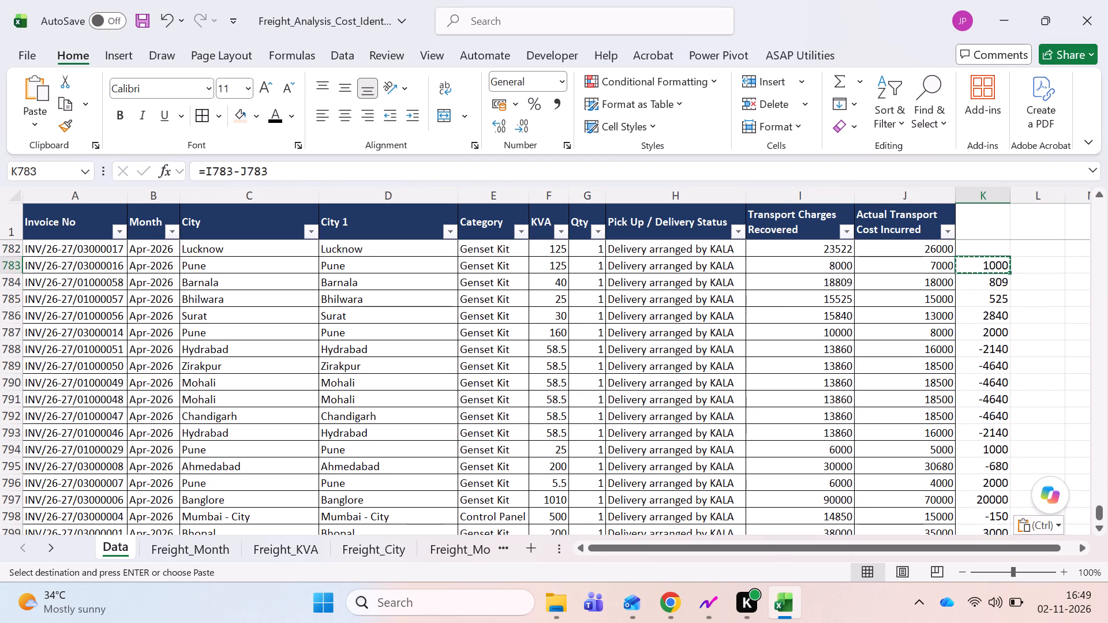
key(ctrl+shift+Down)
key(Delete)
Enter the recovered-minus-cost formula =I2-J2 in K2, the first data row of the Data sheet.
key(Left)
key(ctrl+Up)
key(Down)
key(Down)
key(Up)
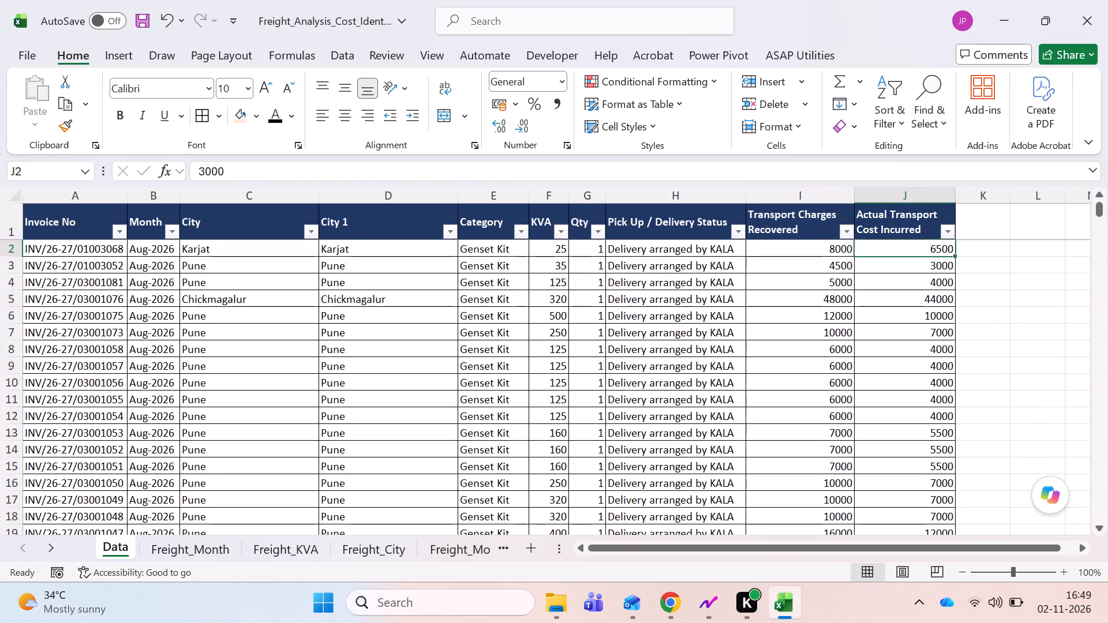
key(Right)
key(equal)
key(Left)
key(Left)
key(minus)
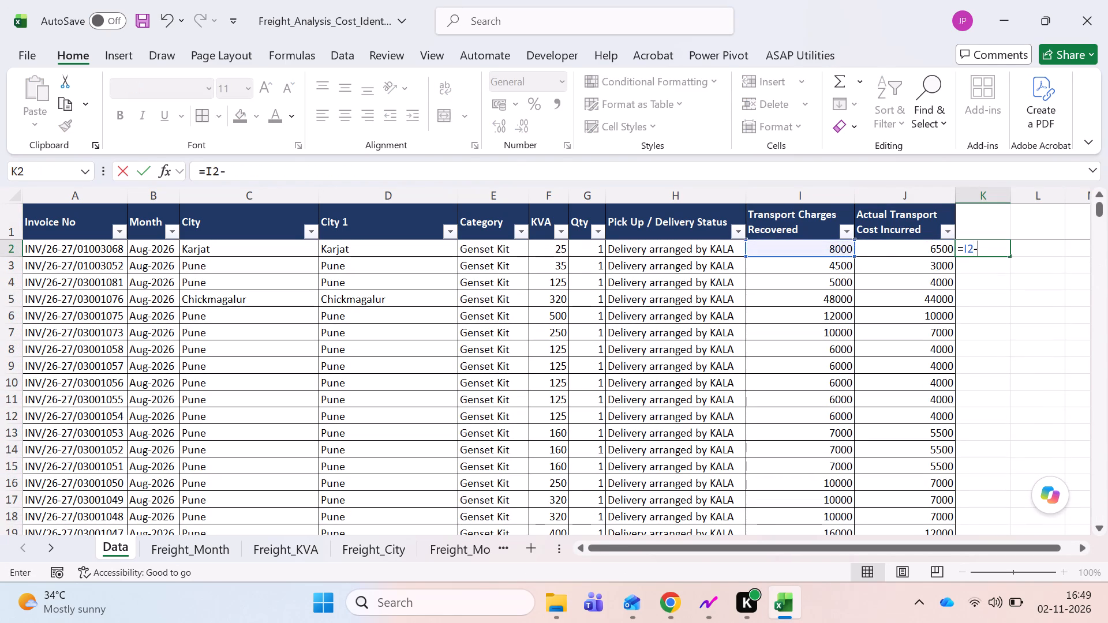
key(Left)
key(Return)
Copy the K2 difference formula down column K to the last data row, 799.
key(Up)
key(ctrl+c)
key(Left)
key(ctrl+Down)
key(Right)
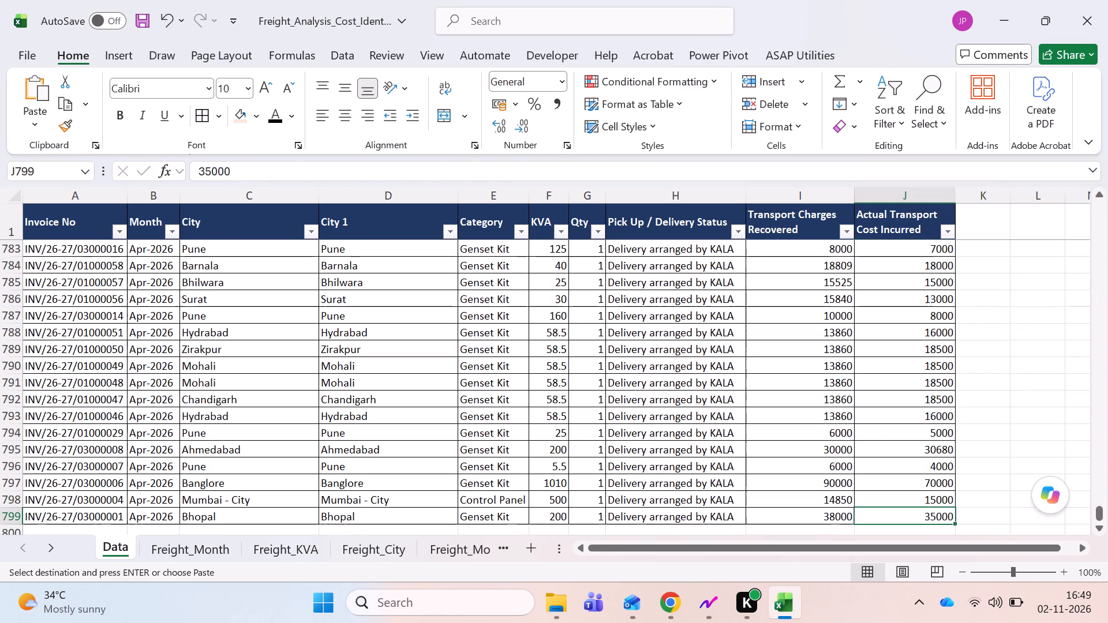
key(ctrl+shift+Up)
key(ctrl+v)
key(ctrl+Up)
key(Down)
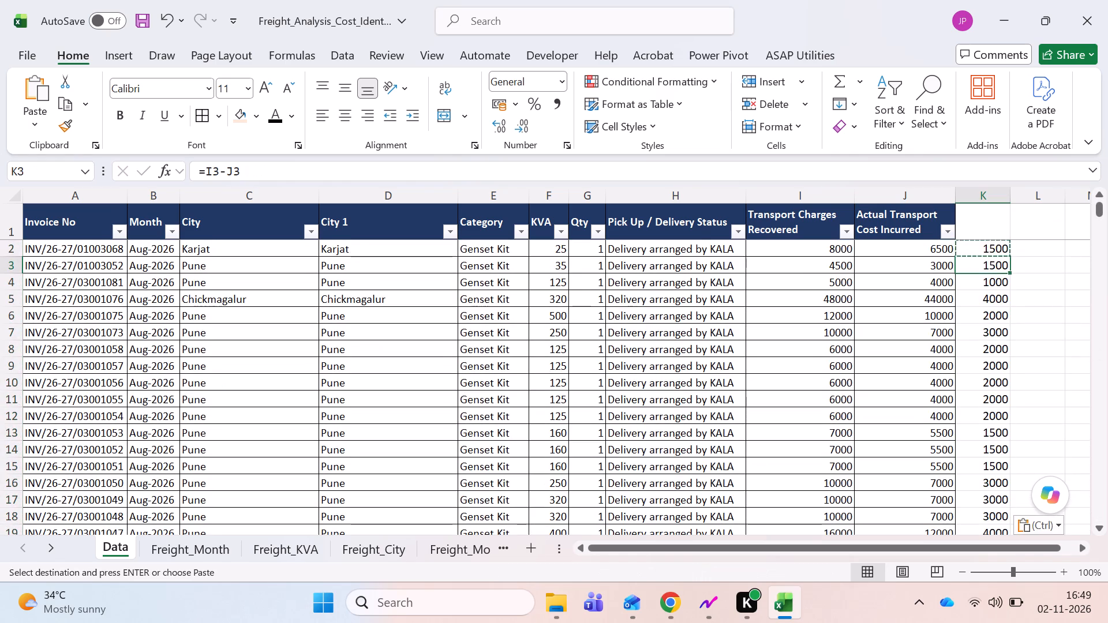
key(Escape)
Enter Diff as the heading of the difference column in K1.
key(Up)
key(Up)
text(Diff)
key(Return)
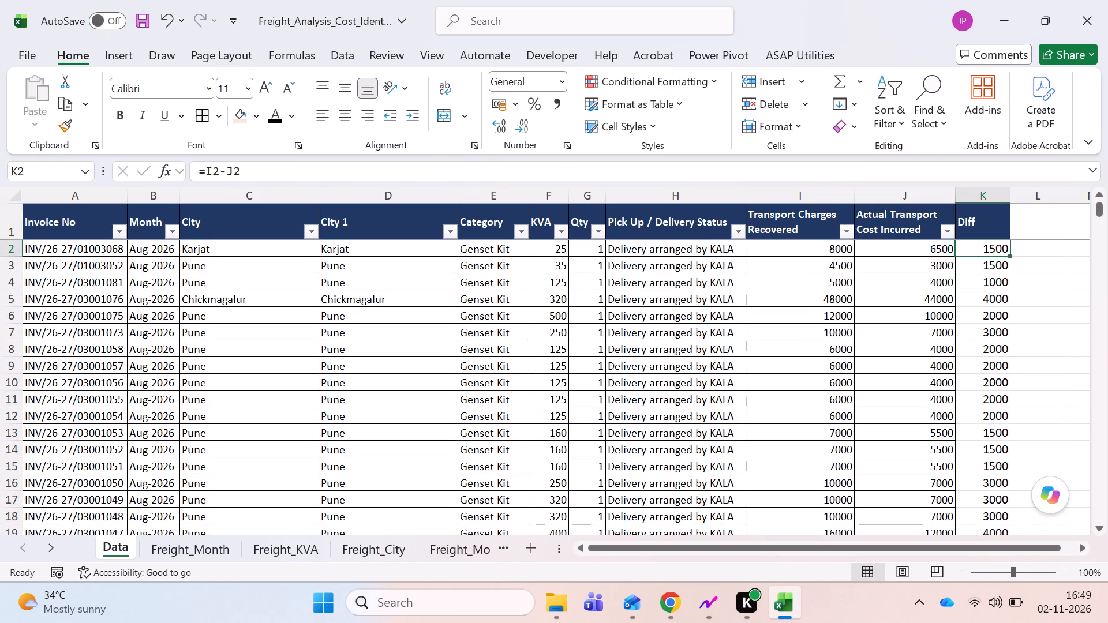
Copy the header formatting of the Actual Transport Cost Incurred heading in J1 to K1.
key(Up)
key(Left)
click(57, 132)
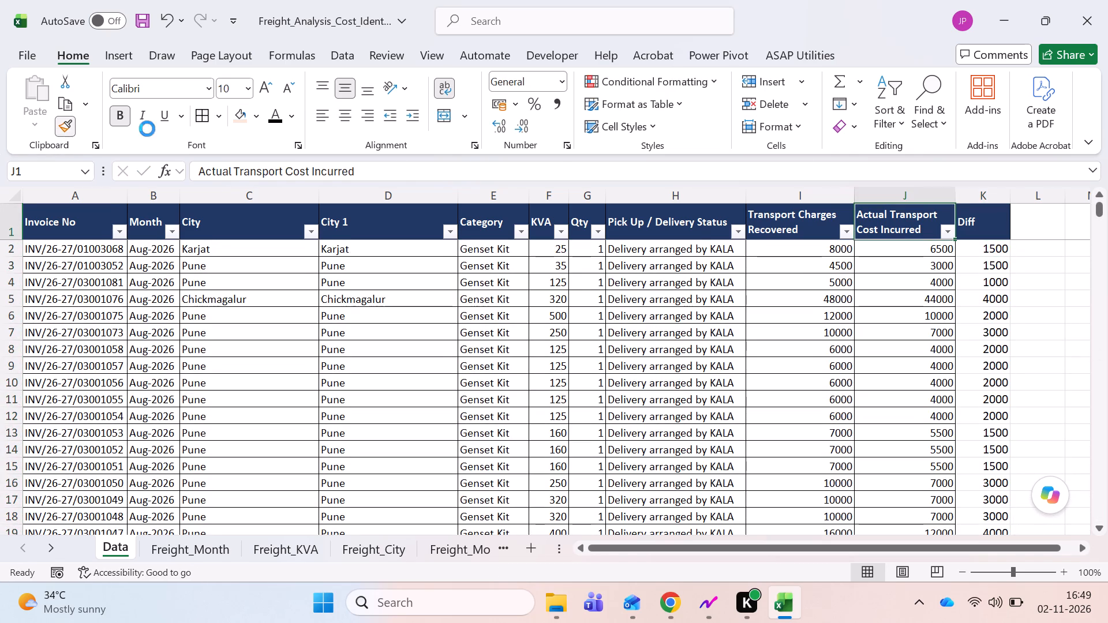
click(972, 221)
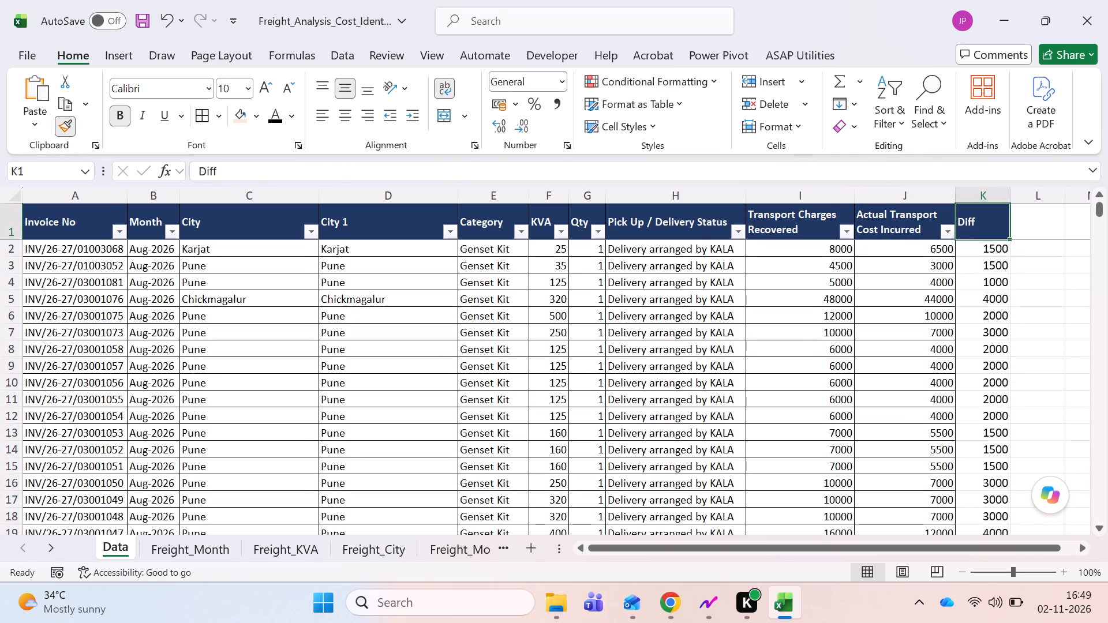
Replace the Diff heading in K1 of the Data sheet with Gain/Loss.
text(Ex)
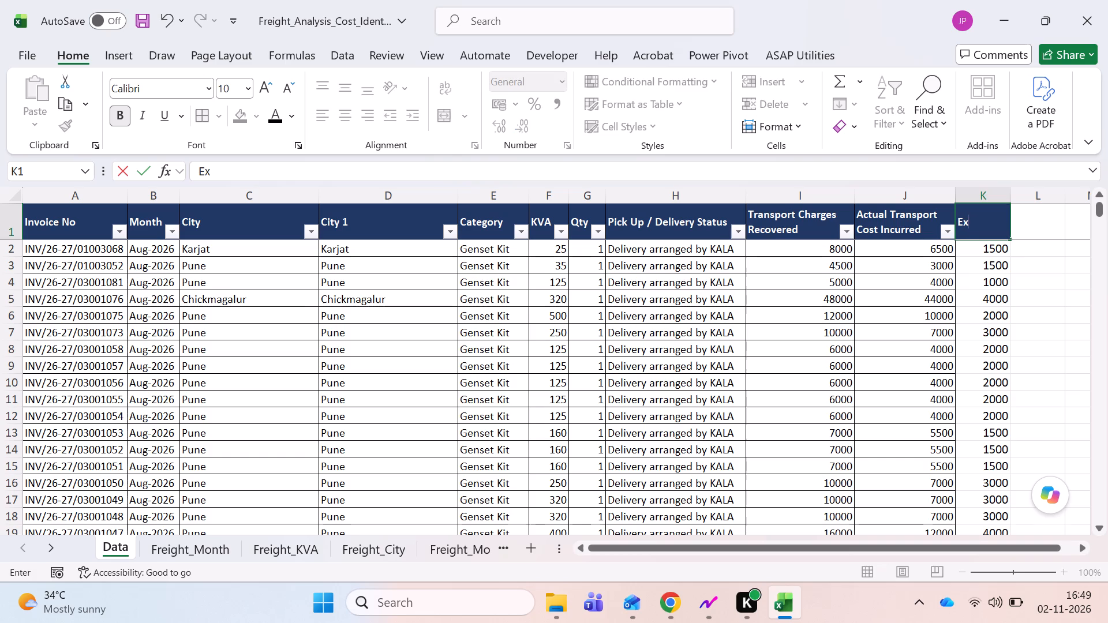
key(Escape)
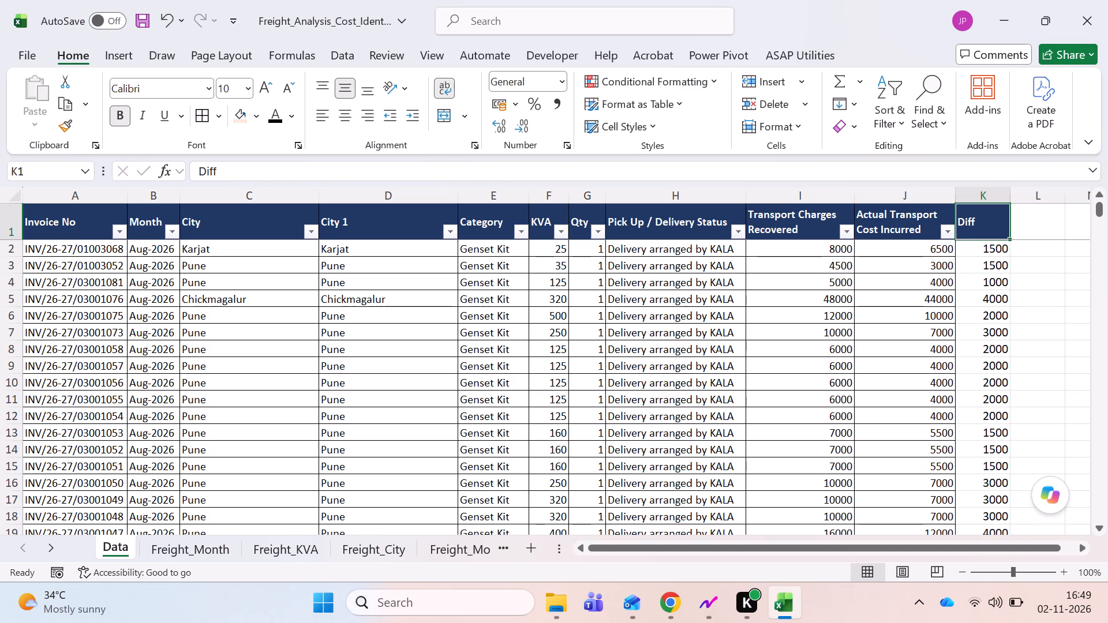
text(Gain/Loss)
key(Return)
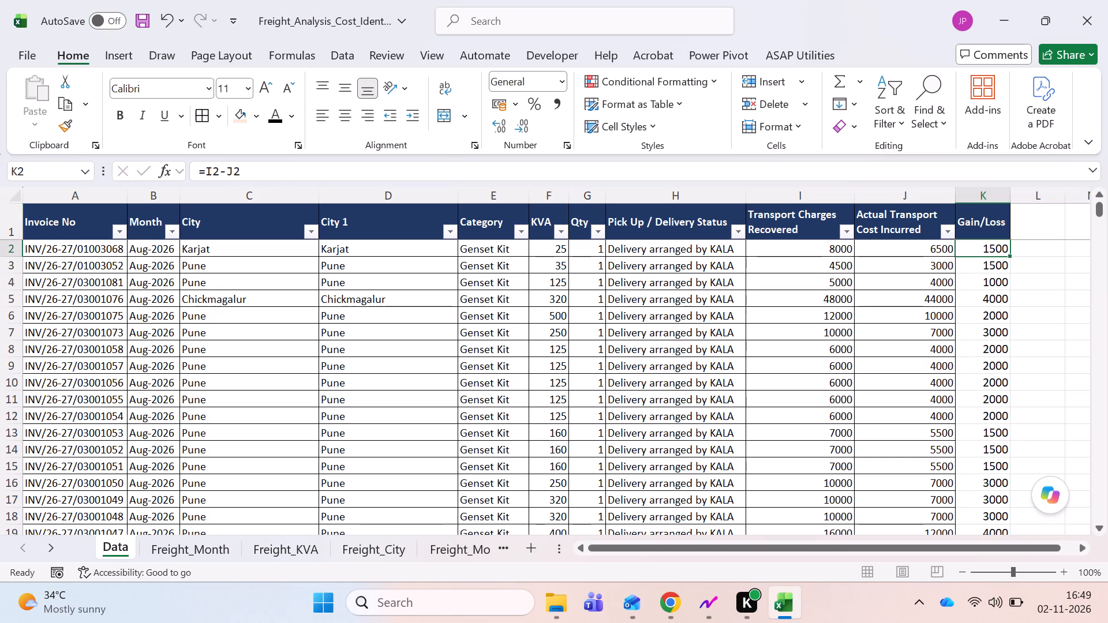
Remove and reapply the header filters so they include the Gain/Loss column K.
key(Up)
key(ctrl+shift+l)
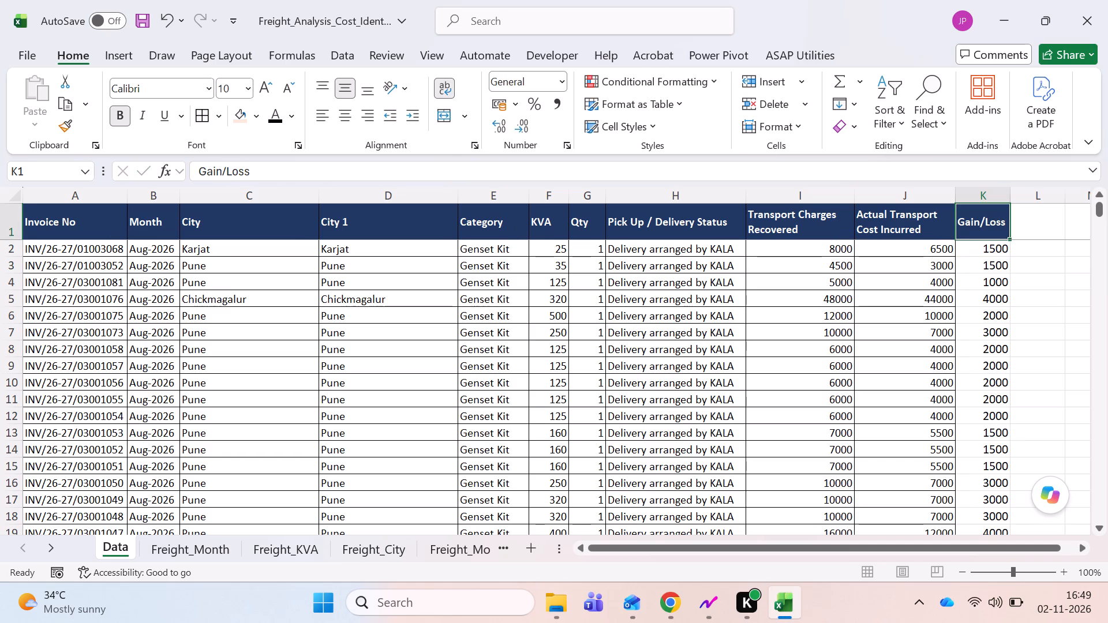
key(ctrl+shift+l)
Extend the K1 heading to read Gain/Loss in Freight.
key(F2)
key(space)
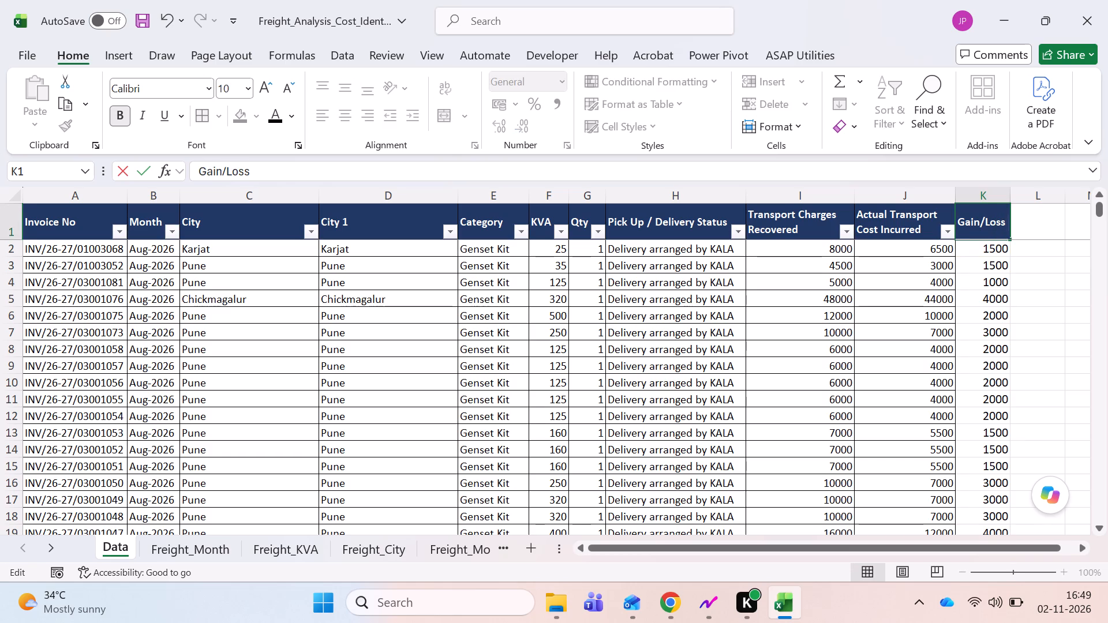
text(in)
key(space)
text(Trnas)
key(BackSpace)
key(BackSpace)
key(BackSpace)
key(BackSpace)
key(BackSpace)
key(BackSpace)
key(BackSpace)
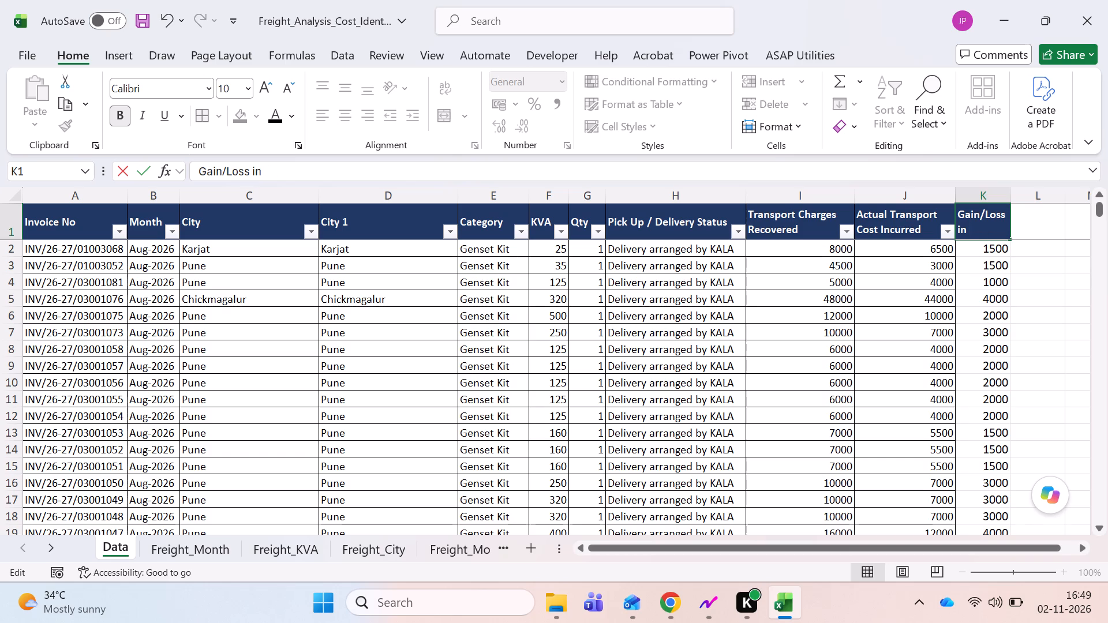
key(BackSpace)
text(in Freight)
key(Return)
Apply all borders to the difference values in K2 through K799.
key(Up)
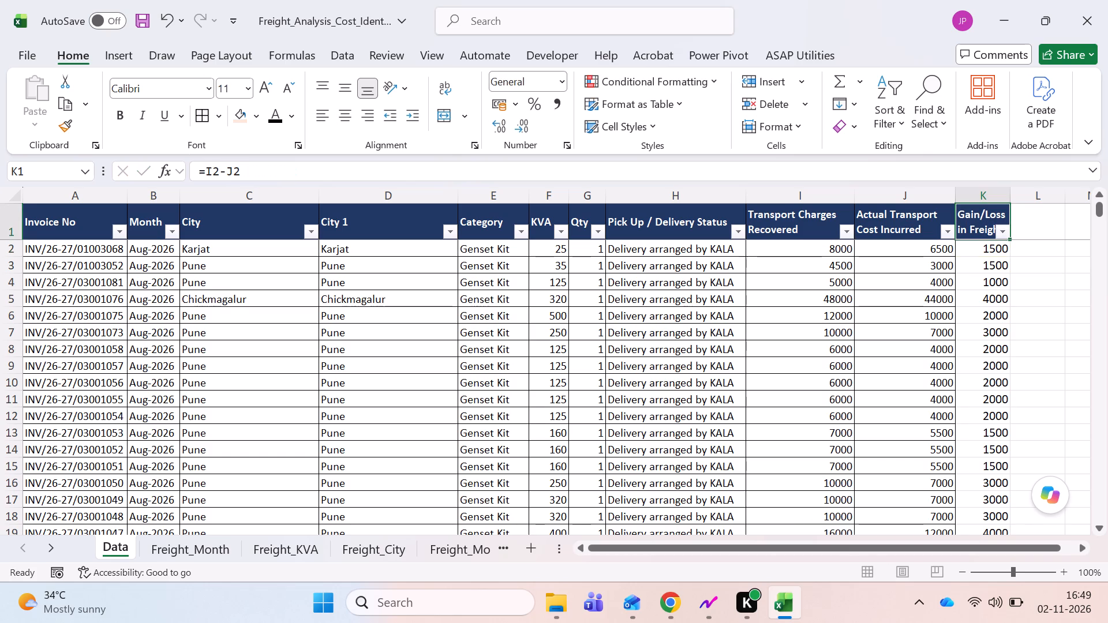
key(Down)
key(ctrl+shift+Down)
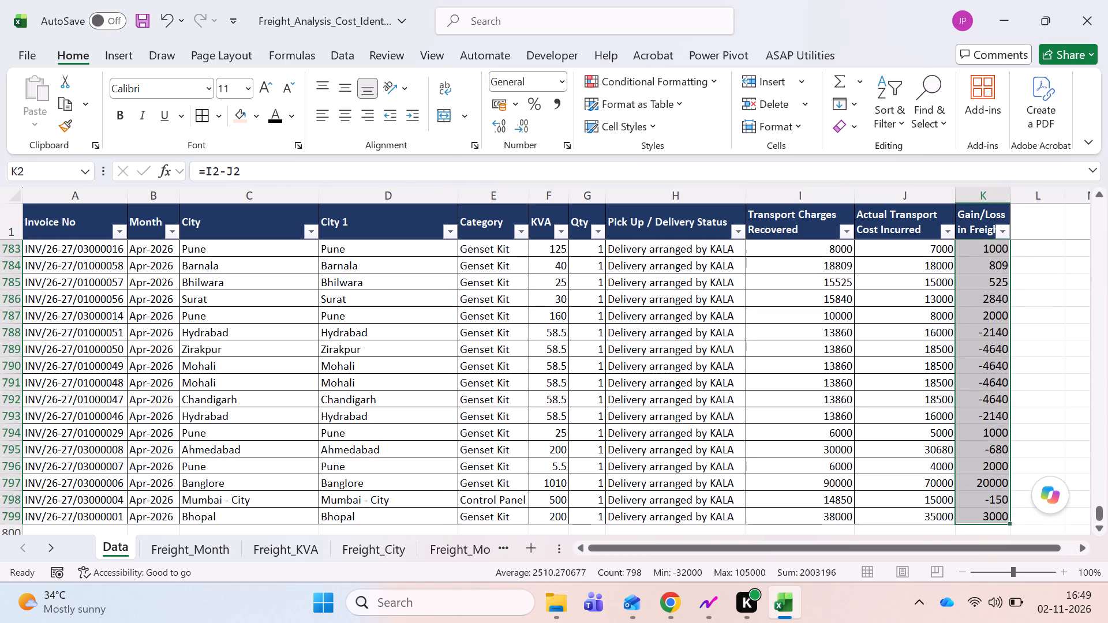
key(alt+h)
text(ba)
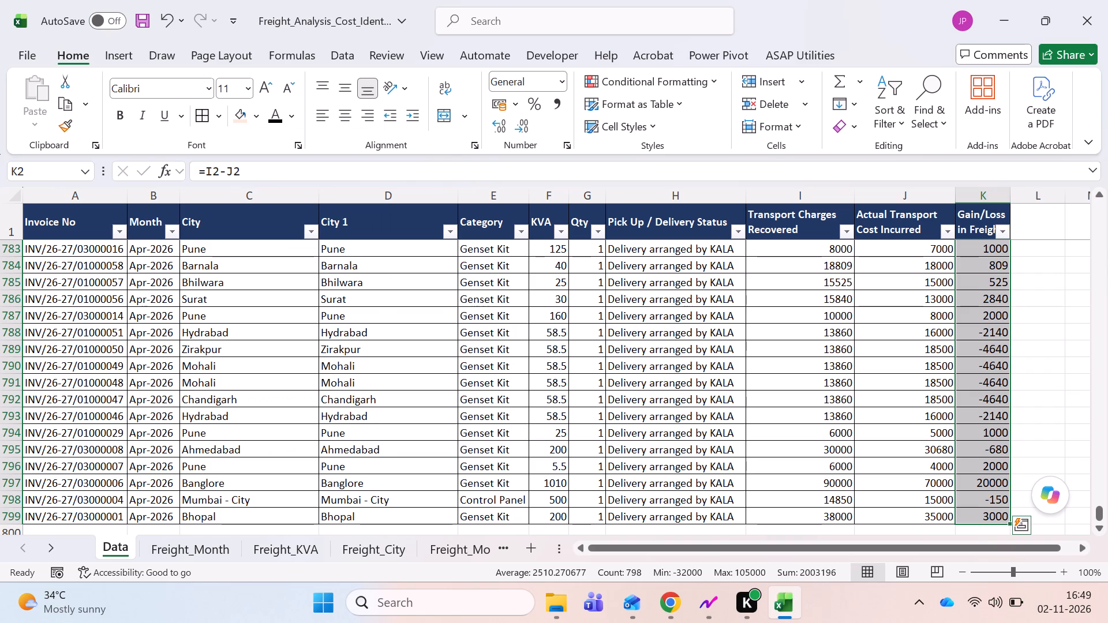
Return to the header row and remove the filters from the Data sheet headings.
key(ctrl+Up)
key(Down)
key(Down)
key(Up)
key(Up)
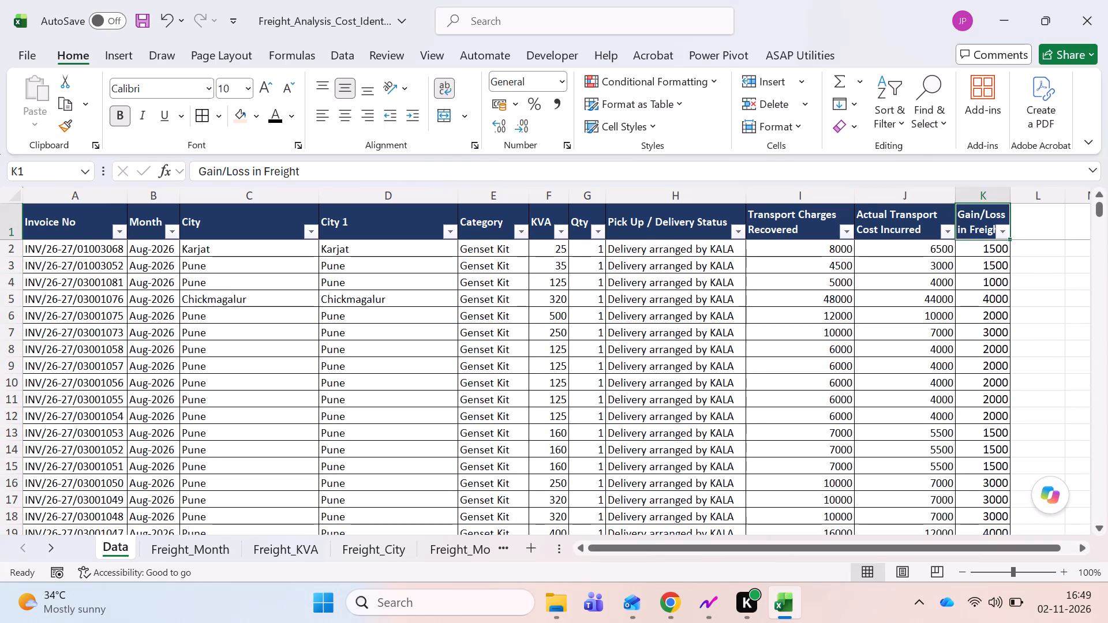
key(ctrl+shift+l)
Widen column K slightly to give the Gain/Loss in Freight heading more room.
drag(1013, 194, 1024, 204)
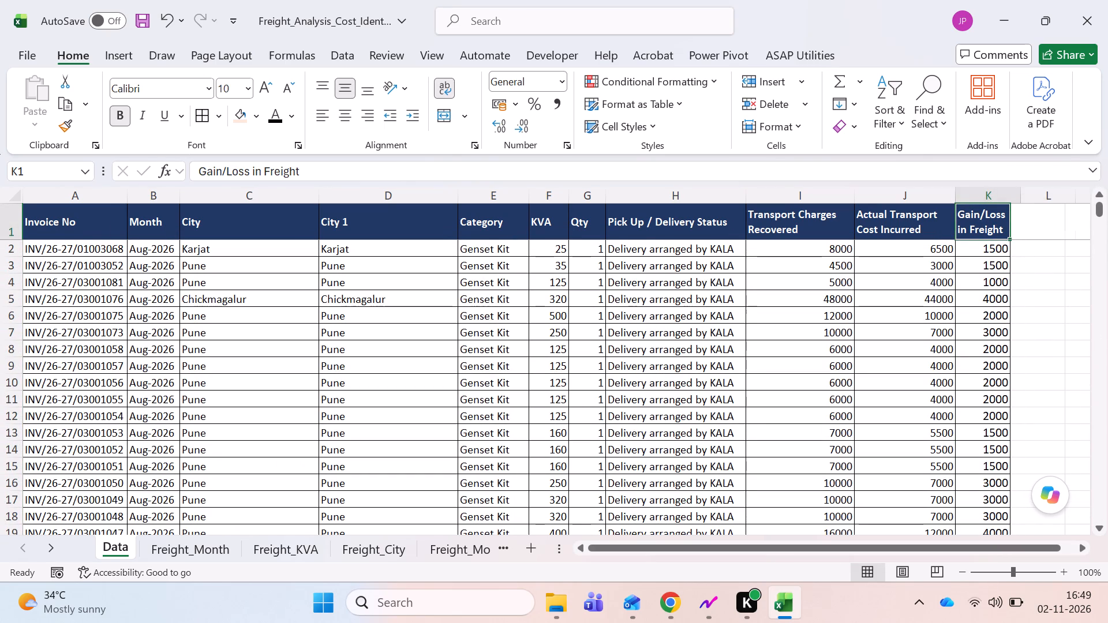
click(950, 262)
click(903, 240)
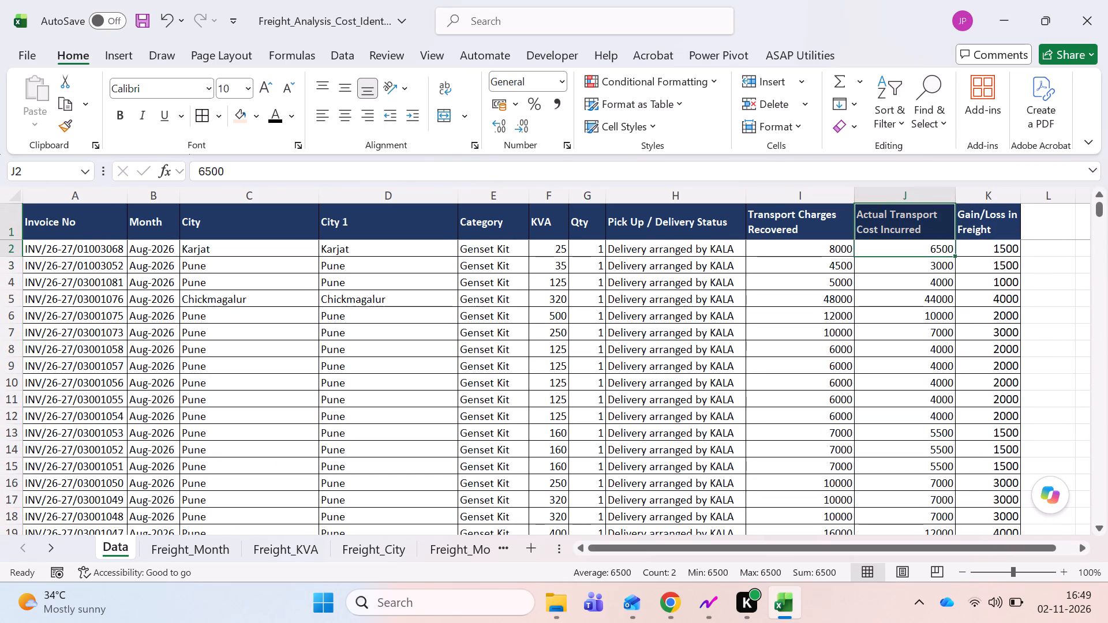
Save the freight analysis workbook.
key(ctrl+s)
click(772, 303)
key(ctrl+s)
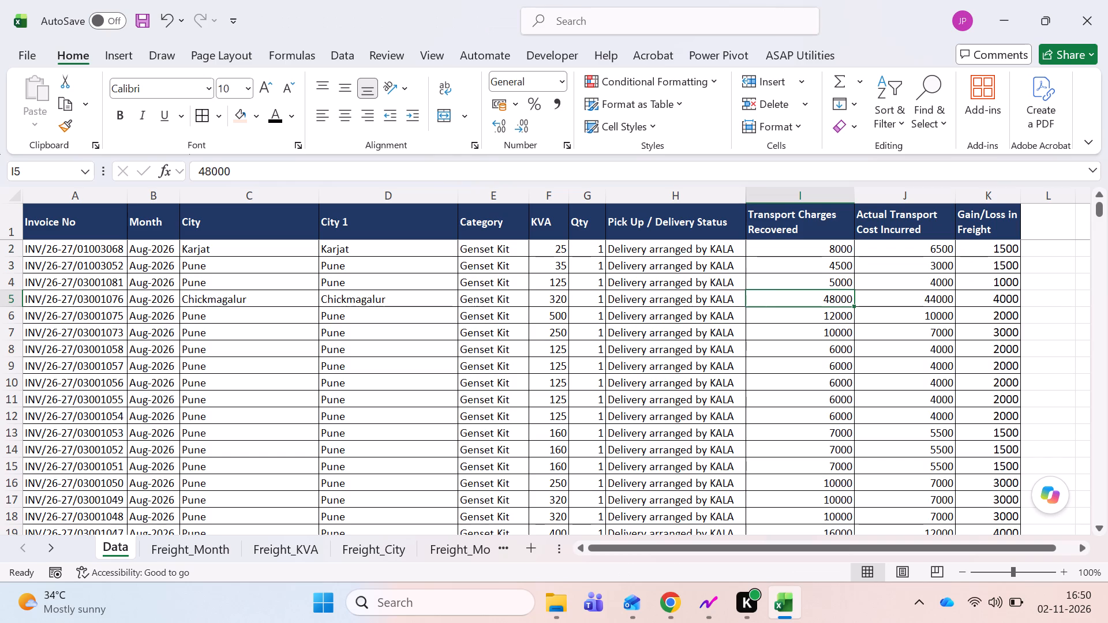
Return to cell A1 of the Data sheet, save the freight analysis workbook and close it.
key(ctrl+s)
click(497, 302)
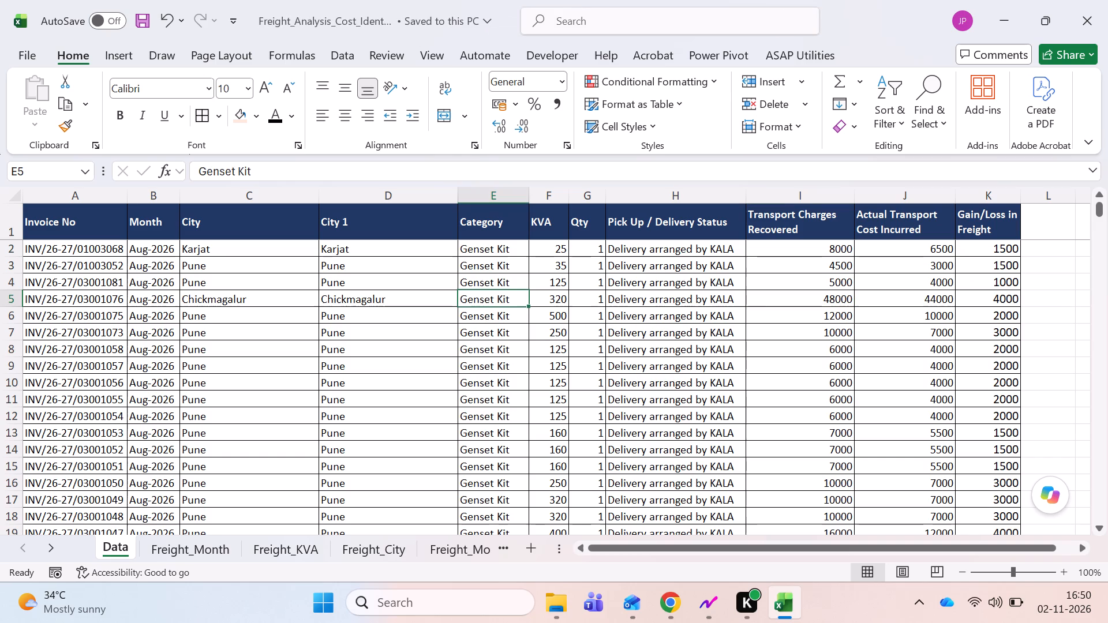
key(ctrl+s)
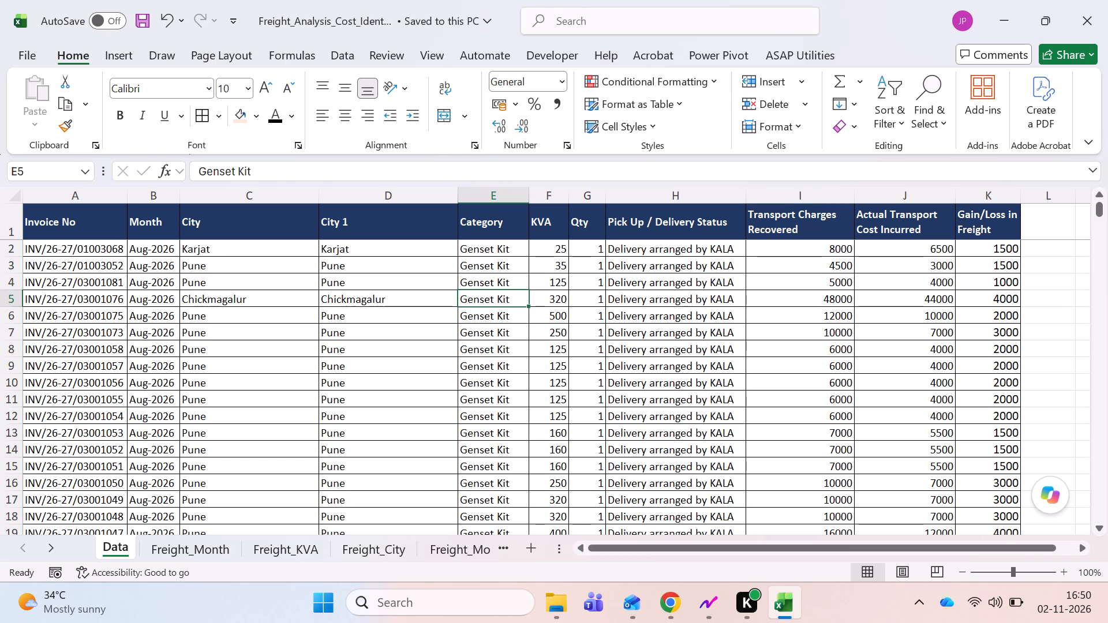
click(667, 193)
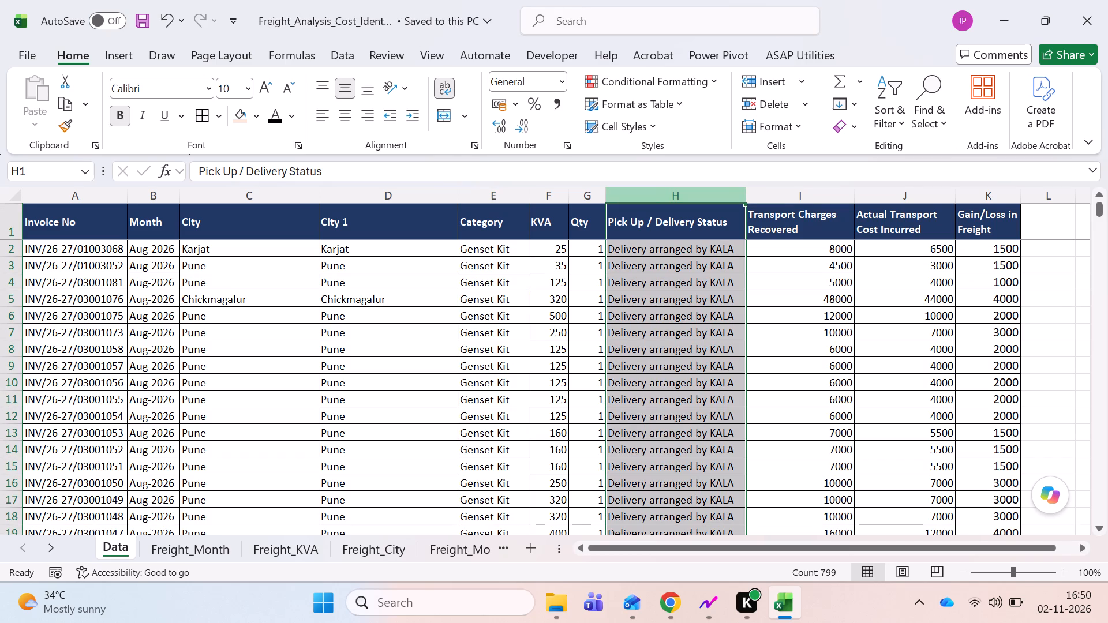
click(675, 231)
key(ctrl+s)
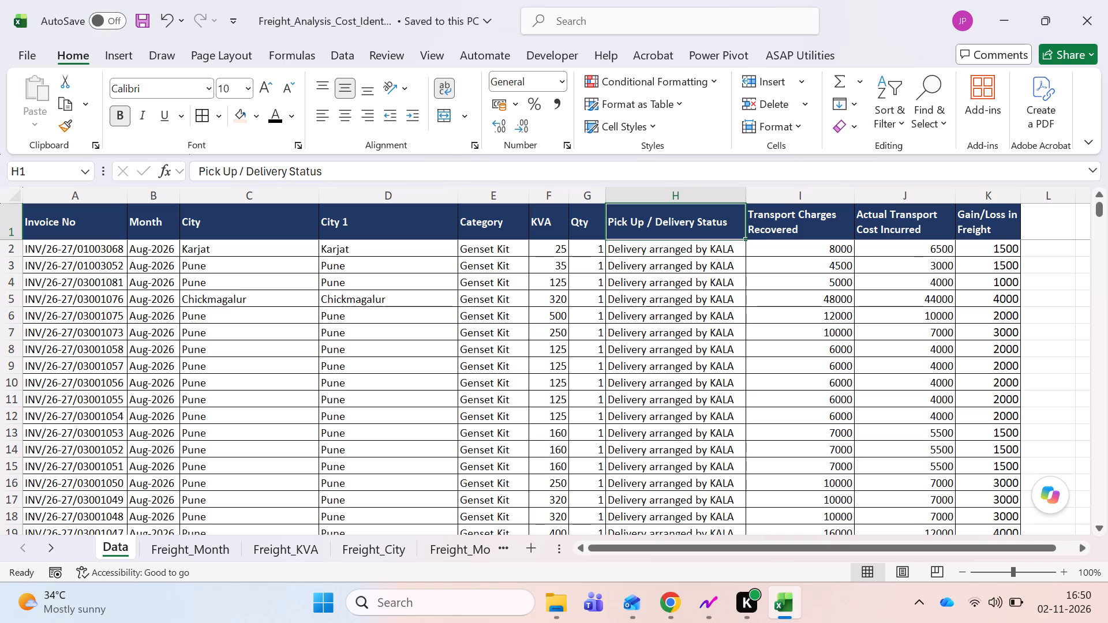
key(ctrl+s)
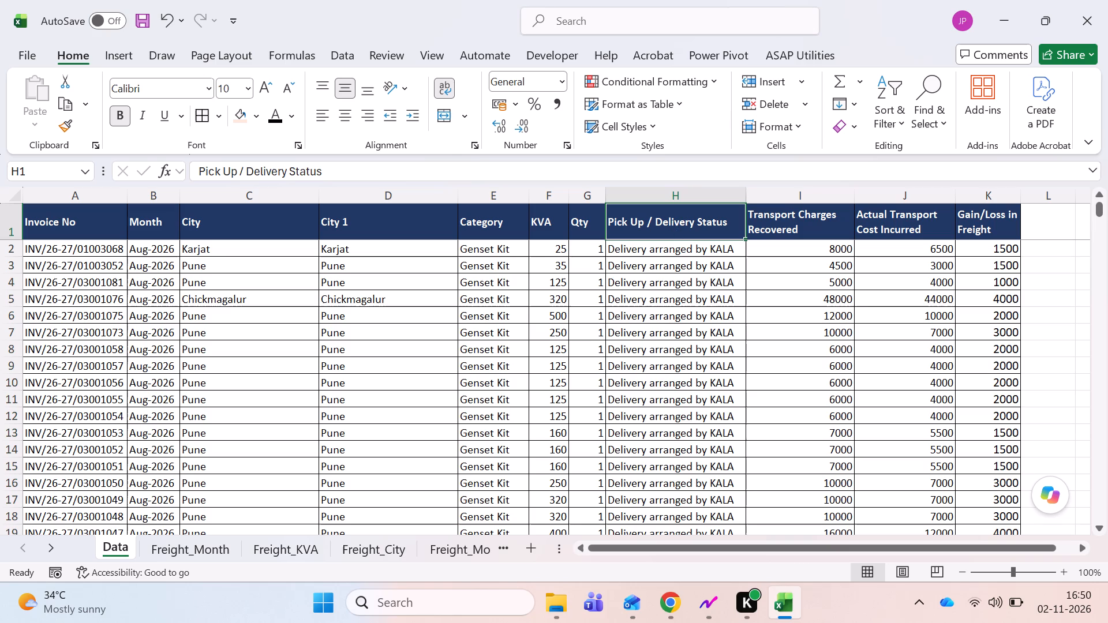
key(ctrl+Left)
key(ctrl+Left)
key(ctrl+s)
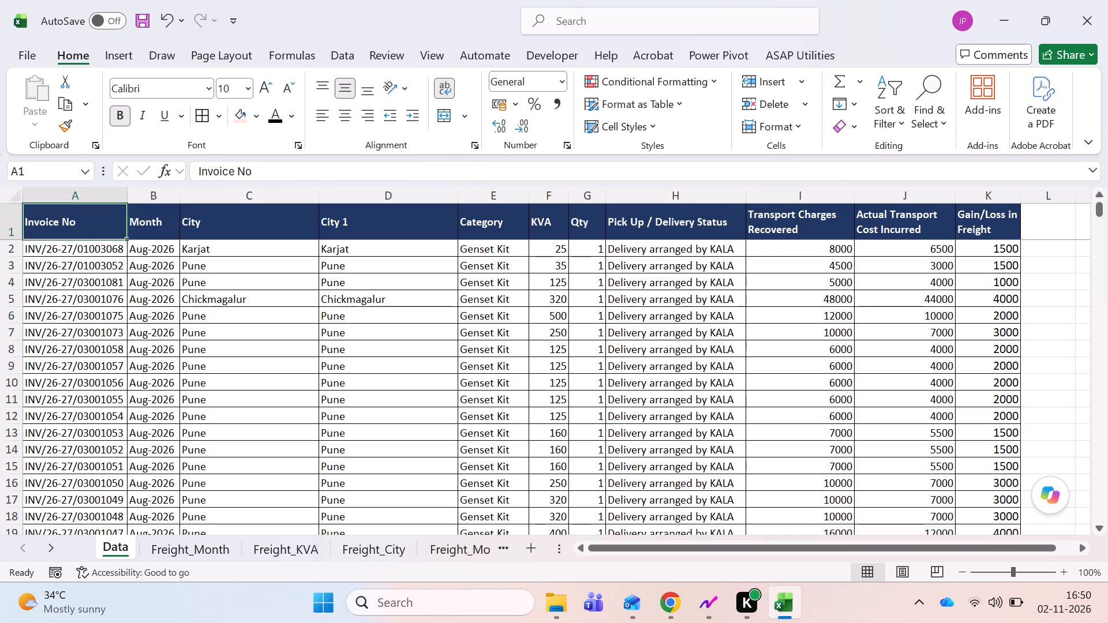
click(1102, 6)
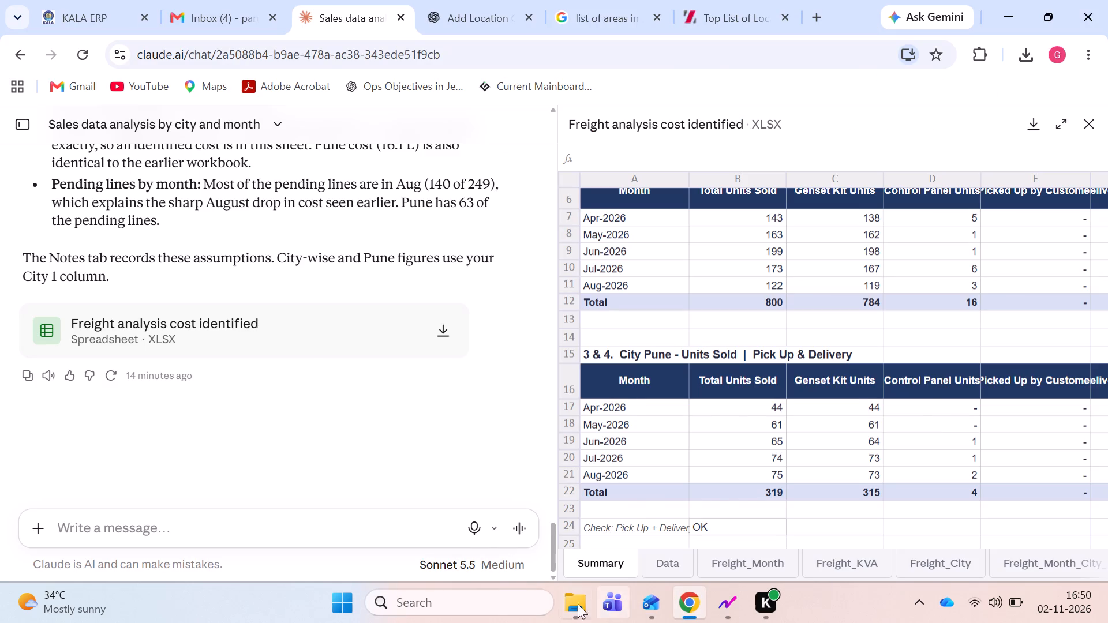
In File Explorer, move the Freight_Analysis_Cost_Identified workbook from Downloads into the New folder under Transport.
click(567, 604)
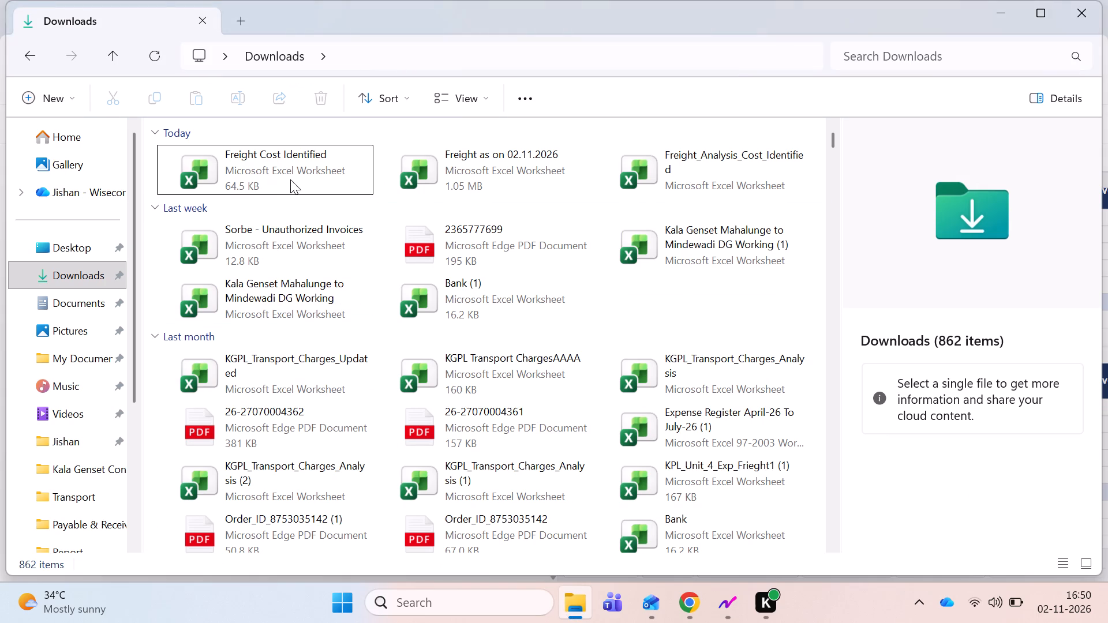
key(F5)
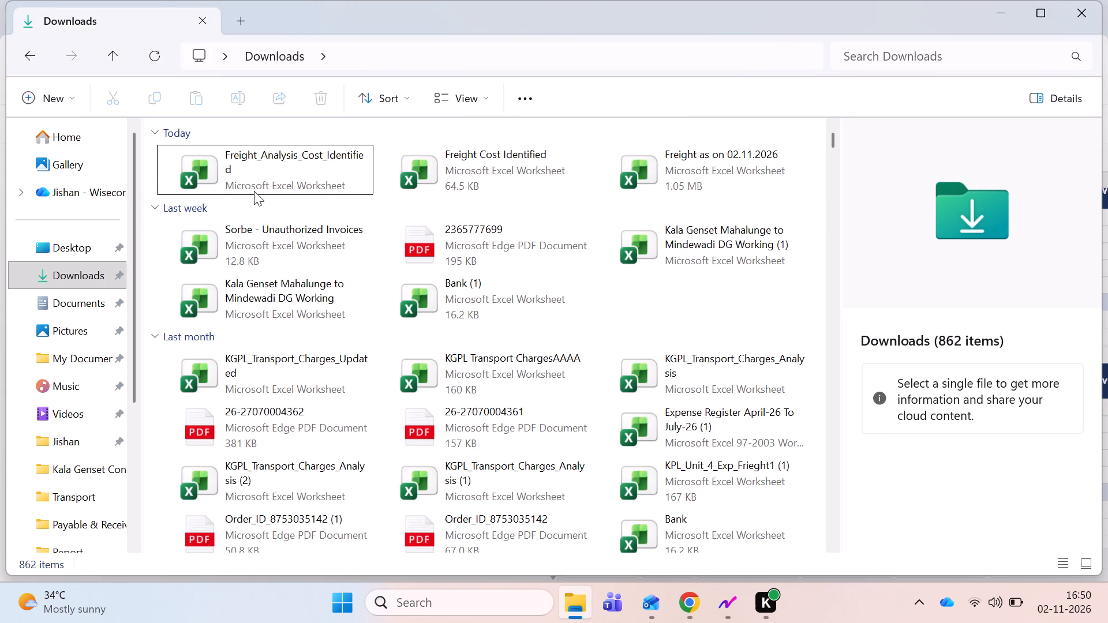
click(252, 182)
key(ctrl+x)
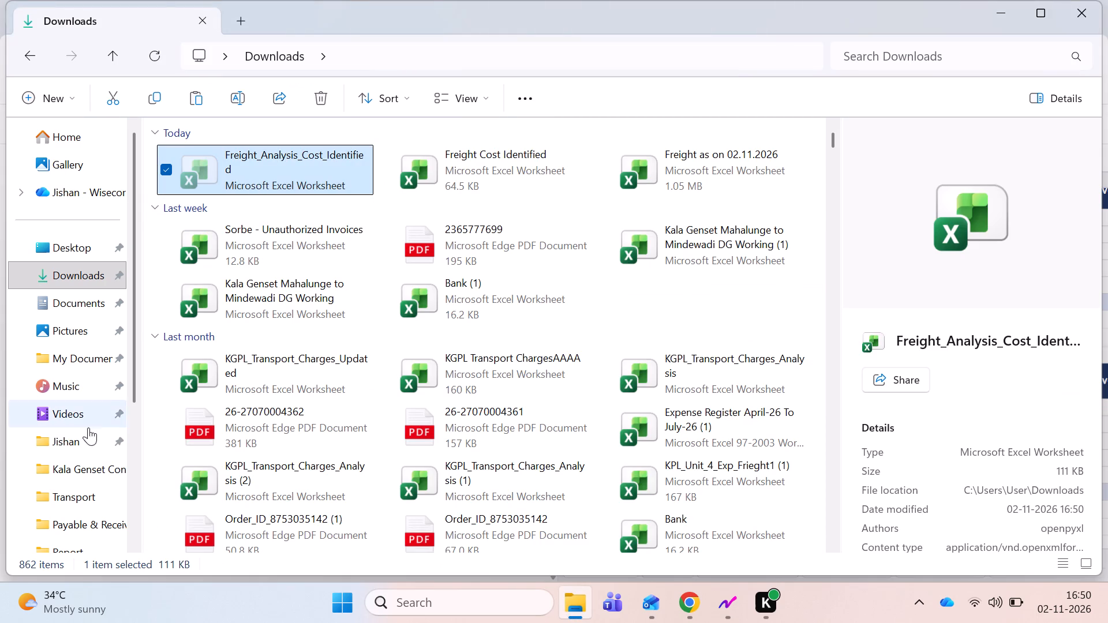
click(74, 495)
double_click(200, 187)
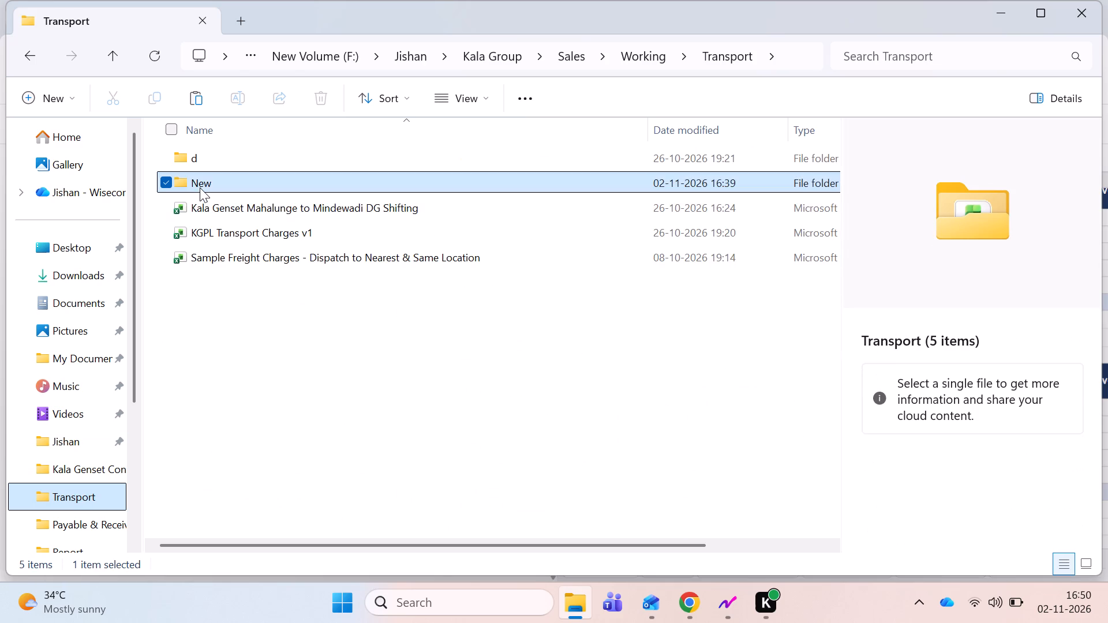
key(ctrl+v)
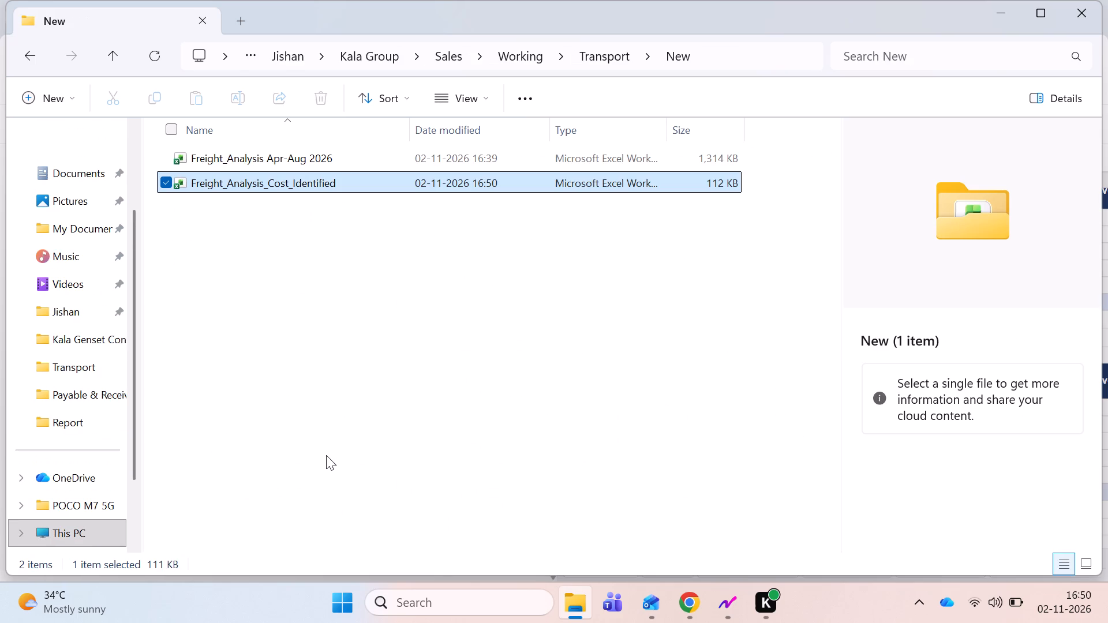
Copy both the Freight_Analysis Apr-Aug 2026 and Freight_Analysis_Cost_Identified workbooks from the New folder.
key(shift+Up)
key(ctrl+c)
key(ctrl+c)
key(ctrl+c)
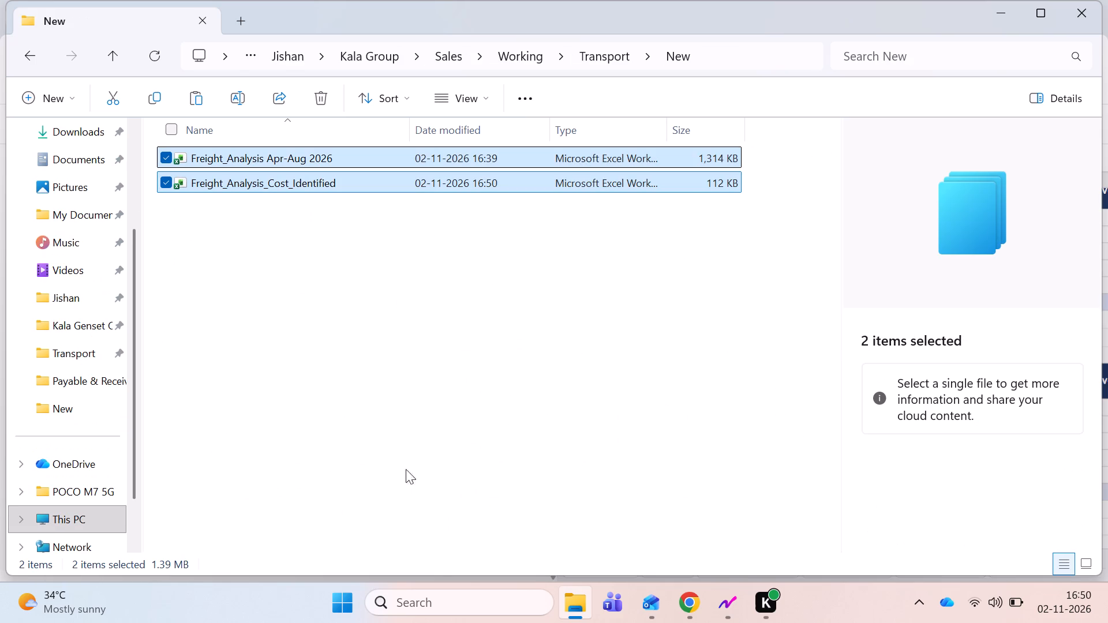